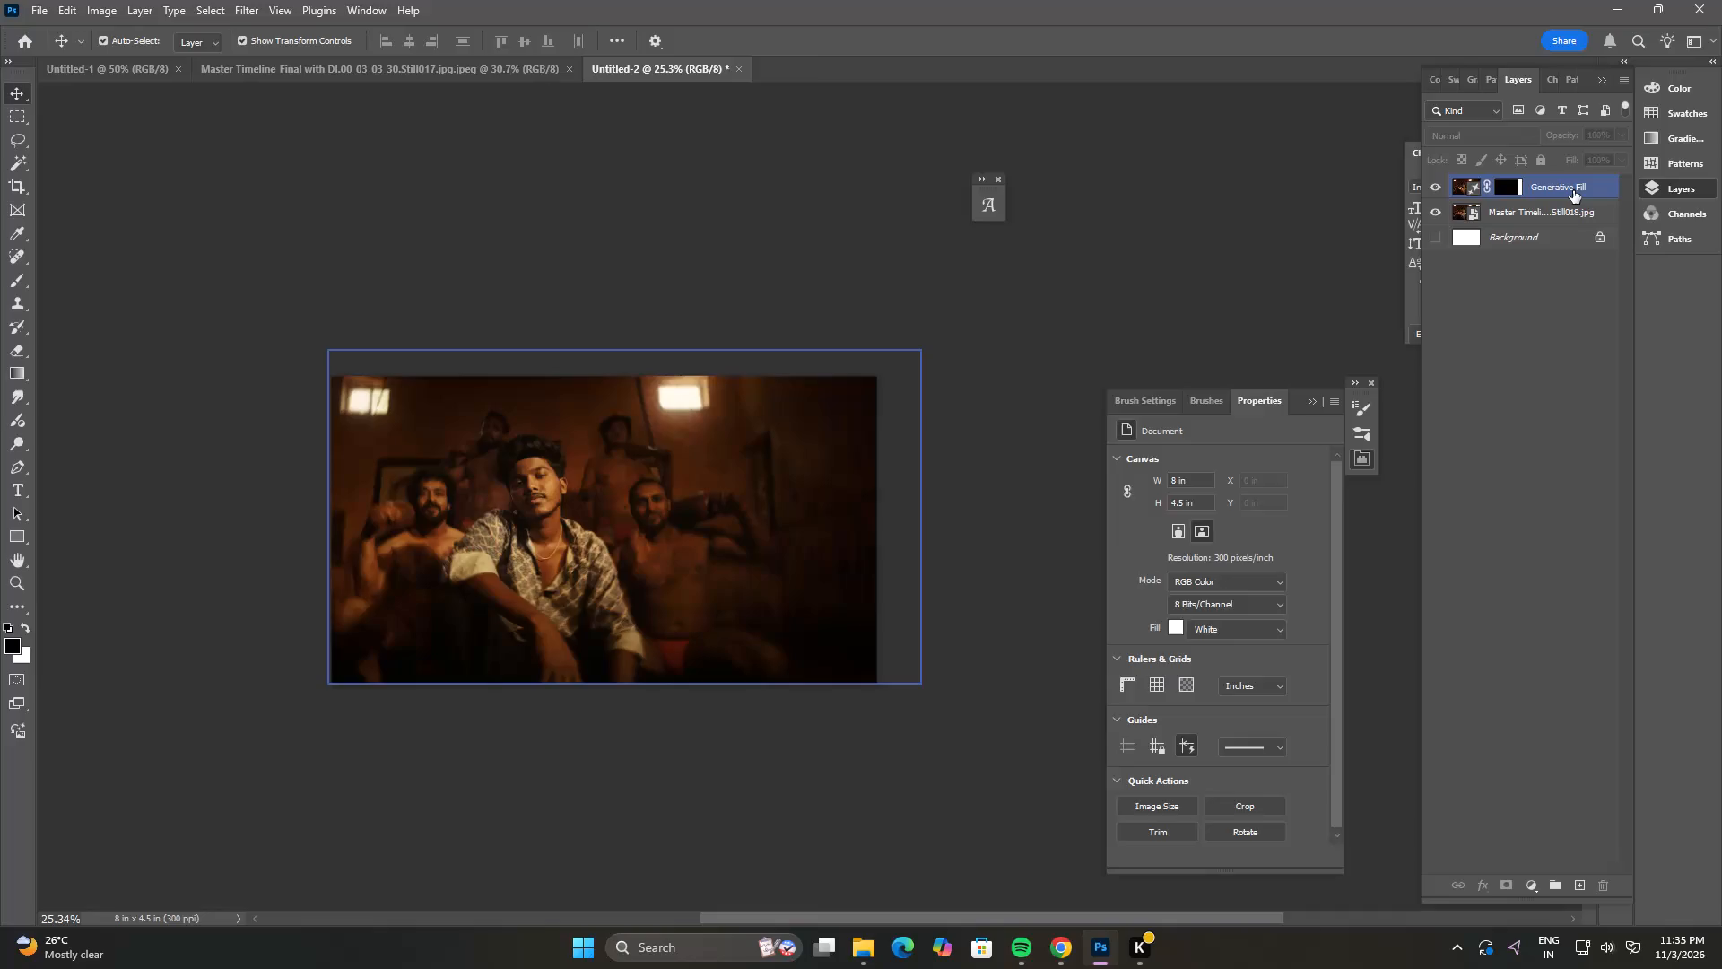
Add a Brightness/Contrast adjustment layer above the Generative Fill layer with brightness 45.
left_click(1573, 190)
left_click(1534, 890)
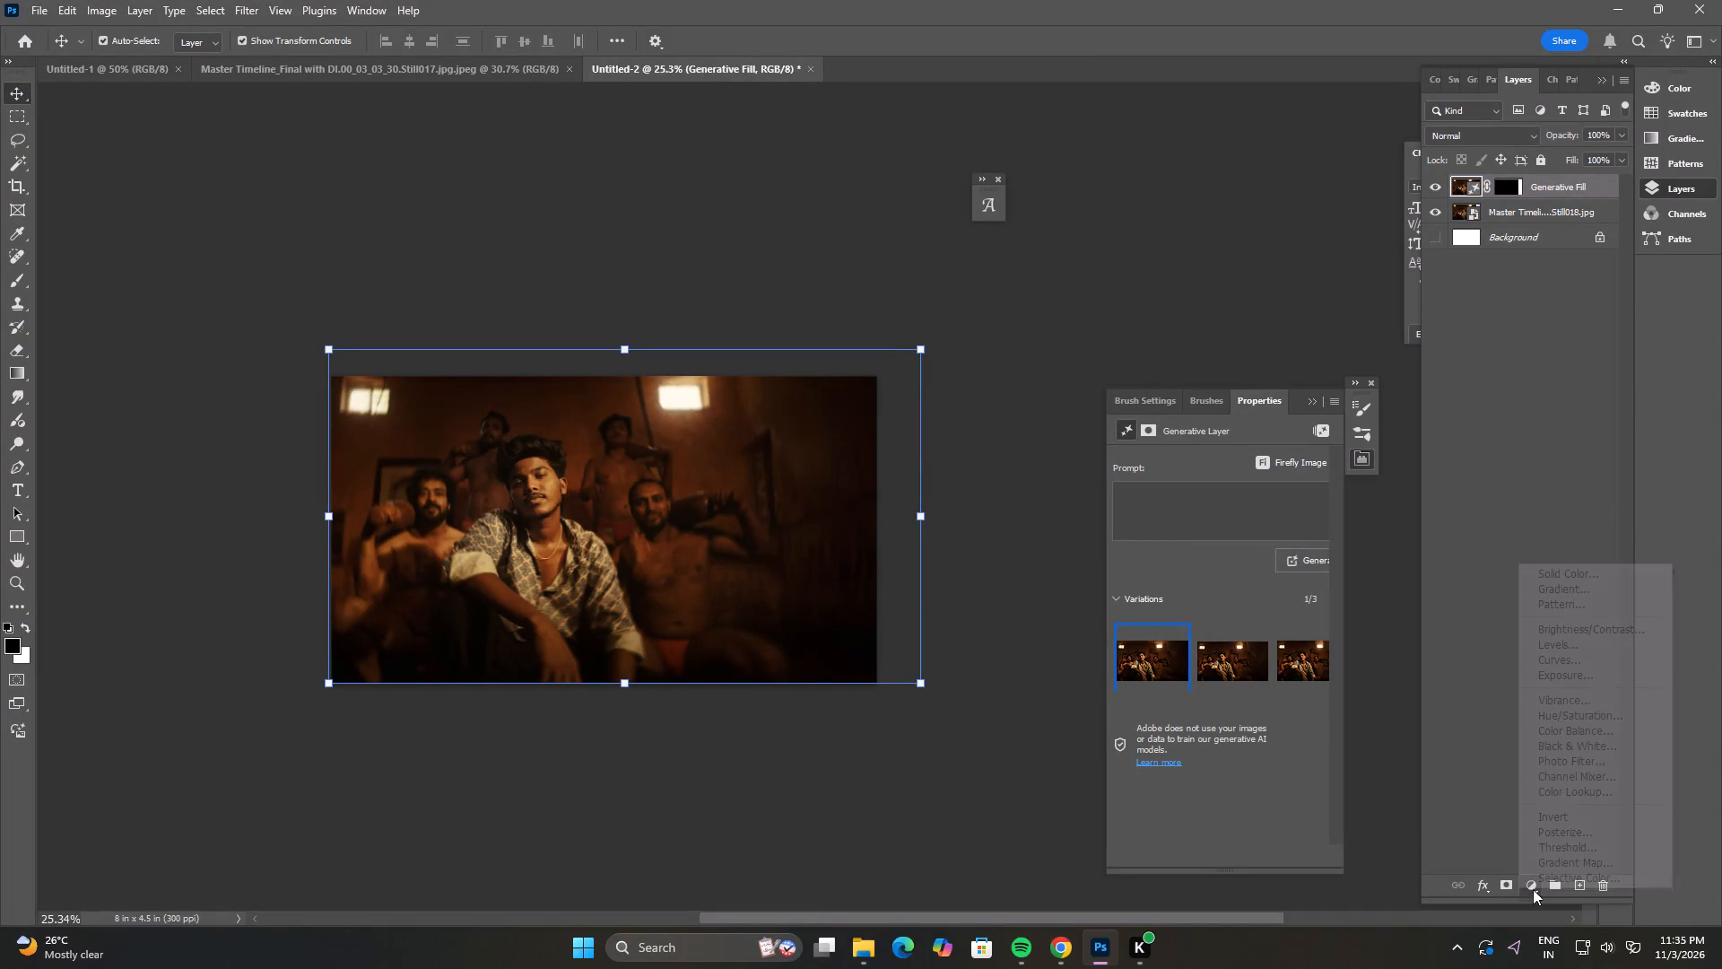
left_click(1561, 625)
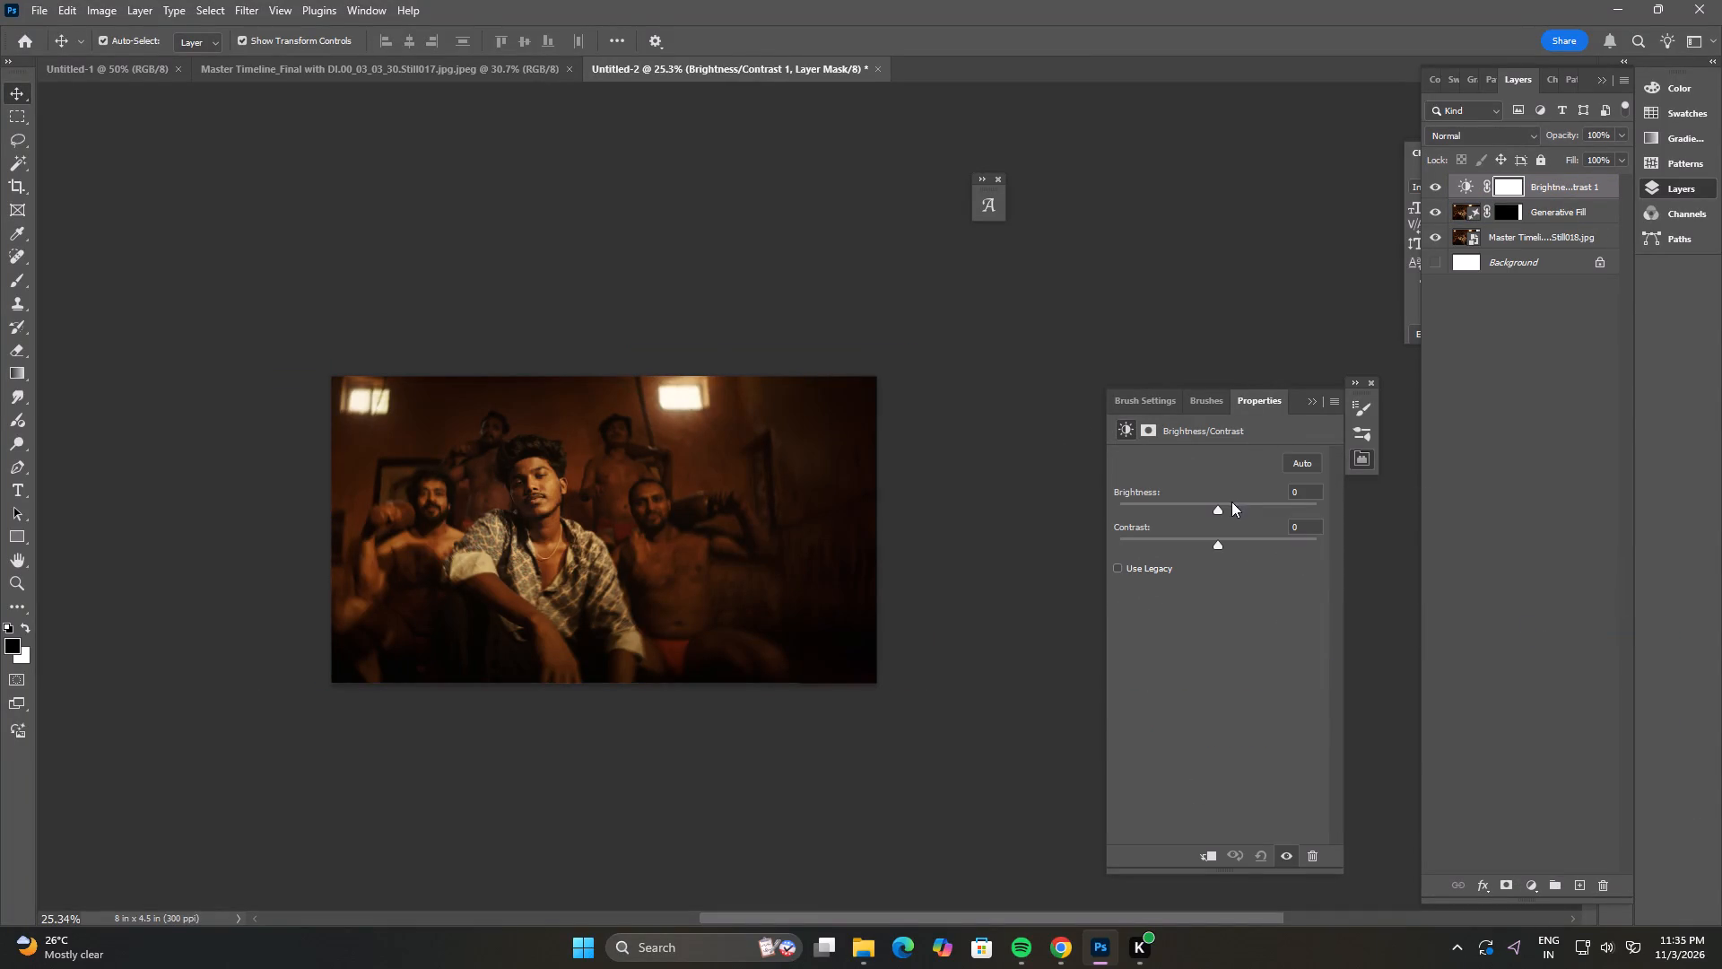
left_click_drag(1217, 505, 1244, 511)
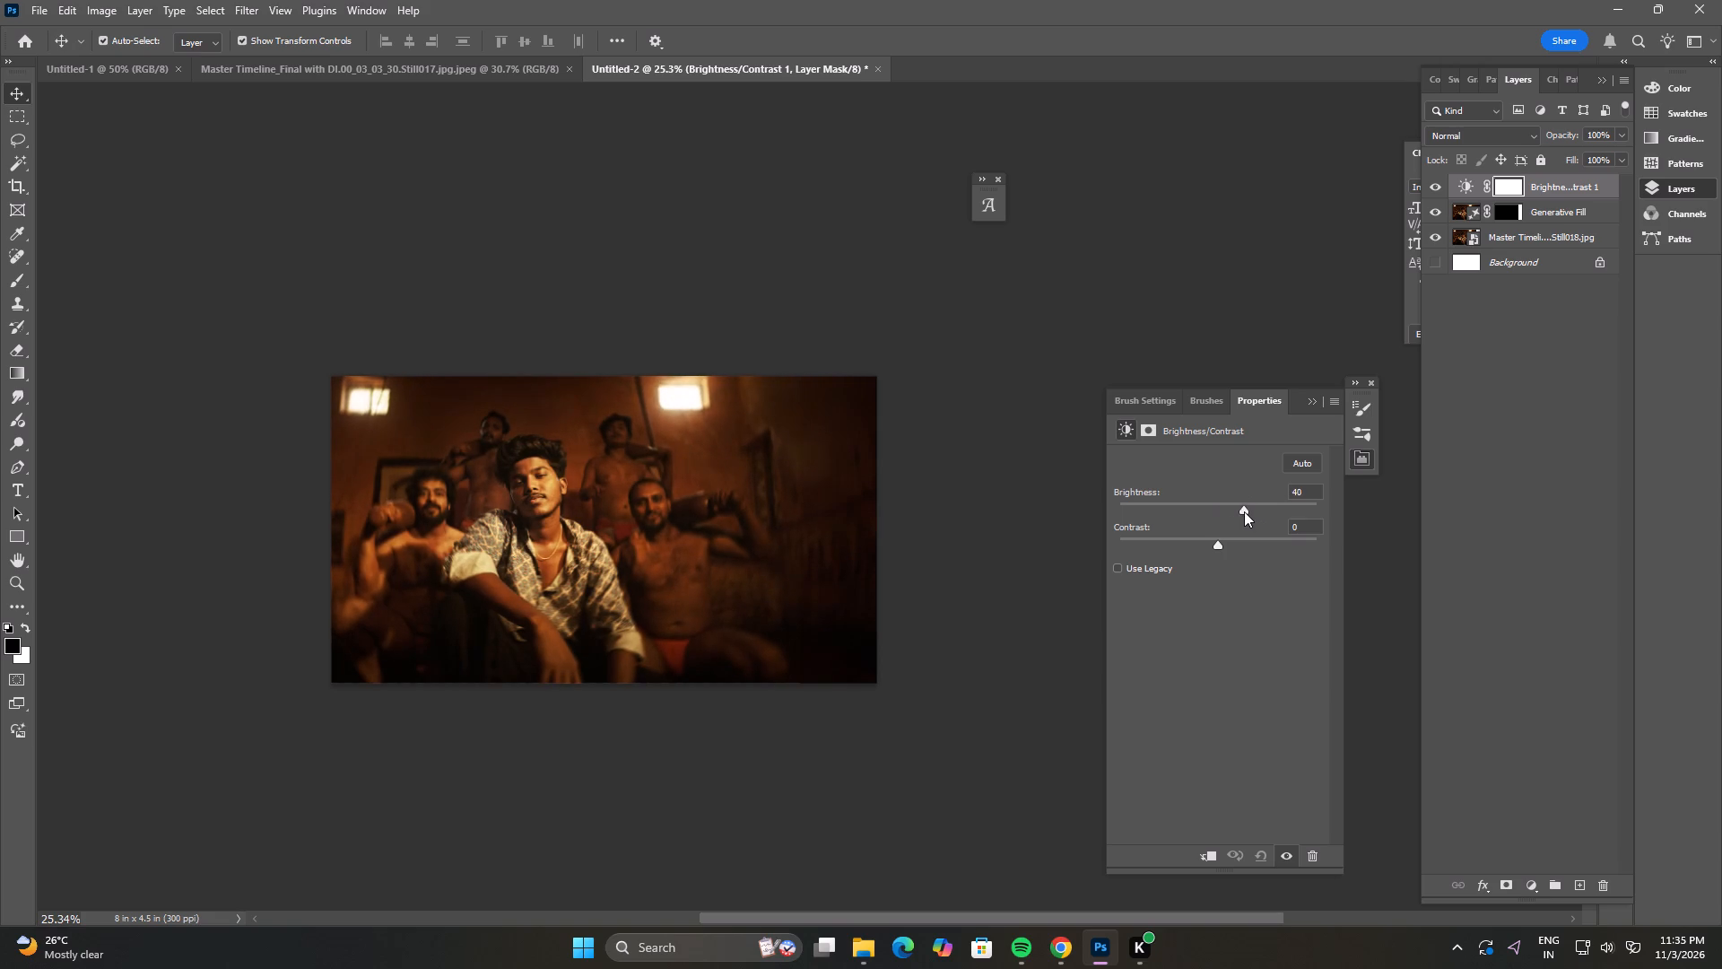
left_click_drag(1244, 511, 1248, 511)
In the Brightness/Contrast layer's Blend If settings, split the Underlying Layer's dark slider to 22 / 109.
double_click(1613, 192)
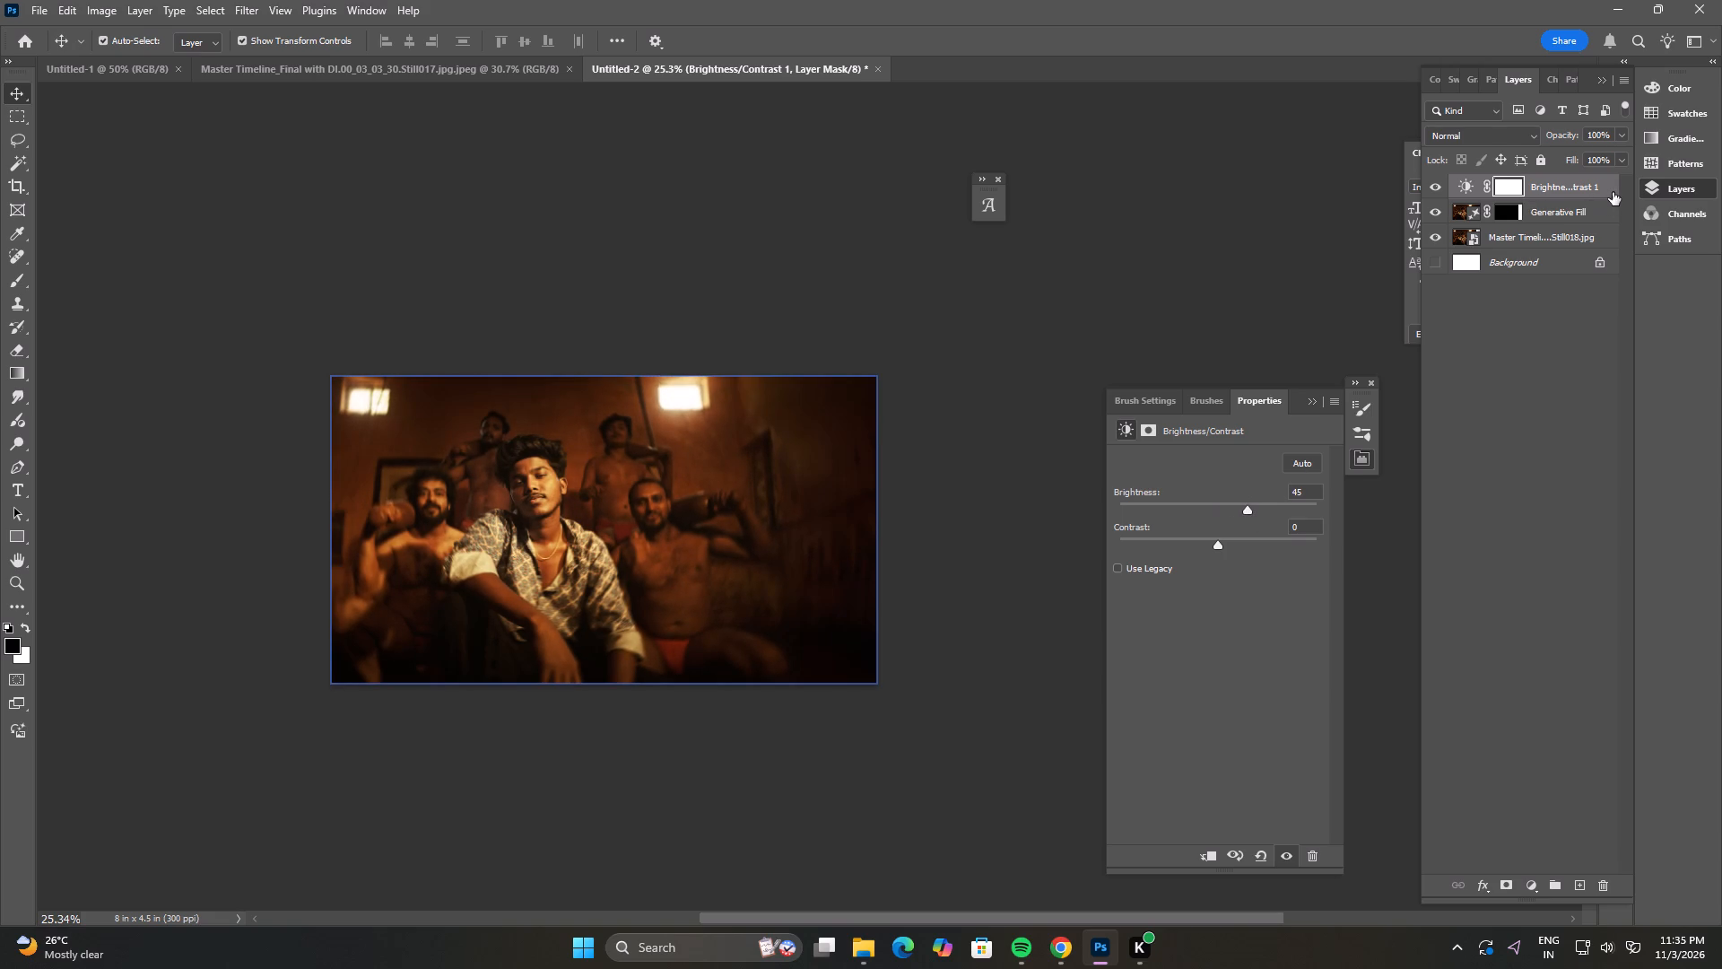
left_click_drag(1265, 717, 1337, 719)
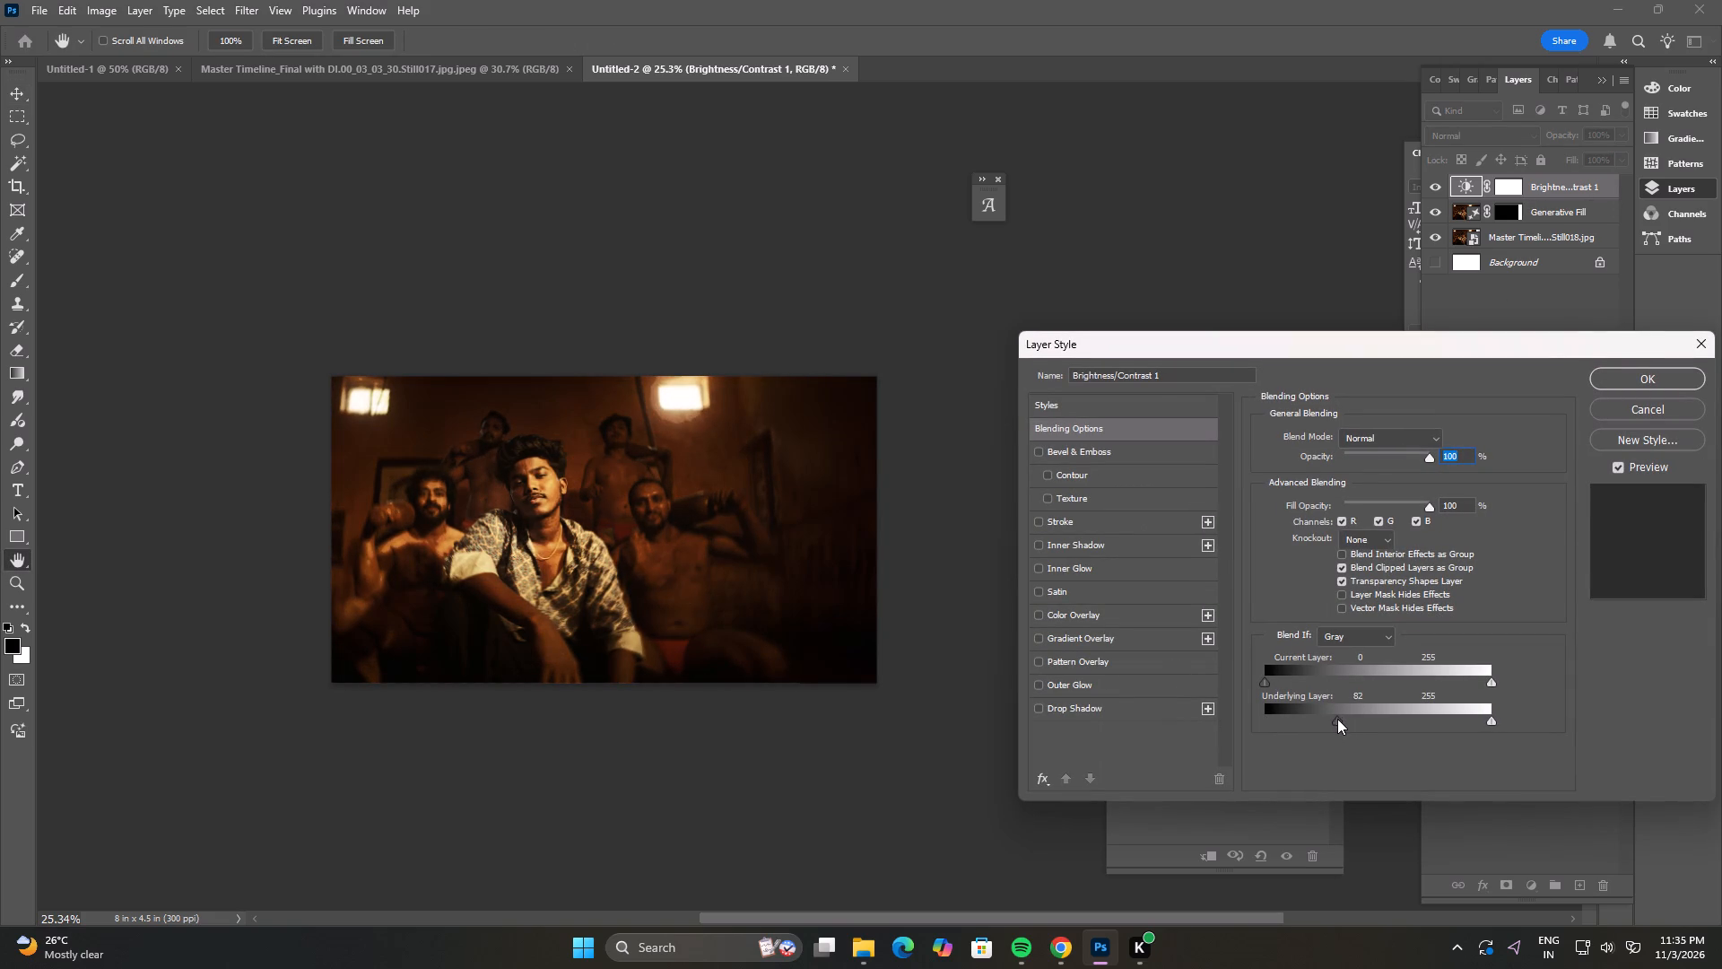
left_click_drag(1337, 719, 1378, 720)
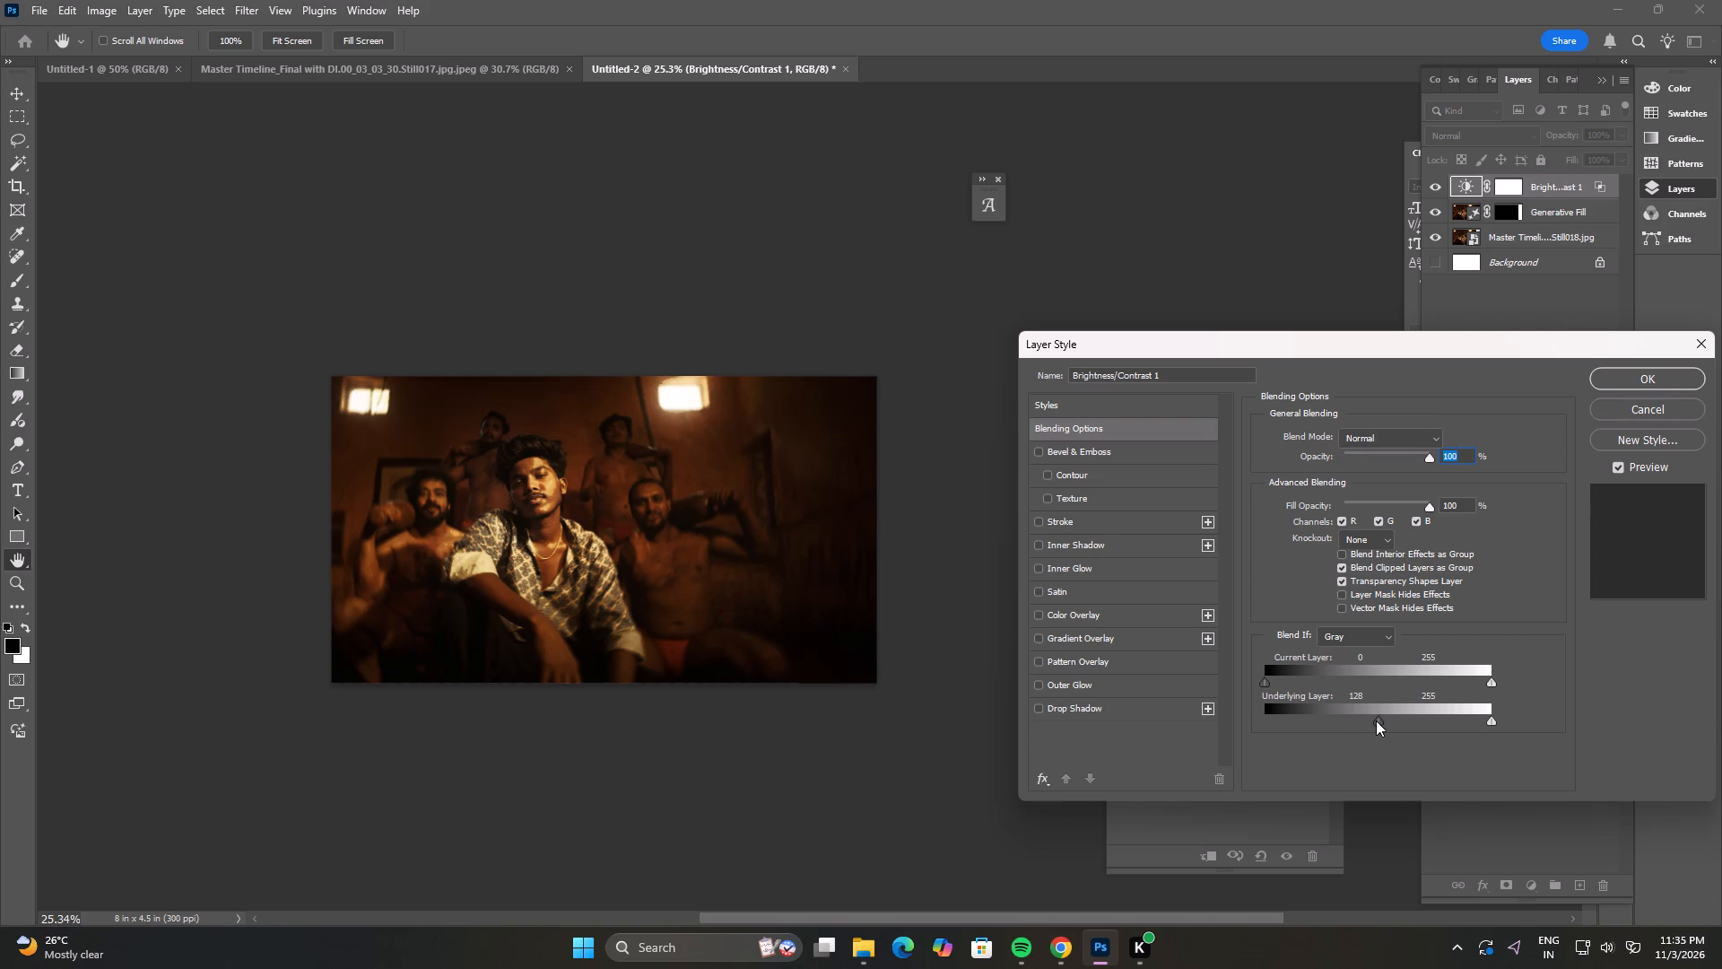
left_click(1376, 720, "alt")
left_click_drag(1375, 720, 1328, 721)
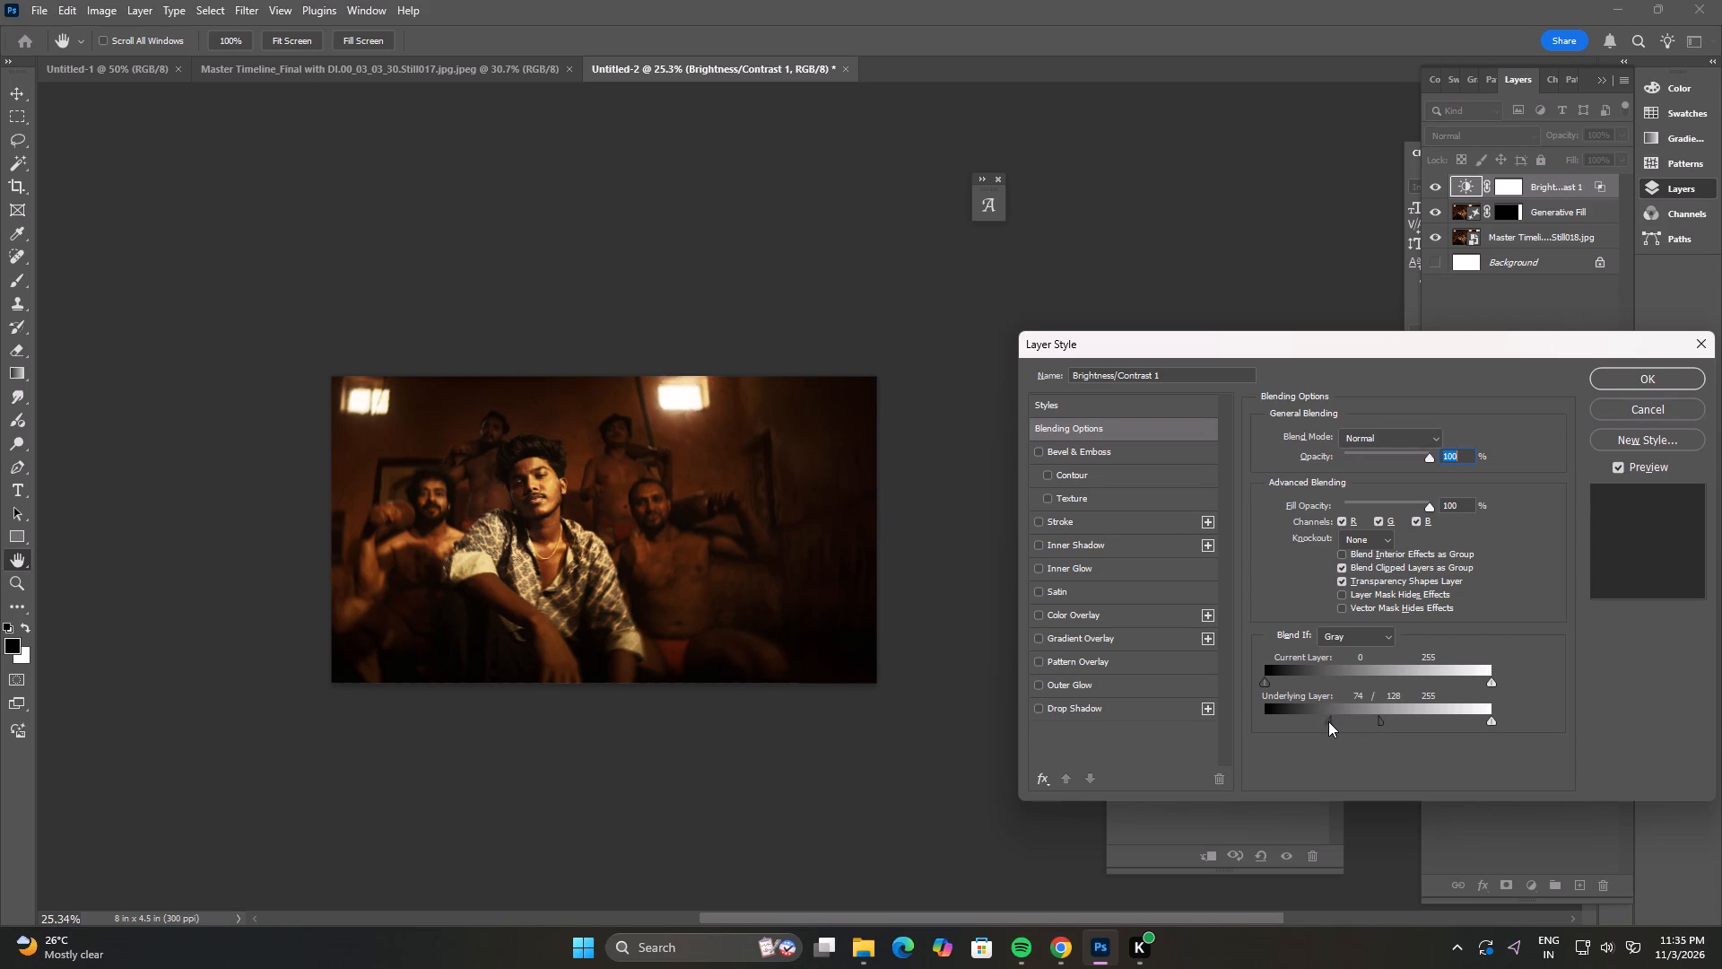
left_click_drag(1328, 721, 1327, 720)
left_click_drag(1385, 718, 1396, 720)
left_click_drag(1326, 720, 1290, 719)
left_click_drag(1396, 720, 1374, 723)
left_click_drag(1374, 723, 1420, 725)
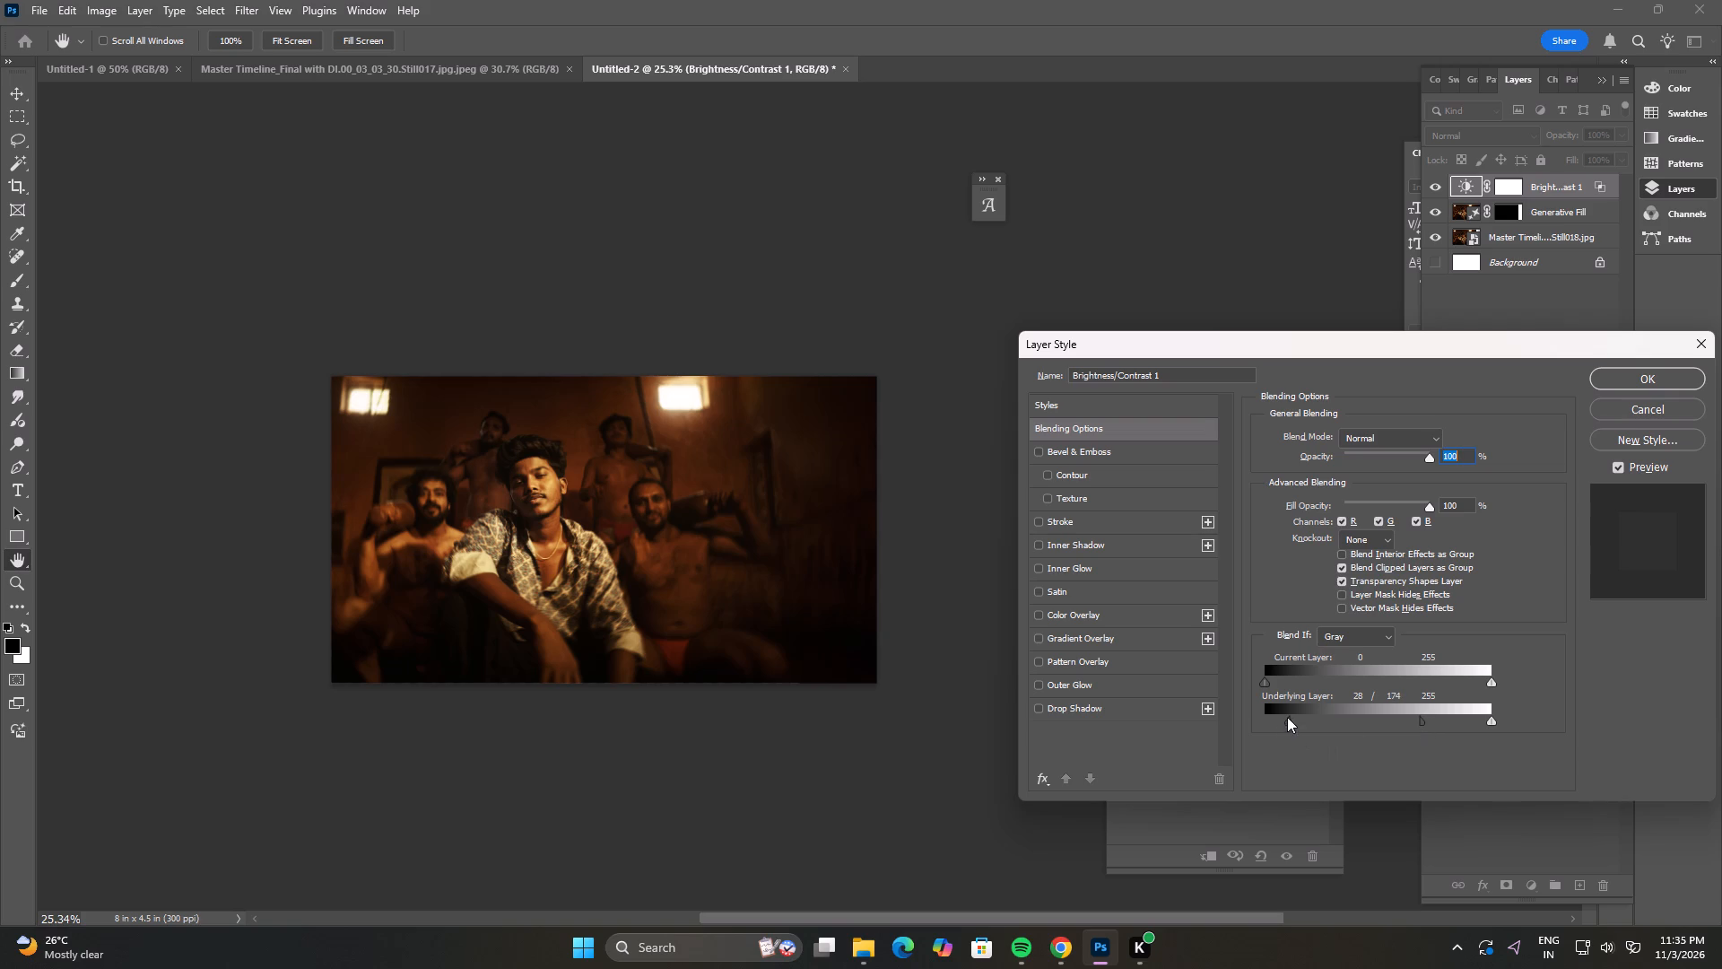
left_click(1287, 717)
left_click_drag(1421, 719, 1336, 721)
left_click_drag(1336, 721, 1361, 720)
left_click(1613, 387)
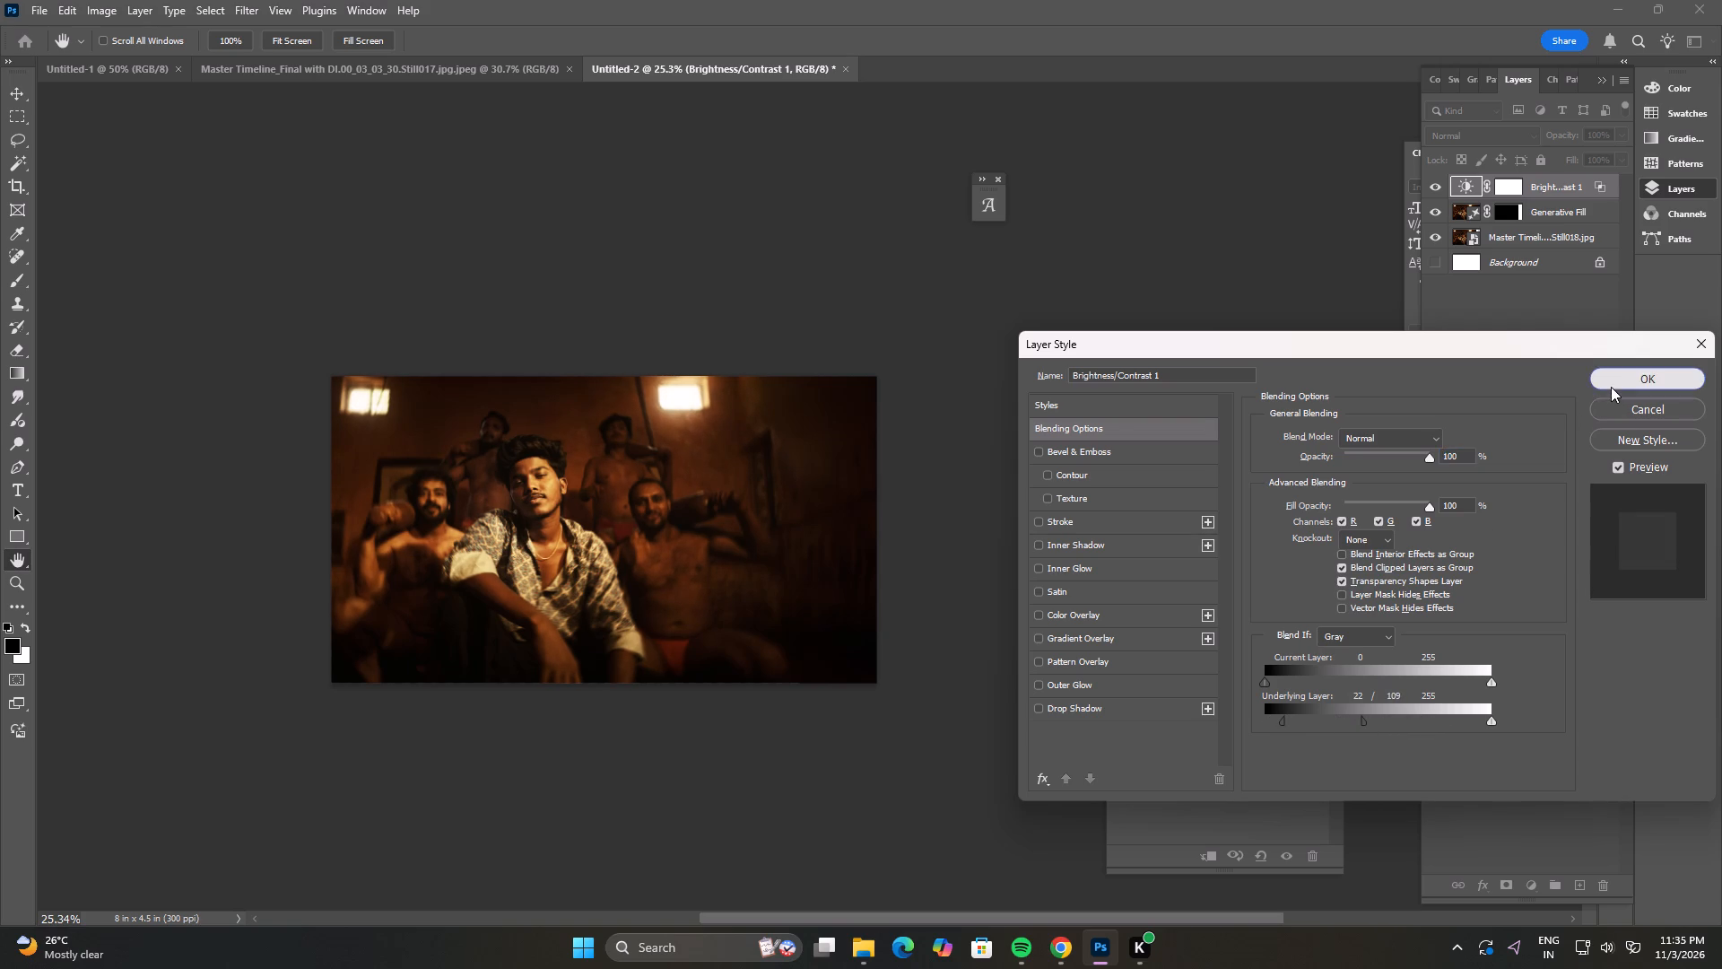
Add a second Brightness/Contrast adjustment layer on top with brightness 19 and contrast -5.
scroll(827, 441, "up", 12, "alt")
key("space")
key("space")
key("space")
left_click_drag(296, 588, 460, 587)
scroll(412, 571, "up", 10, "alt")
scroll(655, 599, "down", 11, "alt")
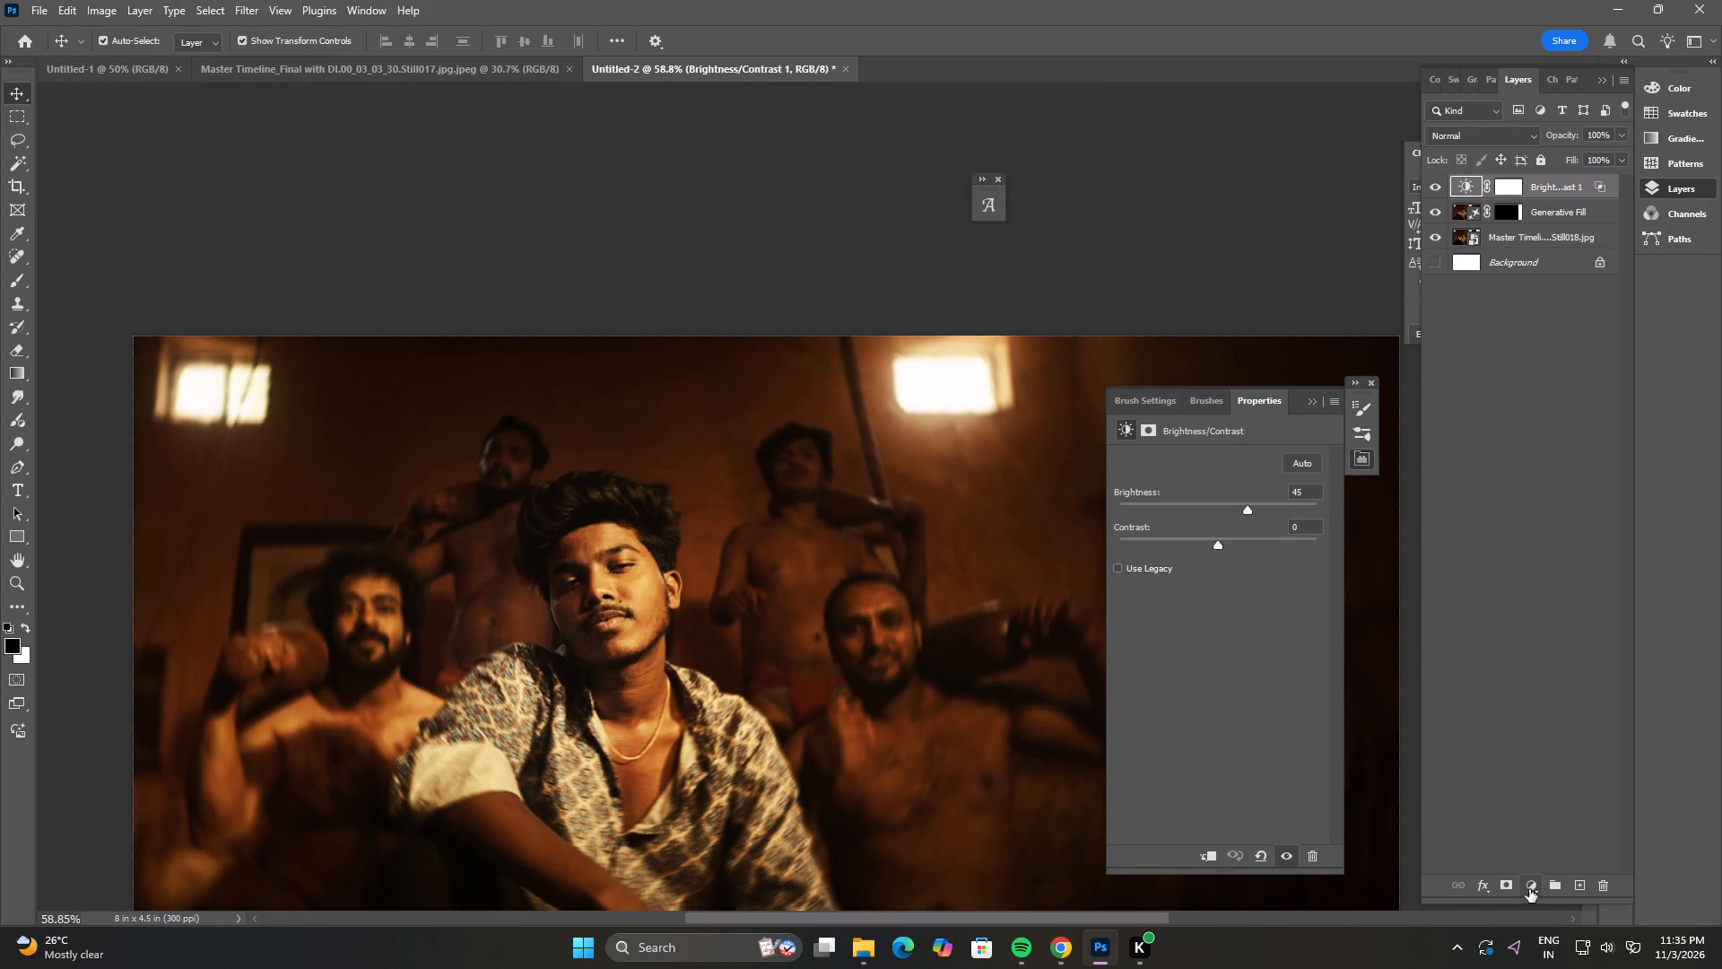
left_click(1529, 889)
left_click(1575, 623)
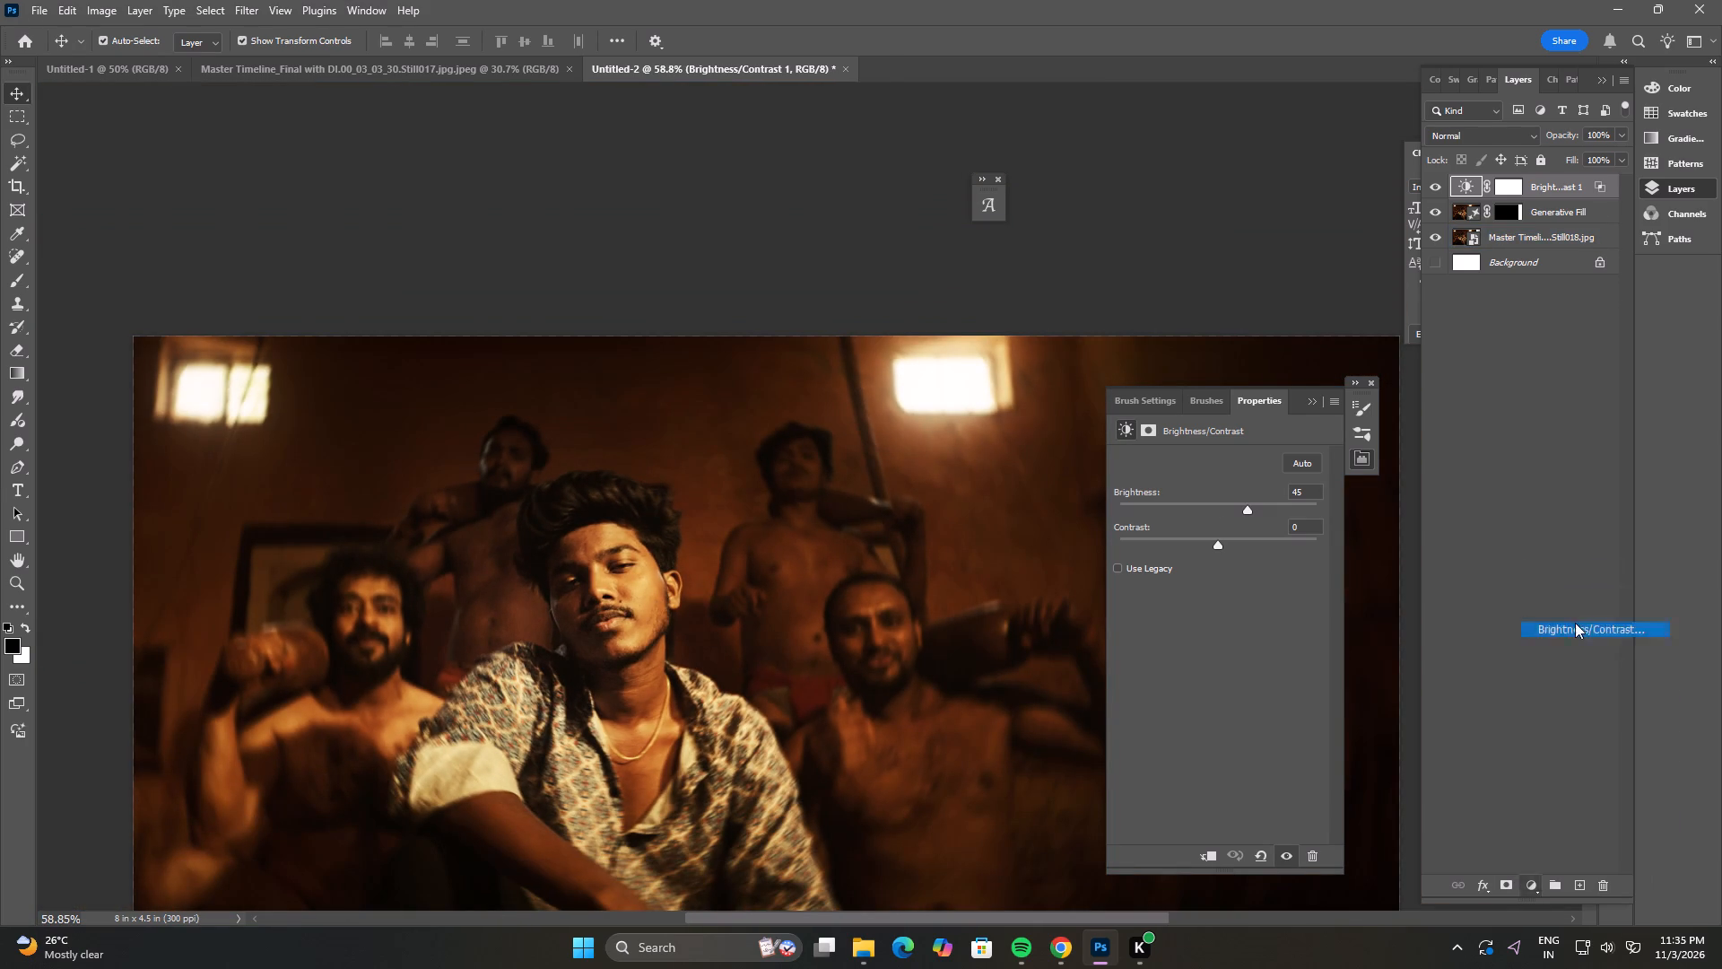
left_click_drag(1218, 511, 1239, 508)
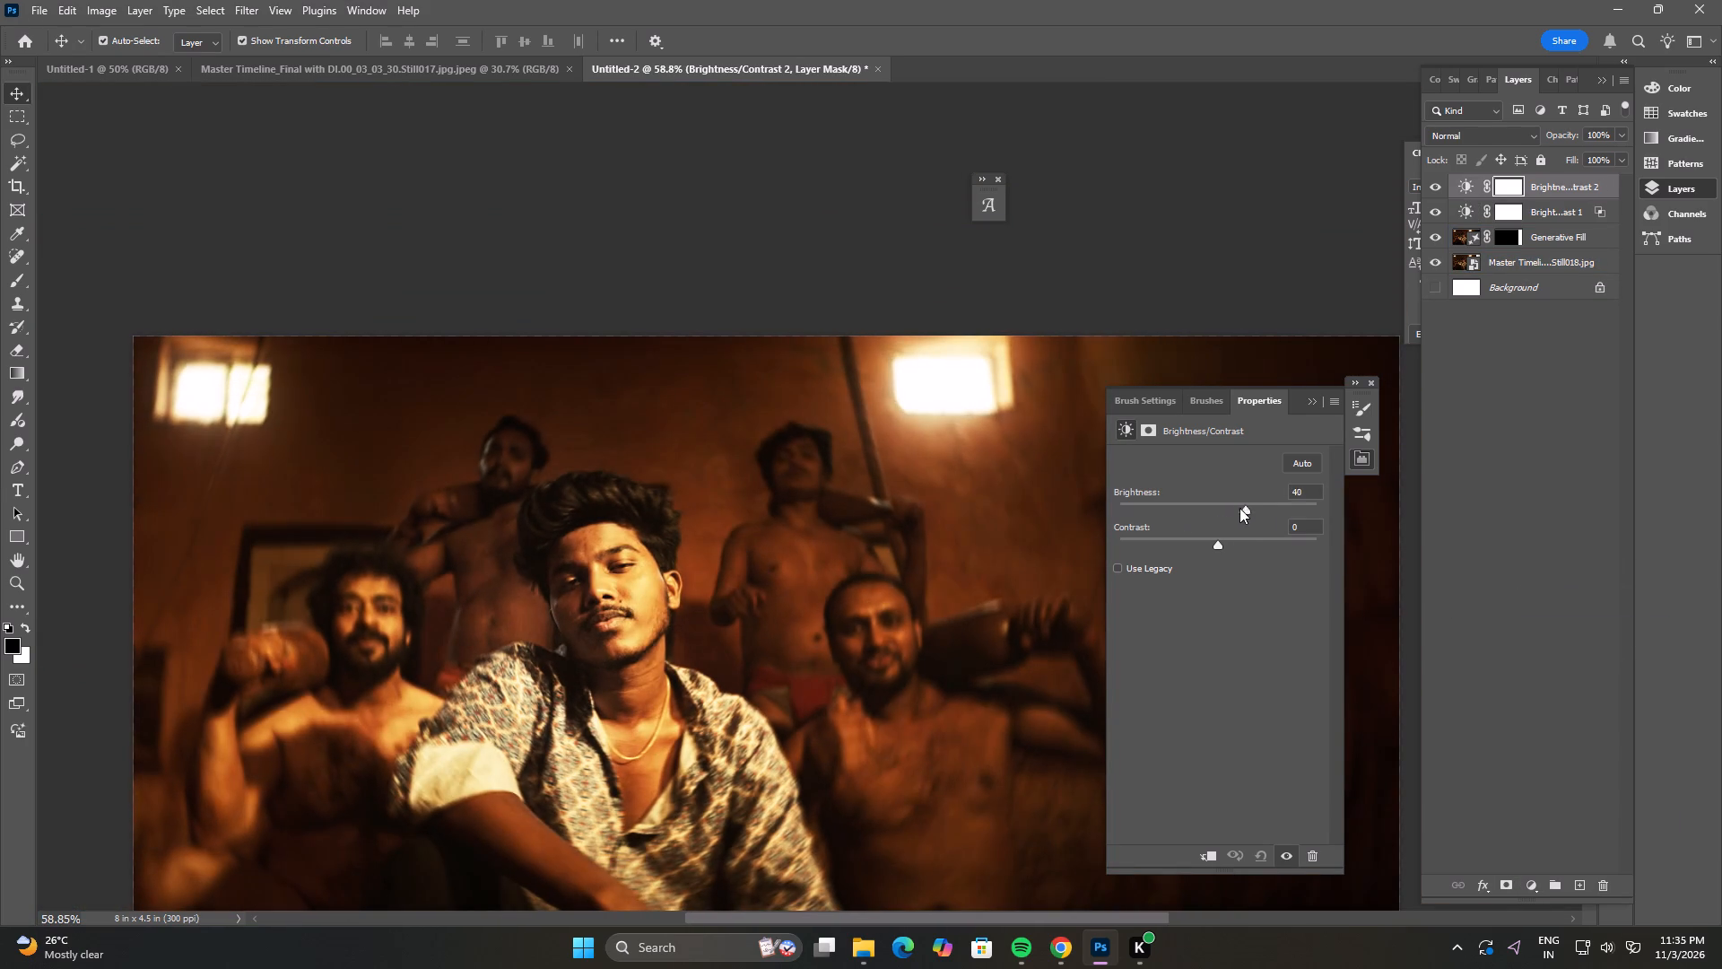
left_click_drag(1239, 508, 1232, 508)
left_click_drag(1218, 545, 1178, 554)
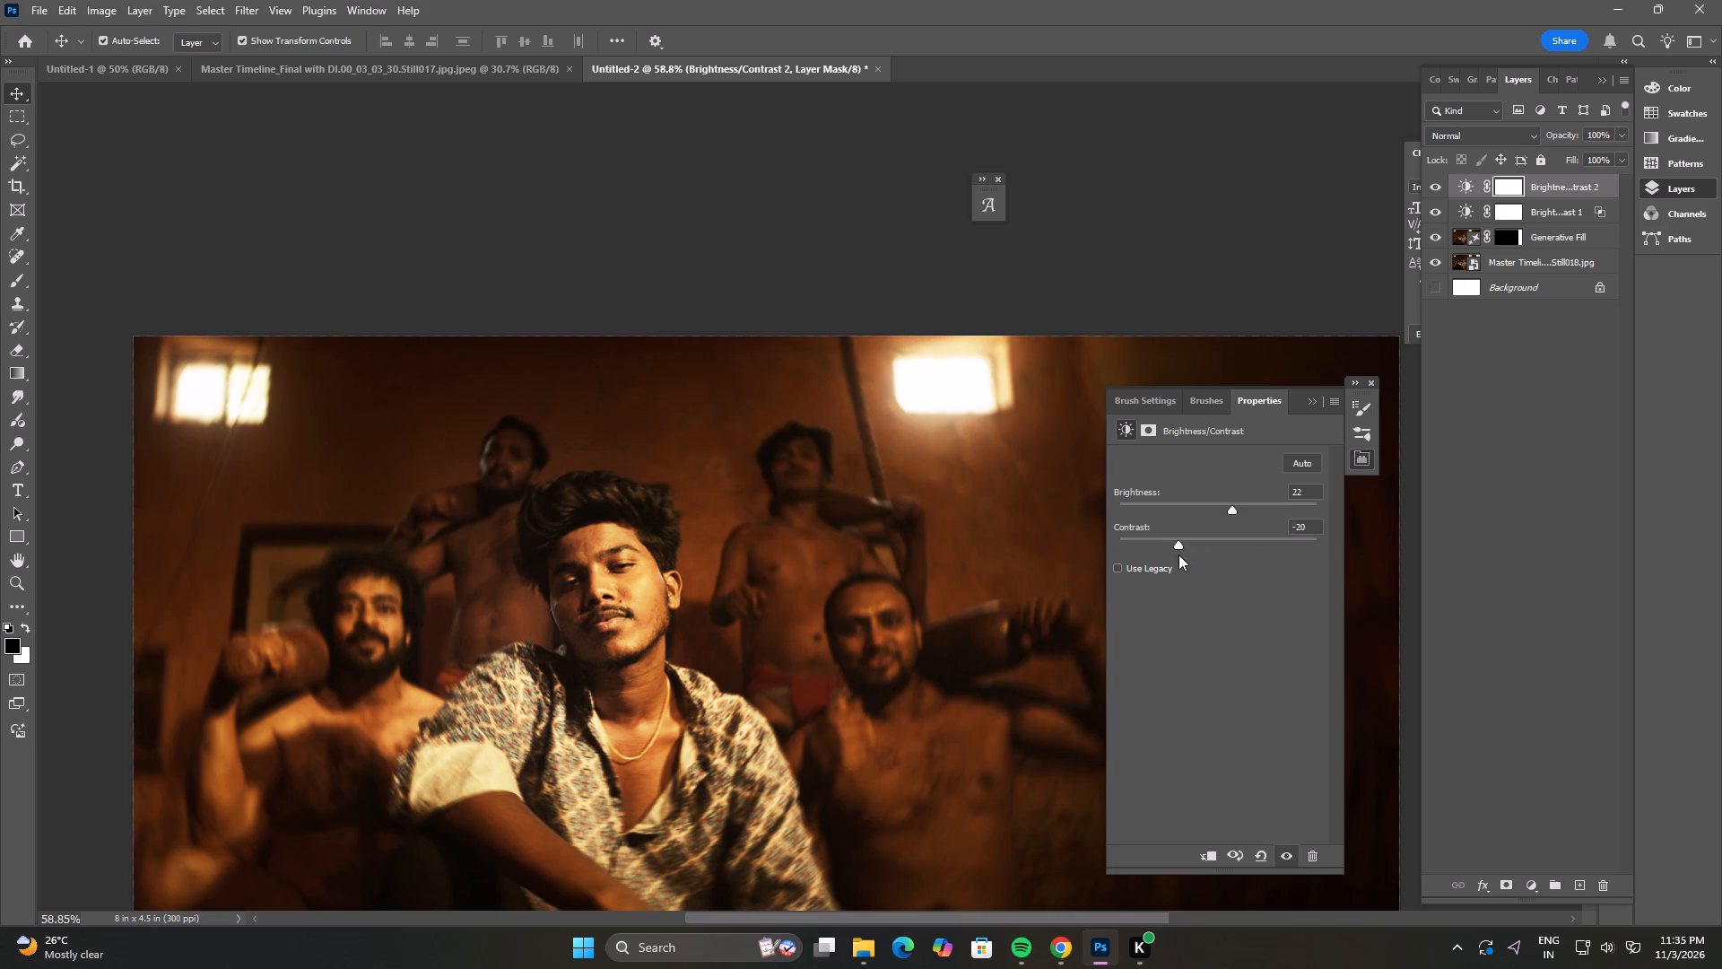
left_click_drag(1178, 554, 1201, 554)
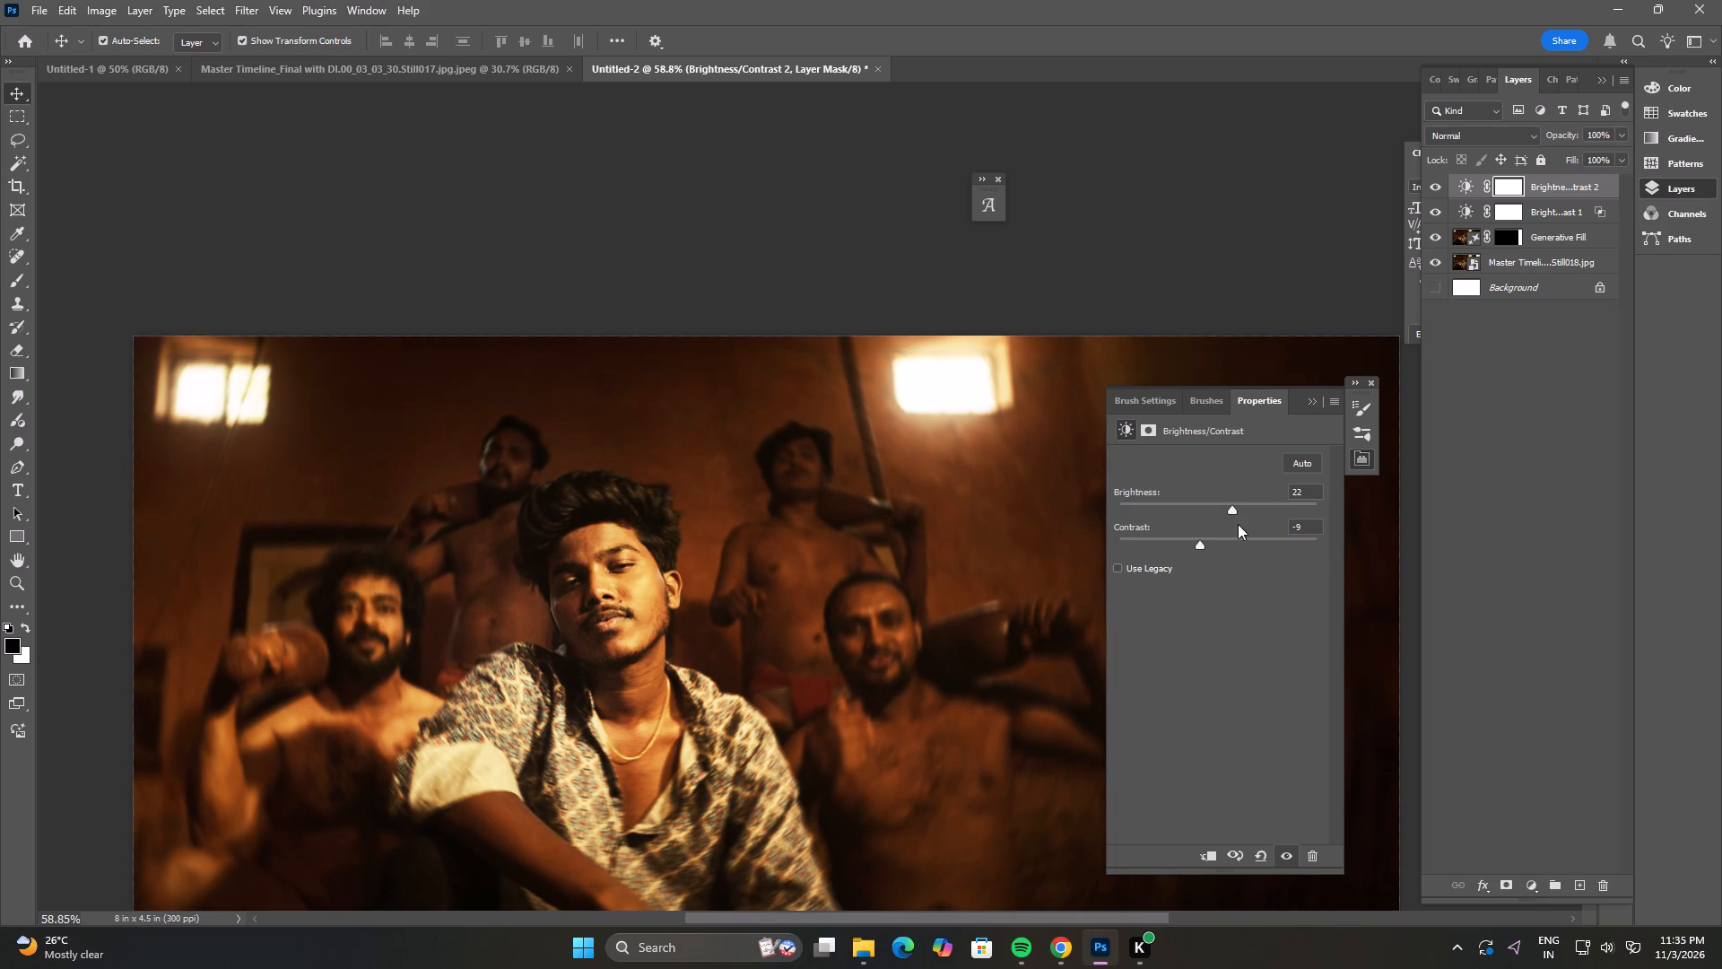
left_click(1237, 505)
left_click_drag(1243, 505, 1231, 507)
left_click_drag(1199, 547, 1212, 548)
left_click_drag(1212, 548, 1208, 549)
Invert the second Brightness/Contrast layer's mask to black.
key("ctrl+i")
Using a 100 px brush at 87% opacity, paint white on the mask over the shadowed side of the central man's face and jaw.
key("b")
key("bracketleft")
key("bracketleft")
key("bracketleft")
key("bracketleft")
key("bracketleft")
key("bracketleft")
key("bracketleft")
key("bracketleft")
key("bracketleft")
key("bracketleft")
key("bracketleft")
key("bracketleft")
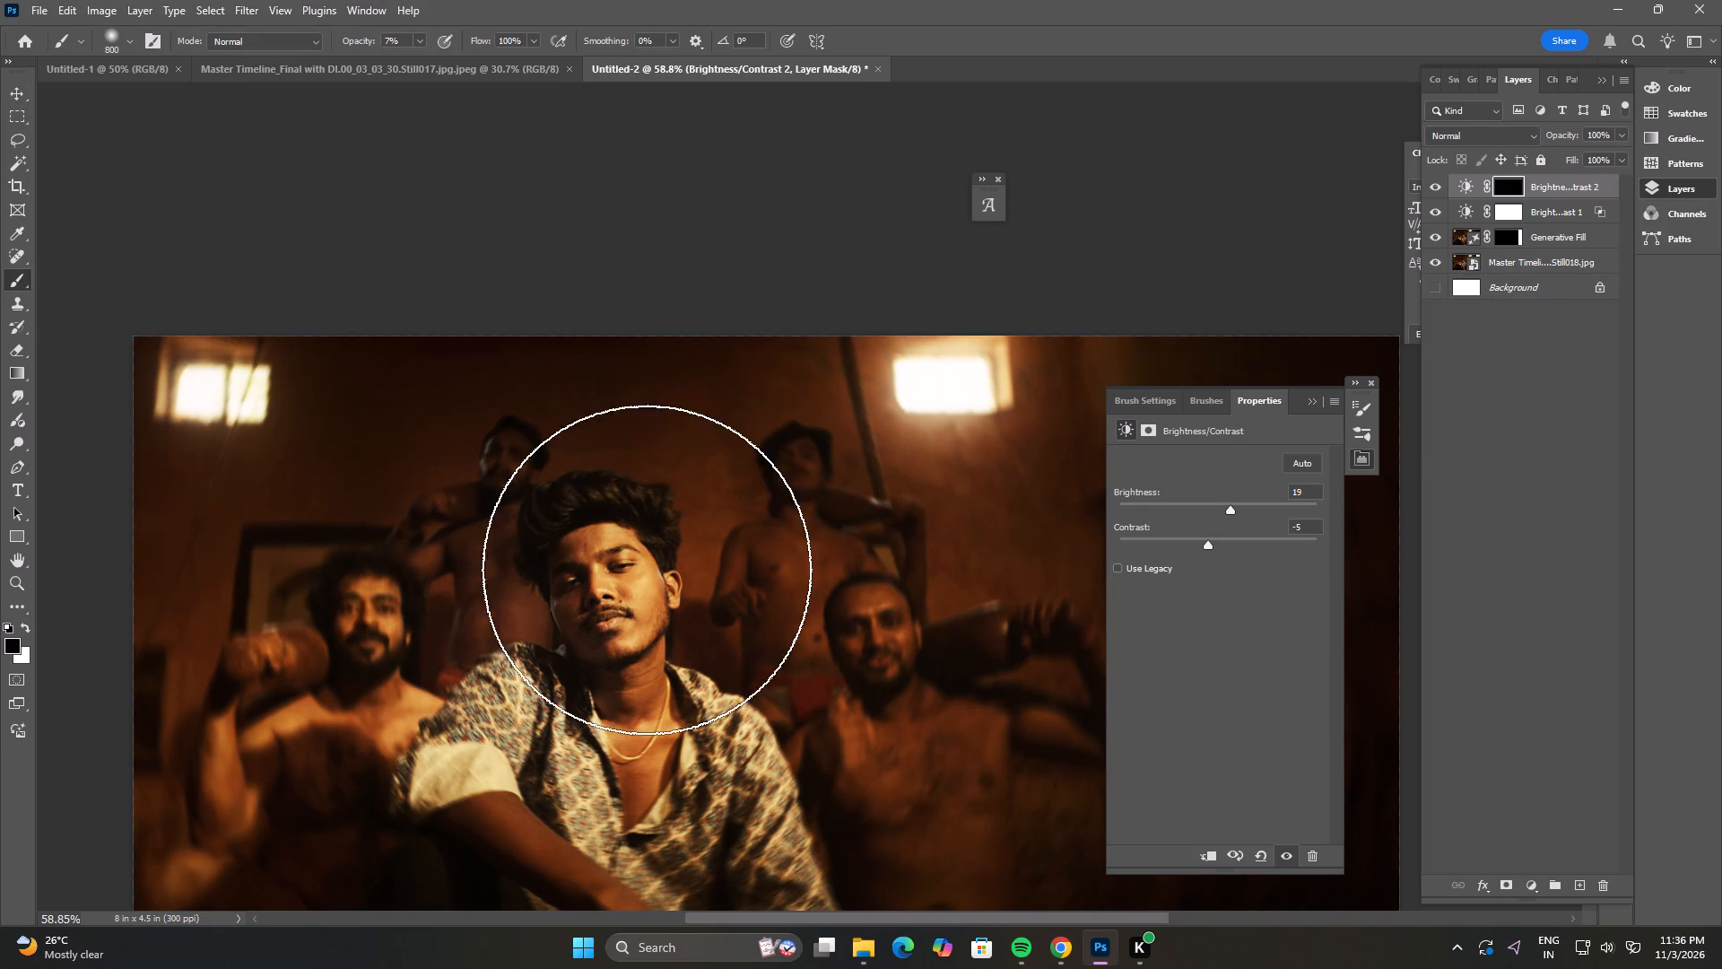
left_click_drag(582, 585, 577, 600)
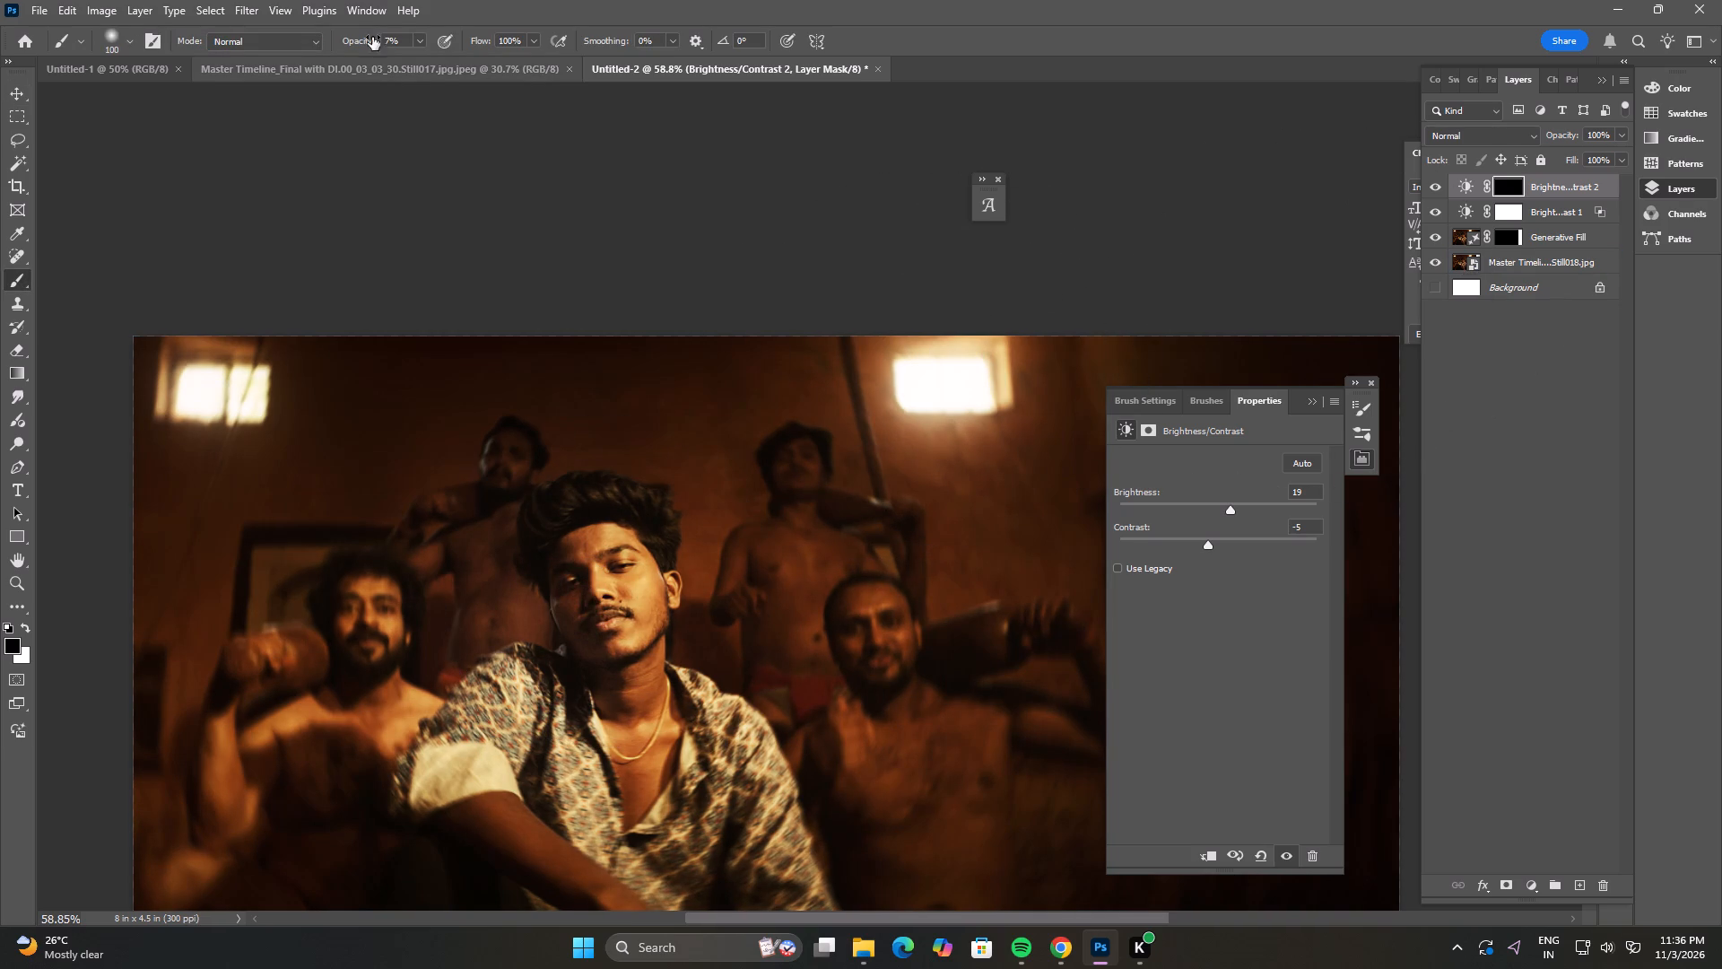
left_click_drag(360, 42, 431, 79)
left_click_drag(568, 577, 570, 591)
left_click_drag(570, 591, 576, 628)
key("x")
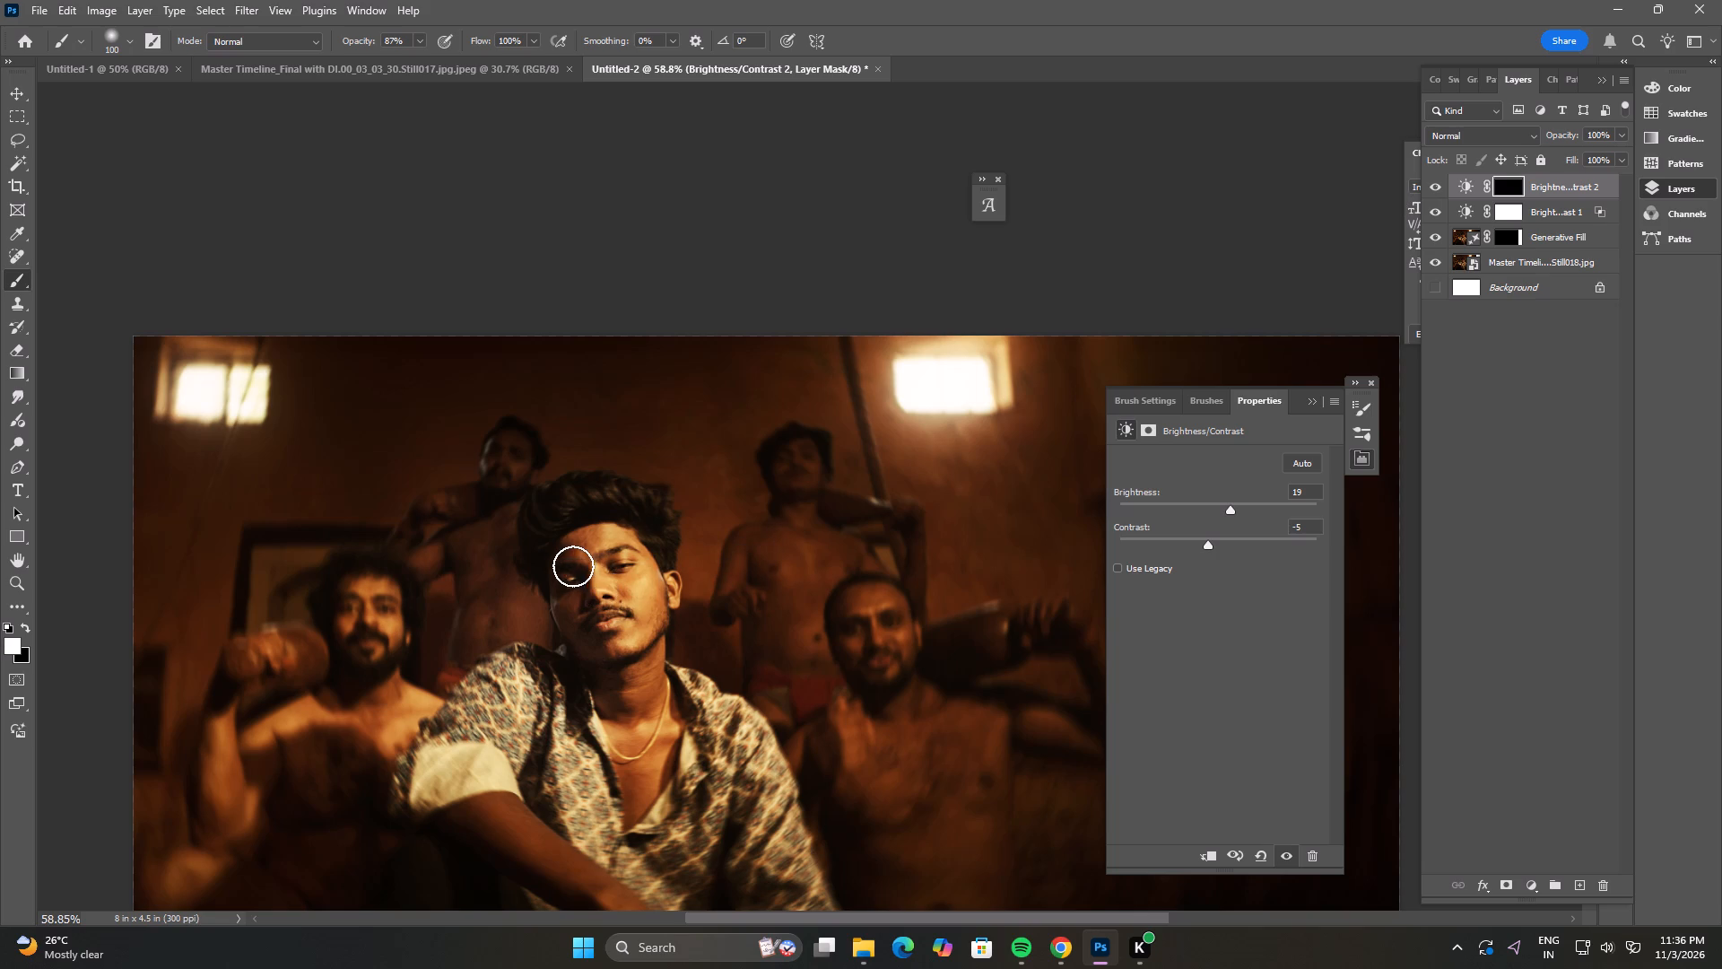
left_click_drag(573, 566, 586, 639)
left_click_drag(586, 642, 606, 658)
left_click_drag(606, 658, 612, 662)
Compare the whole image with the second Brightness/Contrast layer hidden and shown.
scroll(648, 700, "down", 5, "alt")
key("space")
key("space")
key("space")
key("space")
left_click_drag(809, 713, 696, 439)
scroll(696, 439, "down", 2, "alt")
double_click(1439, 182)
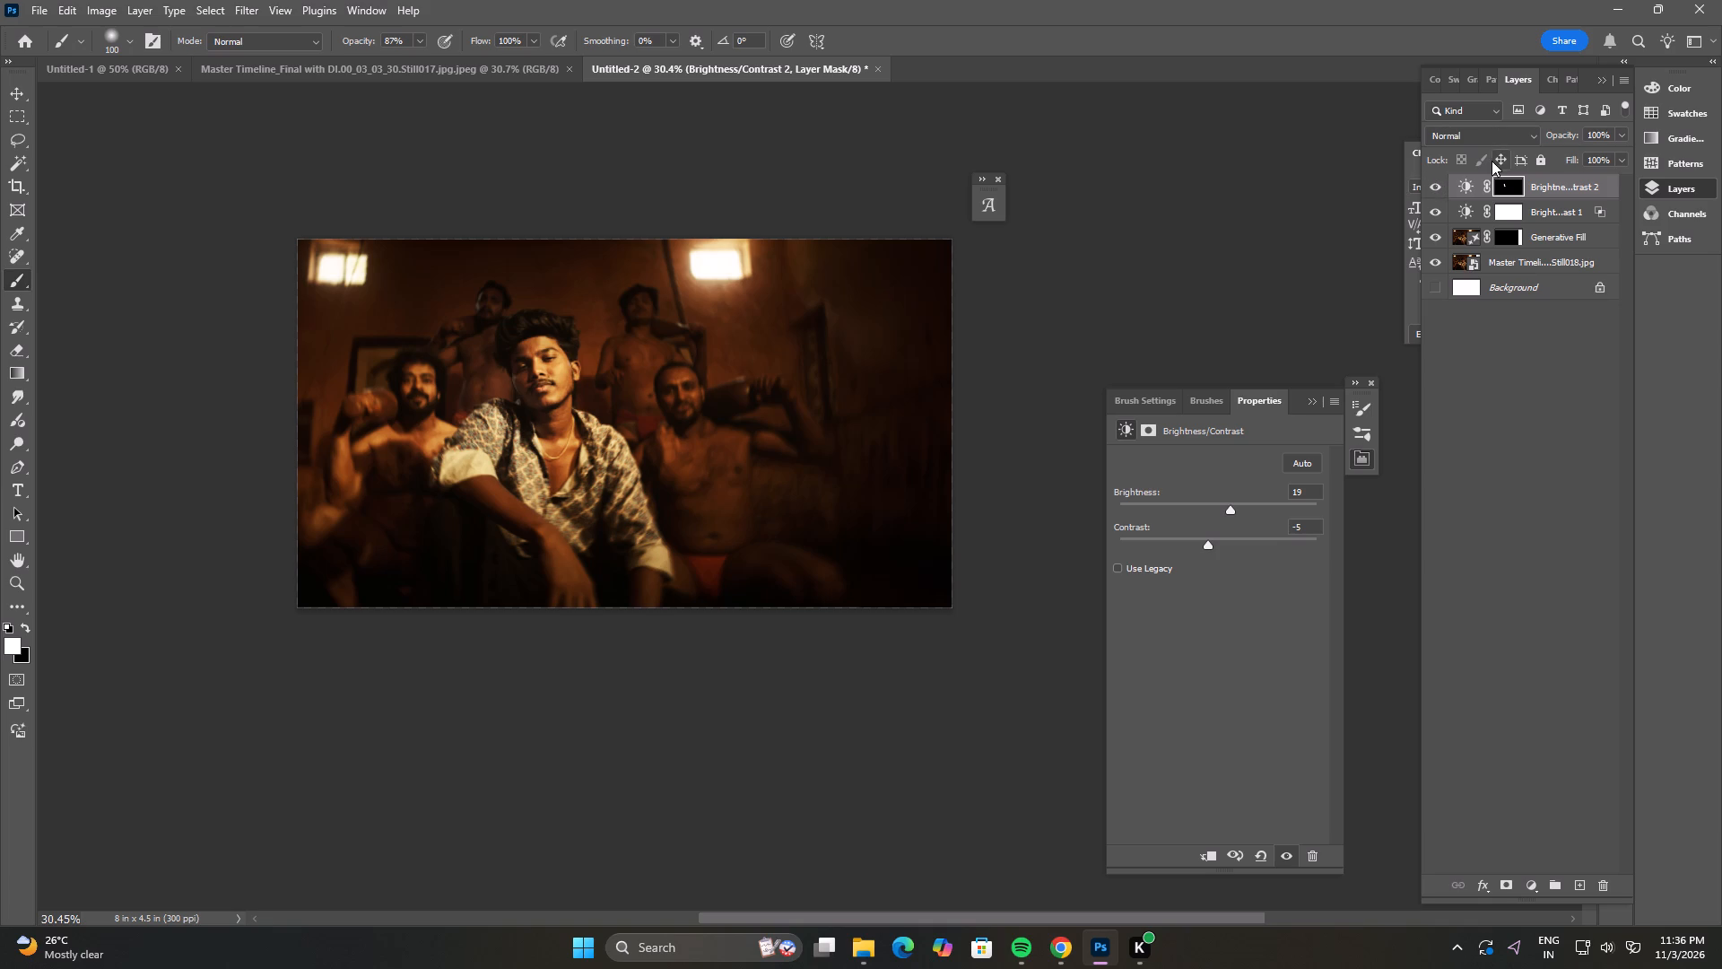
double_click(1439, 188)
Set the second Brightness/Contrast layer's brightness to 20 and collapse its properties.
double_click(1465, 196)
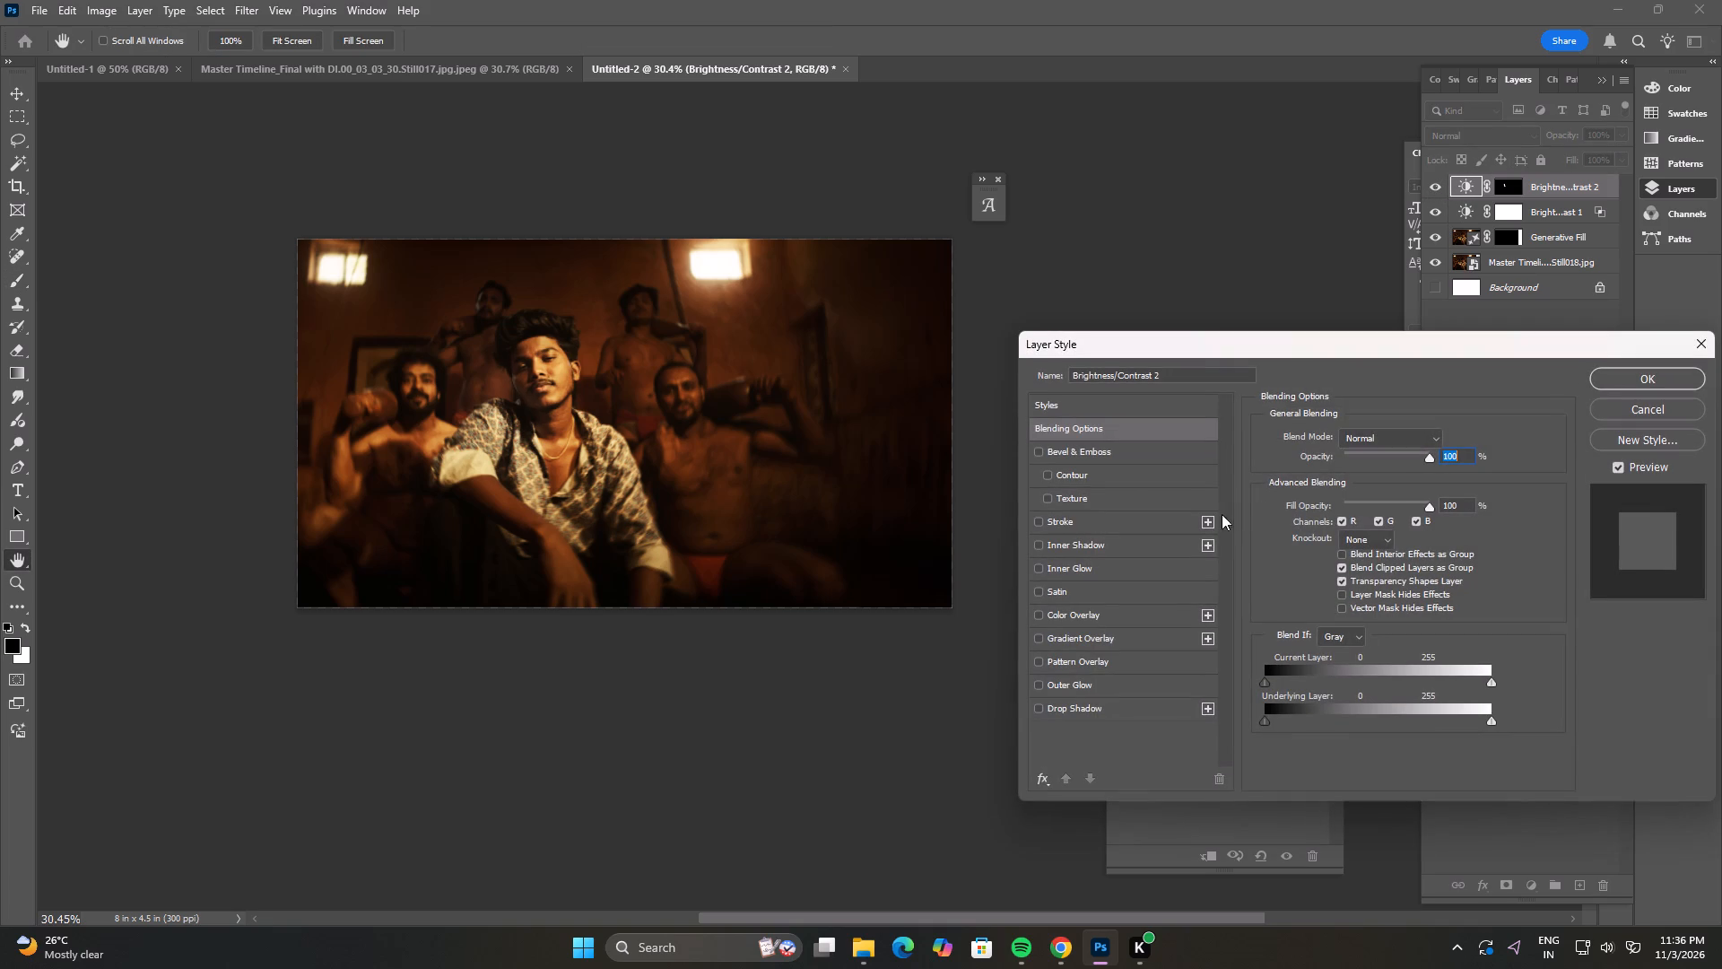
left_click(1605, 384)
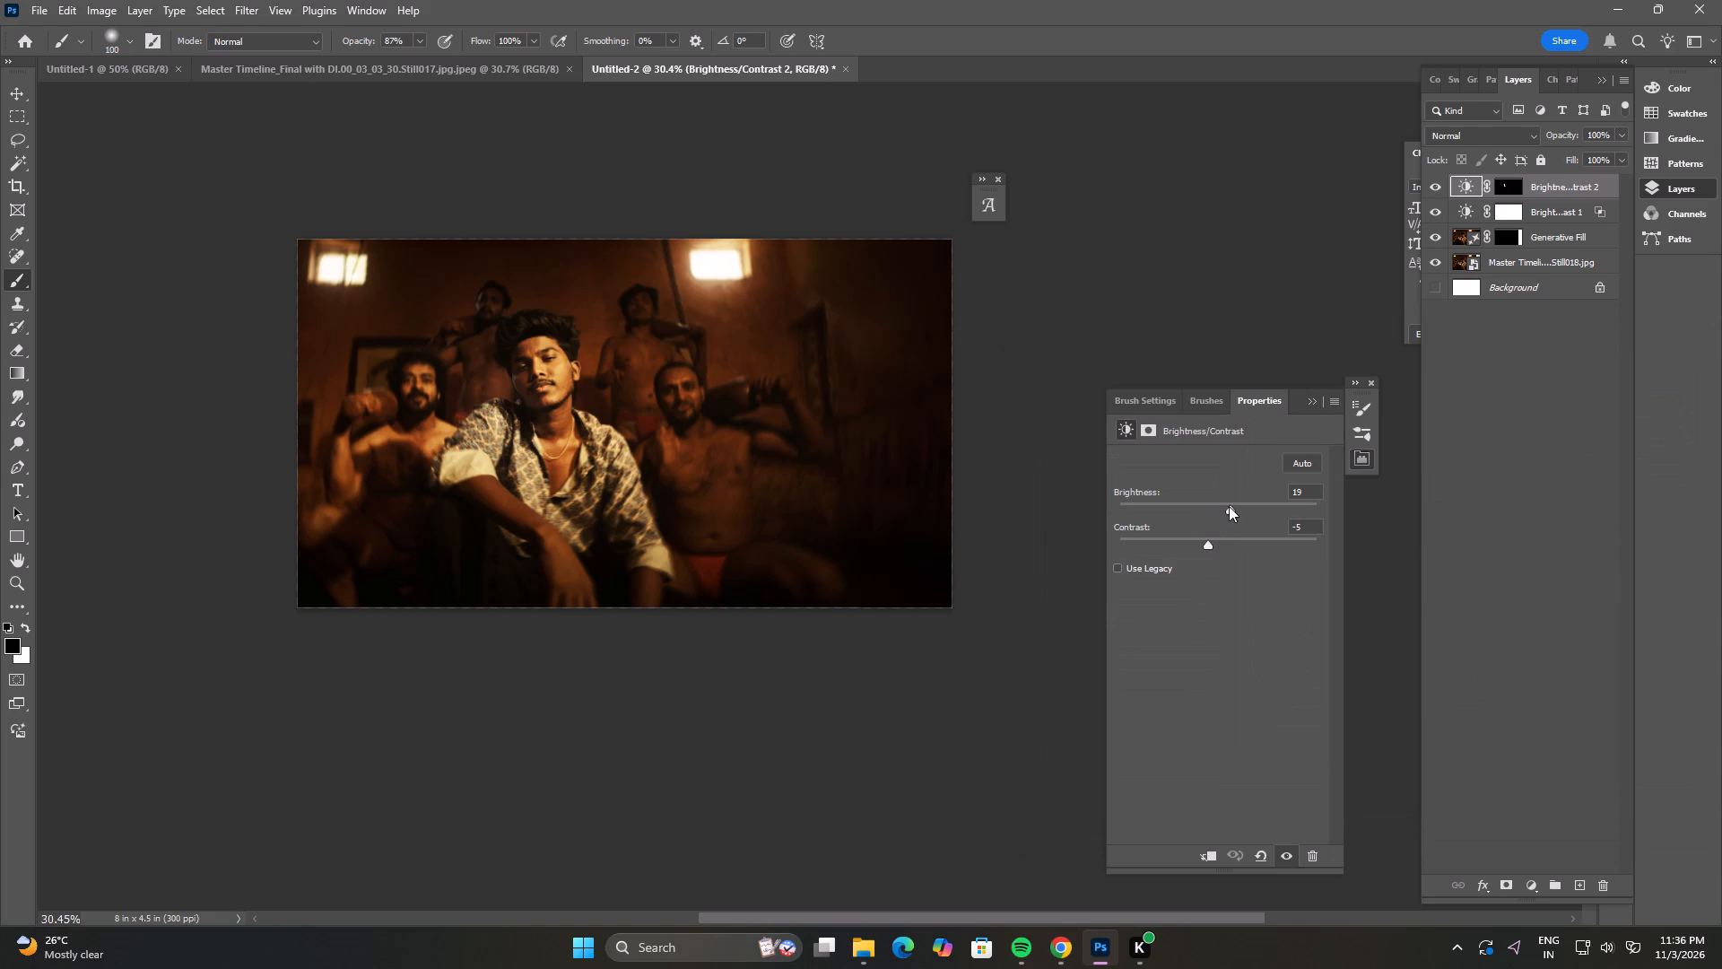
left_click(1229, 506)
left_click(1312, 404)
Switch to the Move tool and deselect all layers.
scroll(446, 379, "up", 5, "alt")
scroll(451, 400, "down", 2, "alt")
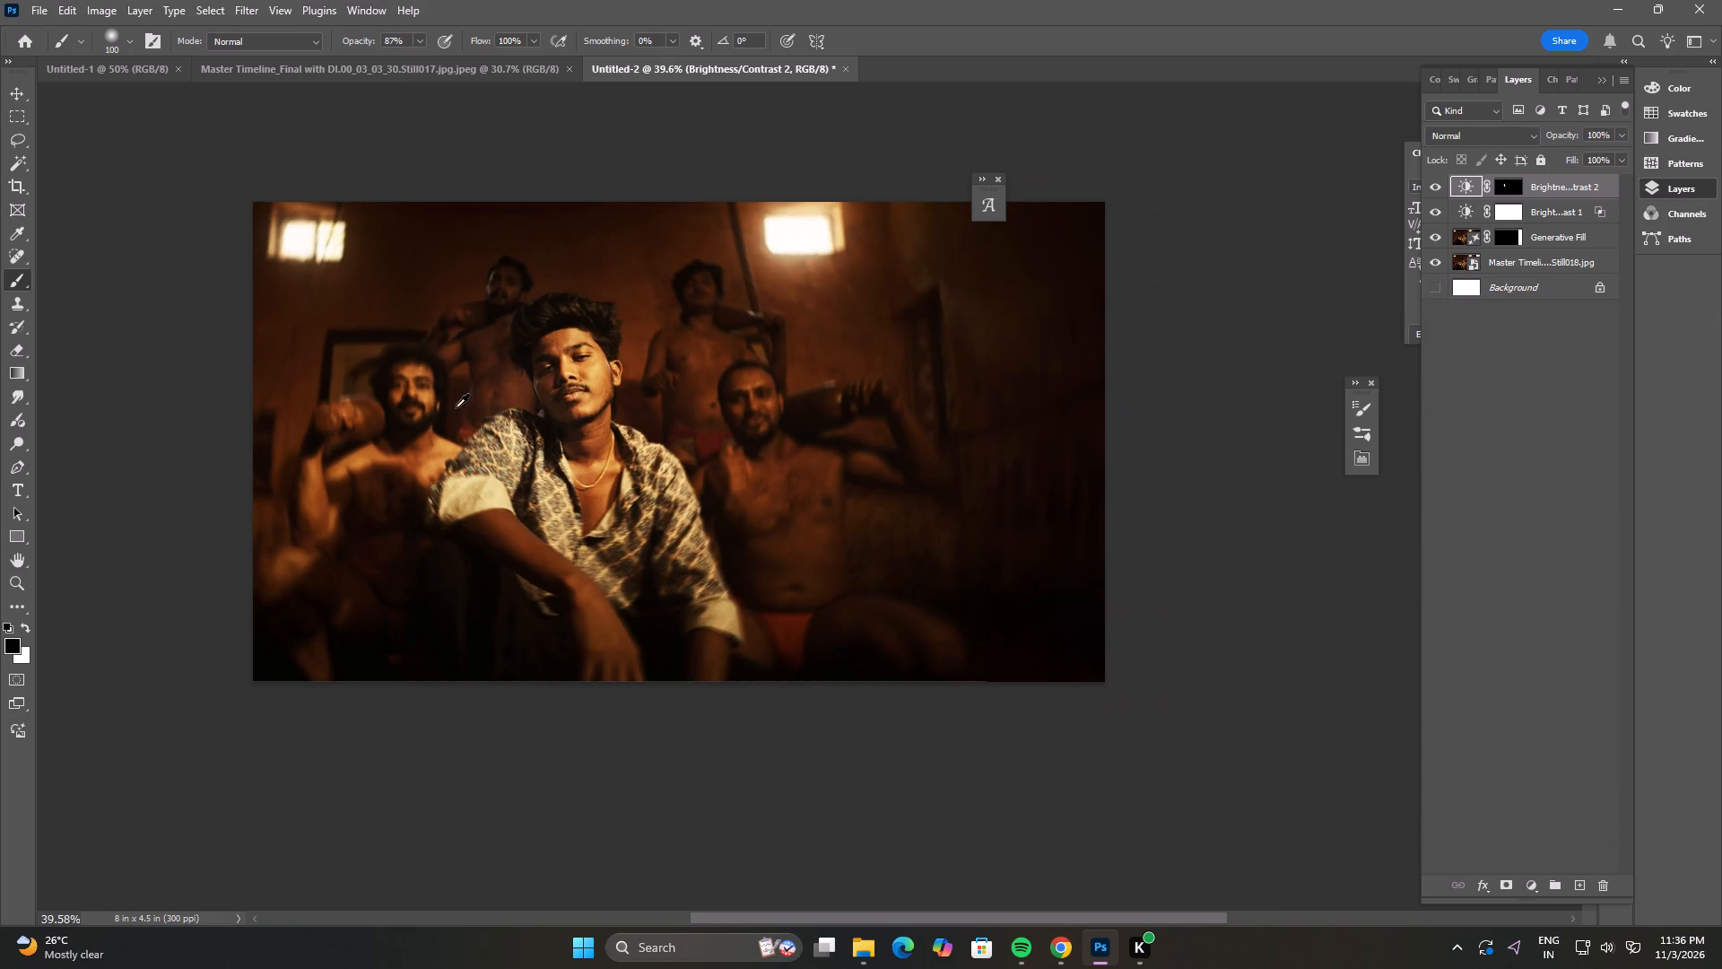
left_click(15, 101)
left_click(101, 267)
scroll(149, 283, "down", 4, "alt")
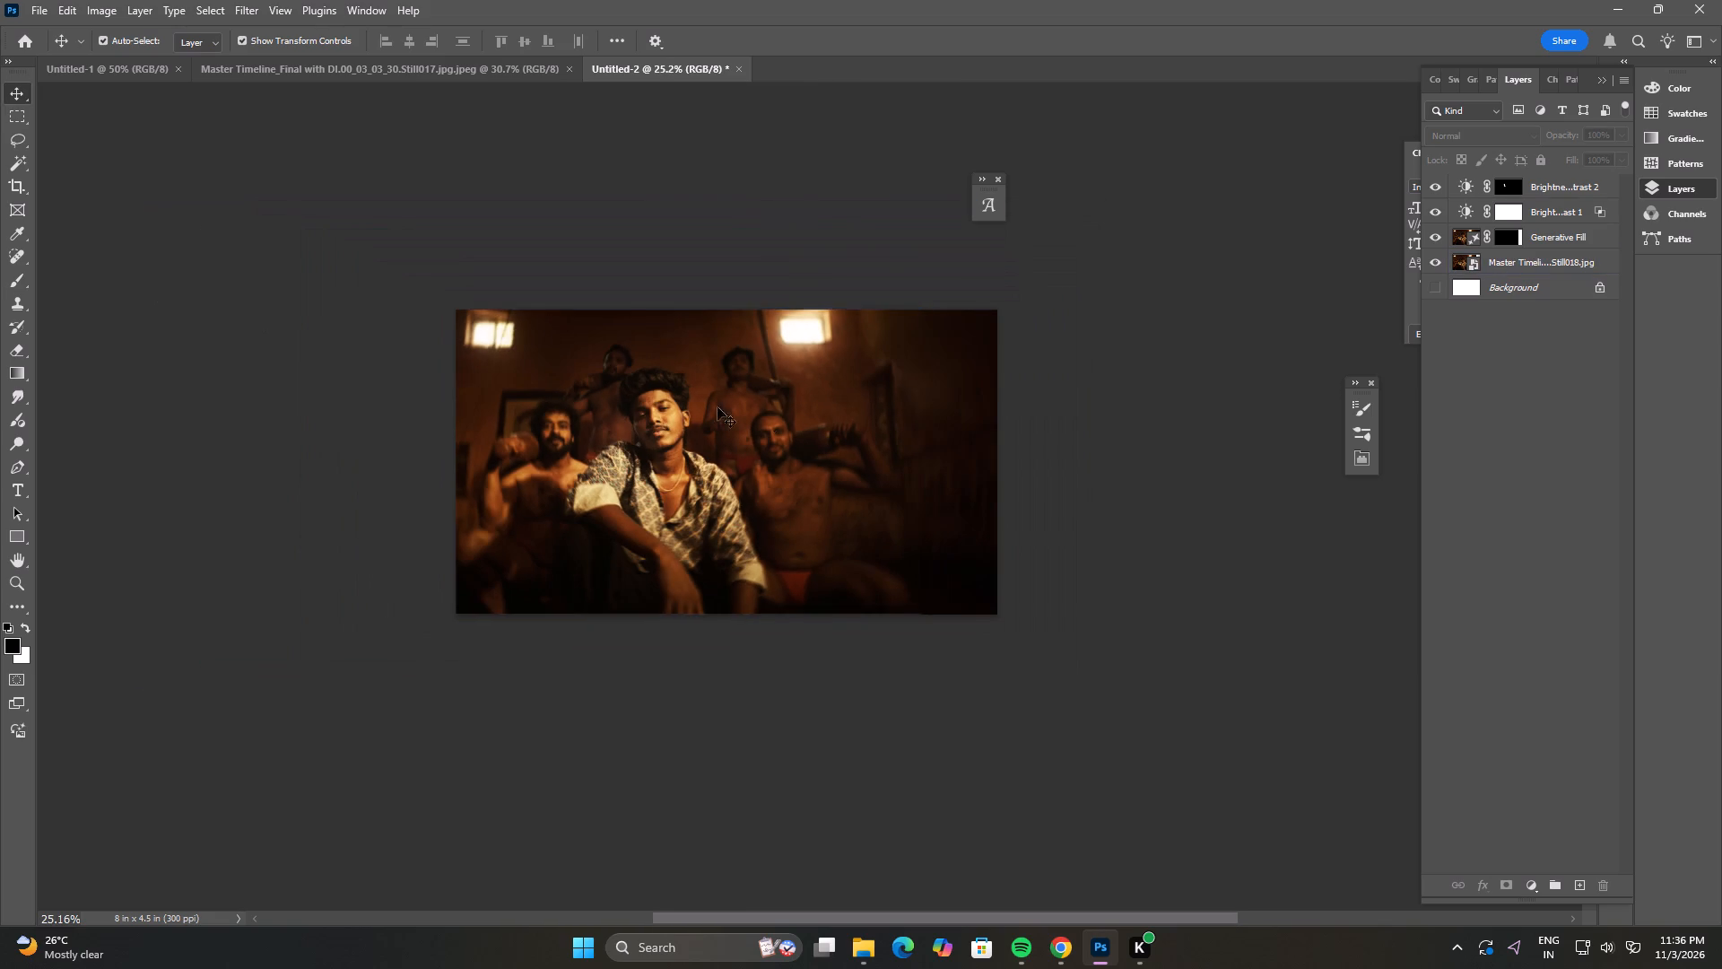
left_click(1053, 396)
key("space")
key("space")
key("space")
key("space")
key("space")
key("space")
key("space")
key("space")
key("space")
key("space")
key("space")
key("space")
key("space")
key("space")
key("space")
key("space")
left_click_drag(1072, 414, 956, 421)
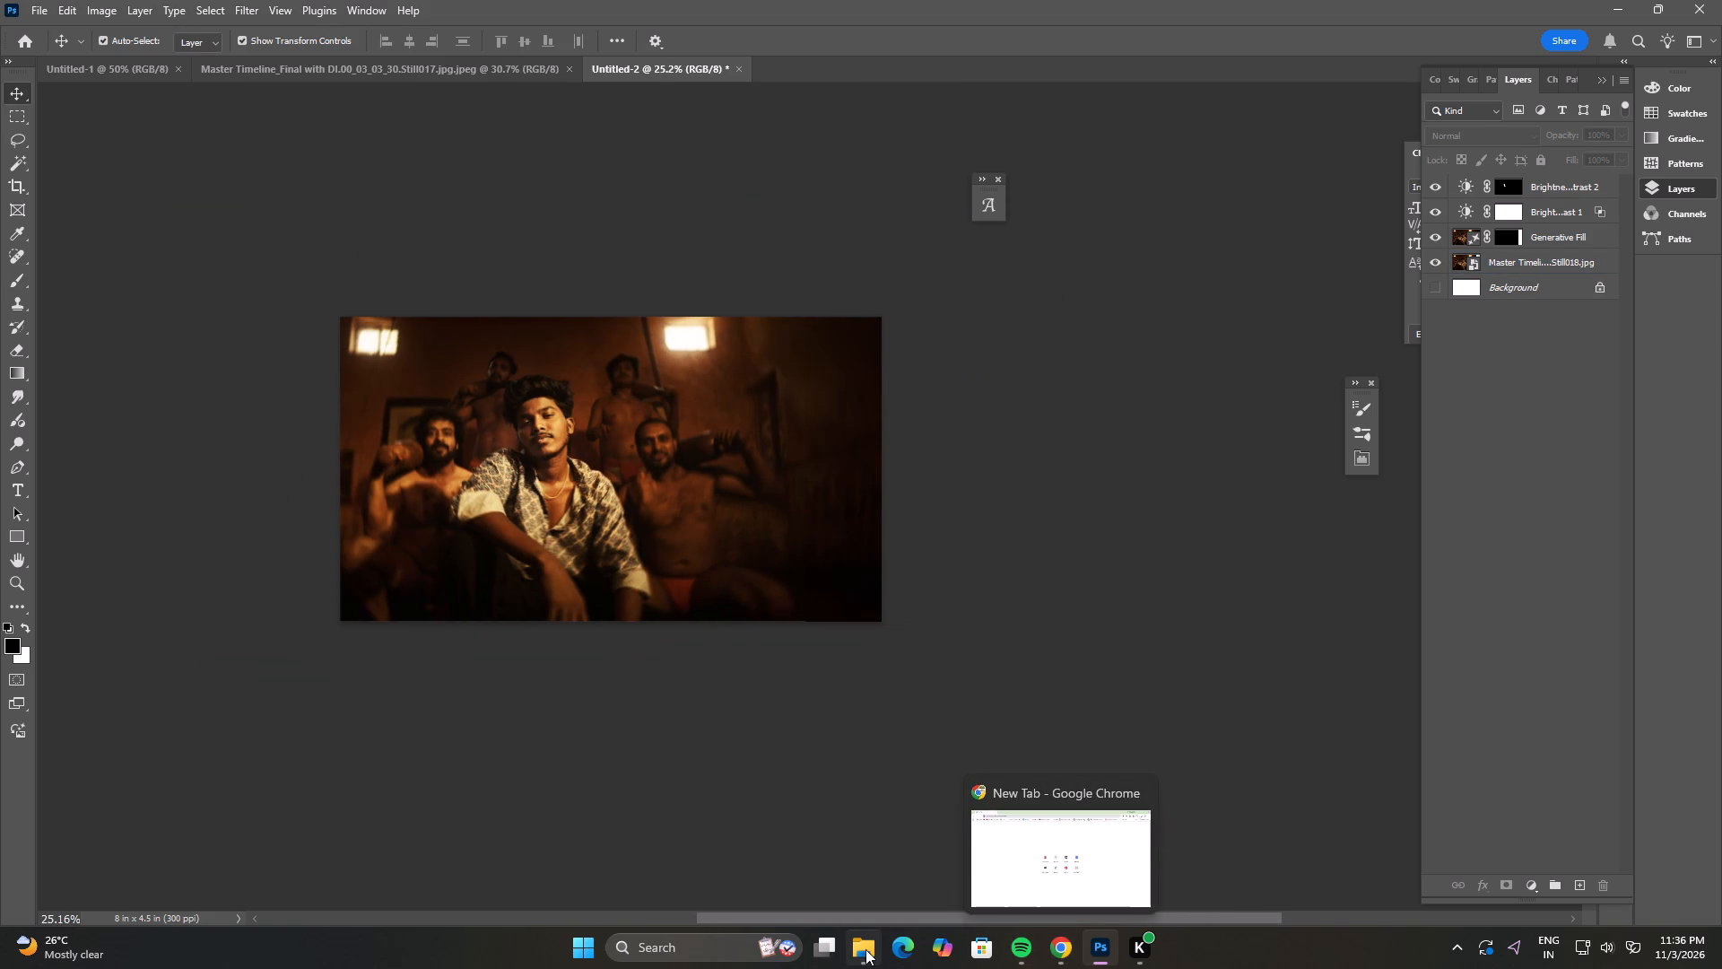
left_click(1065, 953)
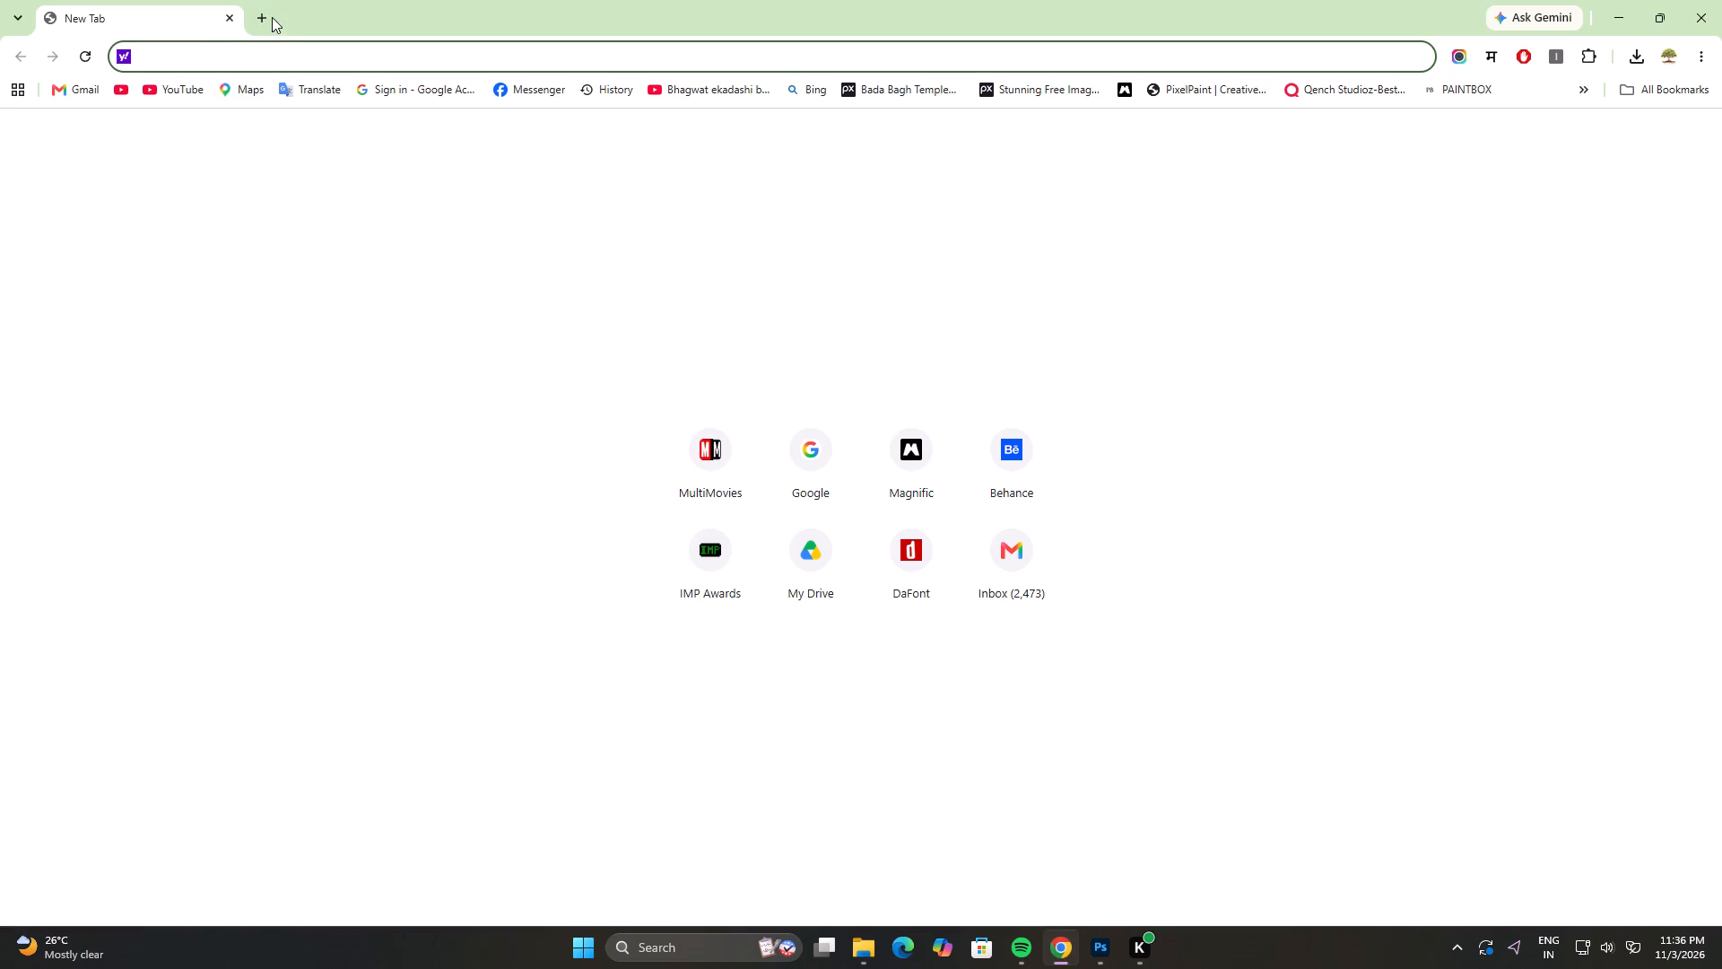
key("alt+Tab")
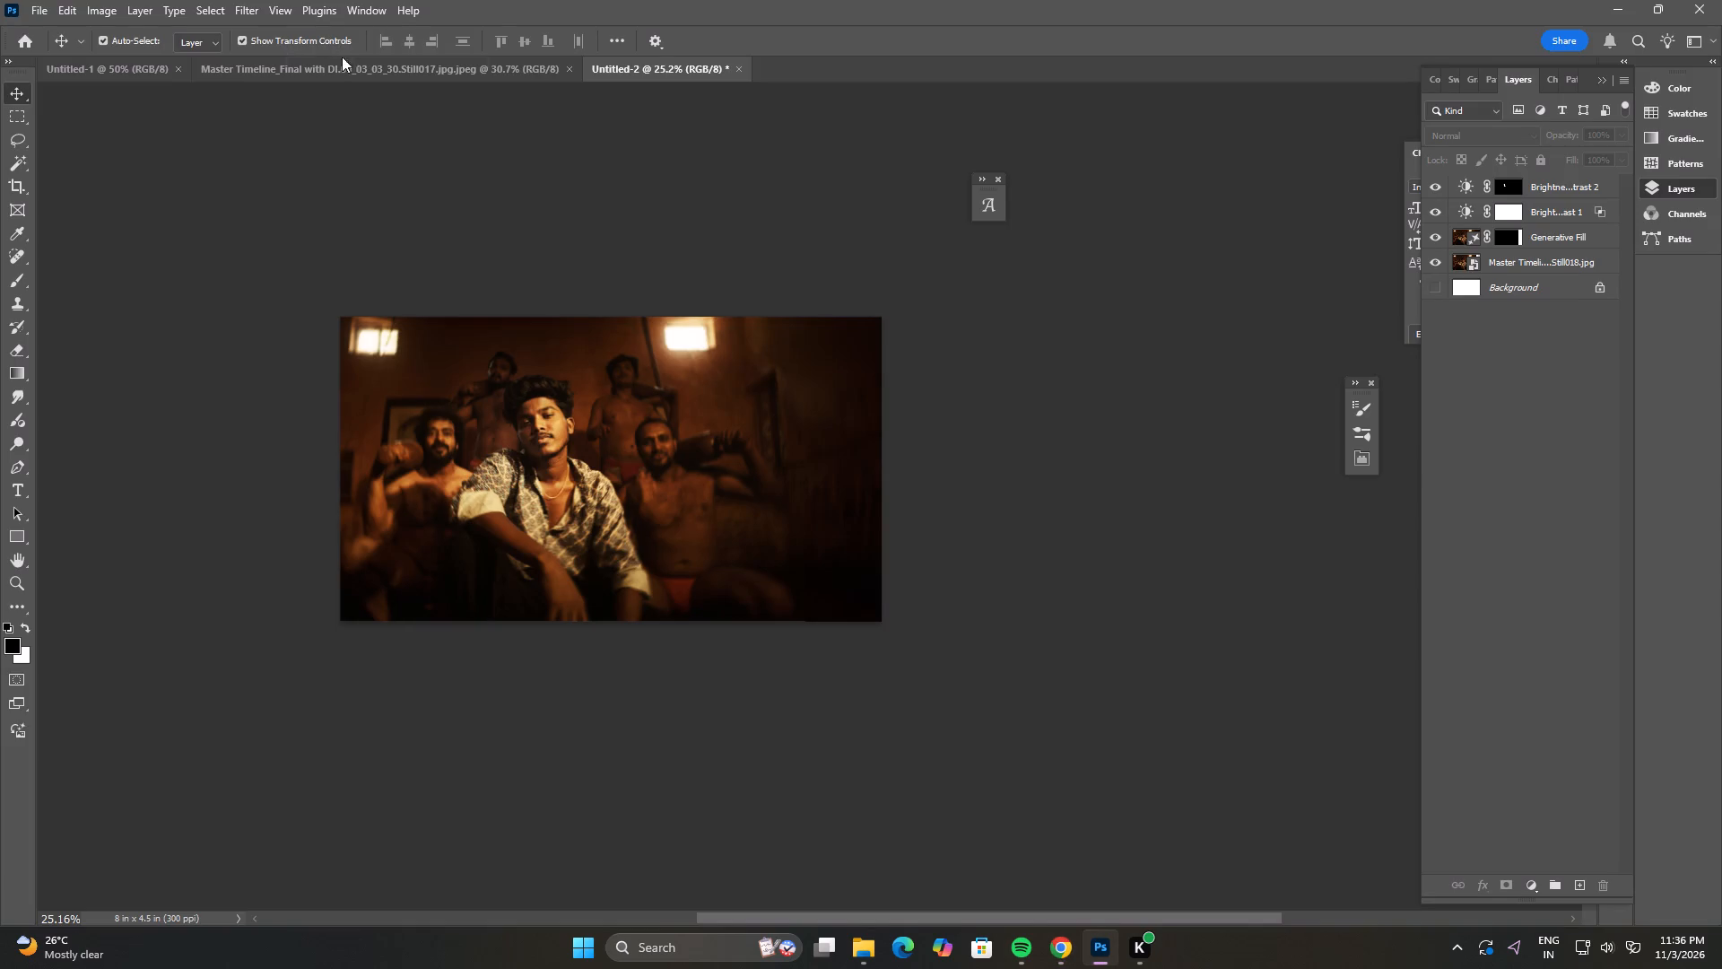
Switch to File Explorer and locate the Nirlajj Balak poster, Ritik copy.jpg, in the Downloads folder for preview.
key("alt+Tab")
key("alt+Tab")
key("alt+Tab")
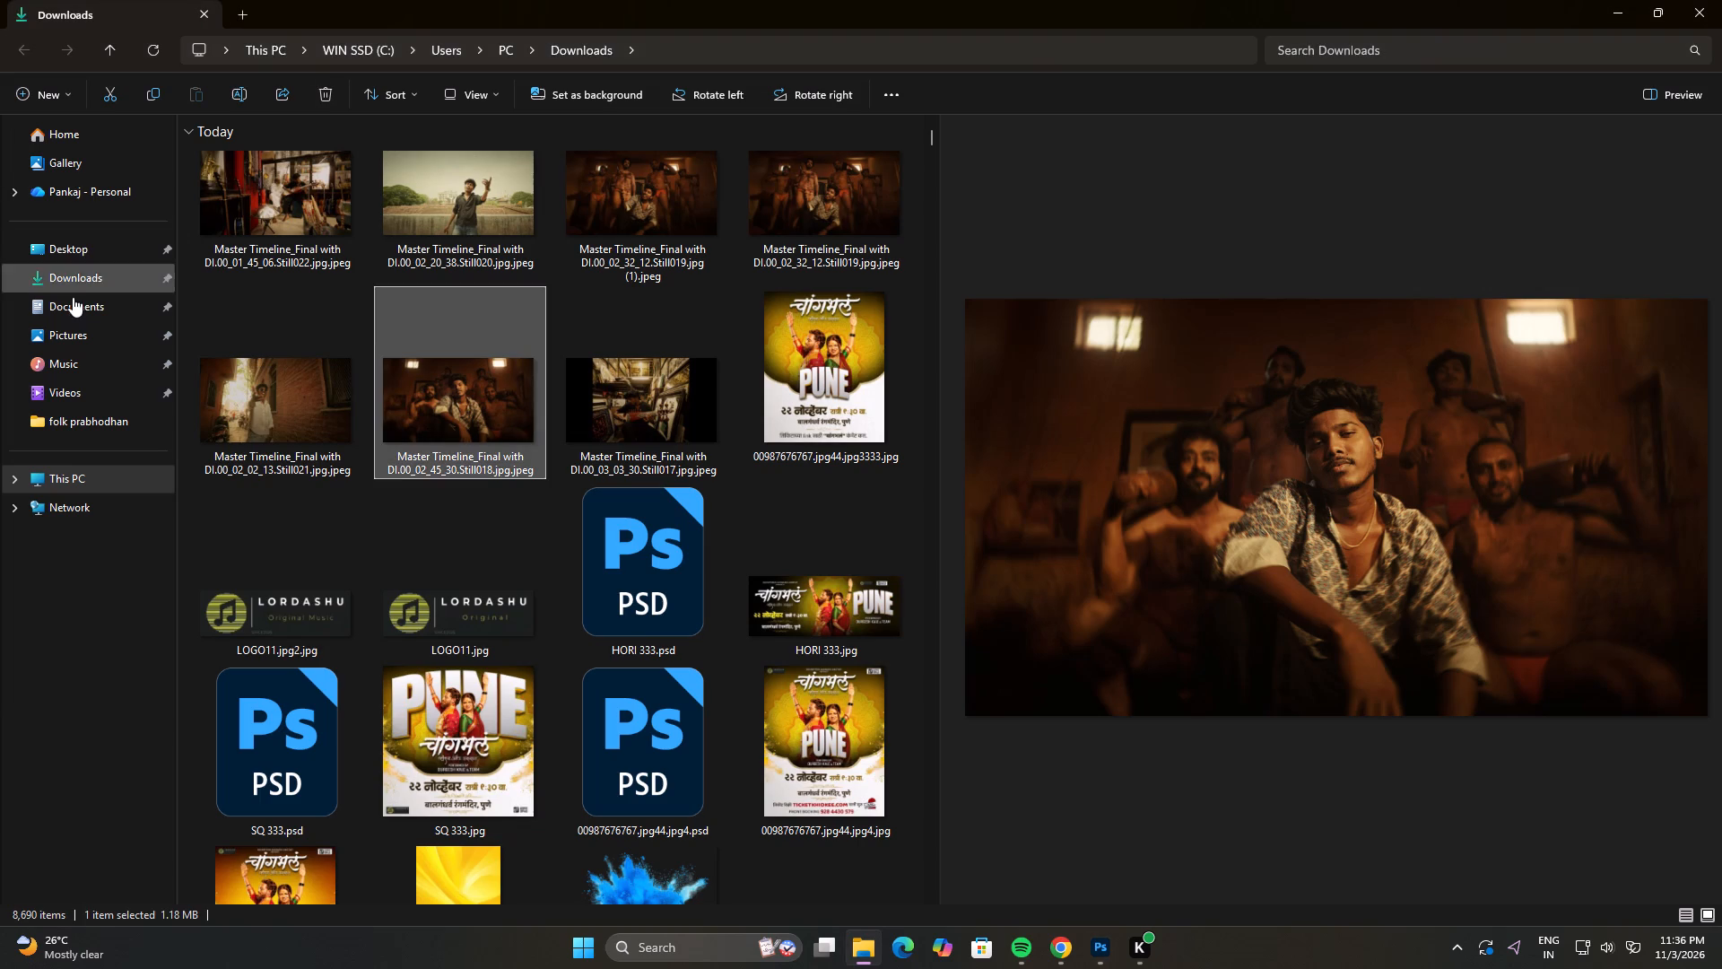
left_click(74, 297)
left_click(74, 282)
scroll(704, 535, "down", 1)
scroll(791, 410, "down", 8)
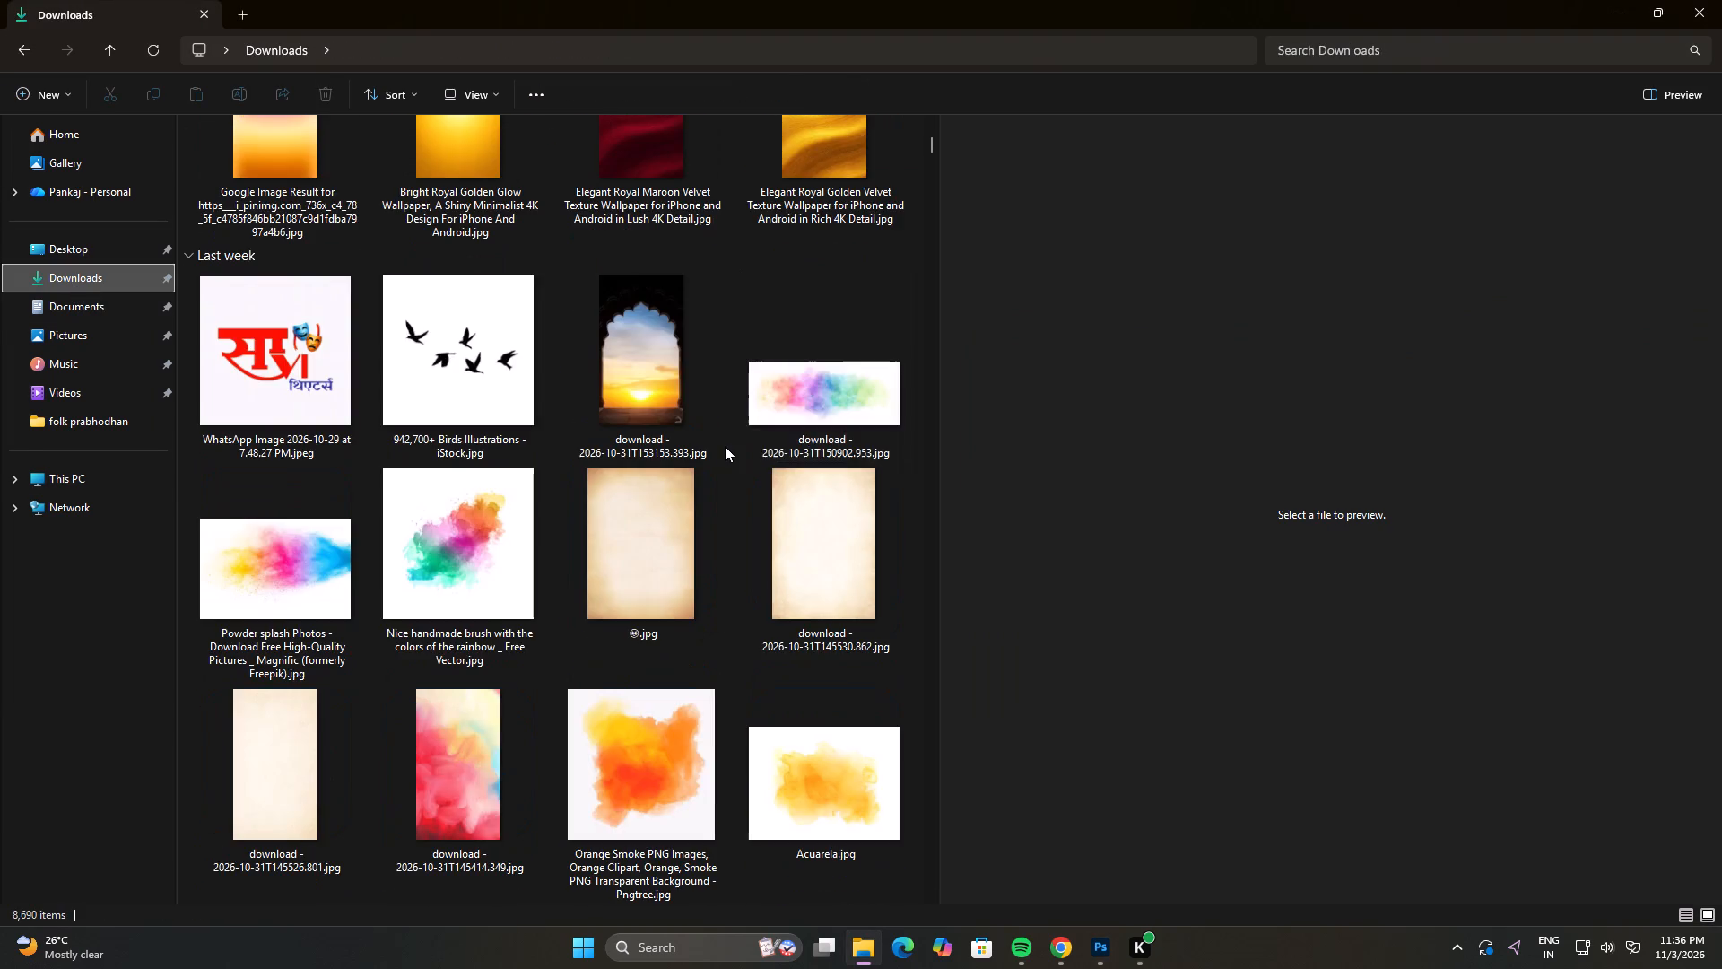
scroll(725, 446, "down", 5)
scroll(698, 406, "up", 1)
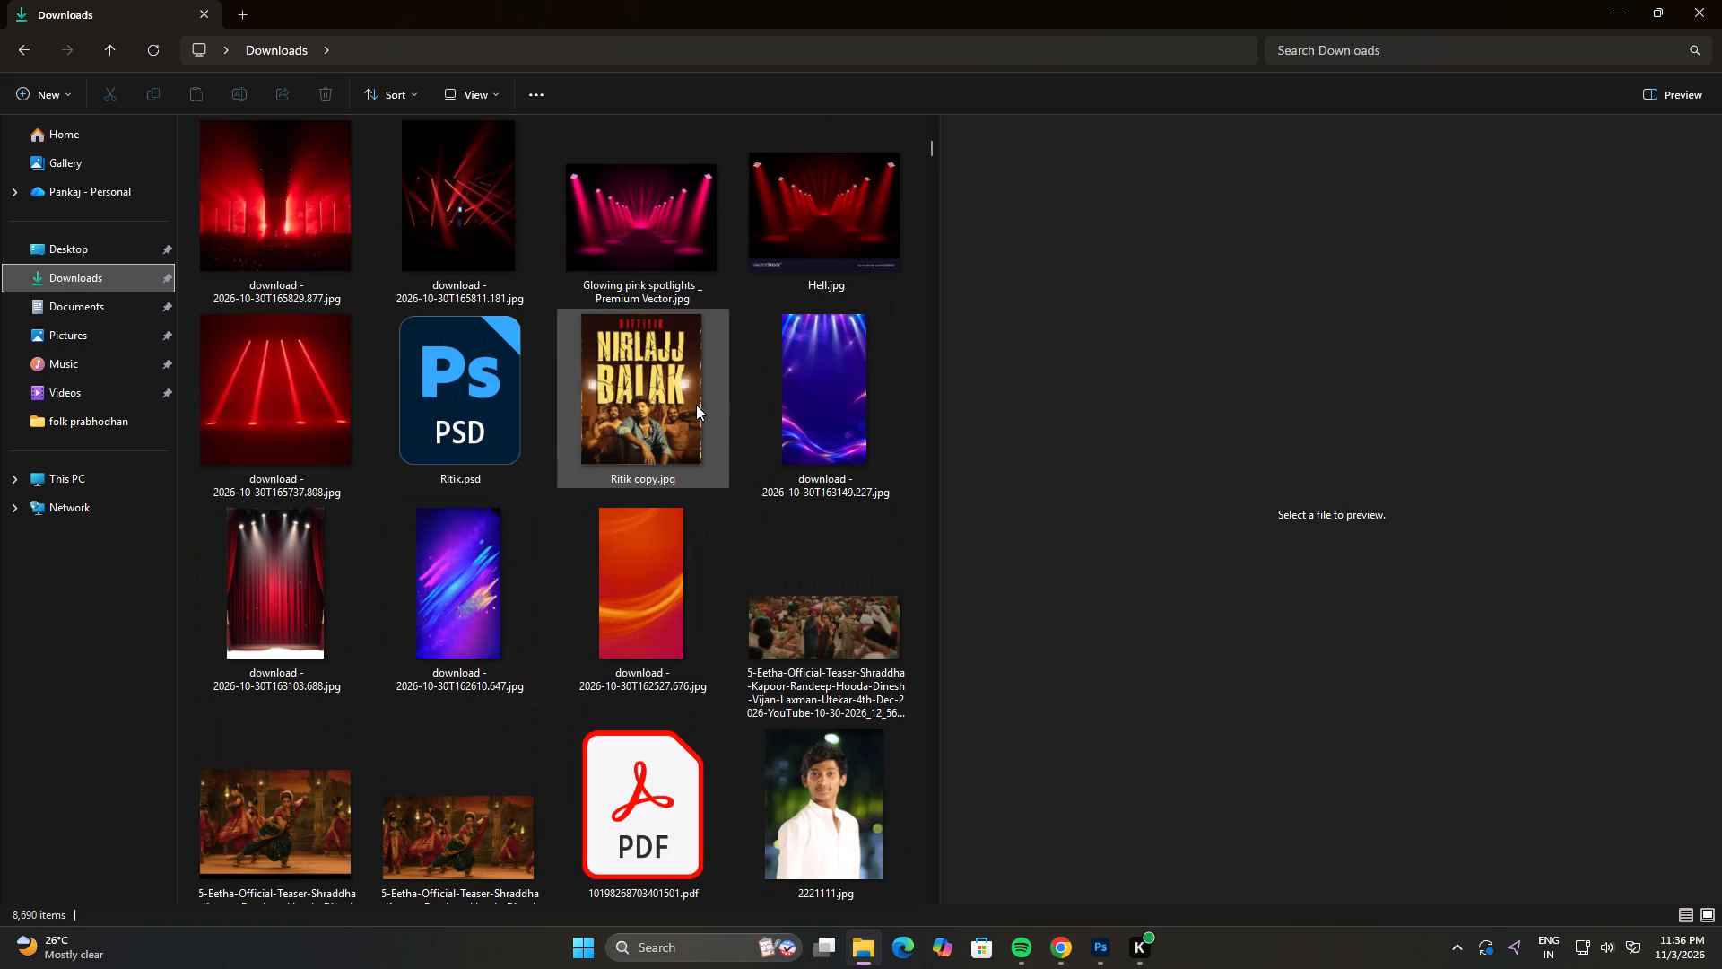
left_click(659, 405)
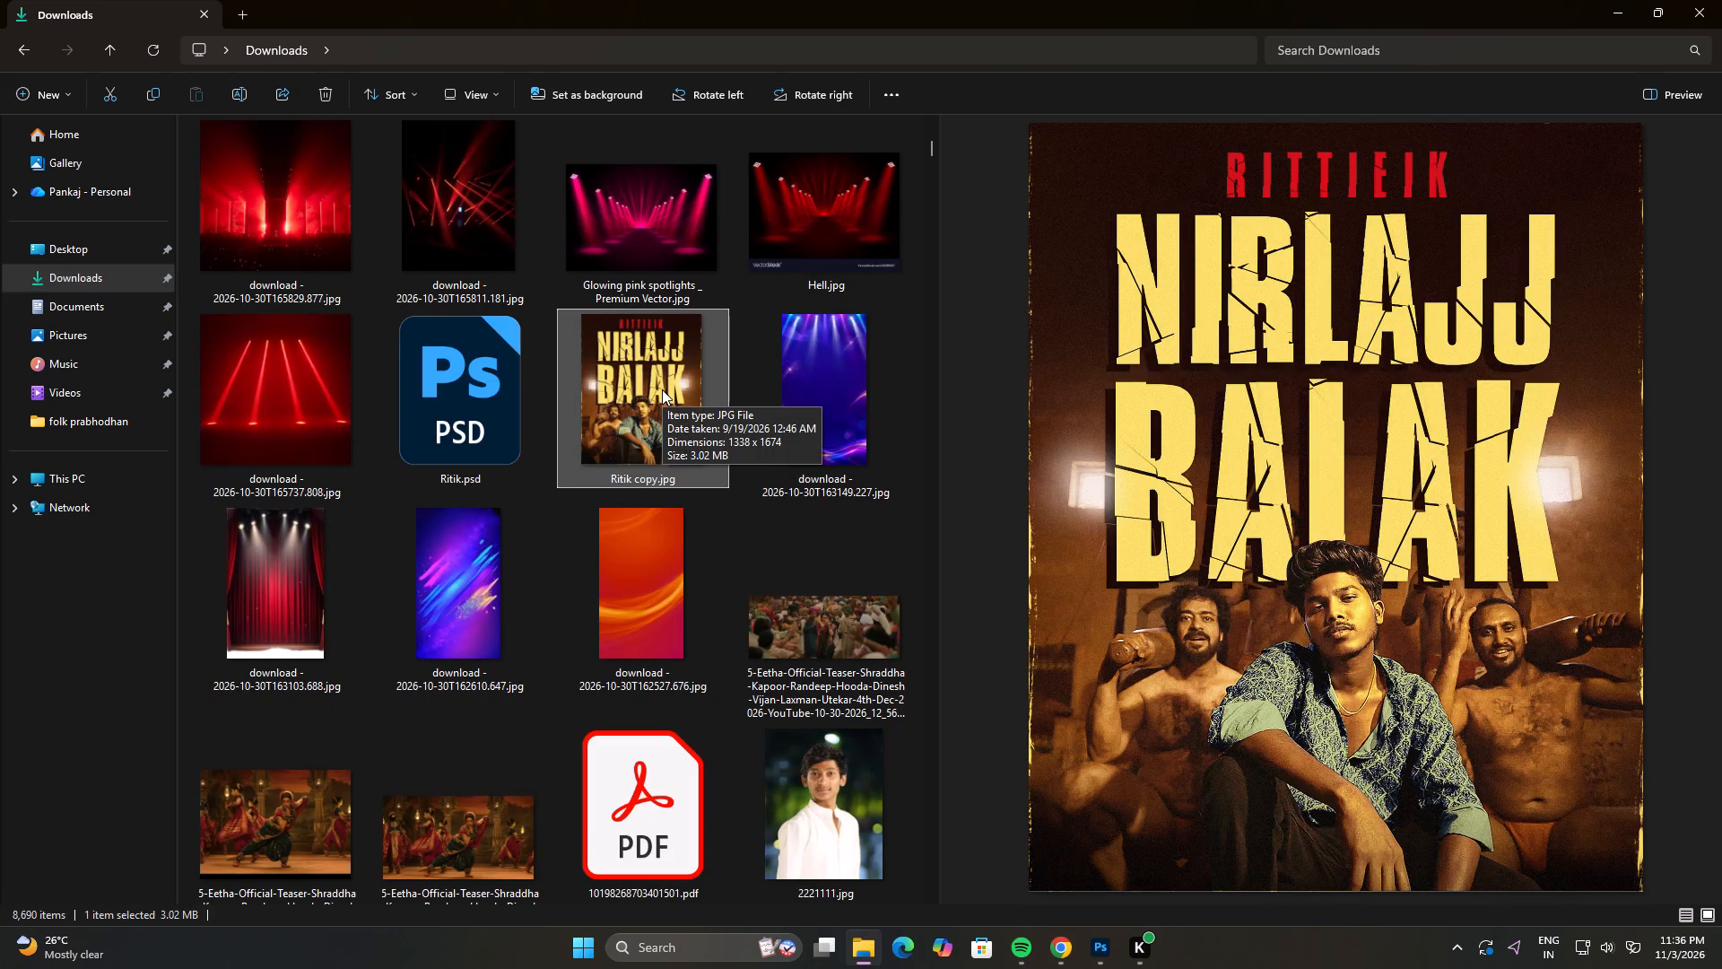
Search the computer for "nir".
left_click(687, 954)
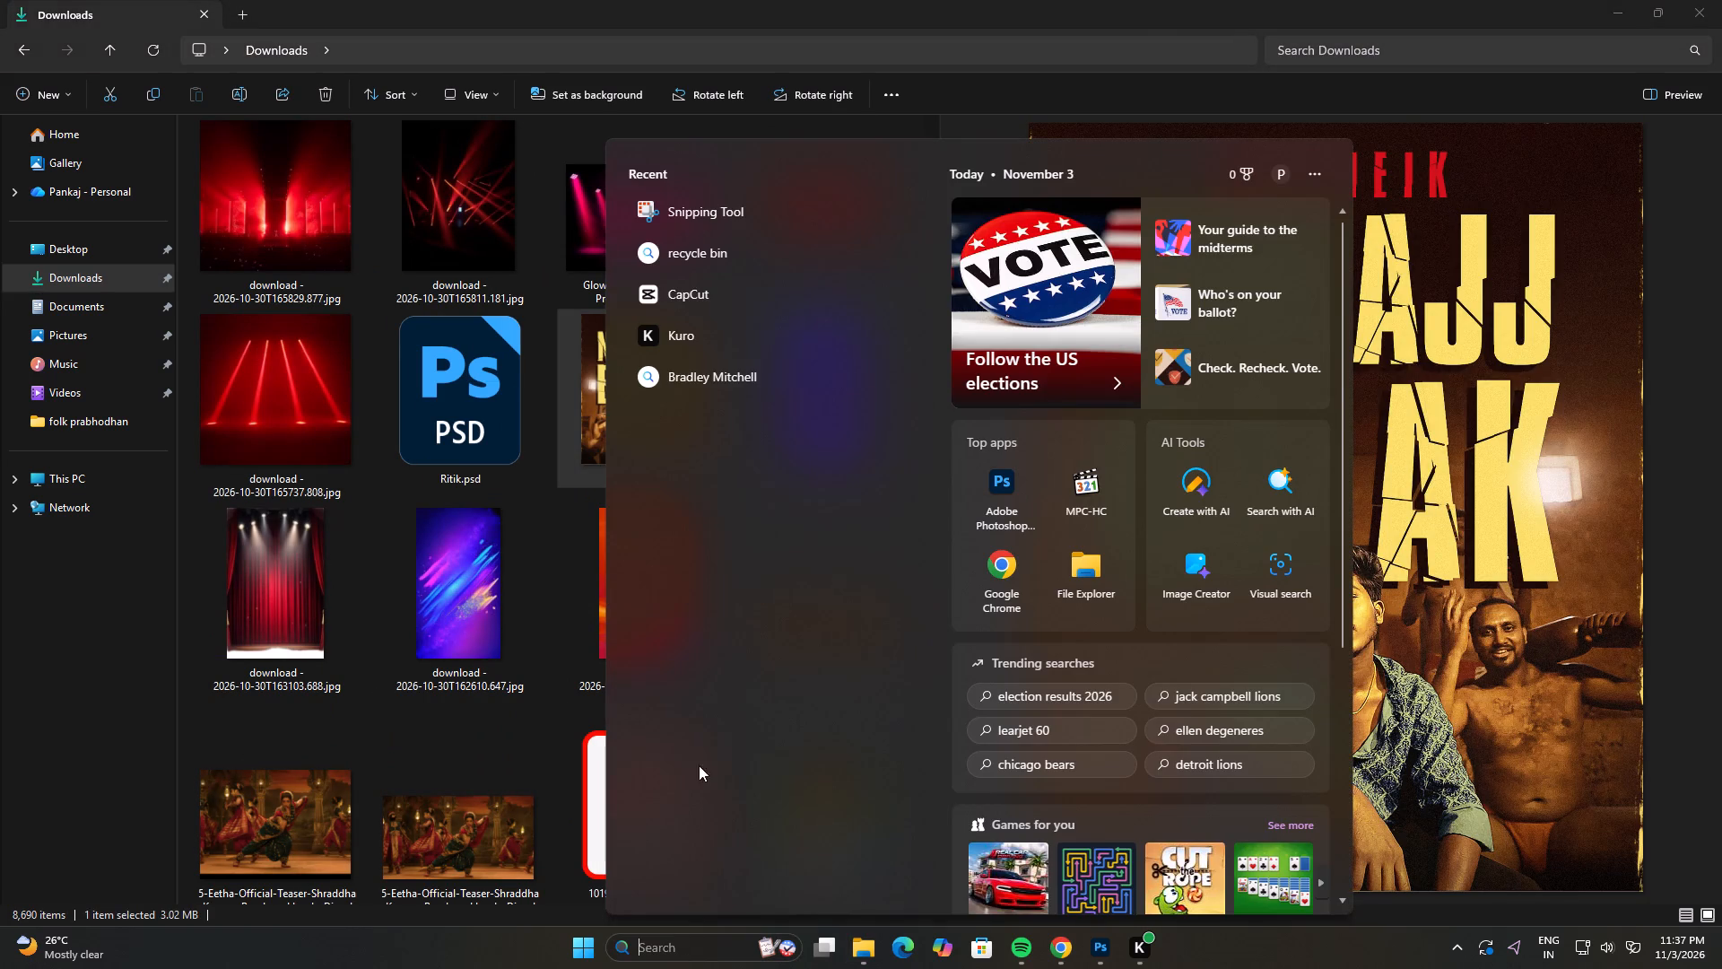
type("nir")
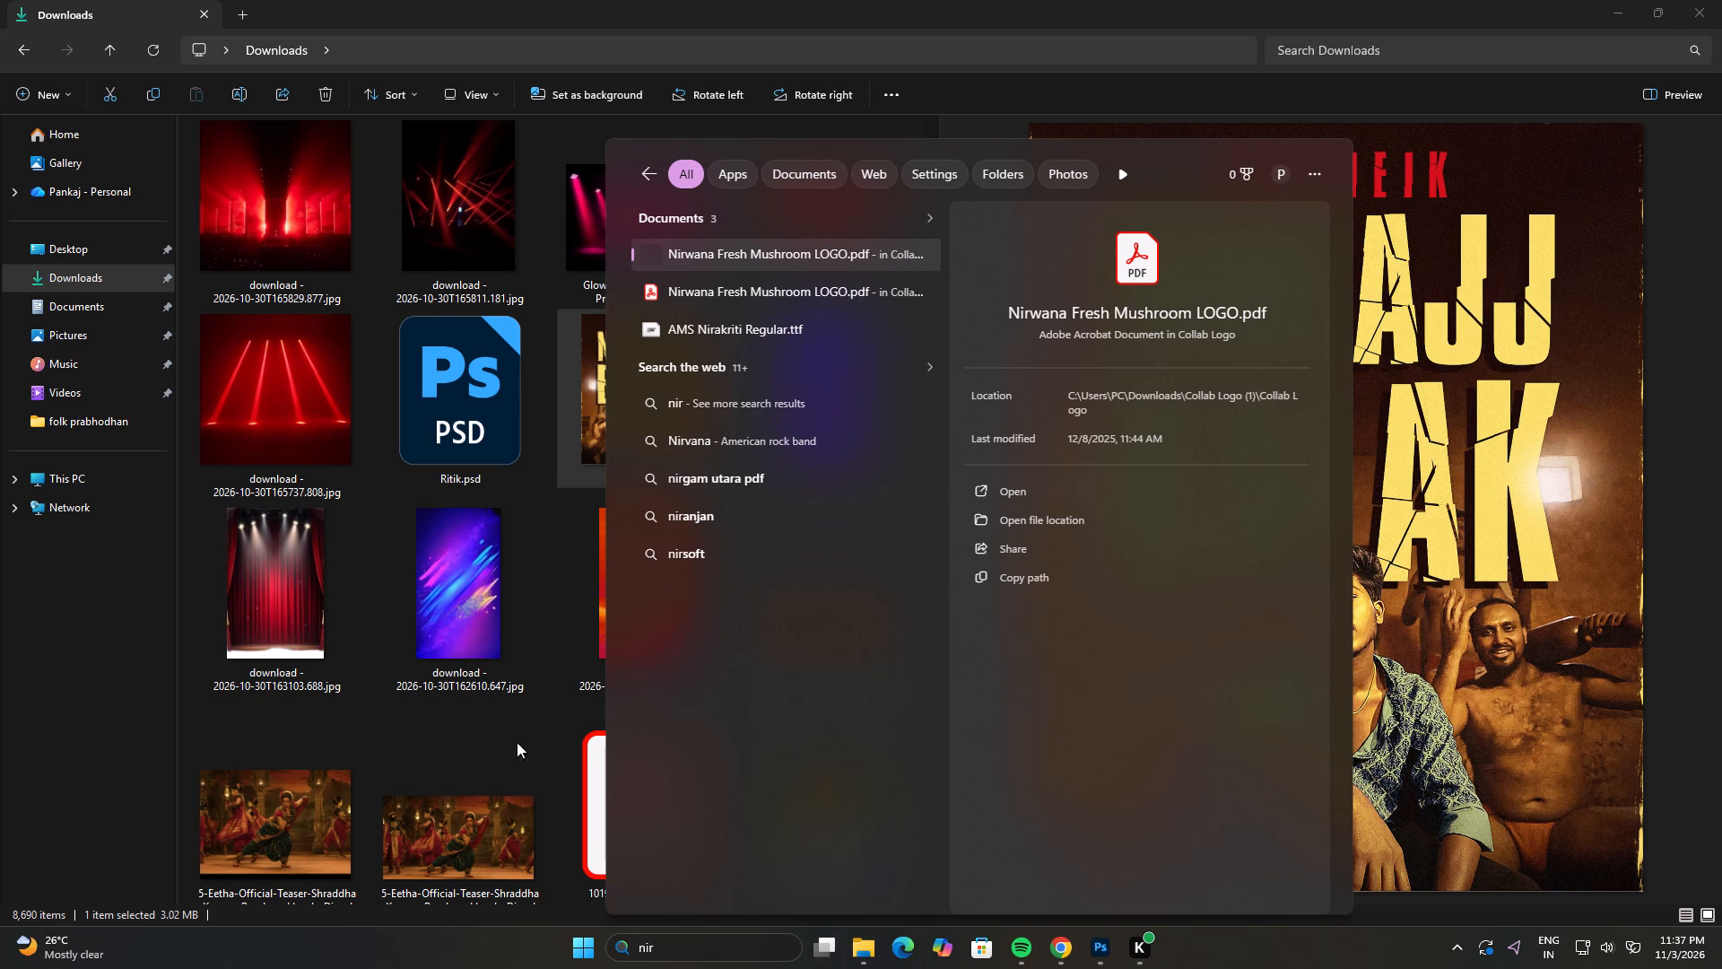
left_click(1261, 954)
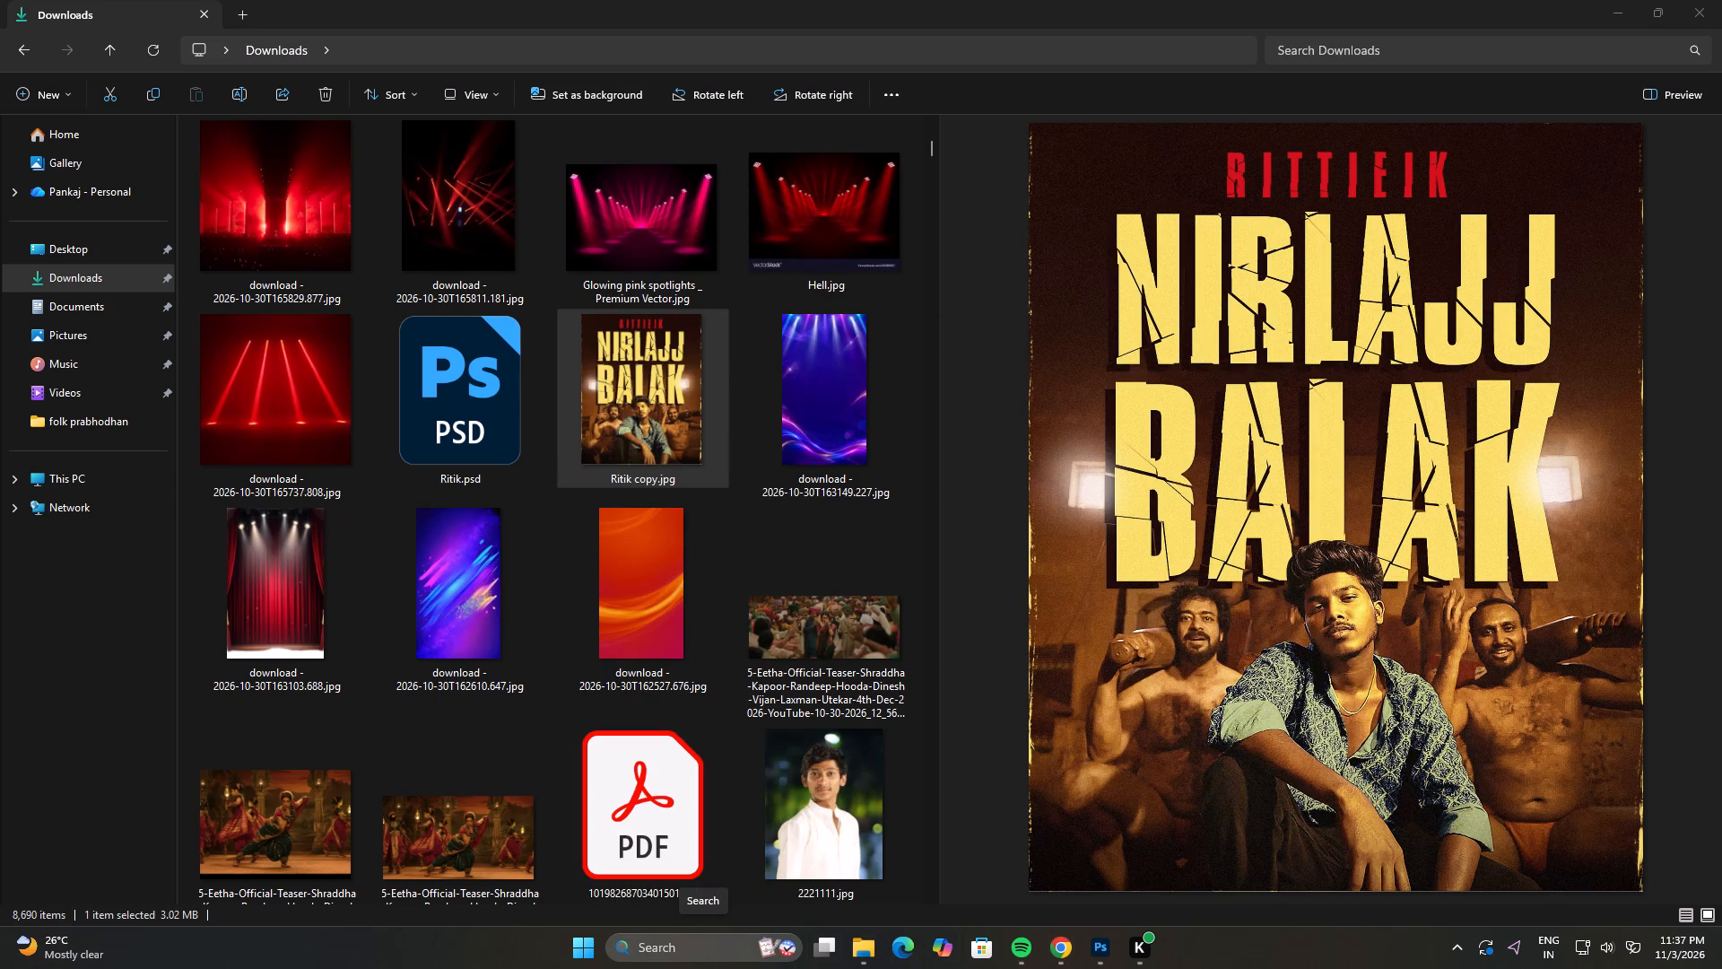
key("alt+Tab")
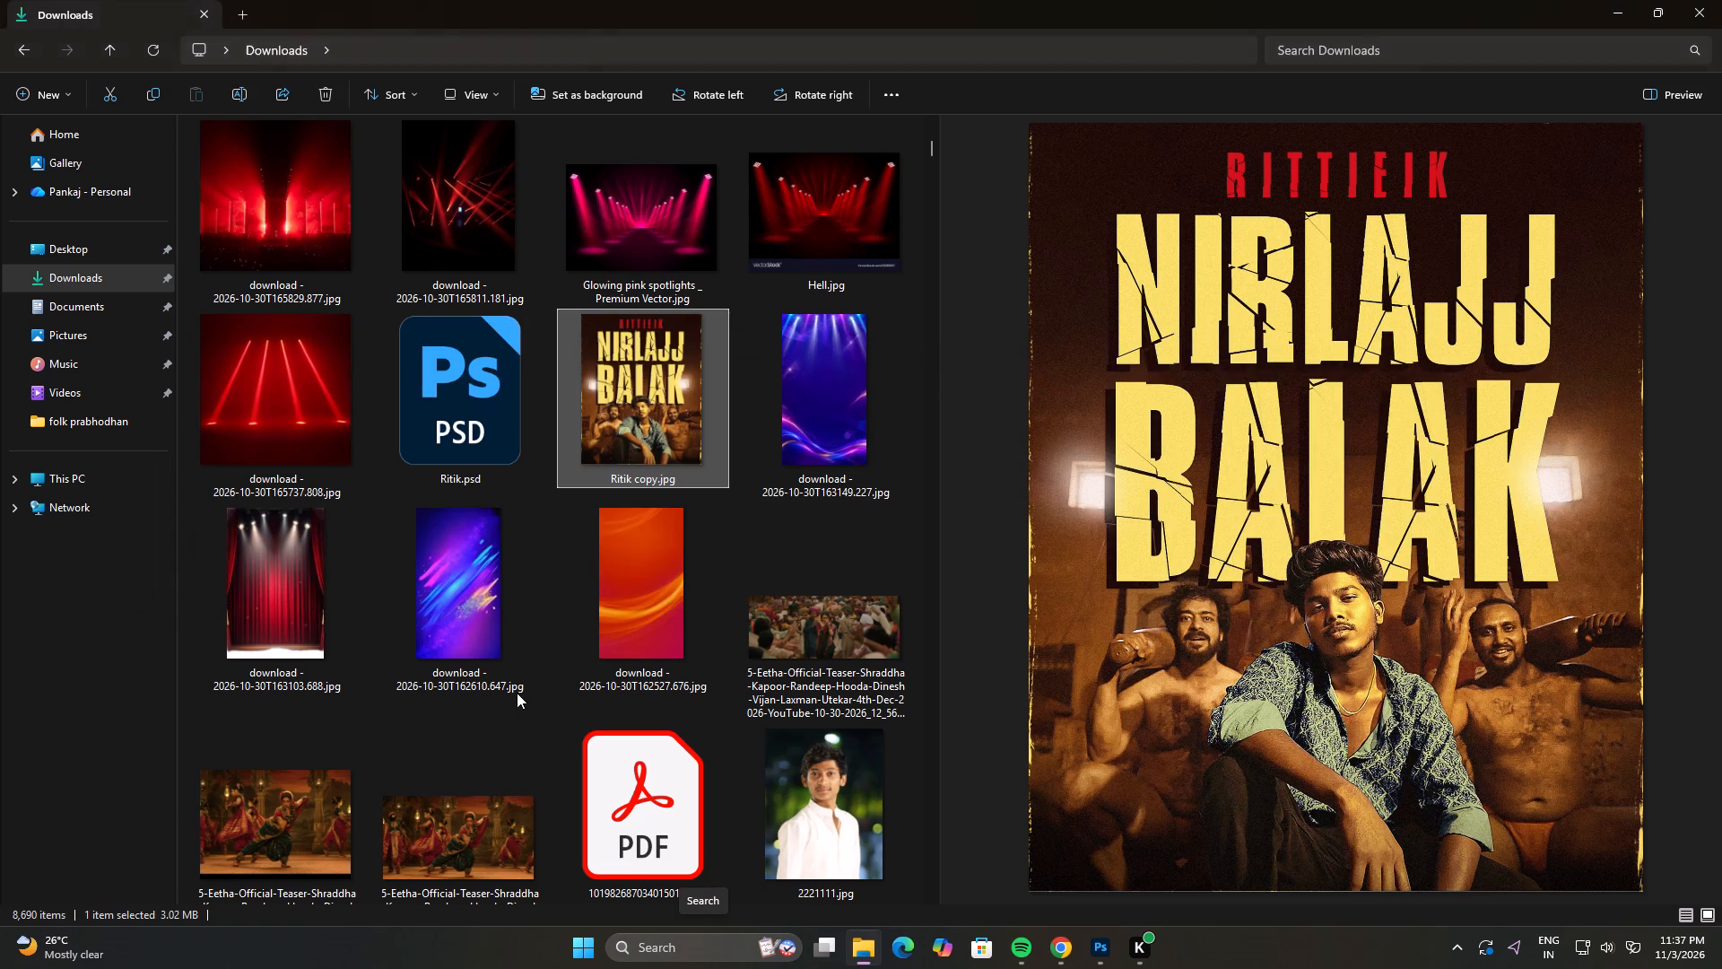
left_click(661, 950)
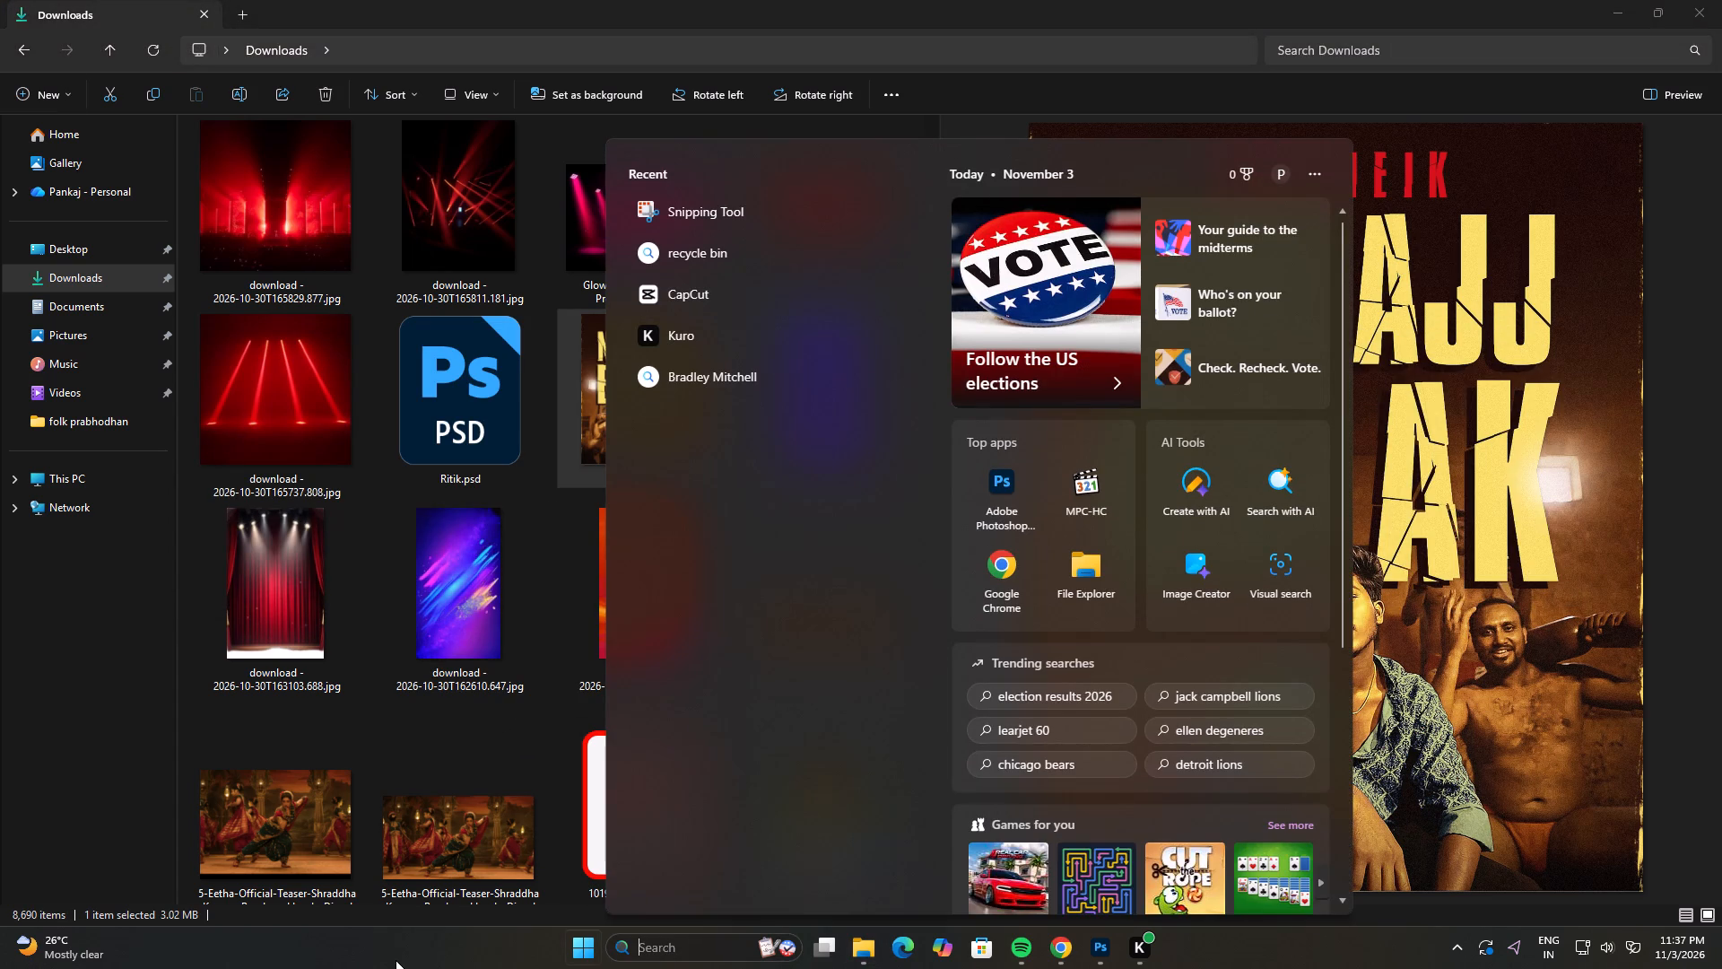
left_click(396, 960)
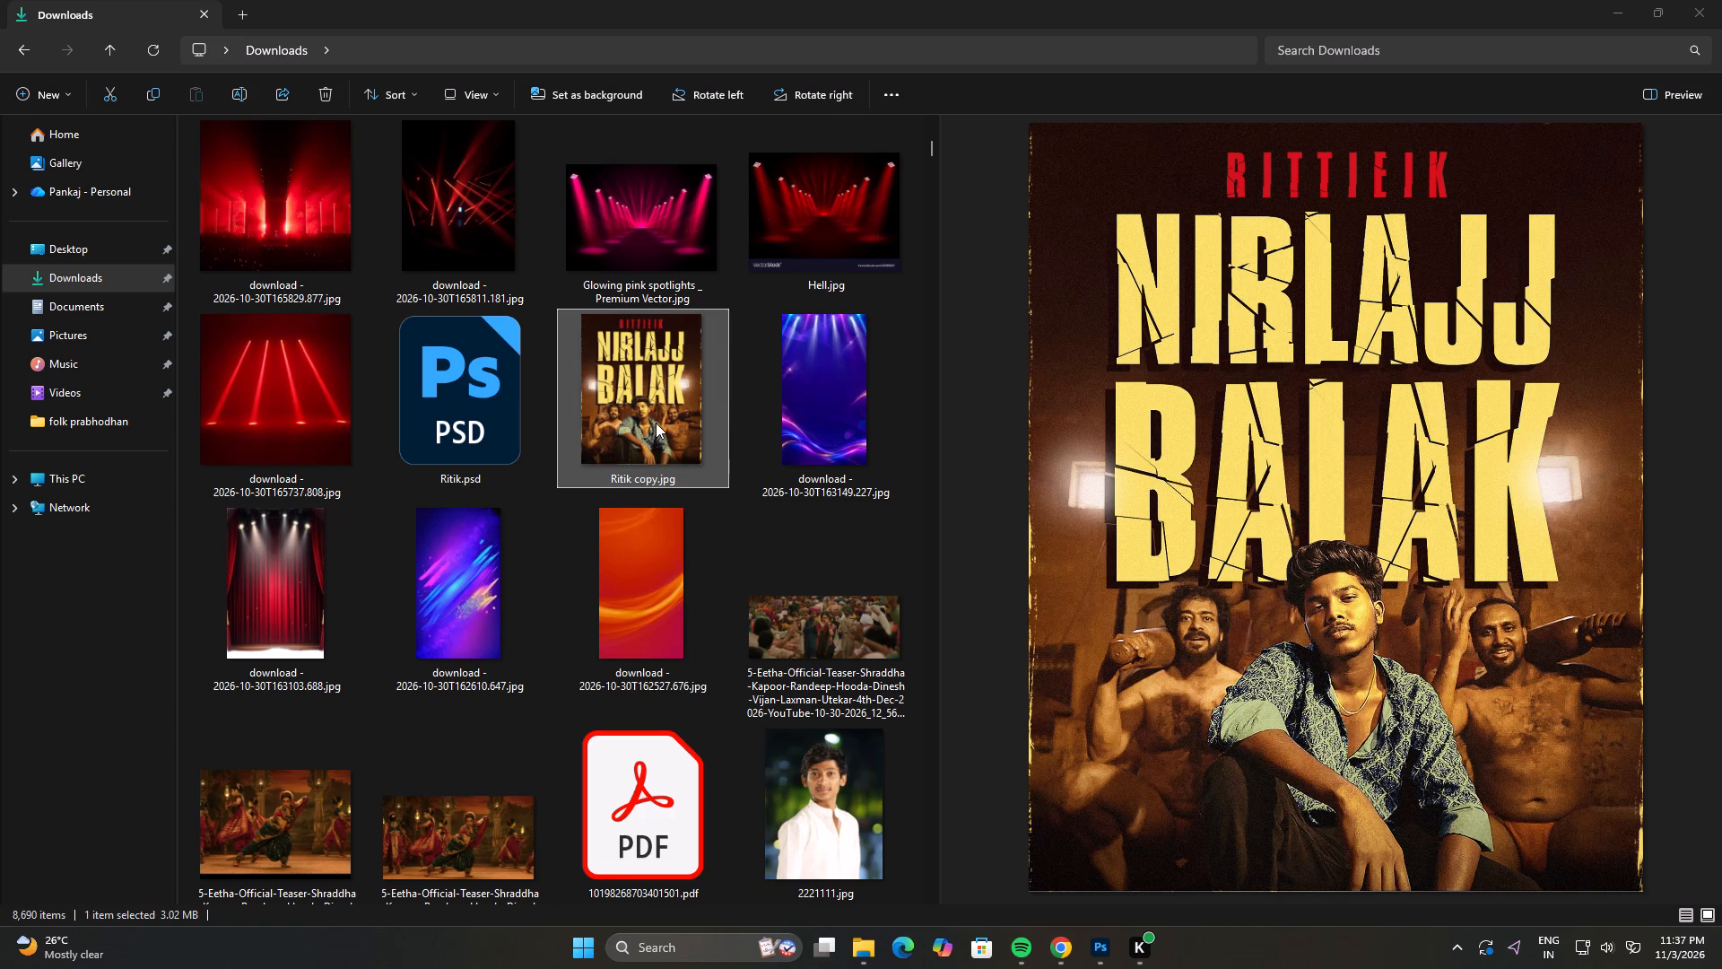
Place Ritik copy.jpg from Downloads into the Untitled-2 Photoshop document, positioned over the left part of the group still.
left_click_drag(1171, 249, 1395, 427)
left_click_drag(635, 366, 627, 538)
key("alt+Tab")
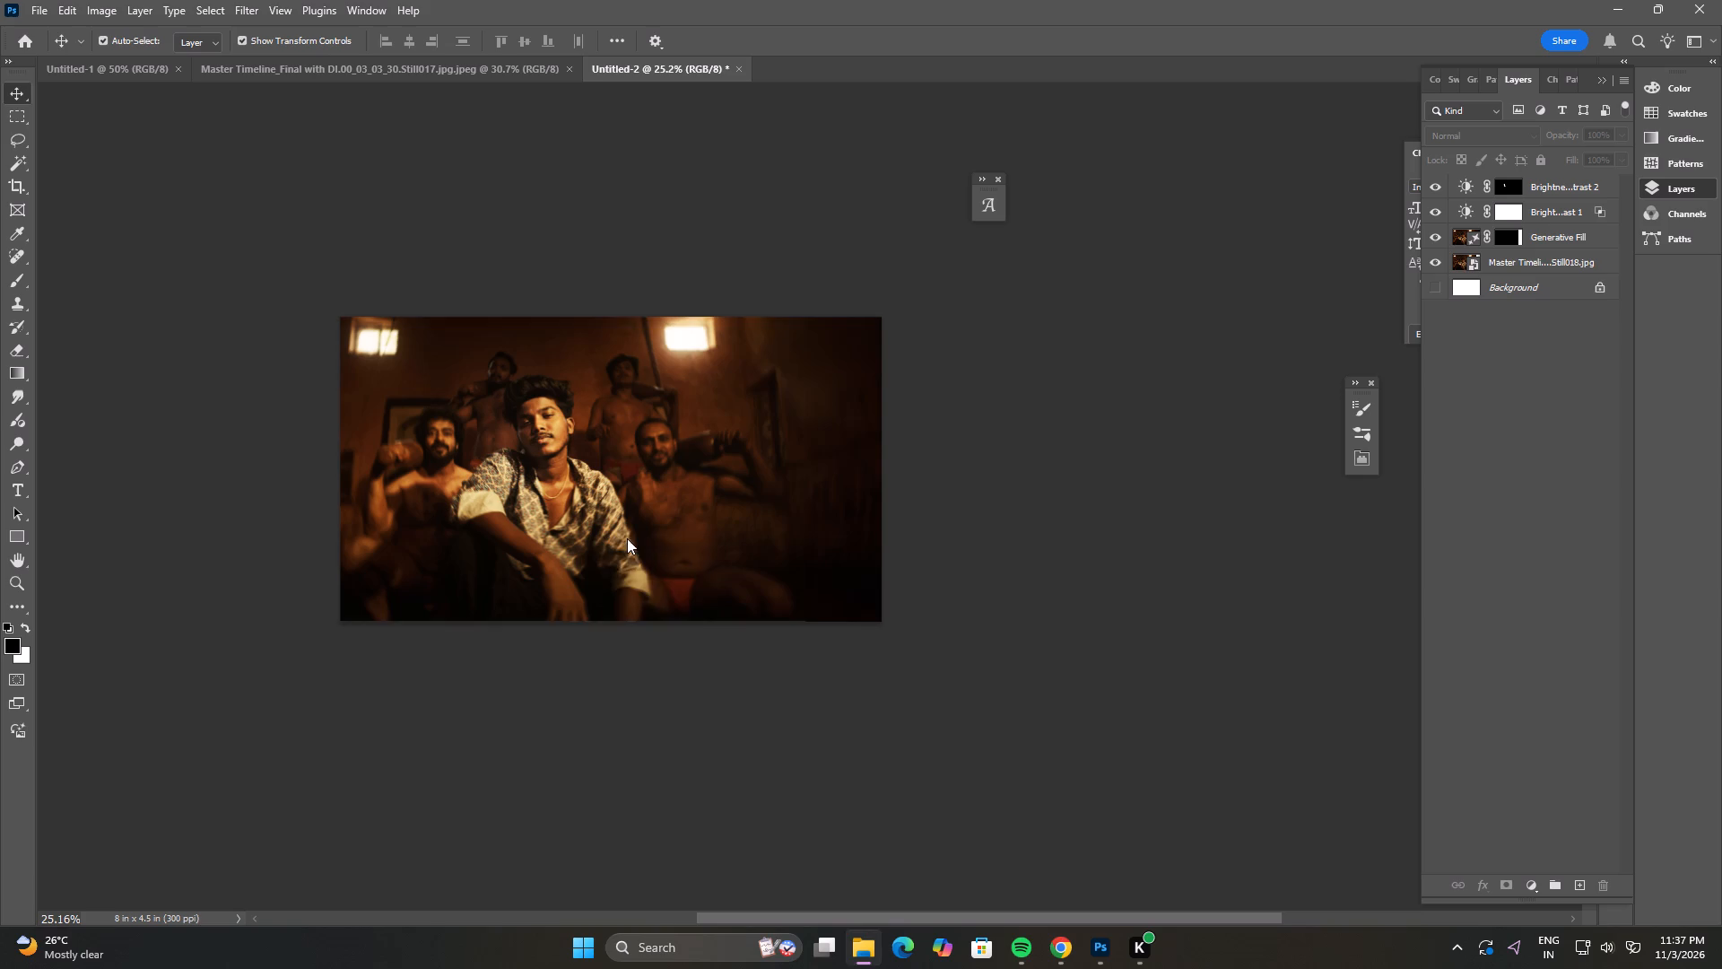
left_click_drag(627, 538, 604, 550)
left_click_drag(698, 524, 560, 523)
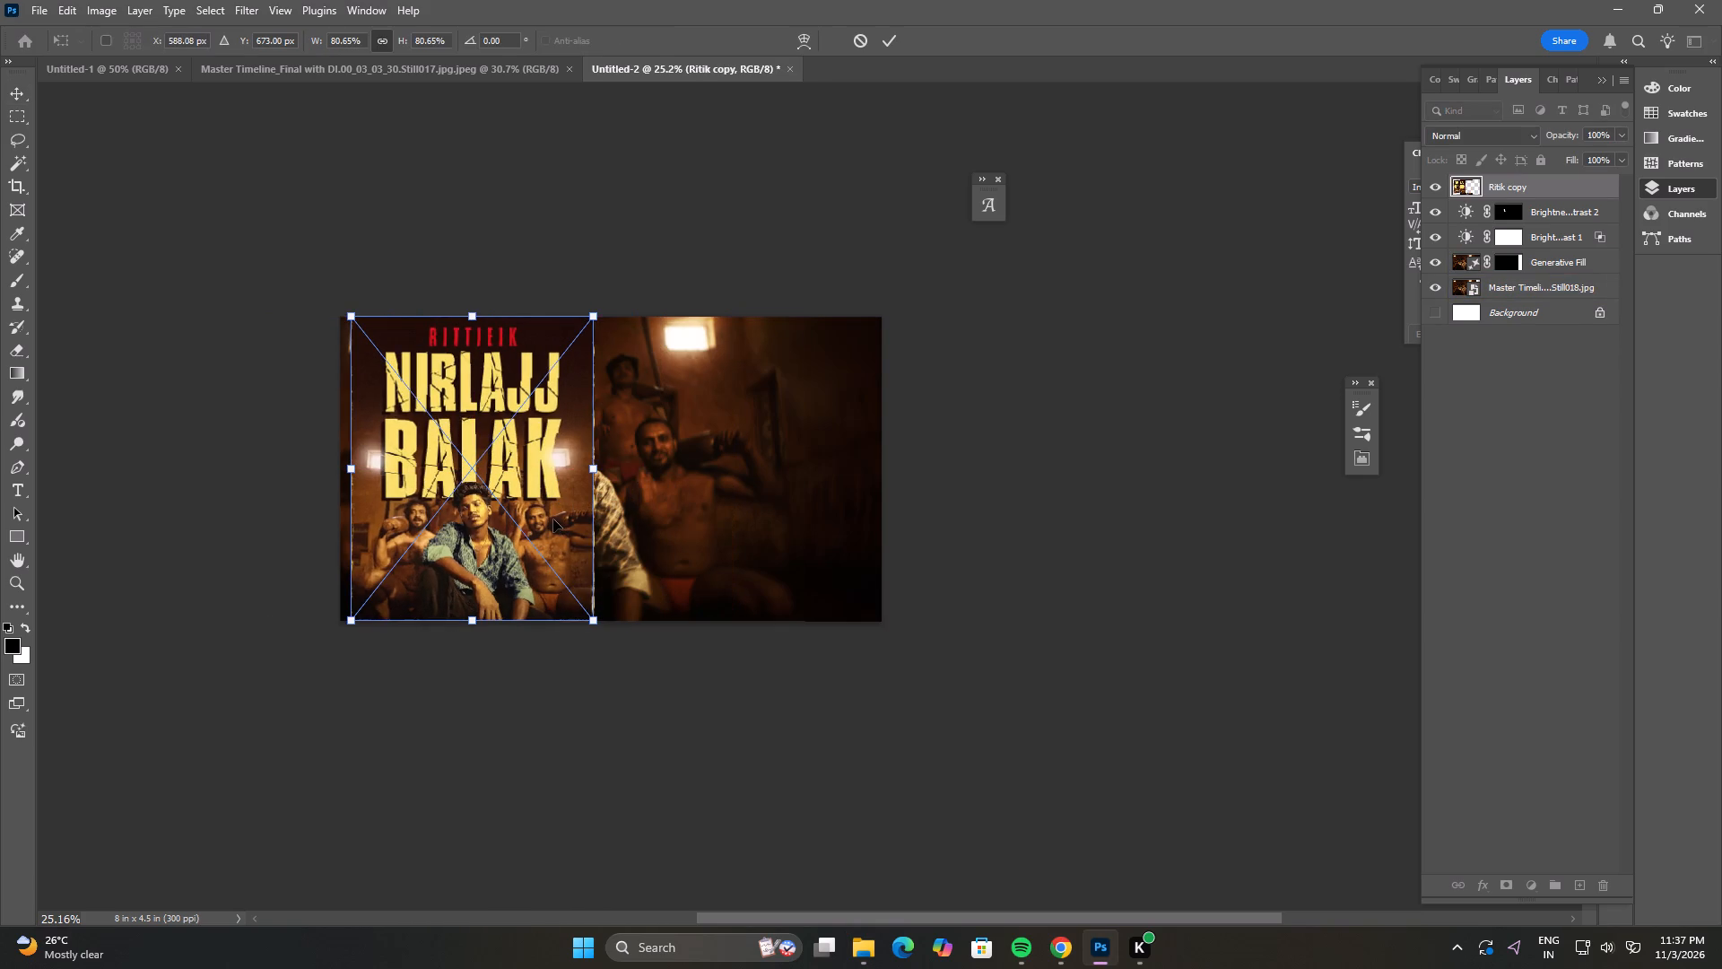
double_click(553, 519)
Add the text "nirlajj balak" beside the placed poster in white 48 pt Montserrat ExtraLight.
key("t")
left_click(742, 474)
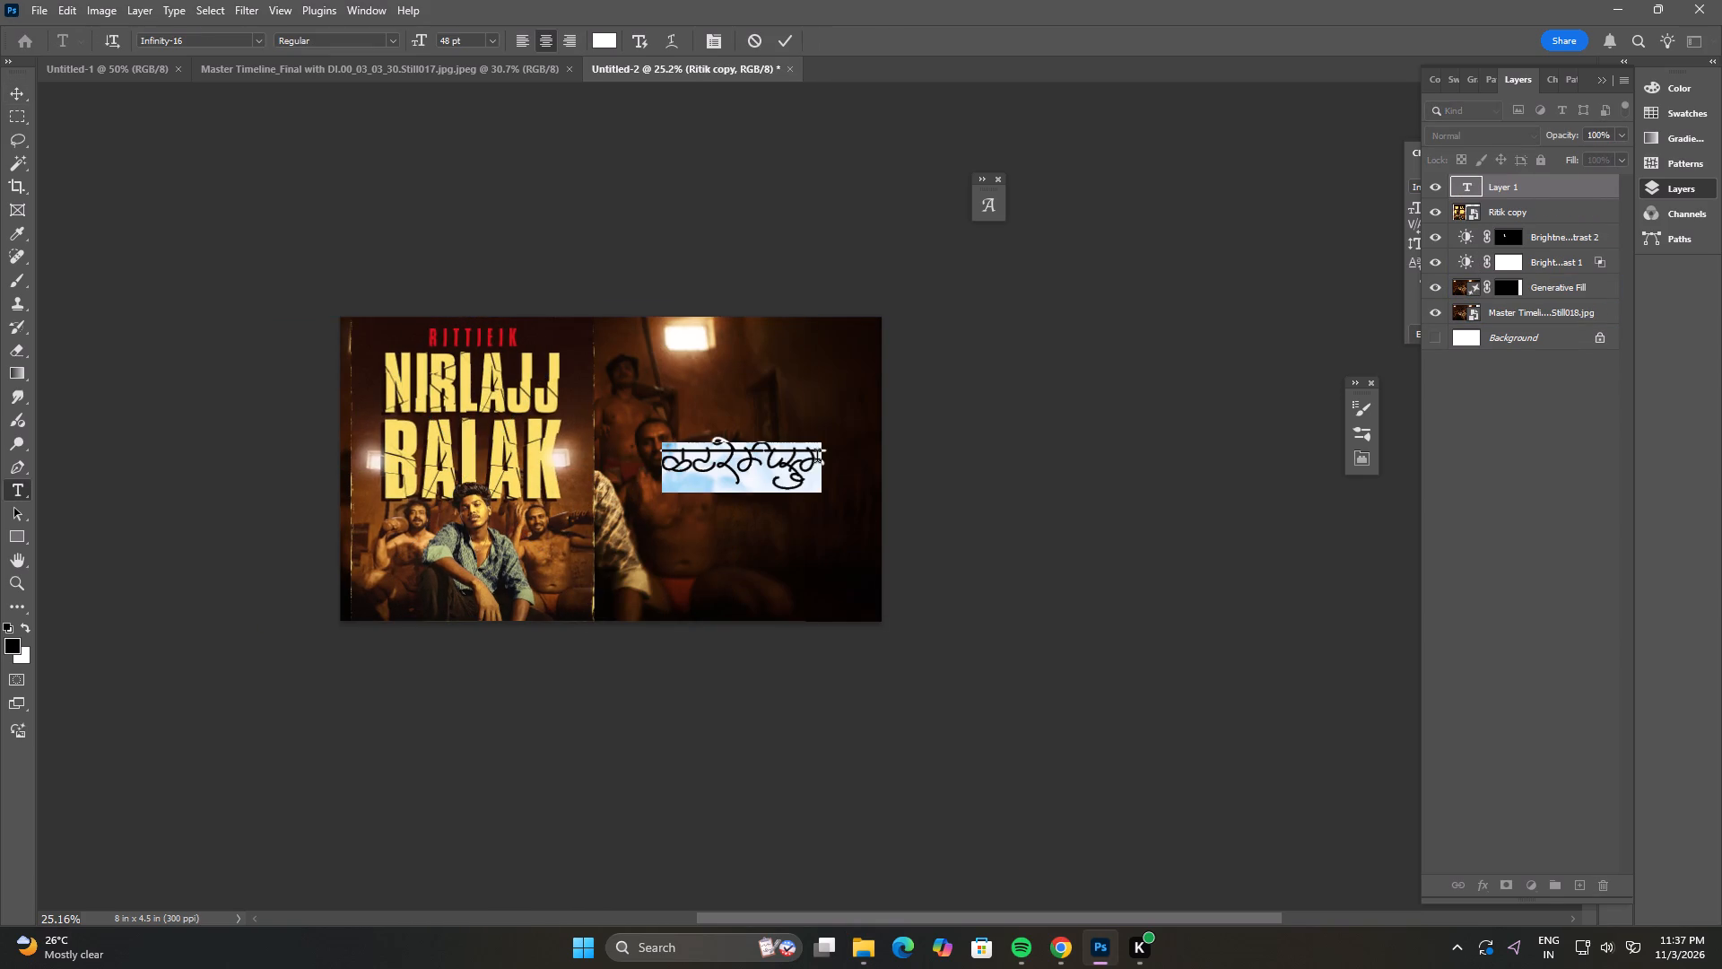
left_click(265, 48)
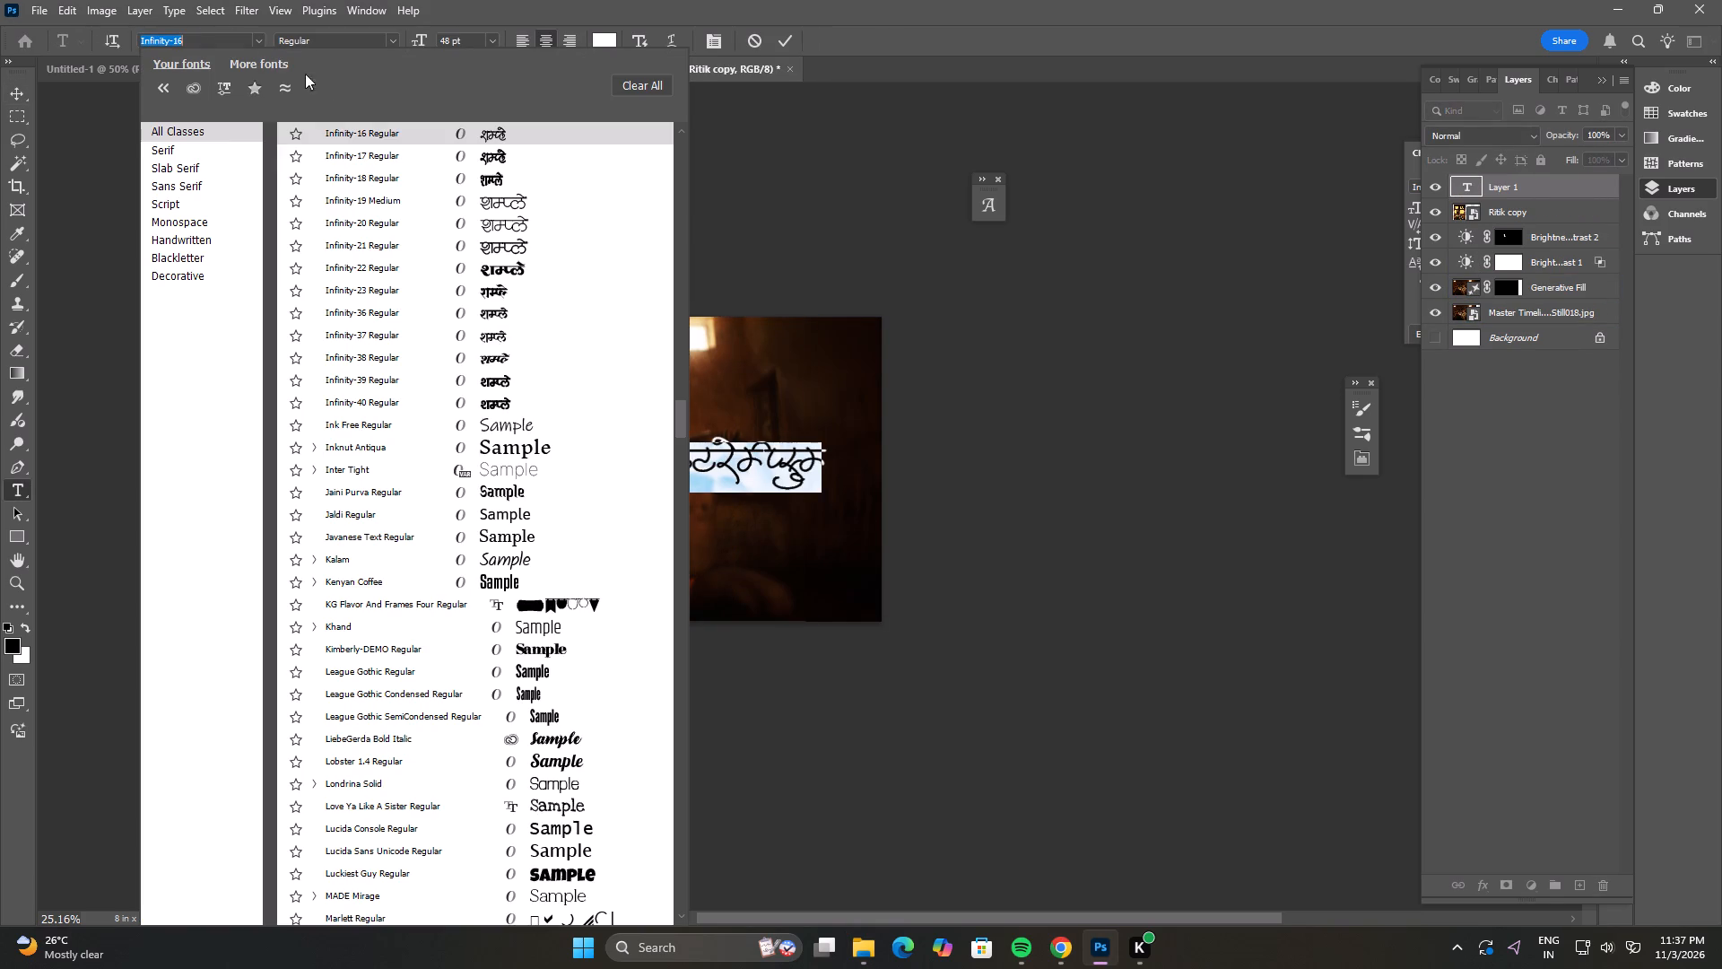
scroll(330, 102, "up", 5)
scroll(650, 328, "up", 4)
left_click_drag(680, 408, 691, 140)
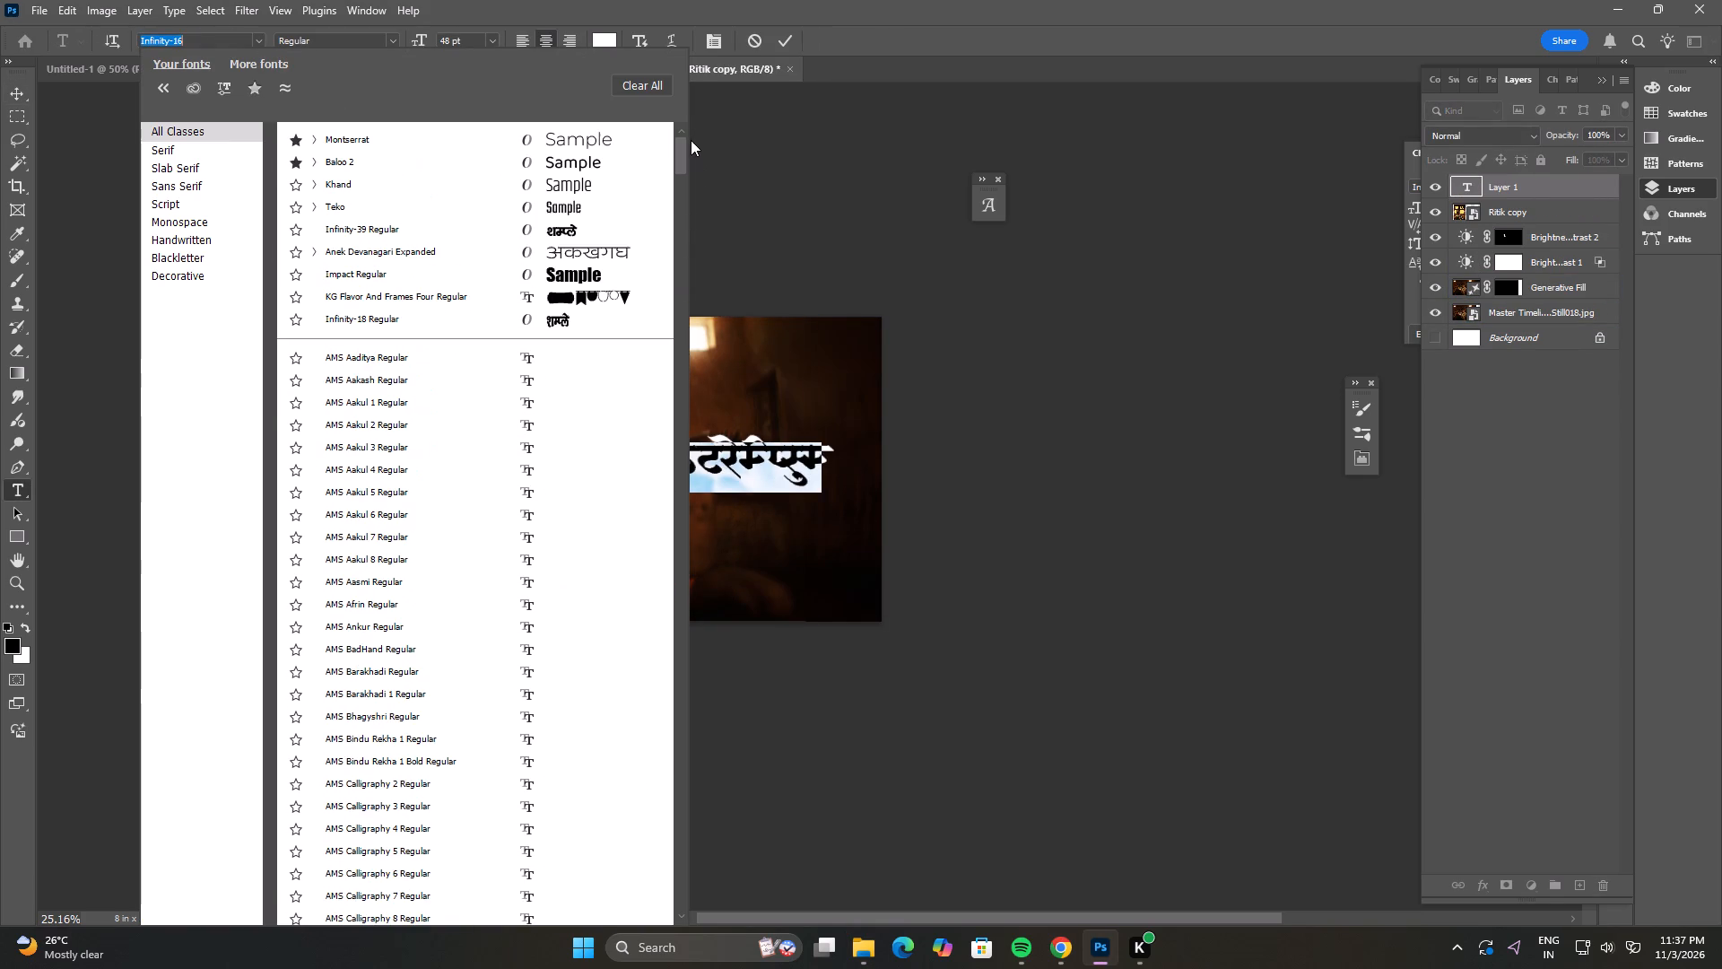
left_click_drag(691, 140, 691, 139)
left_click(576, 134)
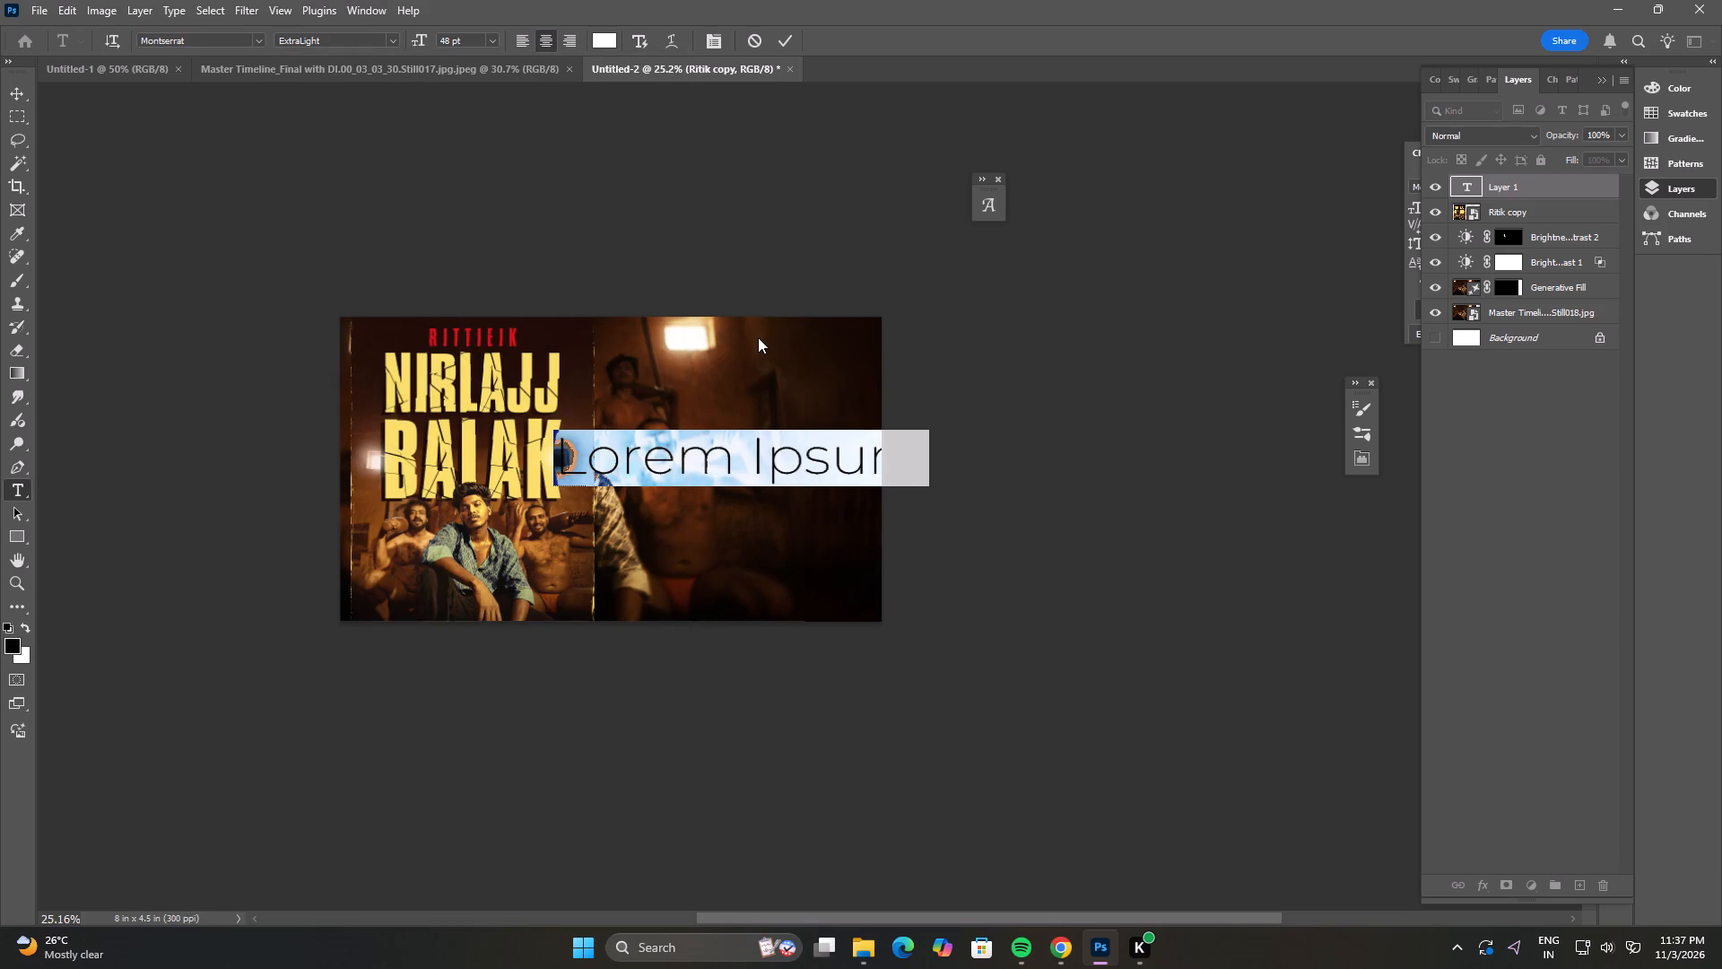
type("nir")
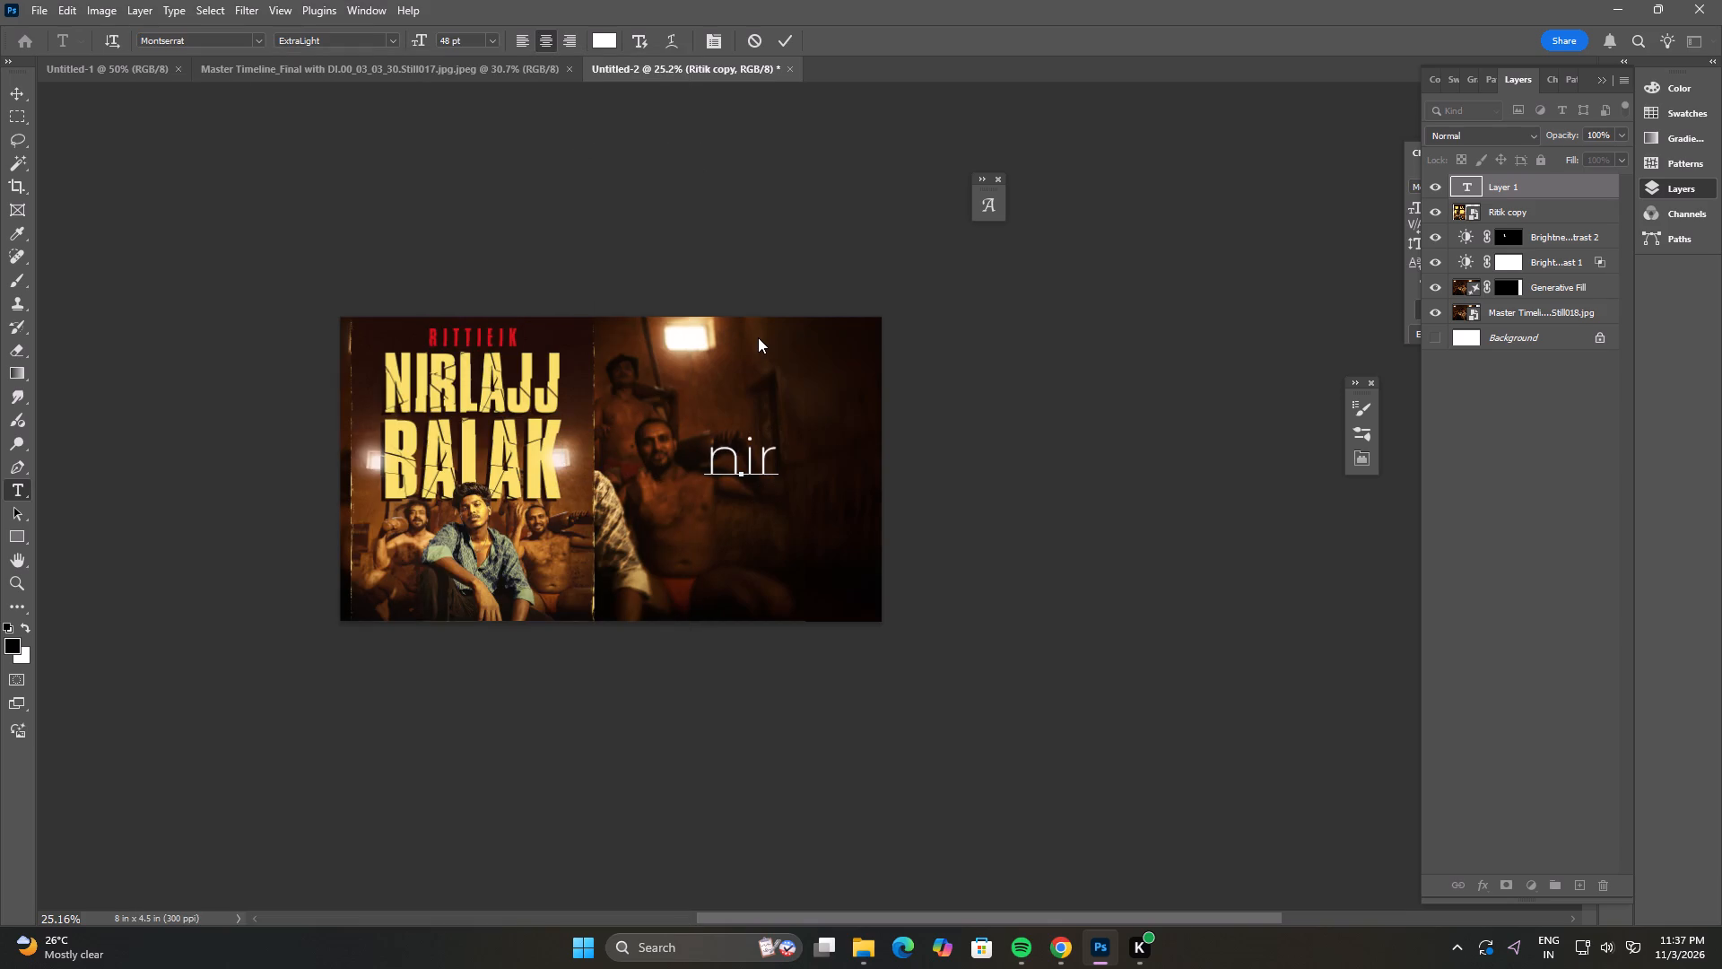
type("la")
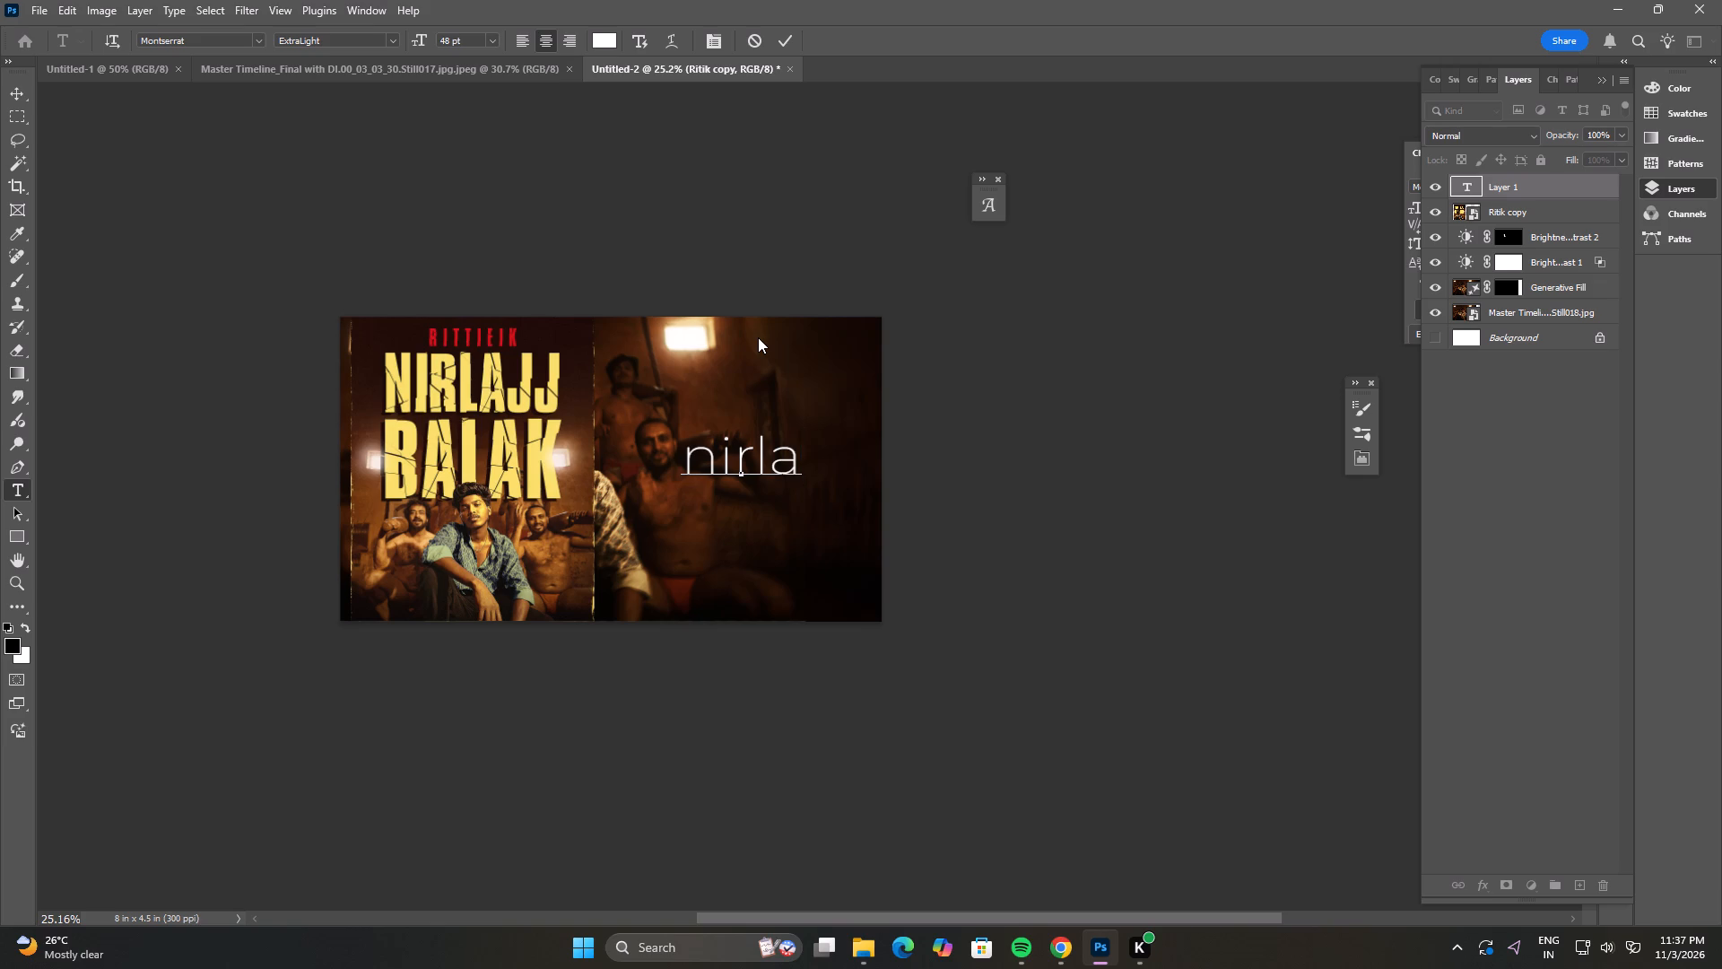
type("jj")
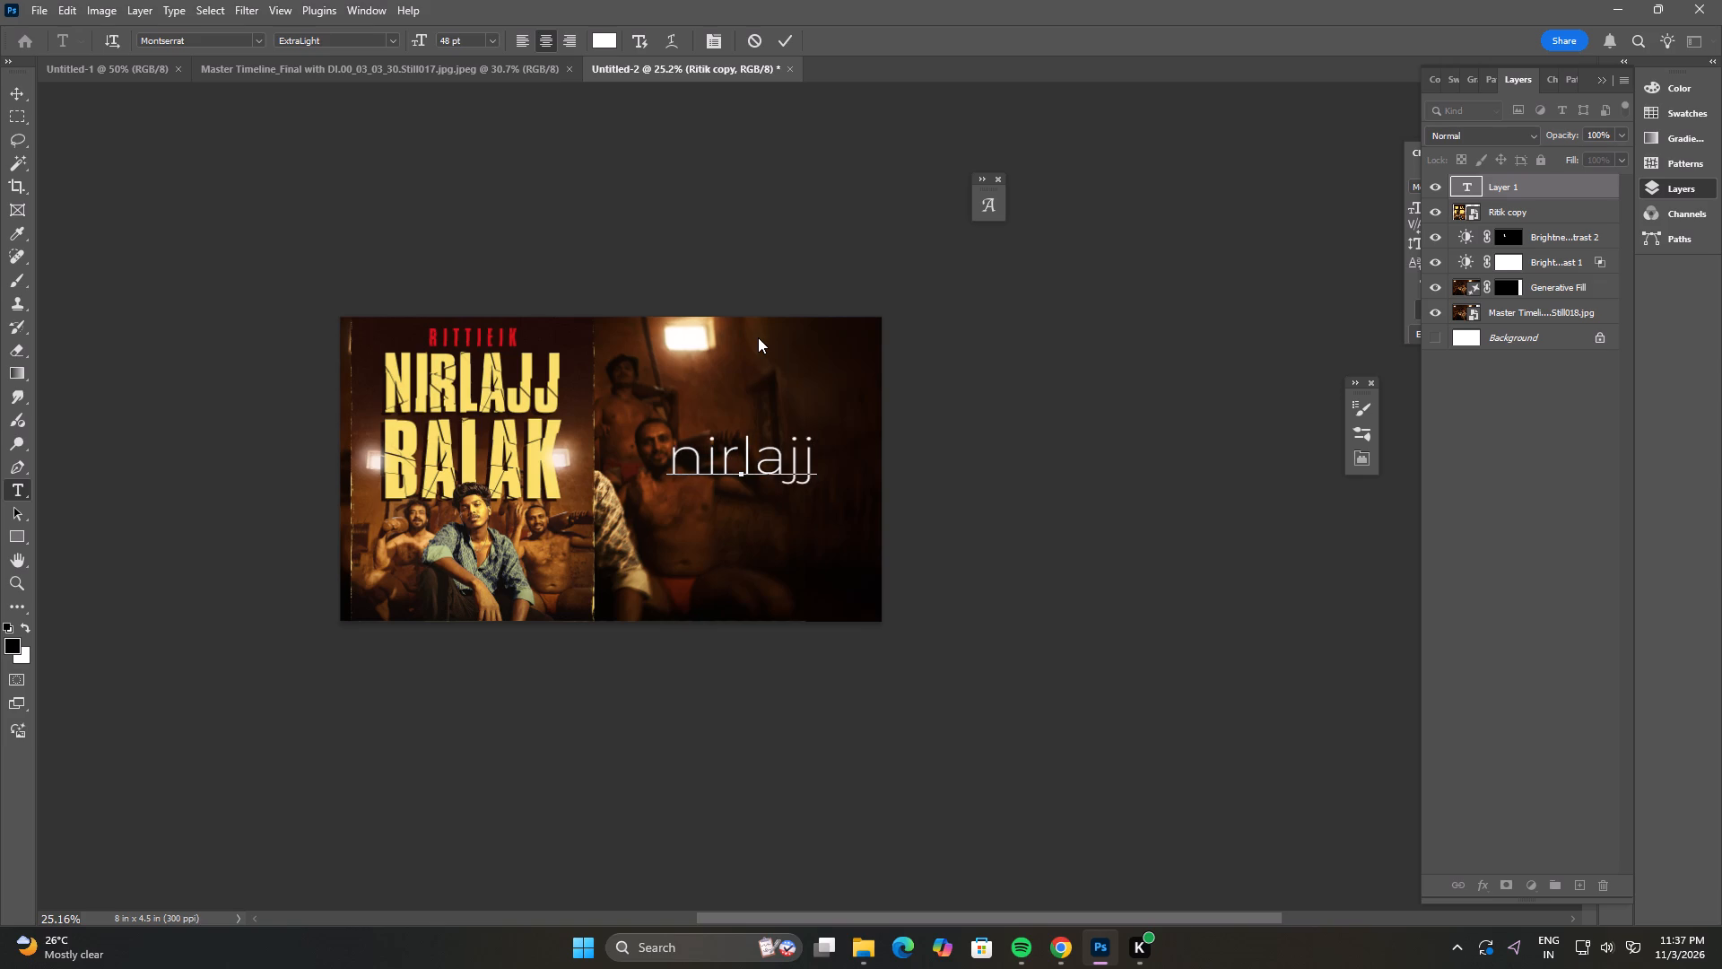
key("space")
type("balak")
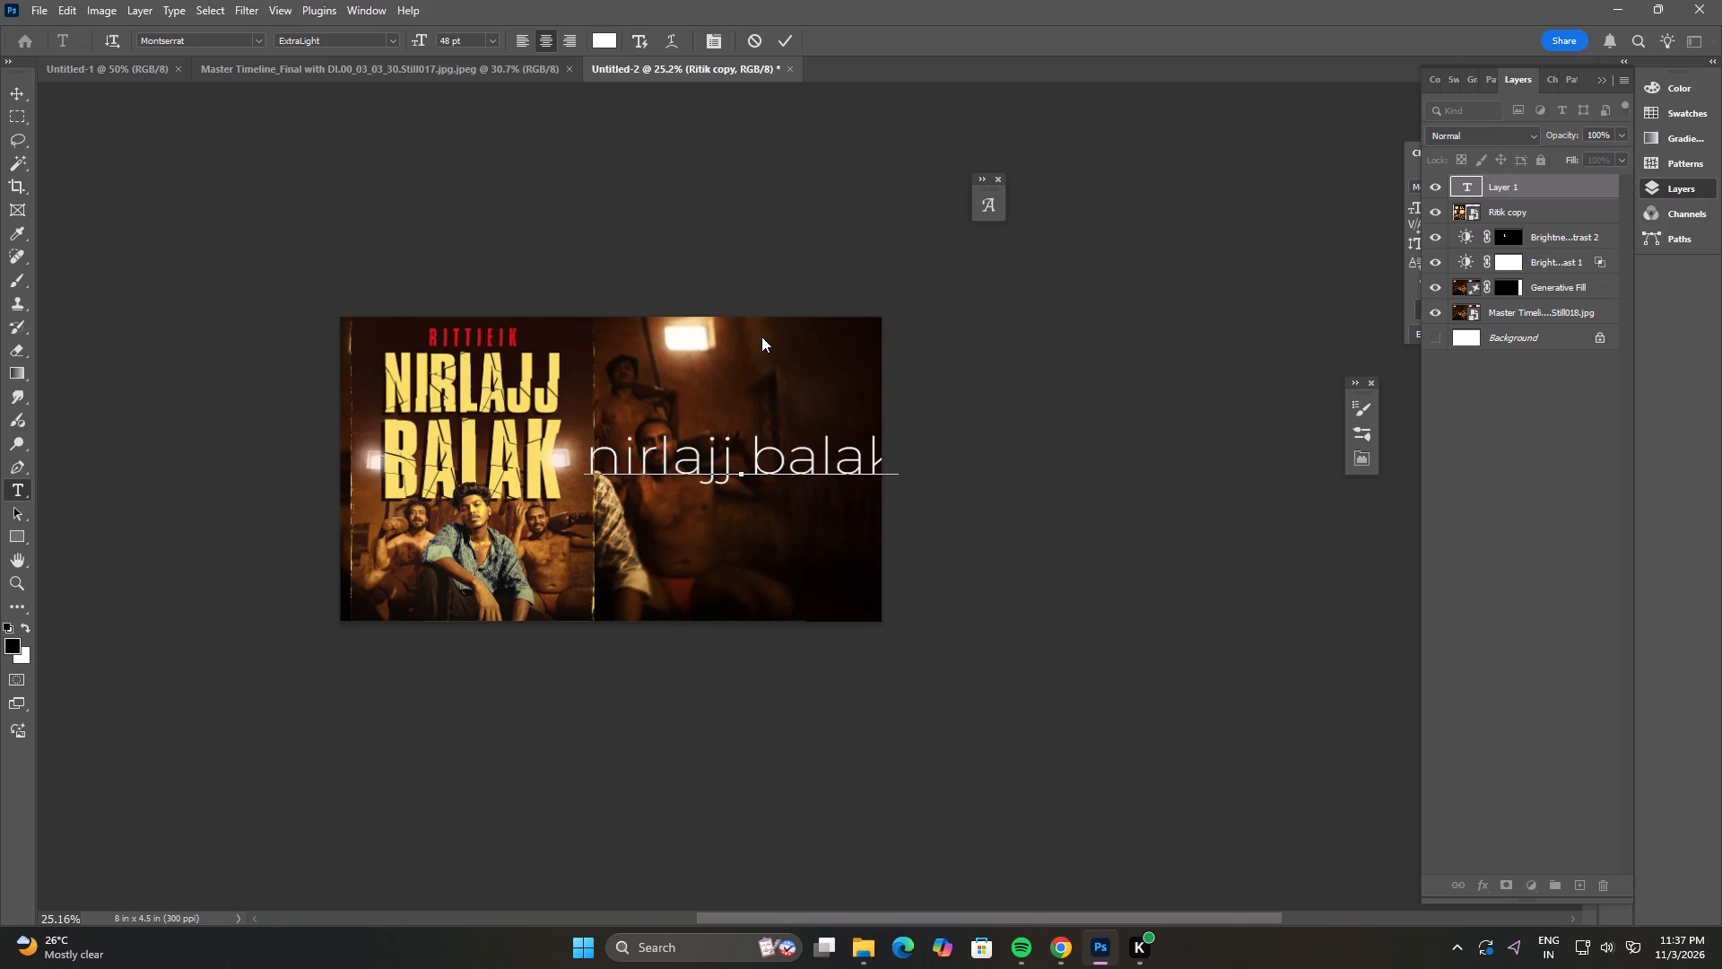
left_click(10, 100)
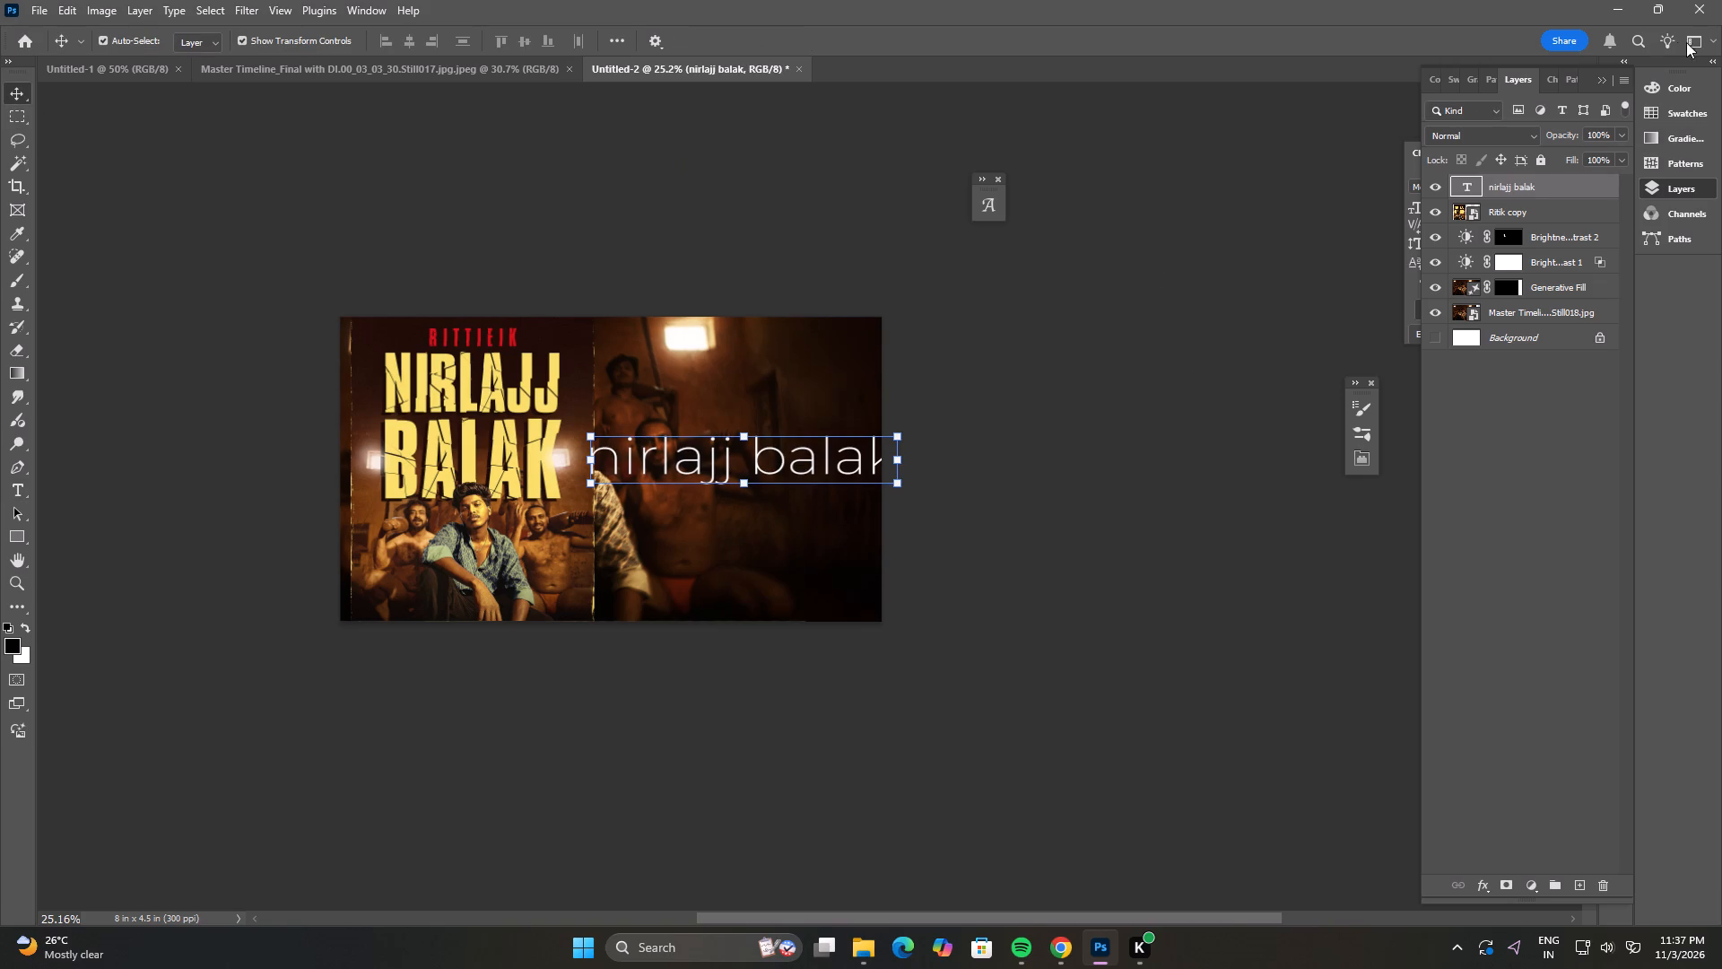
Shift the "nirlajj balak" text slightly left so it fits within the canvas.
left_click(1413, 164)
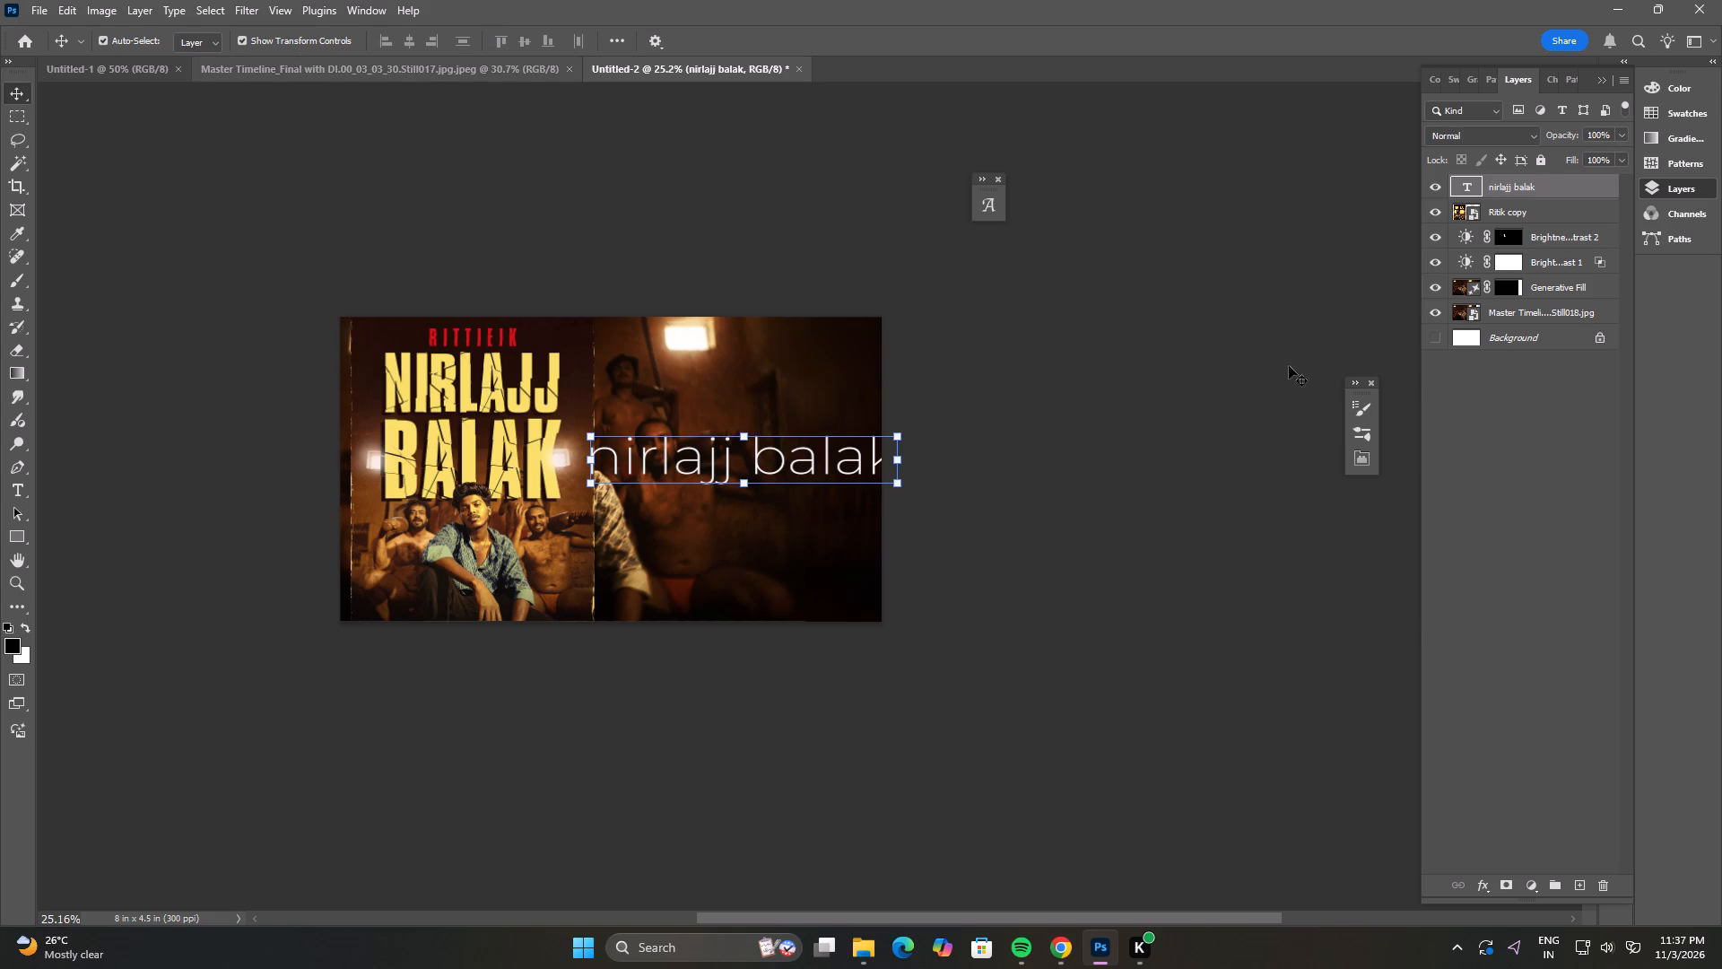
left_click_drag(833, 464, 812, 465)
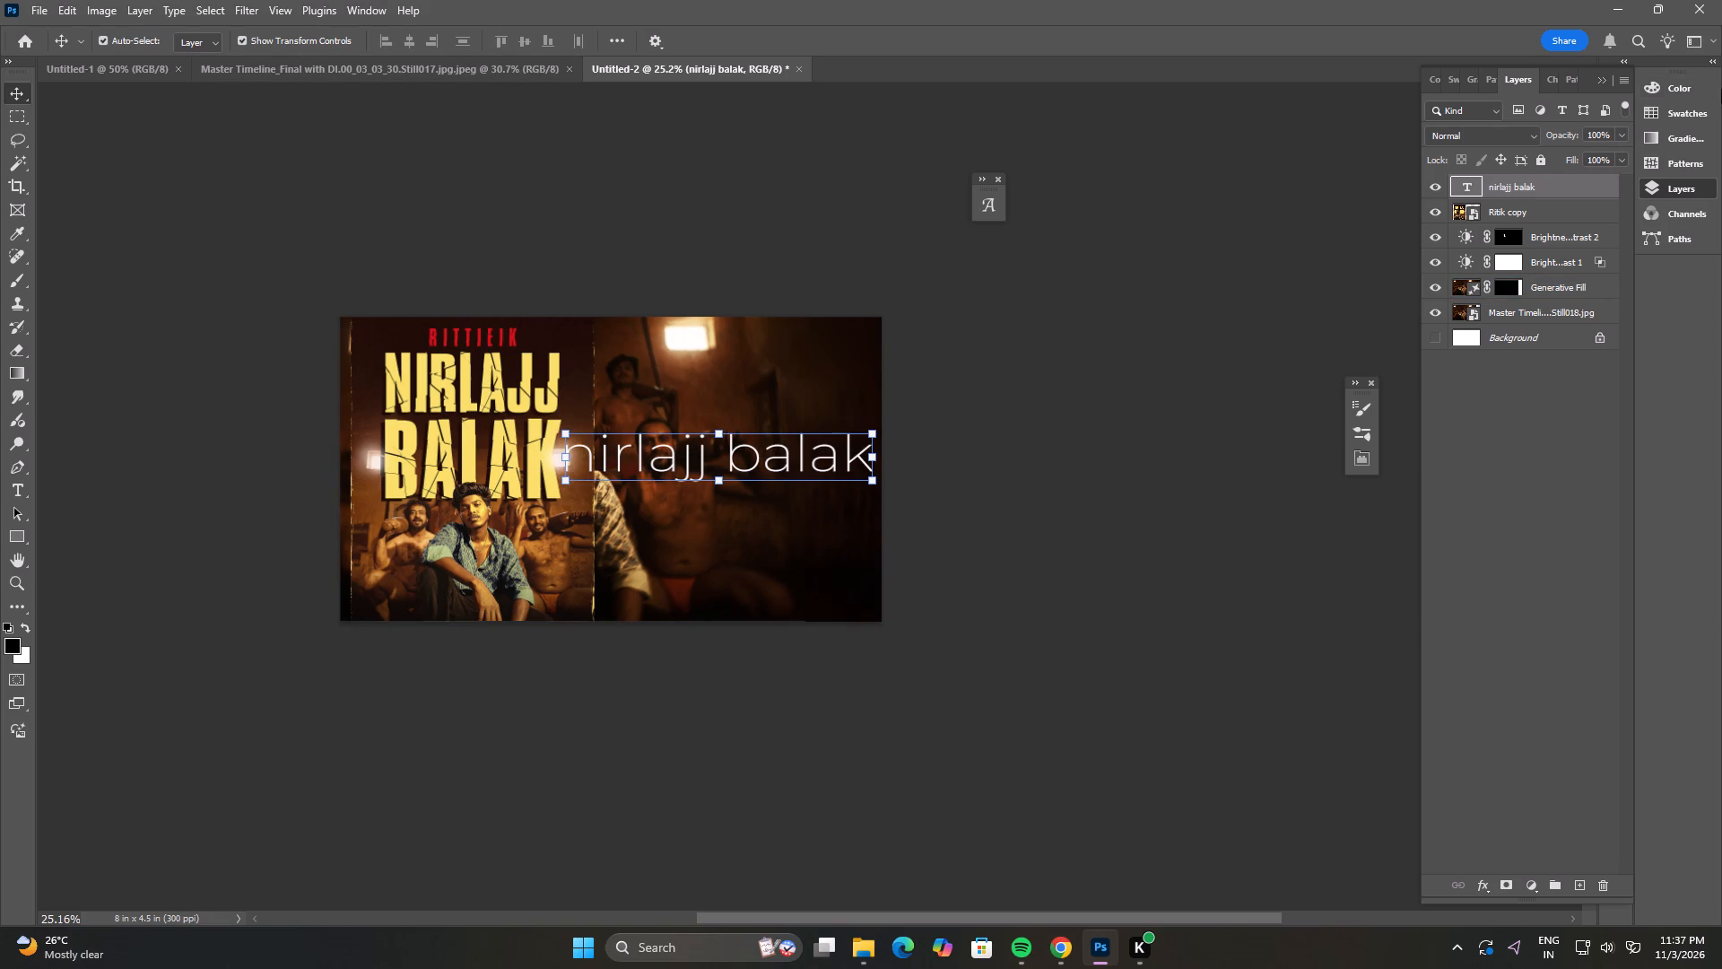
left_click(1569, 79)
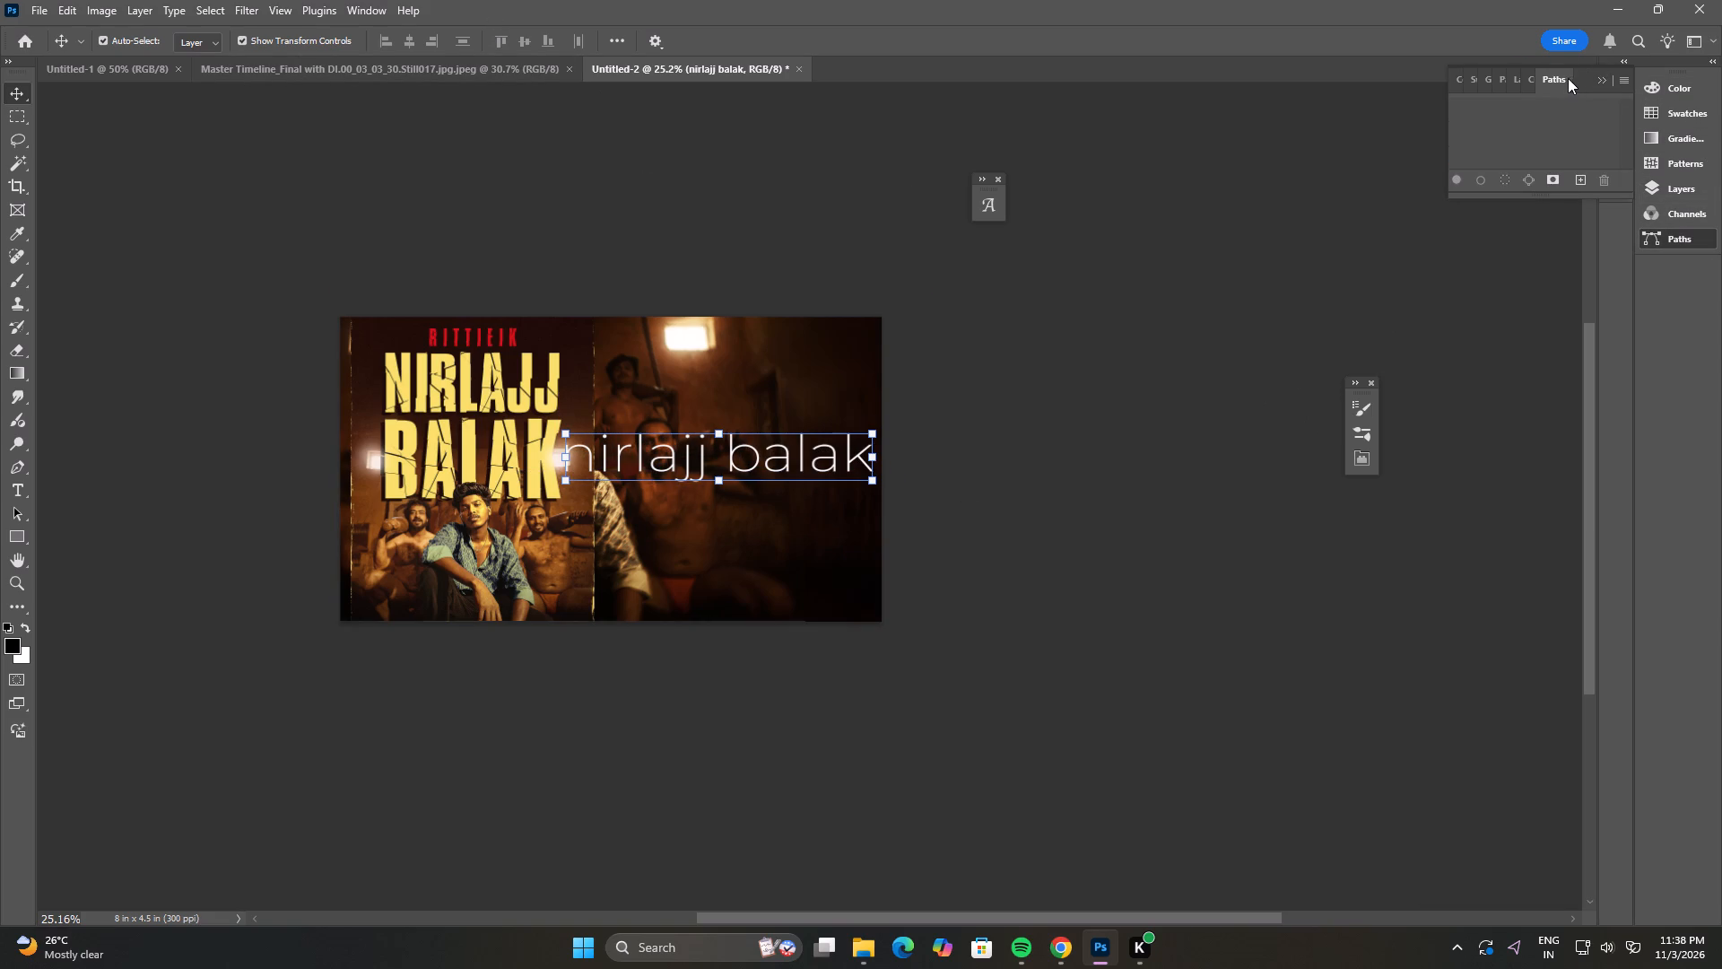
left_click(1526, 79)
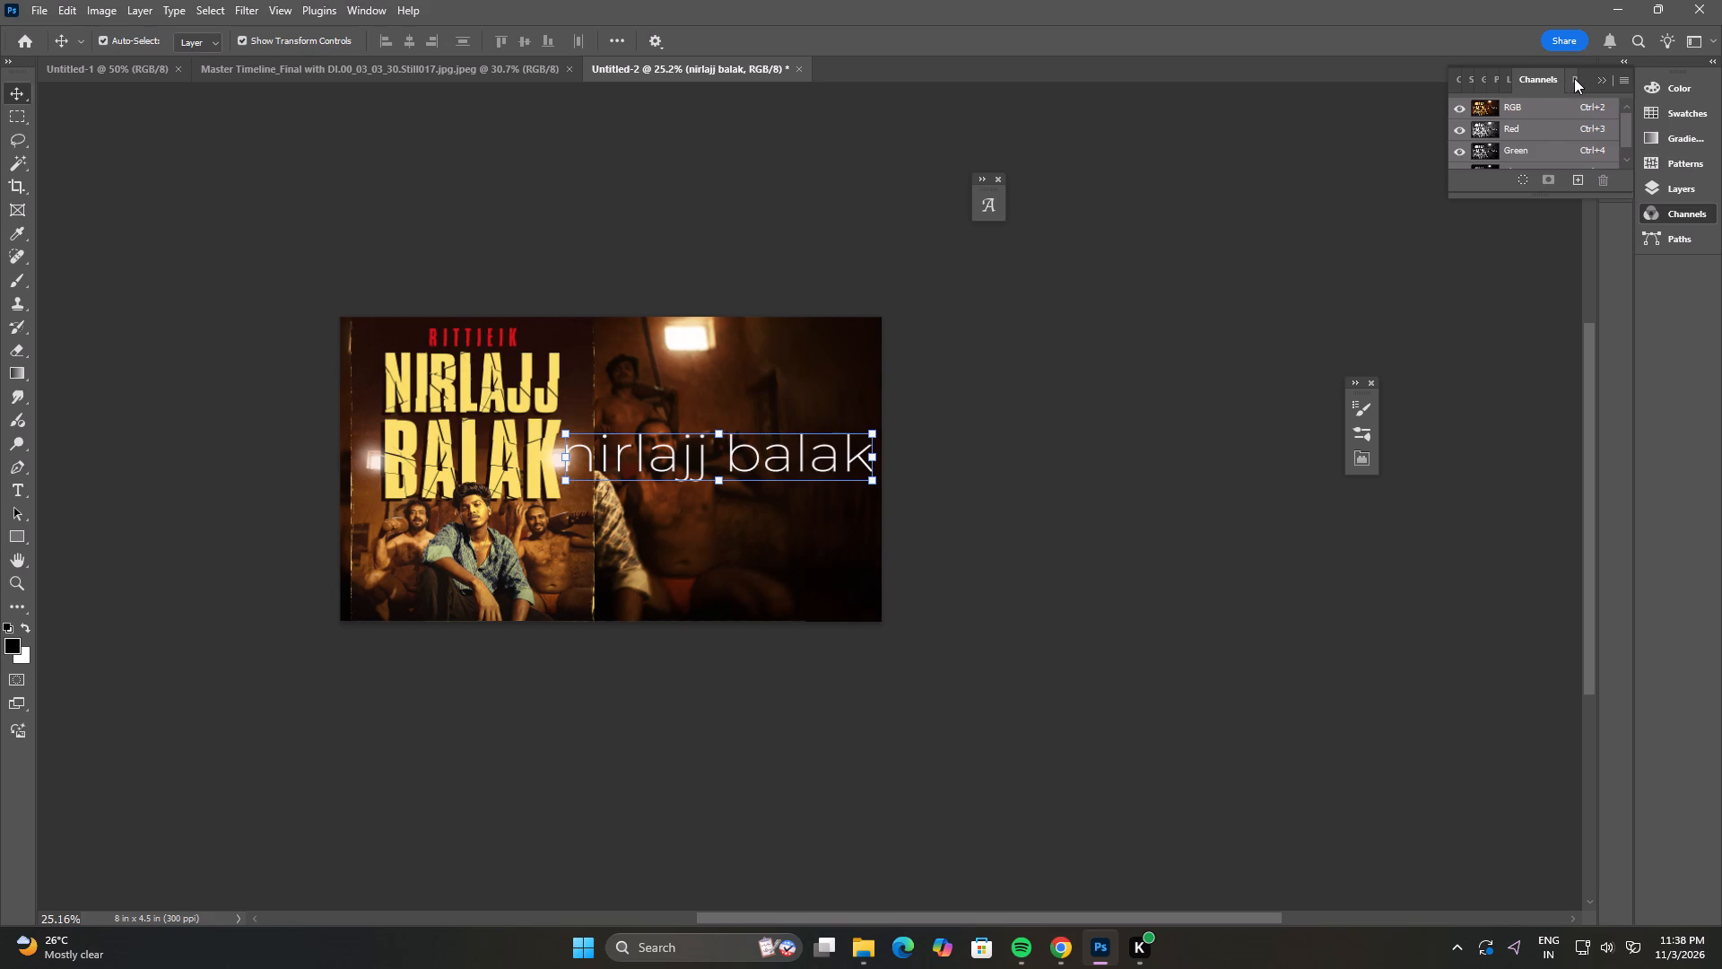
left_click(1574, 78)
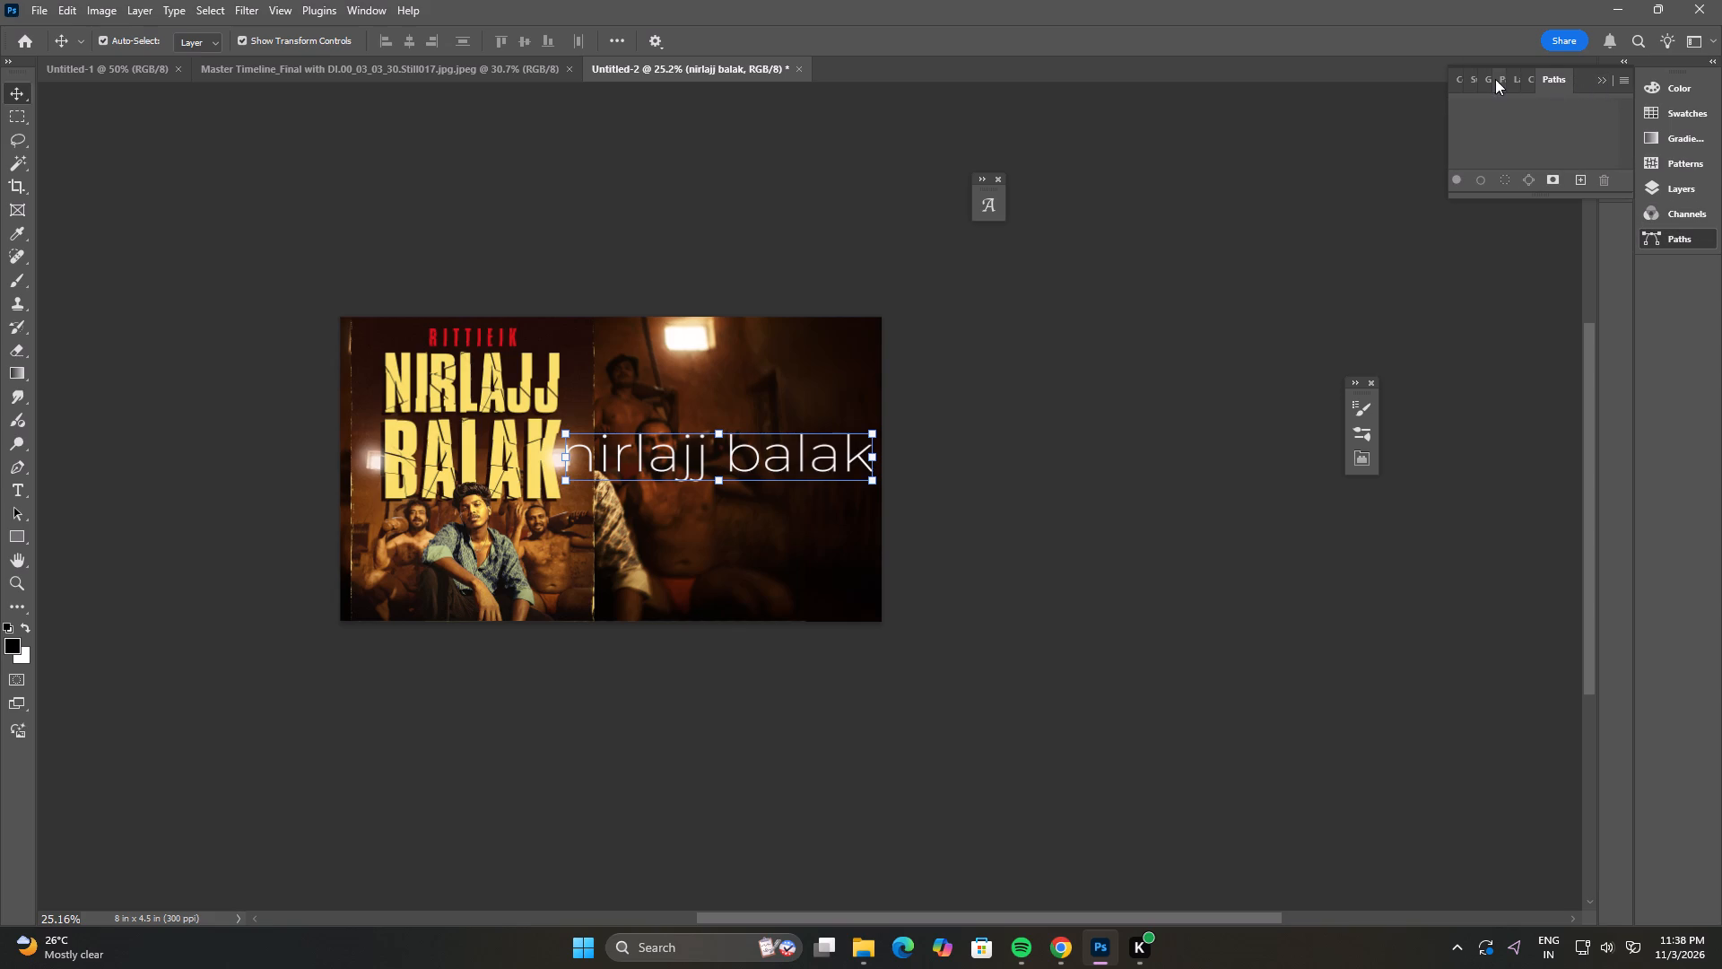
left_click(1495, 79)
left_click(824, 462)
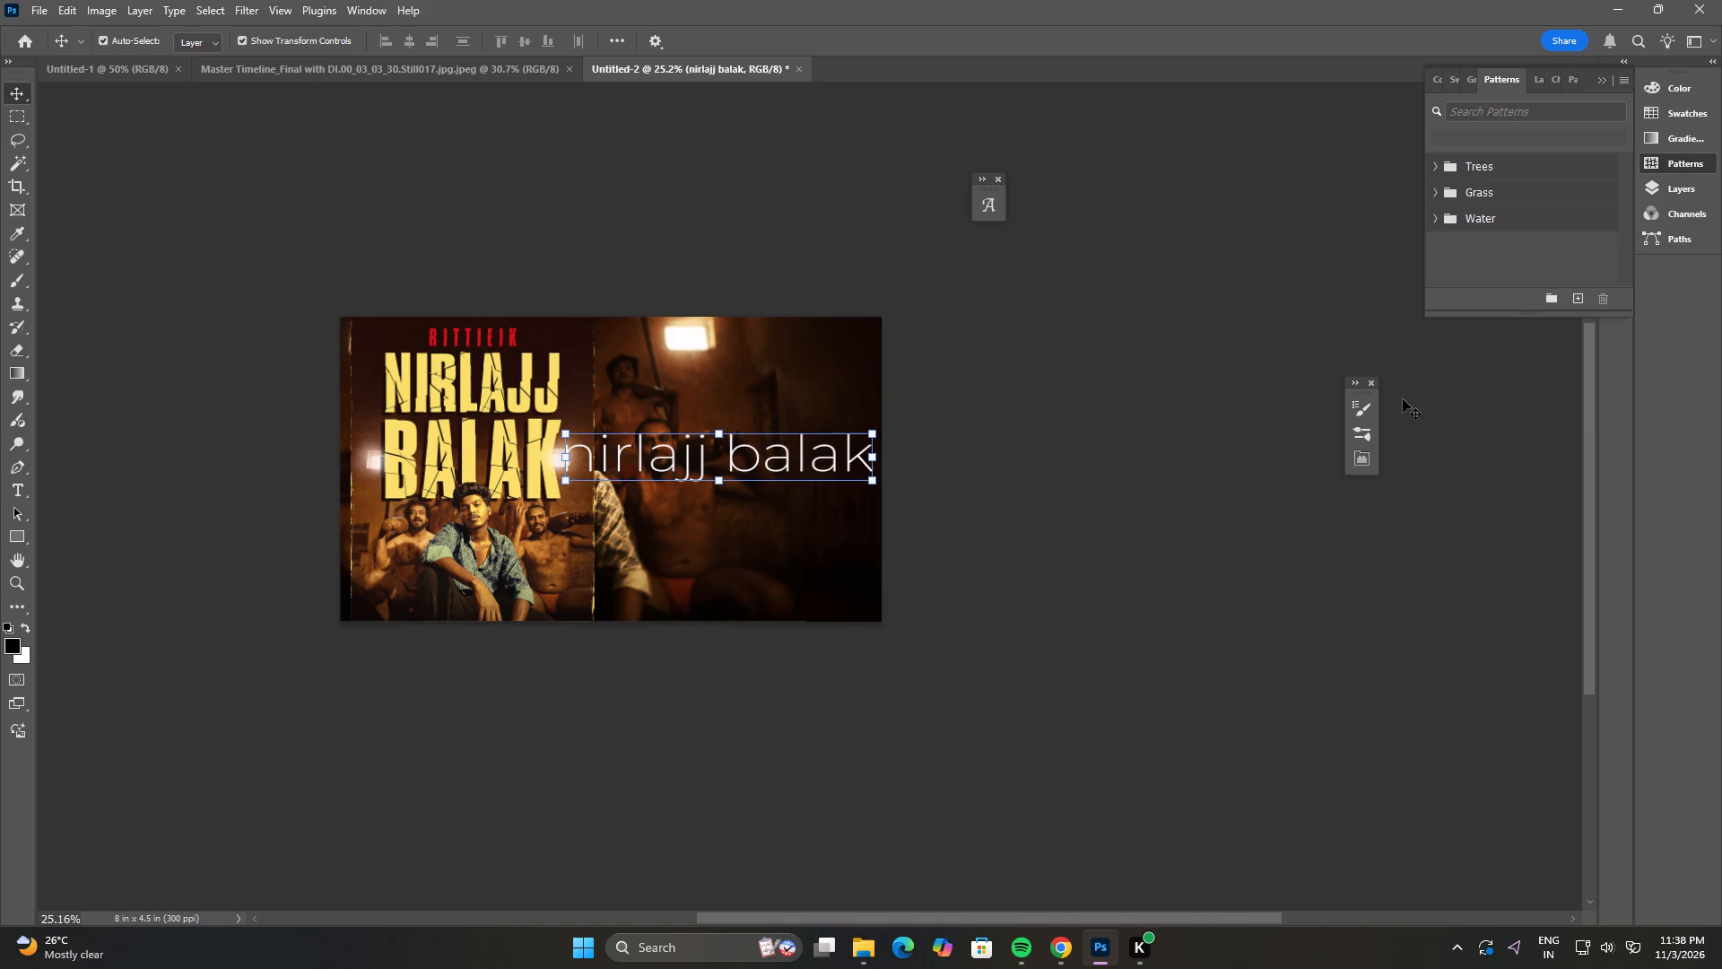
Browse the available fonts for the "nirlajj balak" text and change it to Bison Regular.
left_click(1363, 428)
left_click(1366, 394)
double_click(1365, 446)
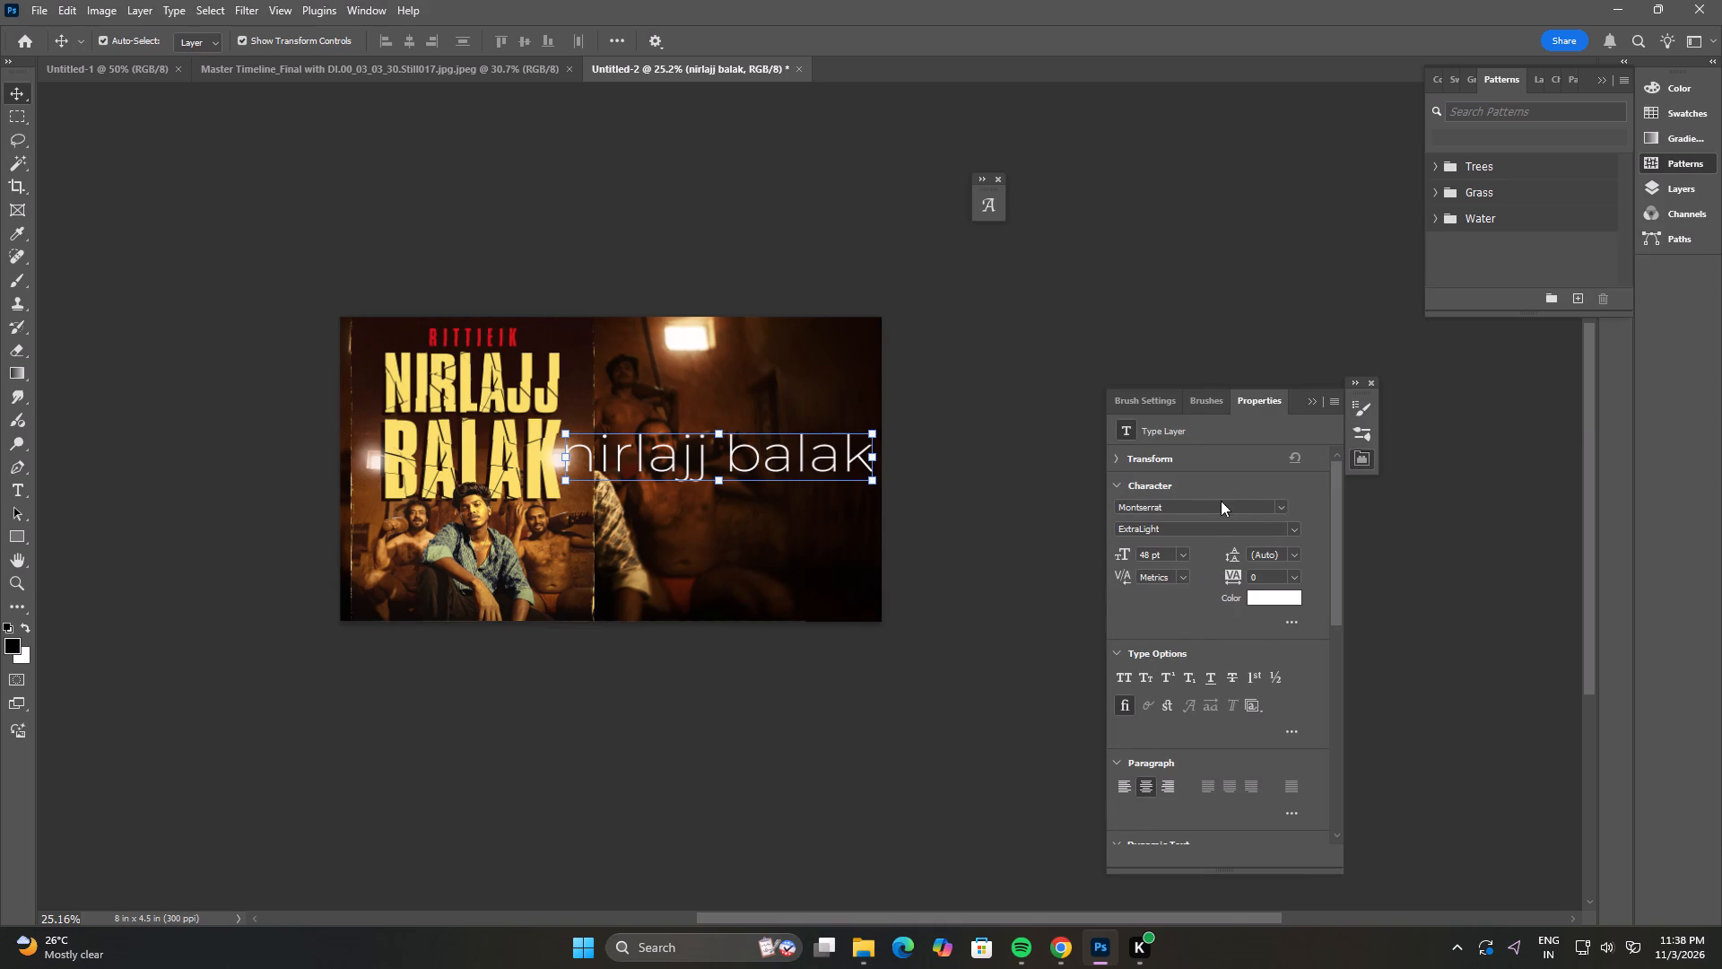
left_click(1283, 503)
scroll(1429, 381, "up", 6)
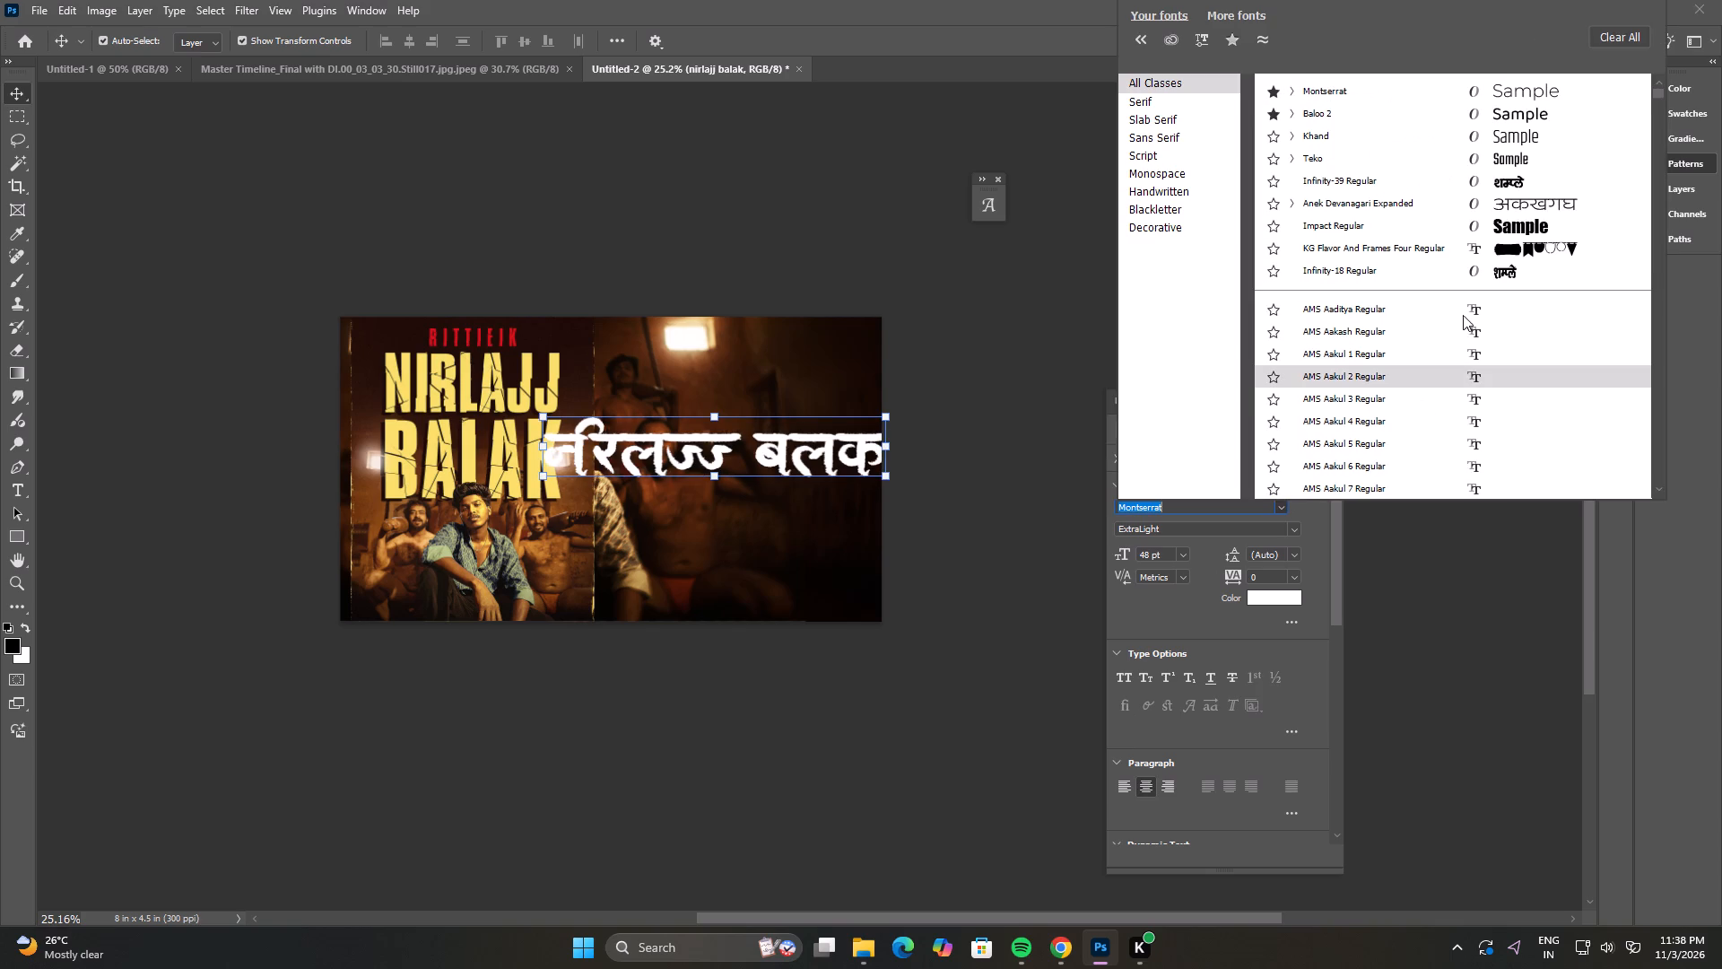
scroll(1463, 315, "down", 17)
scroll(1462, 365, "down", 5)
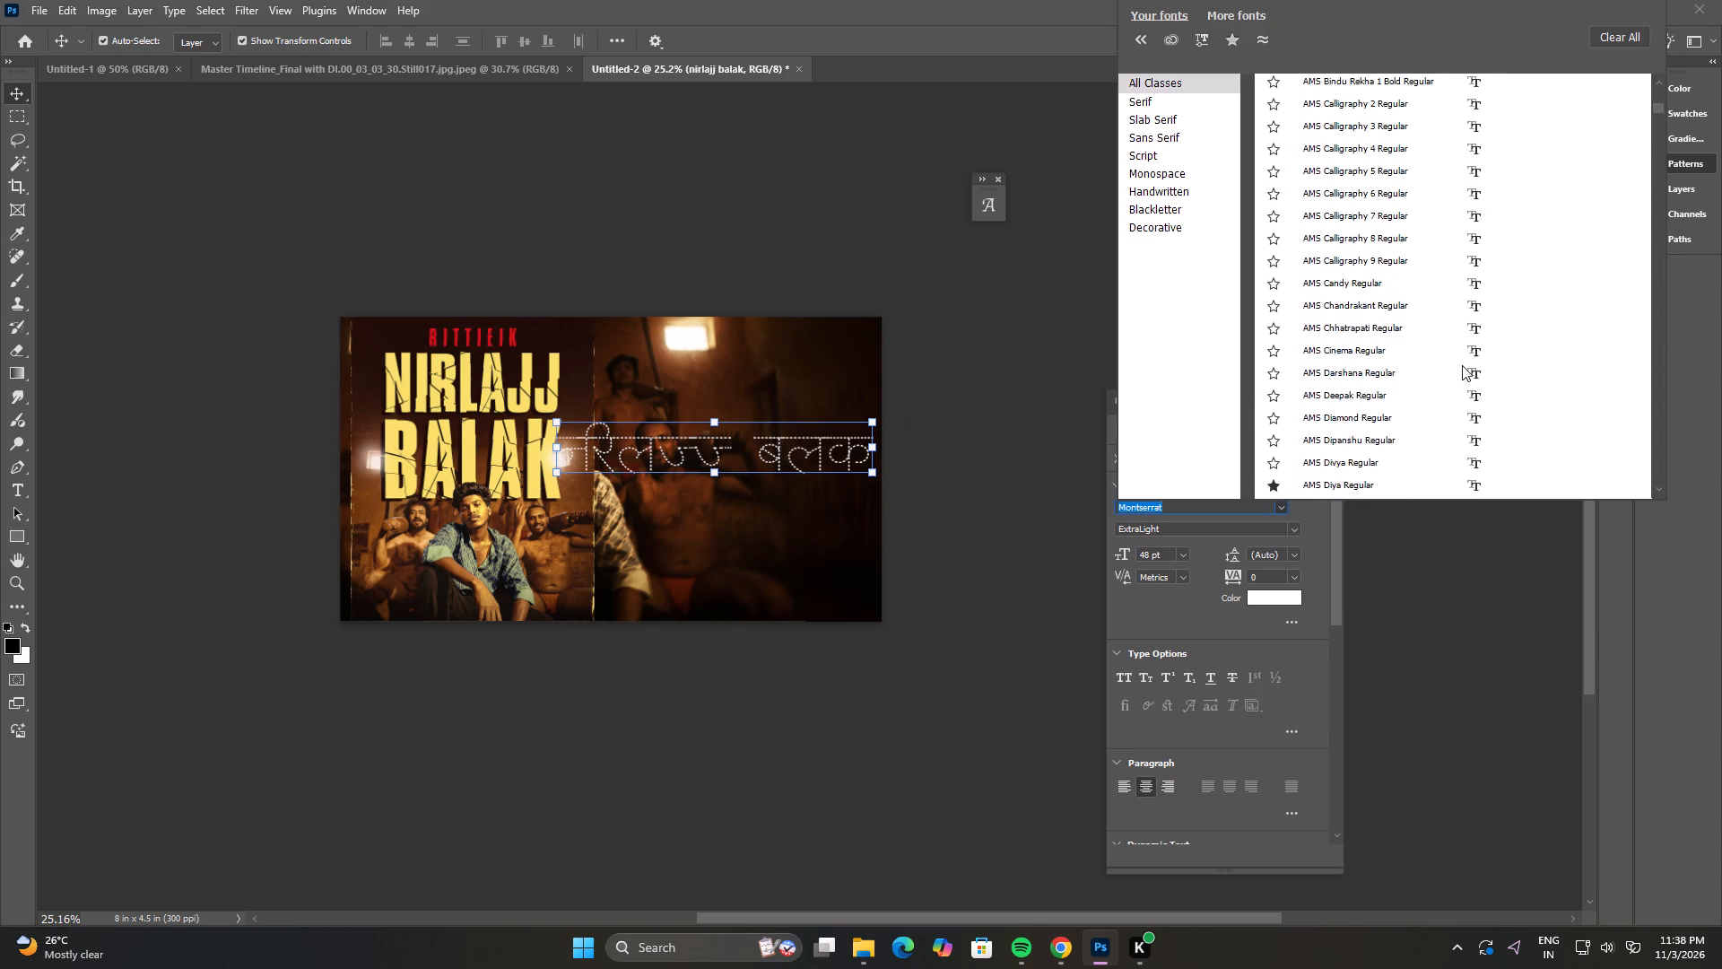
scroll(1462, 365, "down", 20)
scroll(1462, 380, "down", 5)
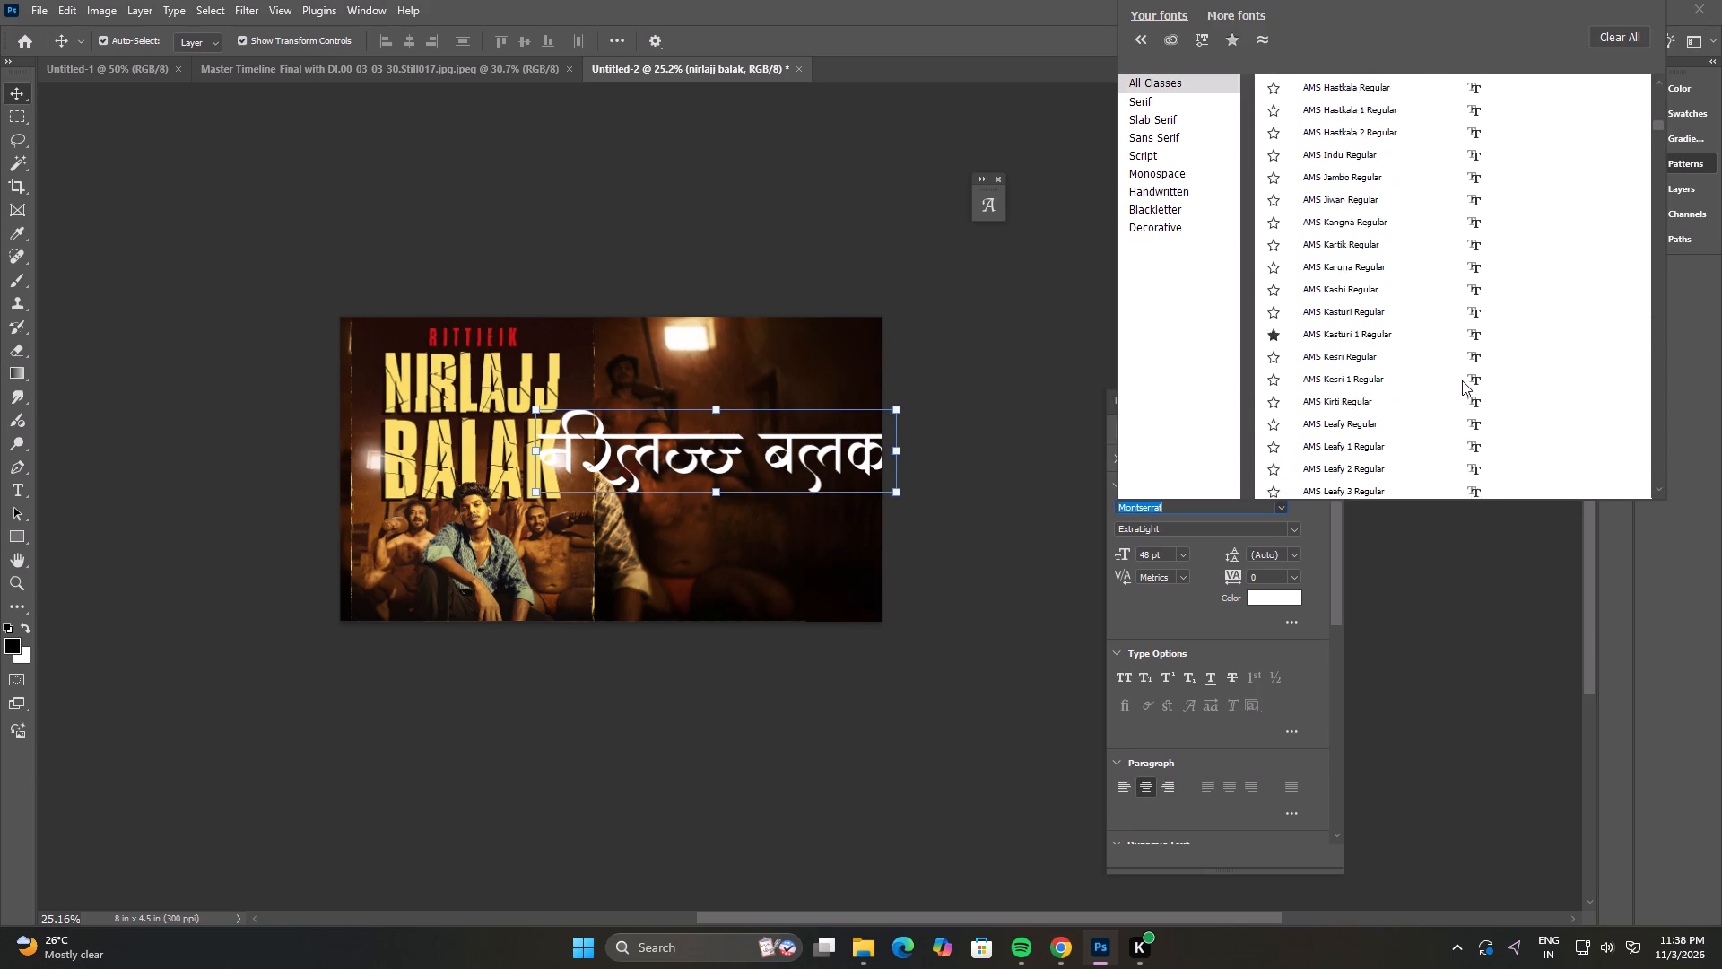
scroll(1462, 380, "down", 19)
scroll(1462, 380, "down", 6)
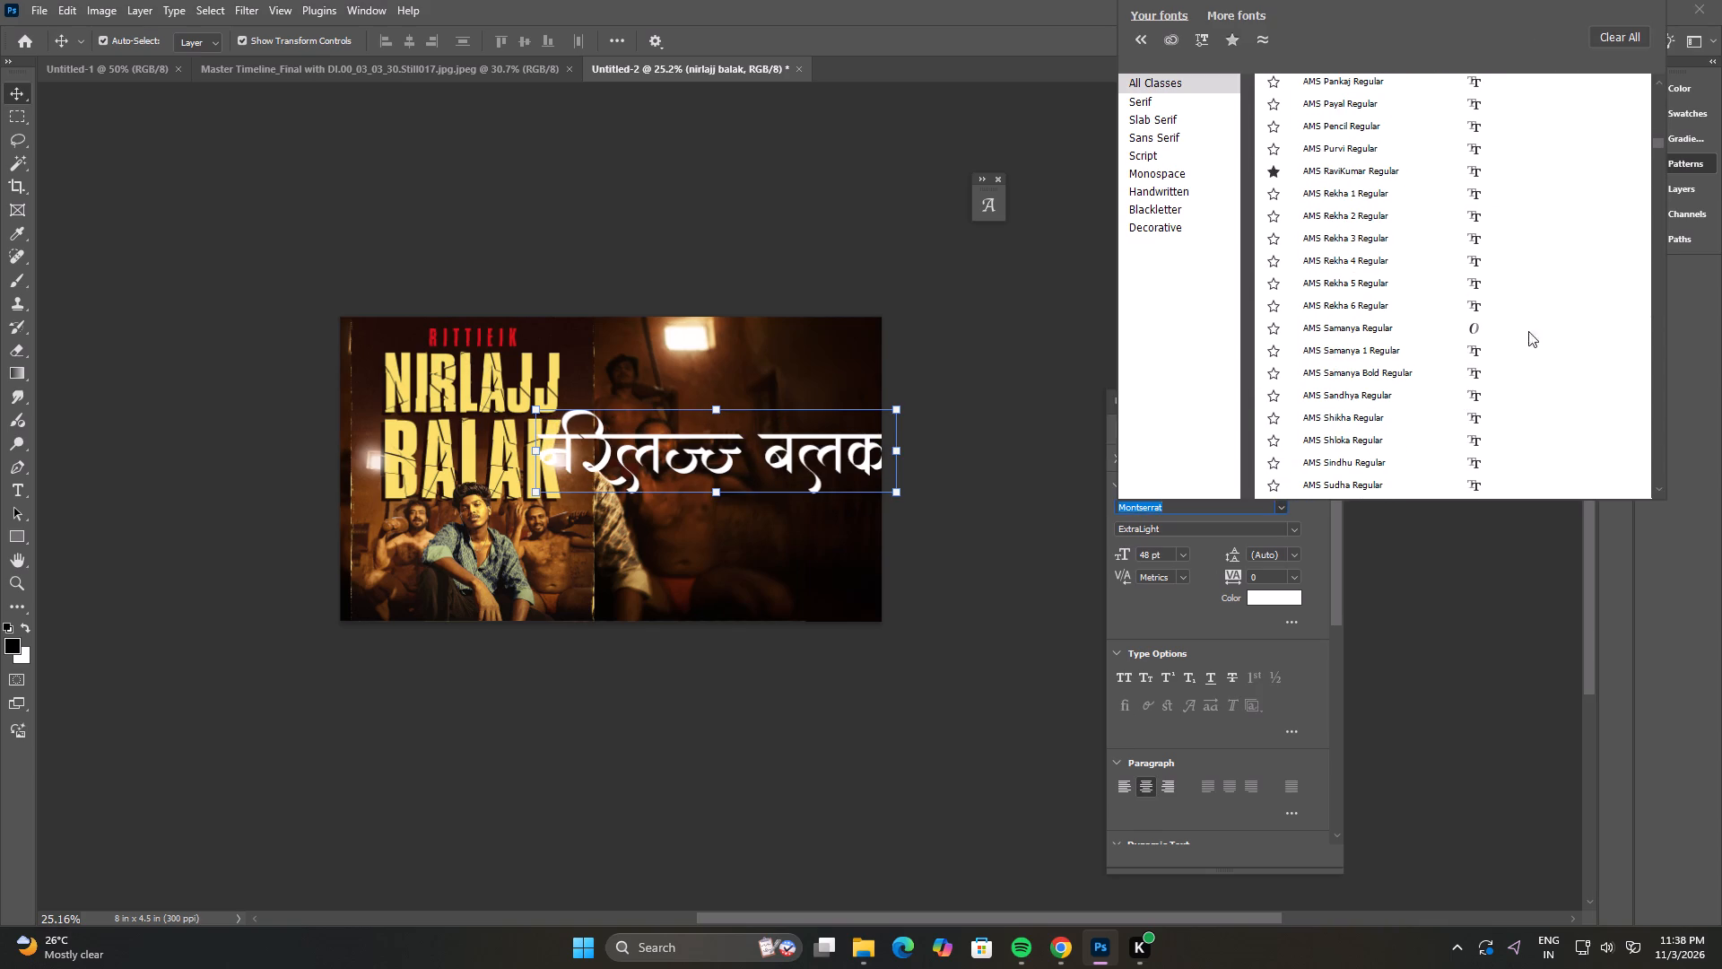
left_click_drag(1655, 145, 1656, 180)
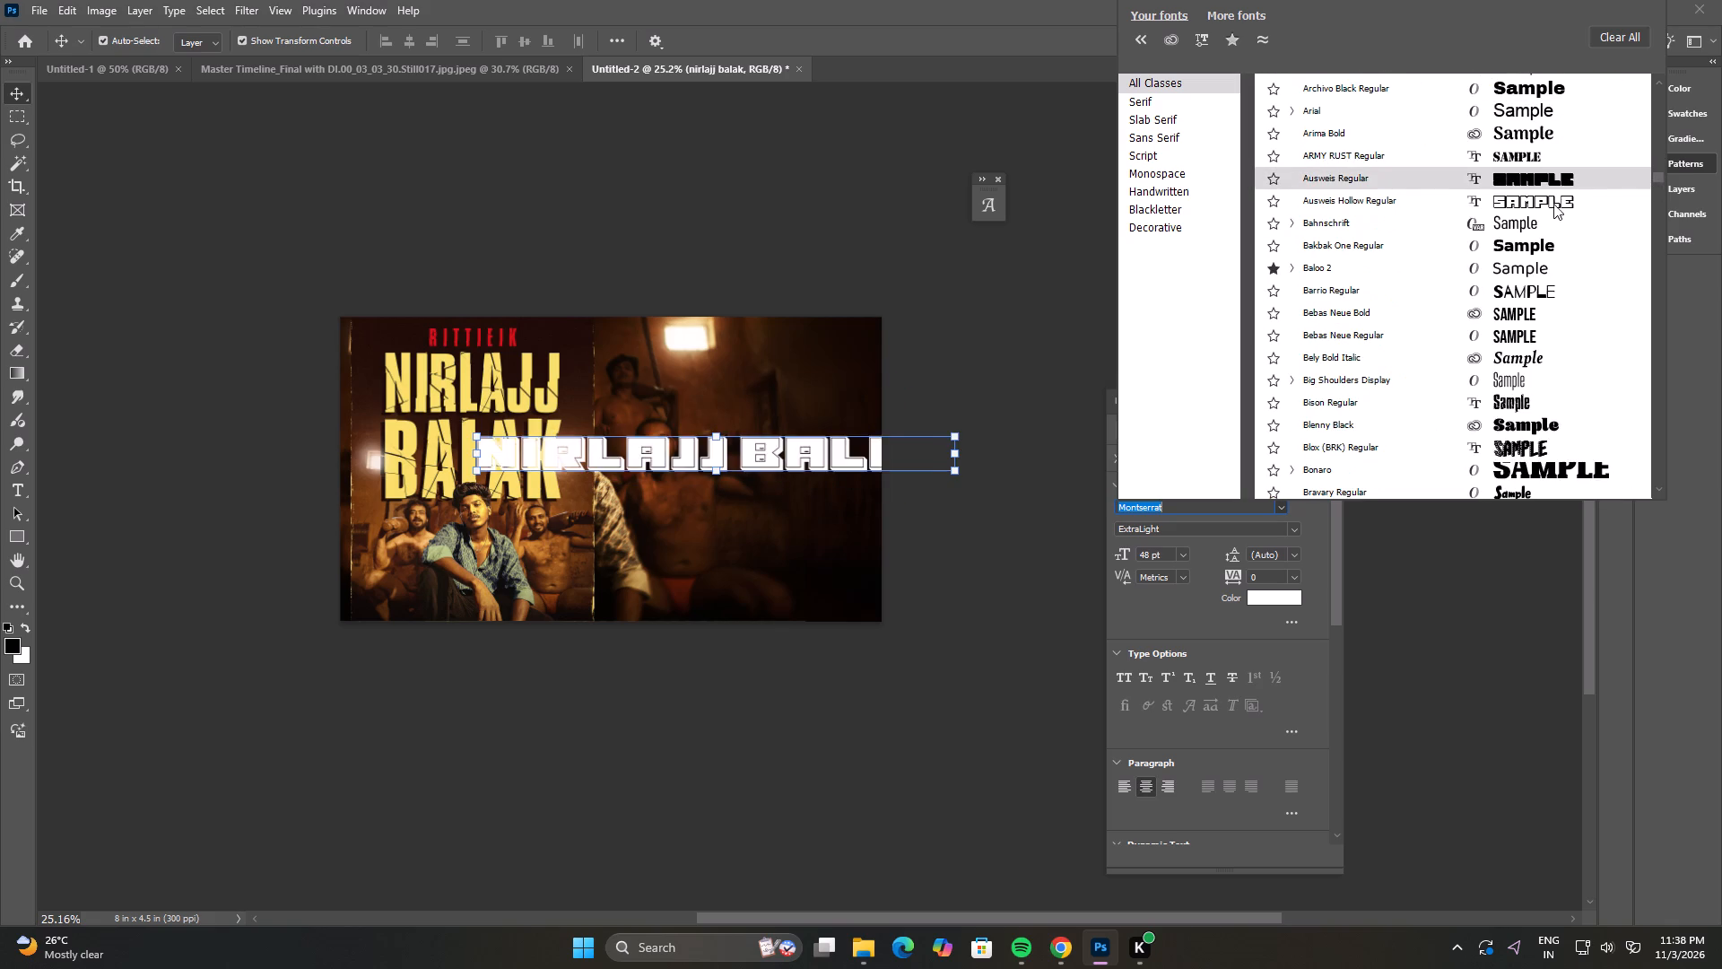
scroll(1553, 204, "up", 8)
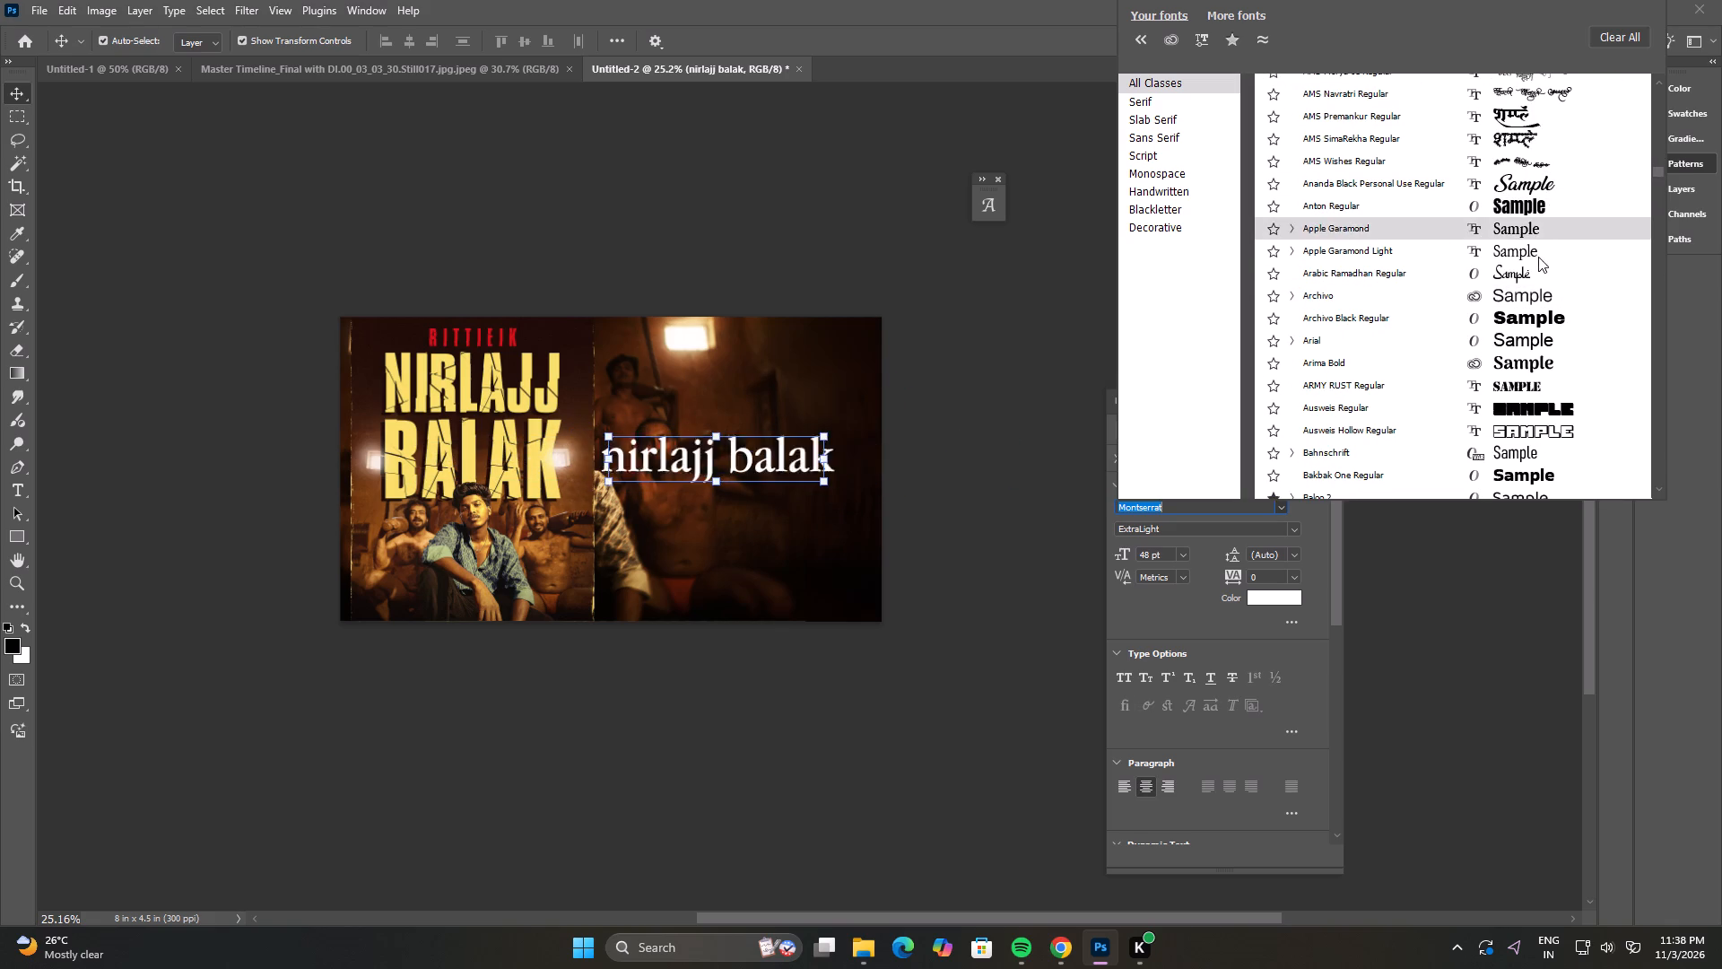
scroll(1527, 380, "down", 1)
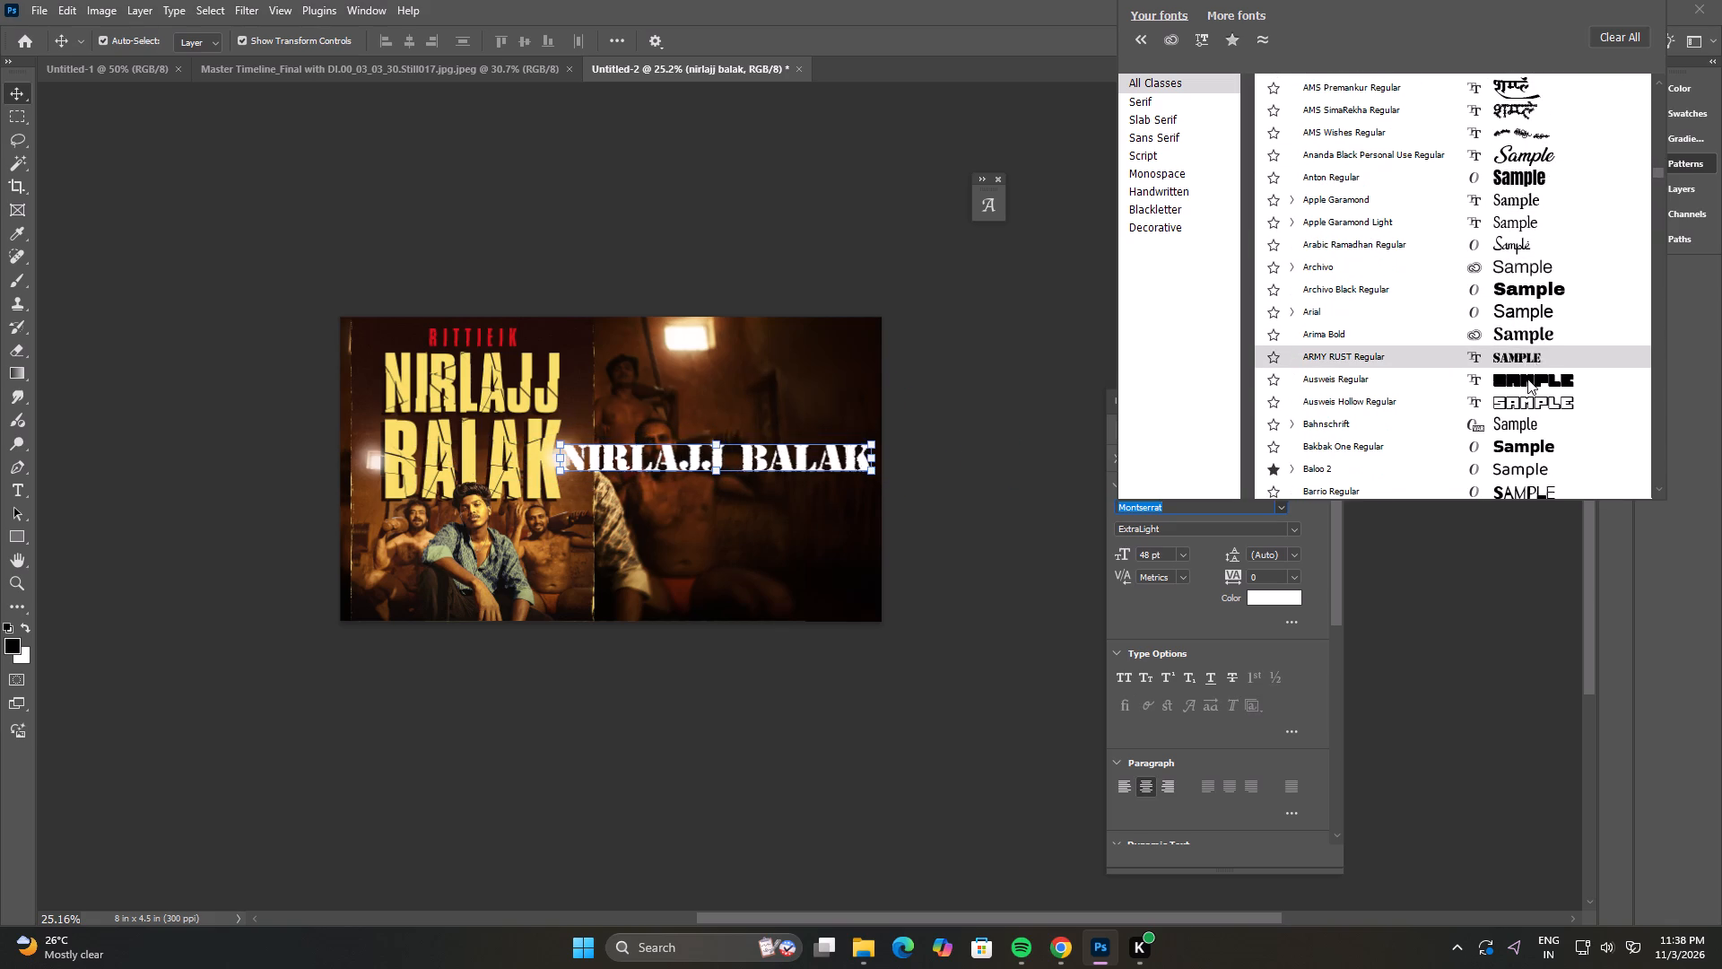
scroll(1526, 413, "down", 2)
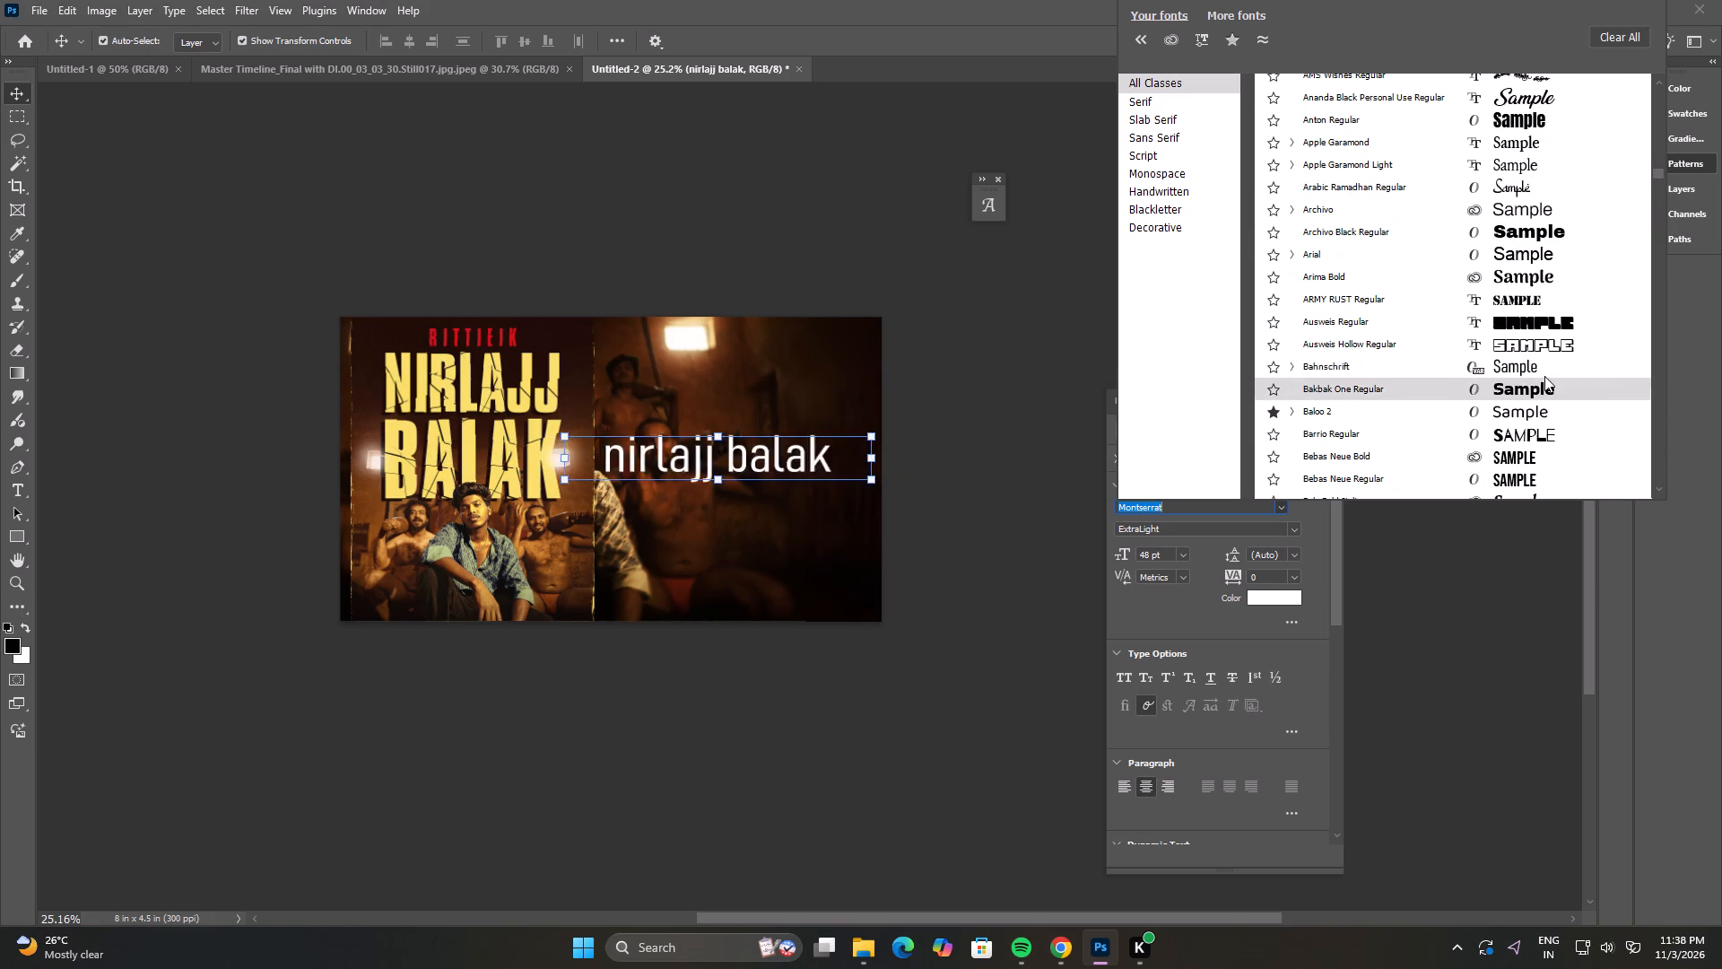
scroll(1528, 440, "down", 3)
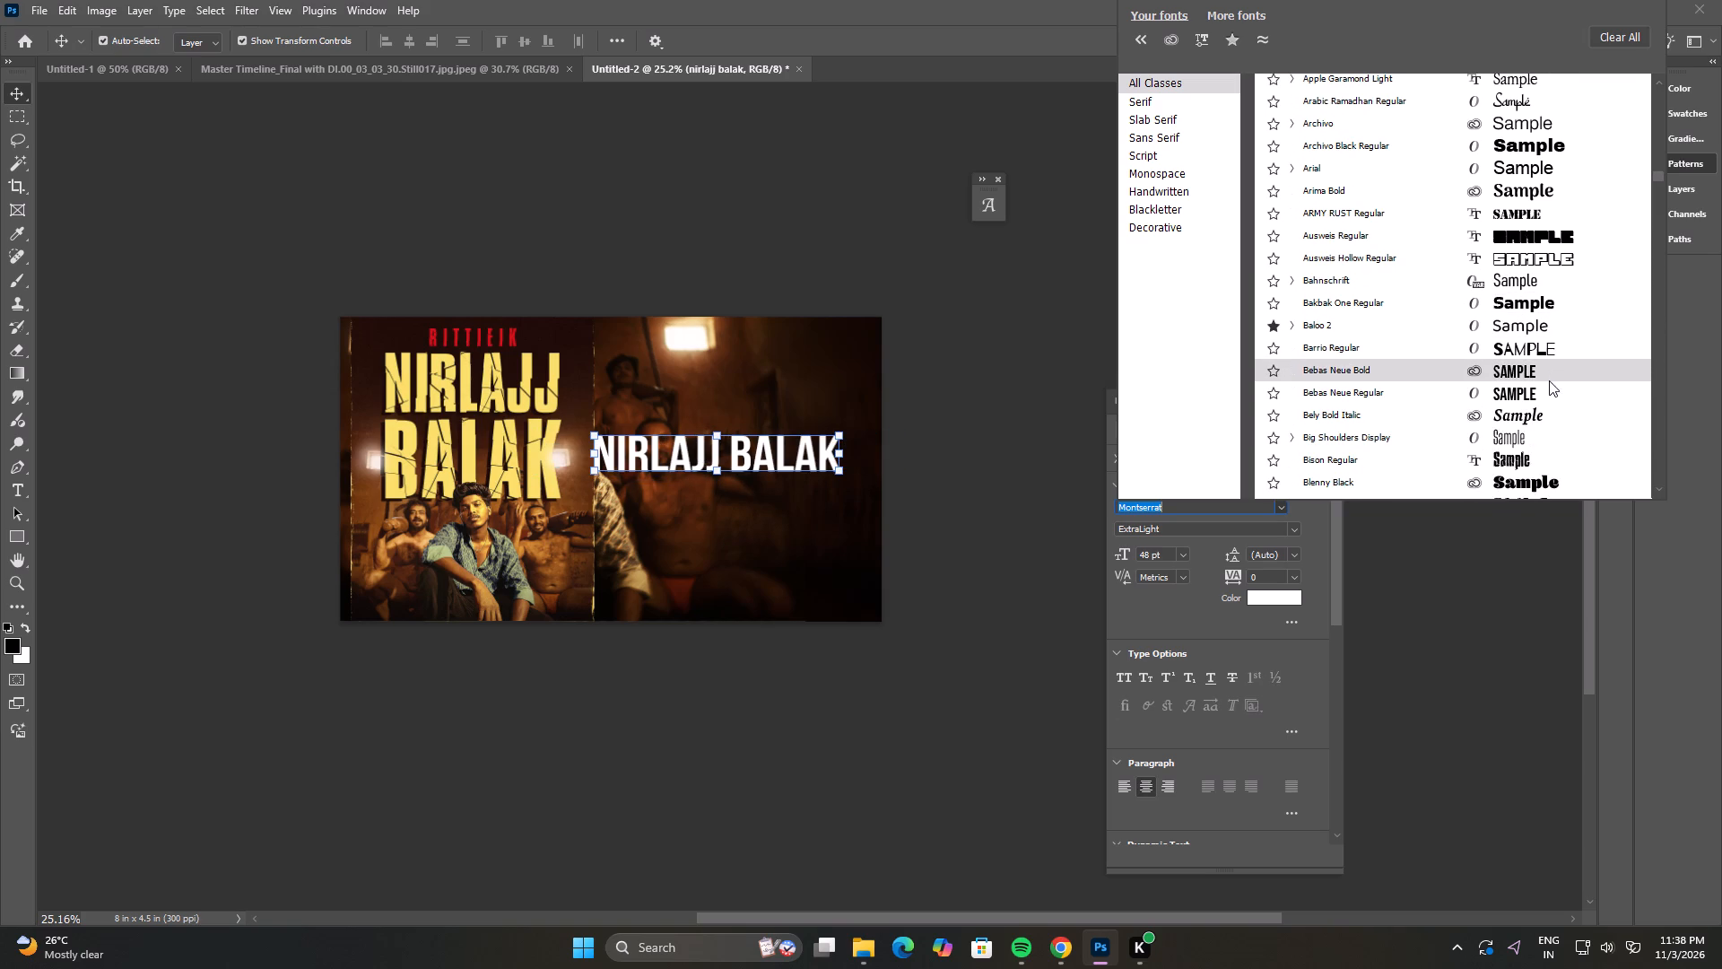
scroll(1523, 424, "down", 1)
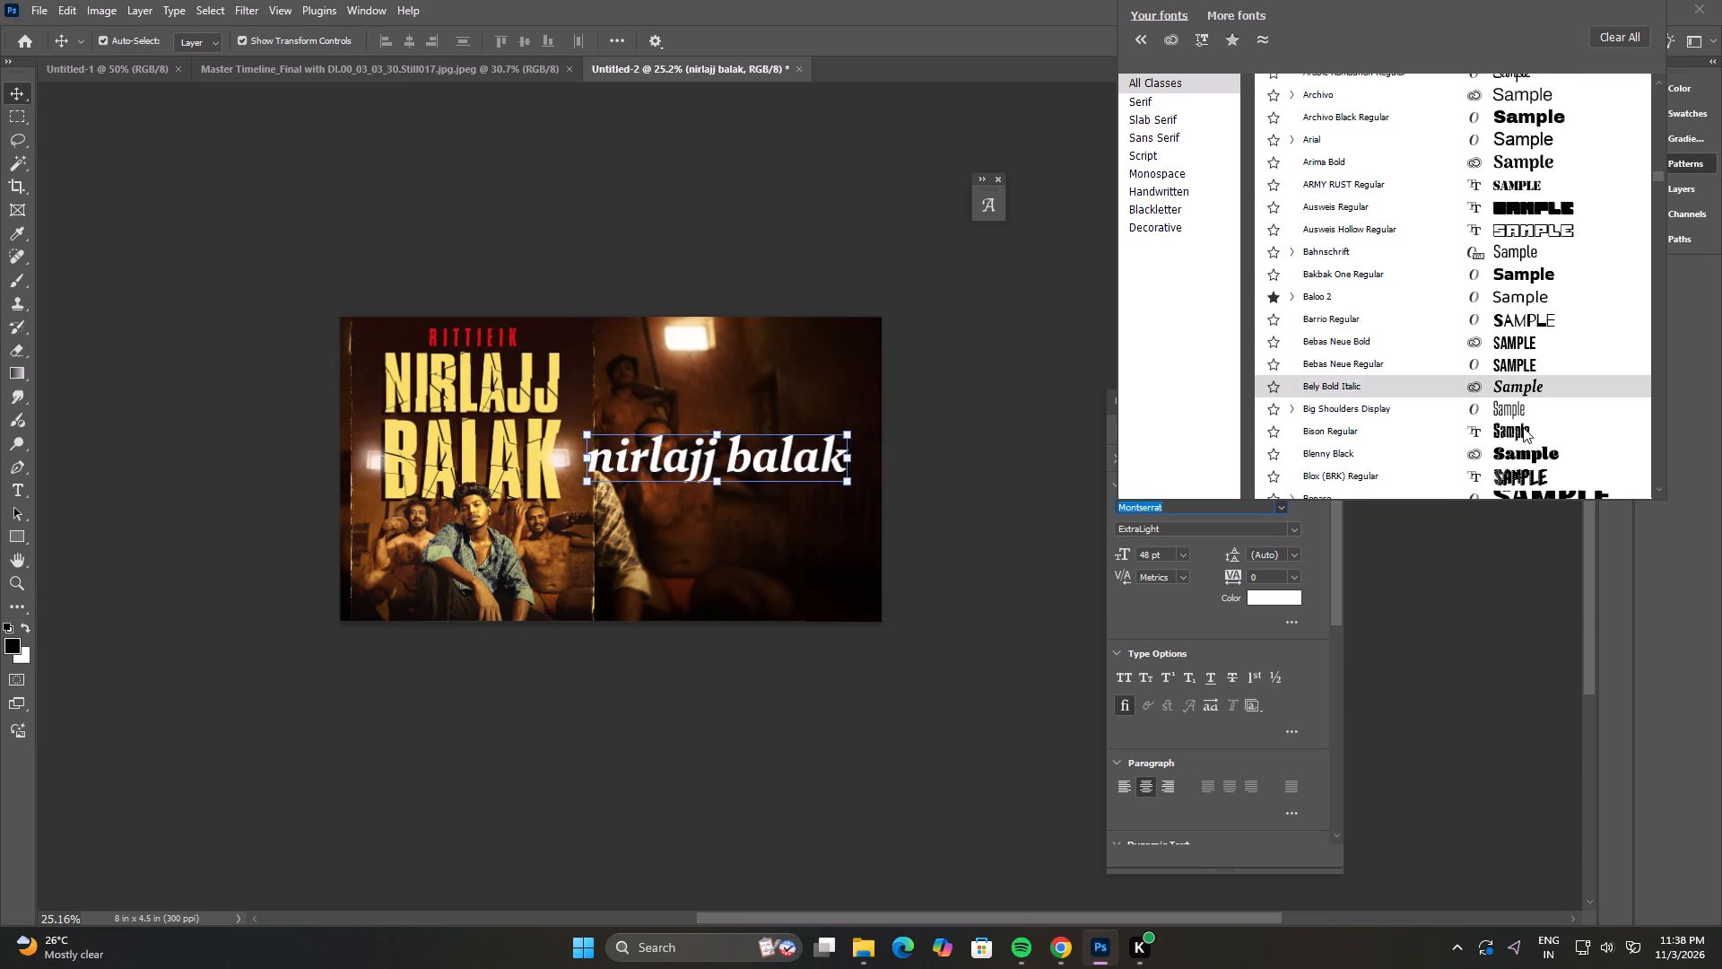
left_click(1521, 429)
Recolour the "nirlajj balak" text with the yellow #f9e067 sampled from the reference poster's title.
scroll(719, 459, "up", 2, "alt")
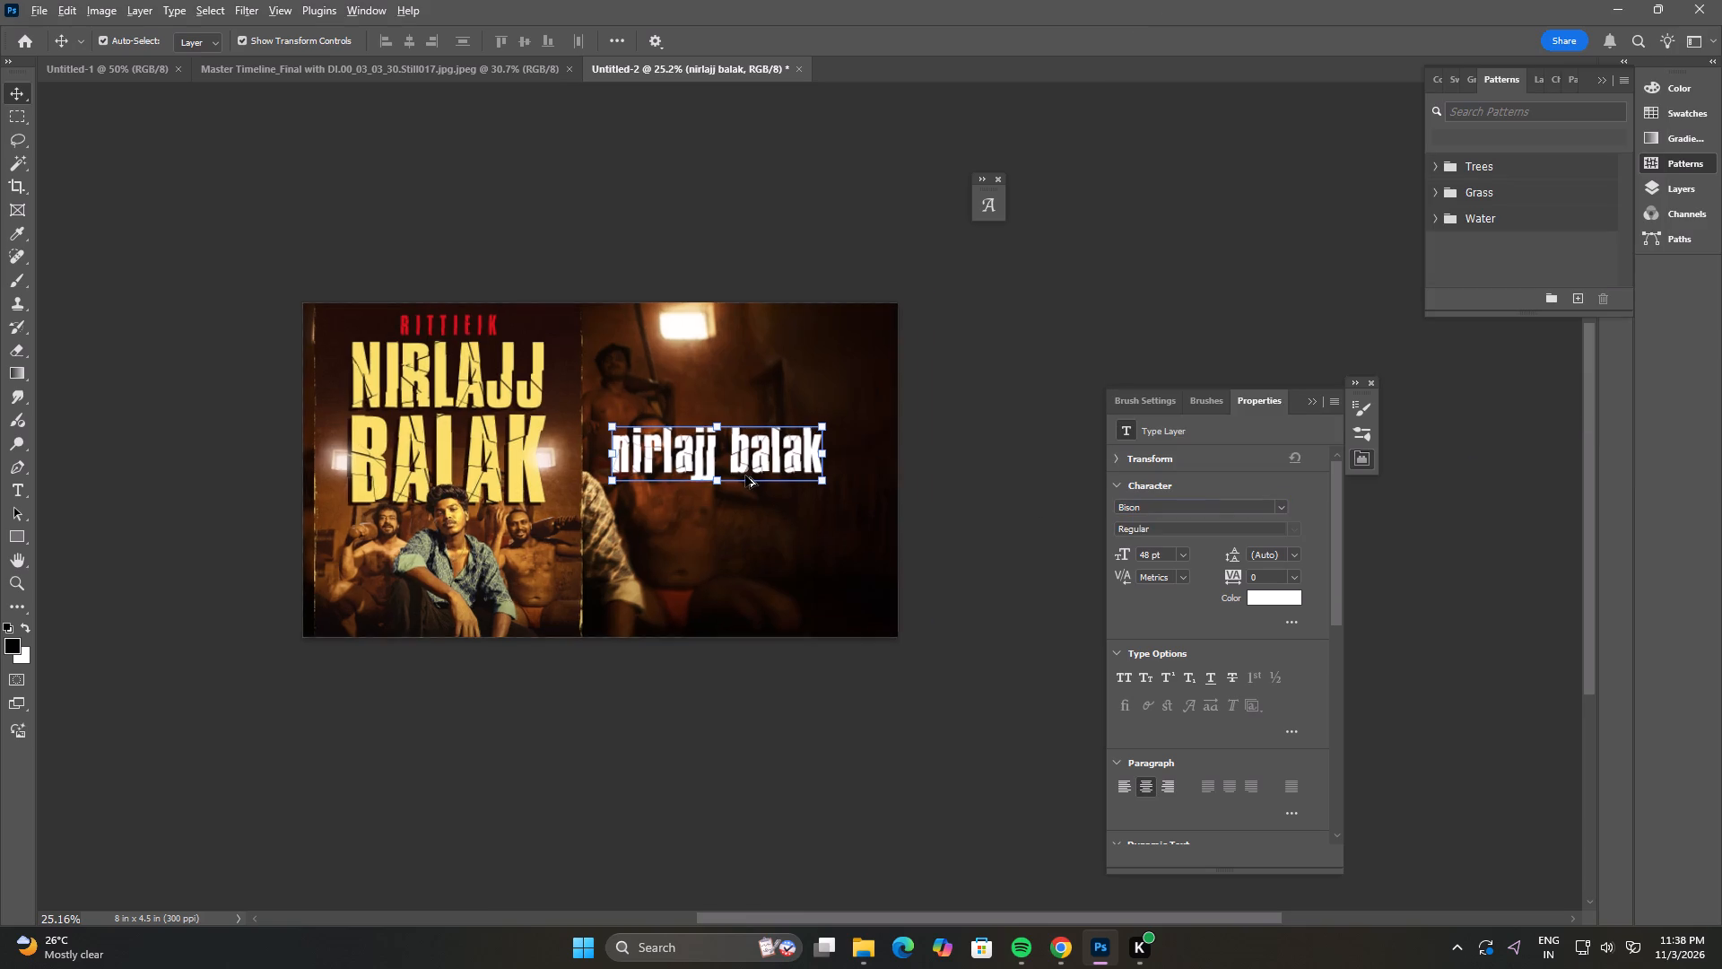
scroll(745, 476, "up", 4, "alt")
left_click(1258, 607)
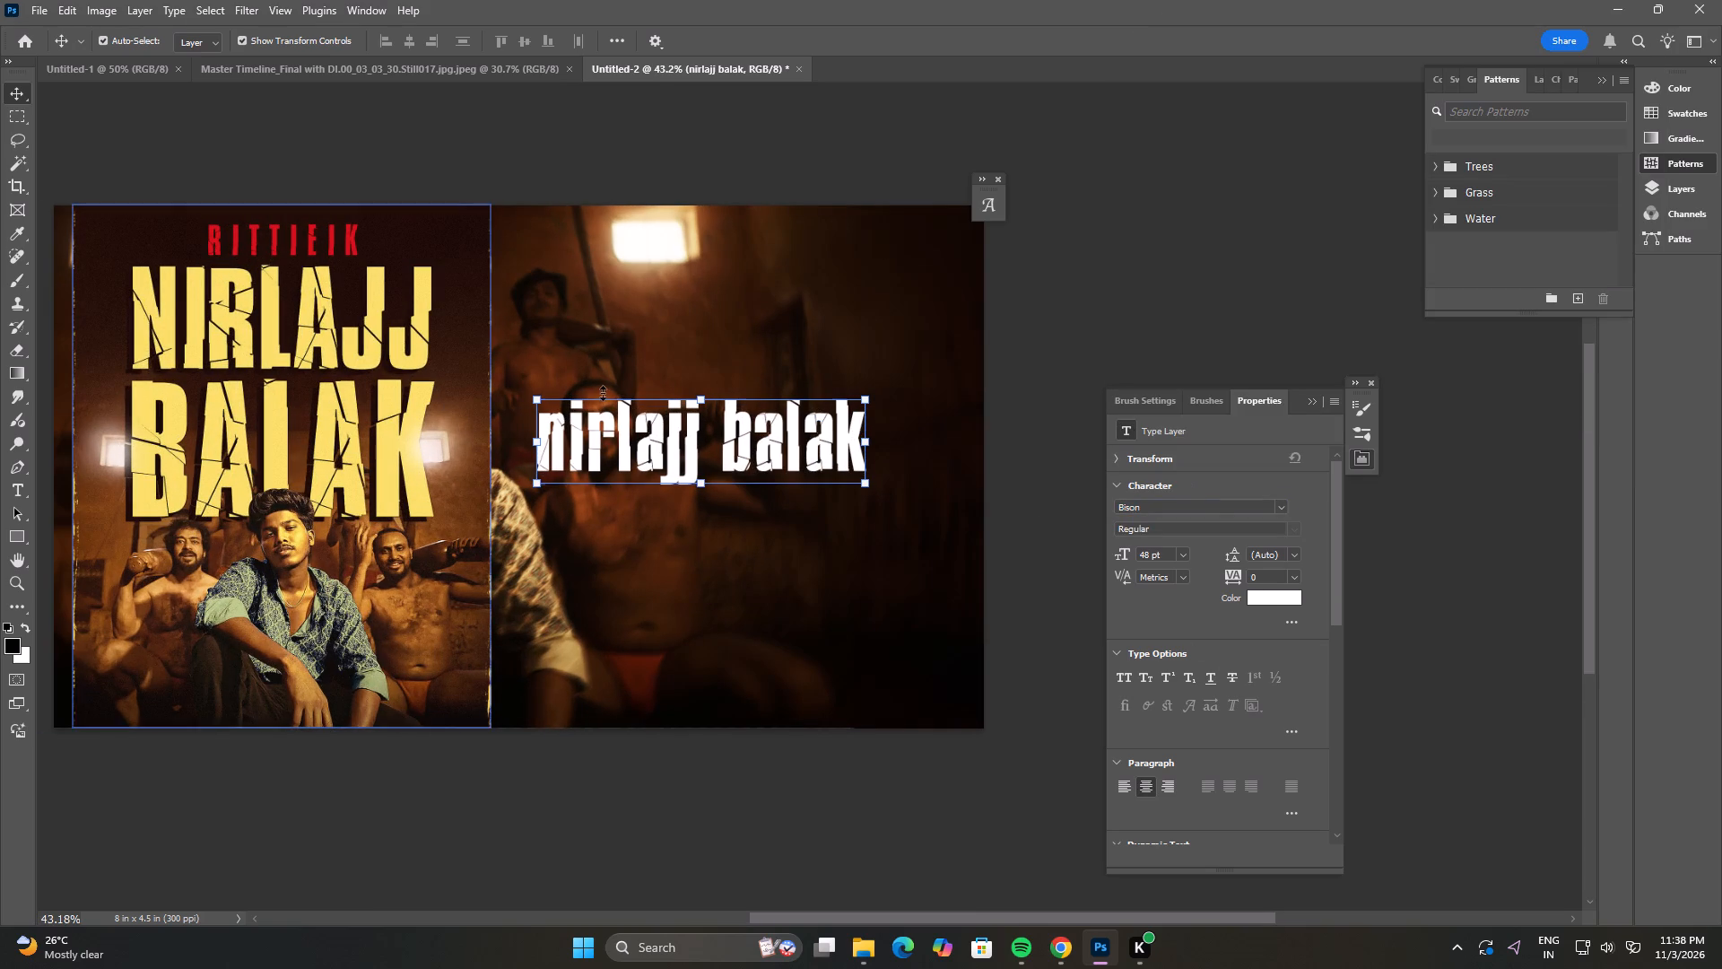
left_click(1274, 606)
left_click(422, 292)
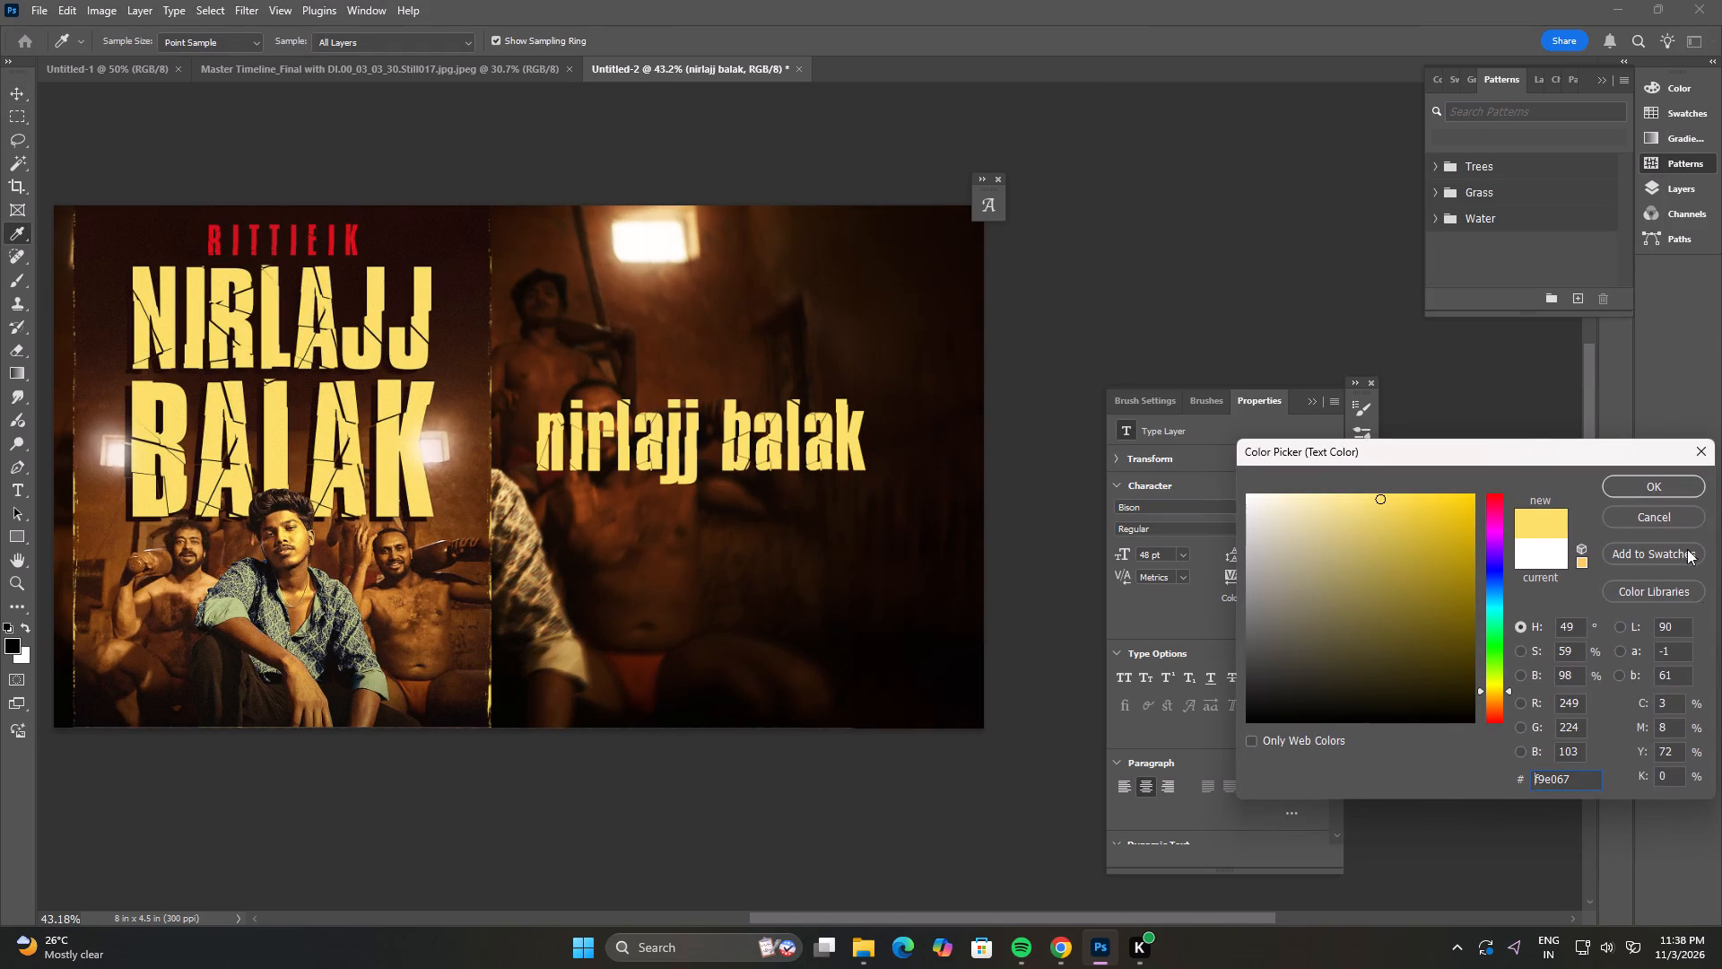
left_click(1654, 493)
Set the whole "nirlajj balak" text to All Caps.
double_click(759, 441)
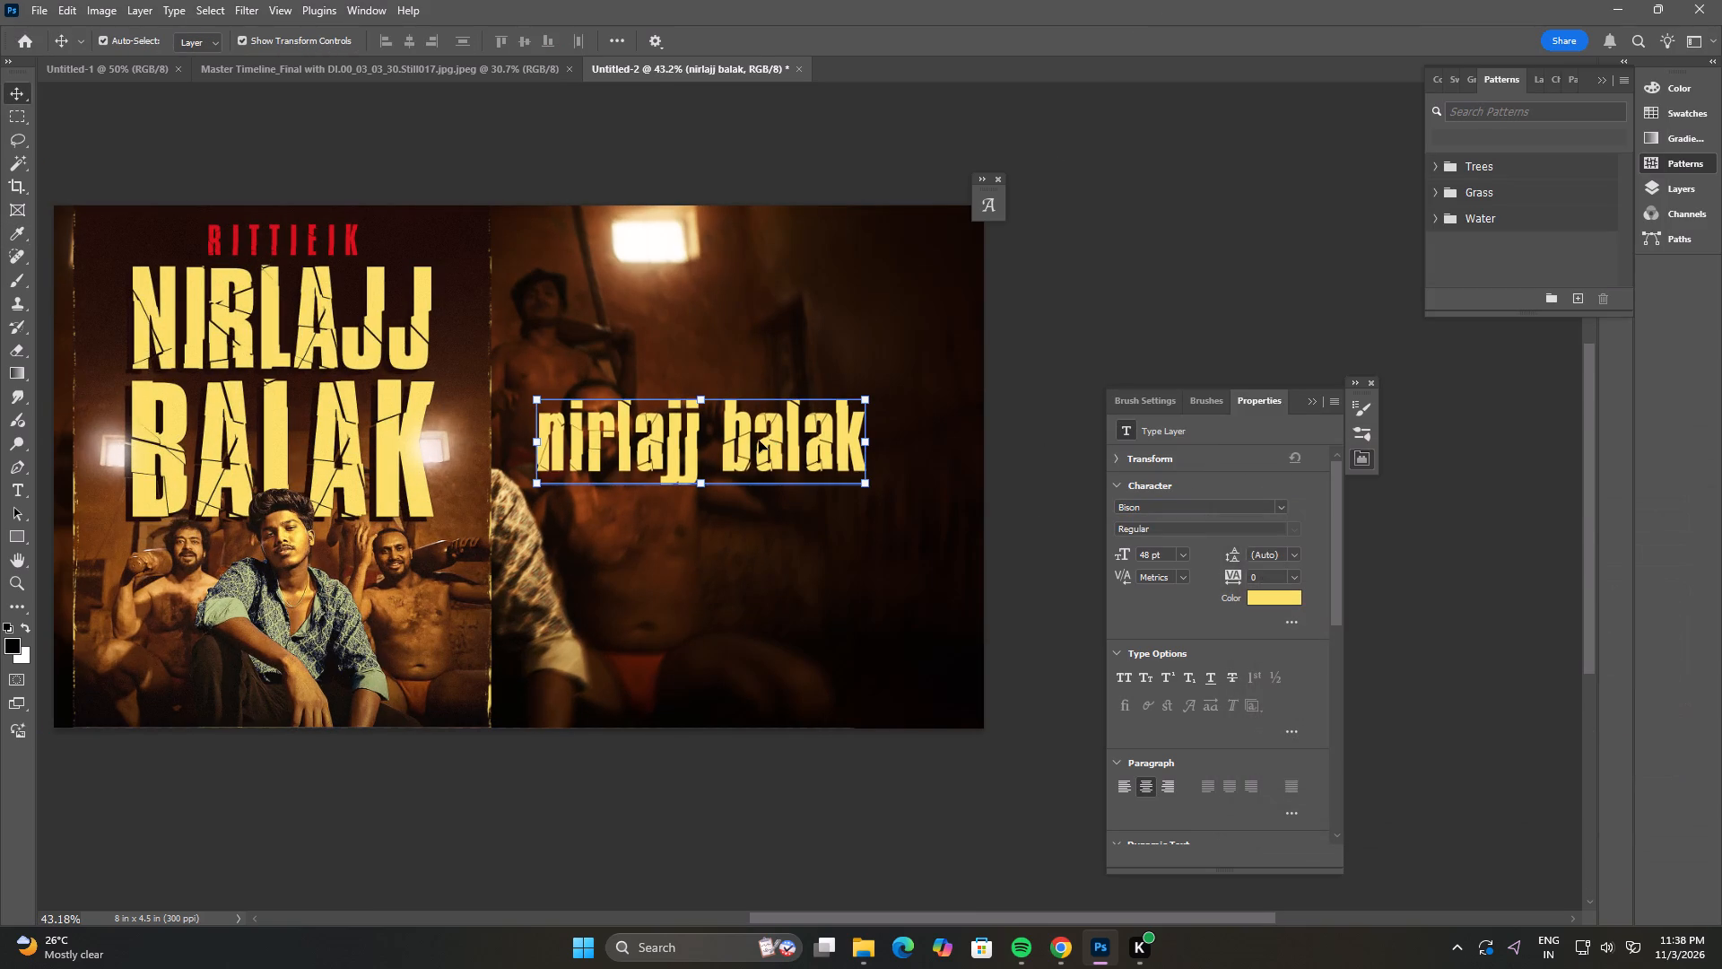
left_click(1179, 634)
left_click(1121, 681)
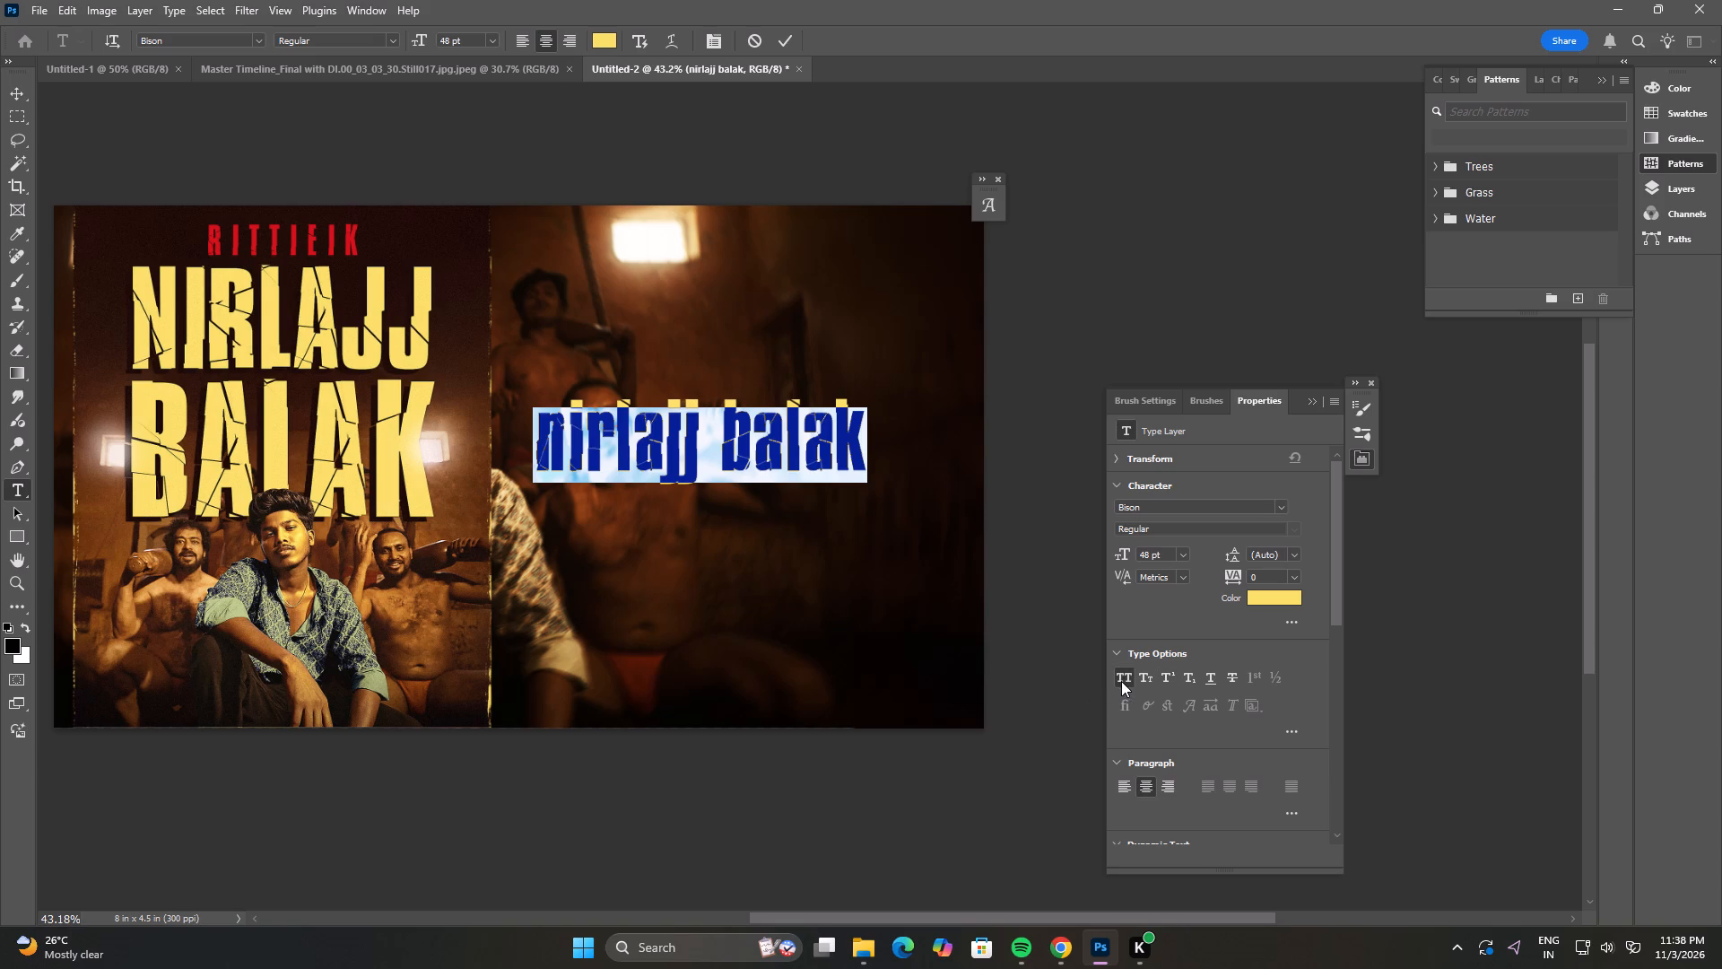
Copy the word BALAK from the title text and delete it with the space, leaving only NIRLAJJ in the layer.
left_click_drag(738, 436, 726, 440)
key("BackSpace")
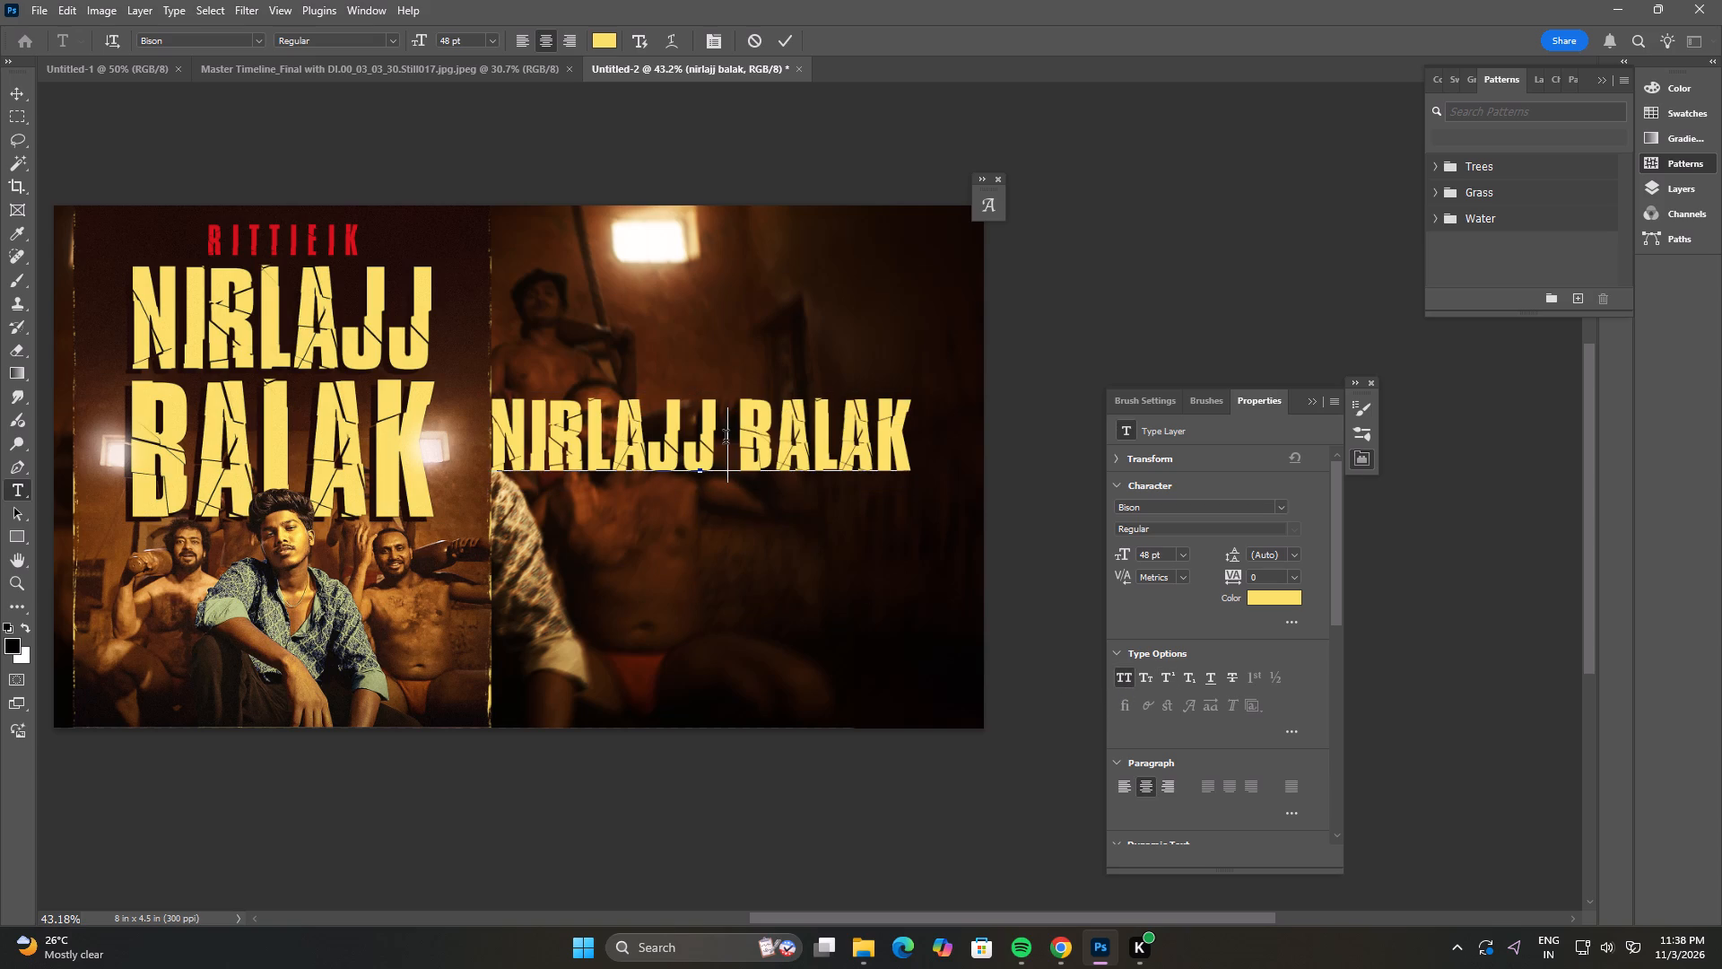
left_click_drag(734, 436, 1063, 442)
key("ctrl+c")
key("BackSpace")
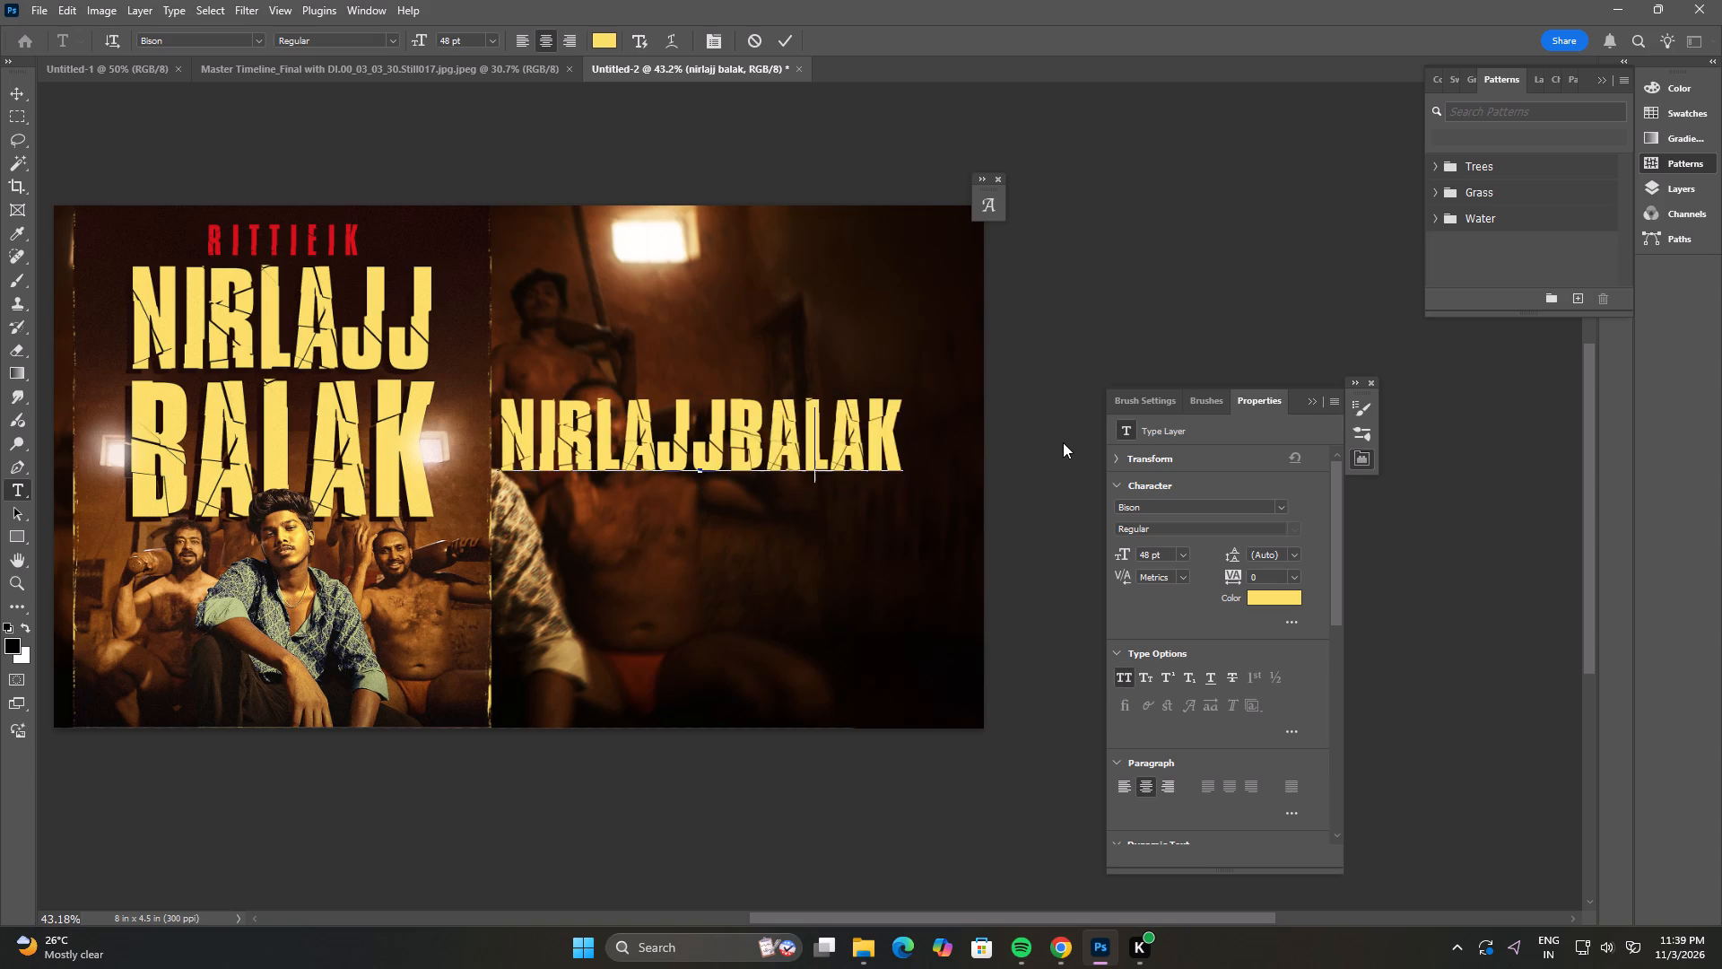
left_click(13, 103)
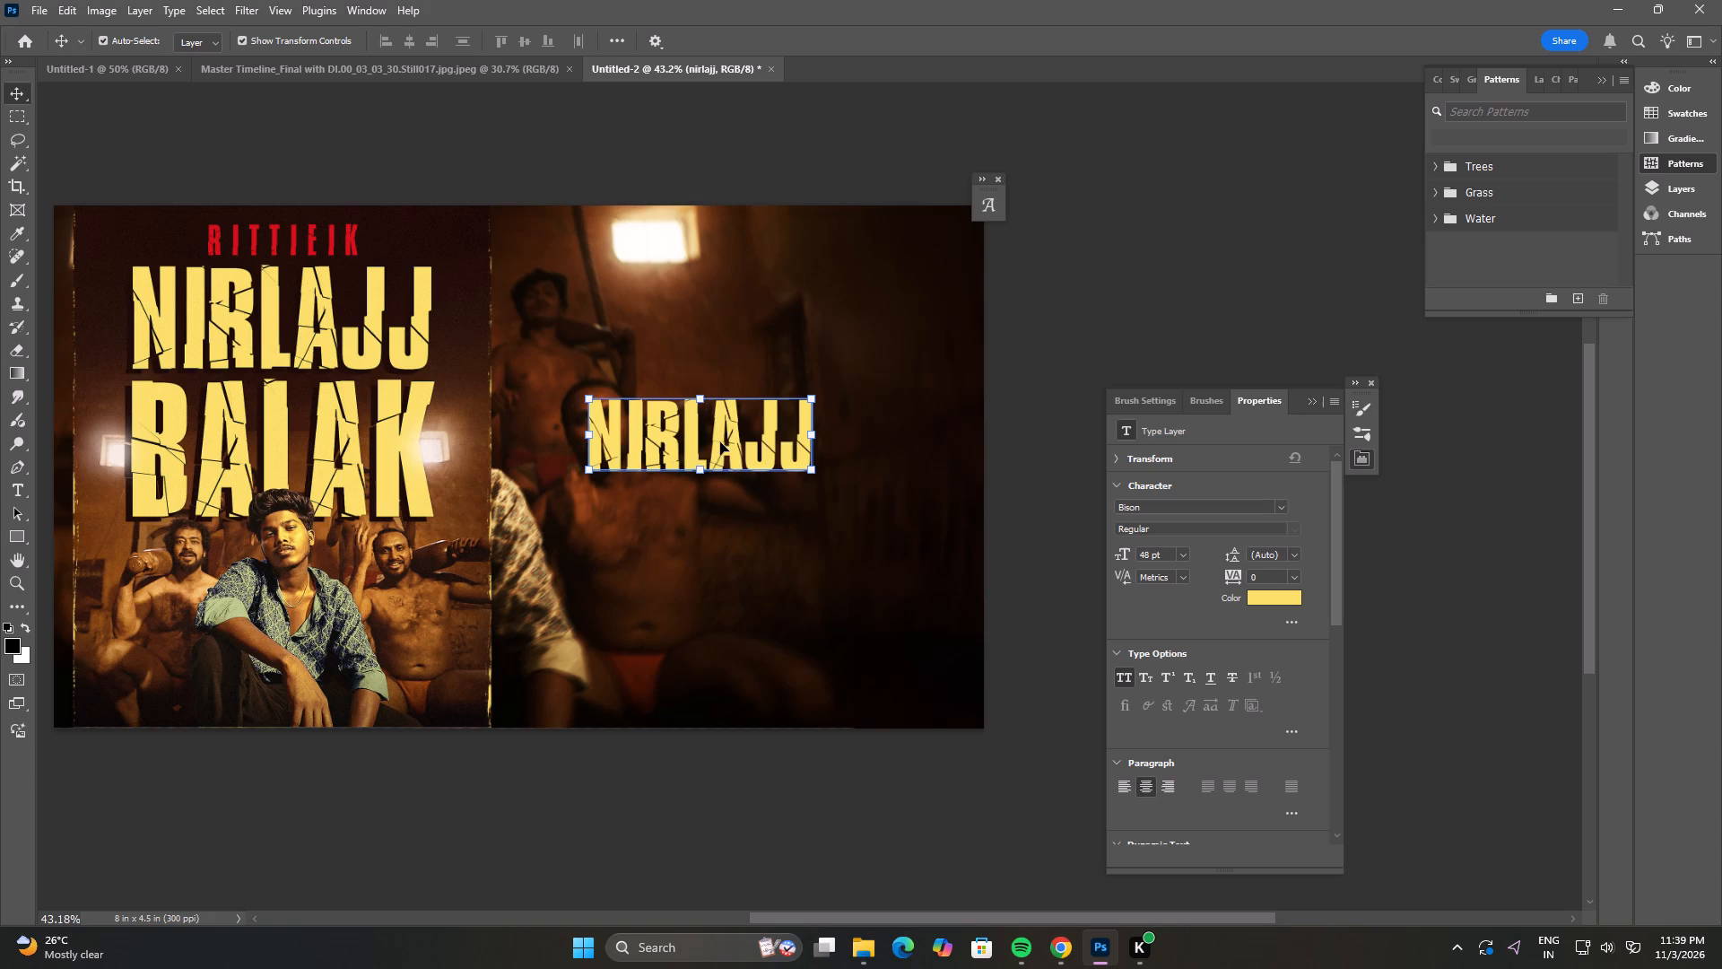
Move the NIRLAJJ text up and to the right, over the darker right part of the still.
left_click_drag(720, 441, 813, 377)
Duplicate the NIRLAJJ text directly below itself and replace the copy's text with the copied word BALAK.
left_click_drag(806, 359, 807, 461, "alt")
double_click(807, 461)
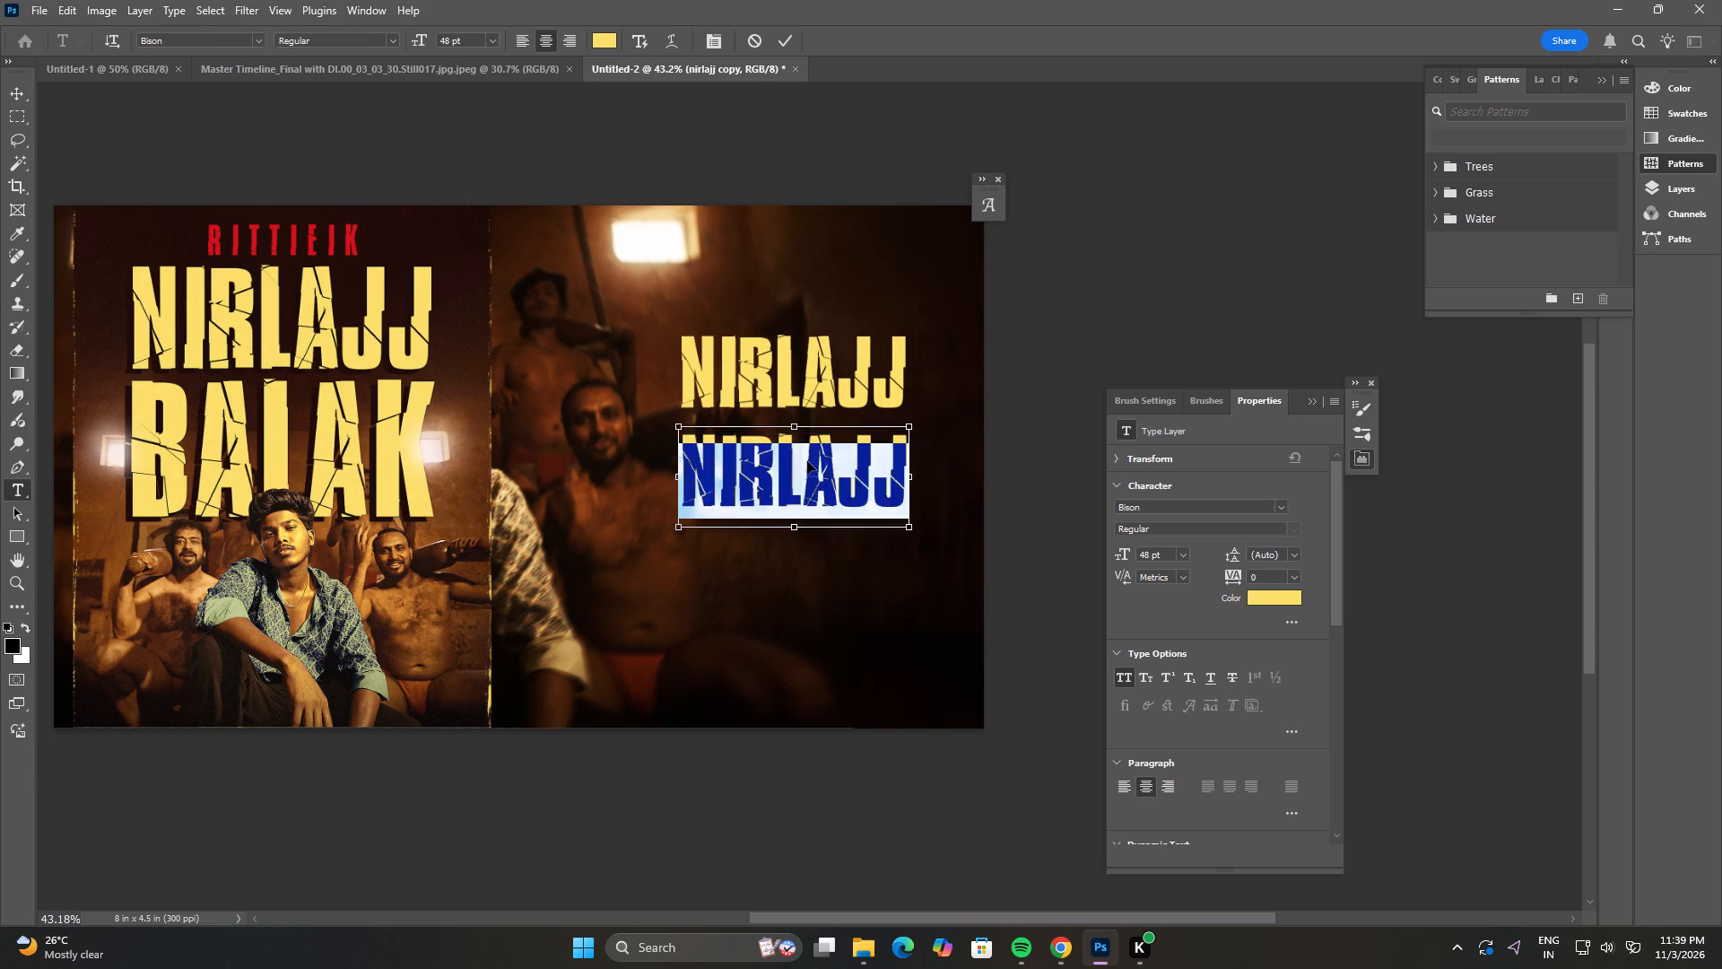
key("ctrl+v")
left_click(1075, 400)
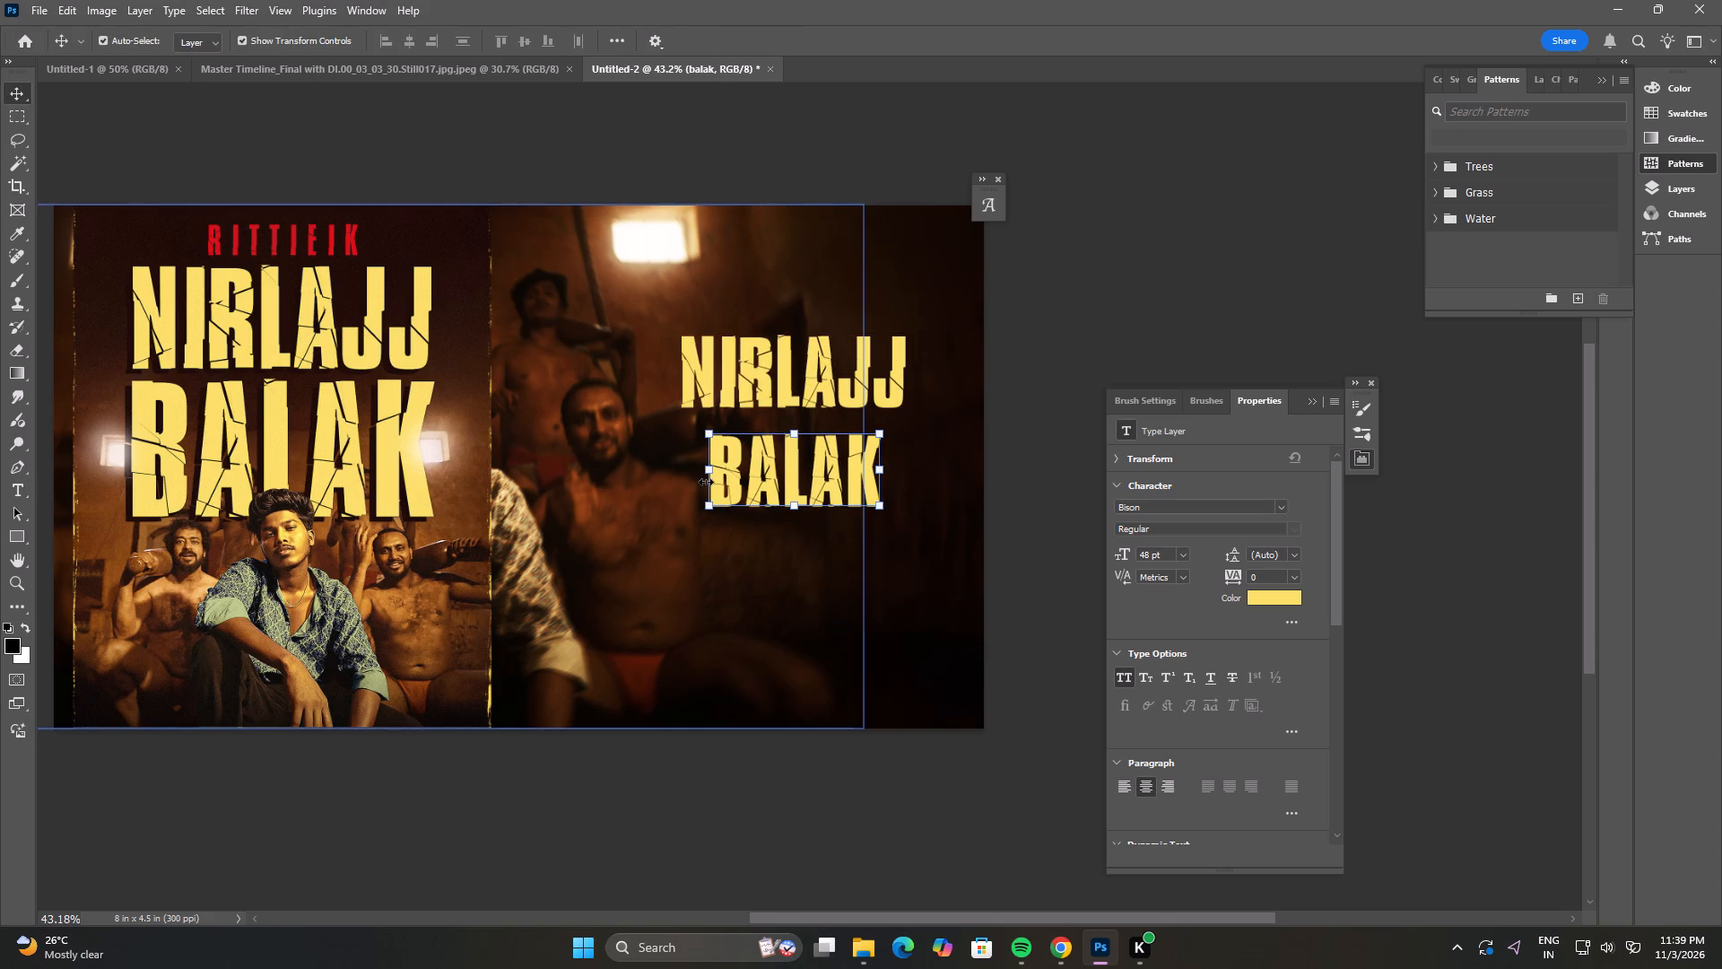
Enlarge the BALAK text to about 62 pt so its edges line up with the NIRLAJJ text above.
left_click(706, 482)
left_click_drag(706, 480, 680, 485)
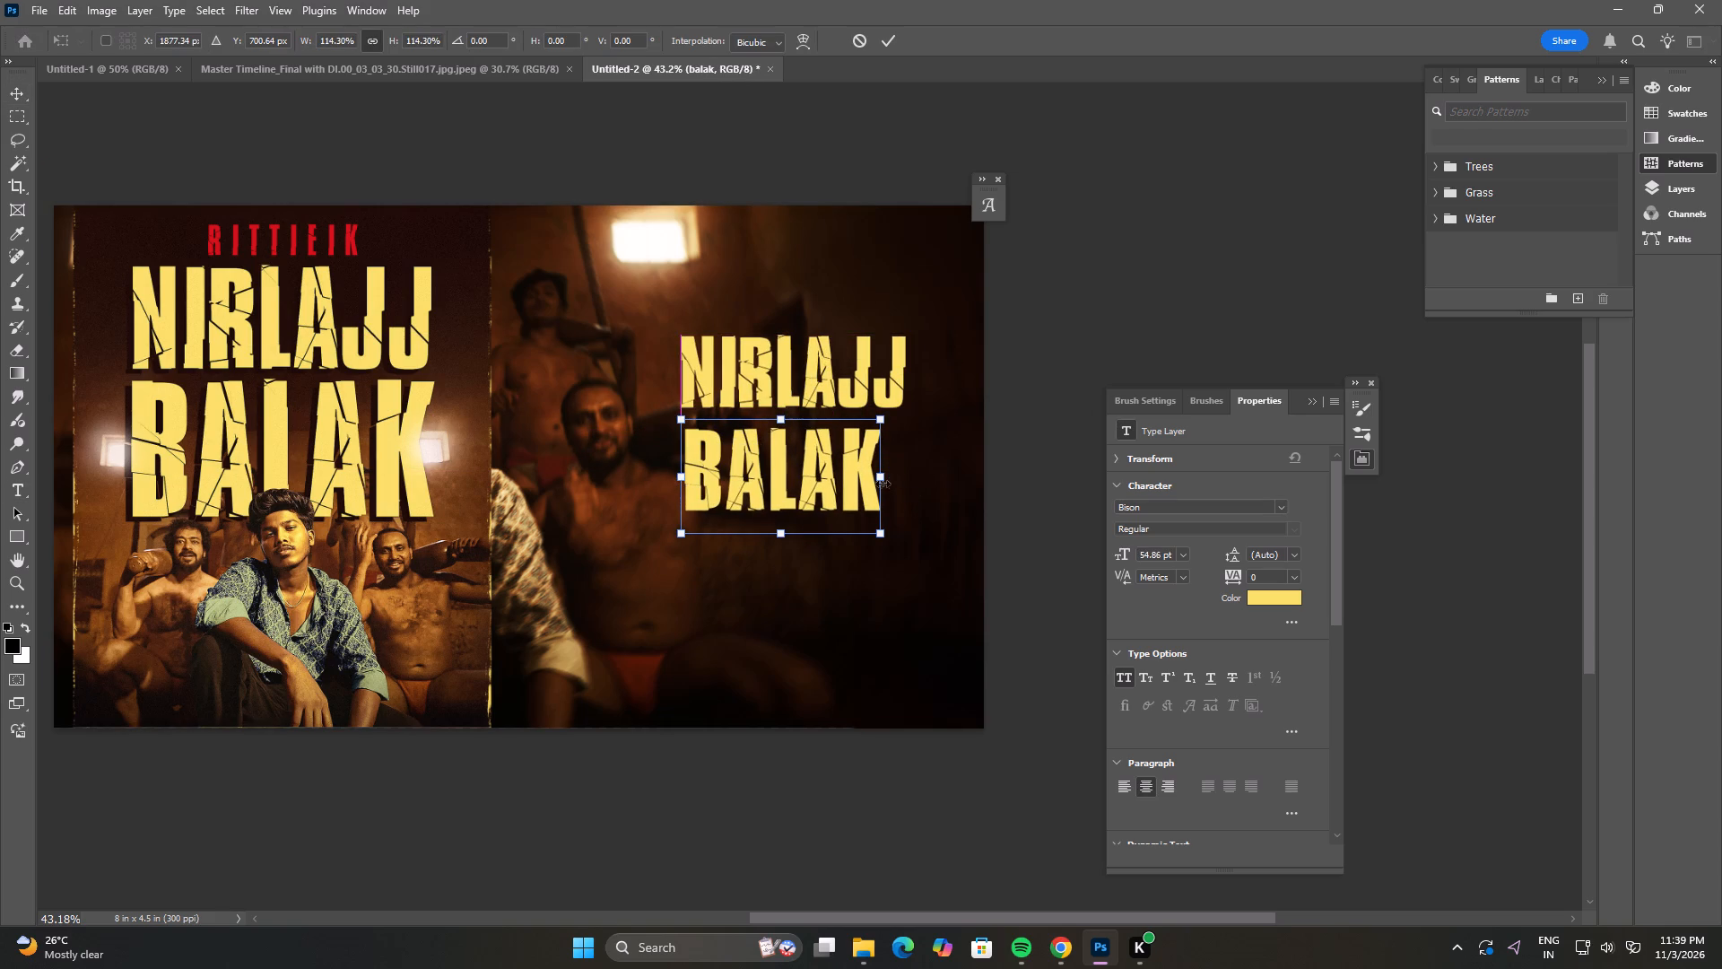
left_click_drag(883, 484, 910, 487)
double_click(880, 476)
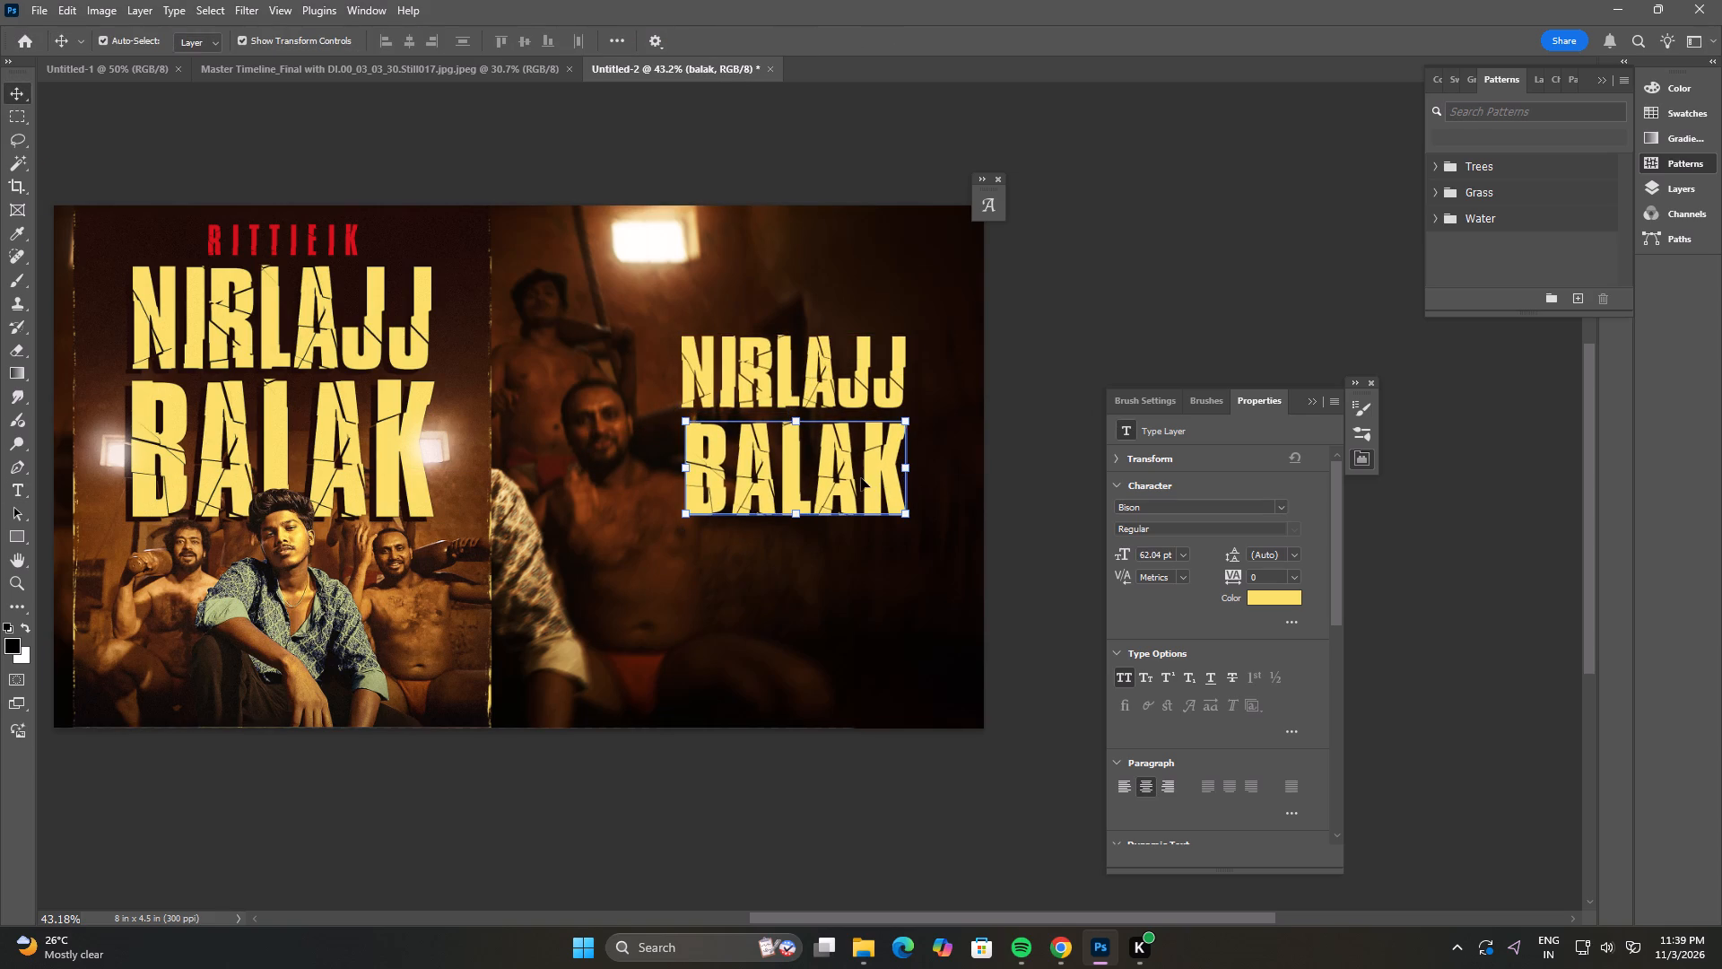
Nudge the BALAK text up in small steps to tighten the gap below NIRLAJJ.
left_click(871, 476, "shift")
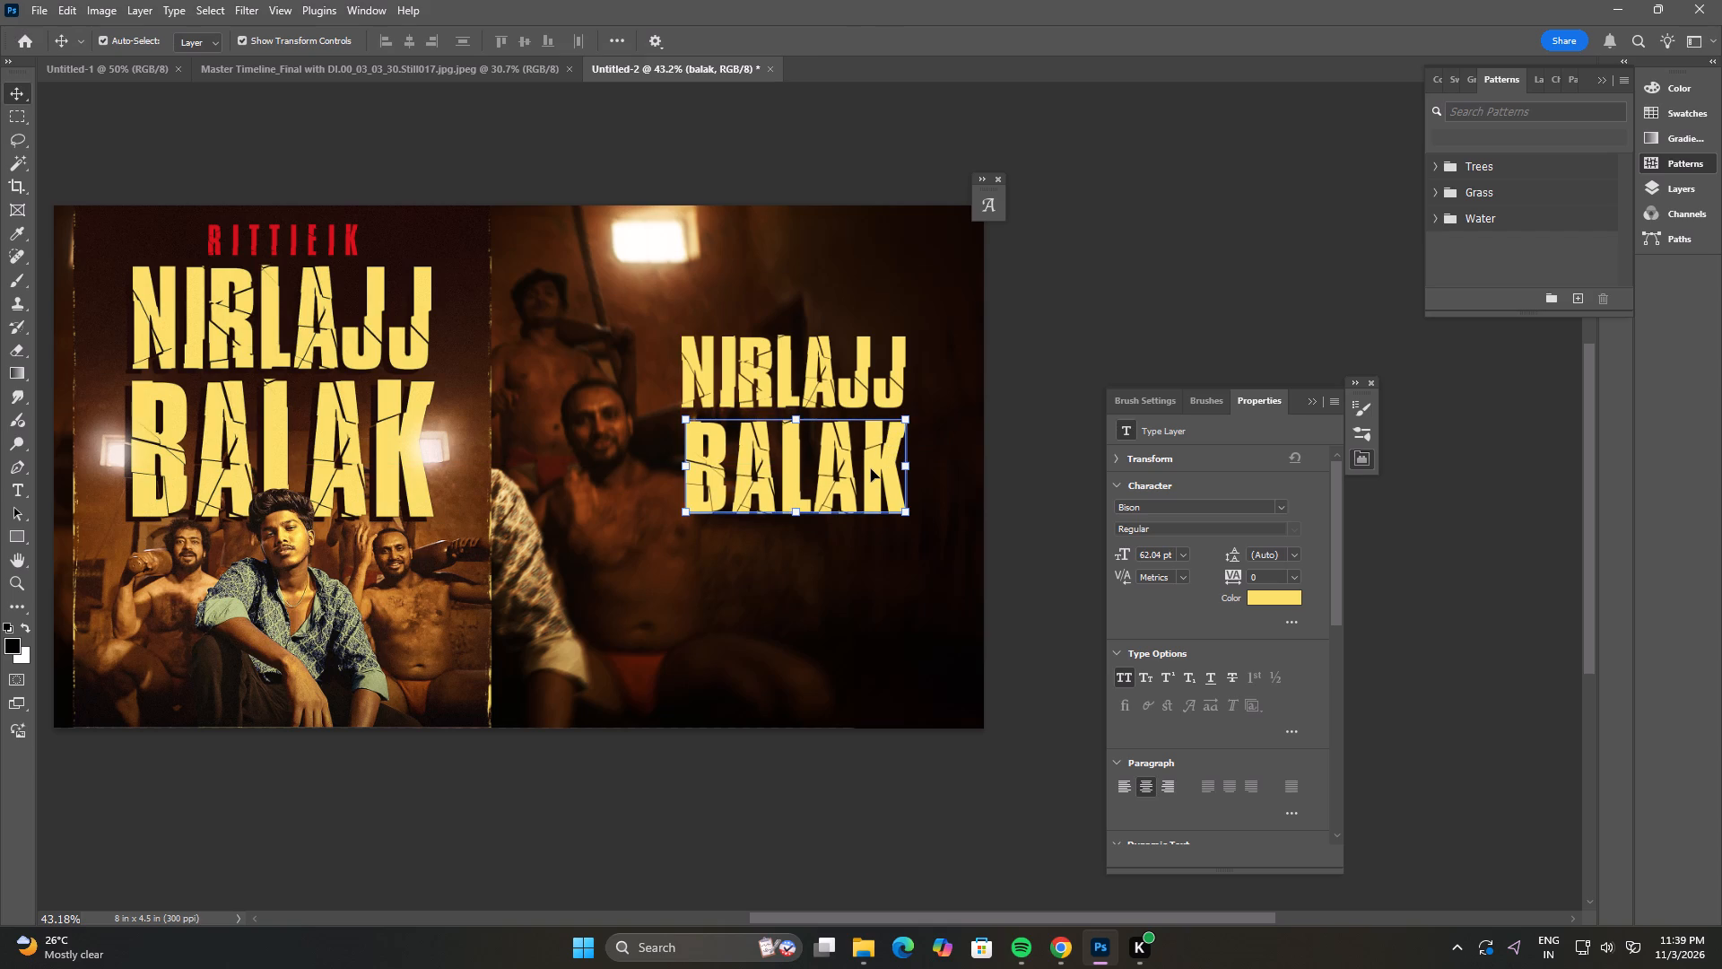
key("Up")
key("Up")
key("Up")
key("Up")
key("Up")
key("Up")
key("Up")
key("Up")
key("Down")
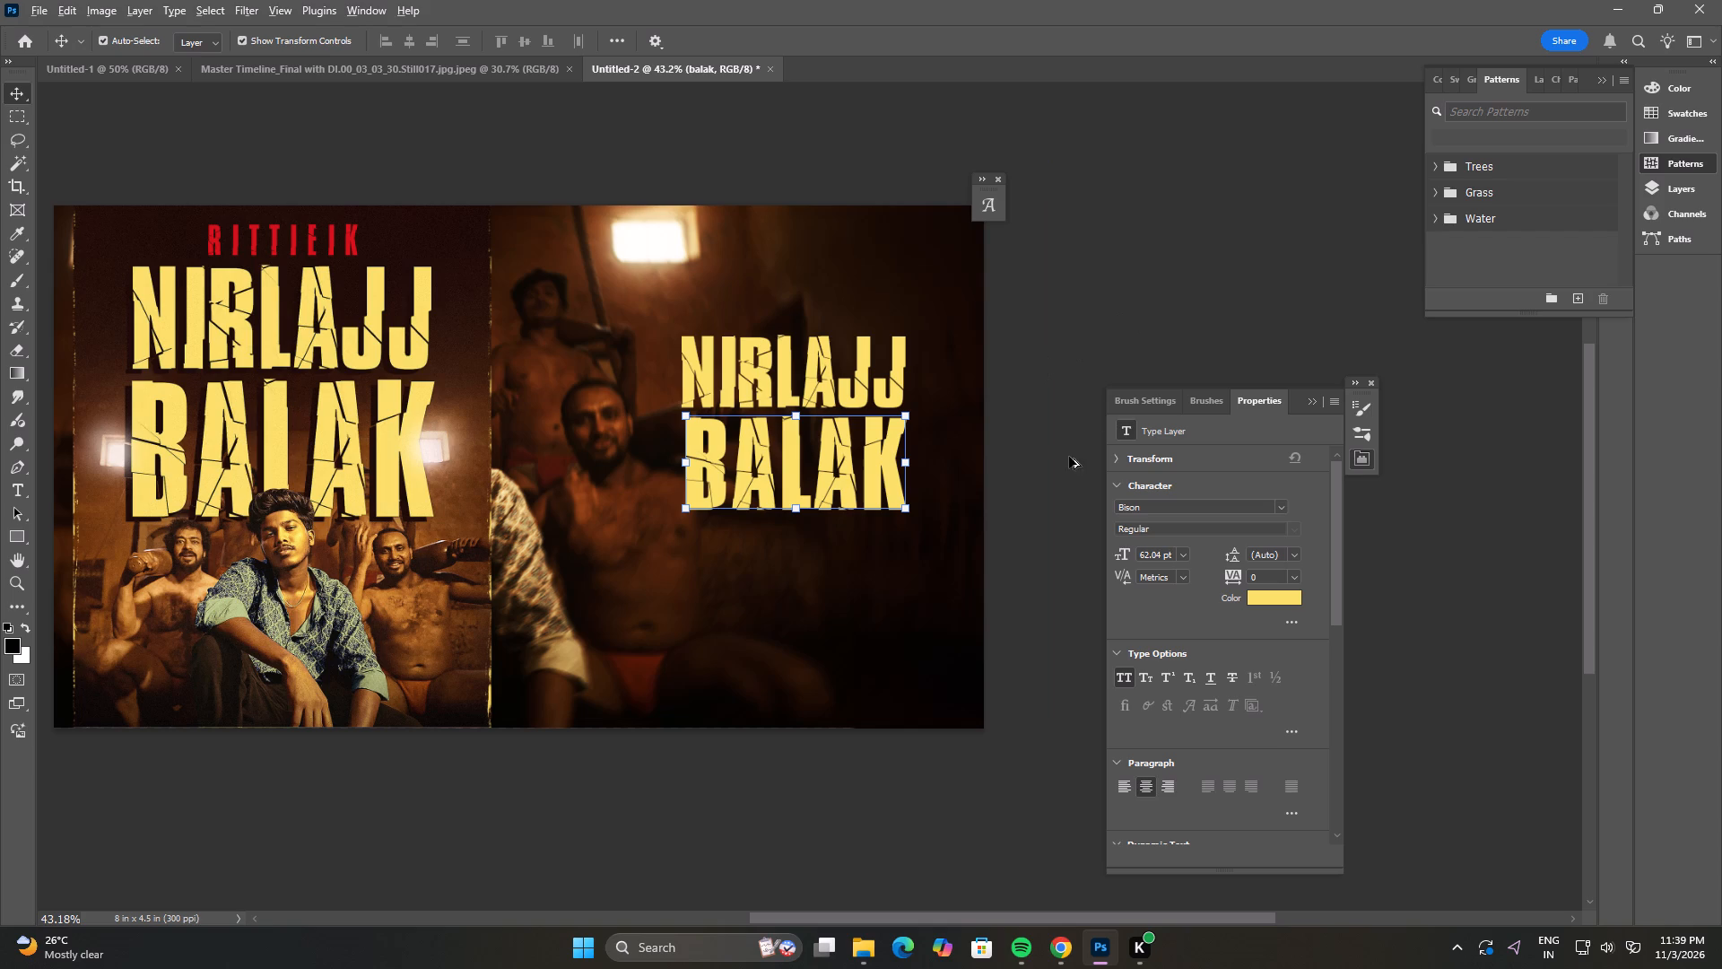
Hide the Ritik copy reference poster layer.
scroll(1068, 458, "down", 3, "alt")
left_click(491, 384)
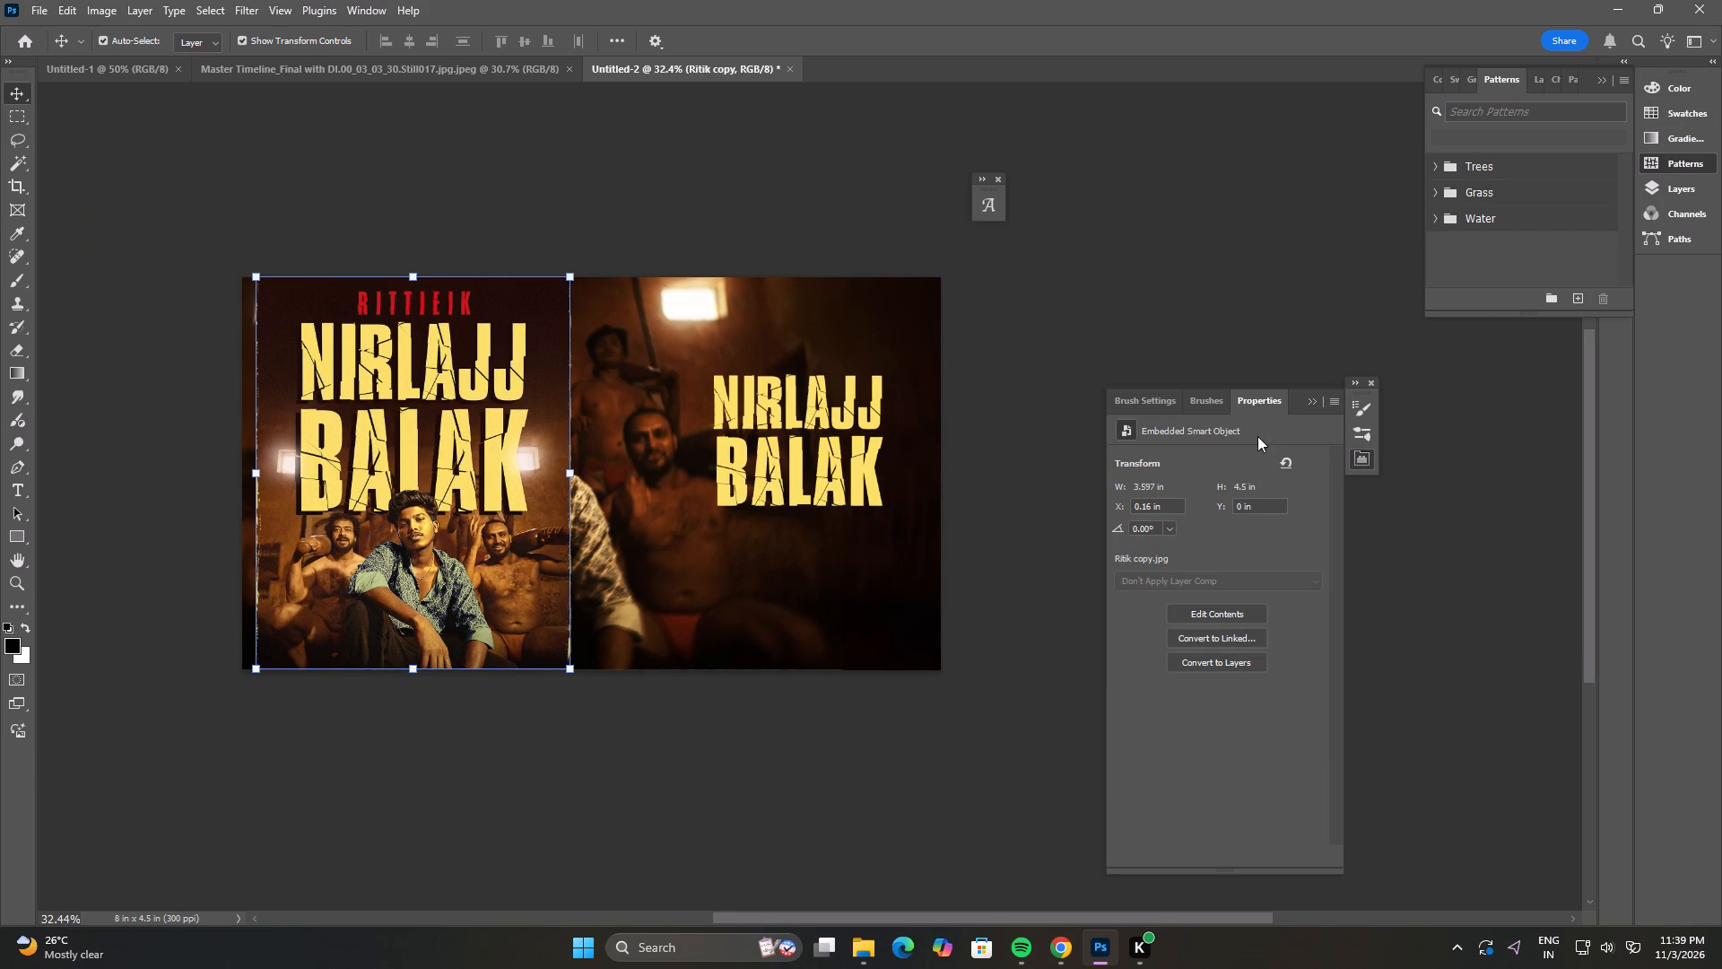
left_click(1263, 397)
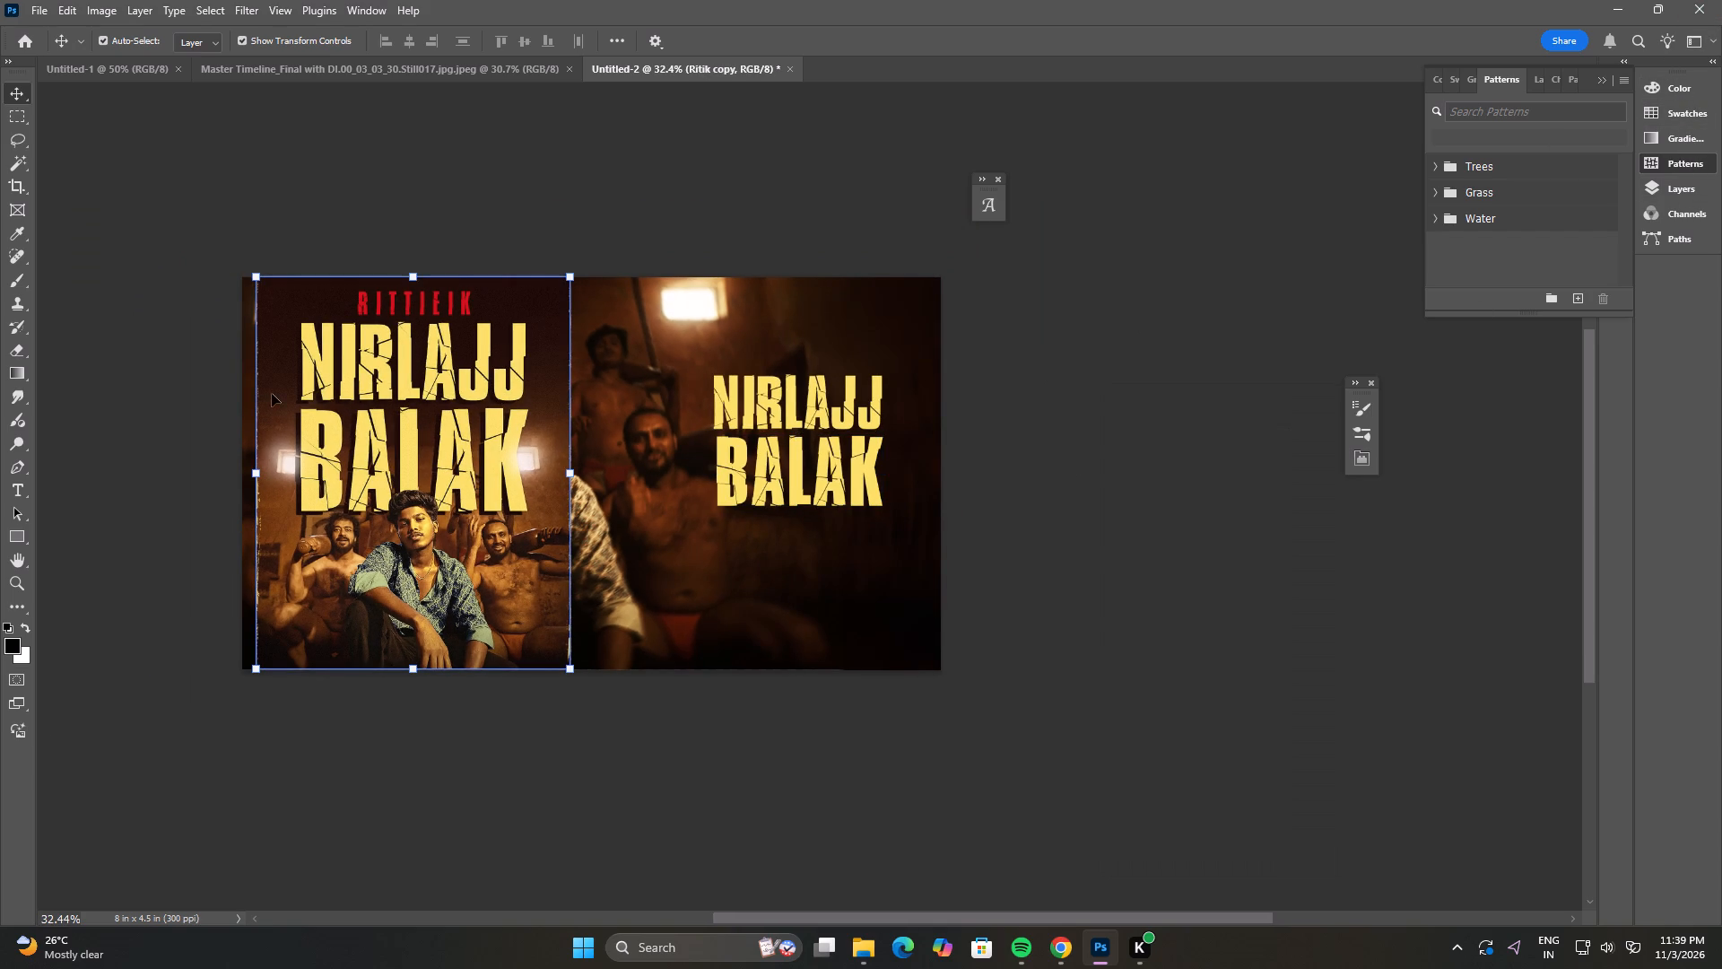
left_click(516, 367)
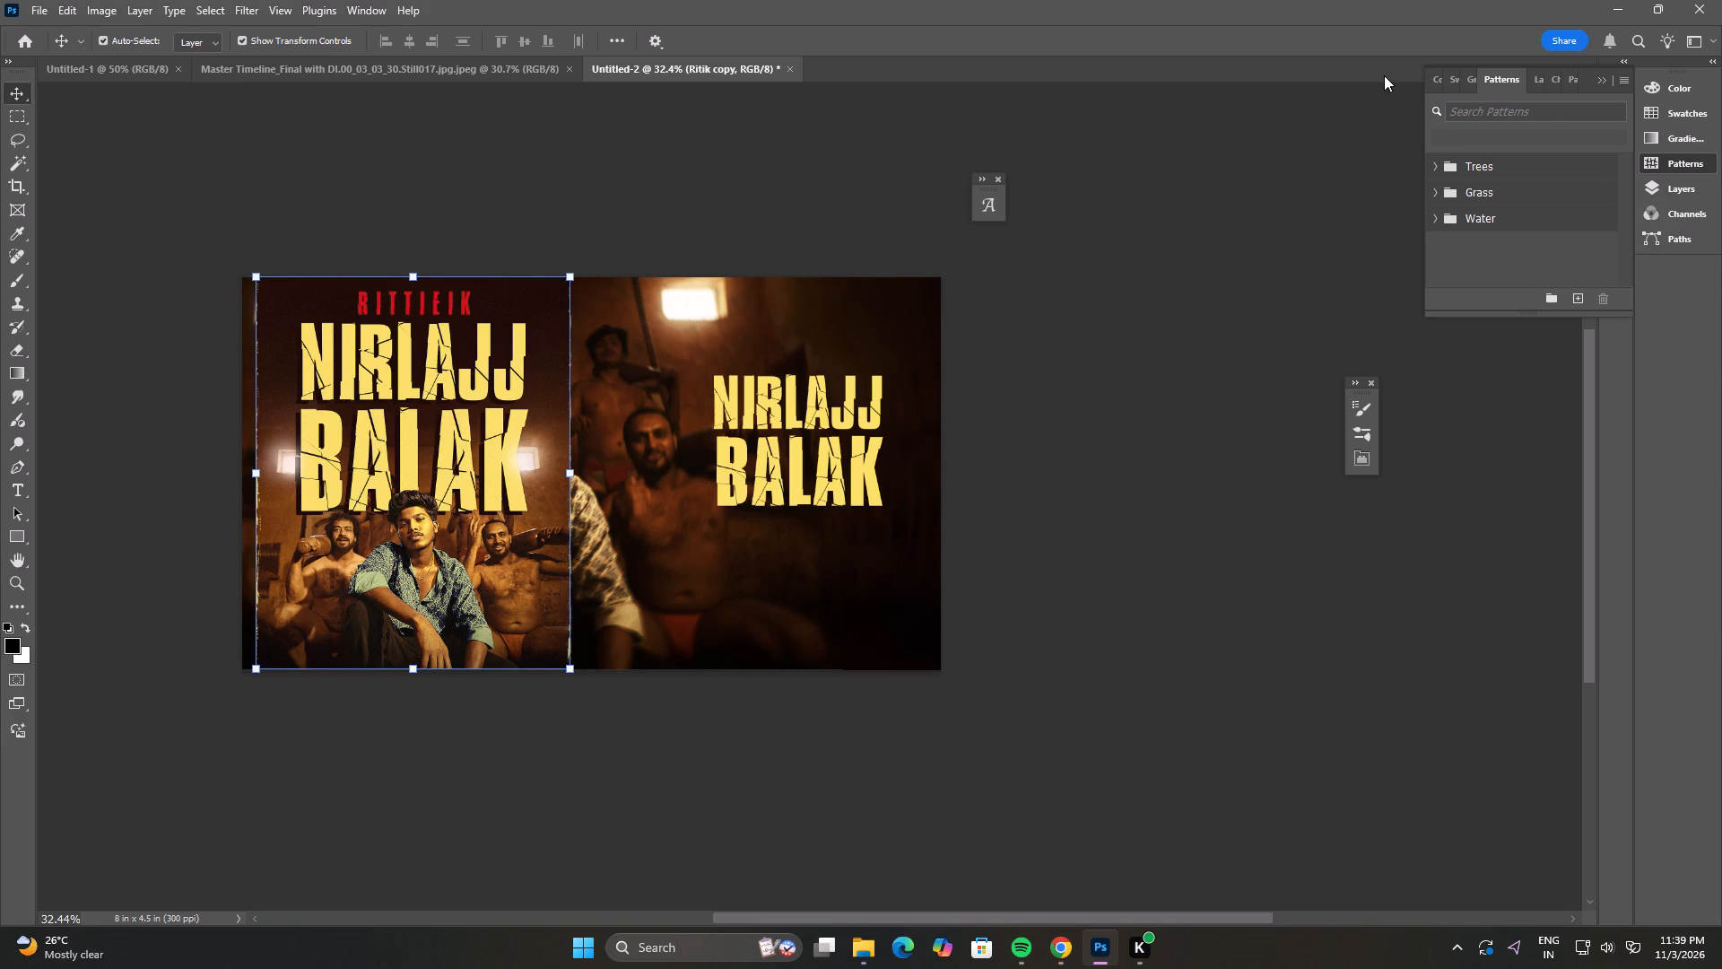
left_click(1543, 74)
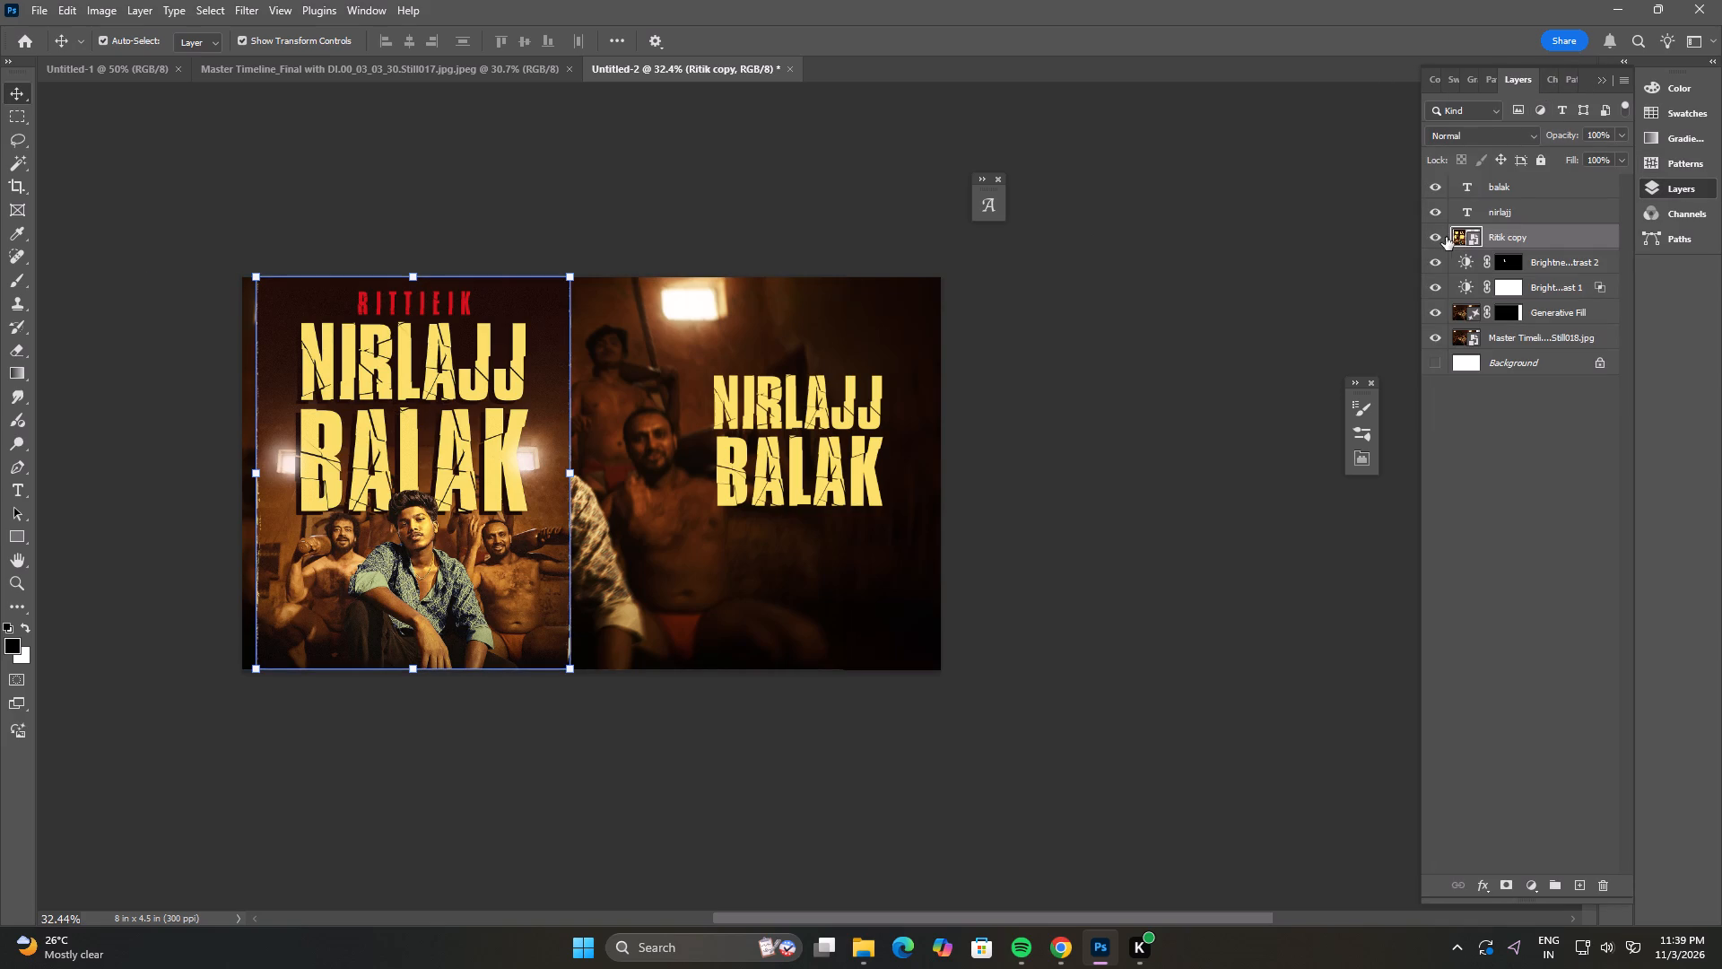
left_click(1440, 237)
left_click(1047, 598)
Scale the NIRLAJJ and BALAK texts together to about 134% and position them over the still's right side.
scroll(1047, 598, "down", 5, "alt")
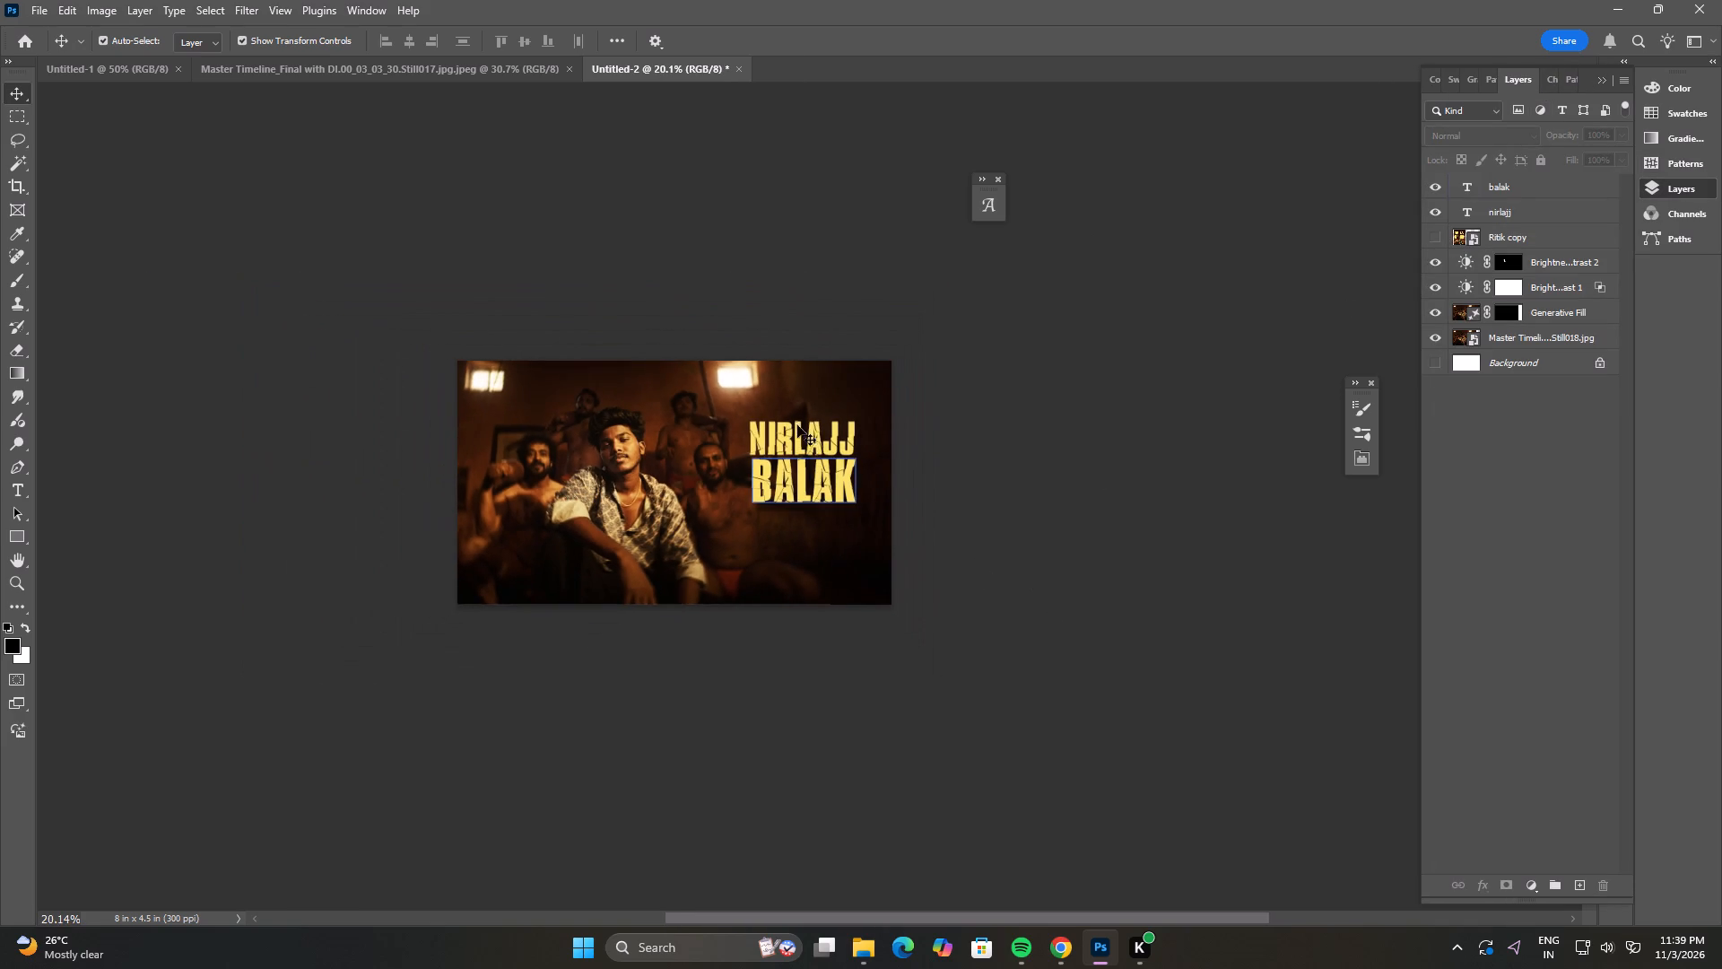
left_click(804, 441)
left_click(806, 490, "shift")
left_click_drag(857, 424, 860, 420, "alt")
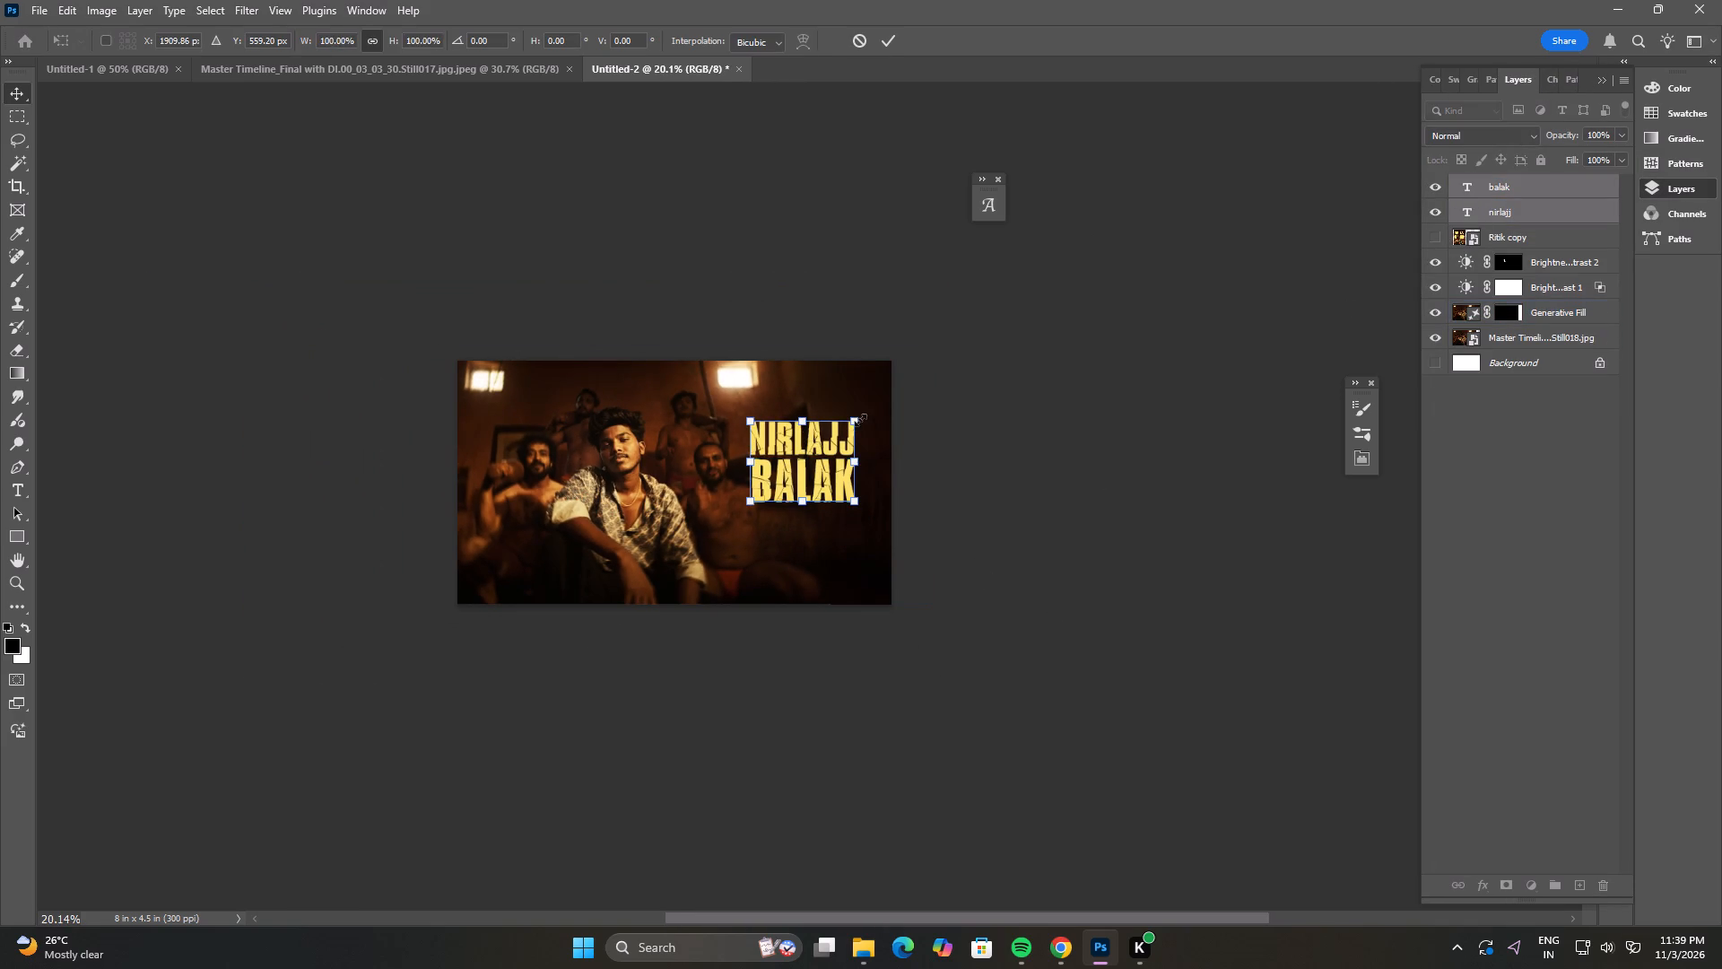
left_click_drag(860, 420, 868, 411, "alt")
left_click_drag(795, 472, 797, 484)
left_click(872, 419, "alt")
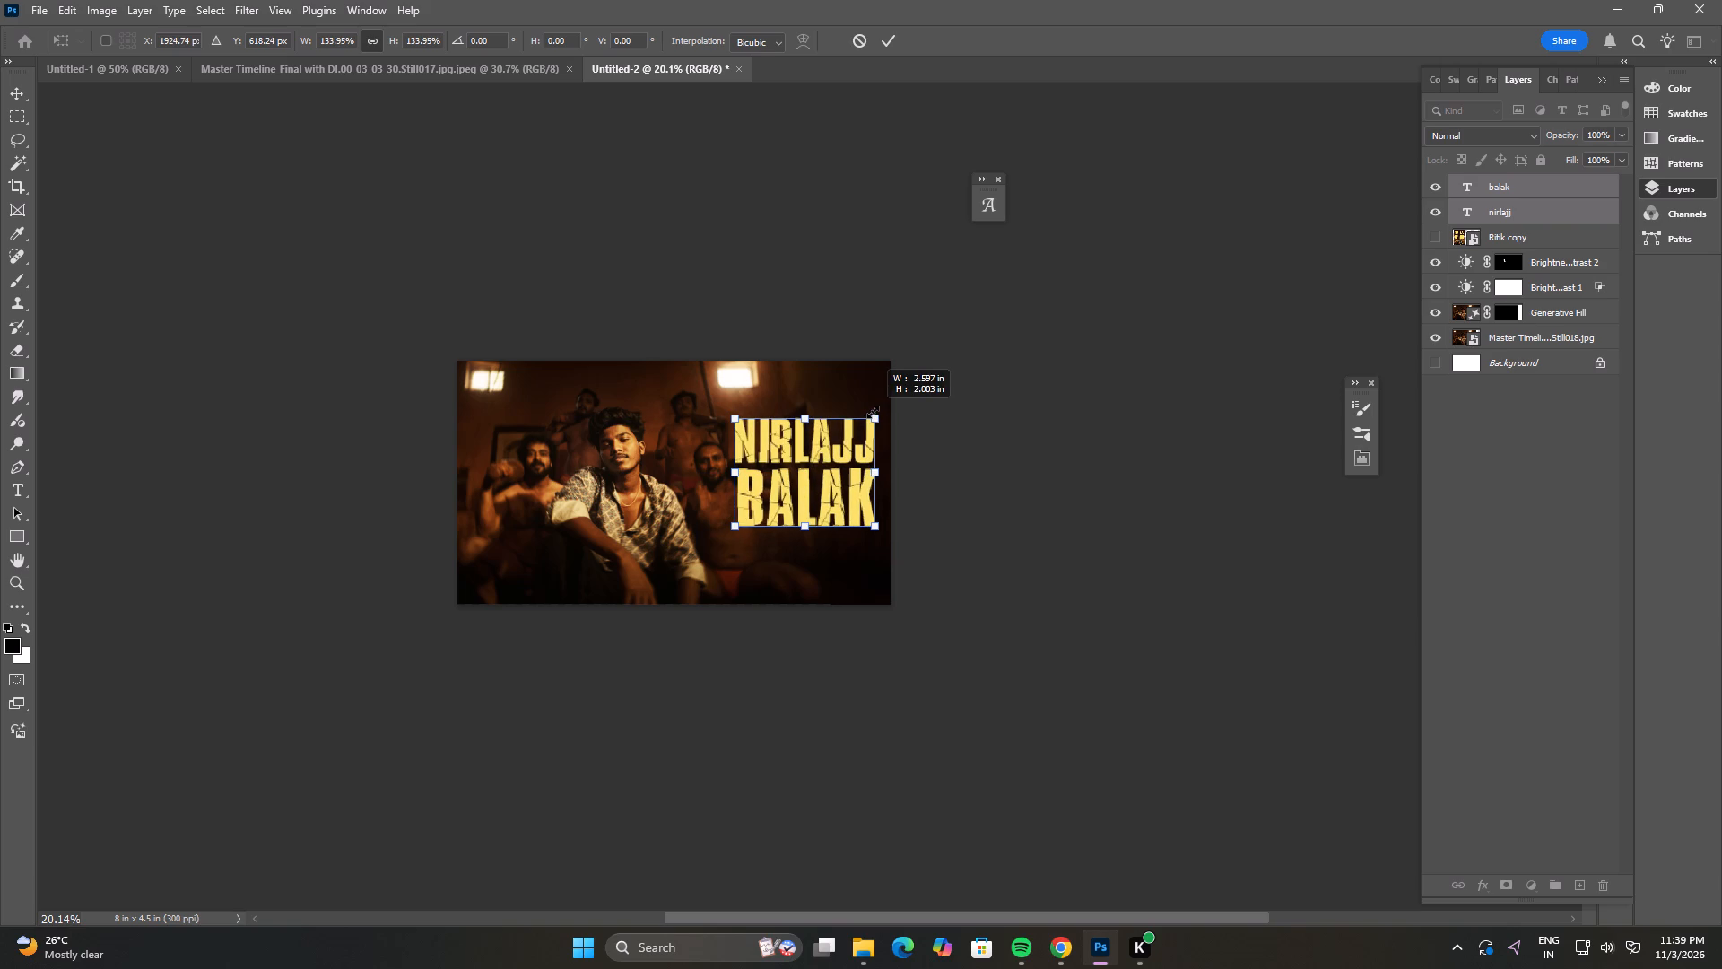
double_click(834, 467)
left_click(1099, 476)
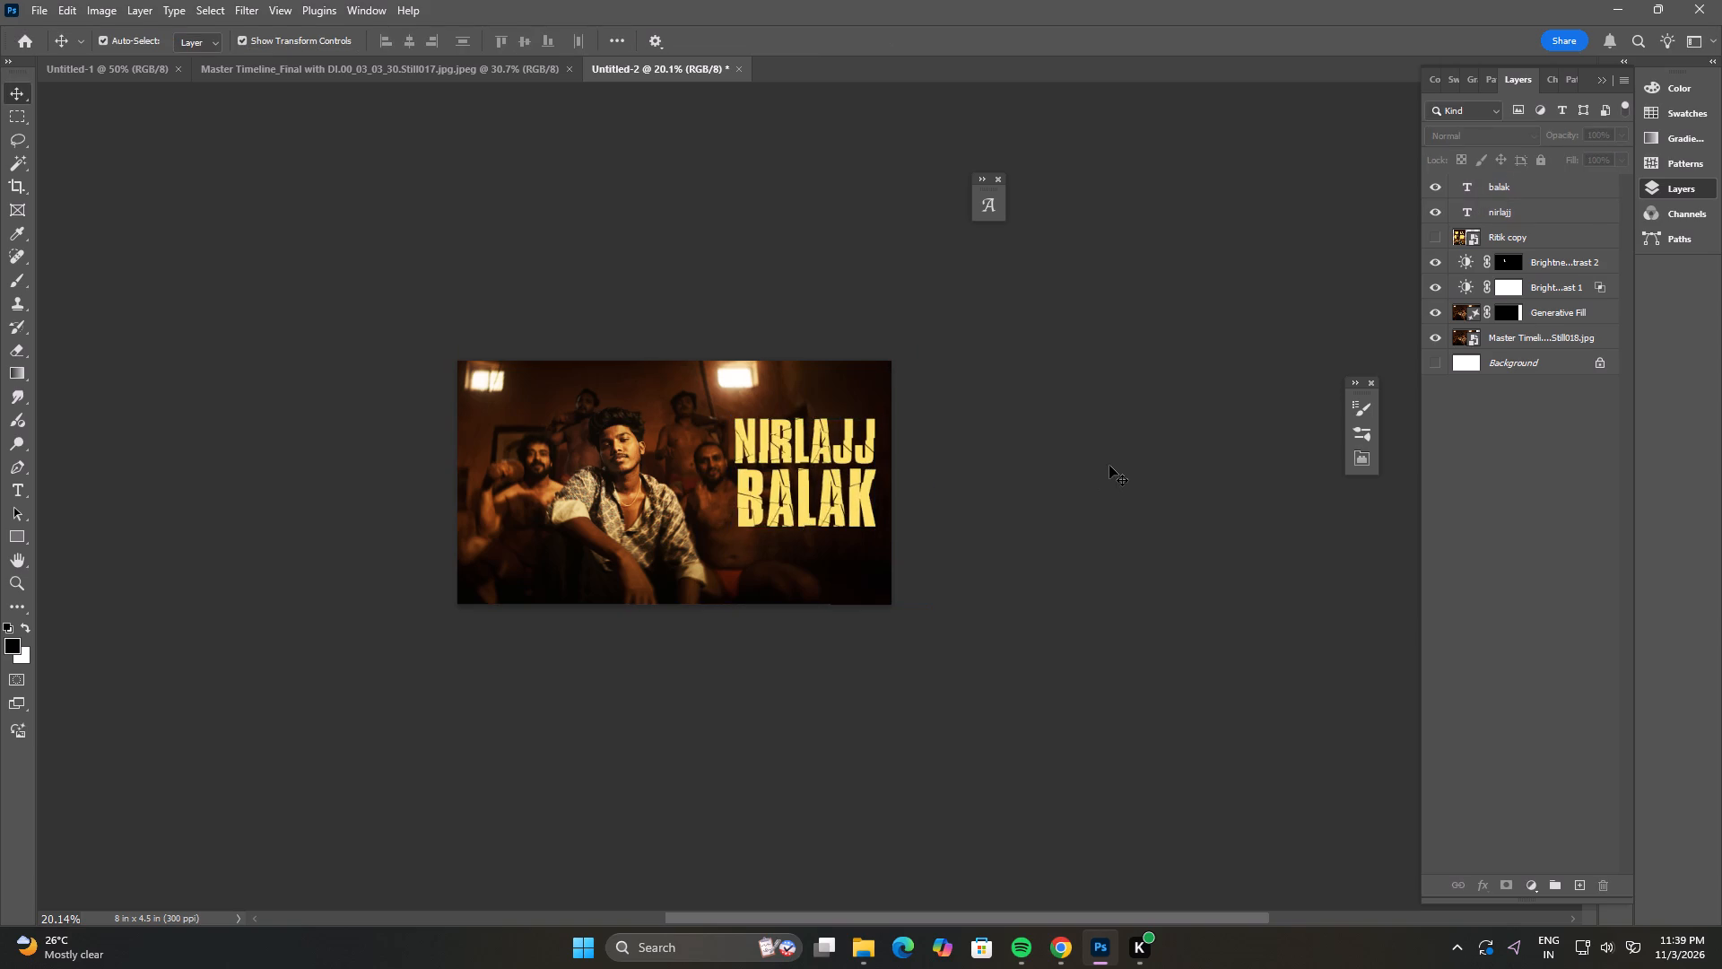
Preview the titled composition in full-screen mode and return to the standard screen view.
type("ff")
left_click(1358, 428)
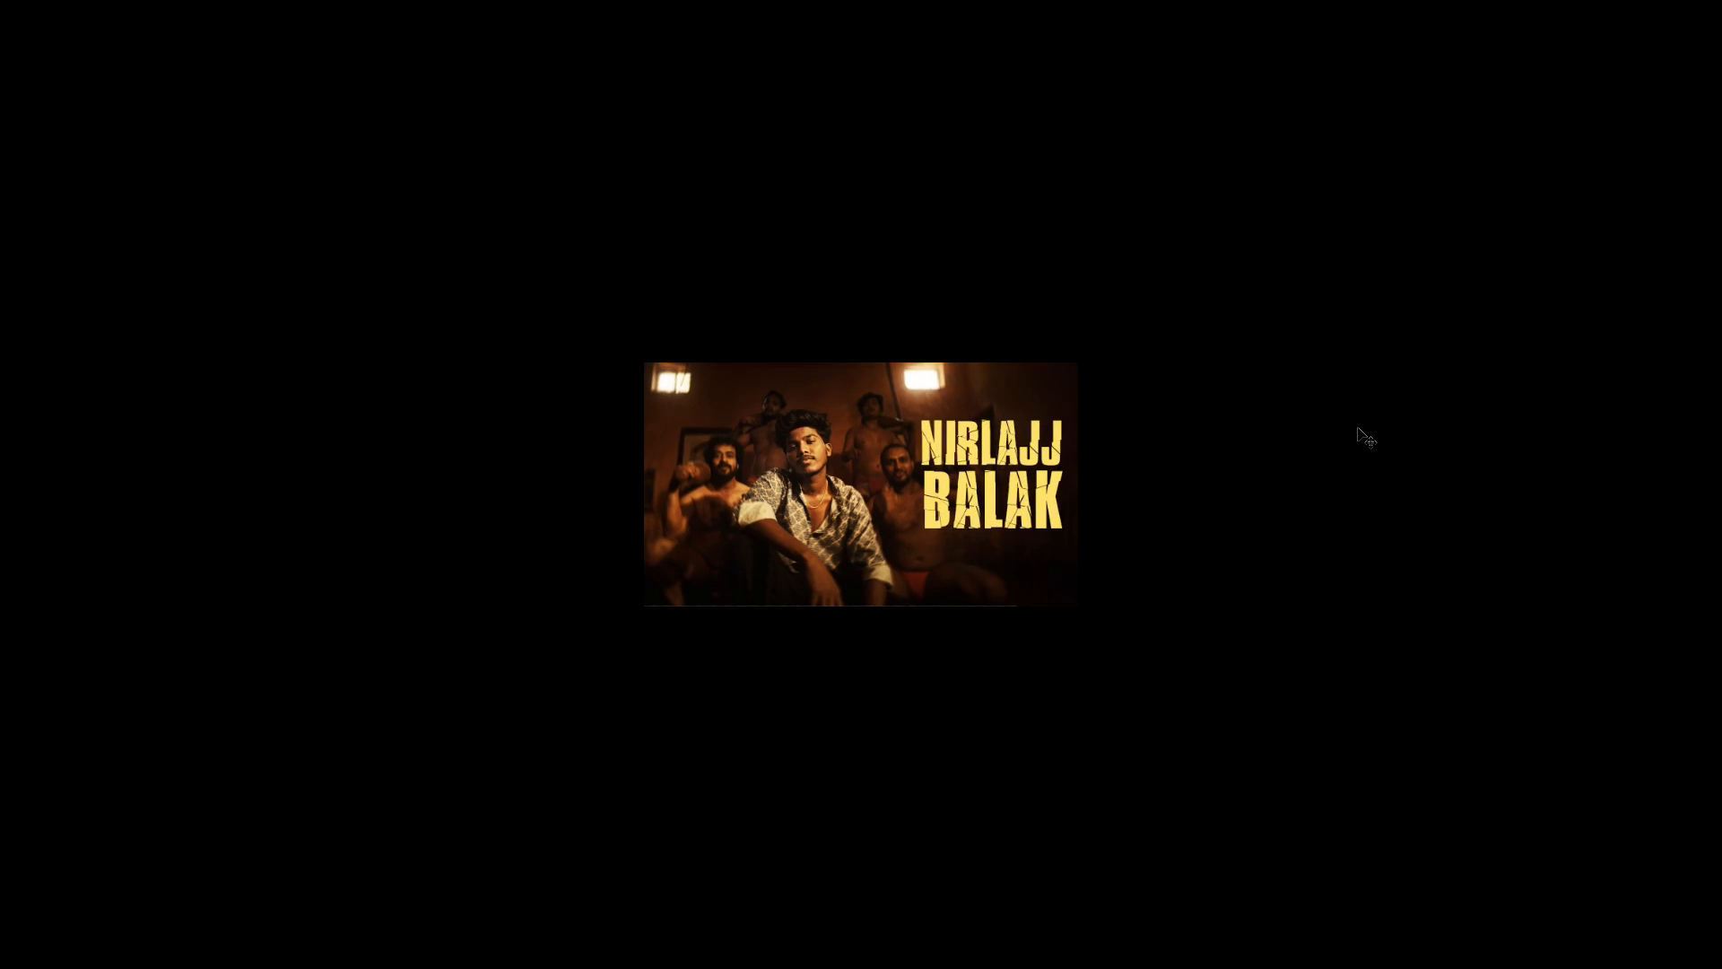
key("f")
Duplicate the NIRLAJJ and BALAK text layers together.
left_click(775, 451)
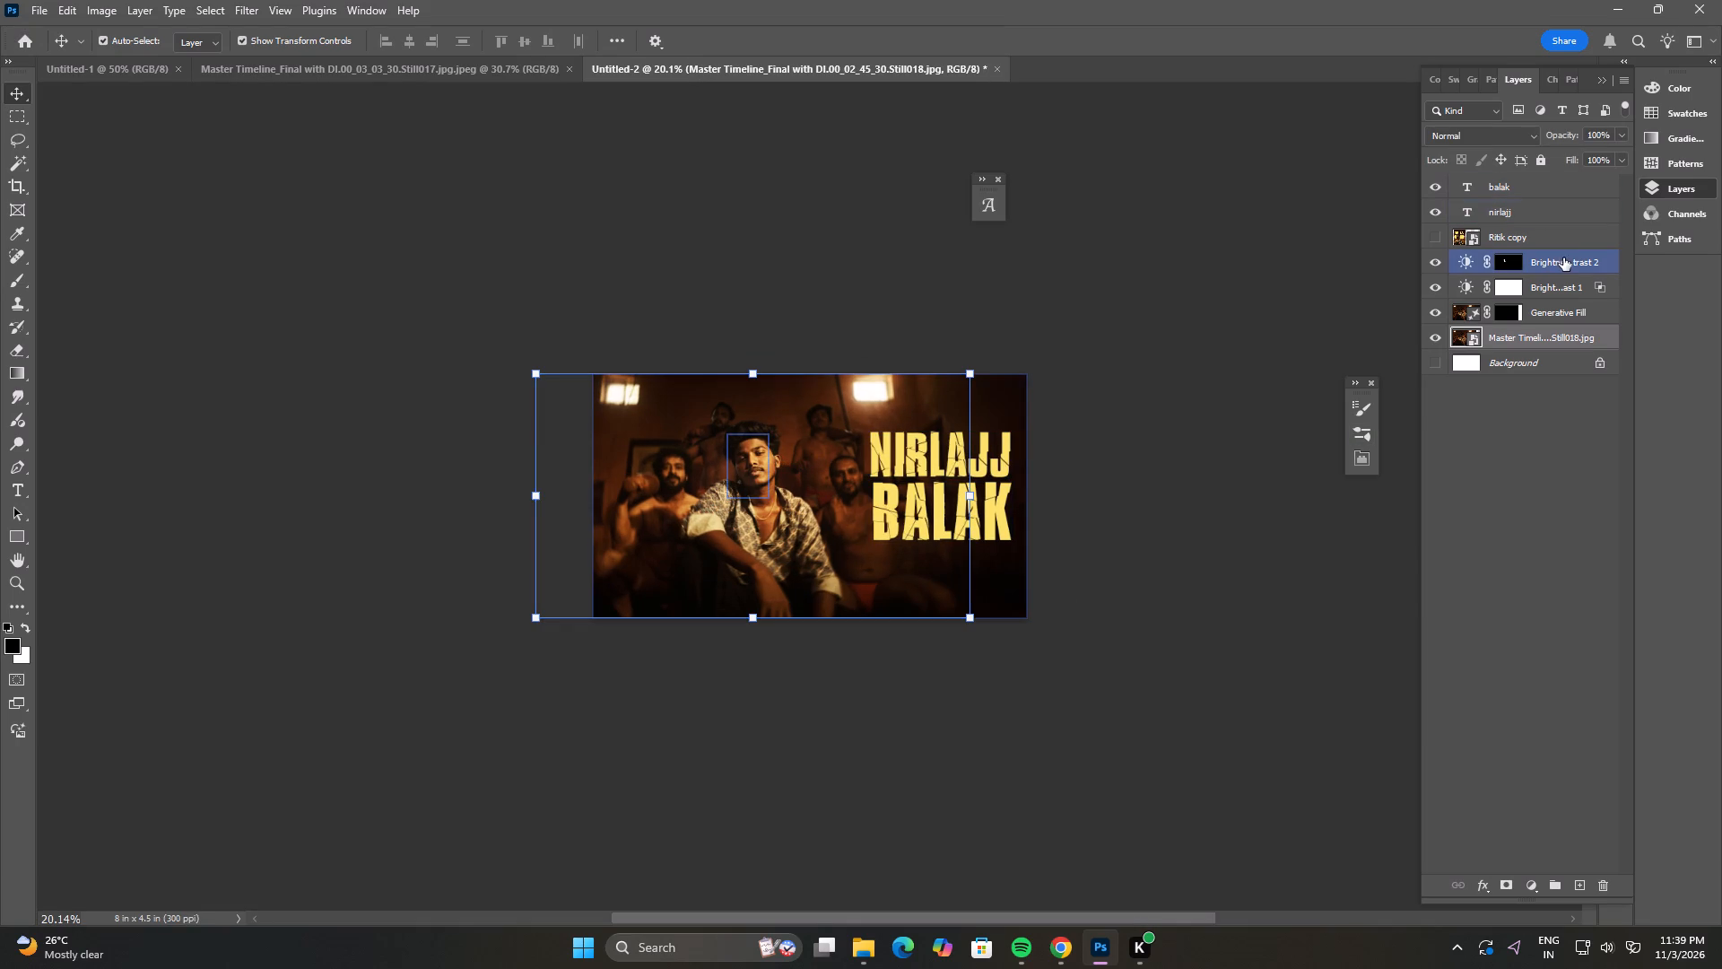
left_click(1558, 257)
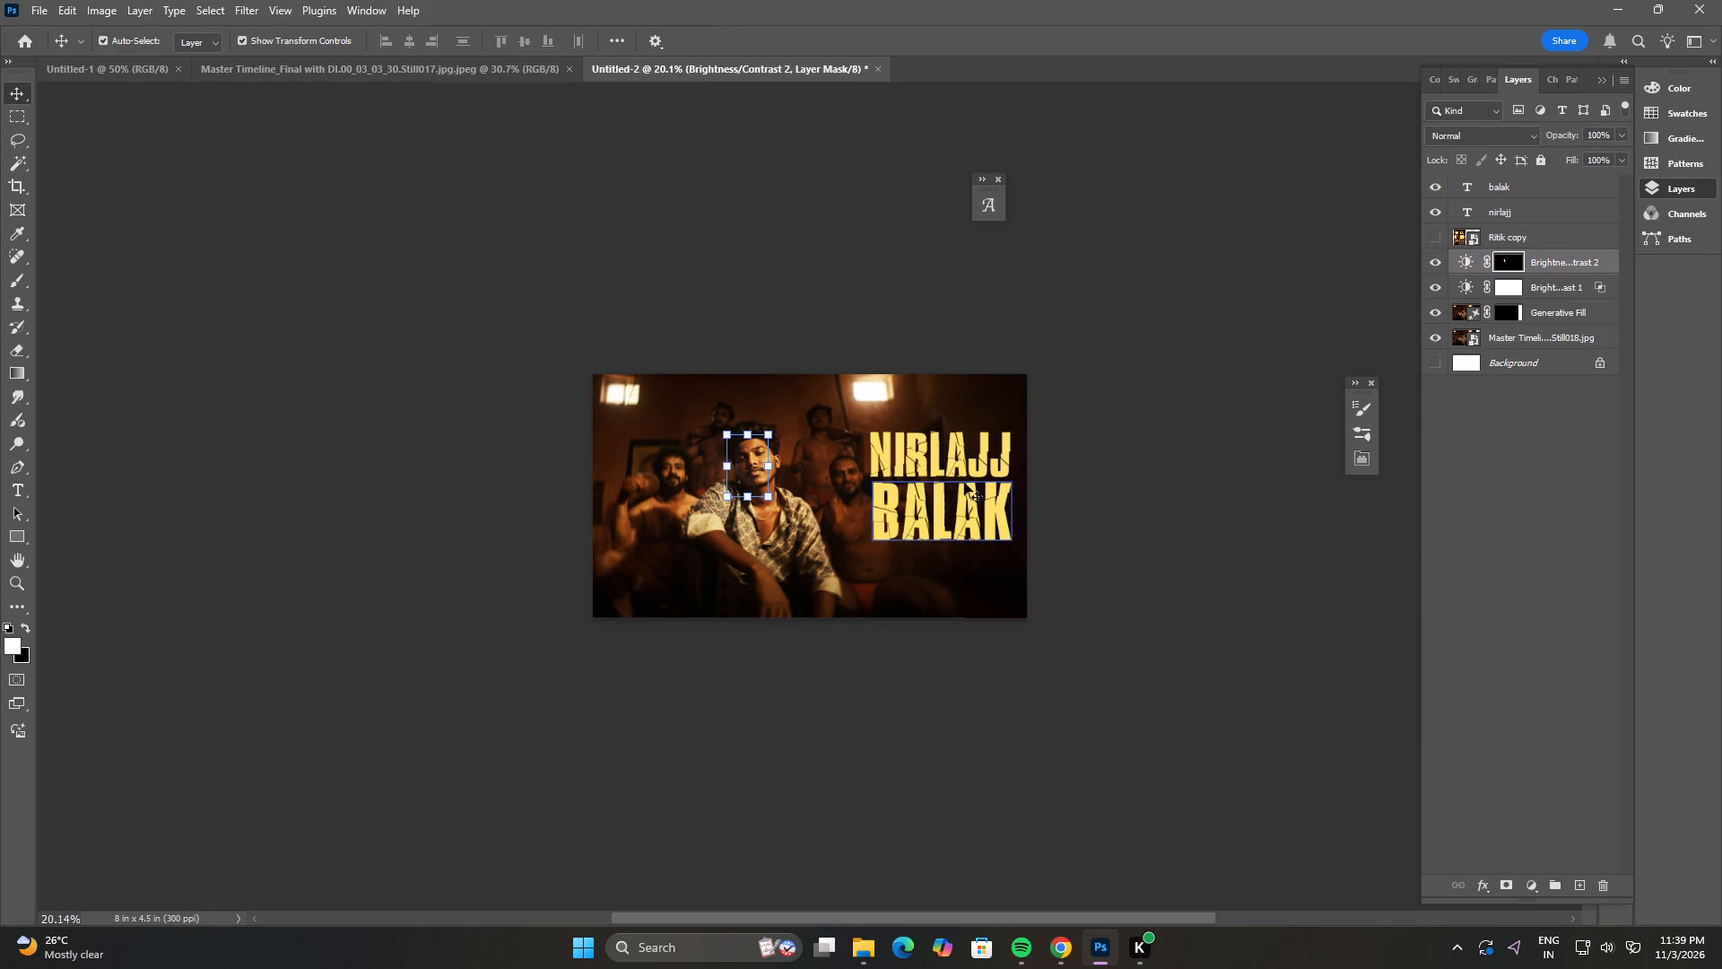
left_click(936, 444)
left_click(948, 533, "shift")
key("ctrl+j")
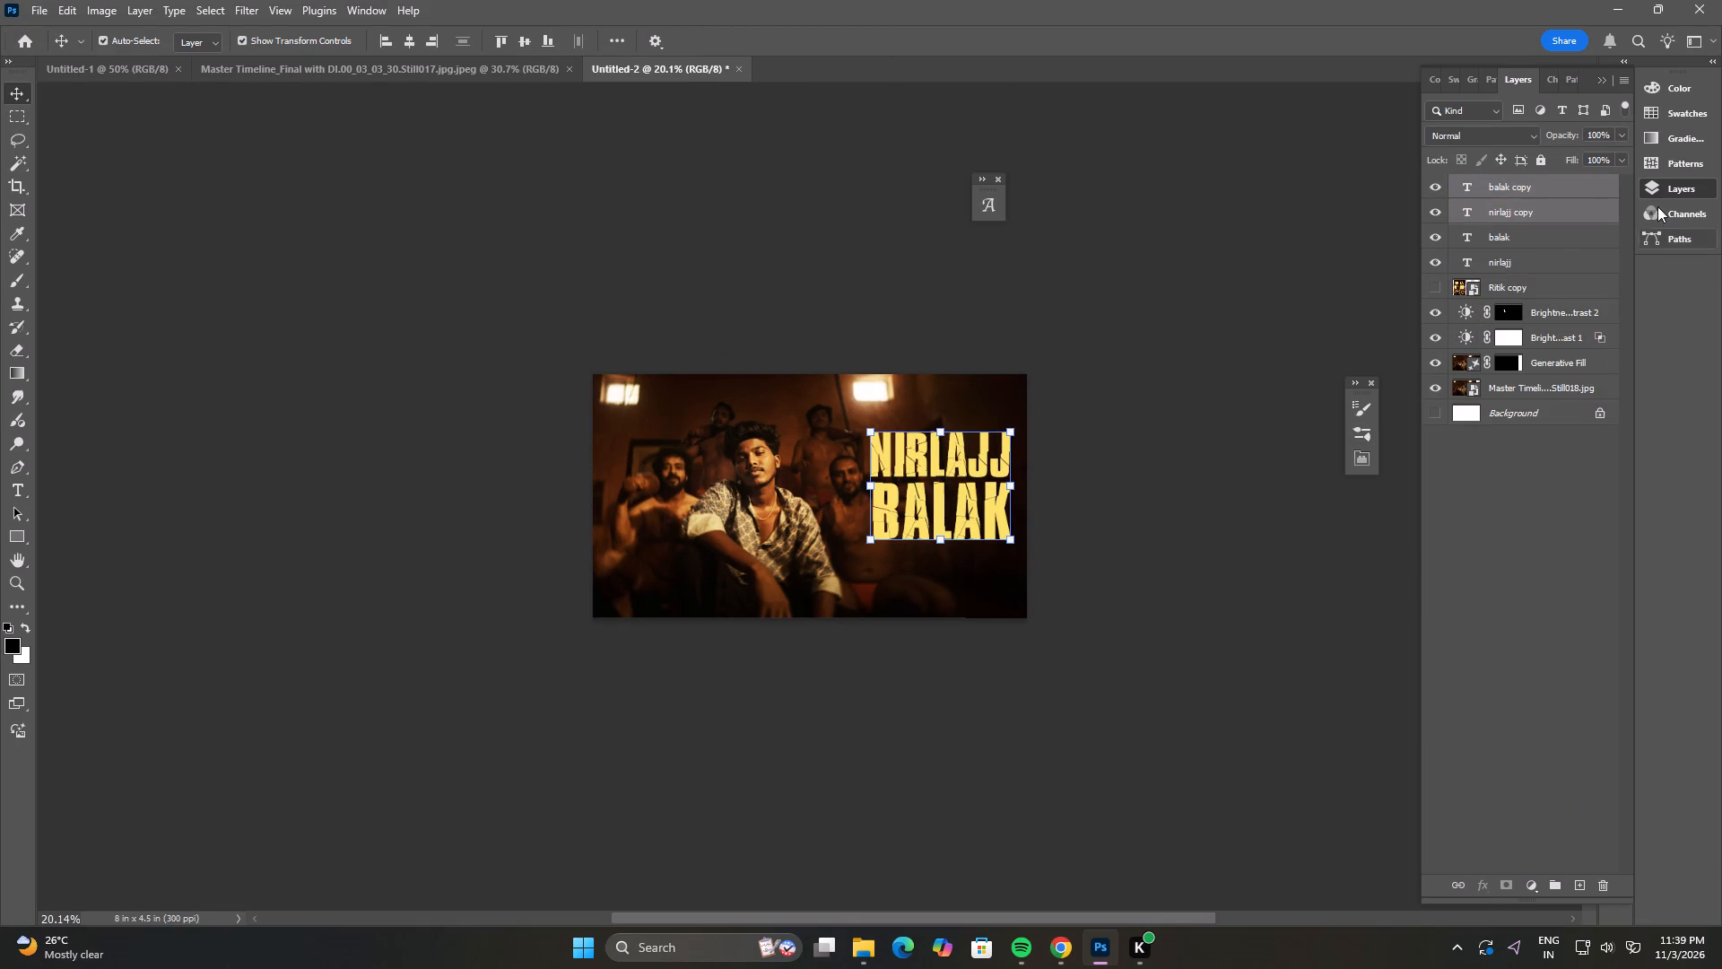
Offset the original balak and nirlajj layers slightly down and left behind their copies as a drop shadow.
left_click(1544, 239)
left_click(1525, 267, "shift")
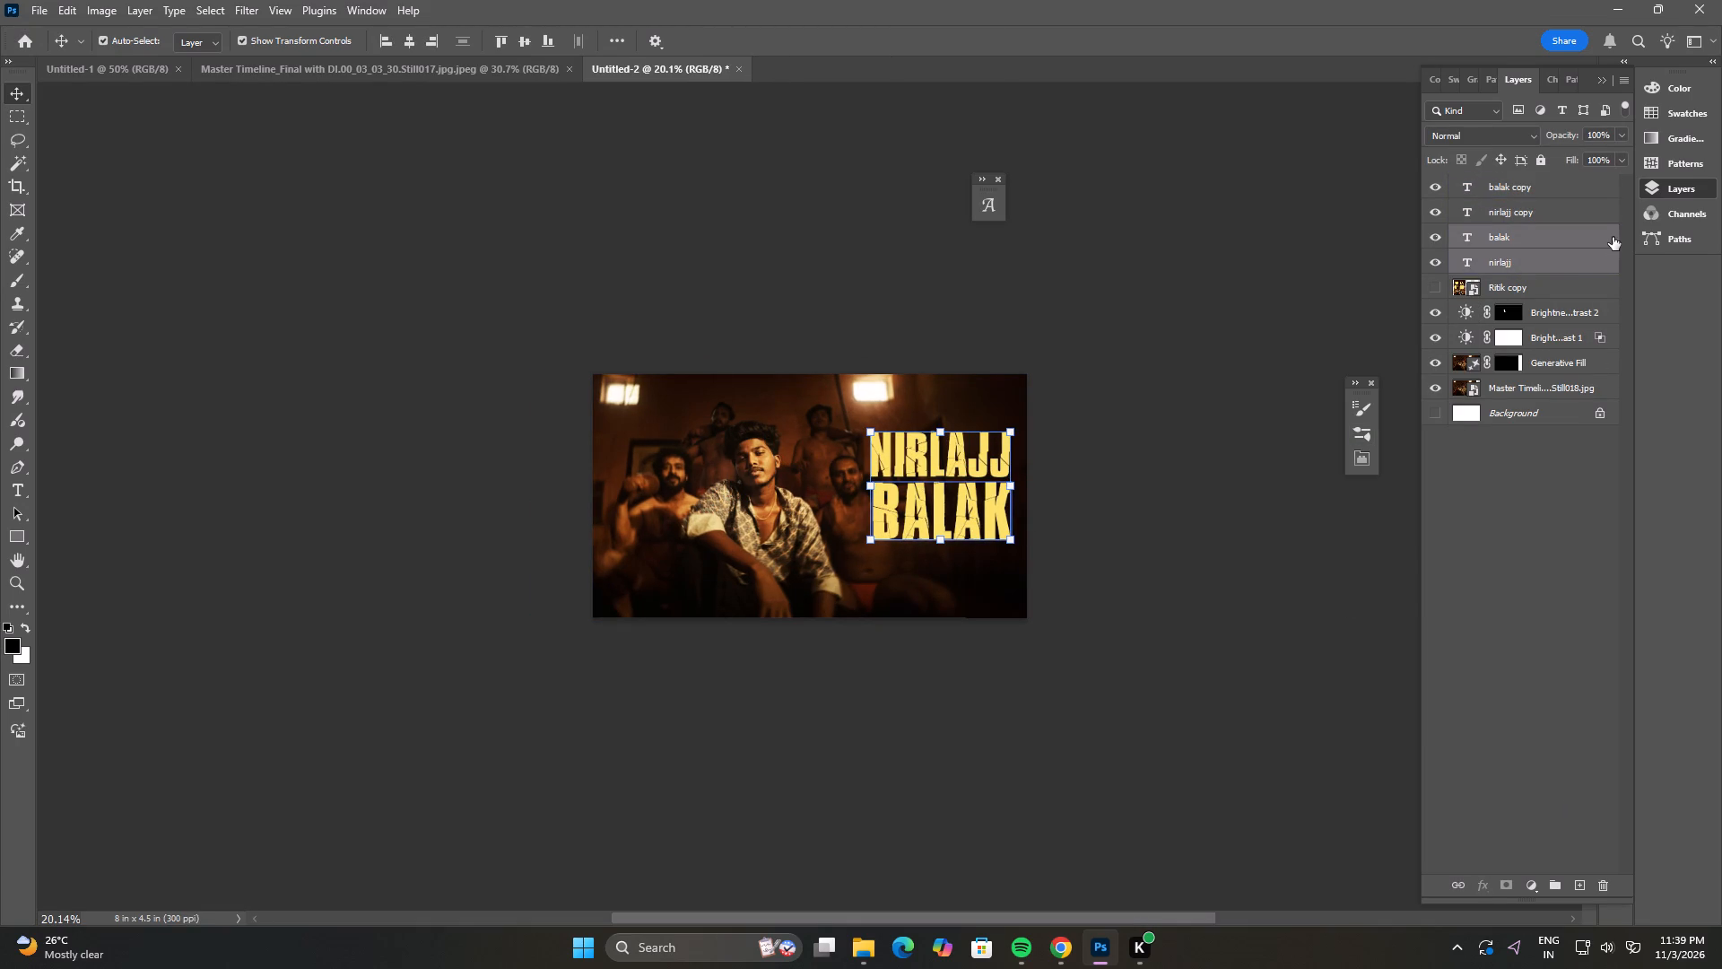
key("Down")
key("Down")
key("Down")
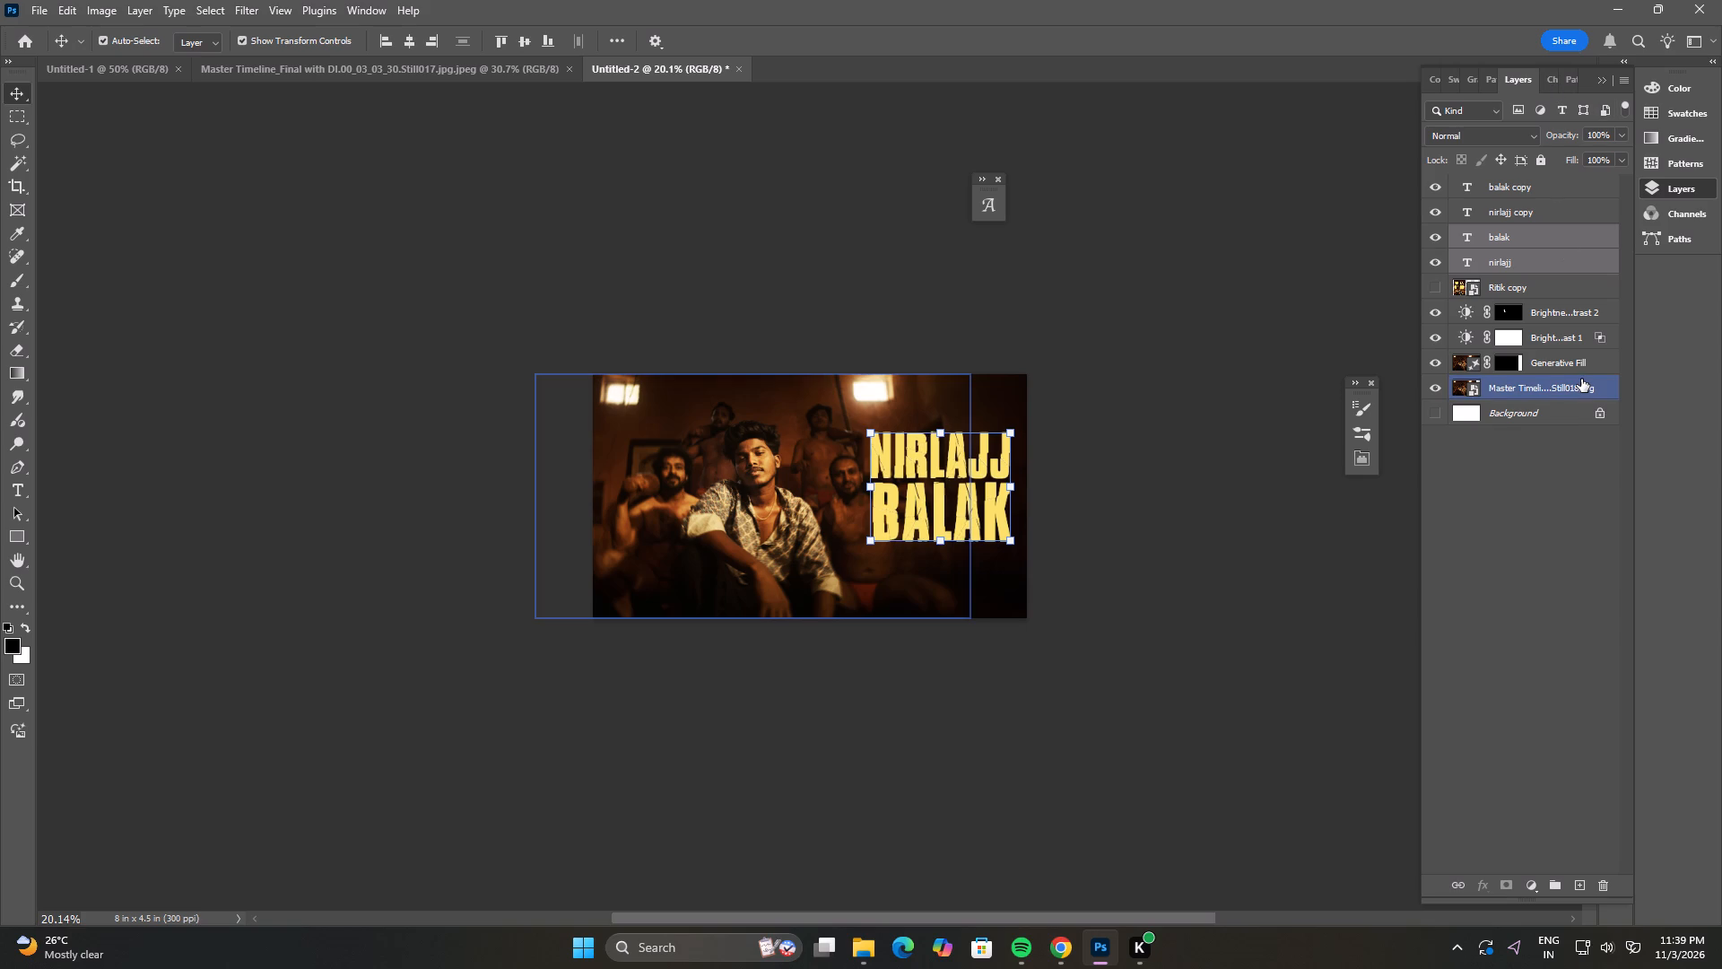
key("Left")
key("Left")
key("Down")
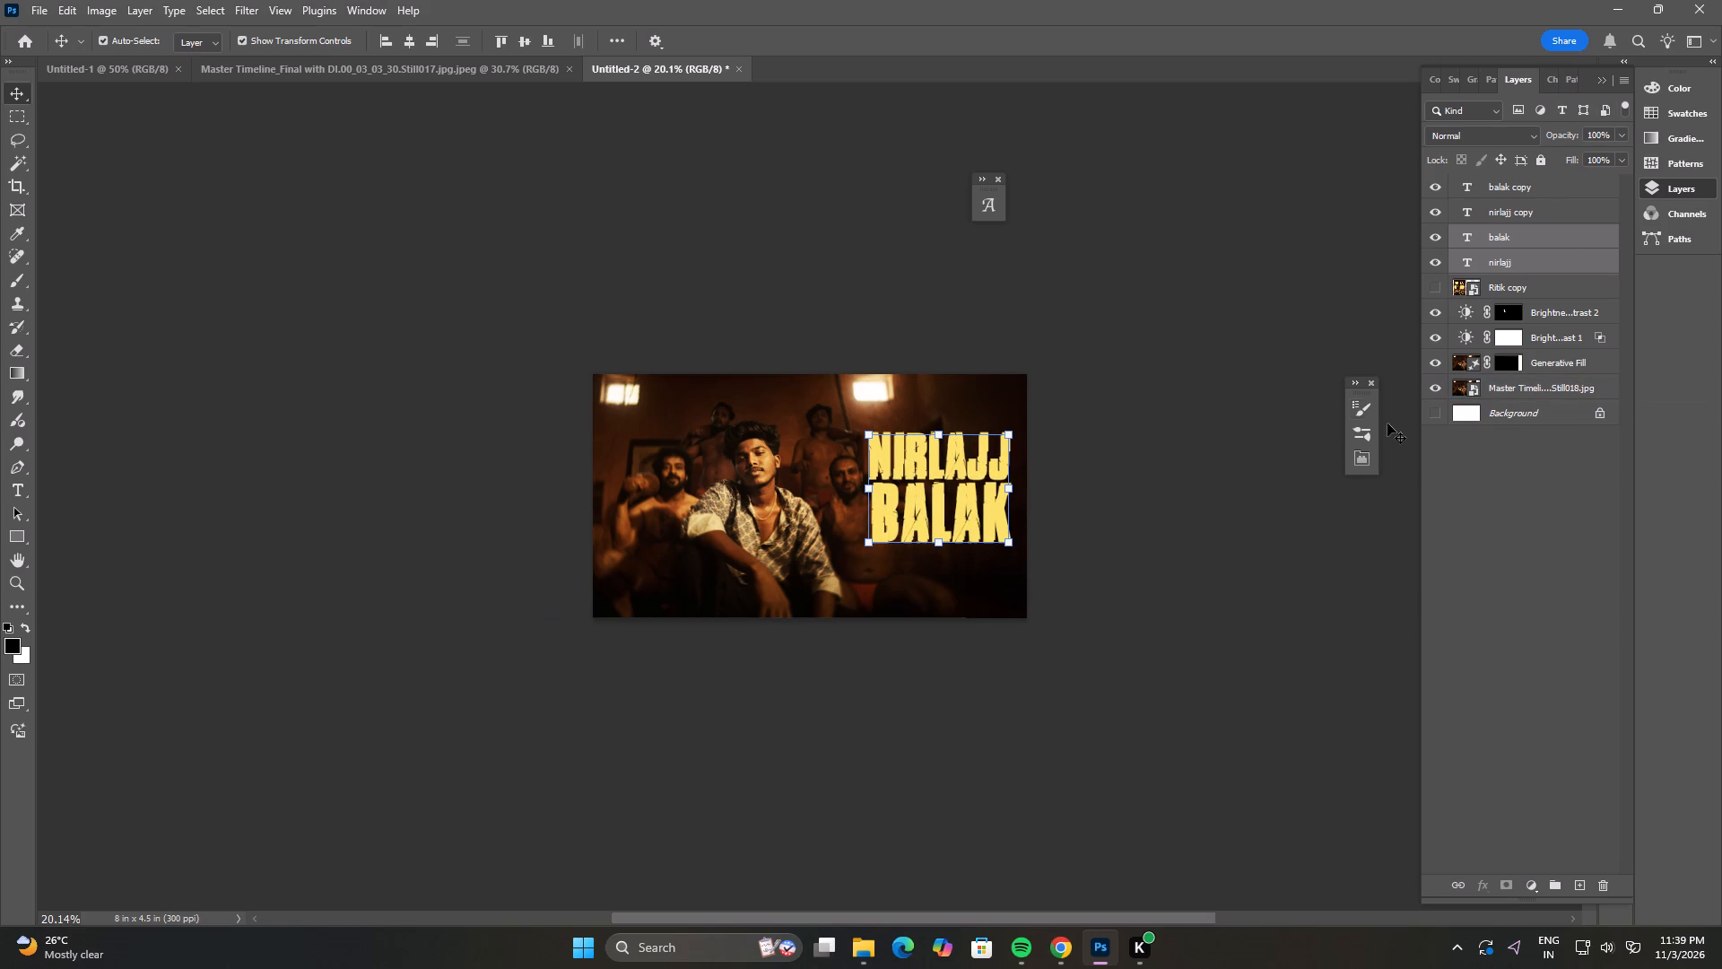
Recolour the original balak and nirlajj texts near-black brown #0f0705 and nudge them one more step left.
left_click(1370, 455)
left_click(1280, 599)
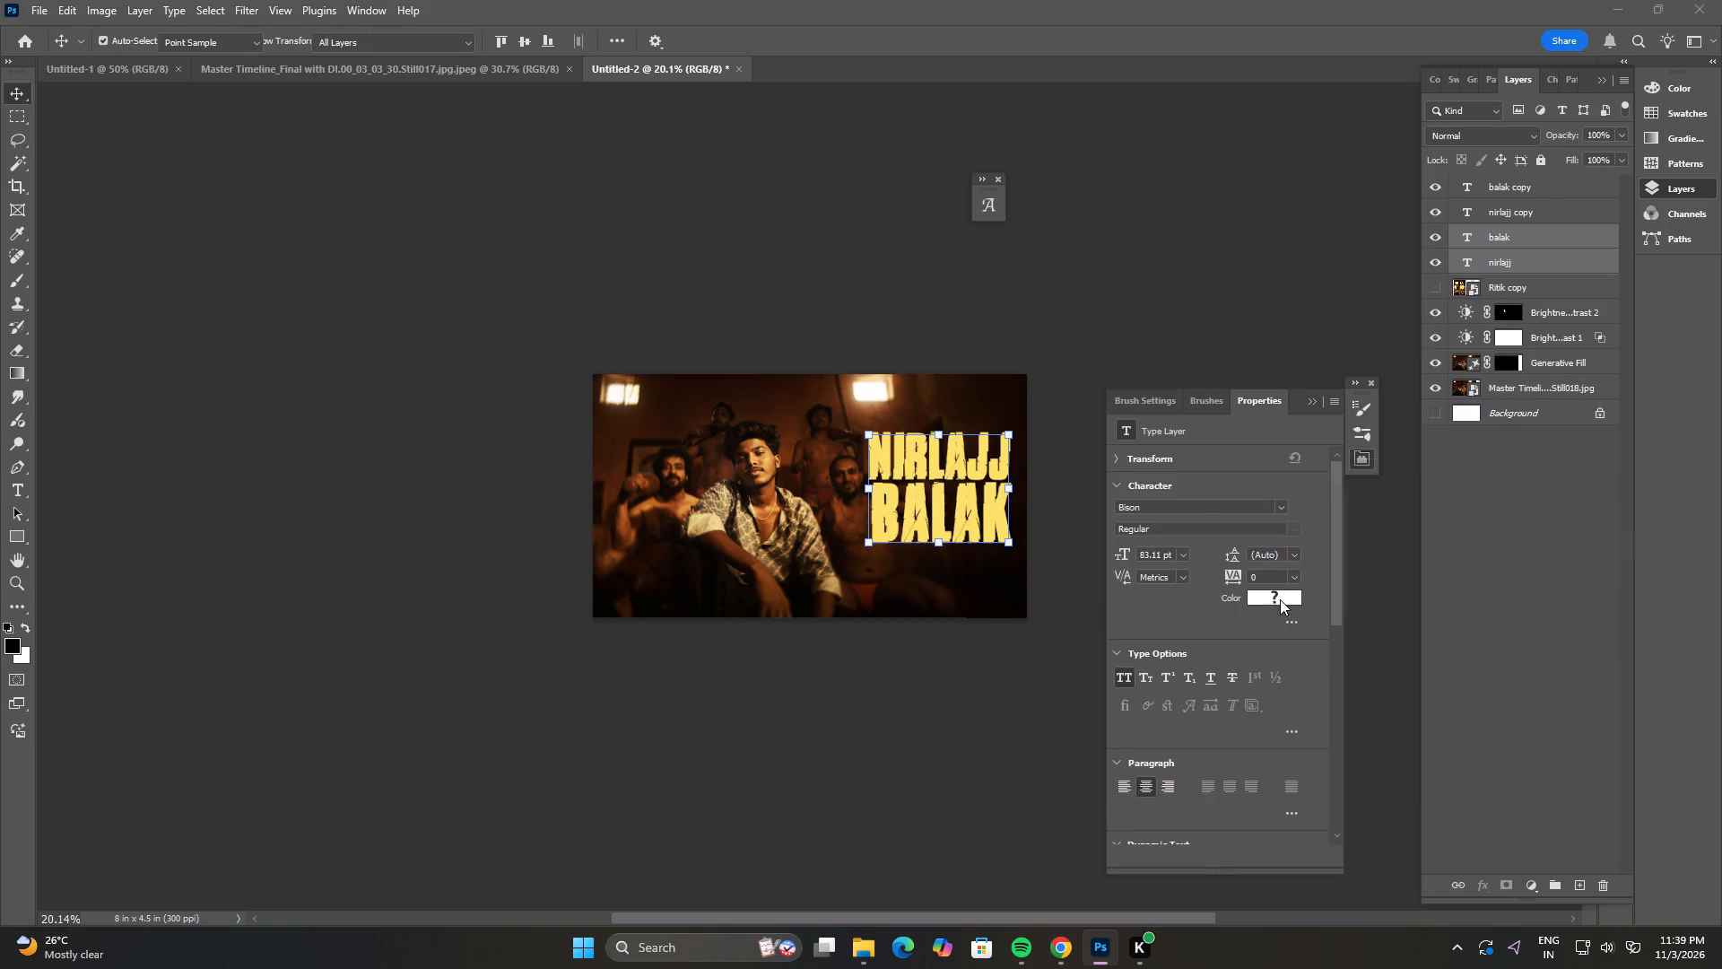
left_click_drag(1316, 631, 1259, 732)
left_click(1016, 414)
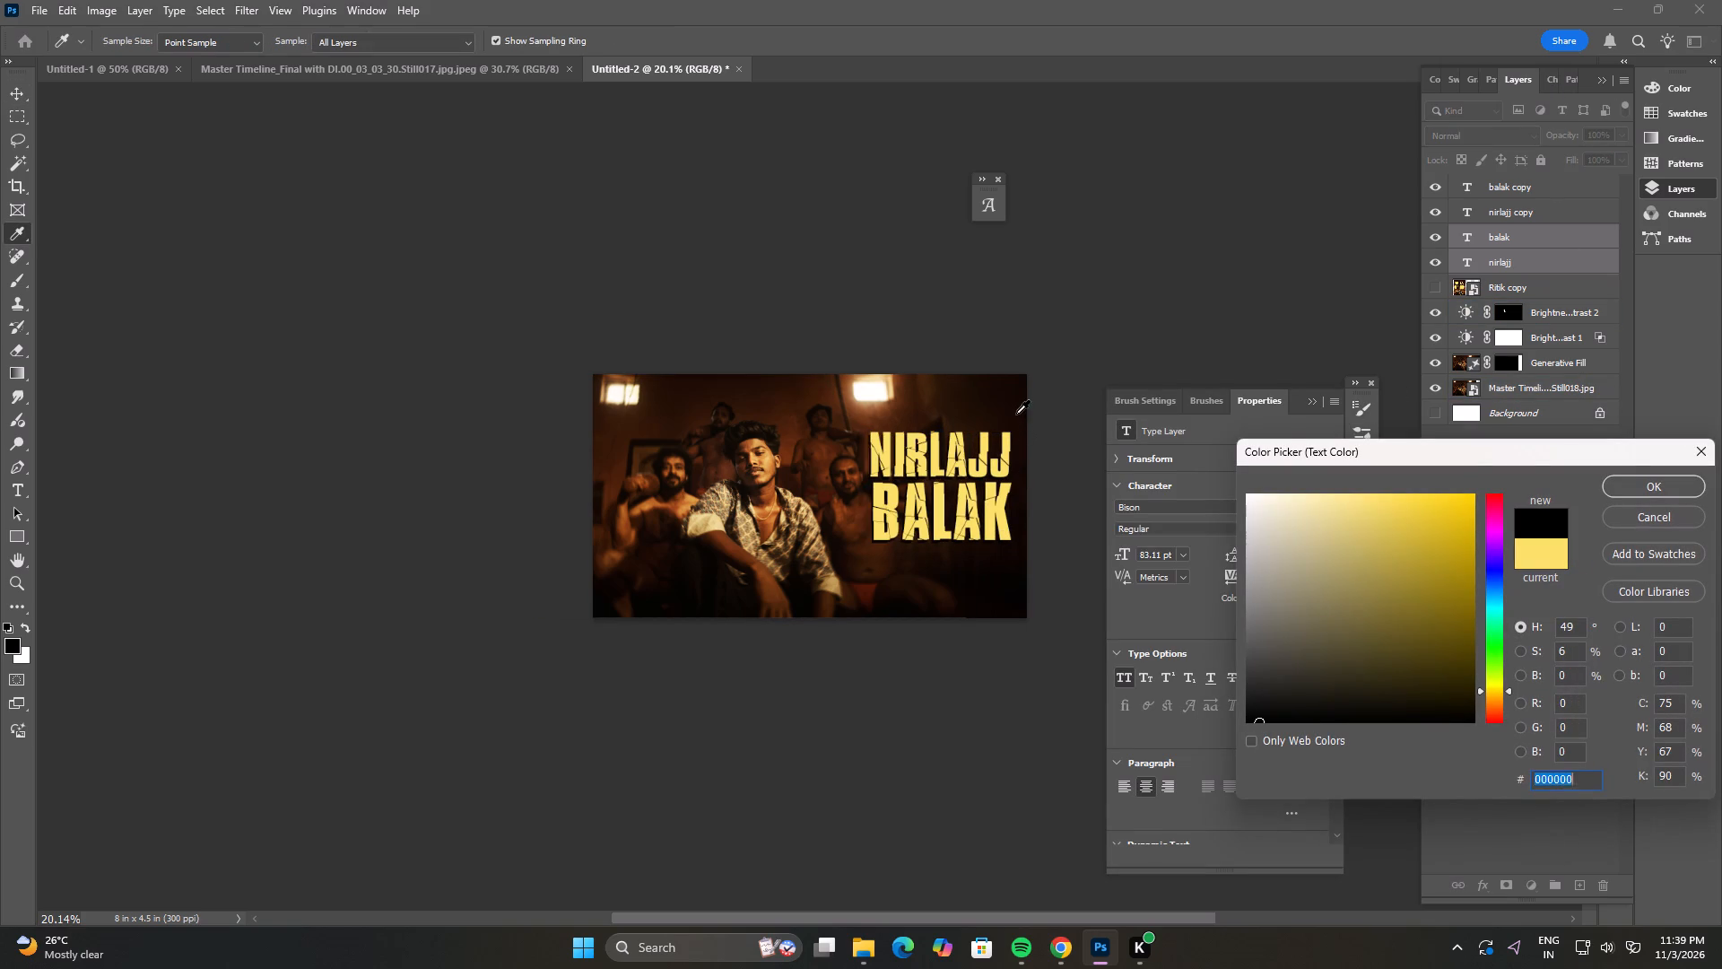
left_click_drag(1422, 694, 1399, 709)
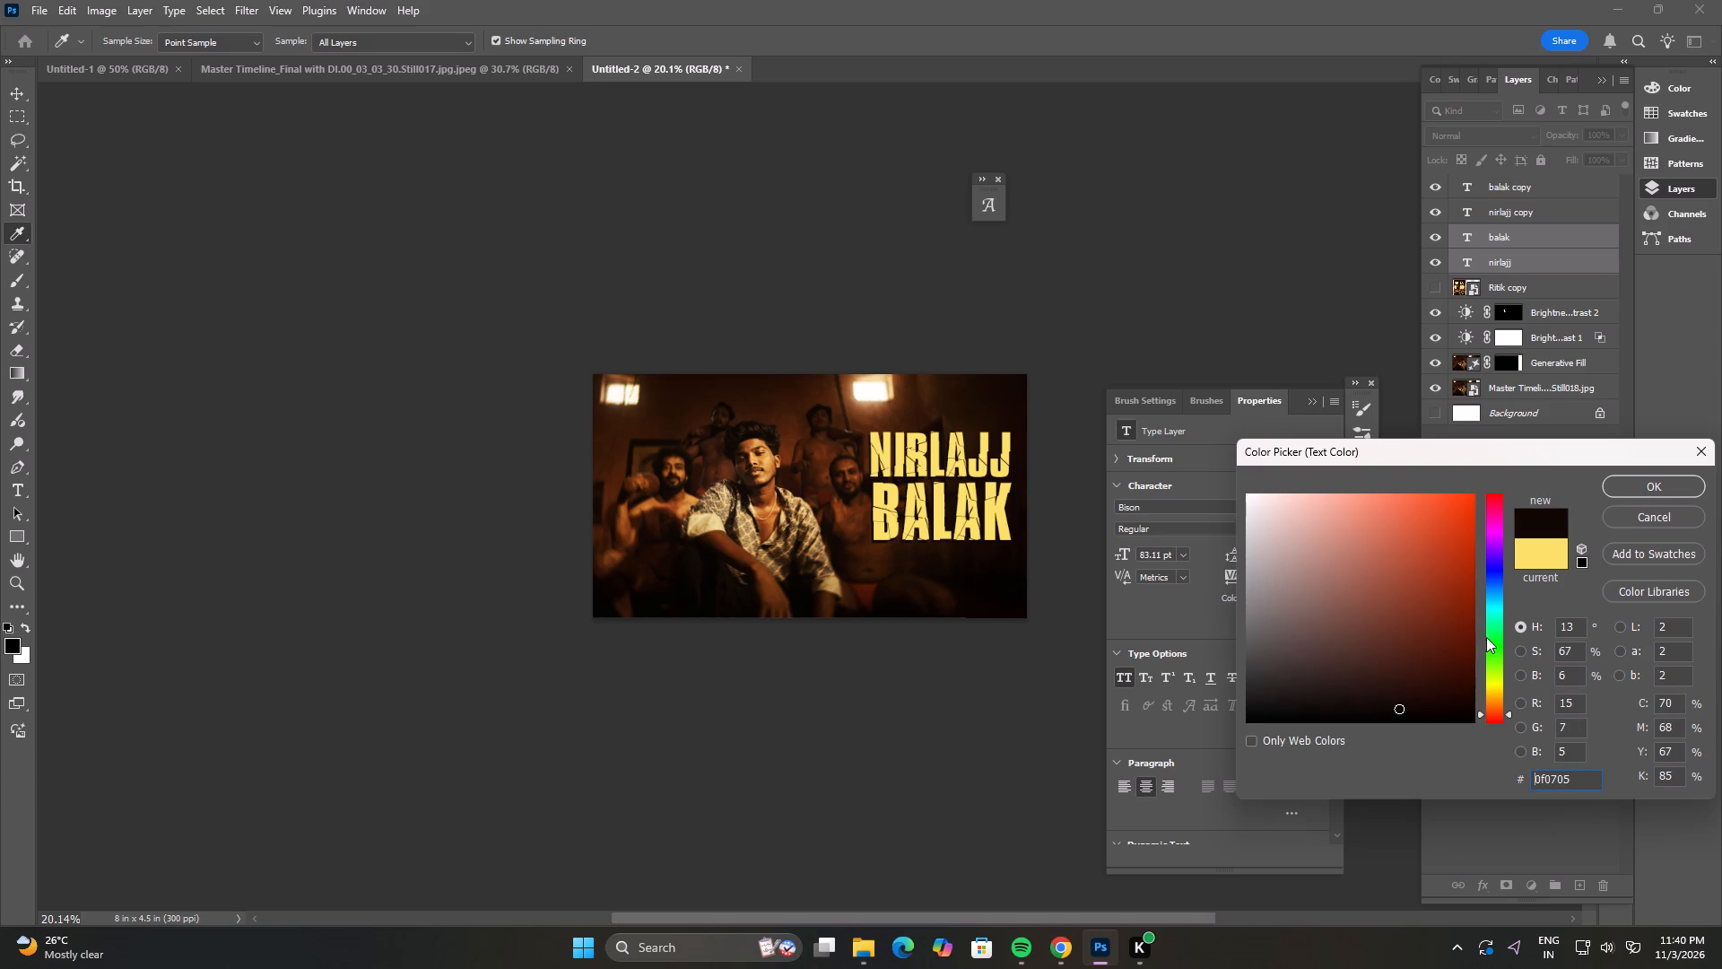
left_click(1622, 492)
key("Left")
left_click(993, 729)
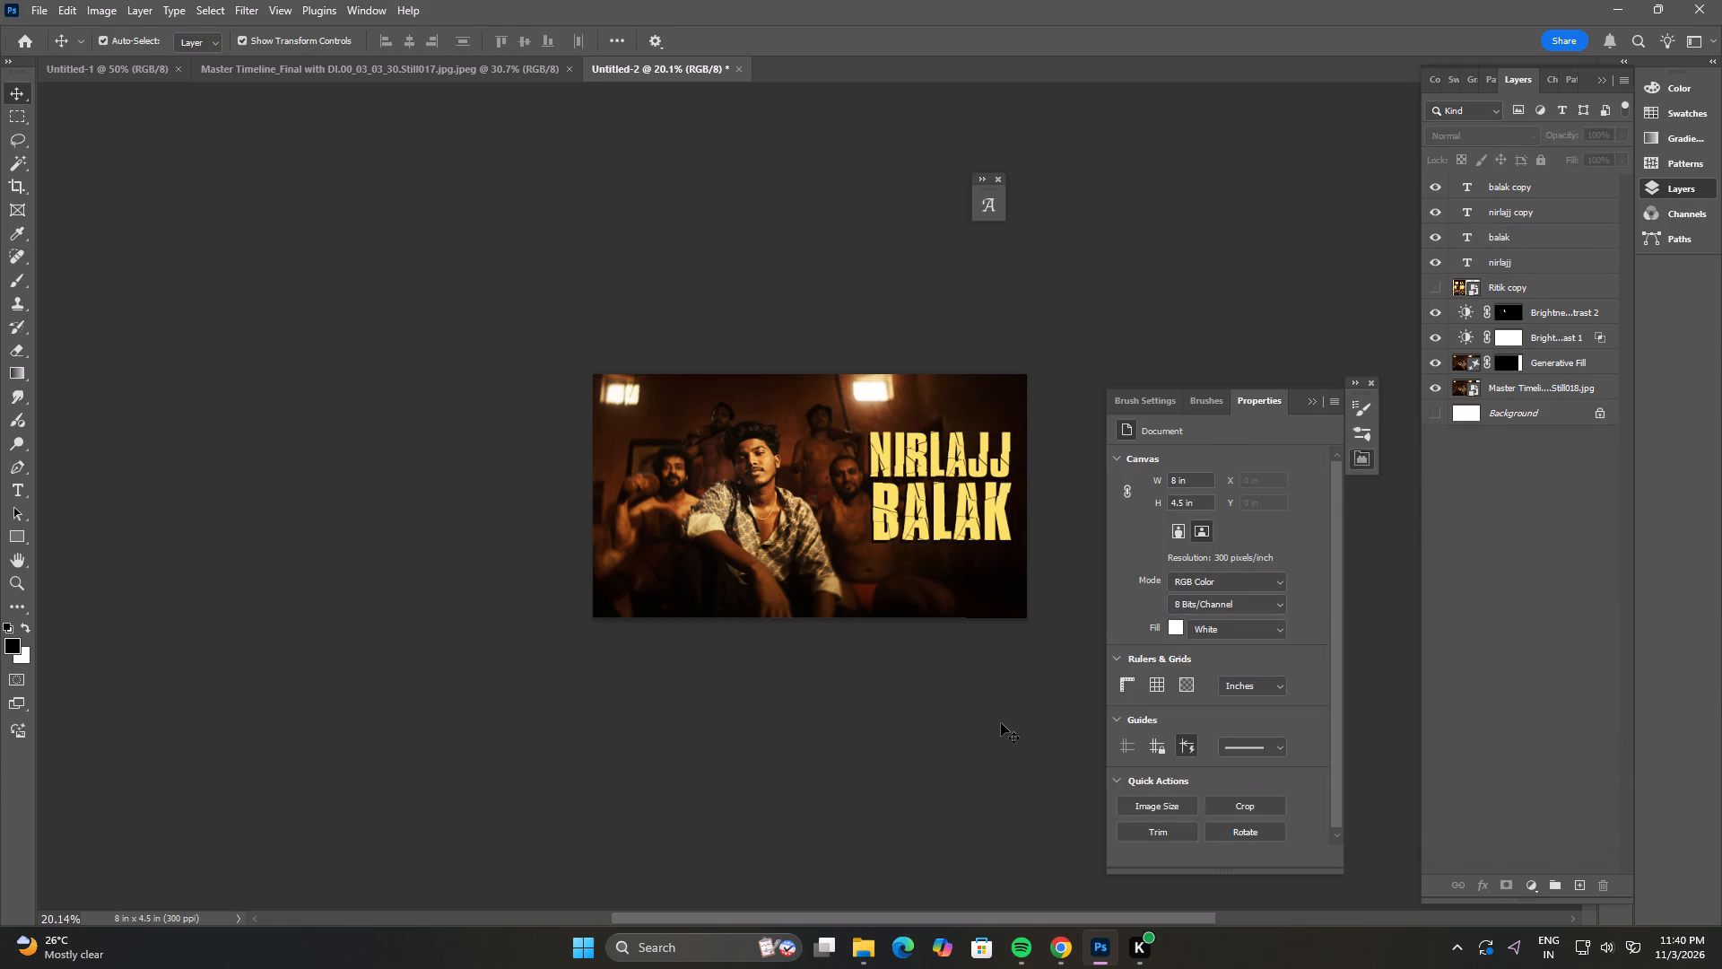
Preview the shadowed title over the still in the full-screen modes and return to the standard view.
scroll(1004, 621, "up", 3, "alt")
scroll(991, 659, "down", 2, "alt")
left_click(1048, 726)
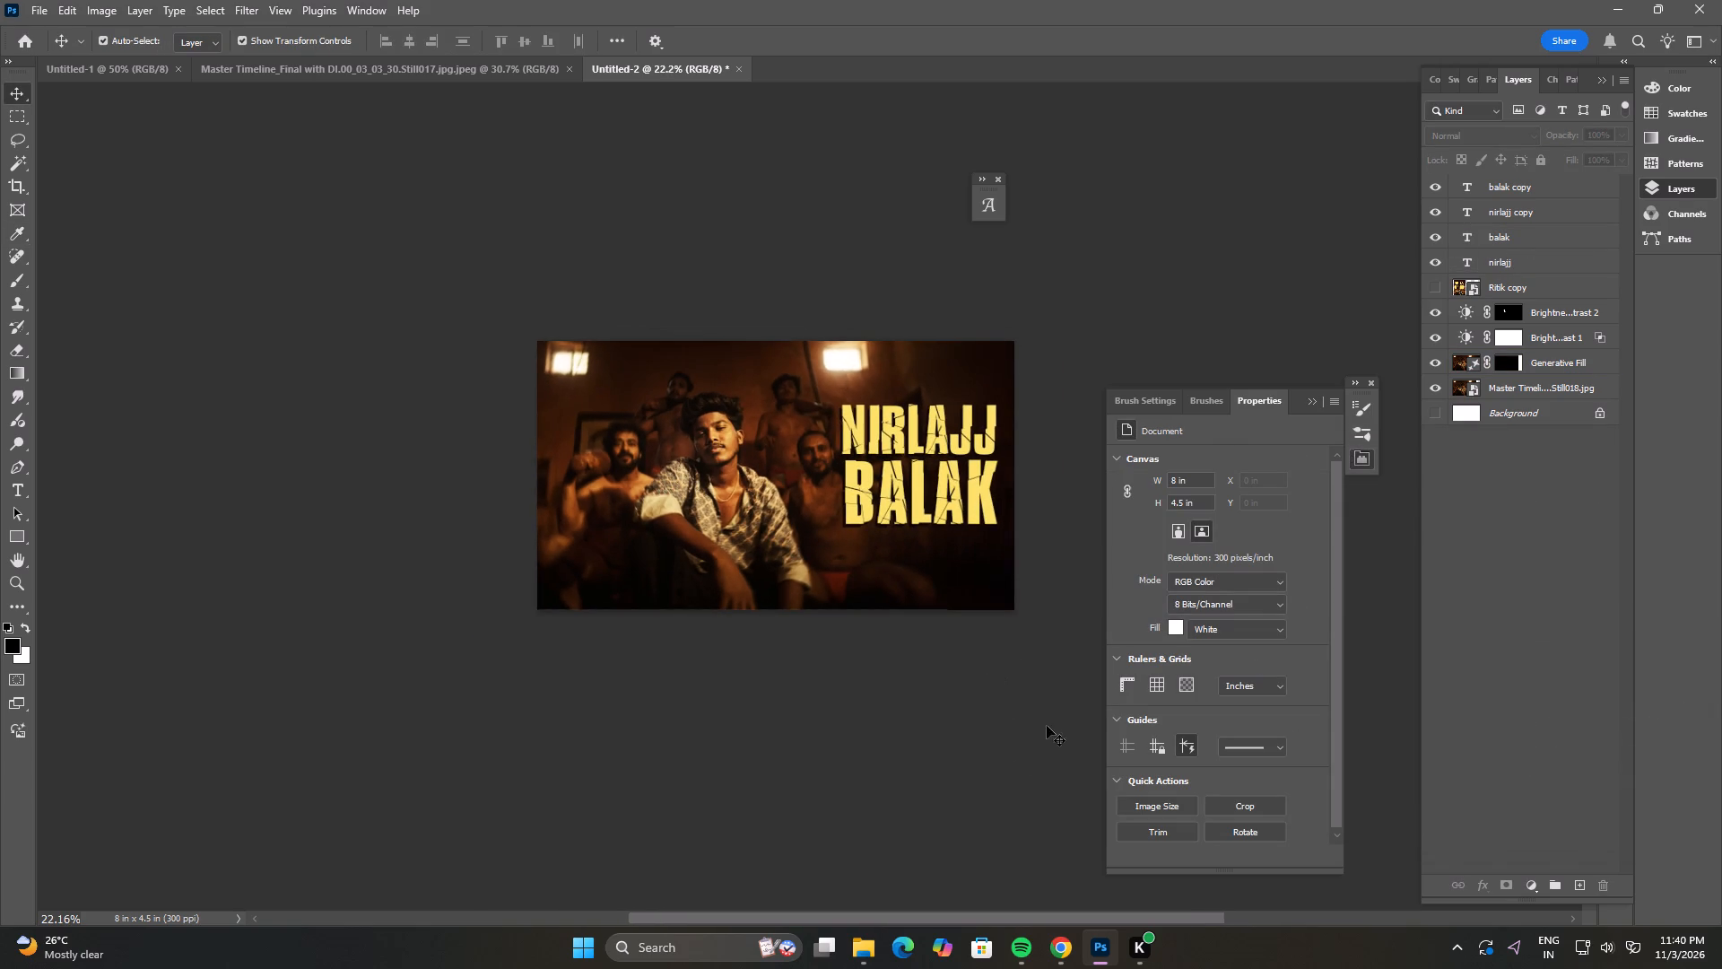
key("space")
key("space")
key("space")
key("space")
left_click_drag(967, 773, 942, 746)
key("f")
type("ff")
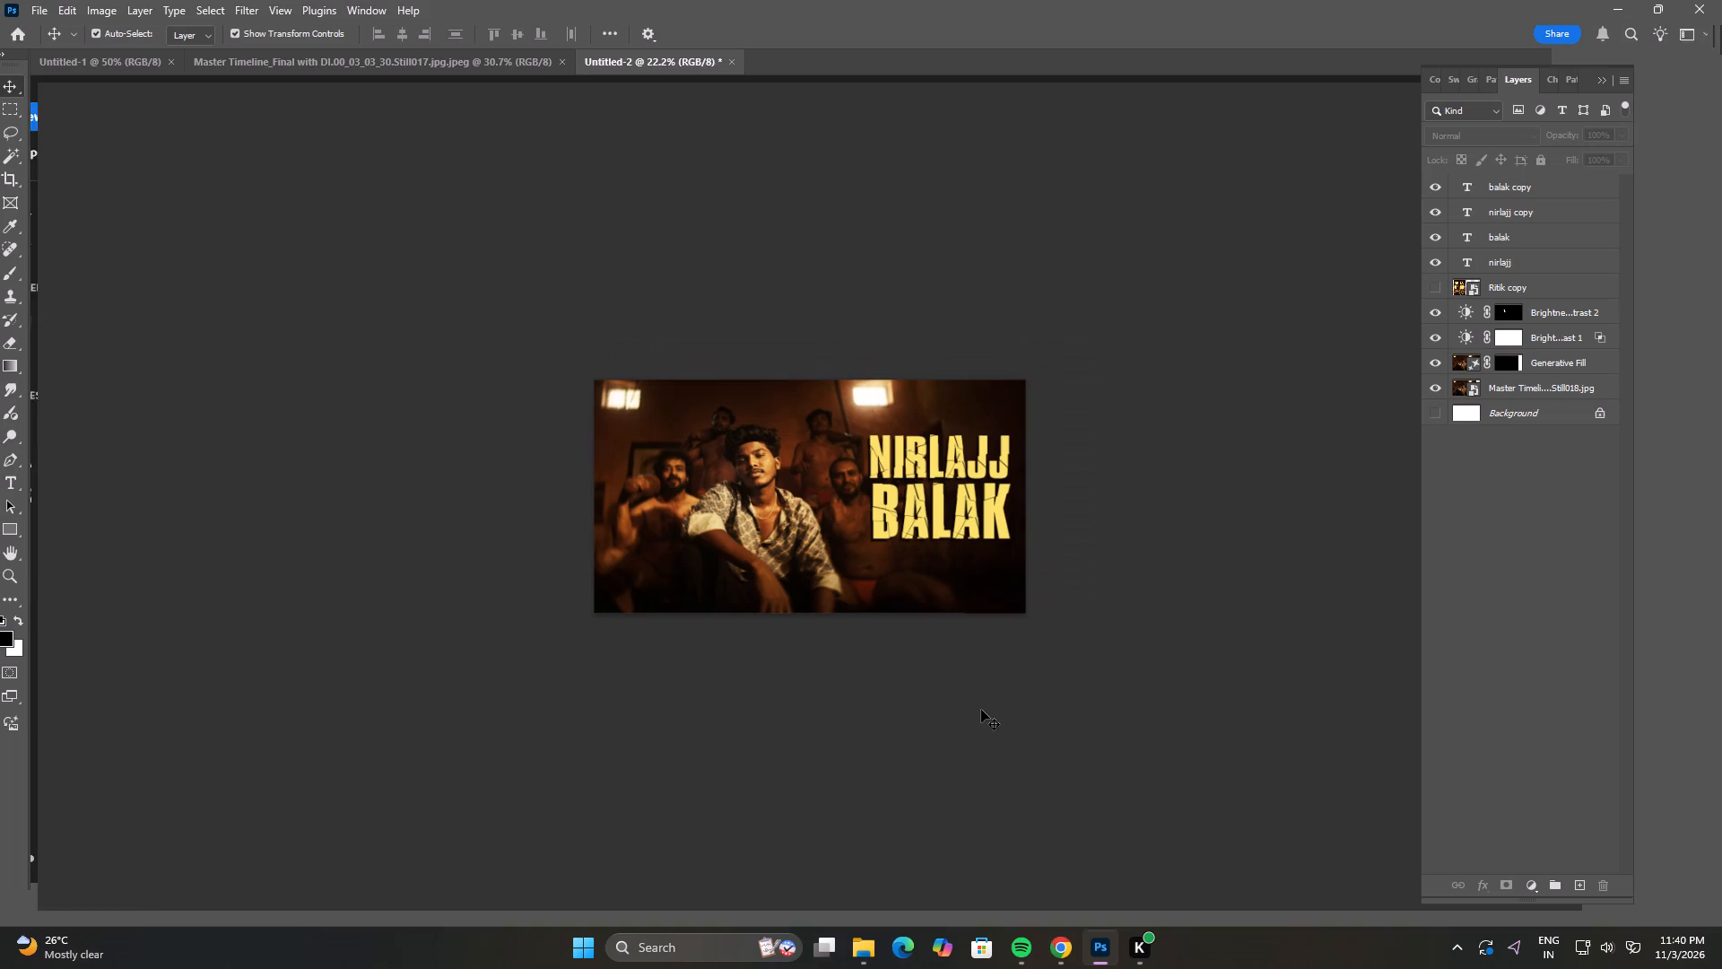
Look through the other open documents and show the Ritik copy reference poster for comparison with the new title.
left_click(303, 75)
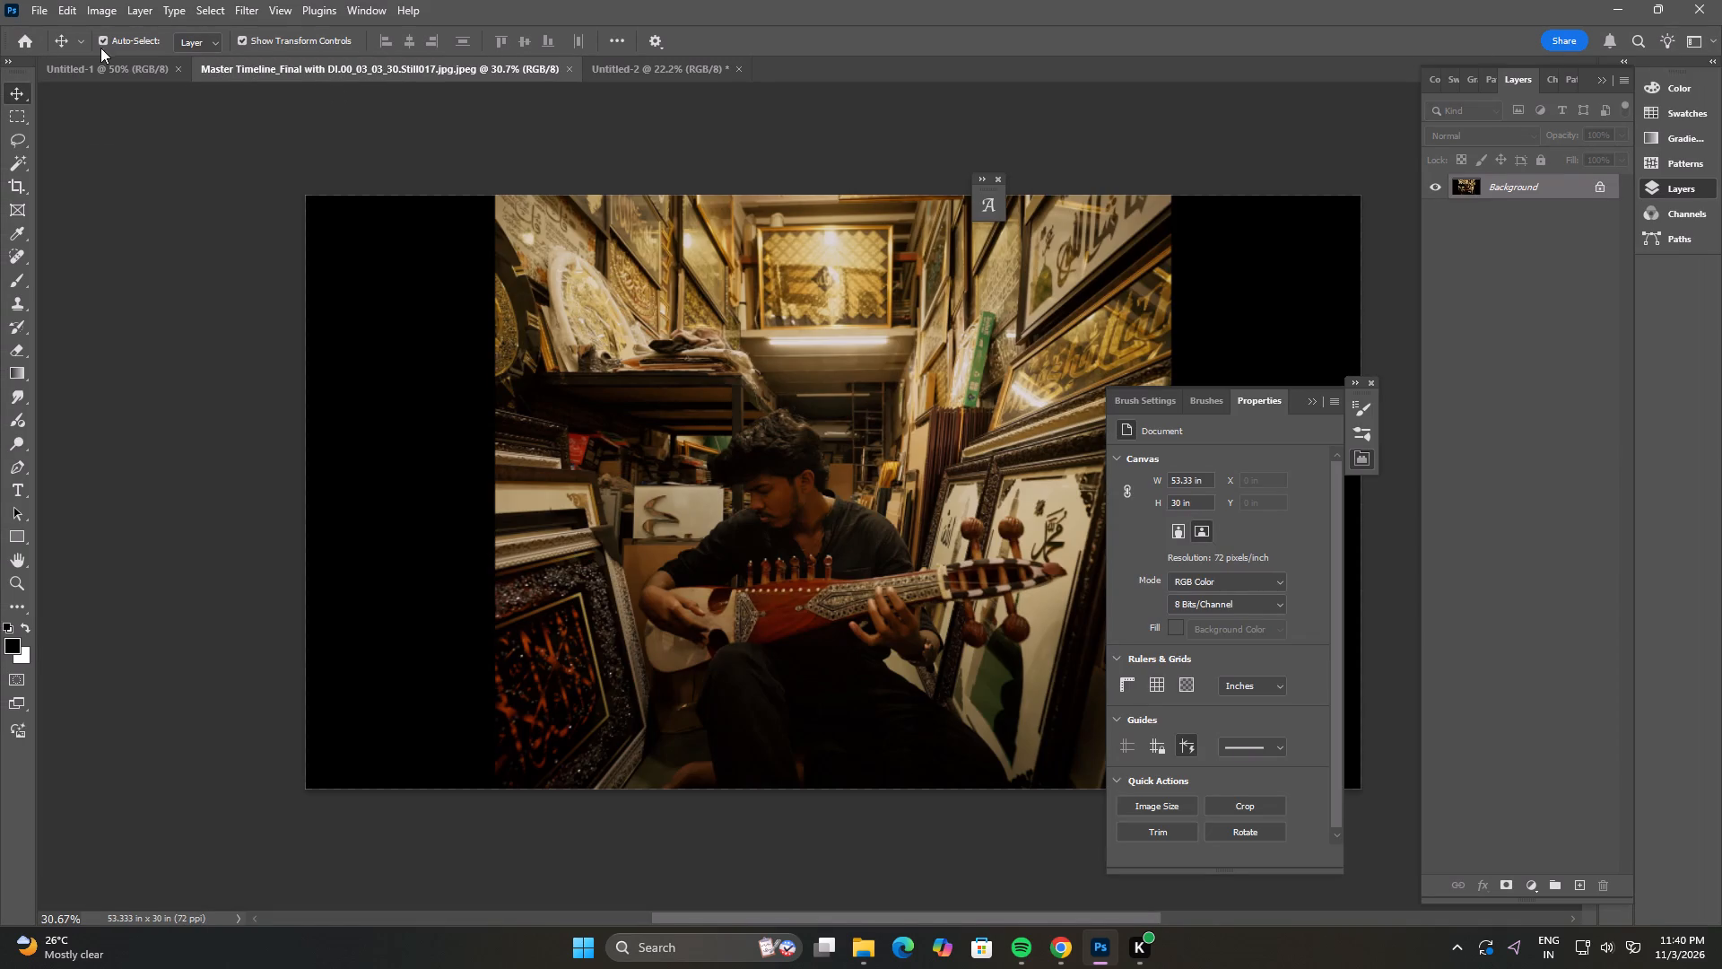
left_click(101, 65)
left_click(631, 65)
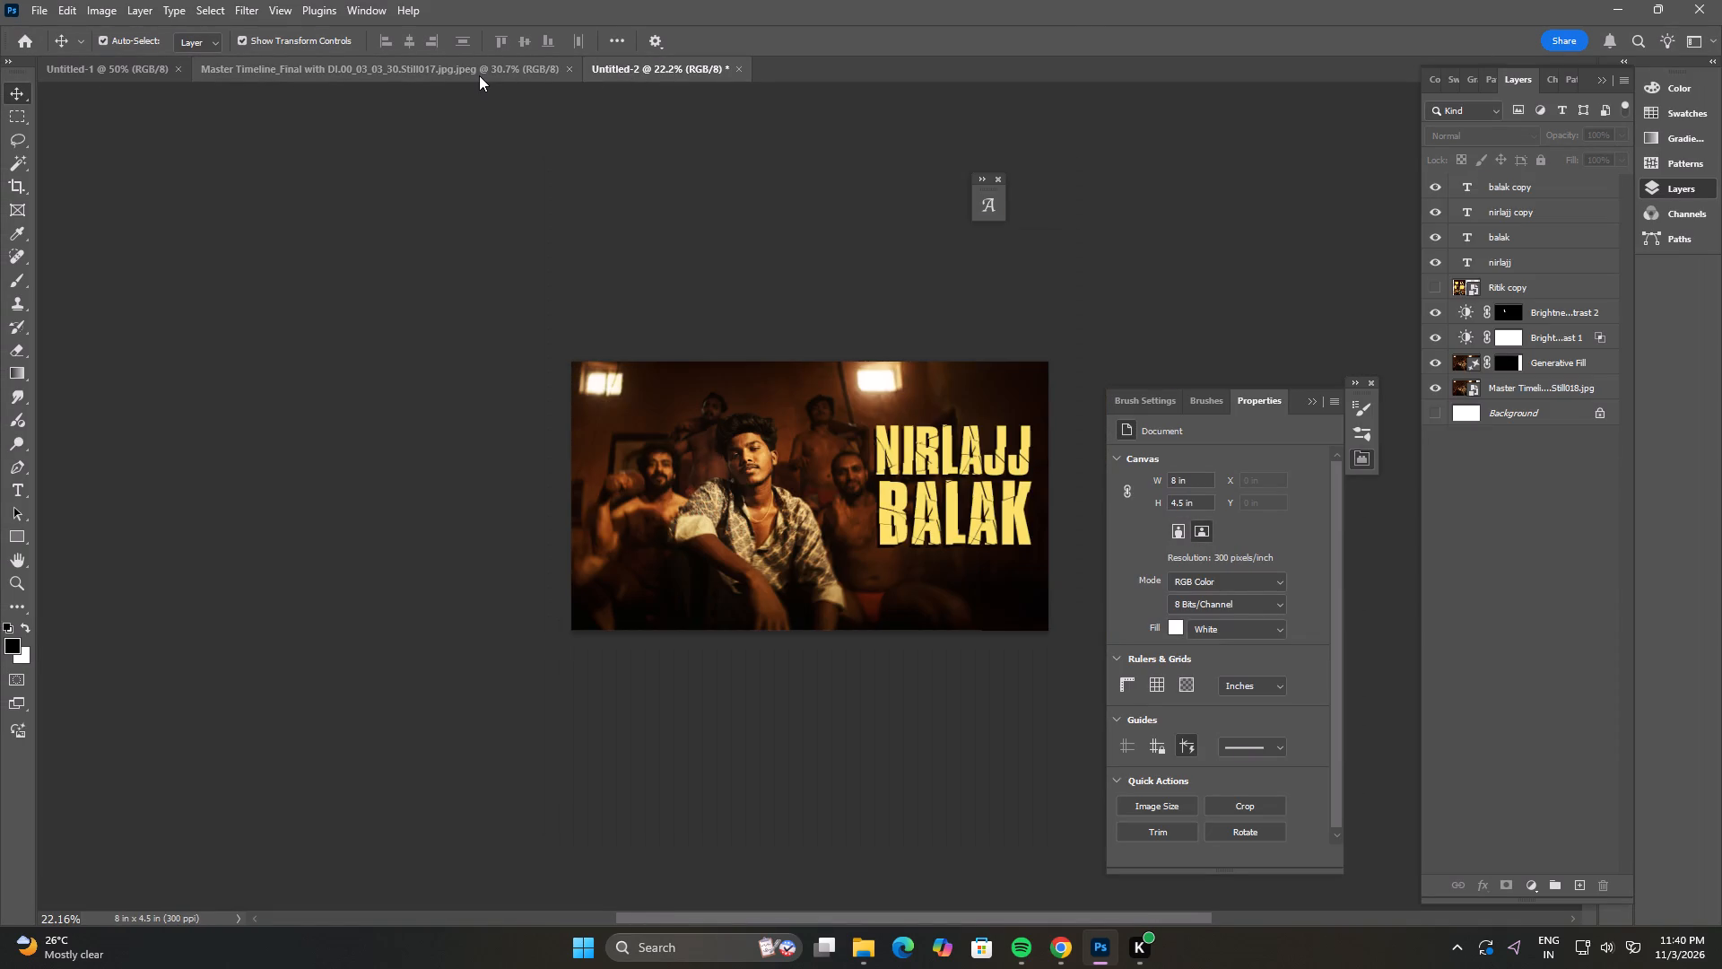
left_click(479, 75)
left_click(610, 63)
left_click(1431, 289)
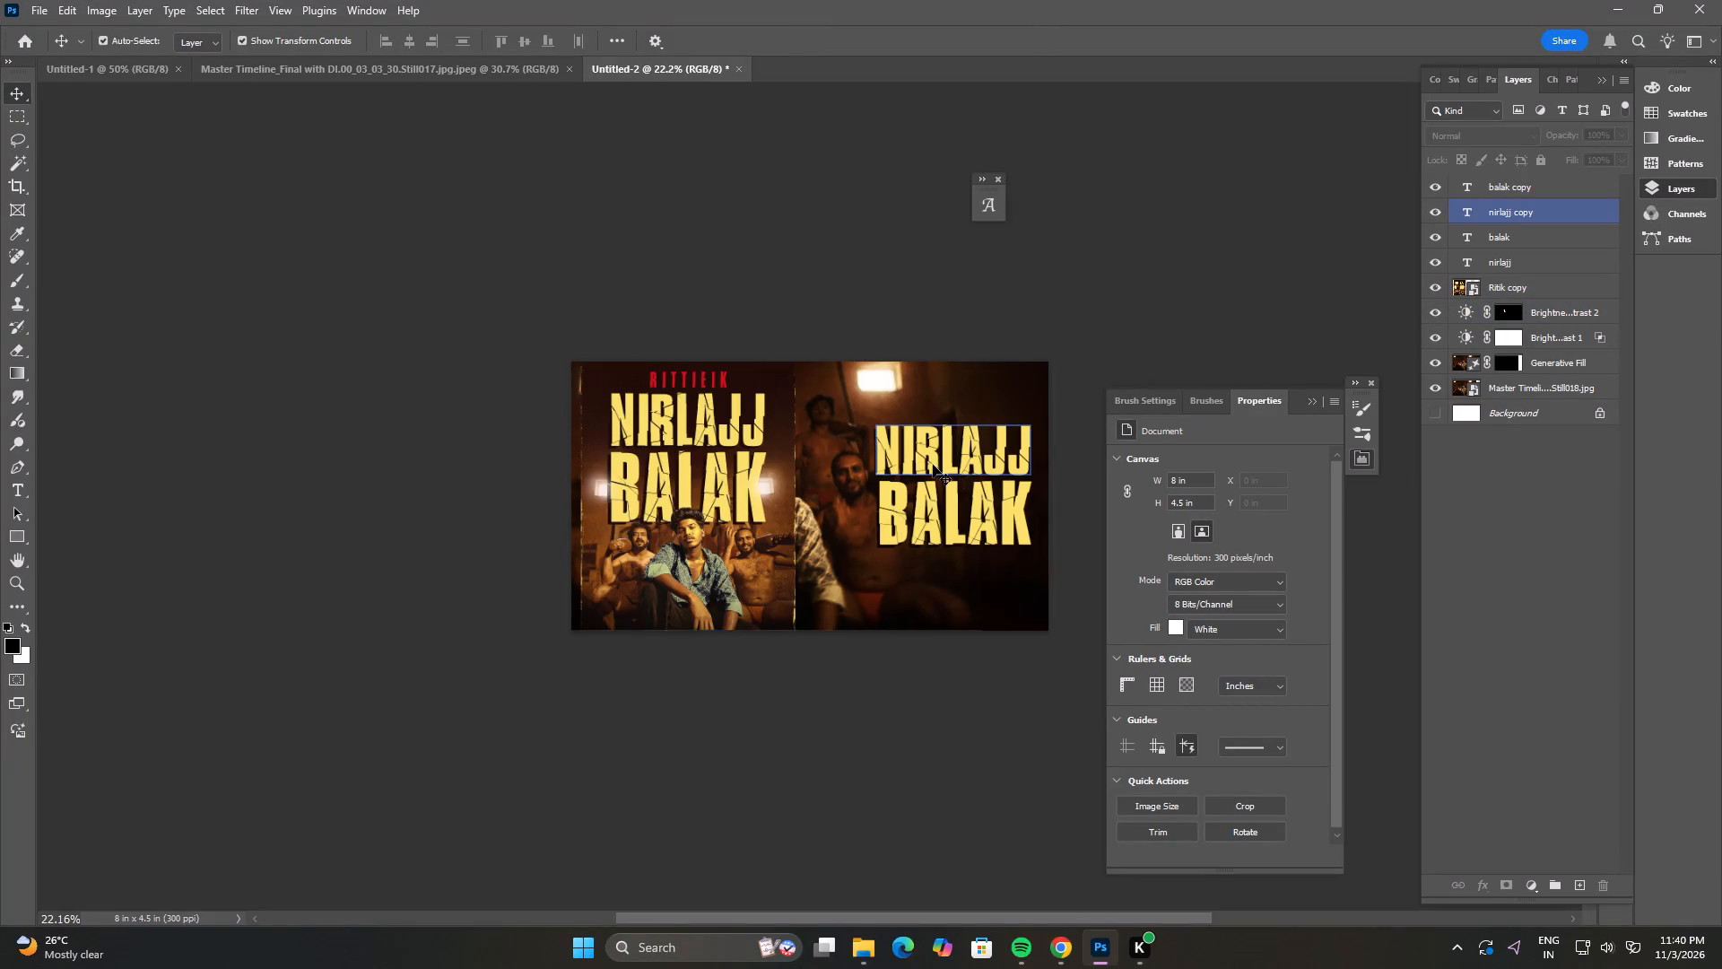
key("t")
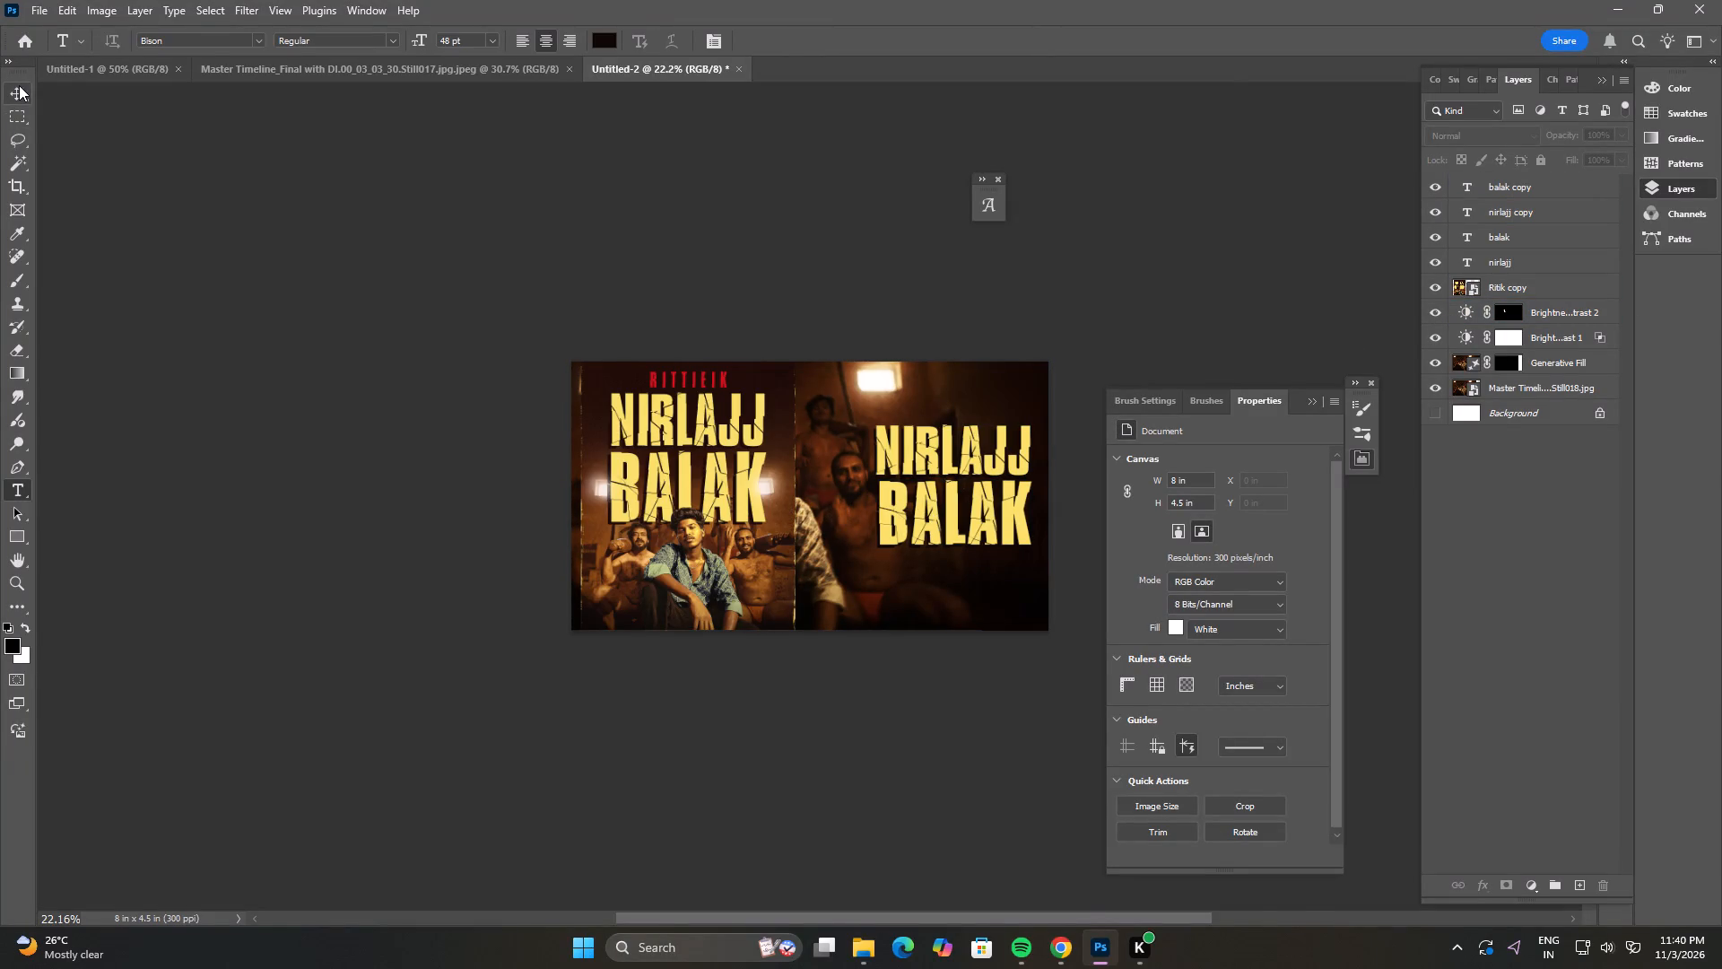
left_click(19, 85)
Open the Ritik.psd poster file from the Downloads folder.
key("alt+Tab")
double_click(490, 450)
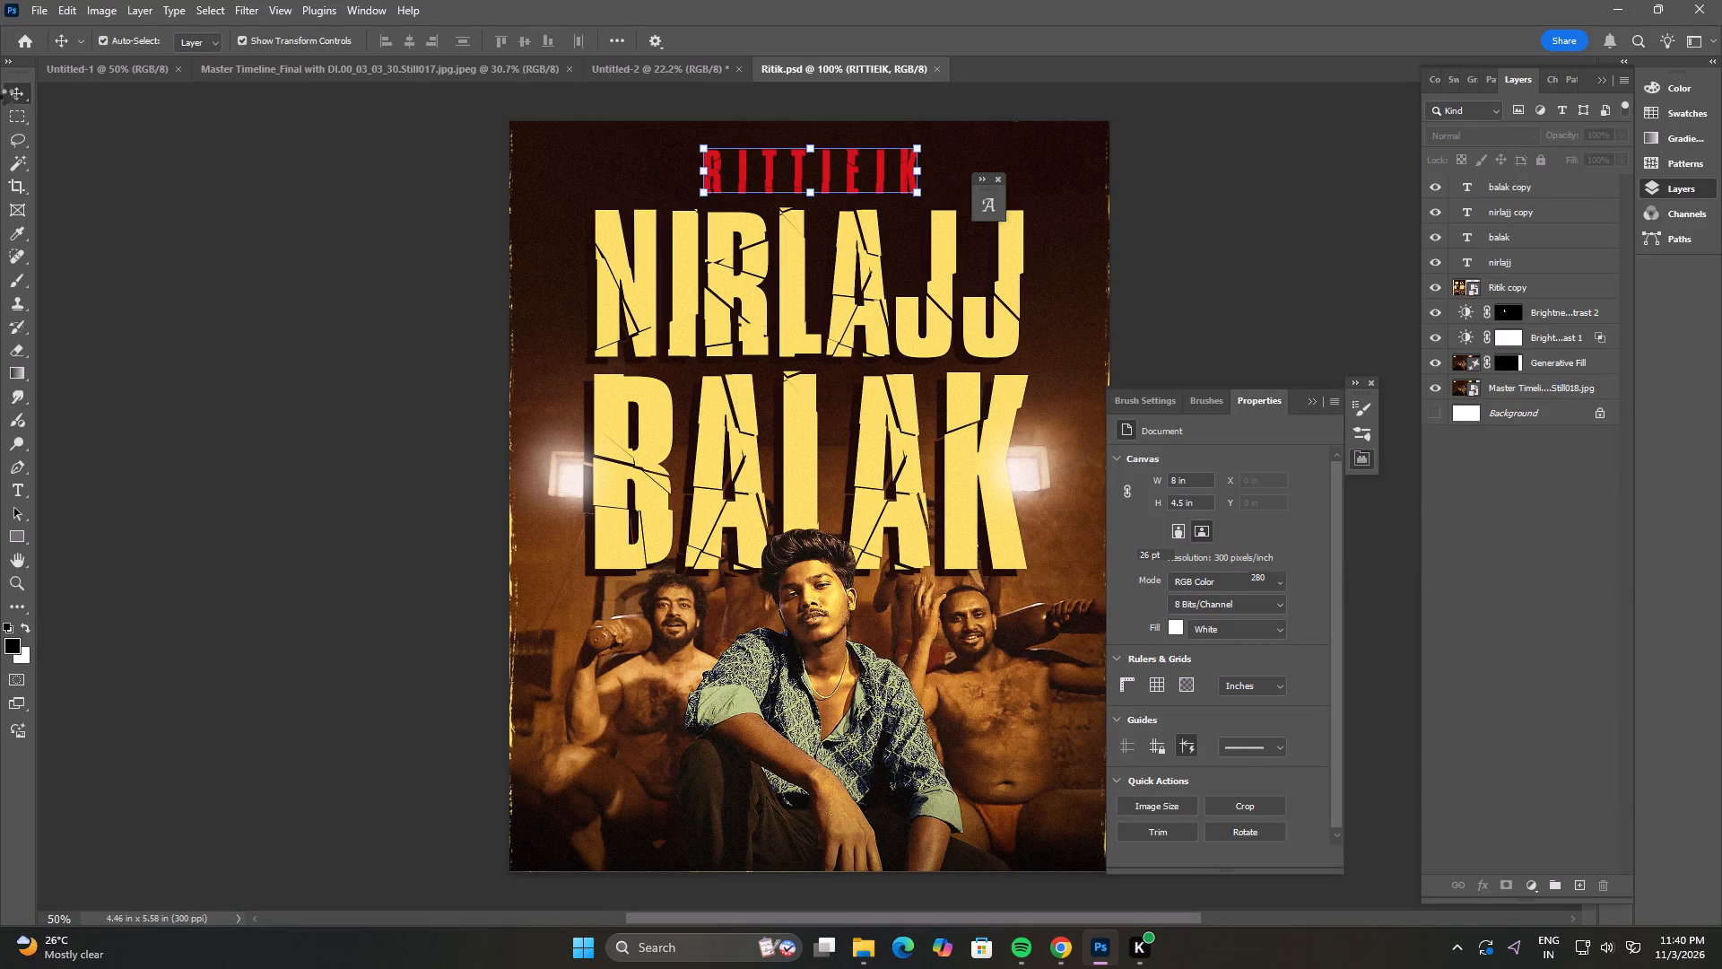
Copy the red RITTIEIK text layer from Ritik.psd into the Untitled-2 composition, placing it above the NIRLAJJ title.
left_click(13, 95)
left_click(205, 380)
scroll(256, 445, "down", 3, "alt")
key("space")
key("space")
key("space")
key("space")
key("space")
key("space")
key("space")
key("space")
key("space")
left_click_drag(792, 575, 772, 579)
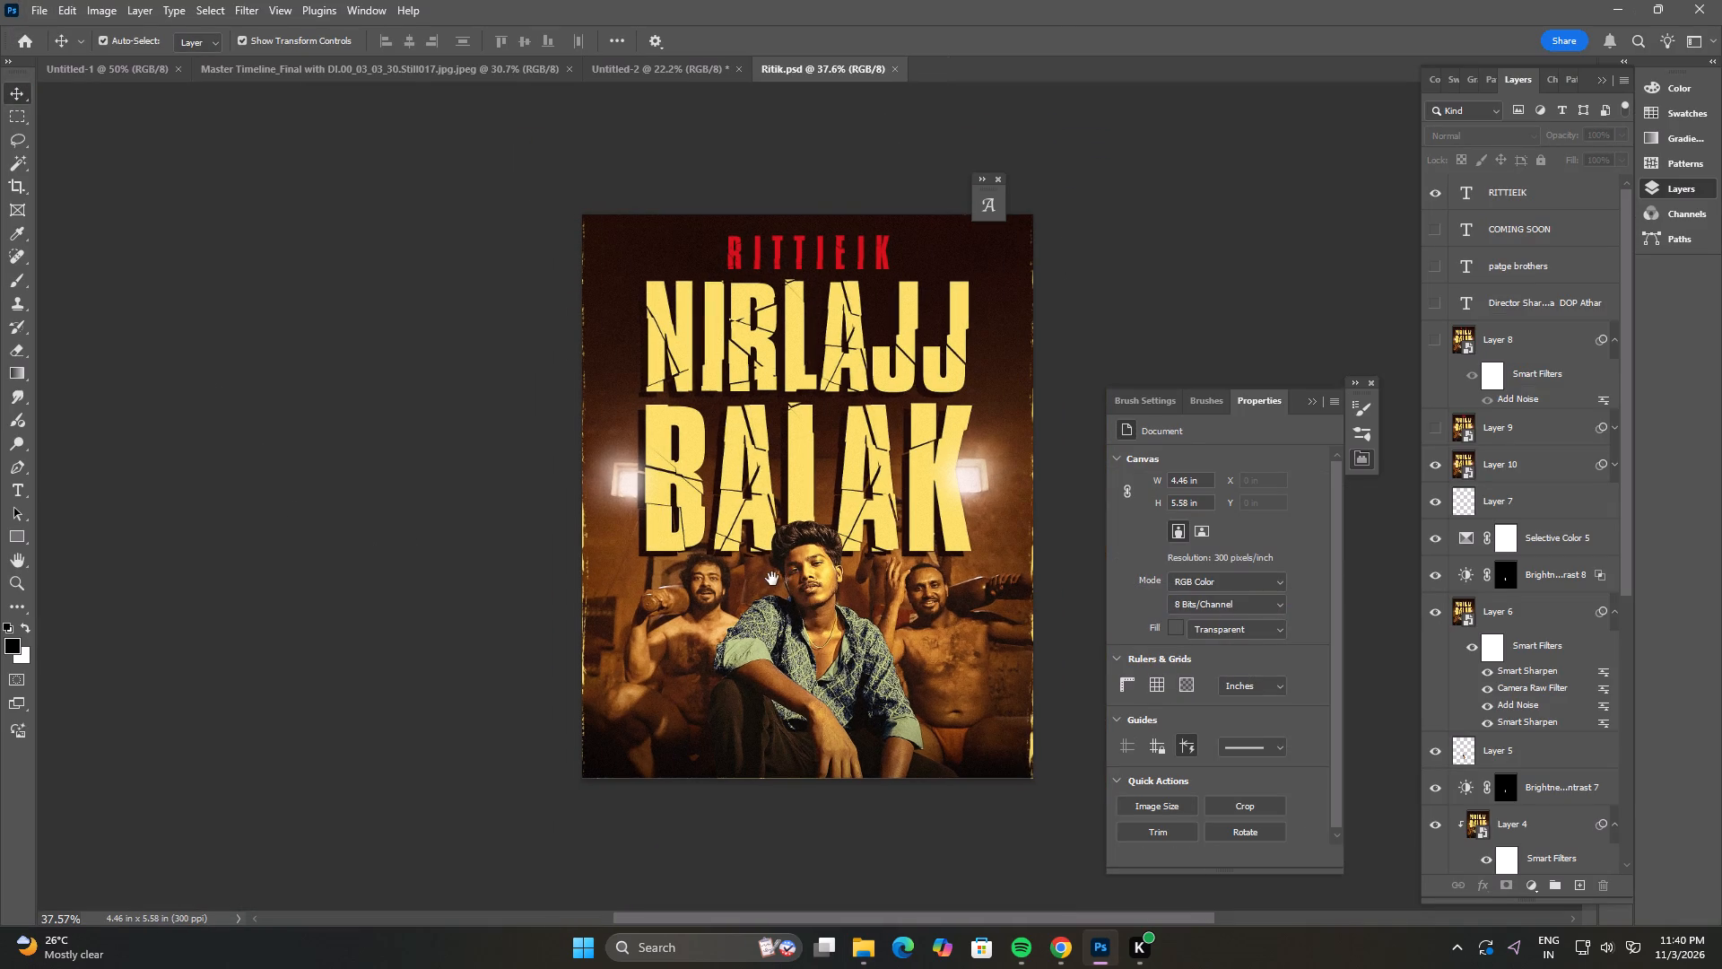
left_click_drag(772, 579, 650, 576)
left_click(689, 365)
left_click(671, 240)
left_click_drag(704, 246, 639, 231)
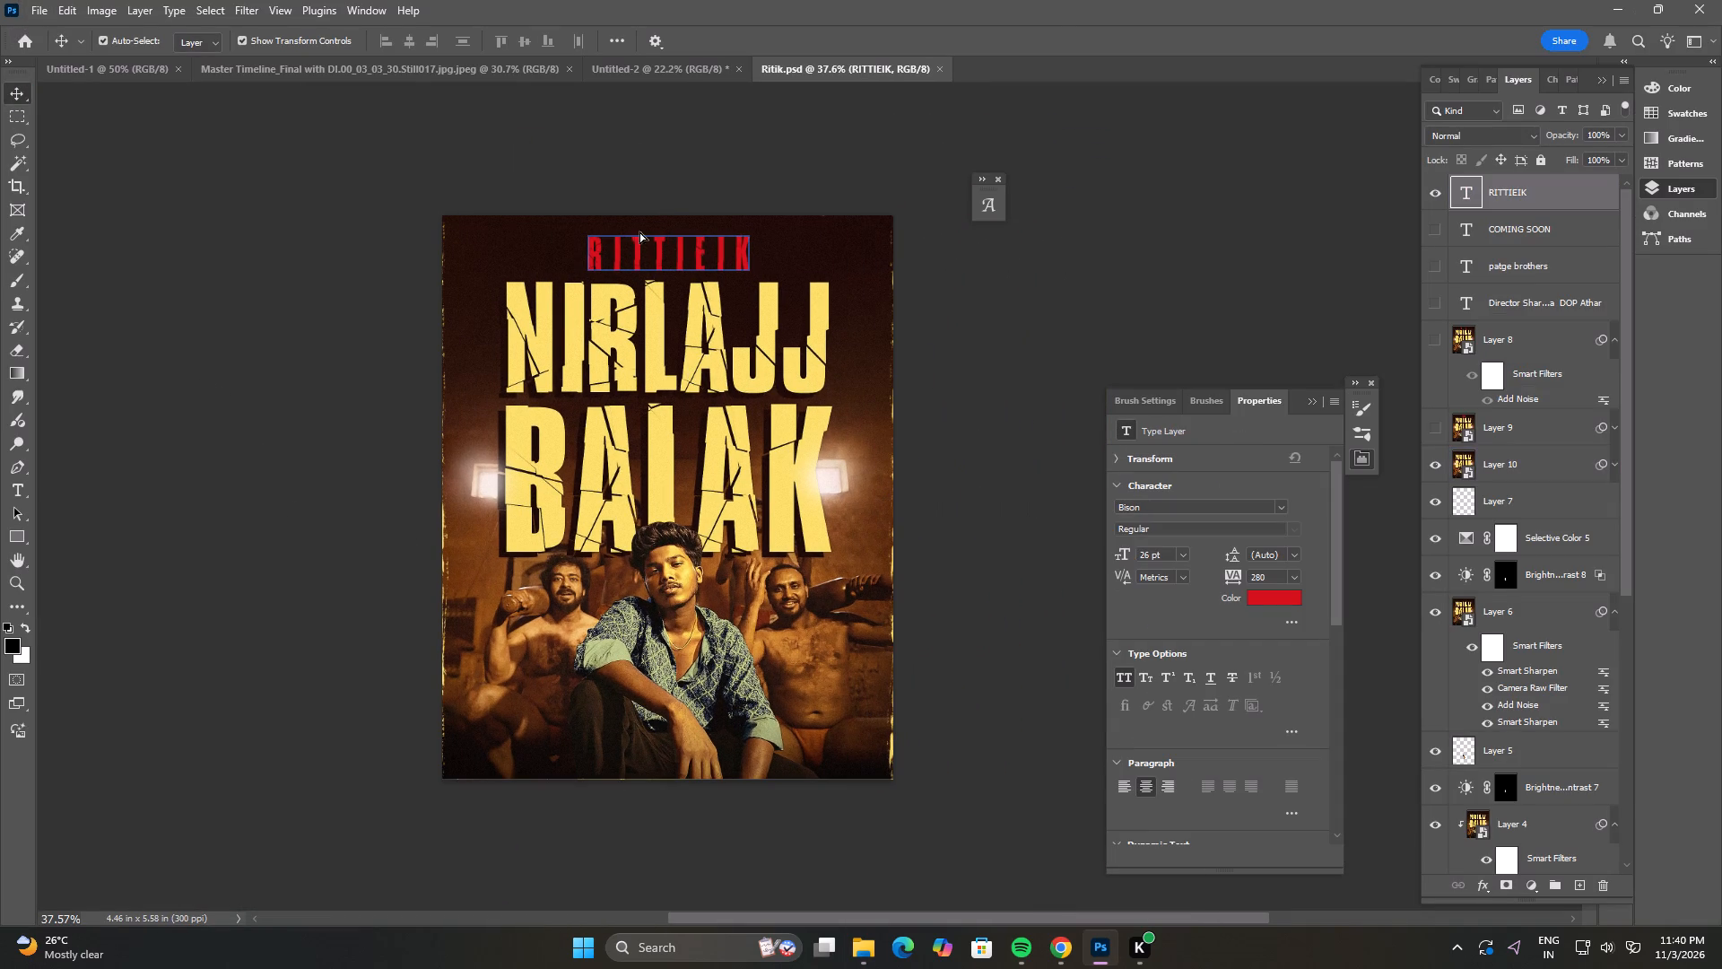
left_click_drag(639, 231, 929, 400)
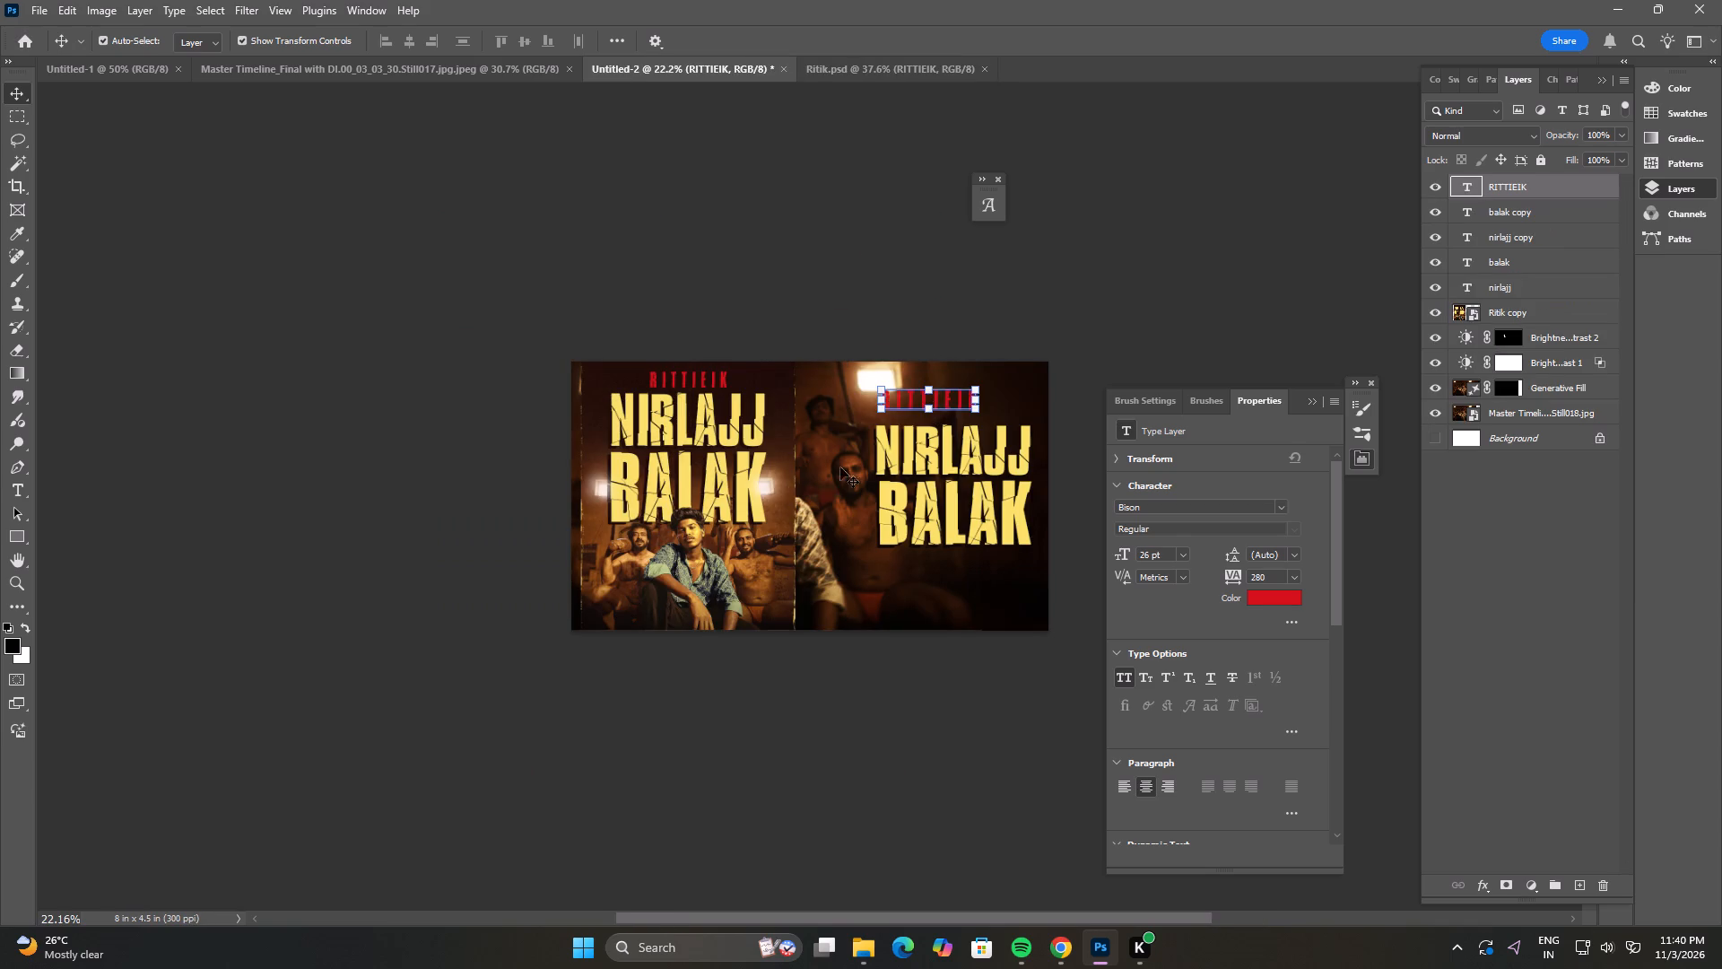
Hide the Ritik copy reference poster layer in Untitled-2.
left_click(694, 496)
left_click(1445, 319)
left_click(1009, 259)
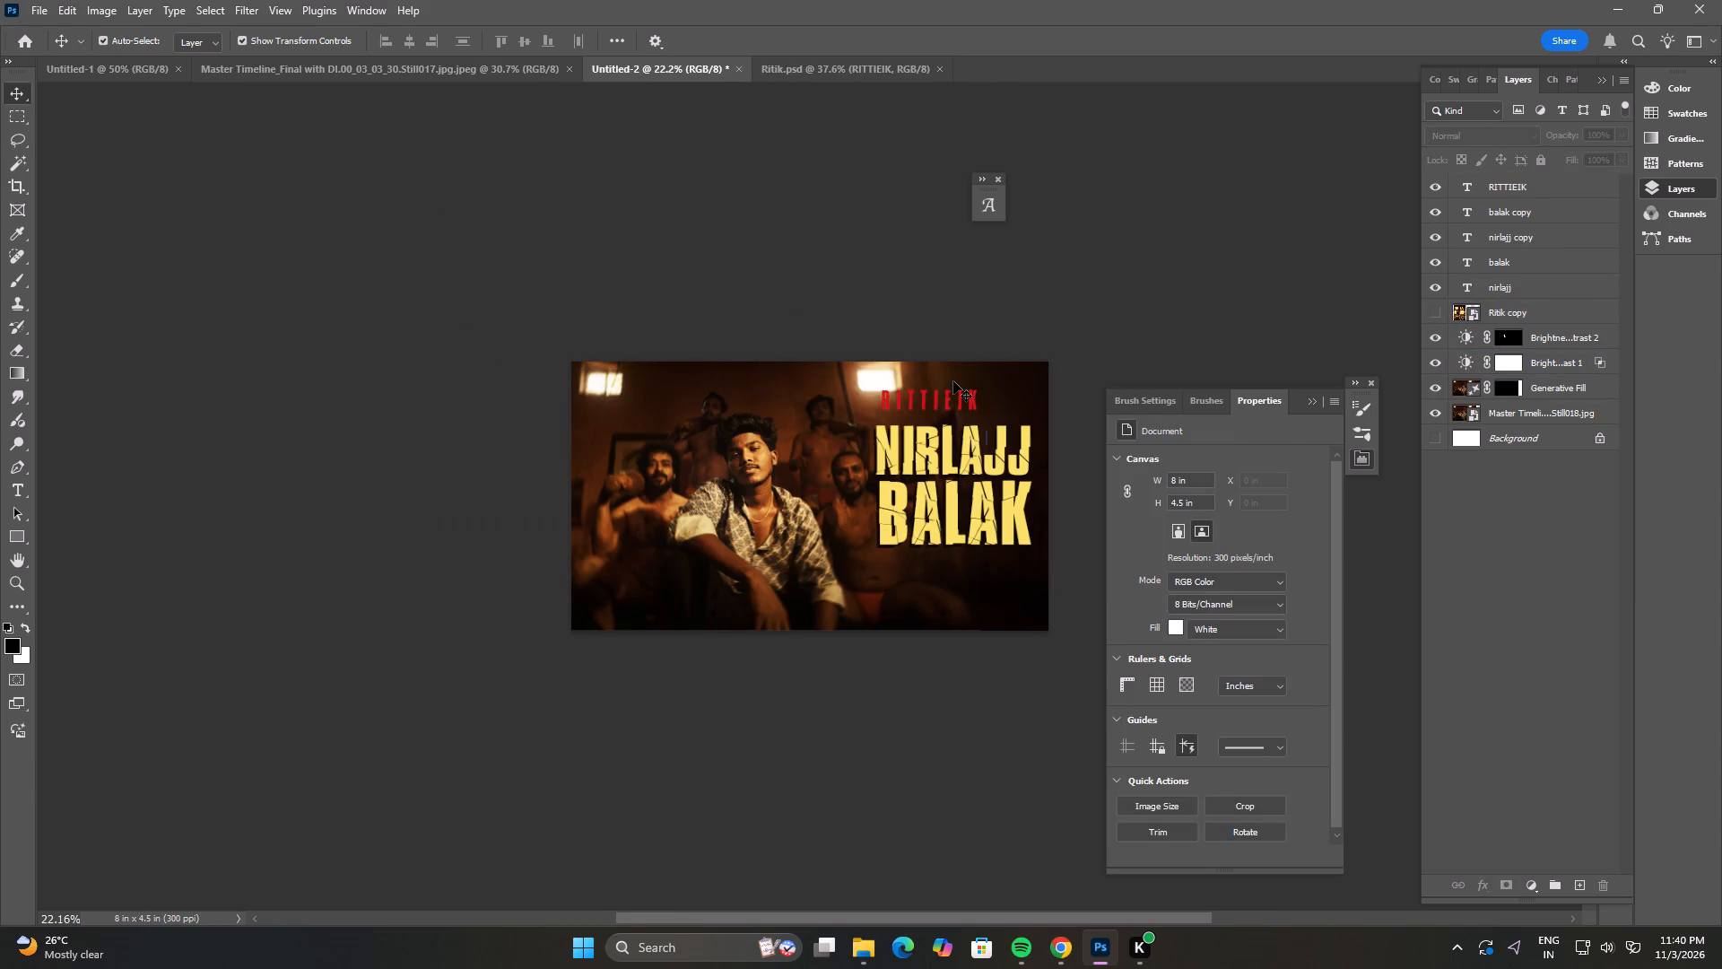
Position the red RITTIEIK text centred just above NIRLAJJ, fine-tuning its placement in small nudges.
left_click_drag(944, 407, 970, 416)
left_click(951, 313)
left_click(979, 408)
key("Left")
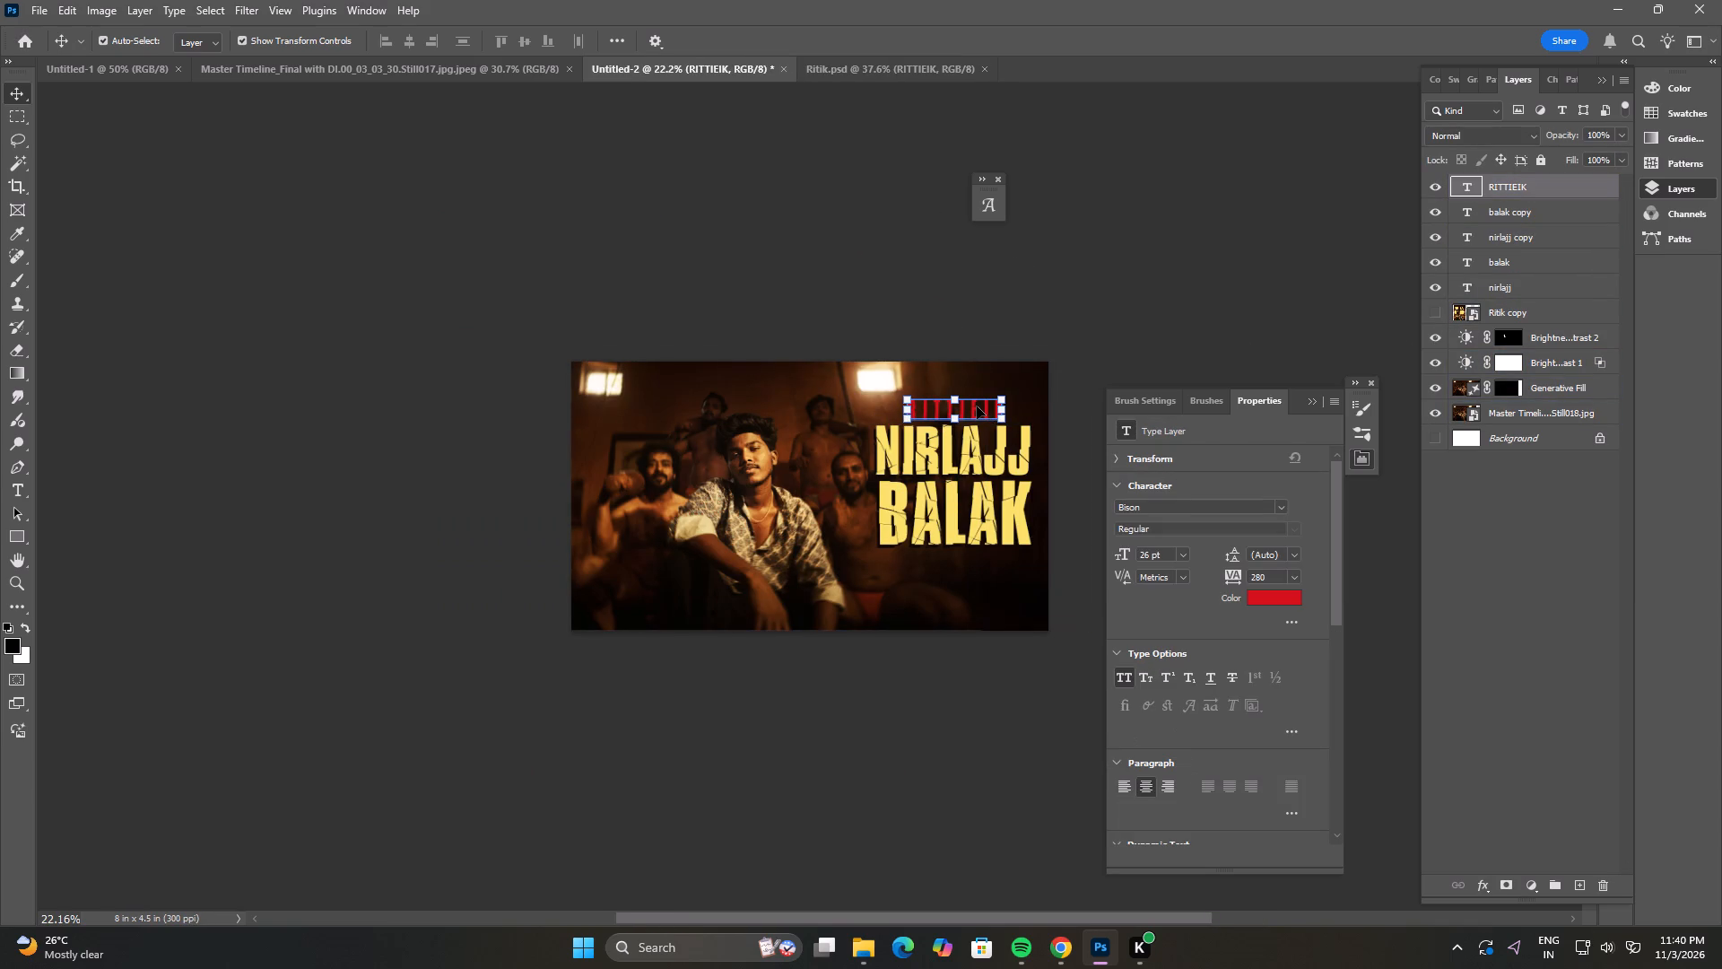
key("Left")
key("Up")
key("Up")
left_click(1163, 296)
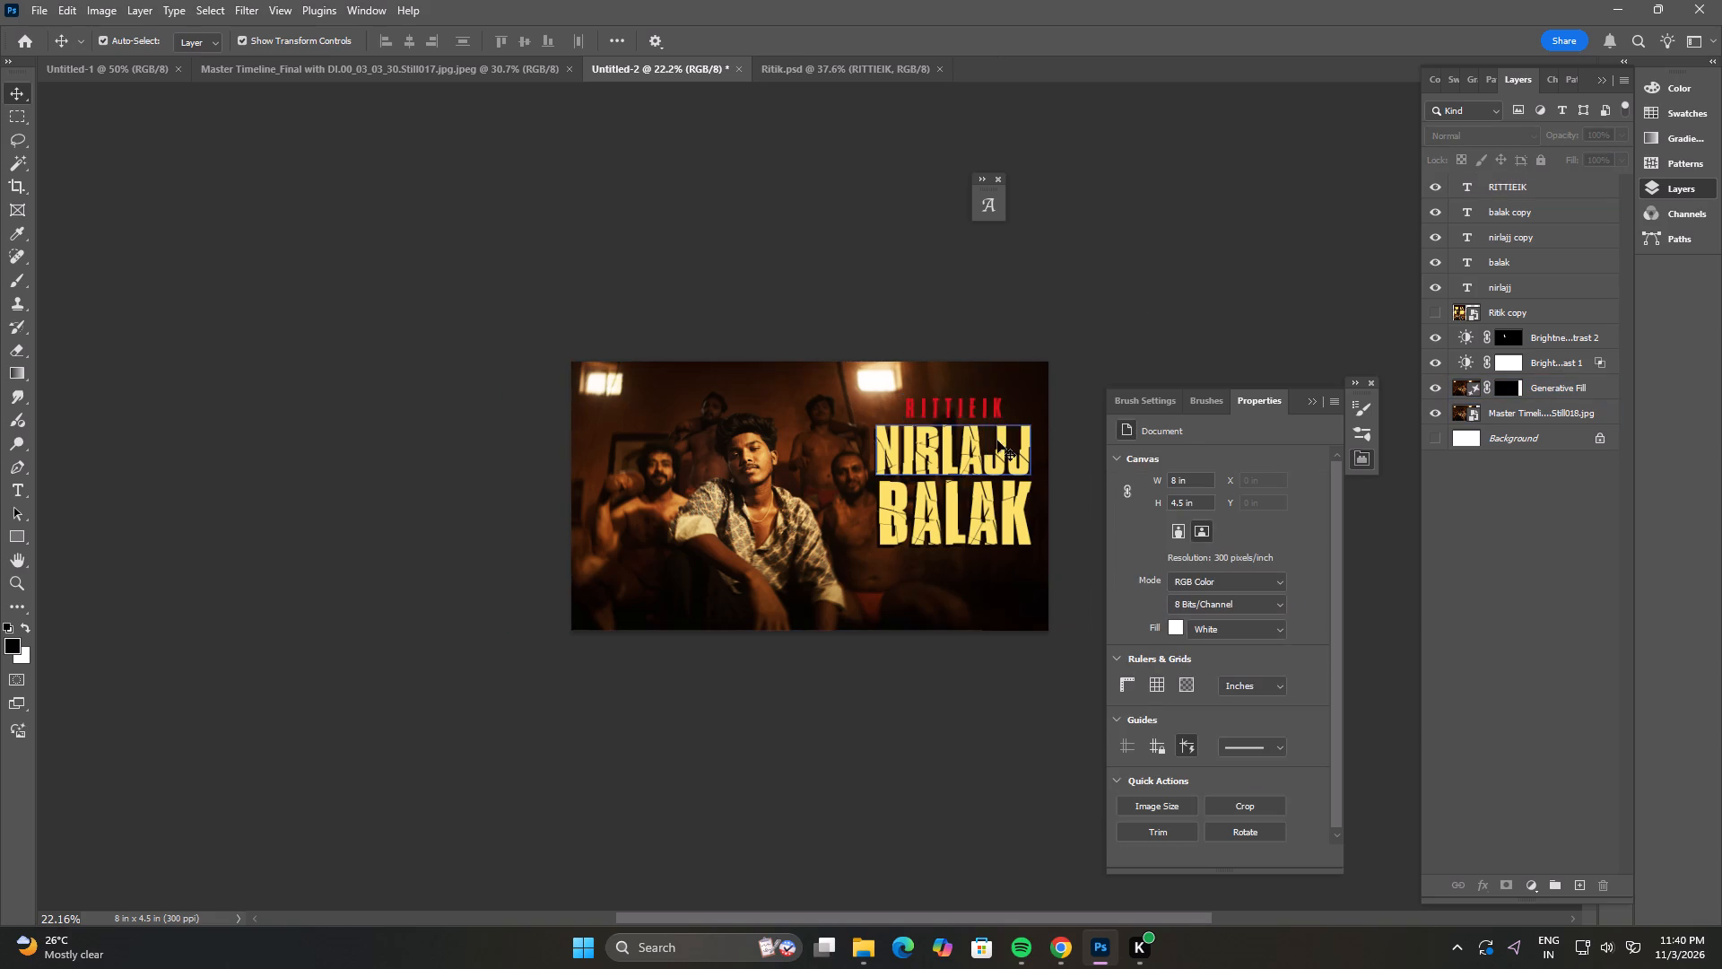
left_click(970, 406)
key("Left")
key("Down")
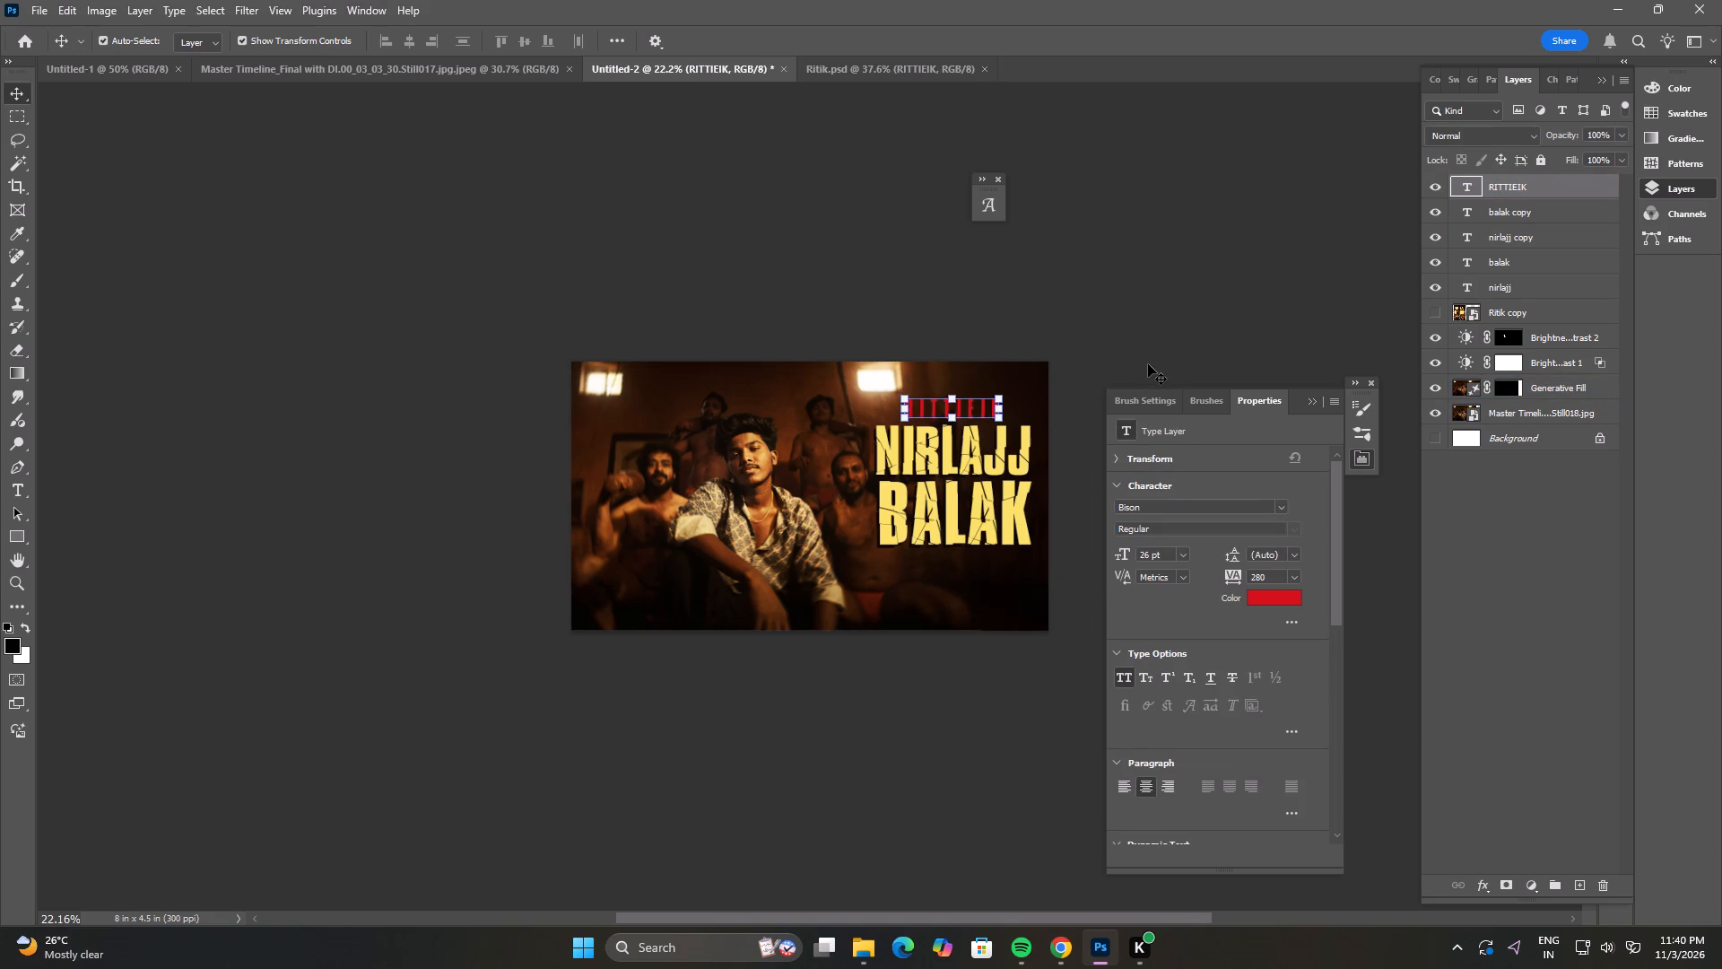
key("Right")
left_click(1125, 352)
Switch to the Ritik.psd document and select its full-poster Layer 10.
left_click(725, 463)
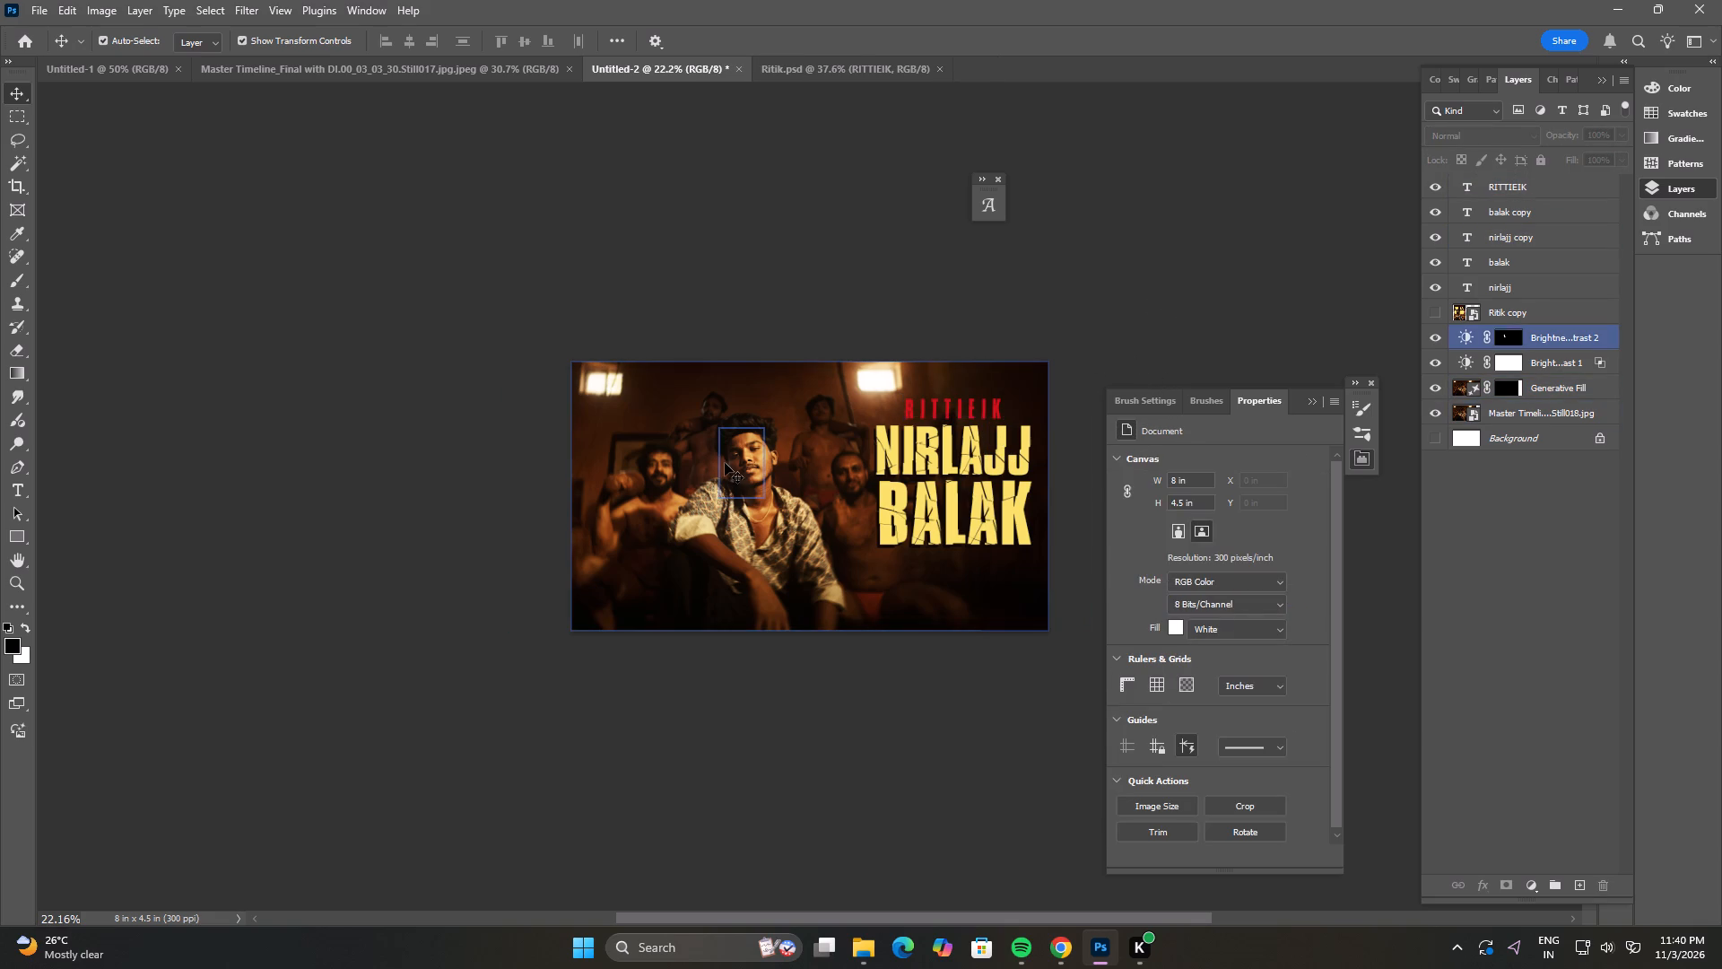
left_click(913, 65)
left_click(692, 650)
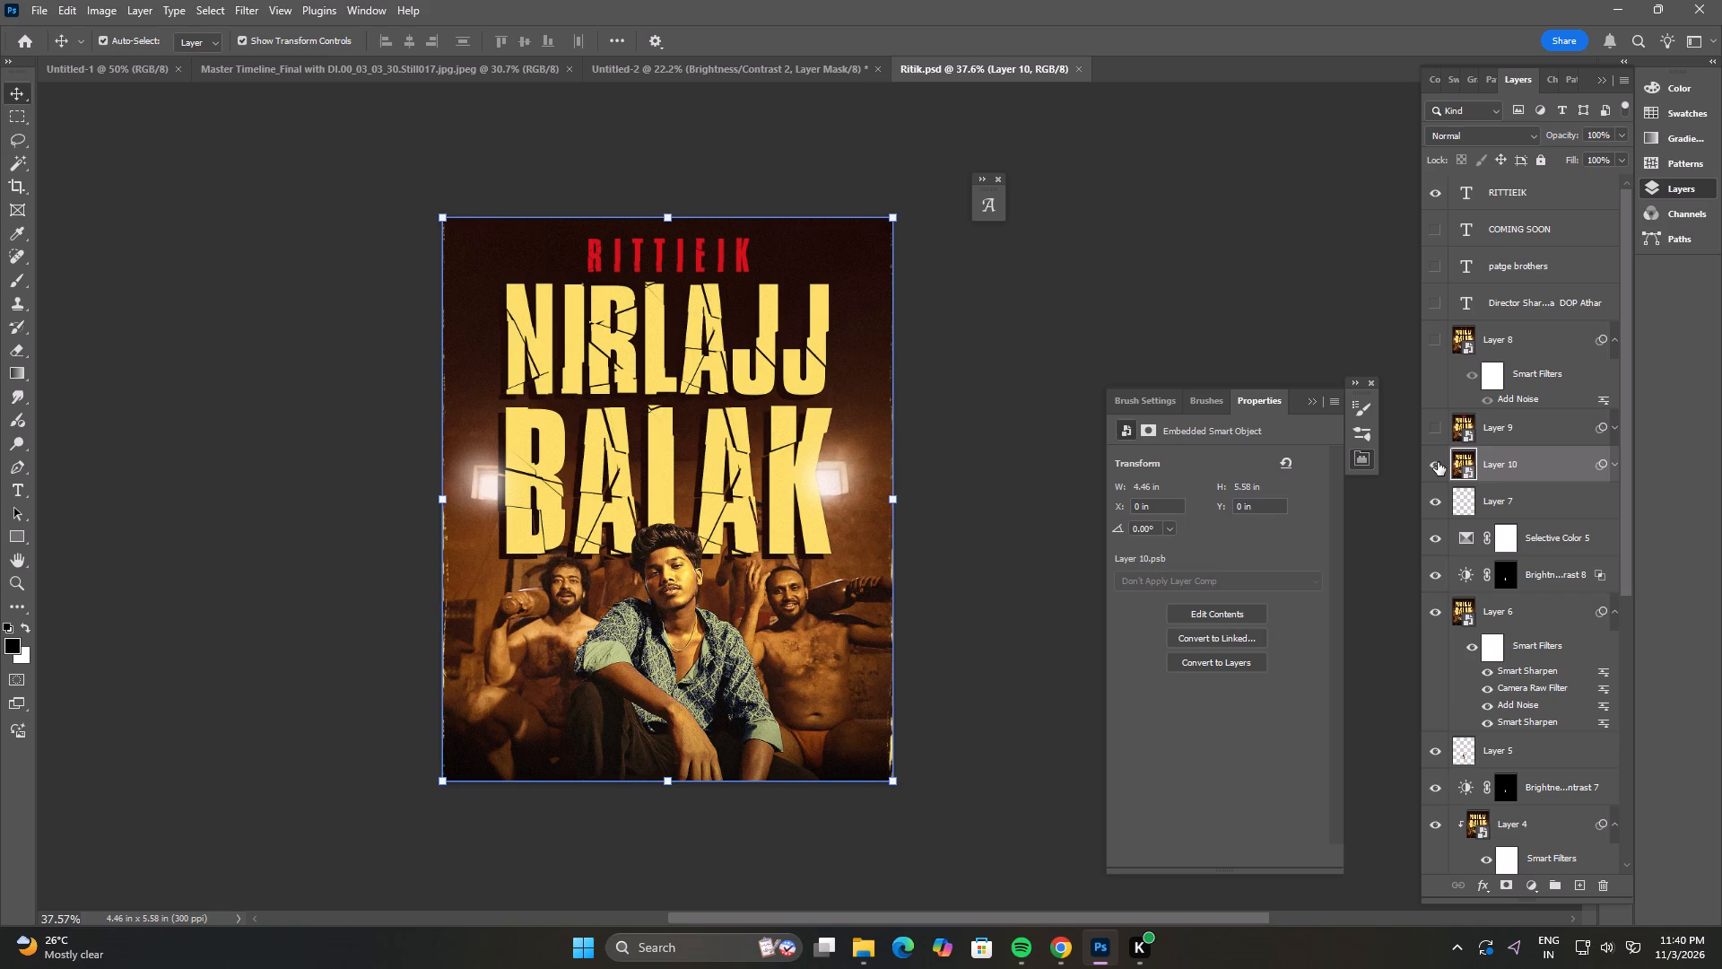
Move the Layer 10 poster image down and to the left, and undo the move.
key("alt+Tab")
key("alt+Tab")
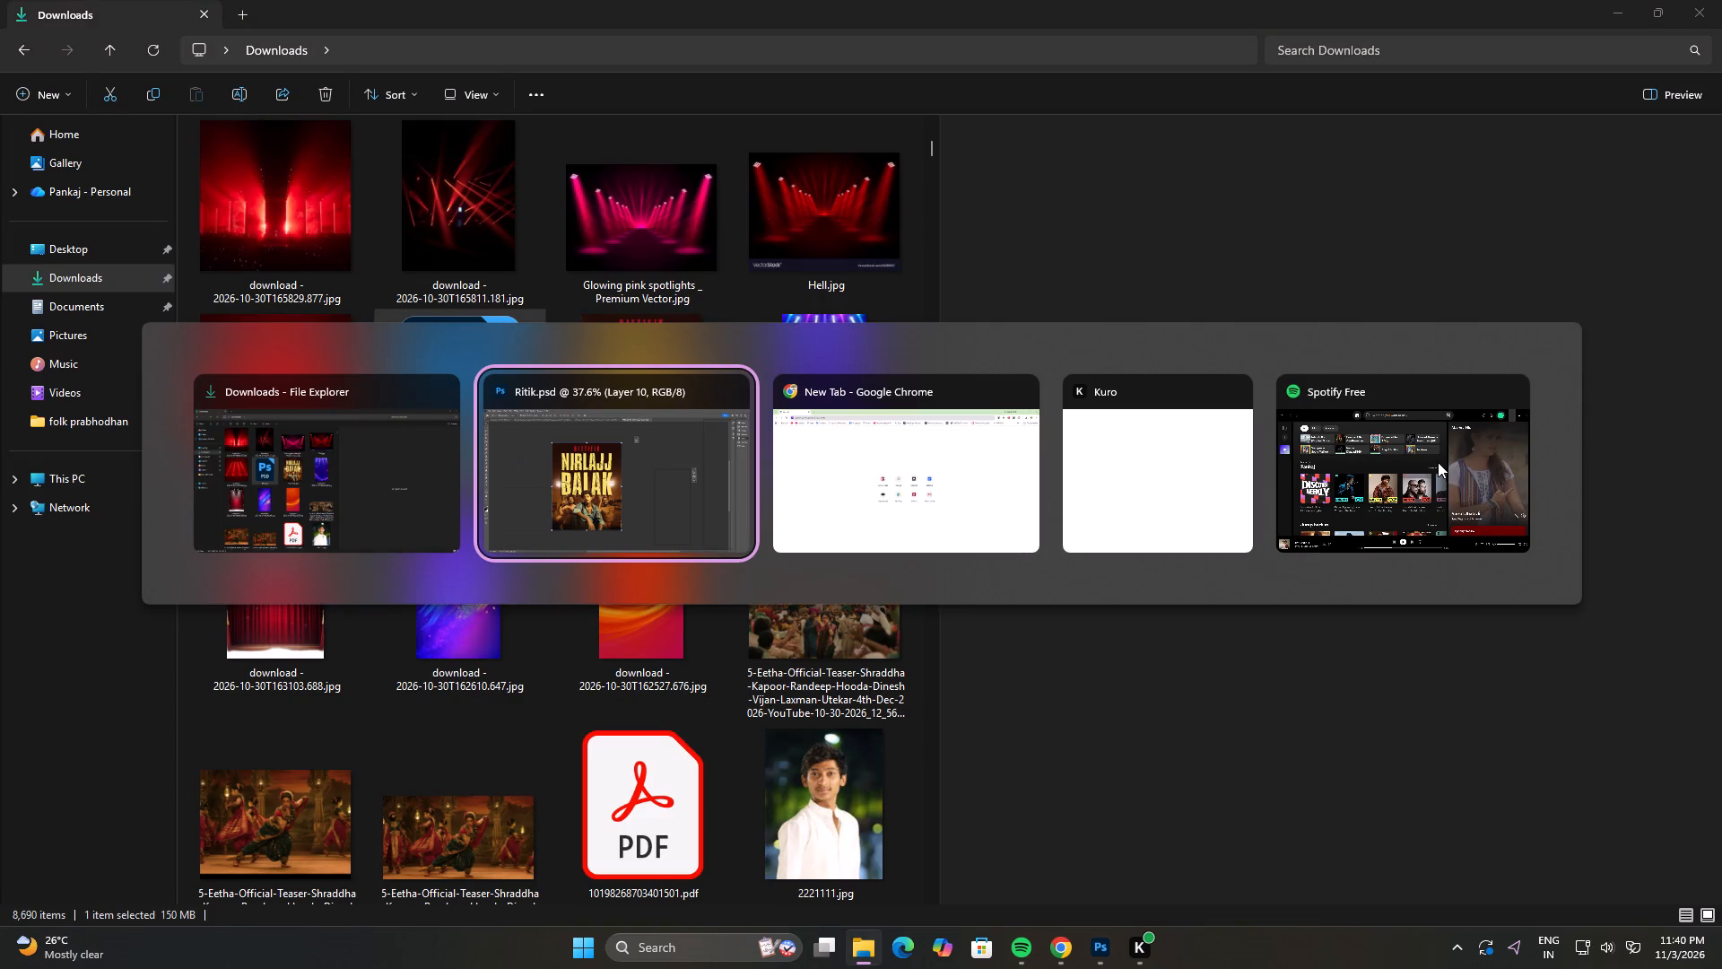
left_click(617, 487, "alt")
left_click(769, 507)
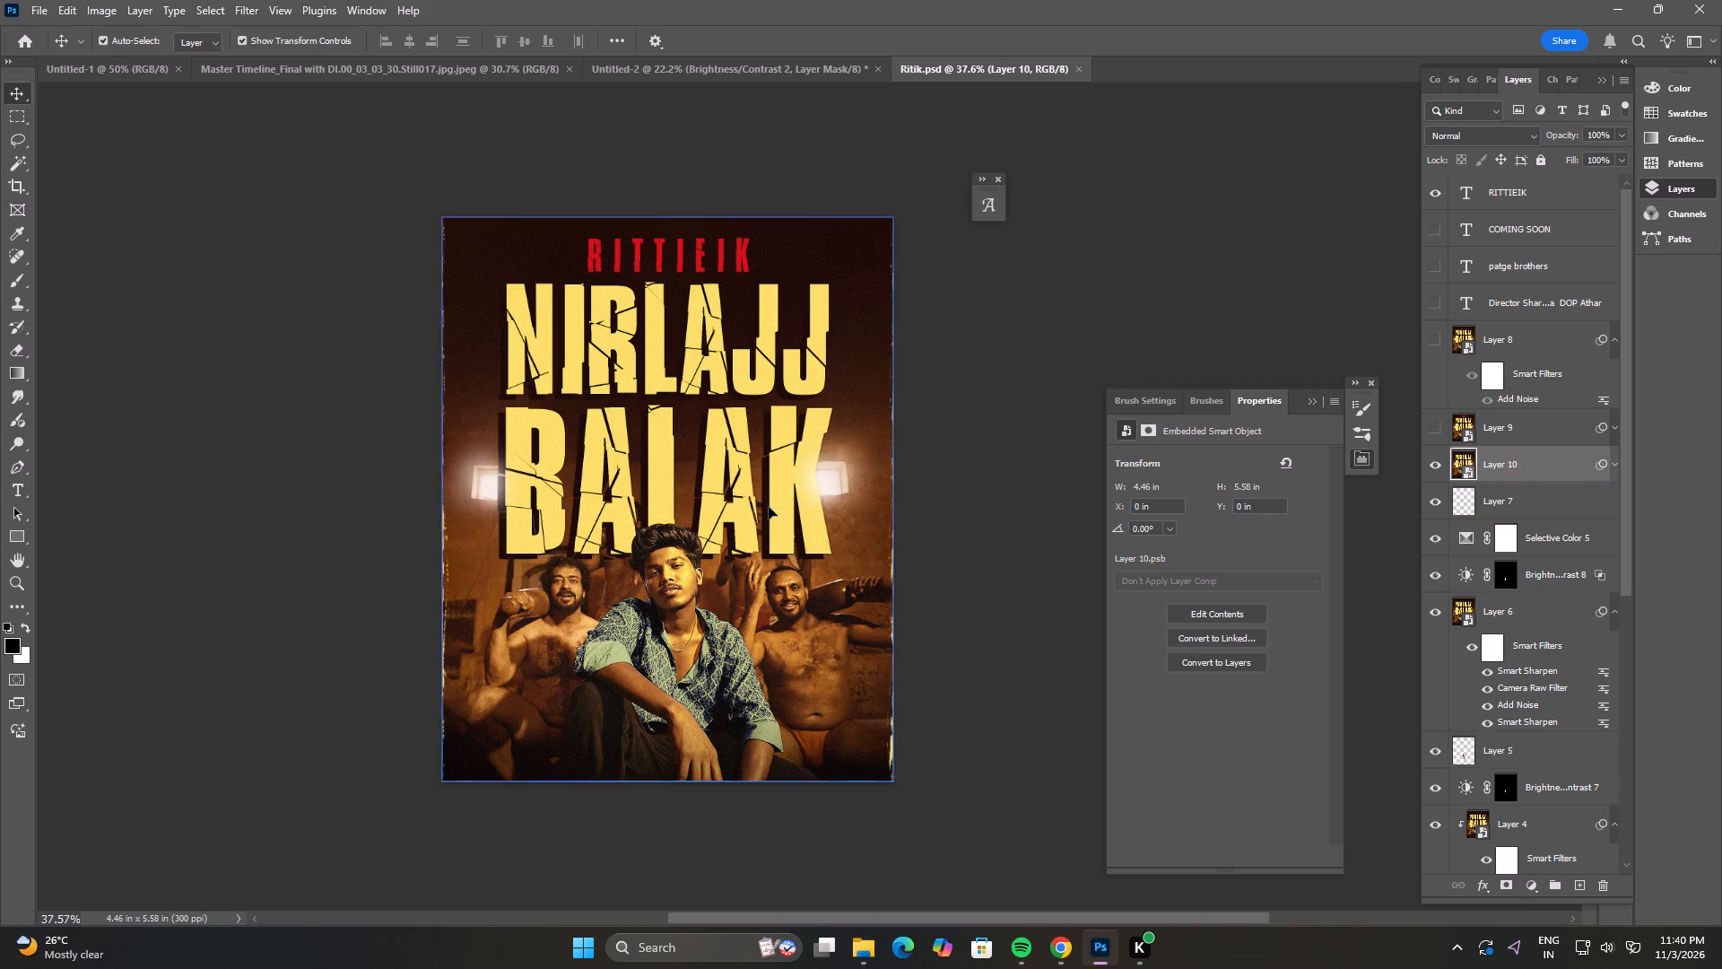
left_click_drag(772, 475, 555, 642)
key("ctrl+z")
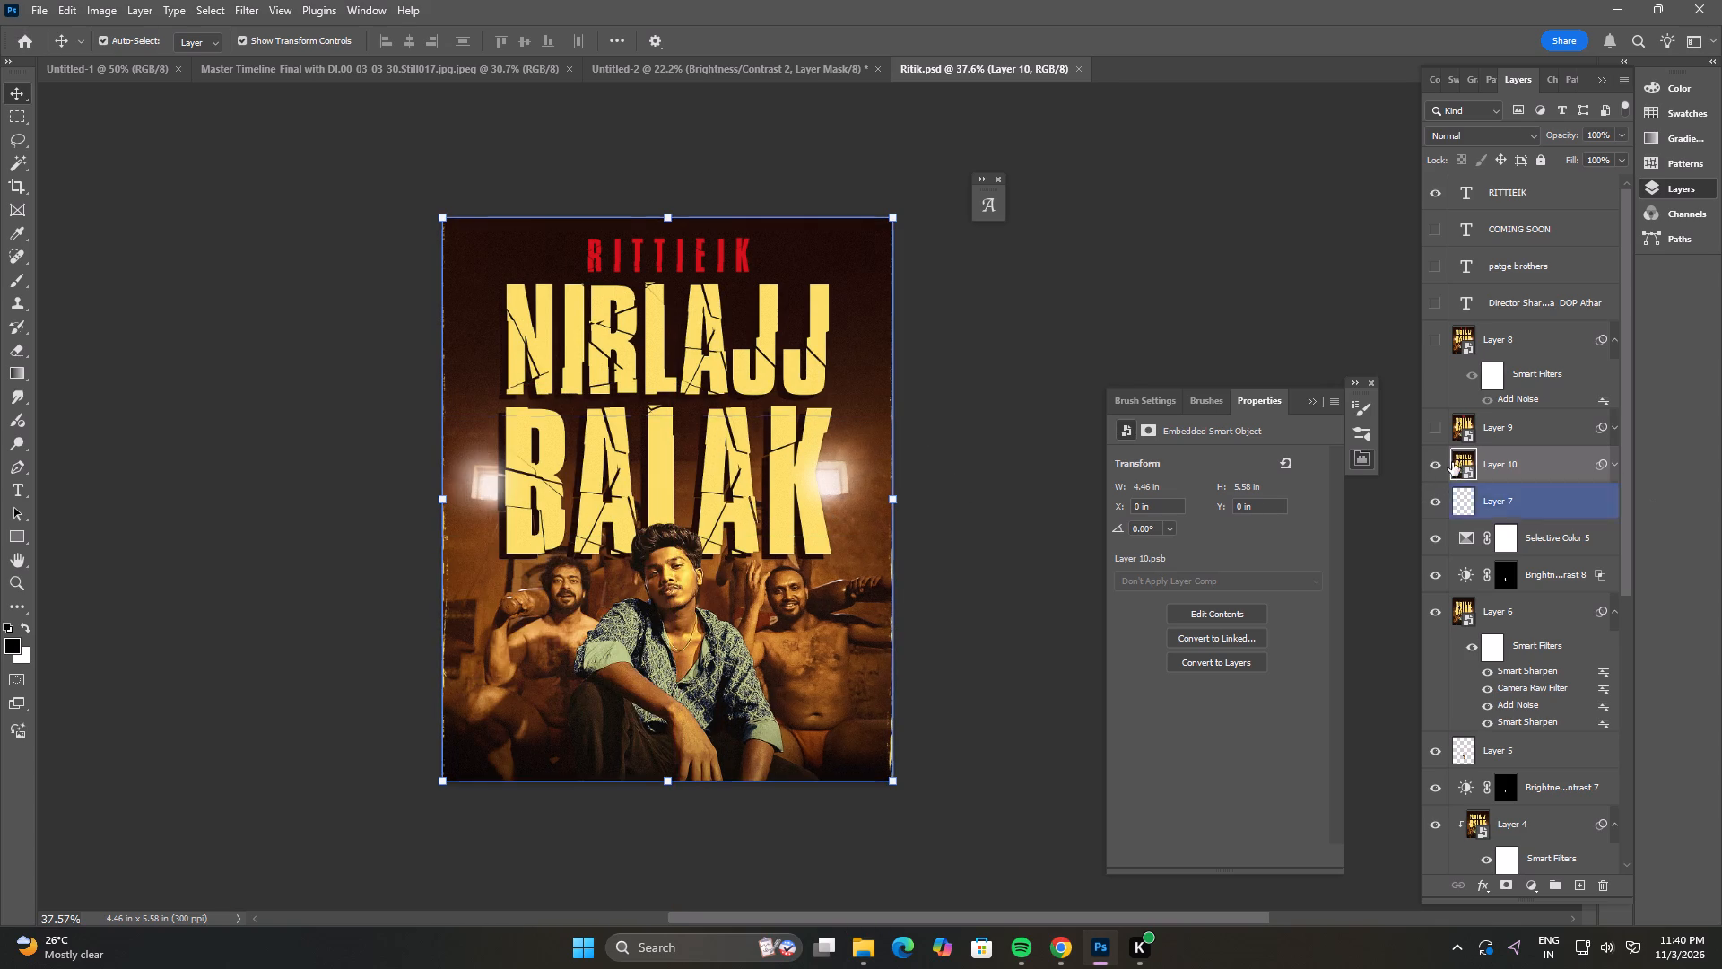
Hide the full-poster layers Layer 10 and Layer 6 in Ritik.psd to reach the layers beneath them.
left_click(1439, 462)
scroll(903, 596, "down", 4)
key("space")
key("space")
key("space")
key("space")
key("space")
key("space")
key("space")
key("space")
left_click_drag(976, 508, 829, 540)
left_click(658, 484)
left_click(606, 451)
left_click(601, 473)
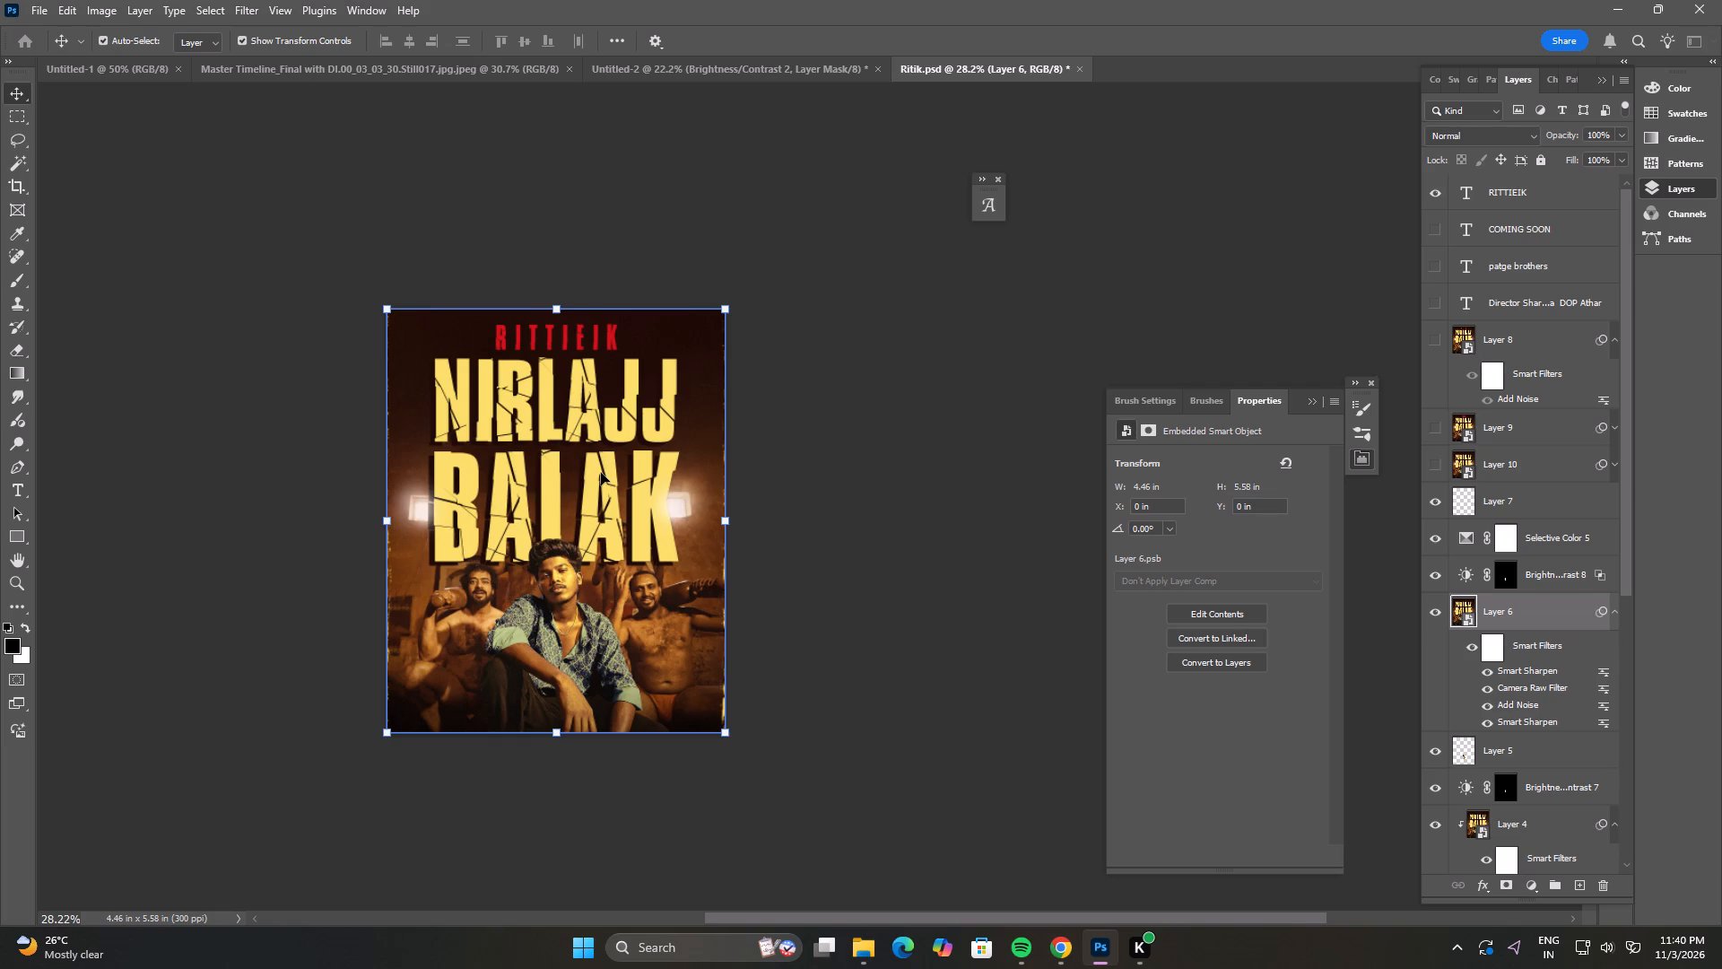
left_click(606, 461)
left_click(606, 461)
left_click(1437, 612)
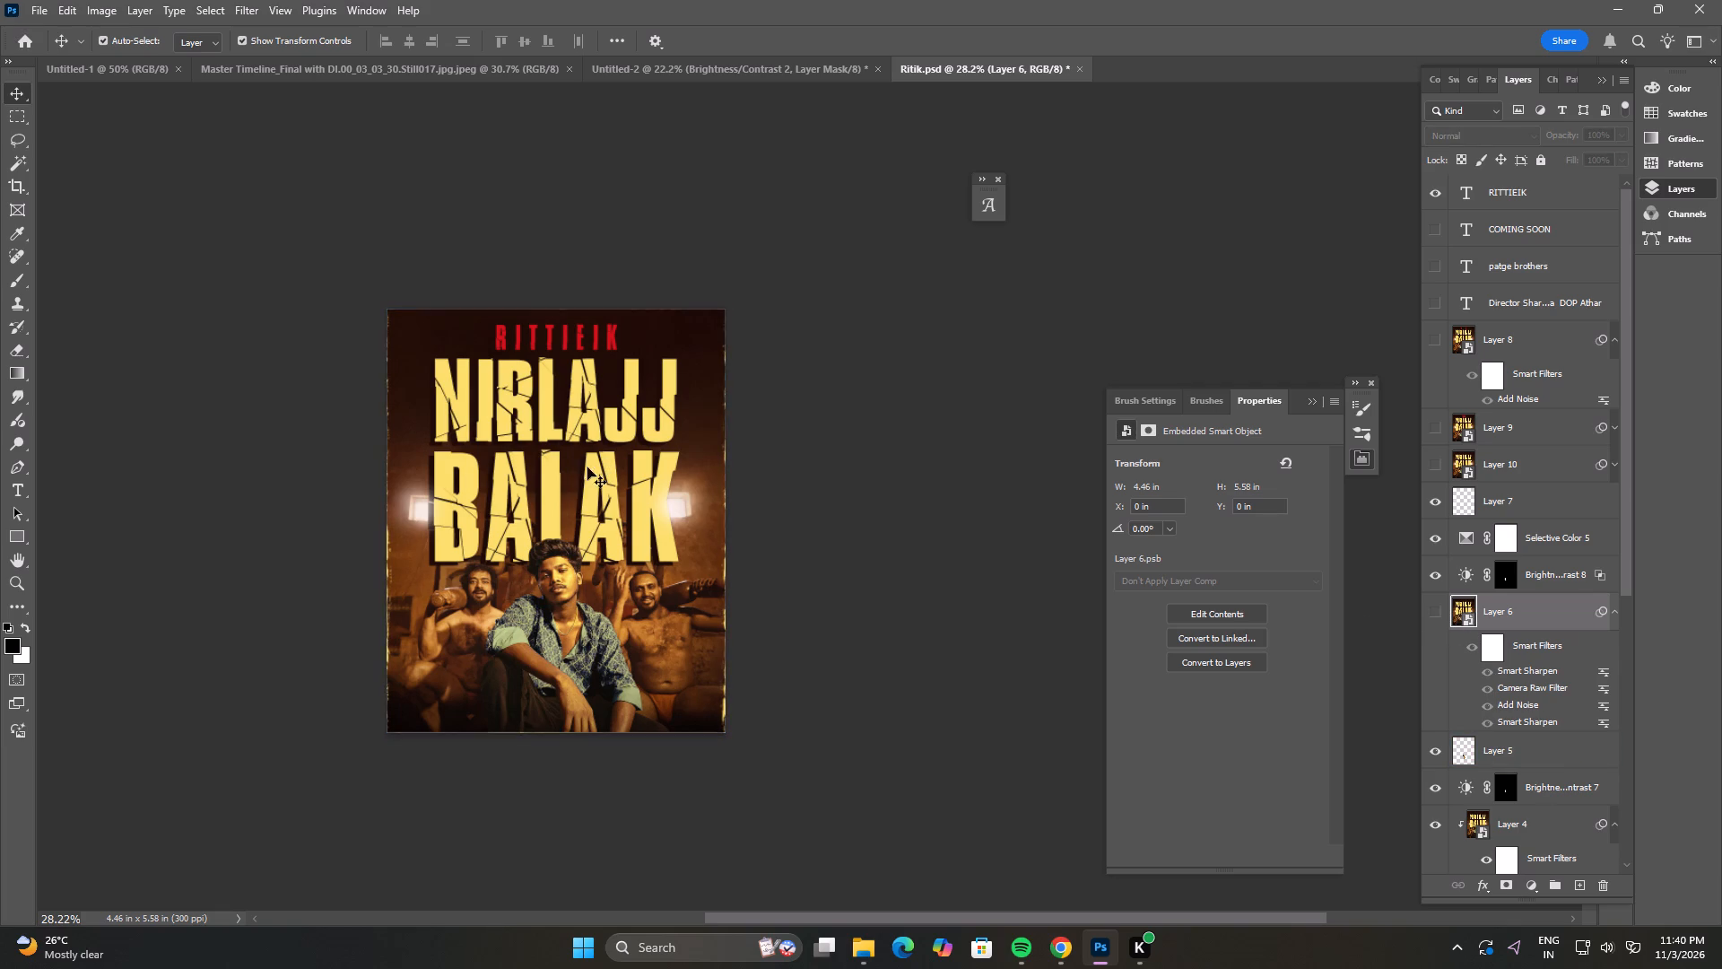
Hide Color Fill 3, Rectangle 1, Layer 4 and Brightness/Contrast 7, keeping Layer 5 visible.
left_click(592, 412)
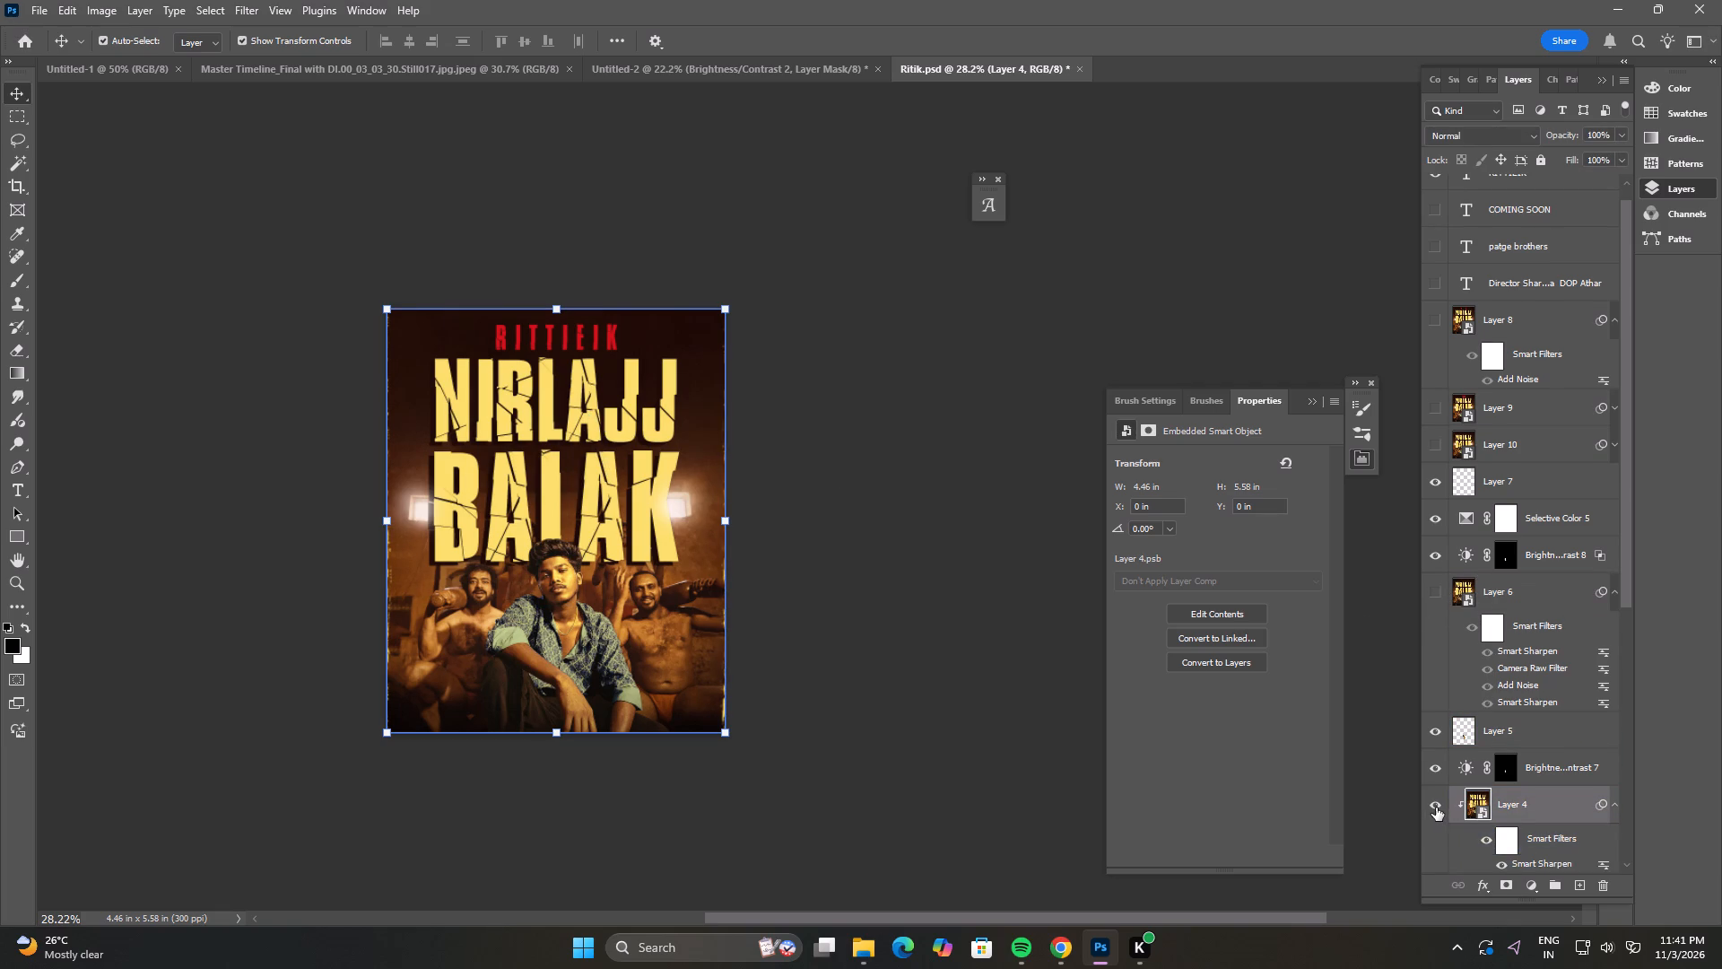
left_click(1436, 807)
left_click(1436, 807)
scroll(1476, 790, "down", 3)
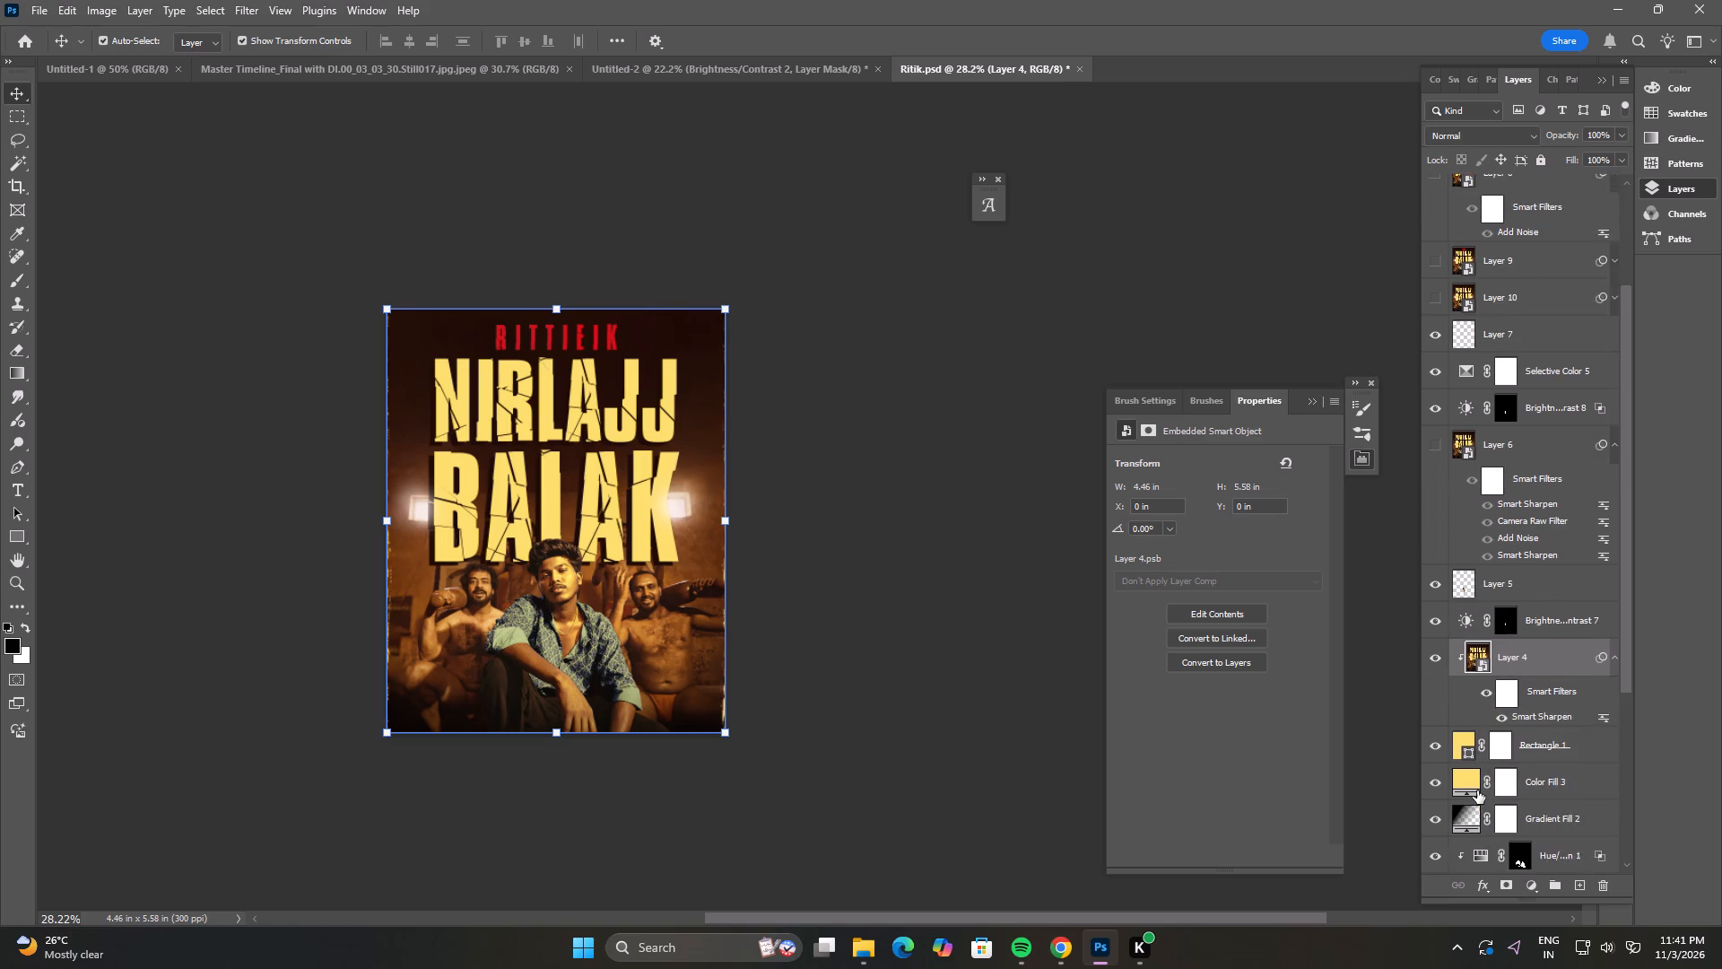
scroll(1477, 790, "down", 2)
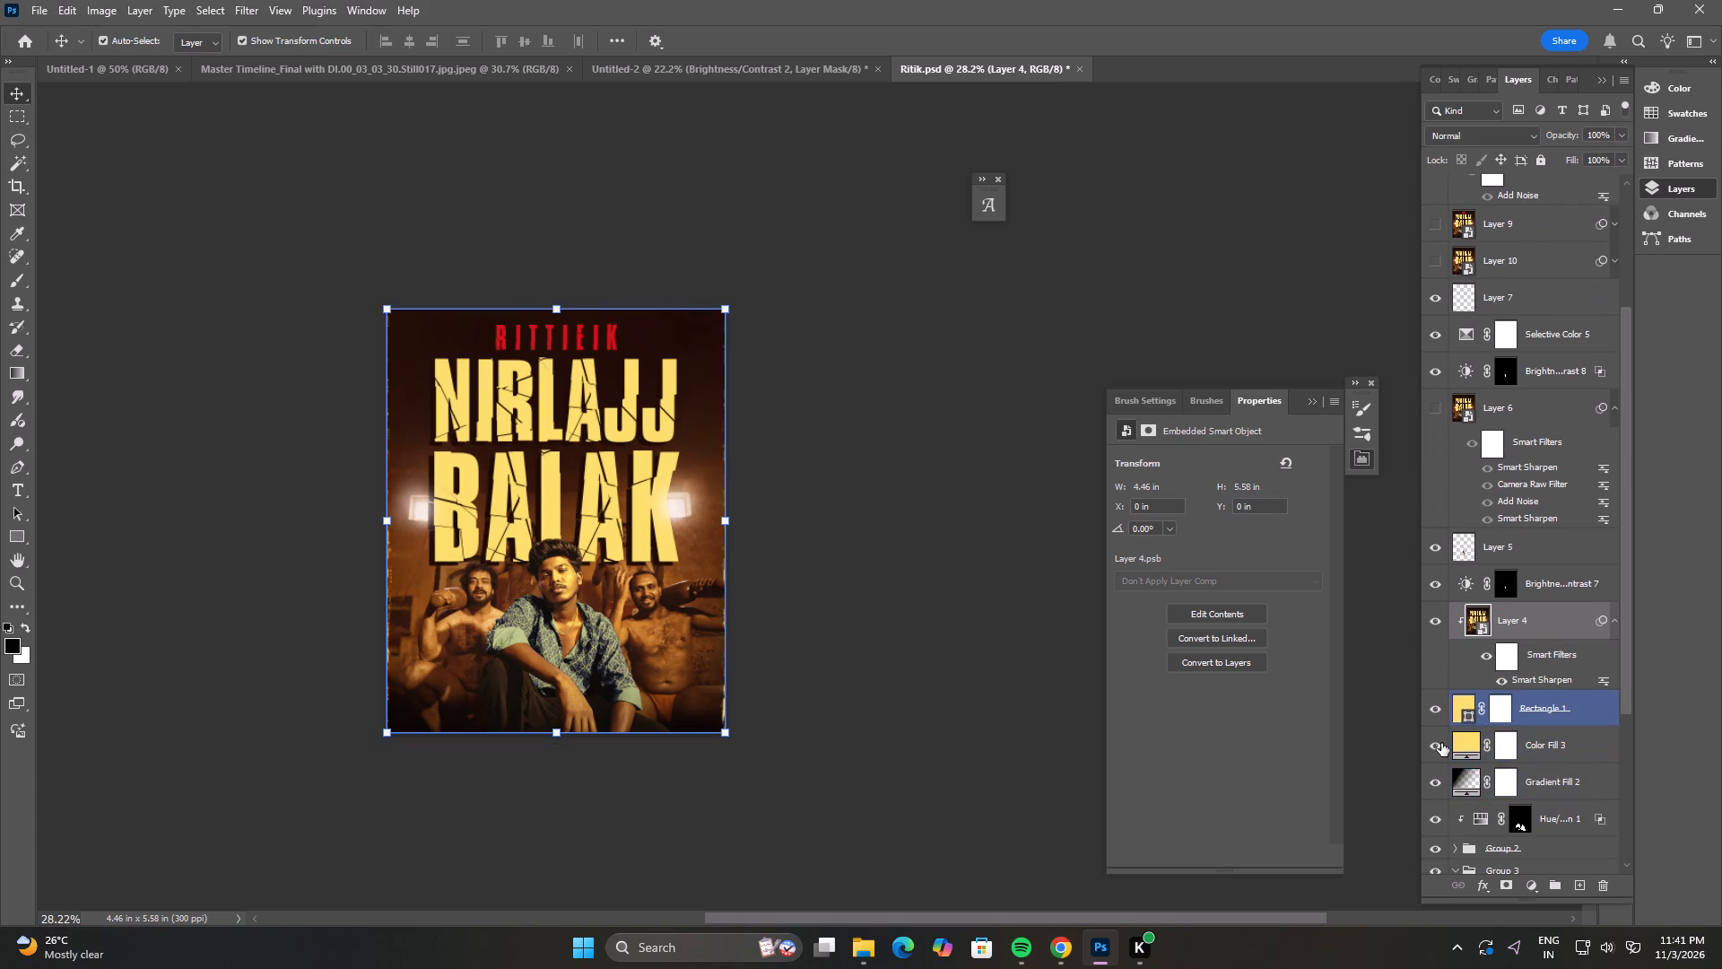
left_click_drag(1440, 752, 1433, 561)
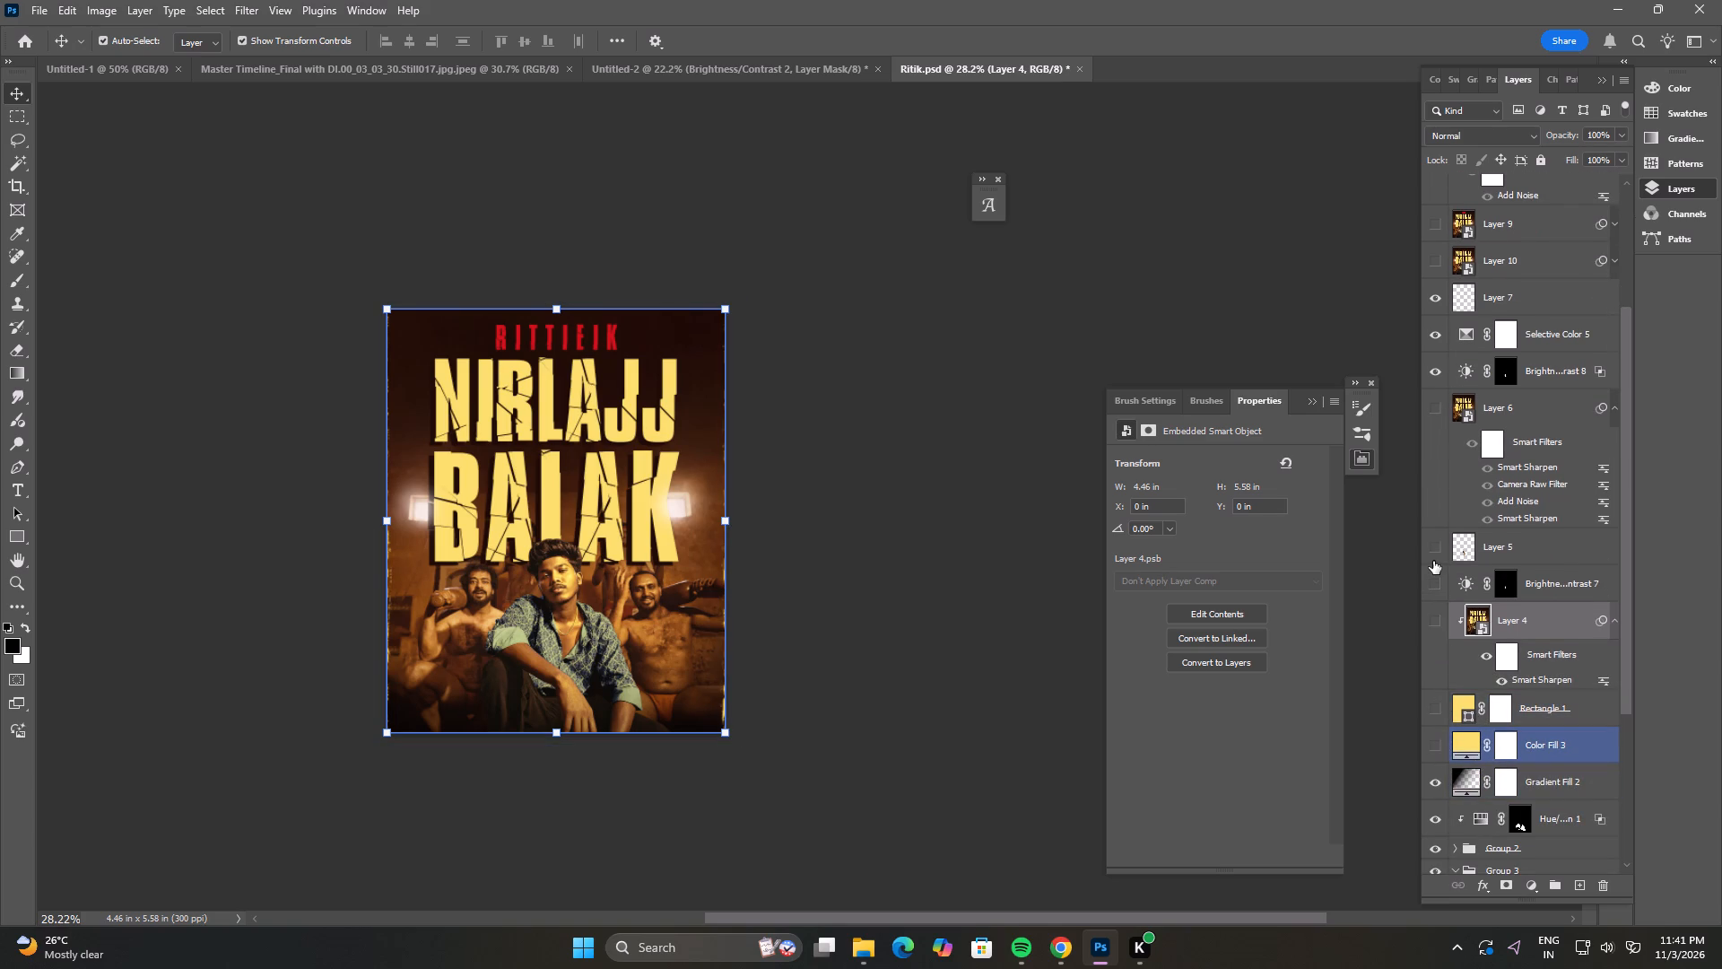
left_click_drag(1433, 561, 1436, 574)
left_click(1432, 545)
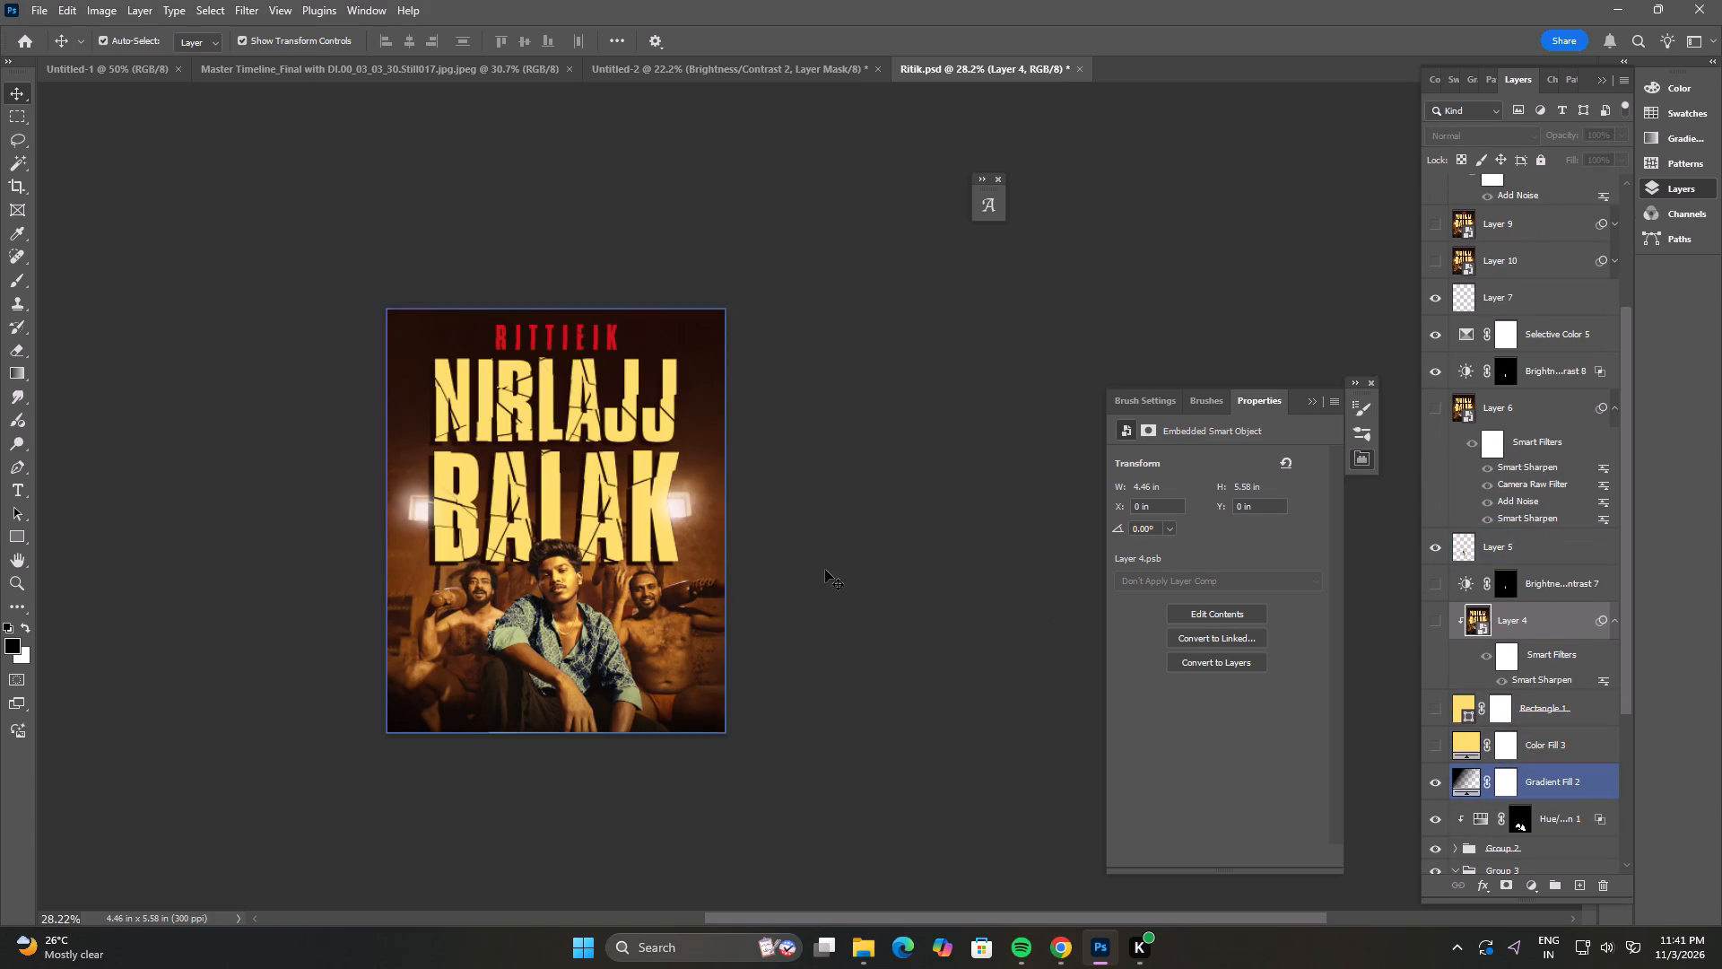
Lock the Gradient Fill 2 layer so that it cannot be picked on the canvas.
left_click(831, 570)
left_click(657, 528)
scroll(1422, 809, "down", 3)
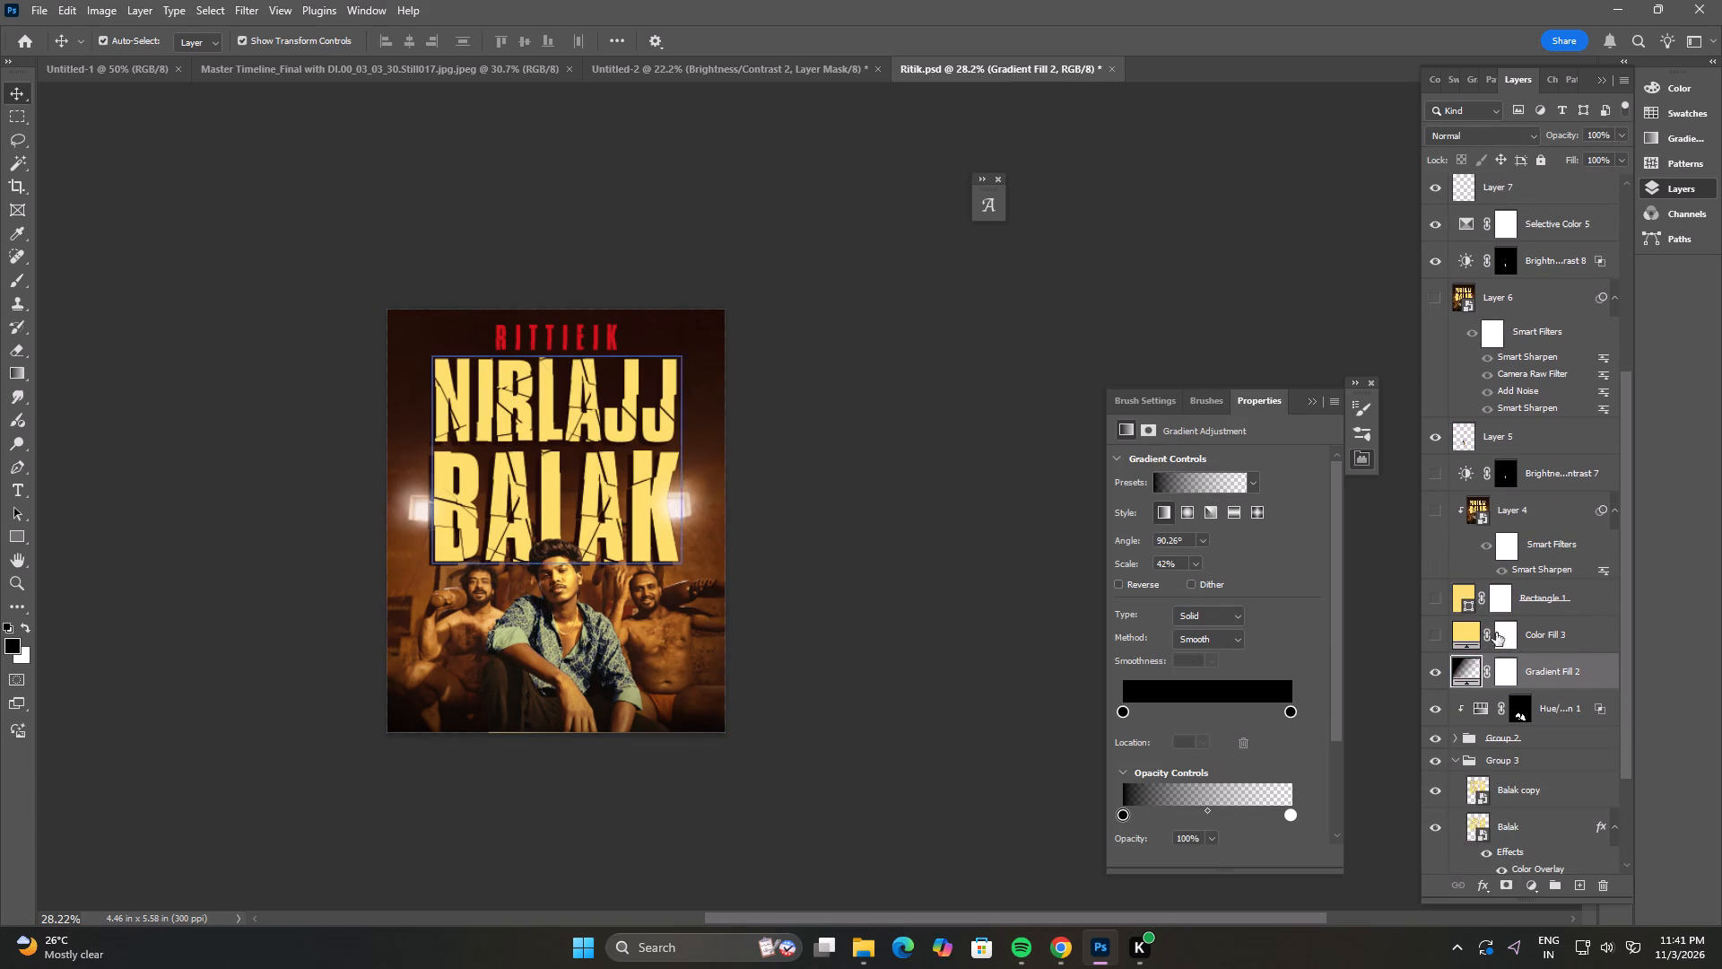
left_click(1536, 162)
Collapse and hide Group 3, which holds the yellow NIRLAJJ BALAK title.
left_click(618, 499)
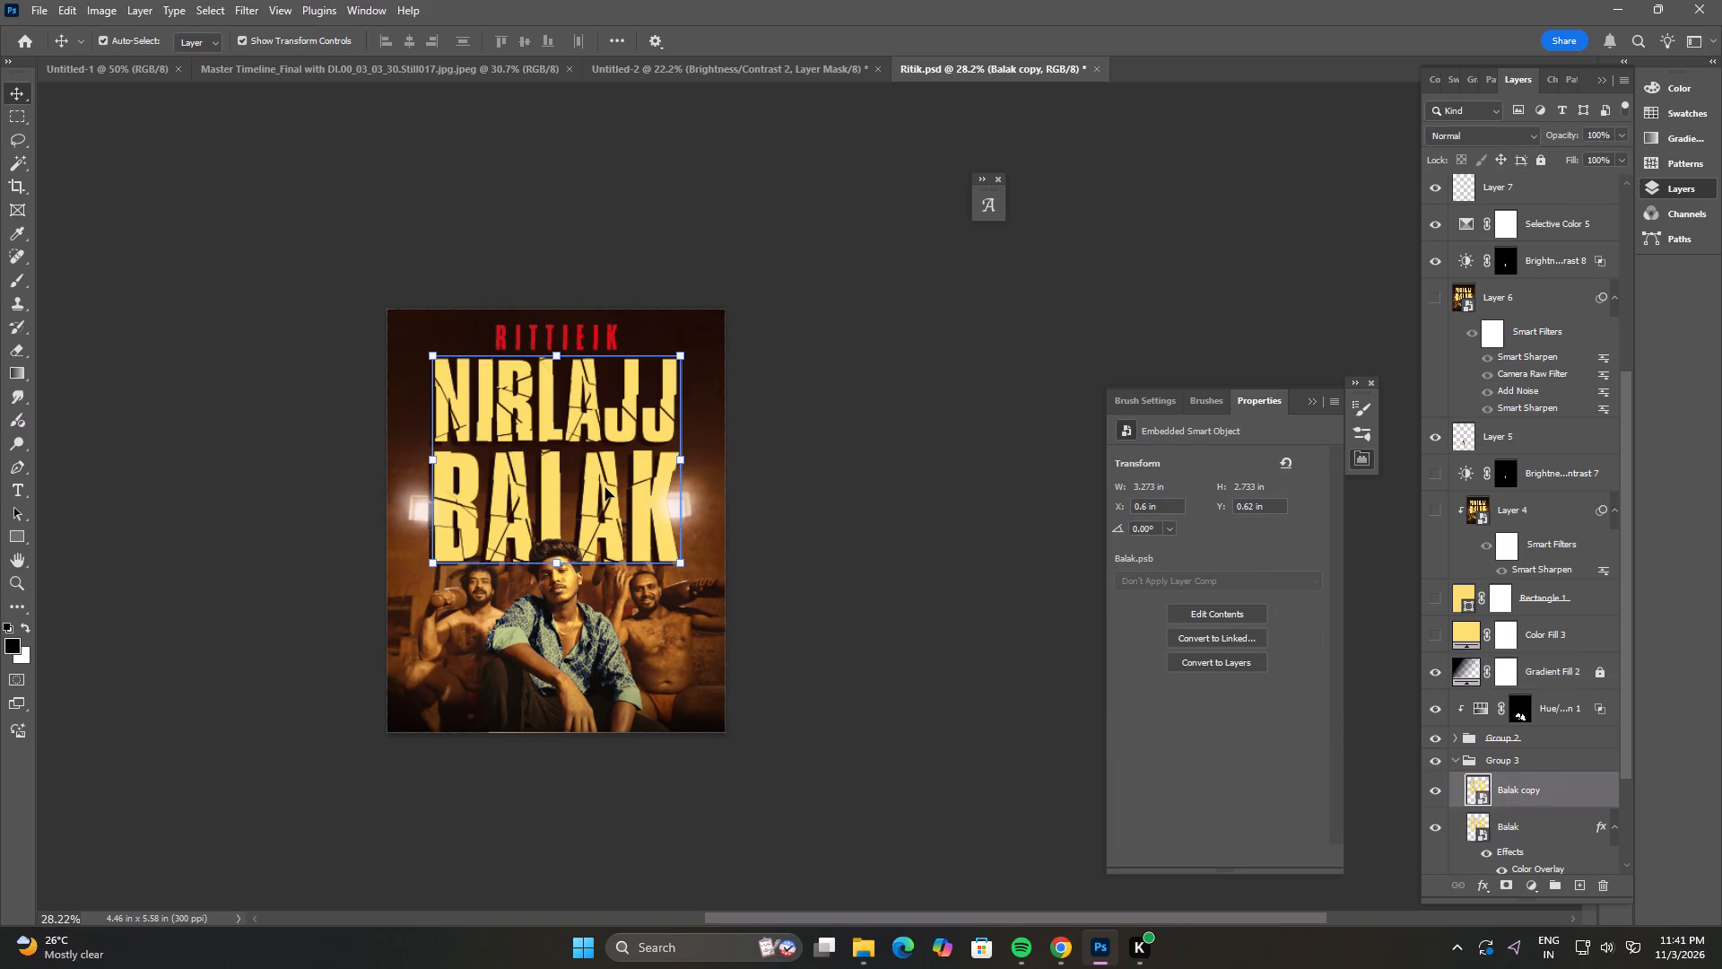
left_click(1457, 759)
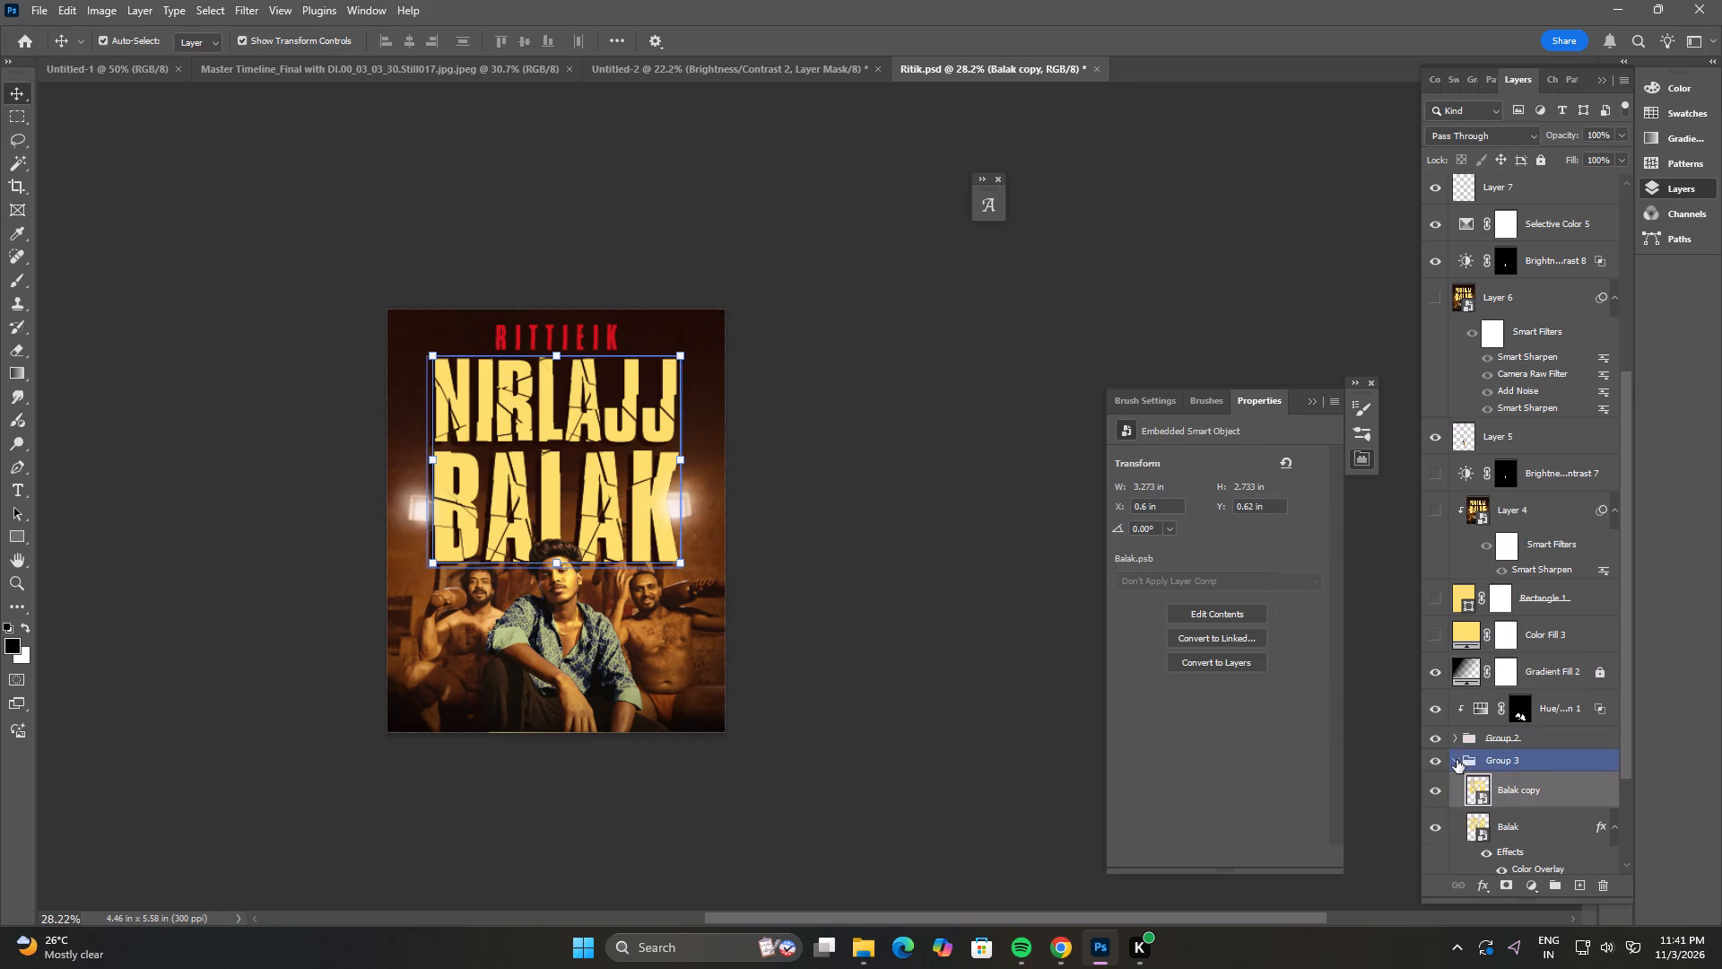
left_click(1435, 763)
left_click(807, 557)
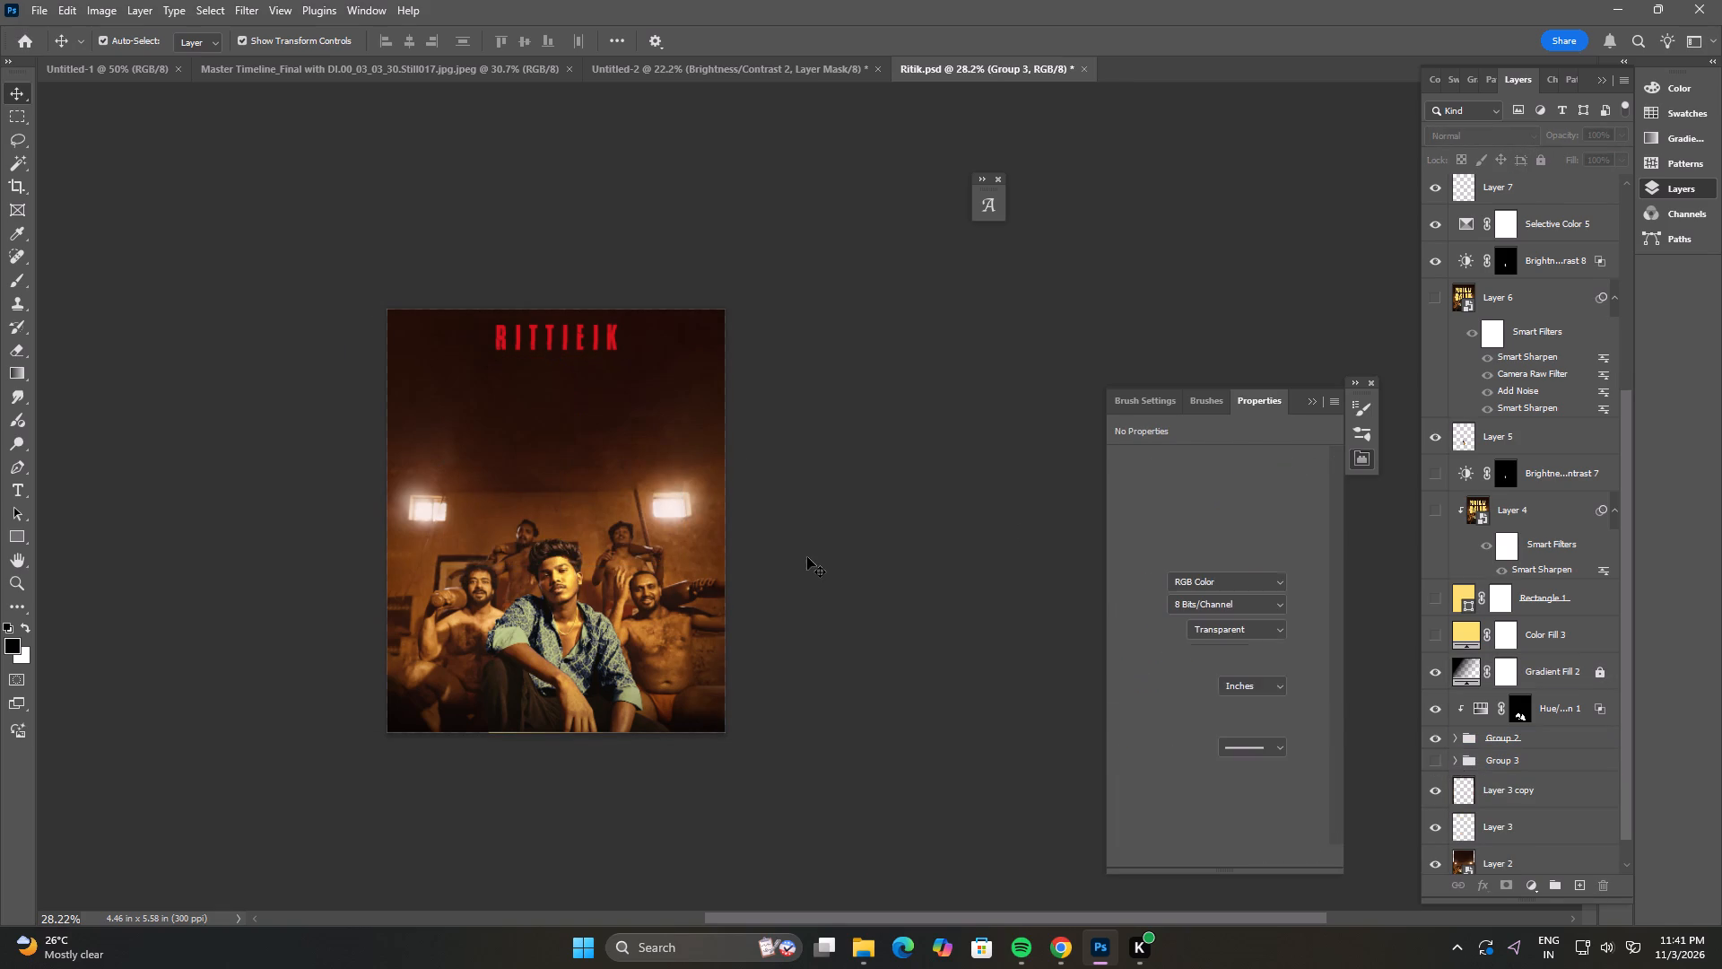
Hide the red RITTIEIK text layer at the top of the poster.
key("space")
key("space")
key("space")
key("space")
key("space")
key("space")
key("space")
key("space")
key("space")
key("space")
left_click_drag(914, 634, 807, 616)
scroll(796, 618, "up", 4)
key("space")
key("space")
key("space")
key("space")
key("space")
key("space")
left_click_drag(791, 694, 797, 648)
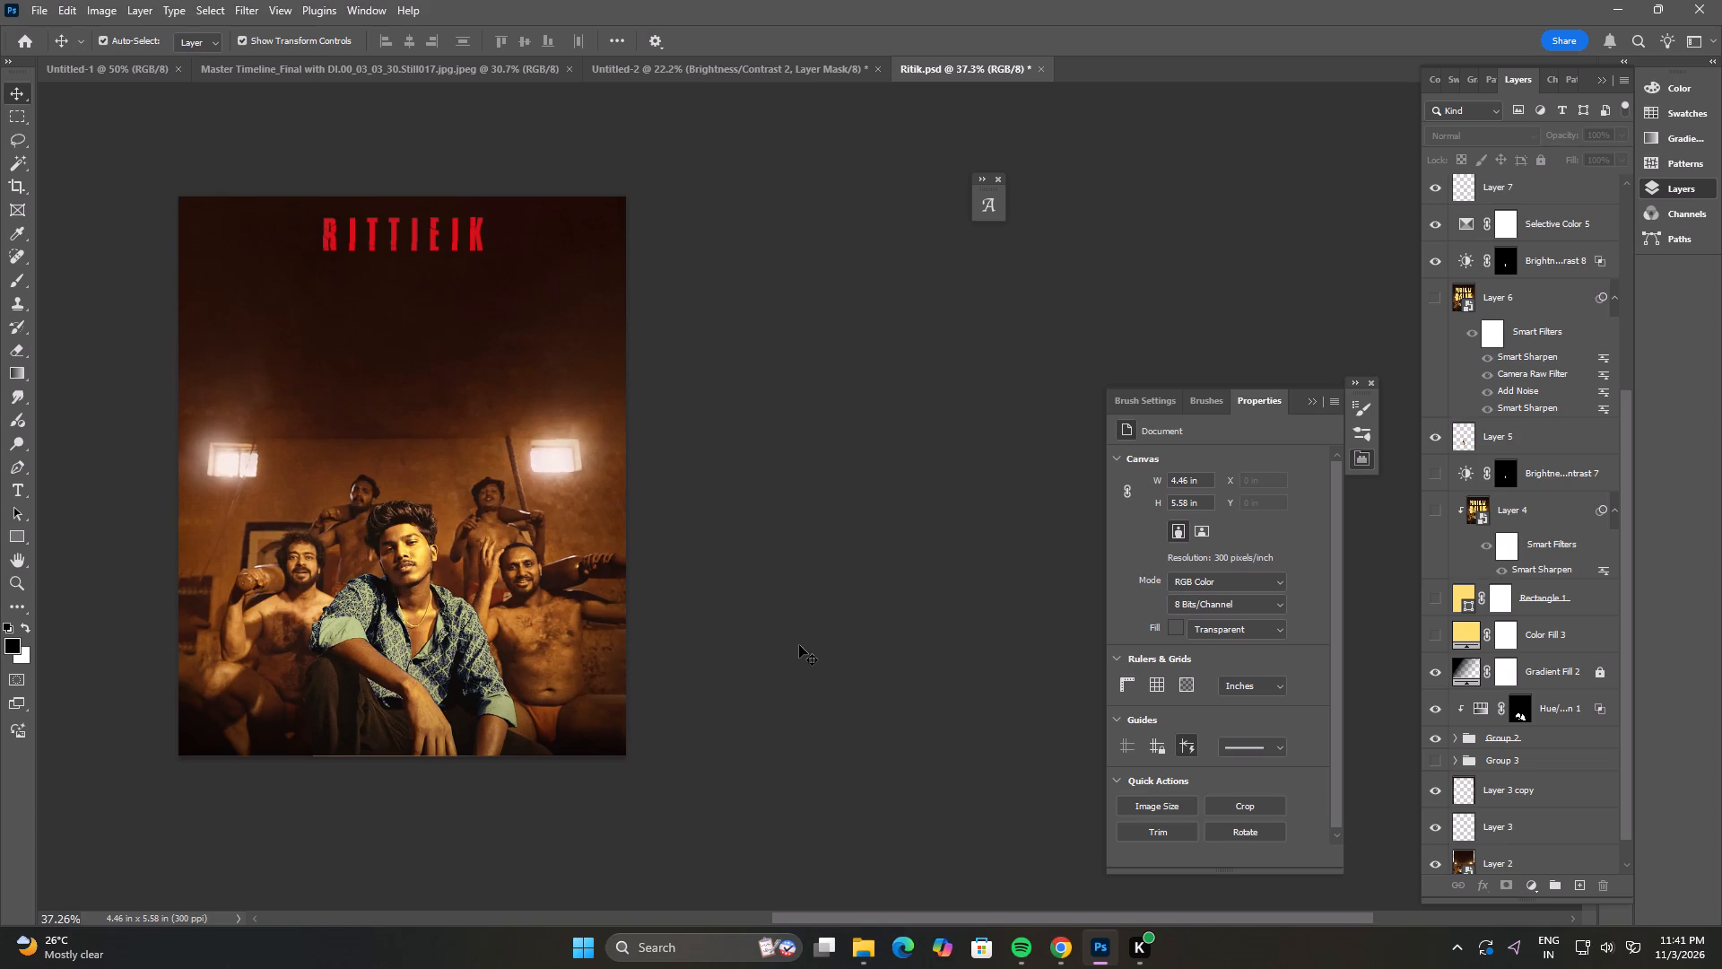
key("c")
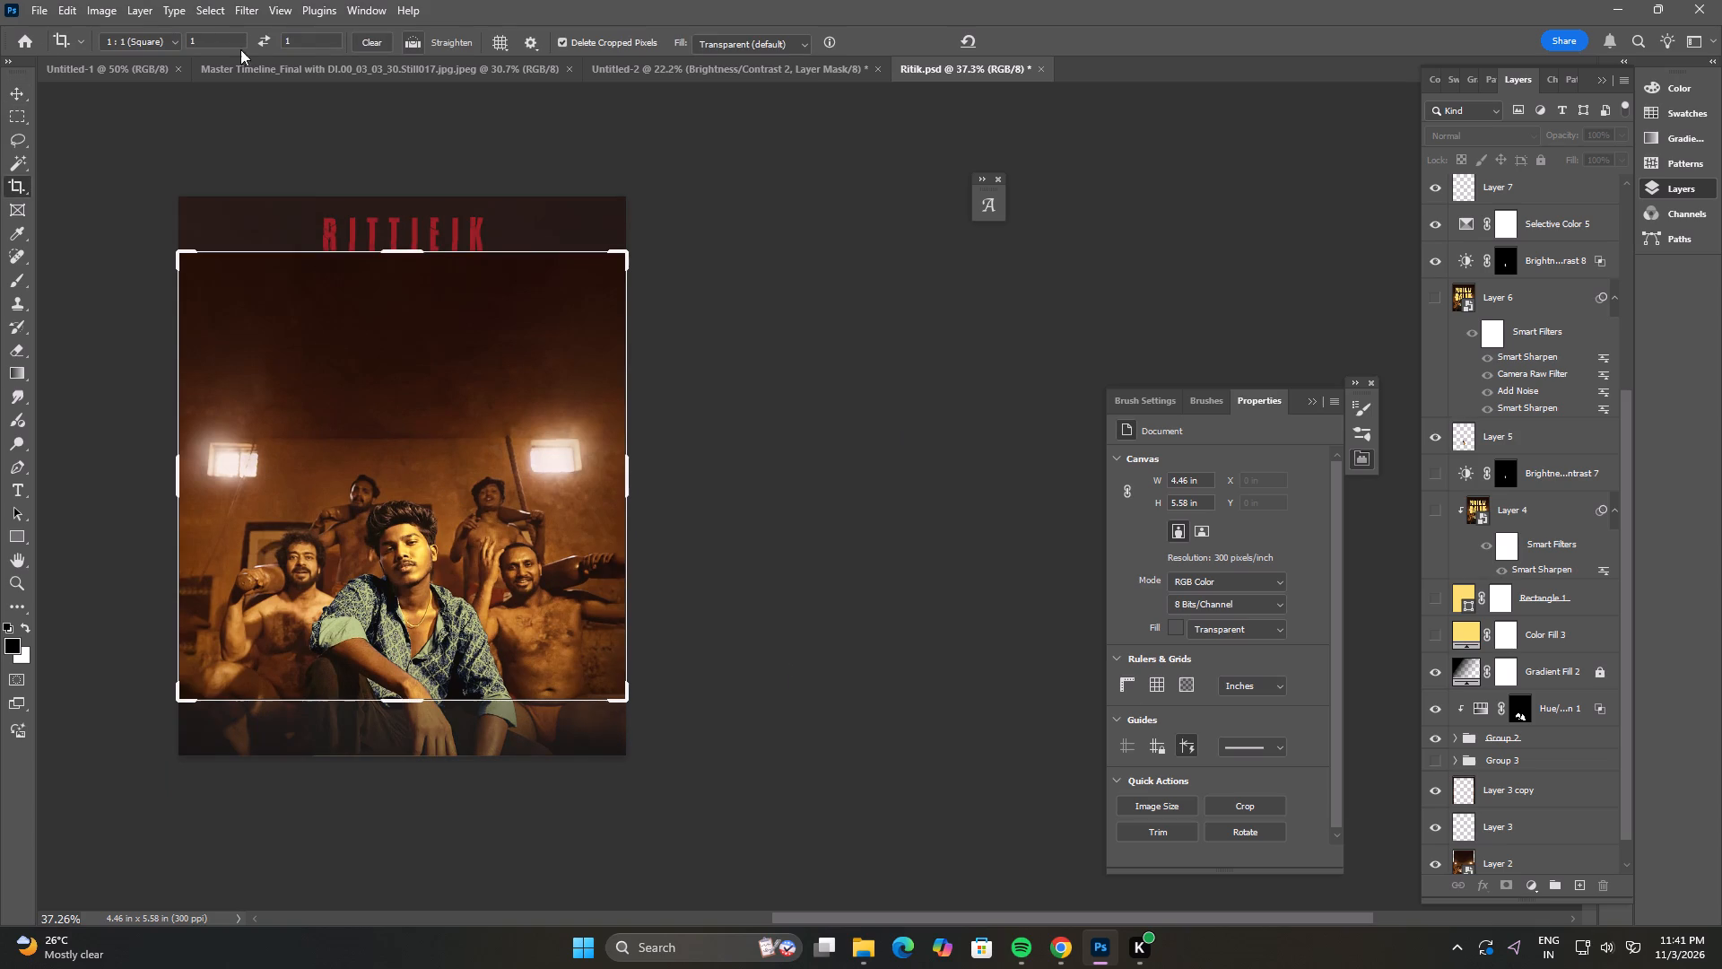
left_click(20, 98)
left_click(466, 146)
left_click(424, 216)
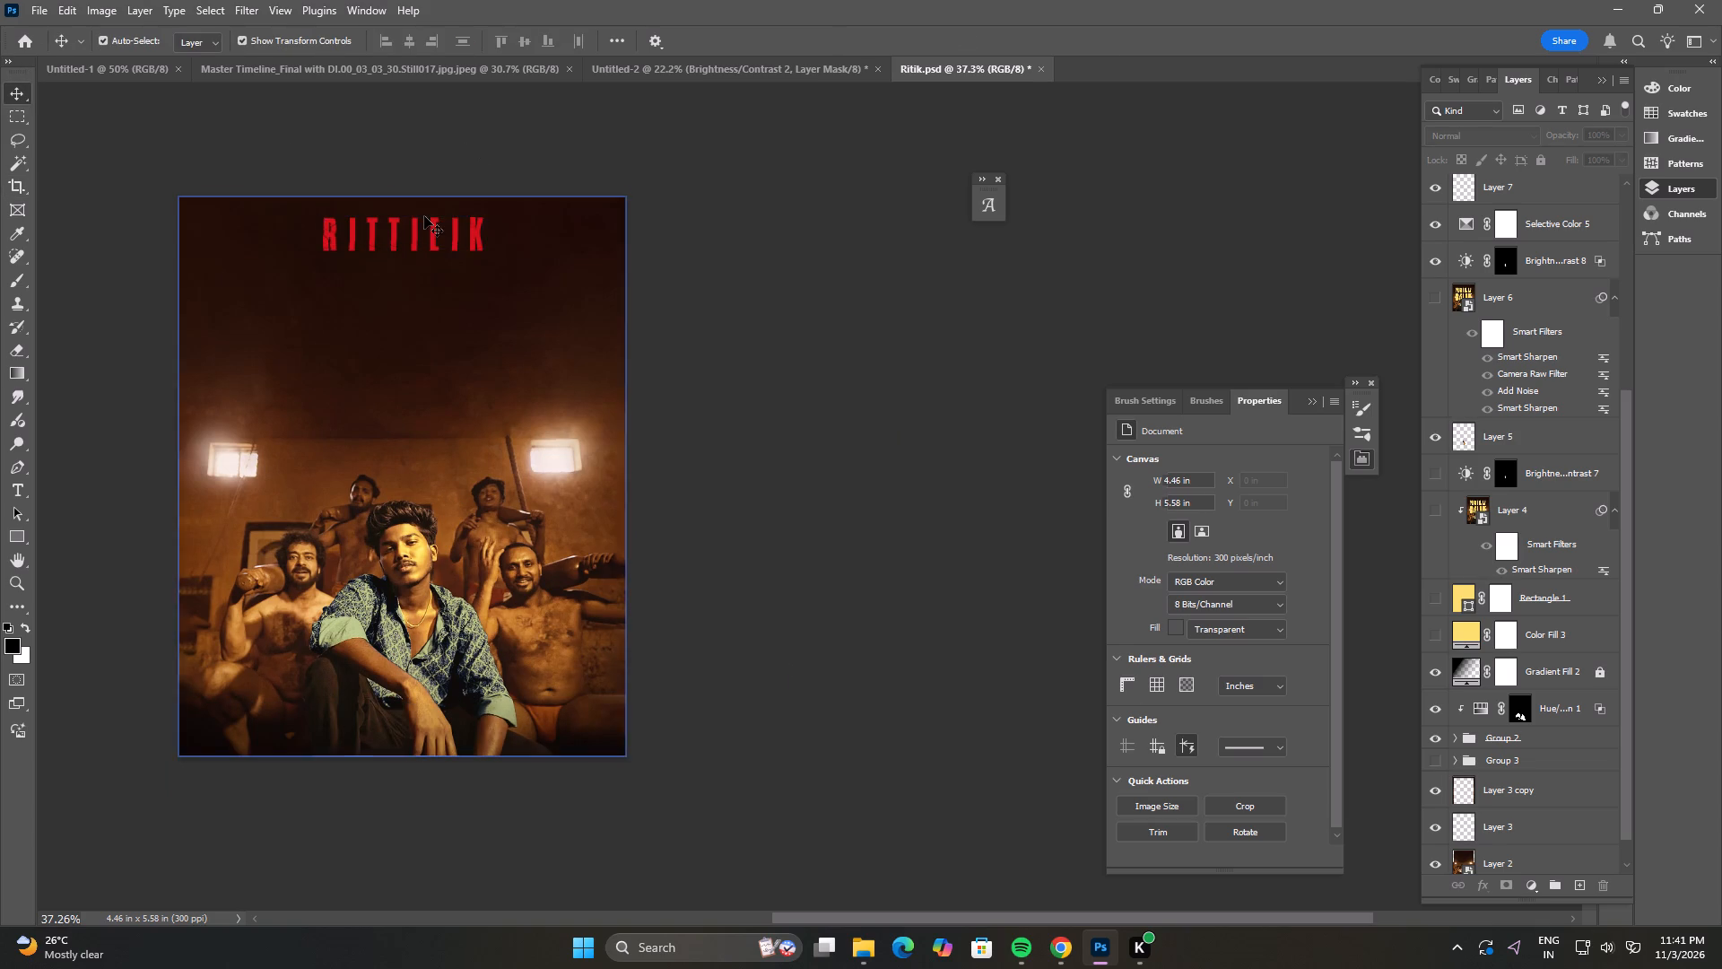
left_click(425, 230)
left_click(1435, 191)
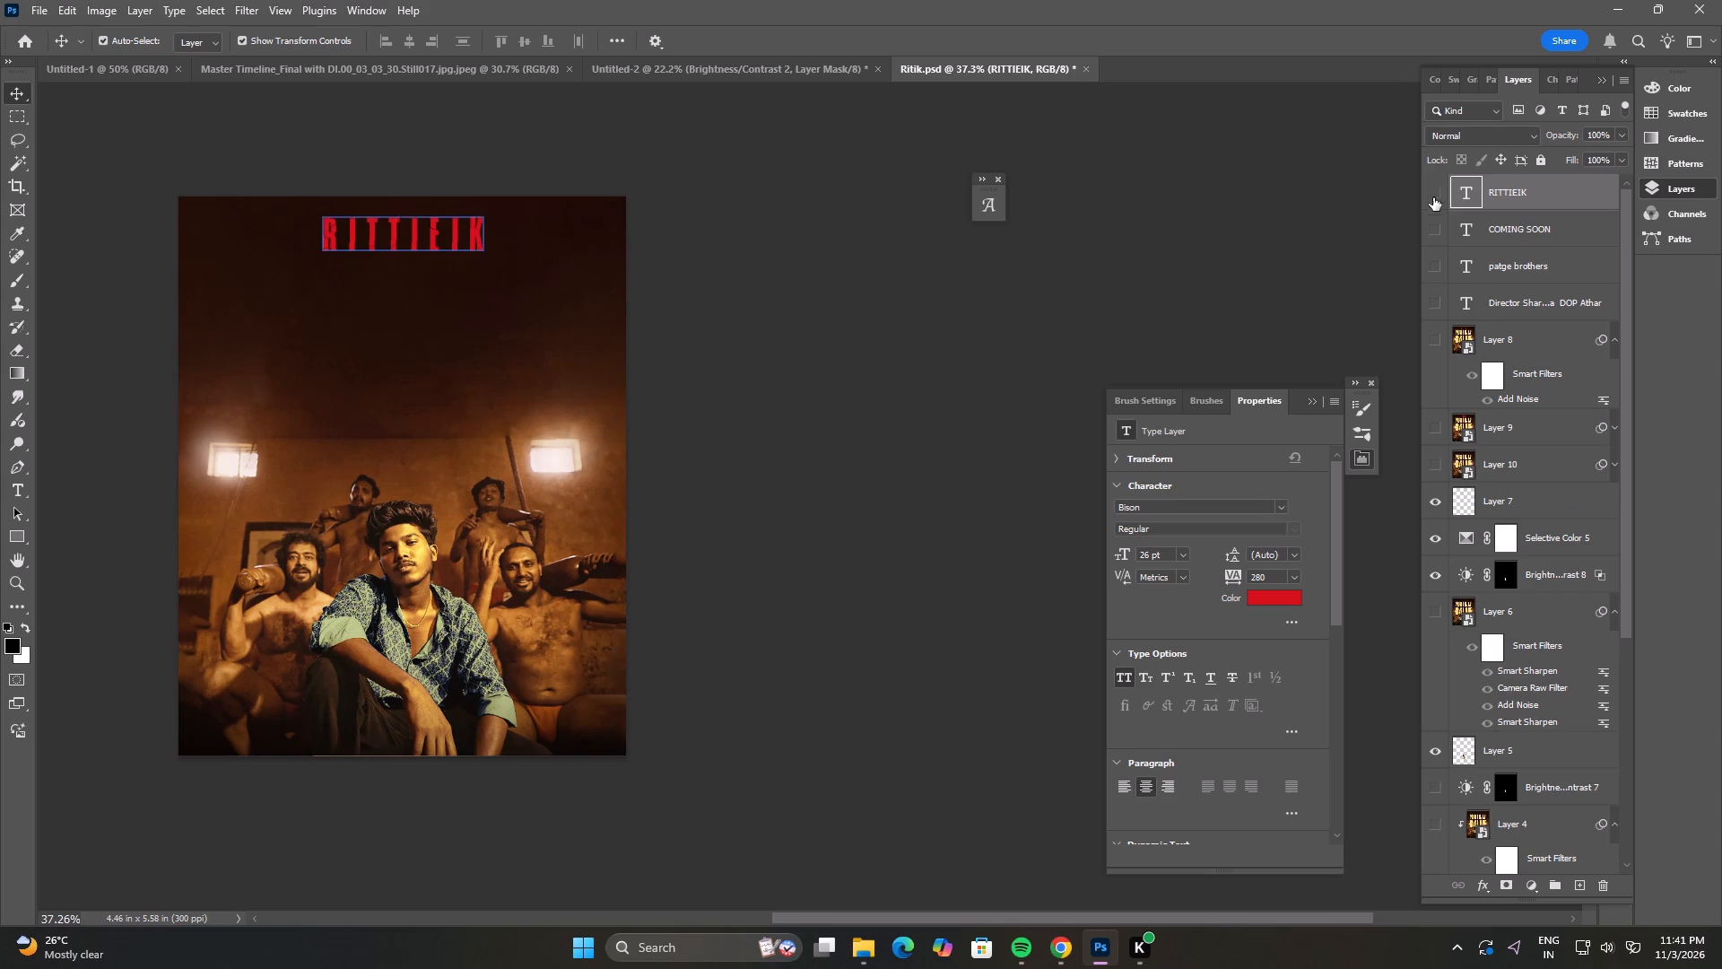
left_click(473, 544)
left_click(820, 388)
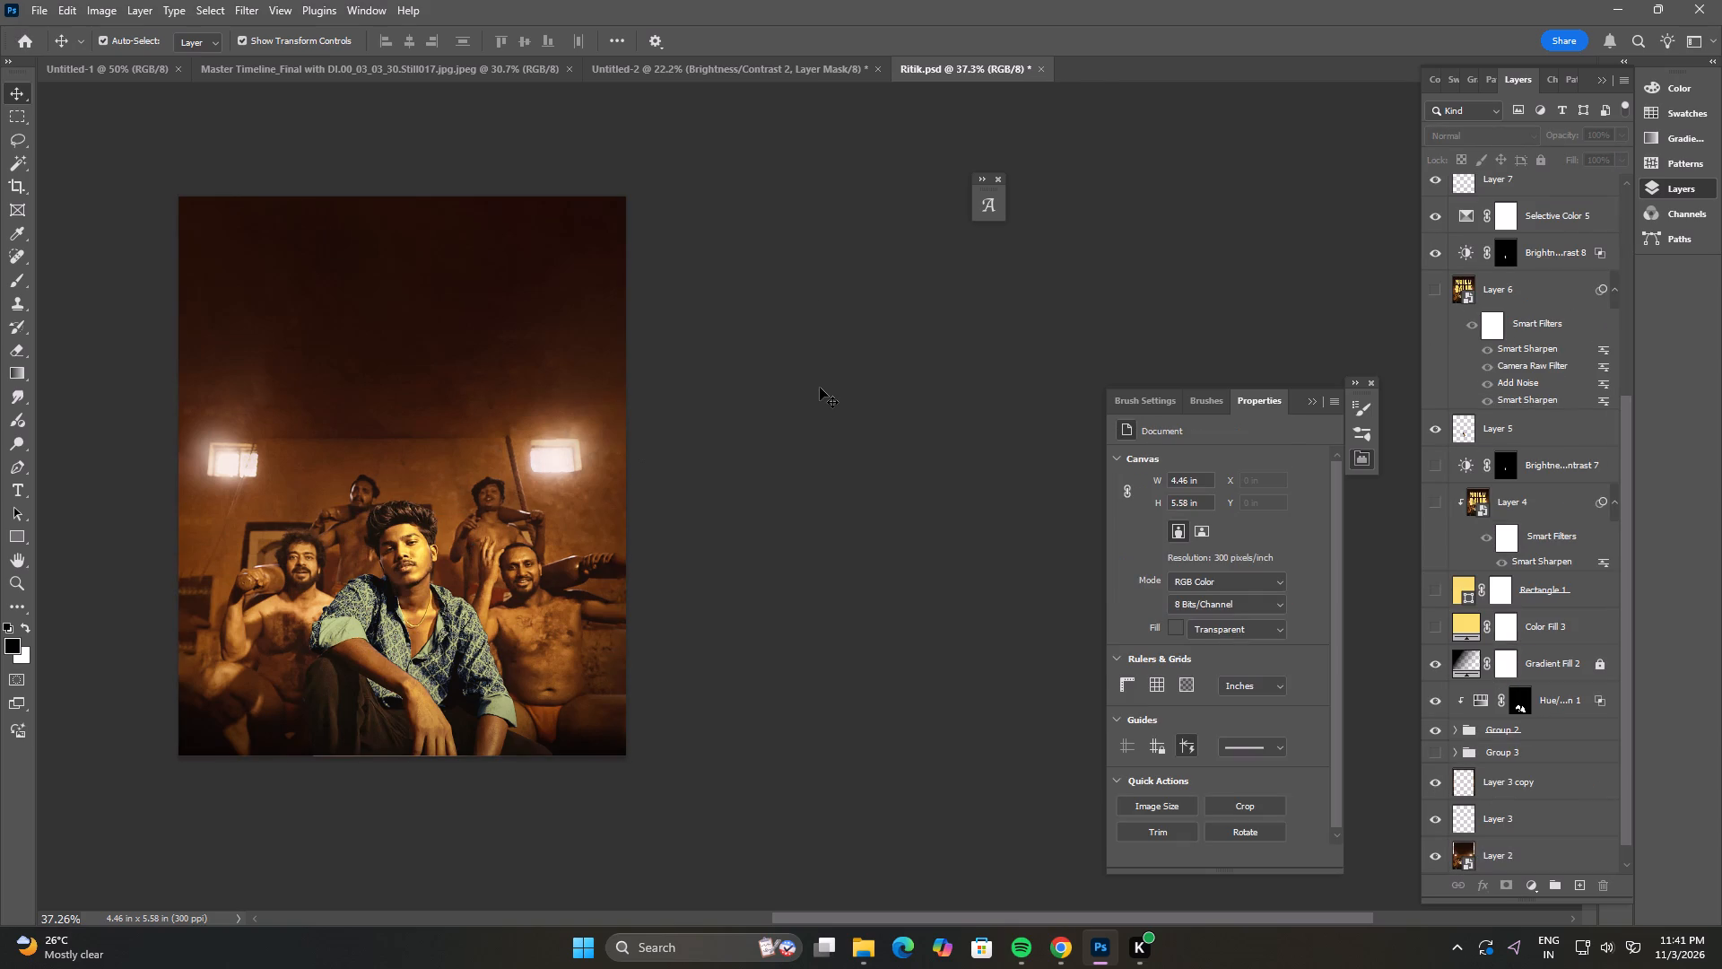
Crop the document to a 16:9 ratio, about 6.91 by 3.89 in, extending the canvas to the right of the group photo.
key("c")
left_click(158, 46)
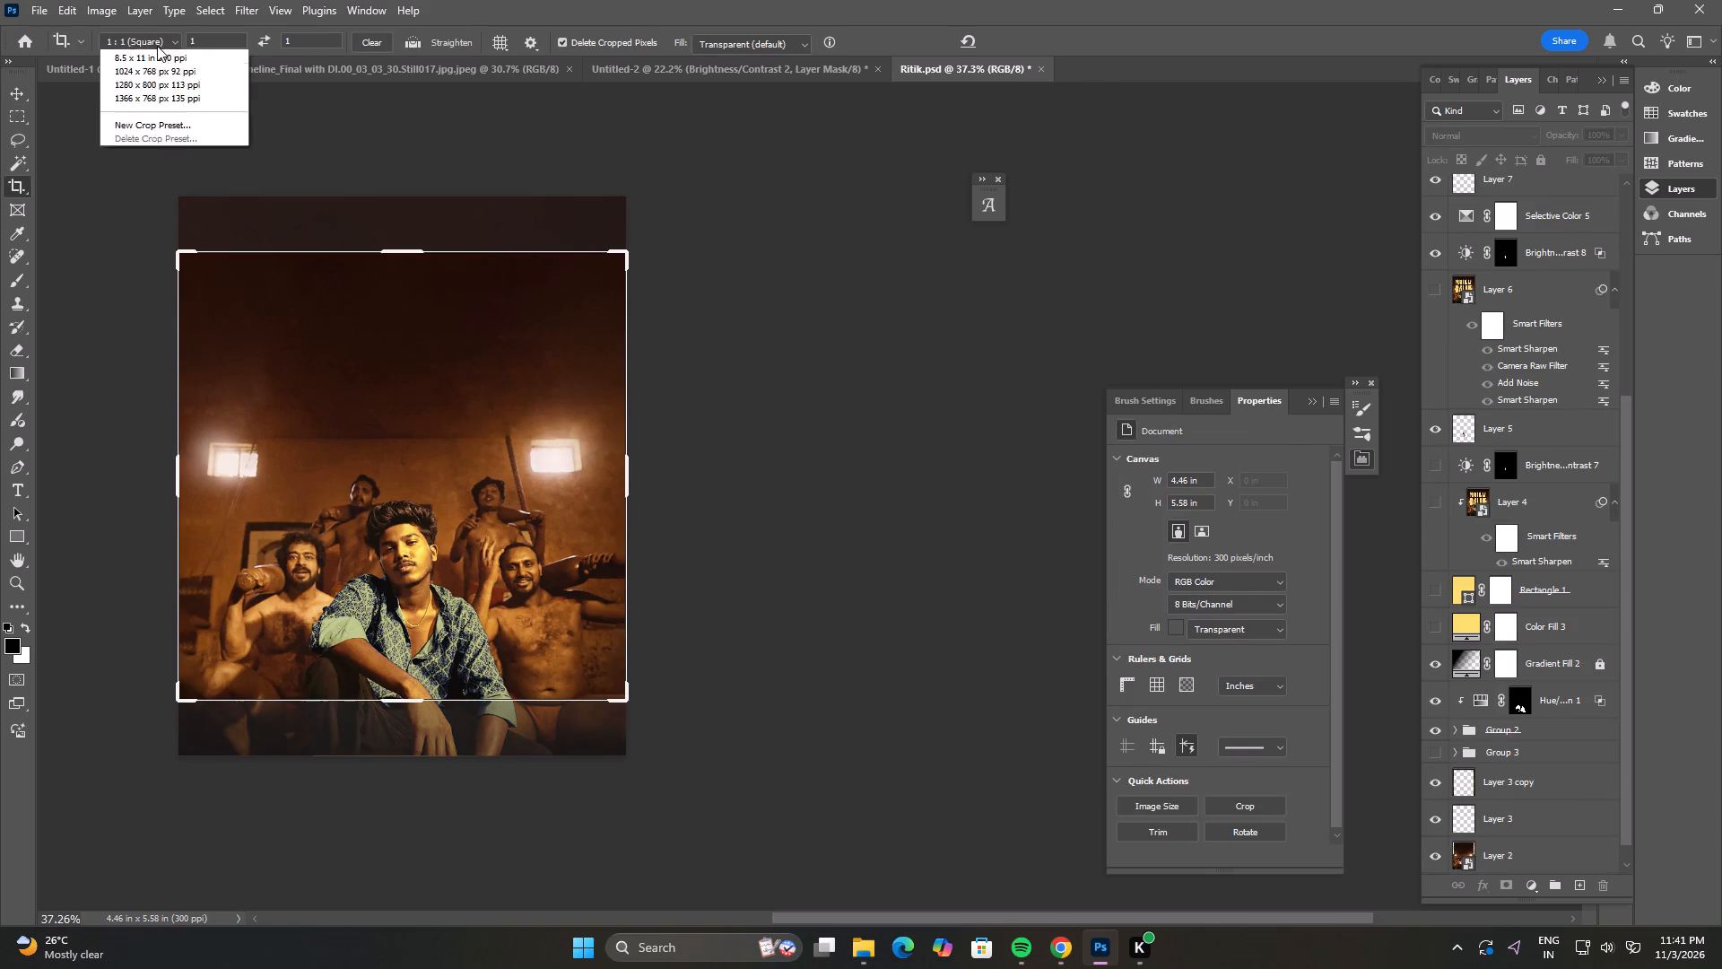
left_click(137, 164)
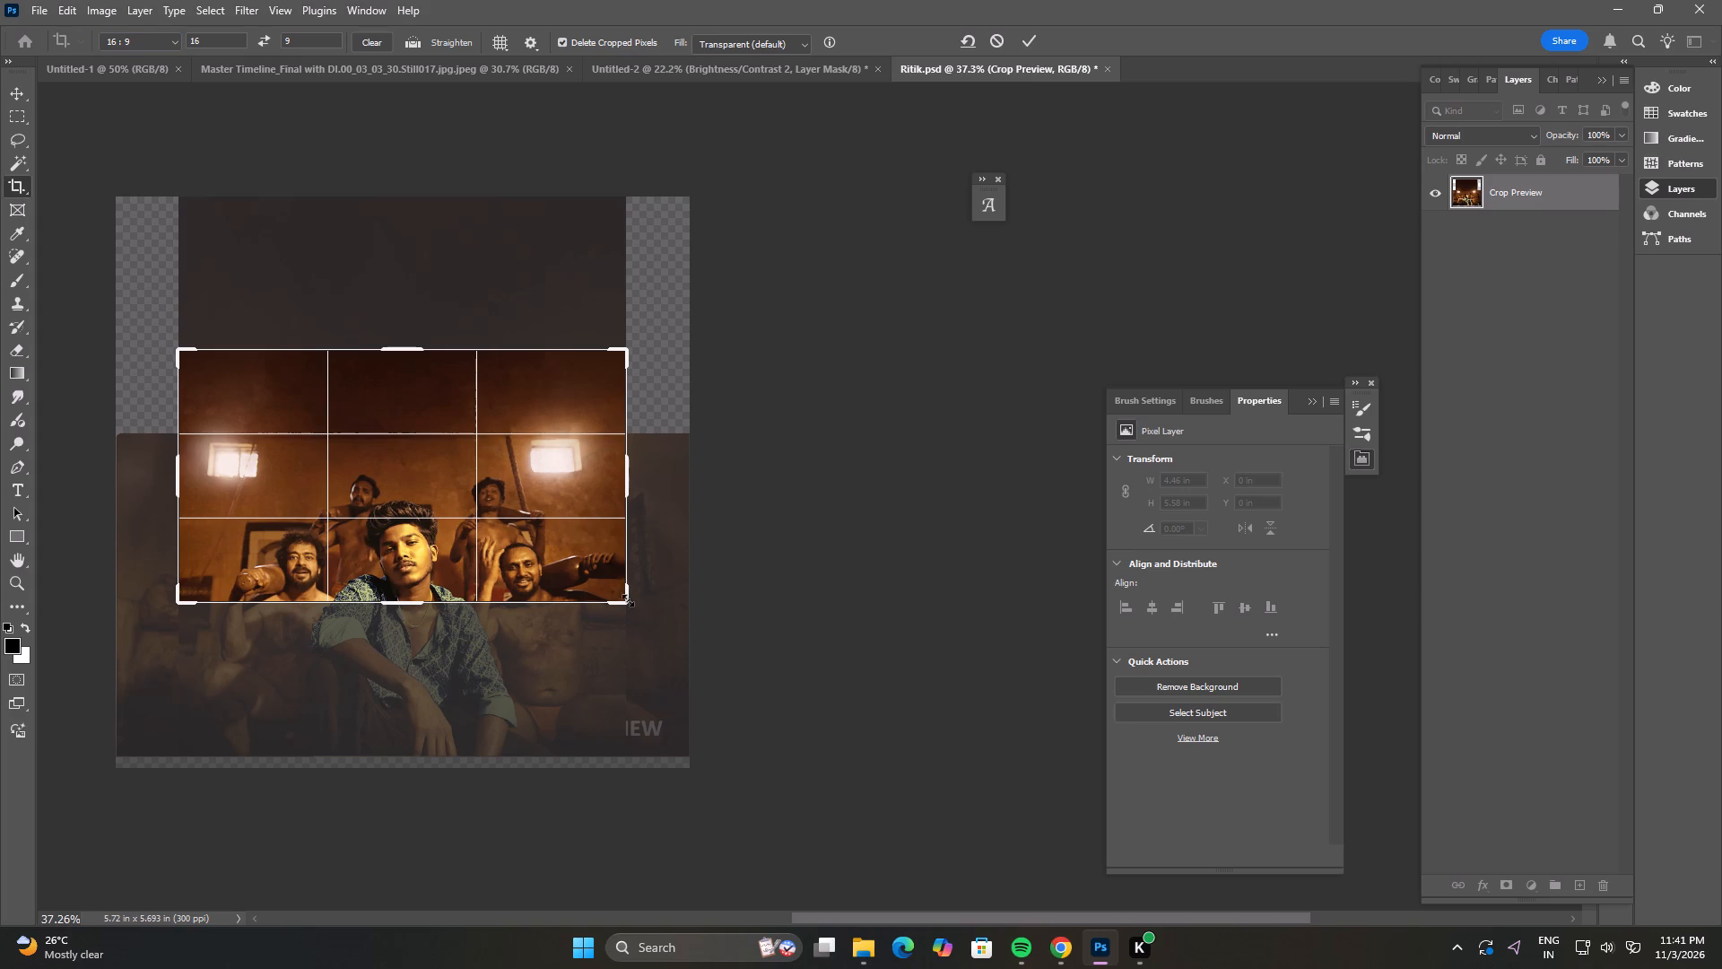
left_click_drag(628, 600, 780, 644)
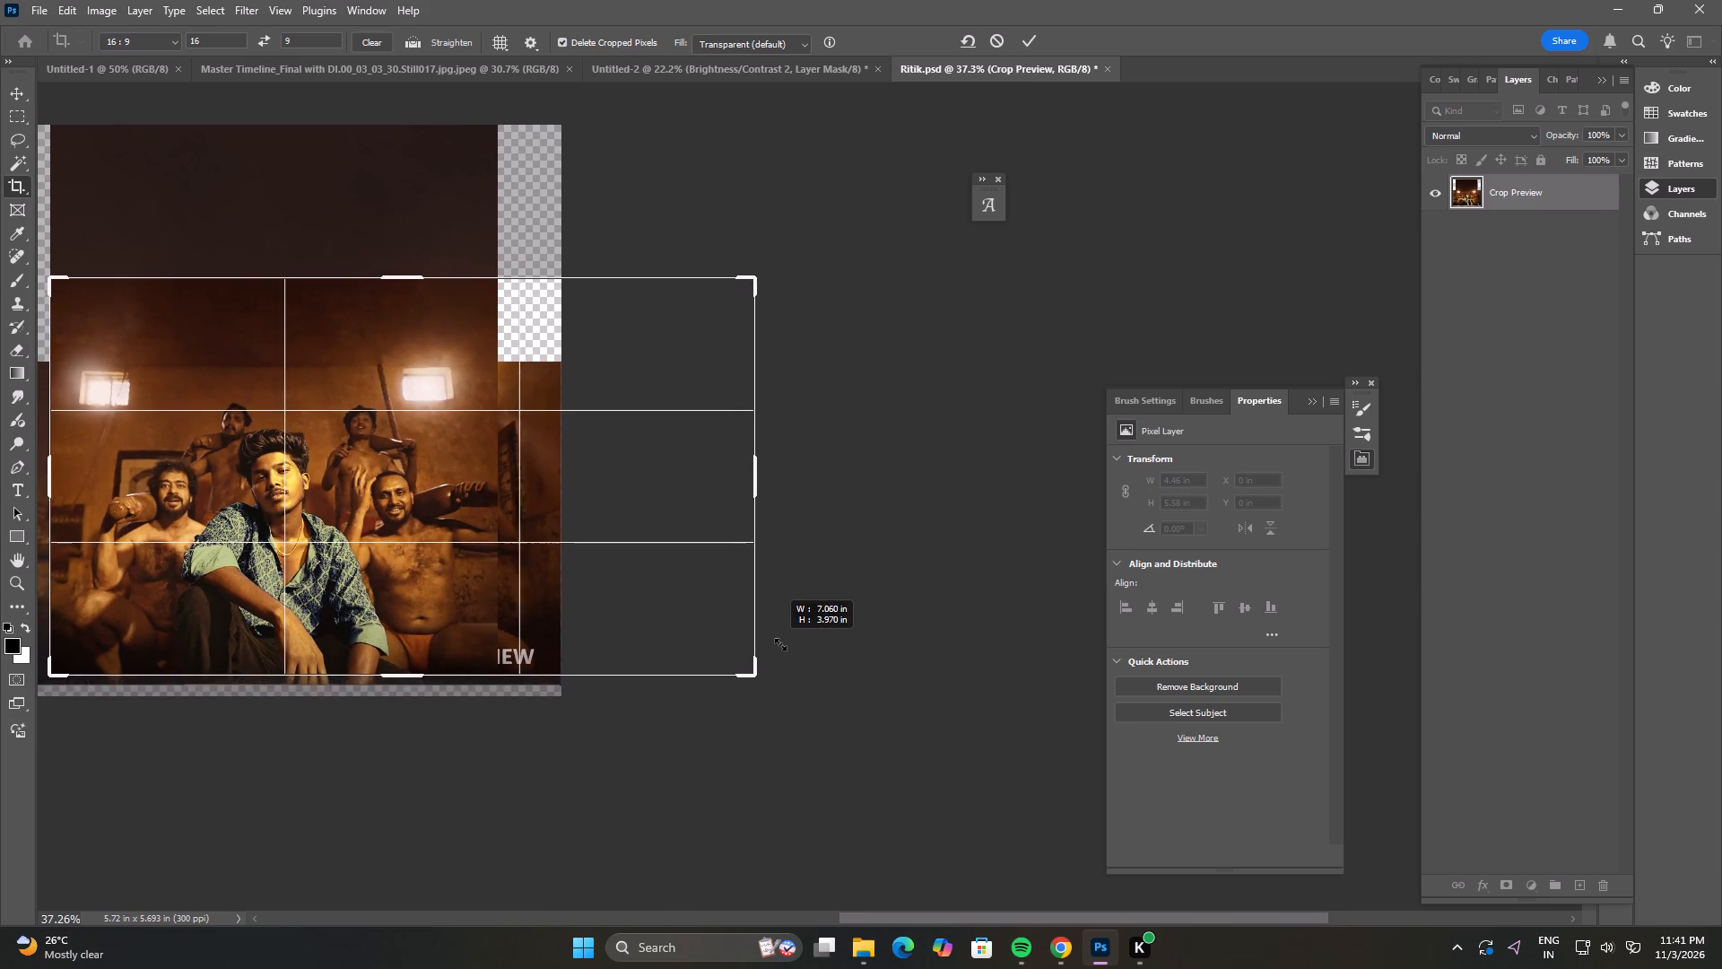
left_click_drag(780, 644, 781, 632)
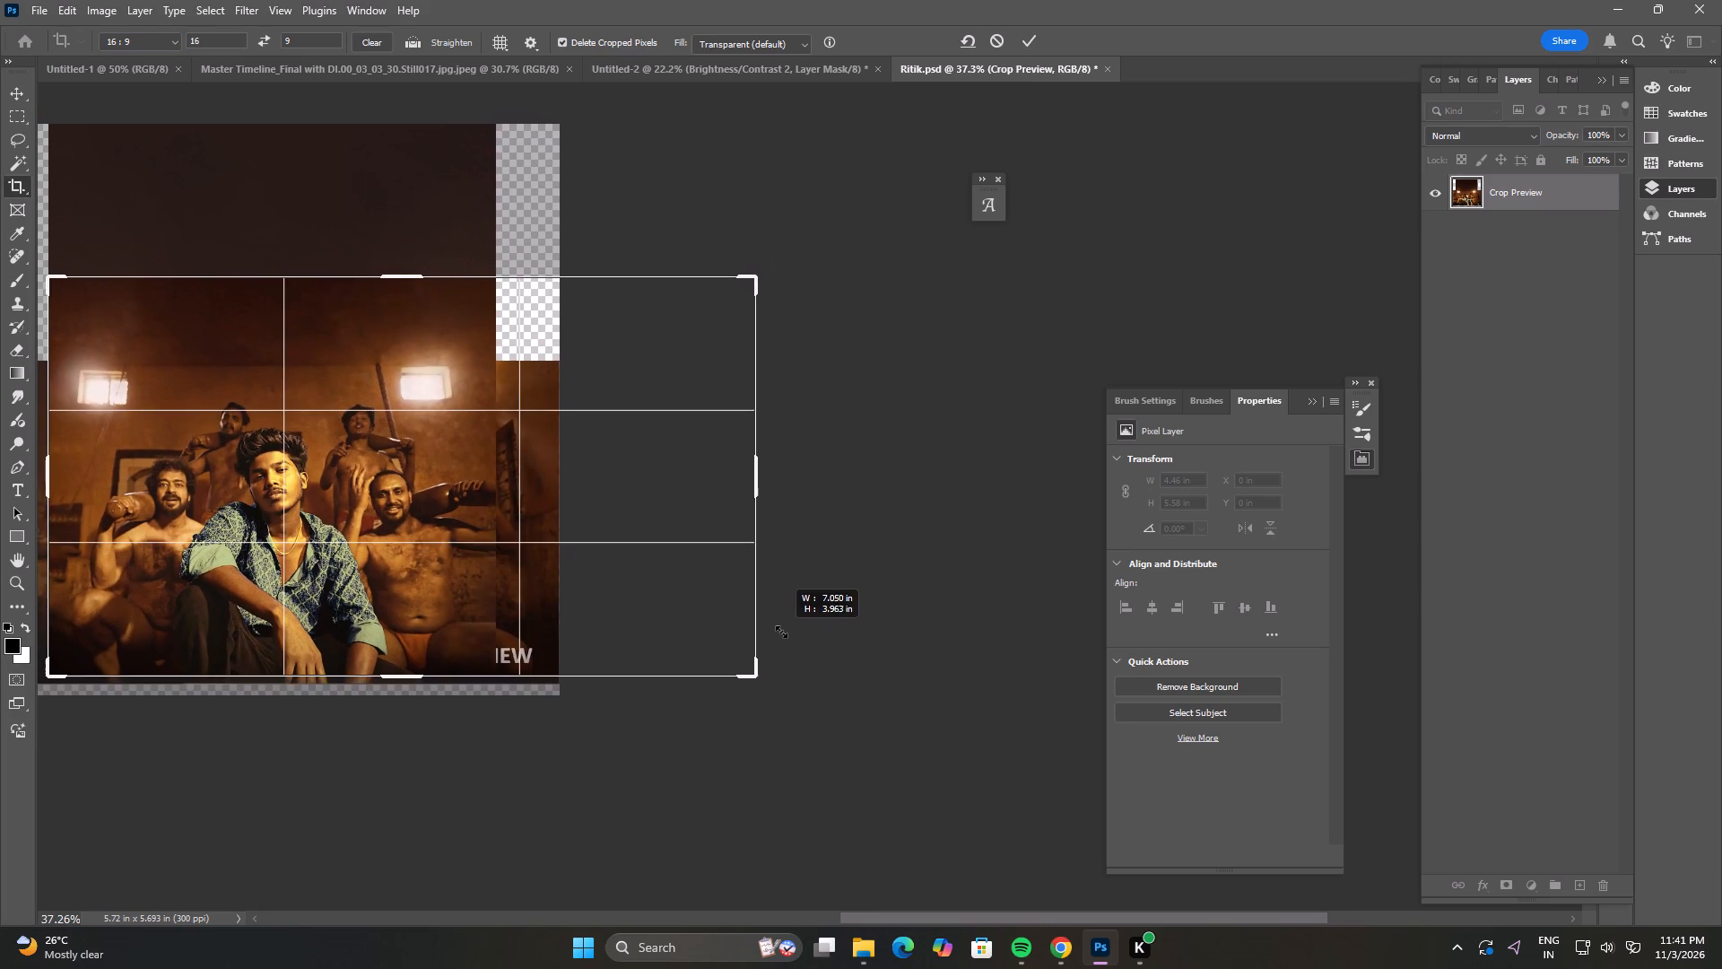
left_click_drag(781, 632, 777, 630)
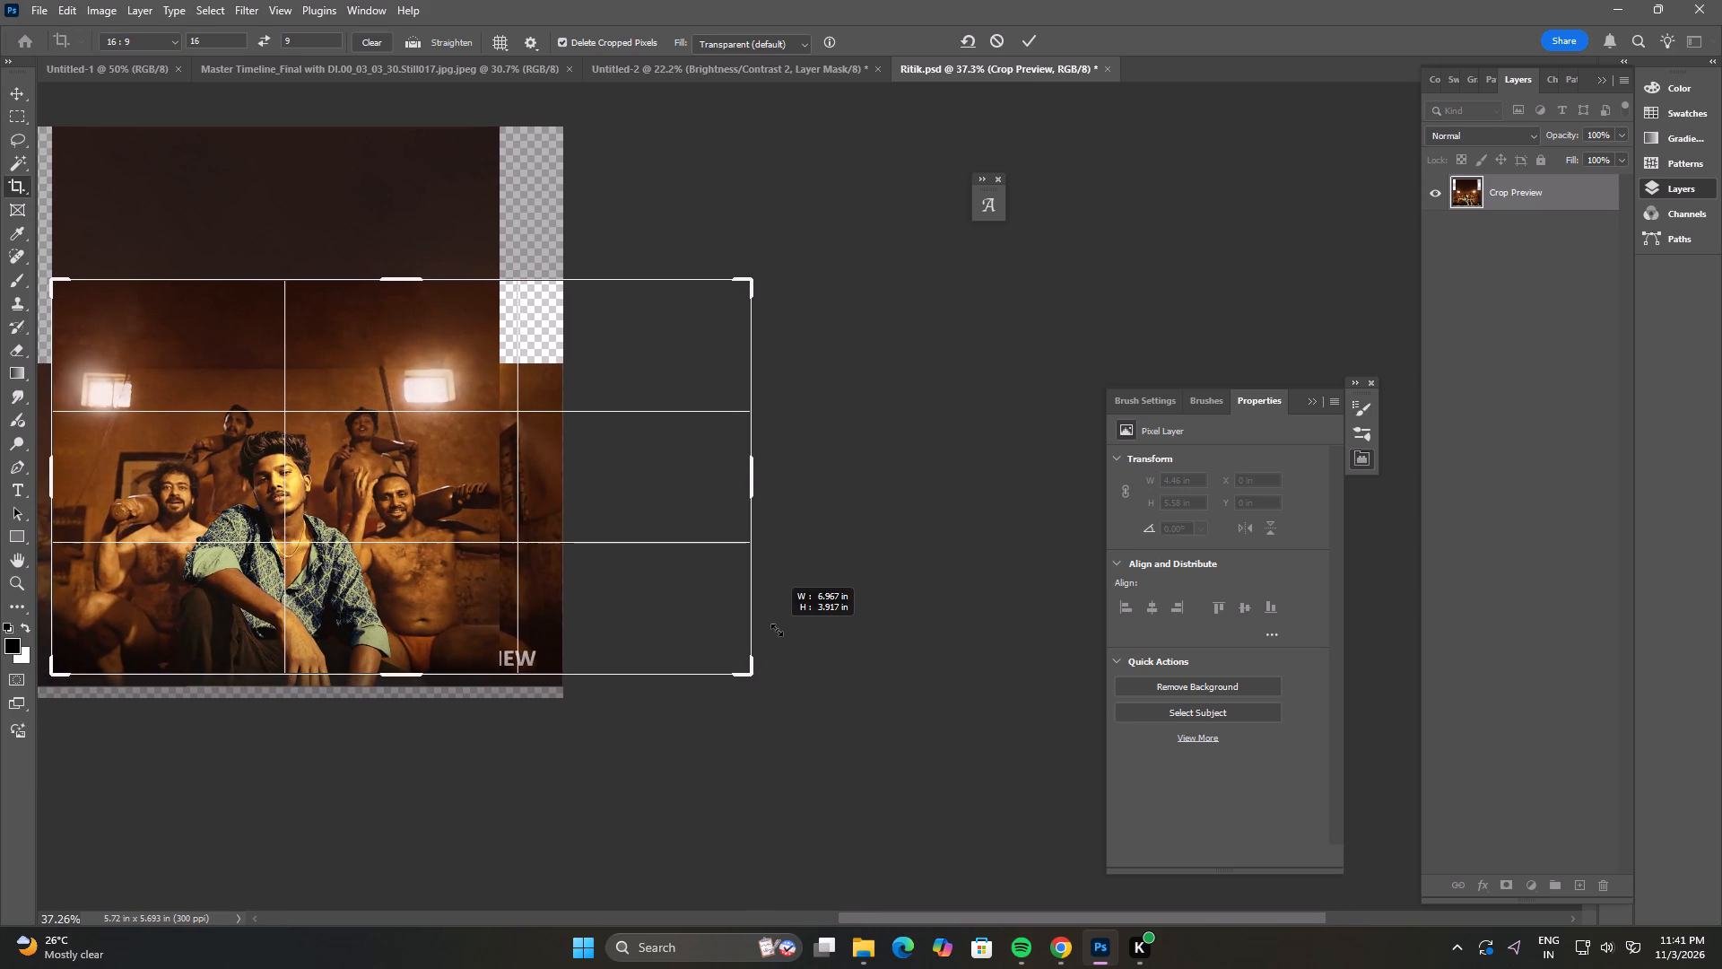
left_click_drag(777, 630, 781, 630)
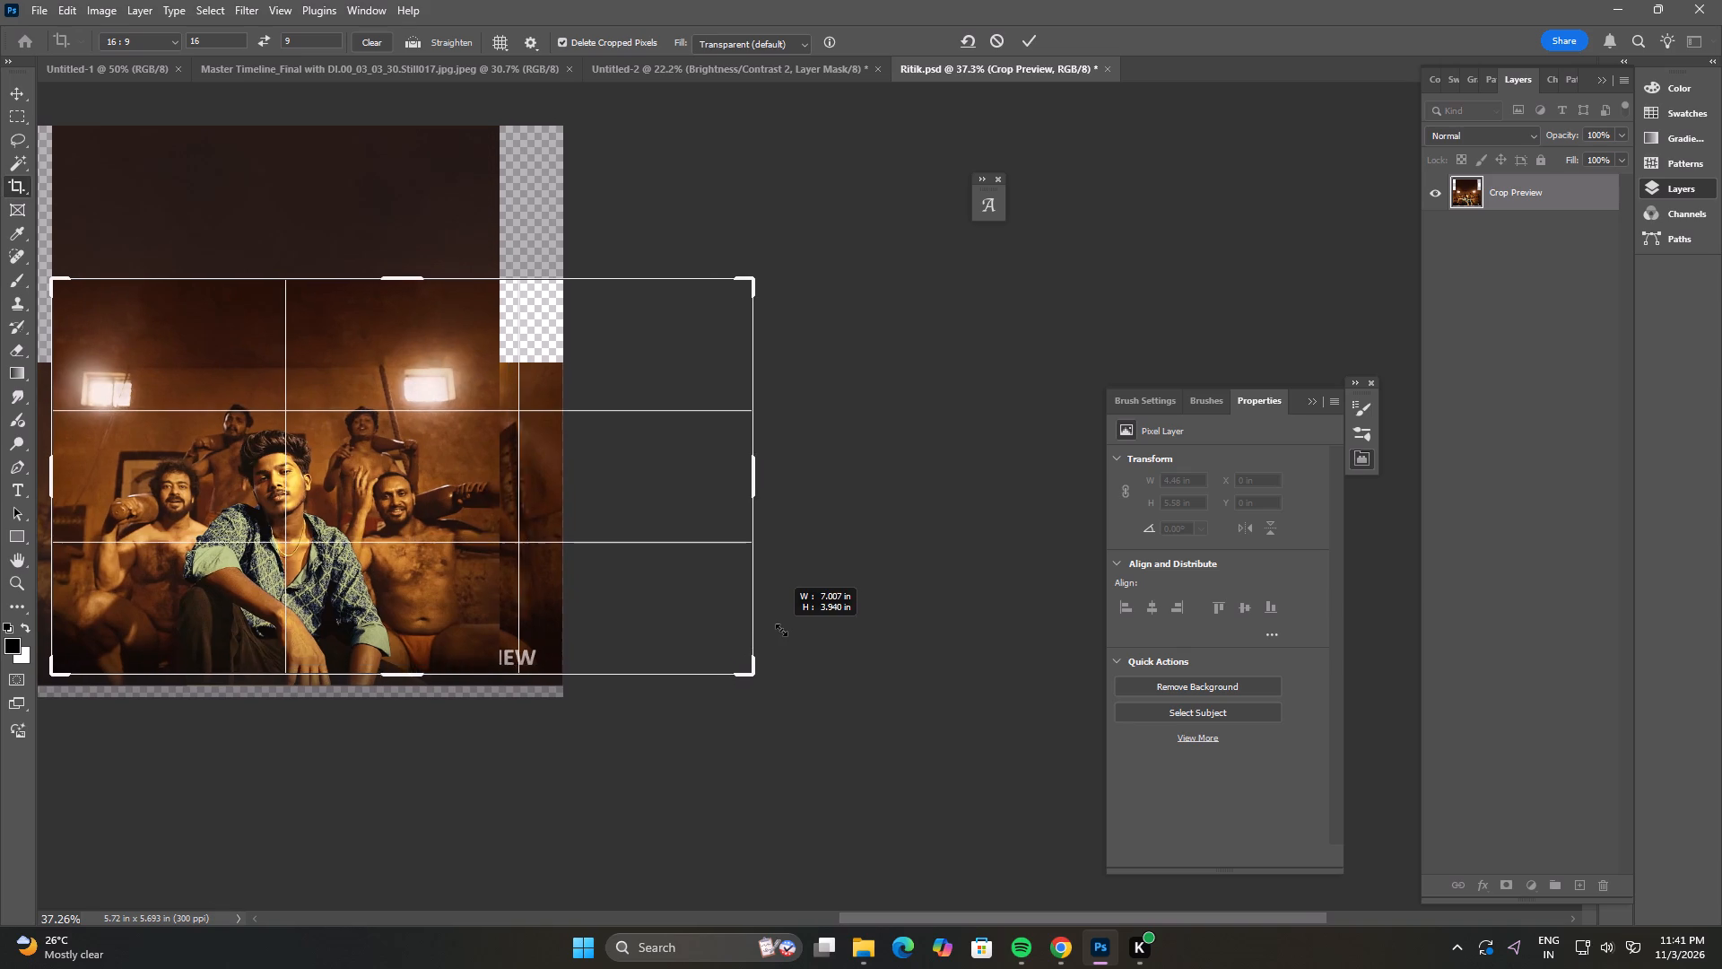
left_click_drag(781, 630, 773, 630)
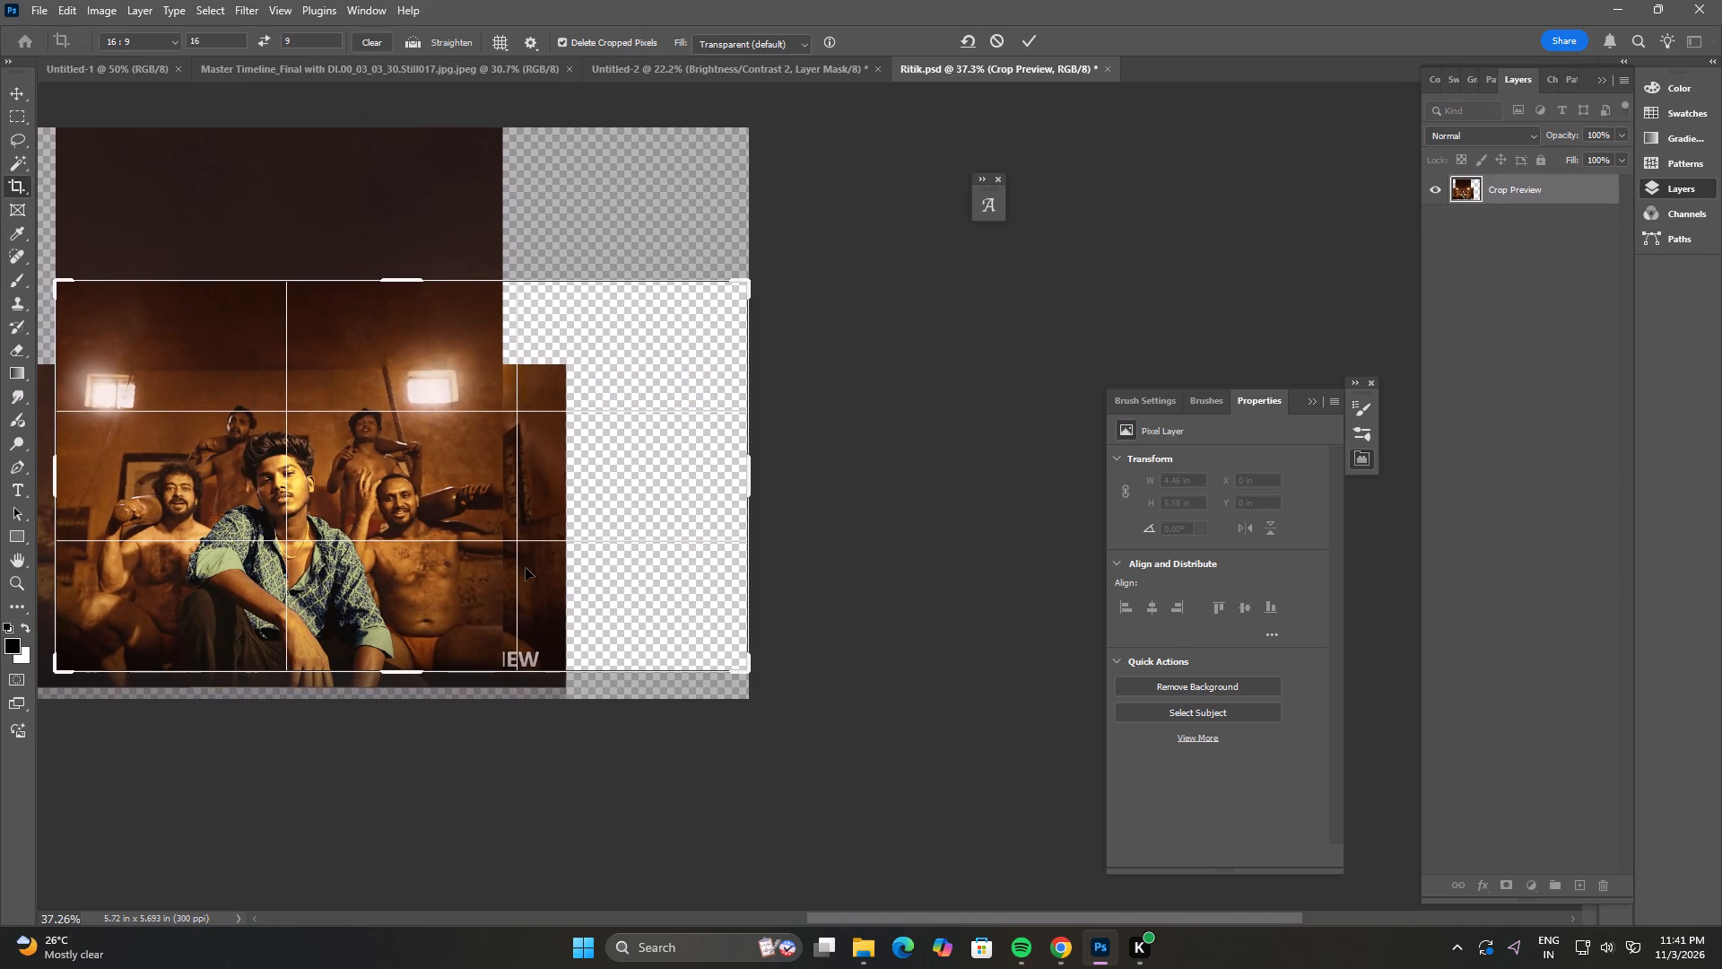
left_click(1031, 37)
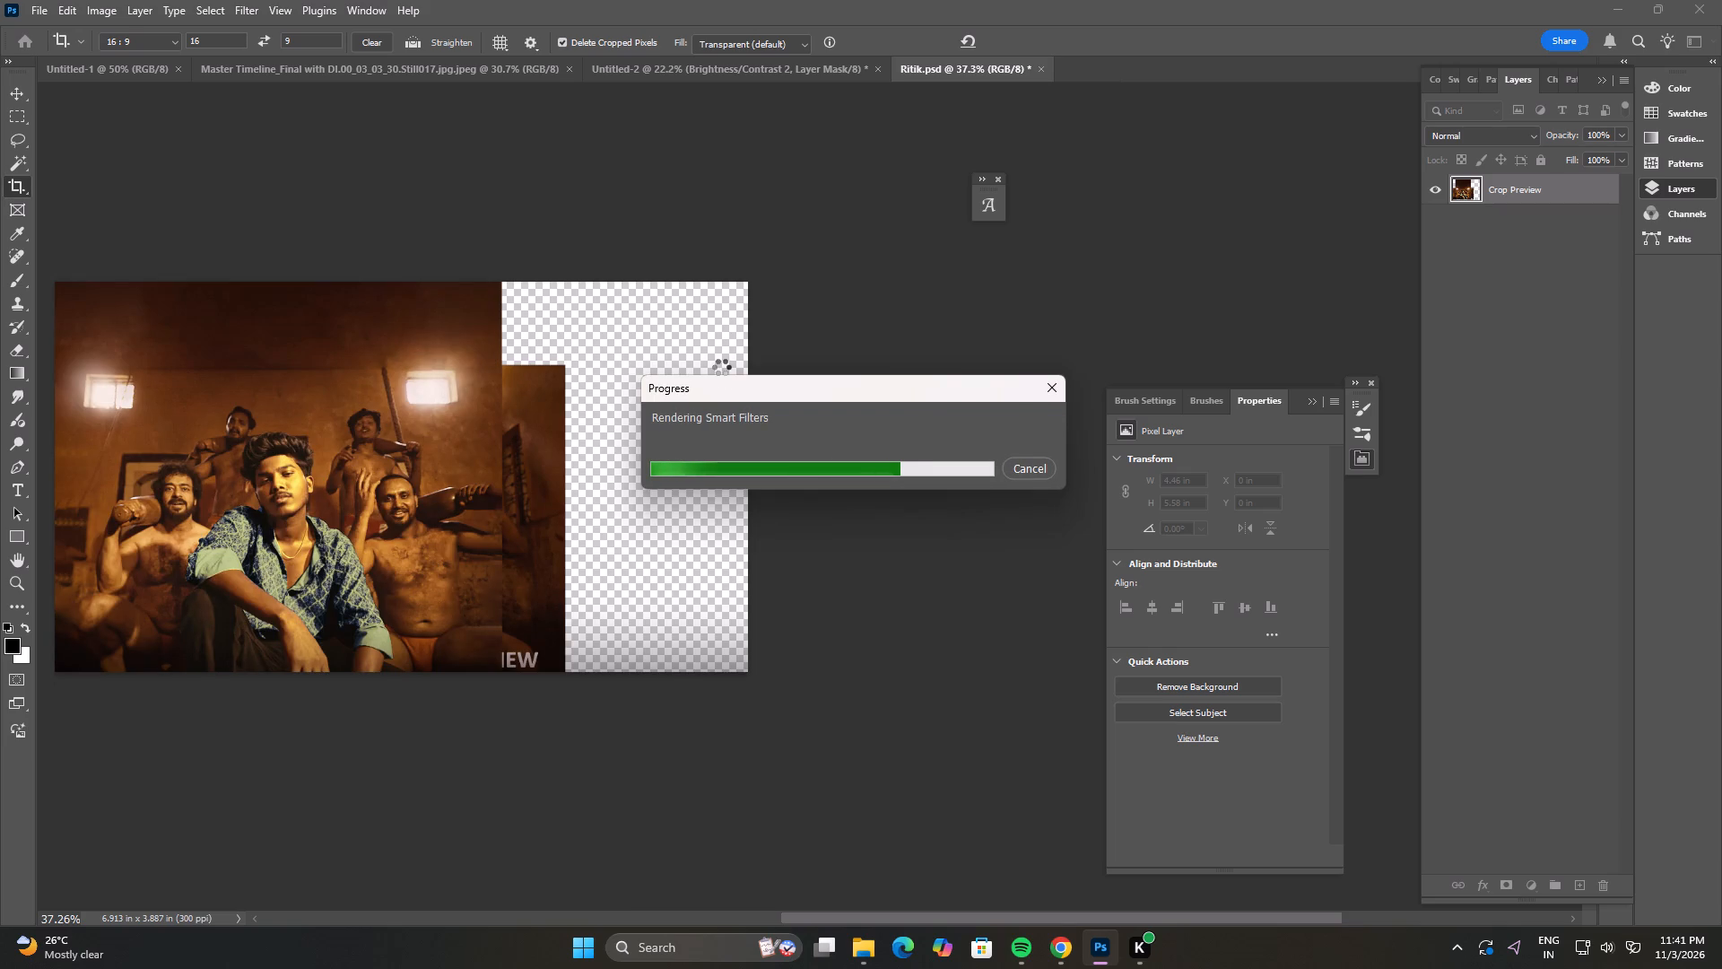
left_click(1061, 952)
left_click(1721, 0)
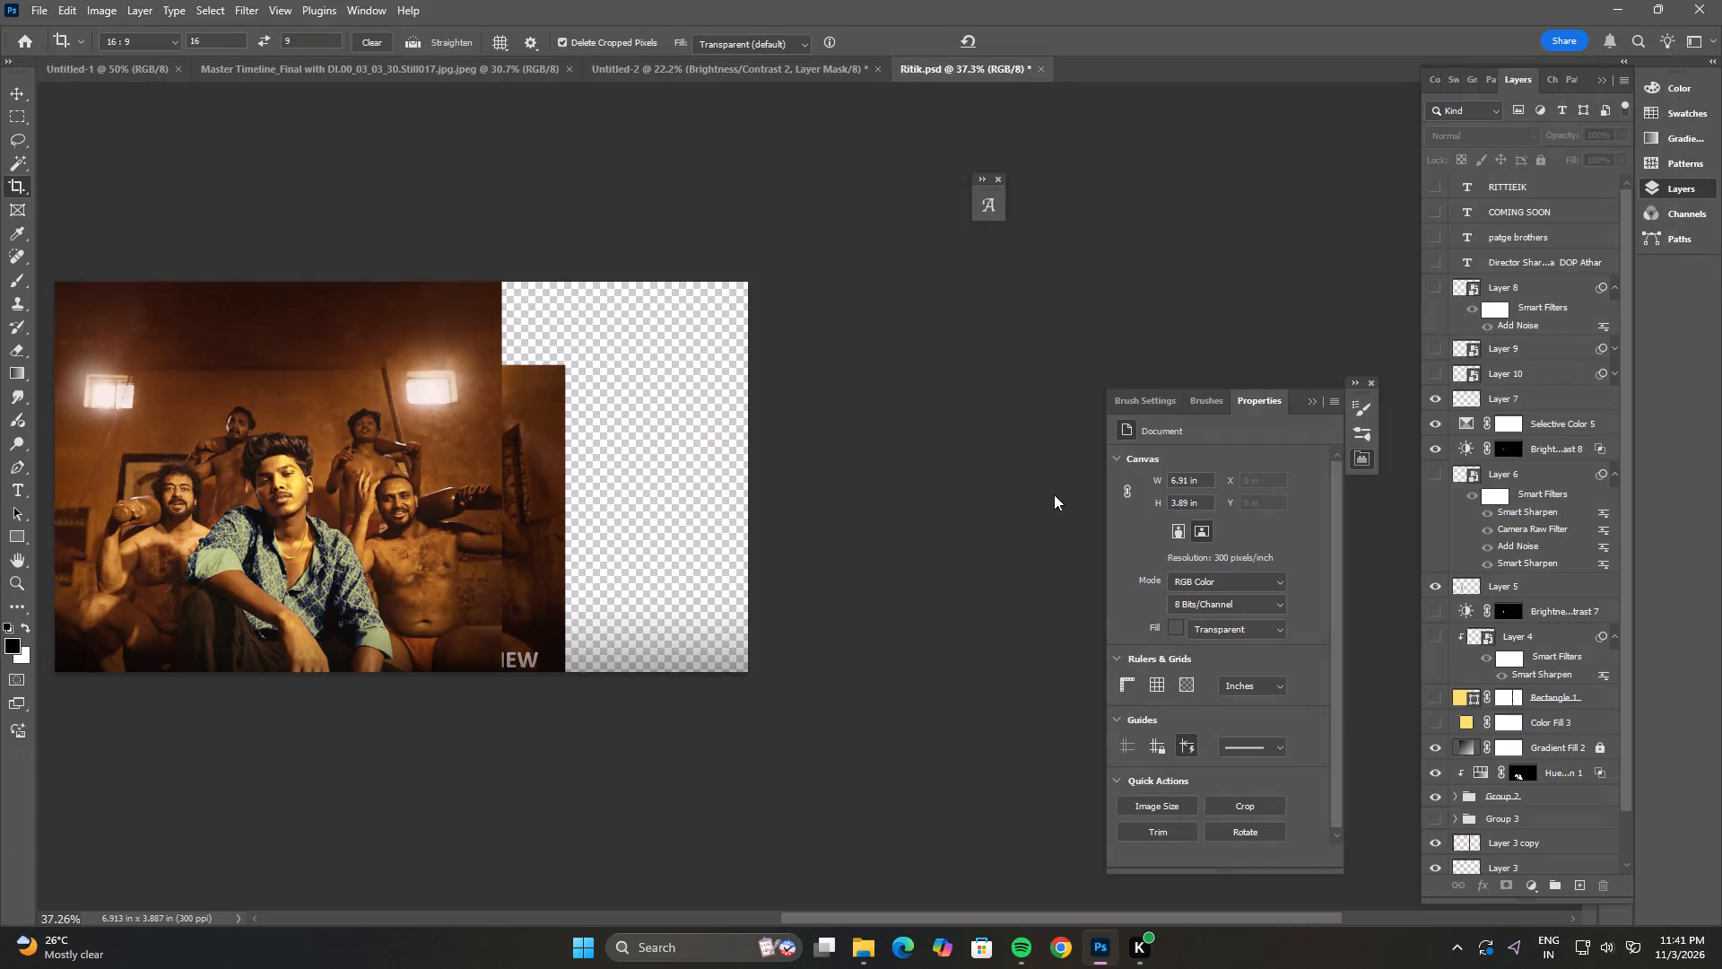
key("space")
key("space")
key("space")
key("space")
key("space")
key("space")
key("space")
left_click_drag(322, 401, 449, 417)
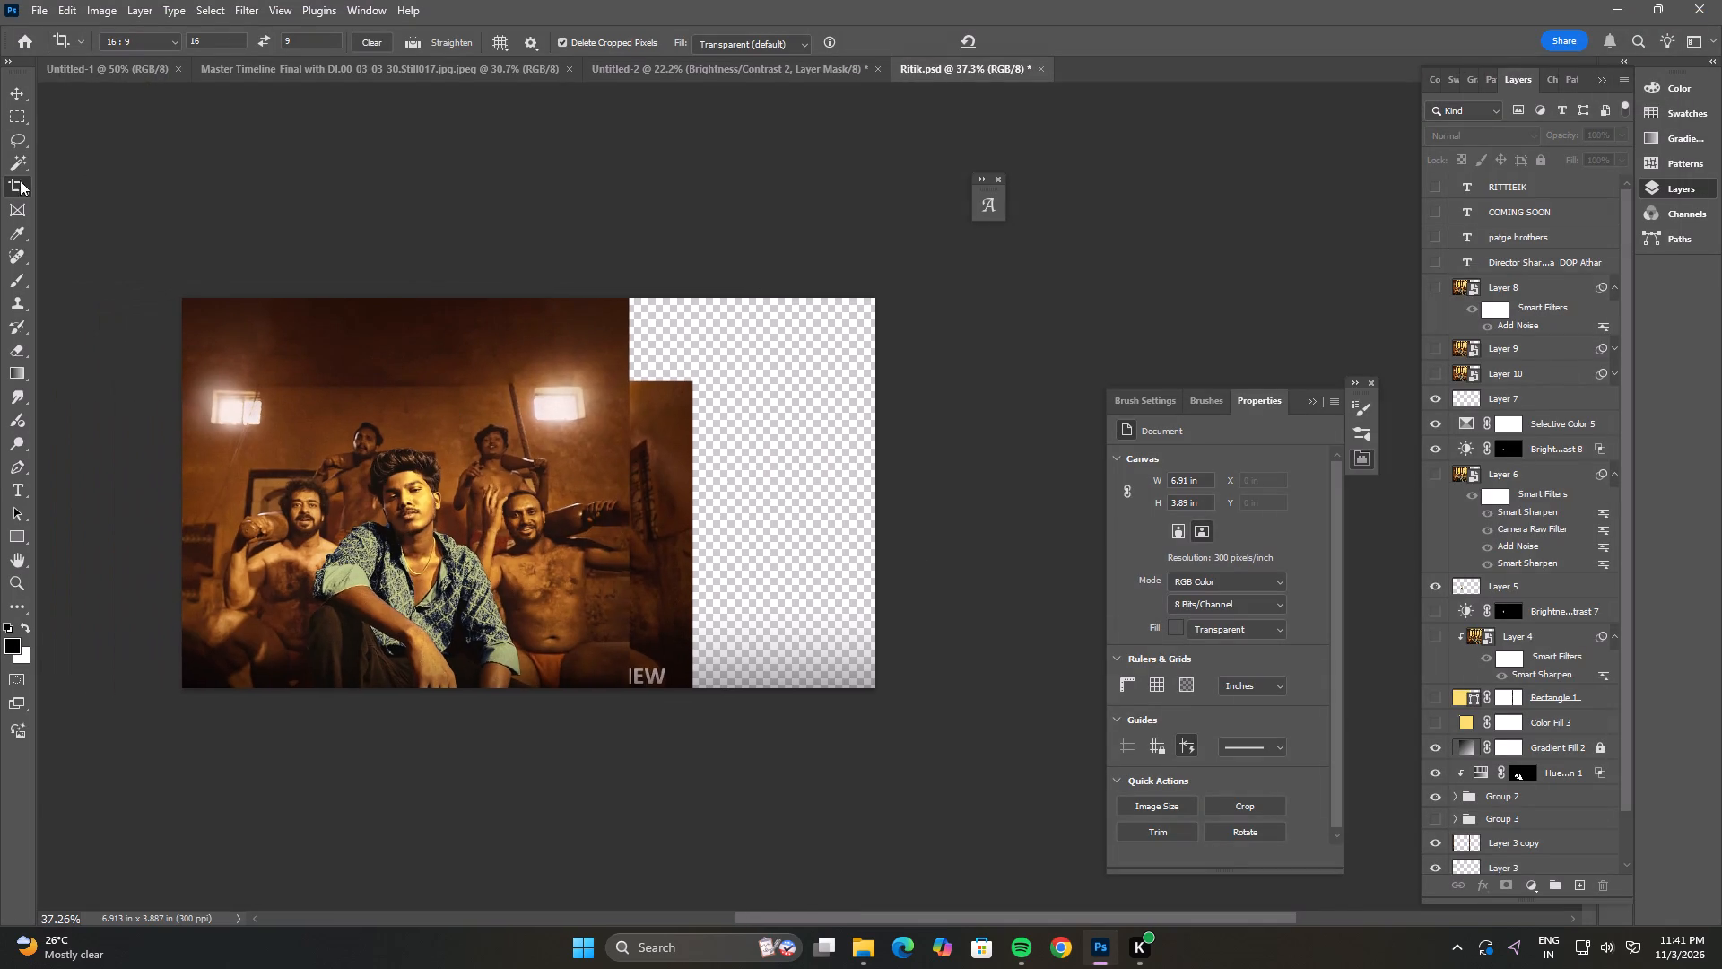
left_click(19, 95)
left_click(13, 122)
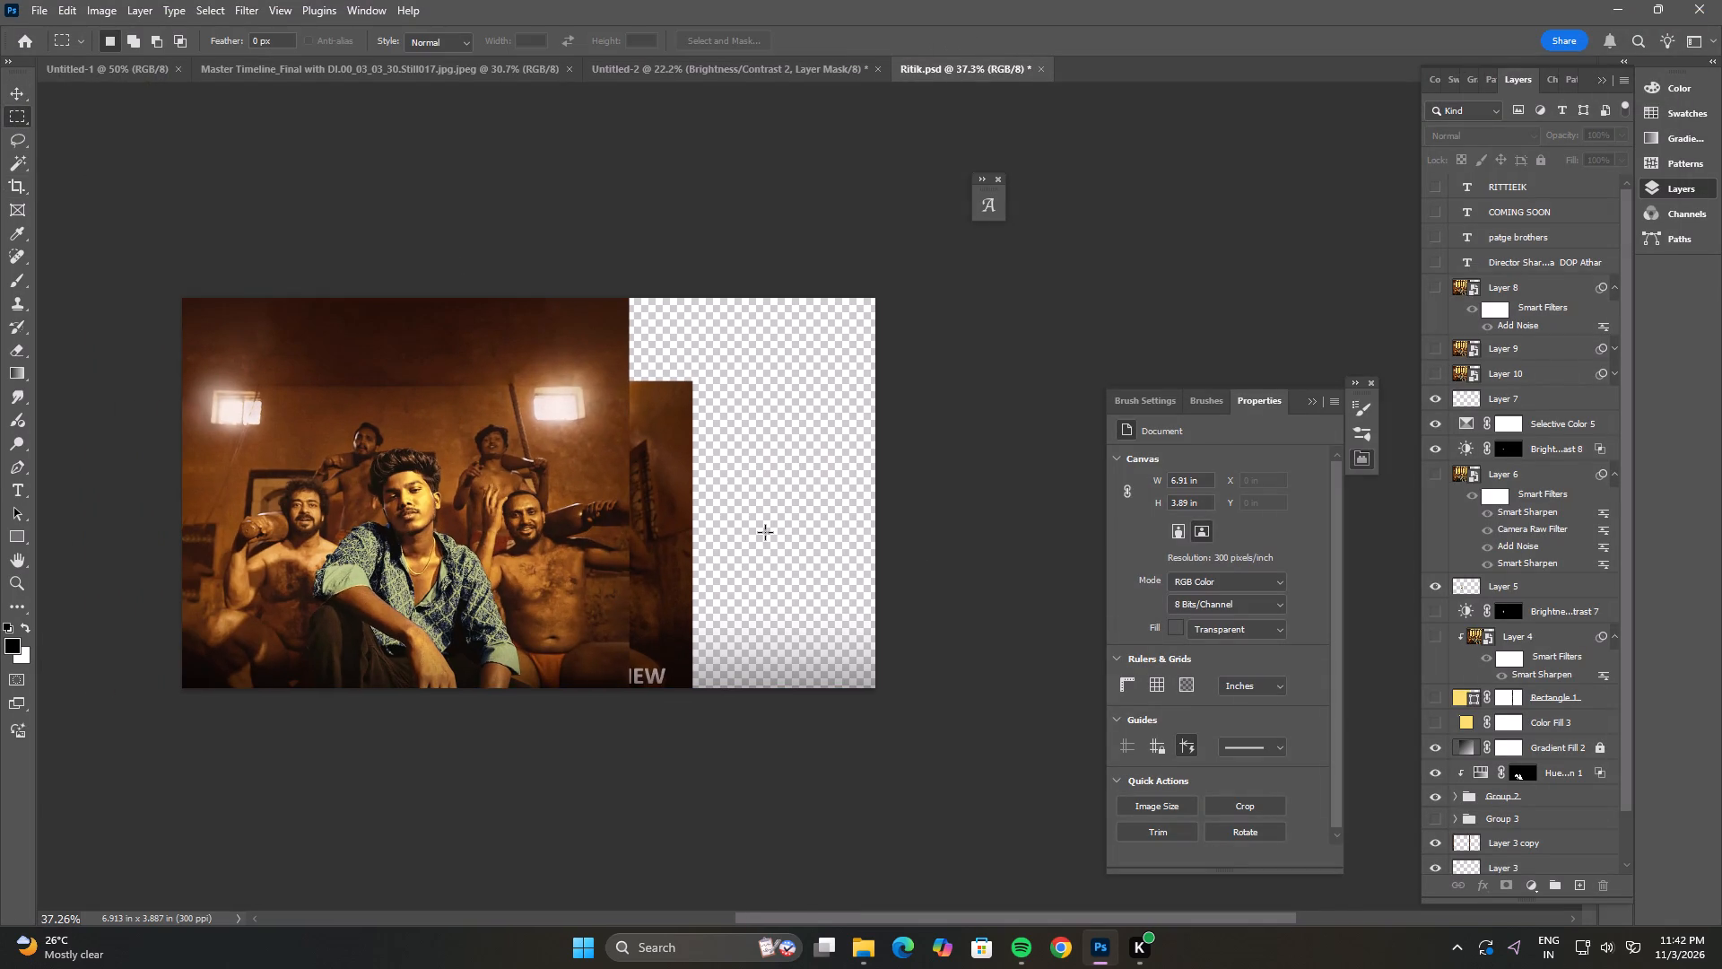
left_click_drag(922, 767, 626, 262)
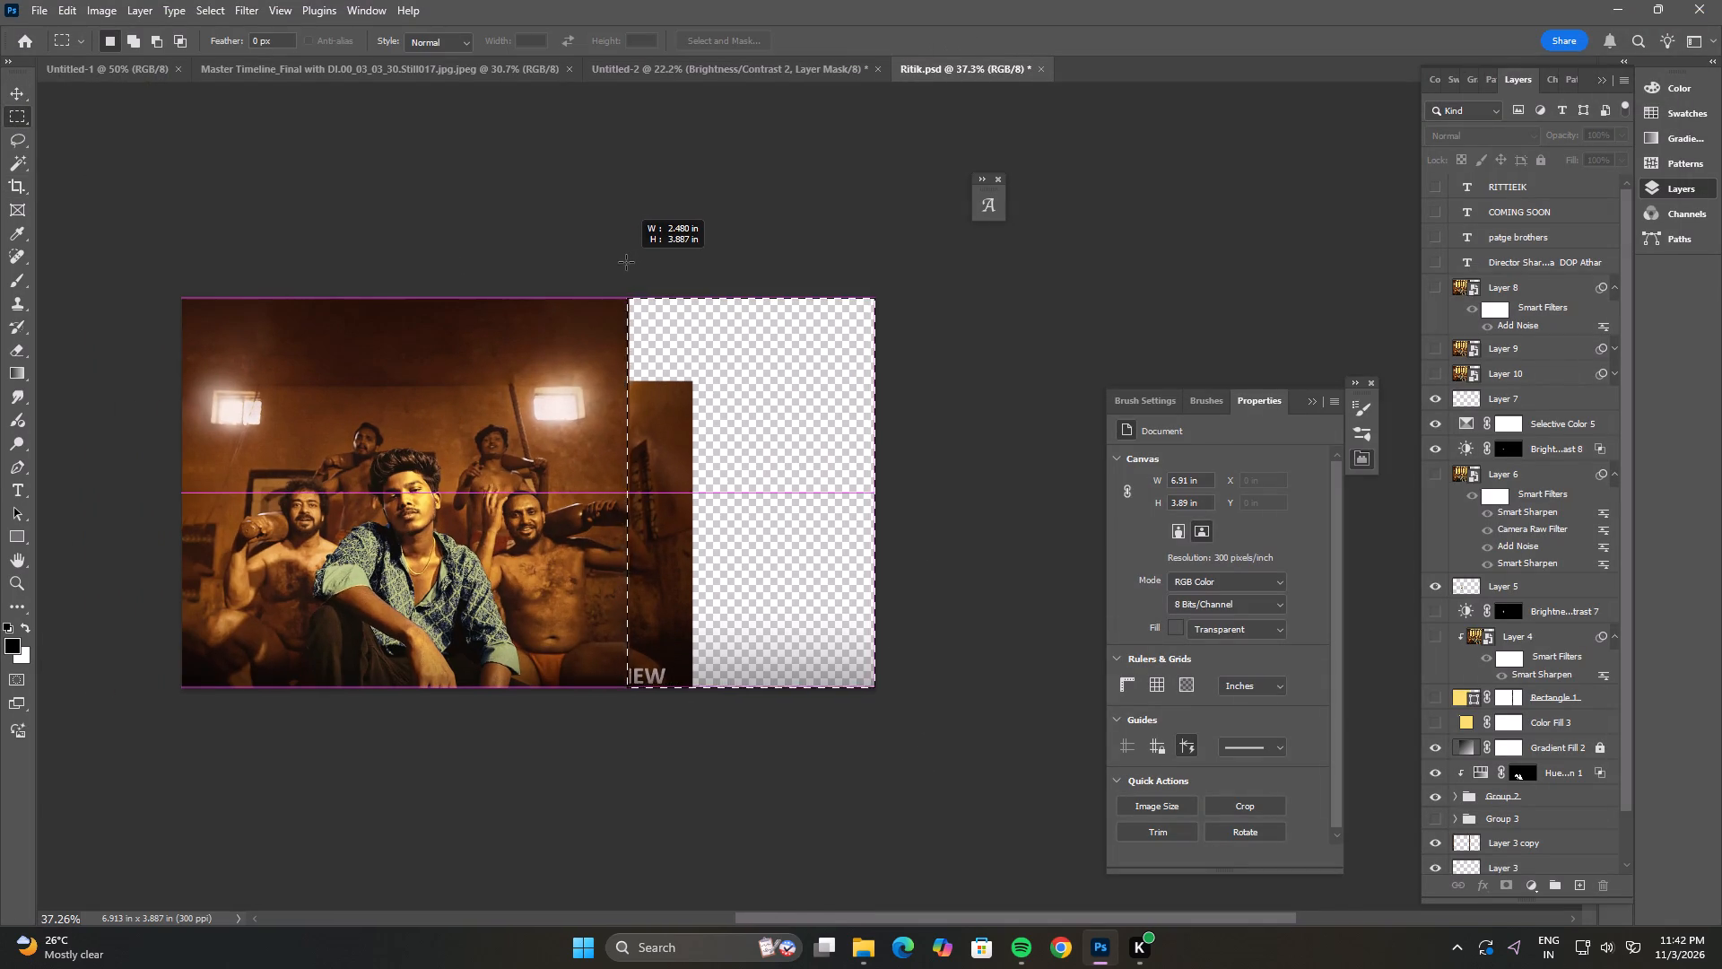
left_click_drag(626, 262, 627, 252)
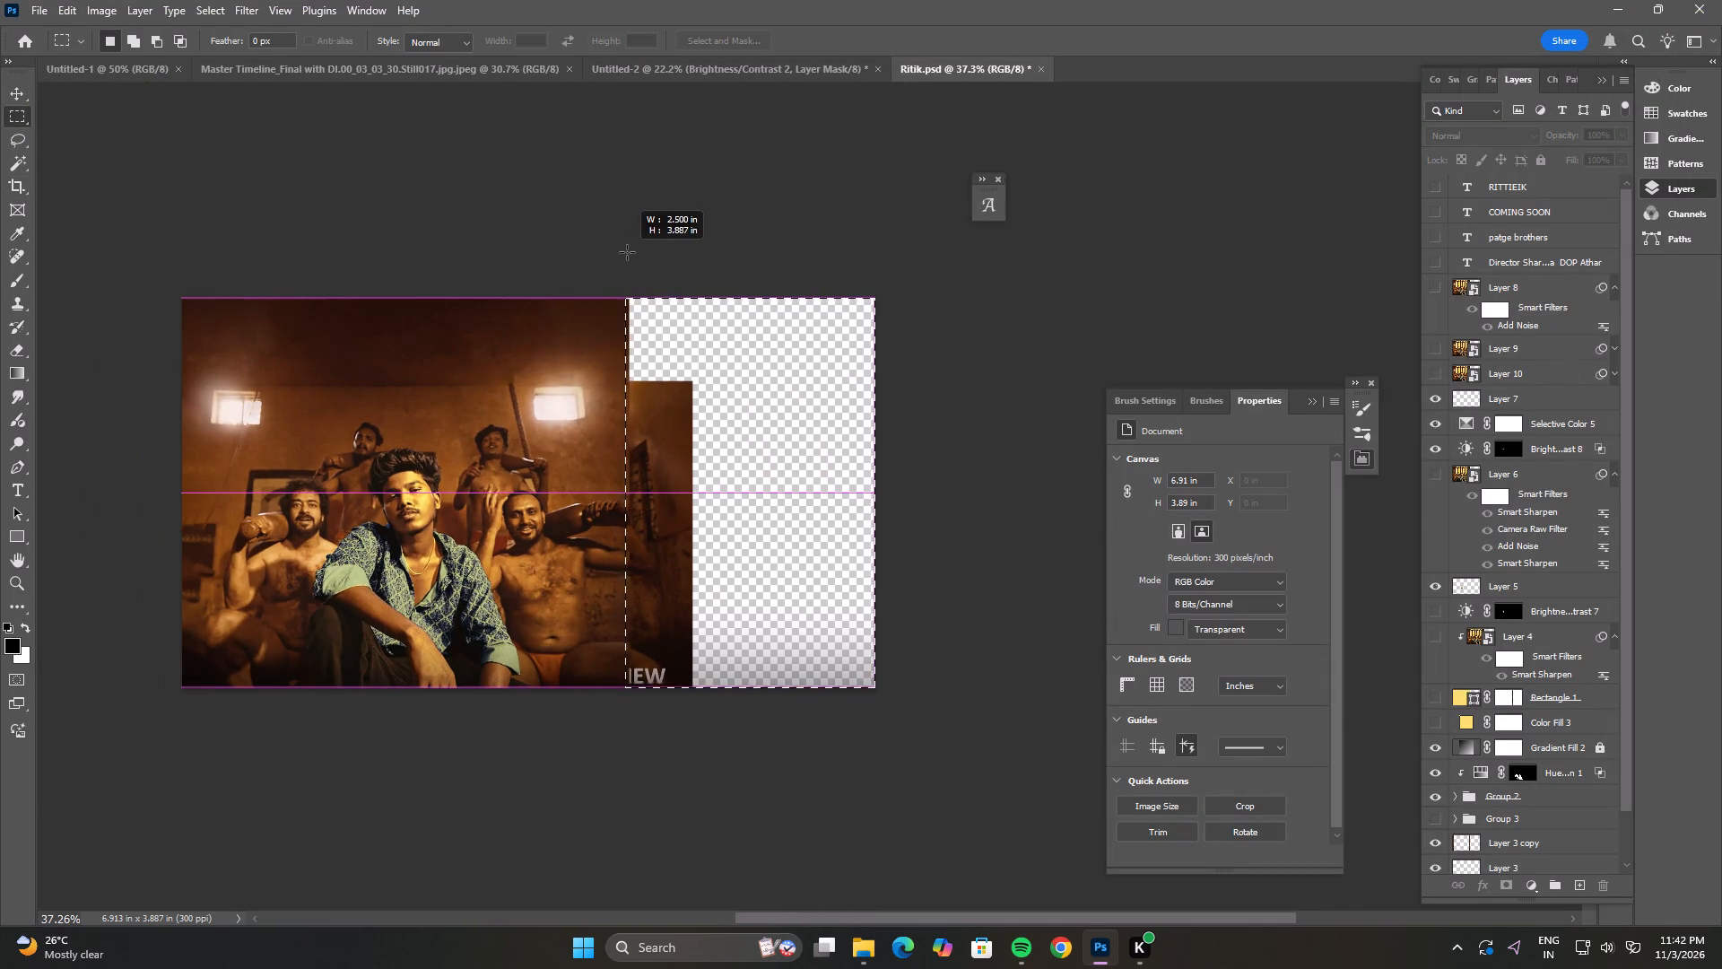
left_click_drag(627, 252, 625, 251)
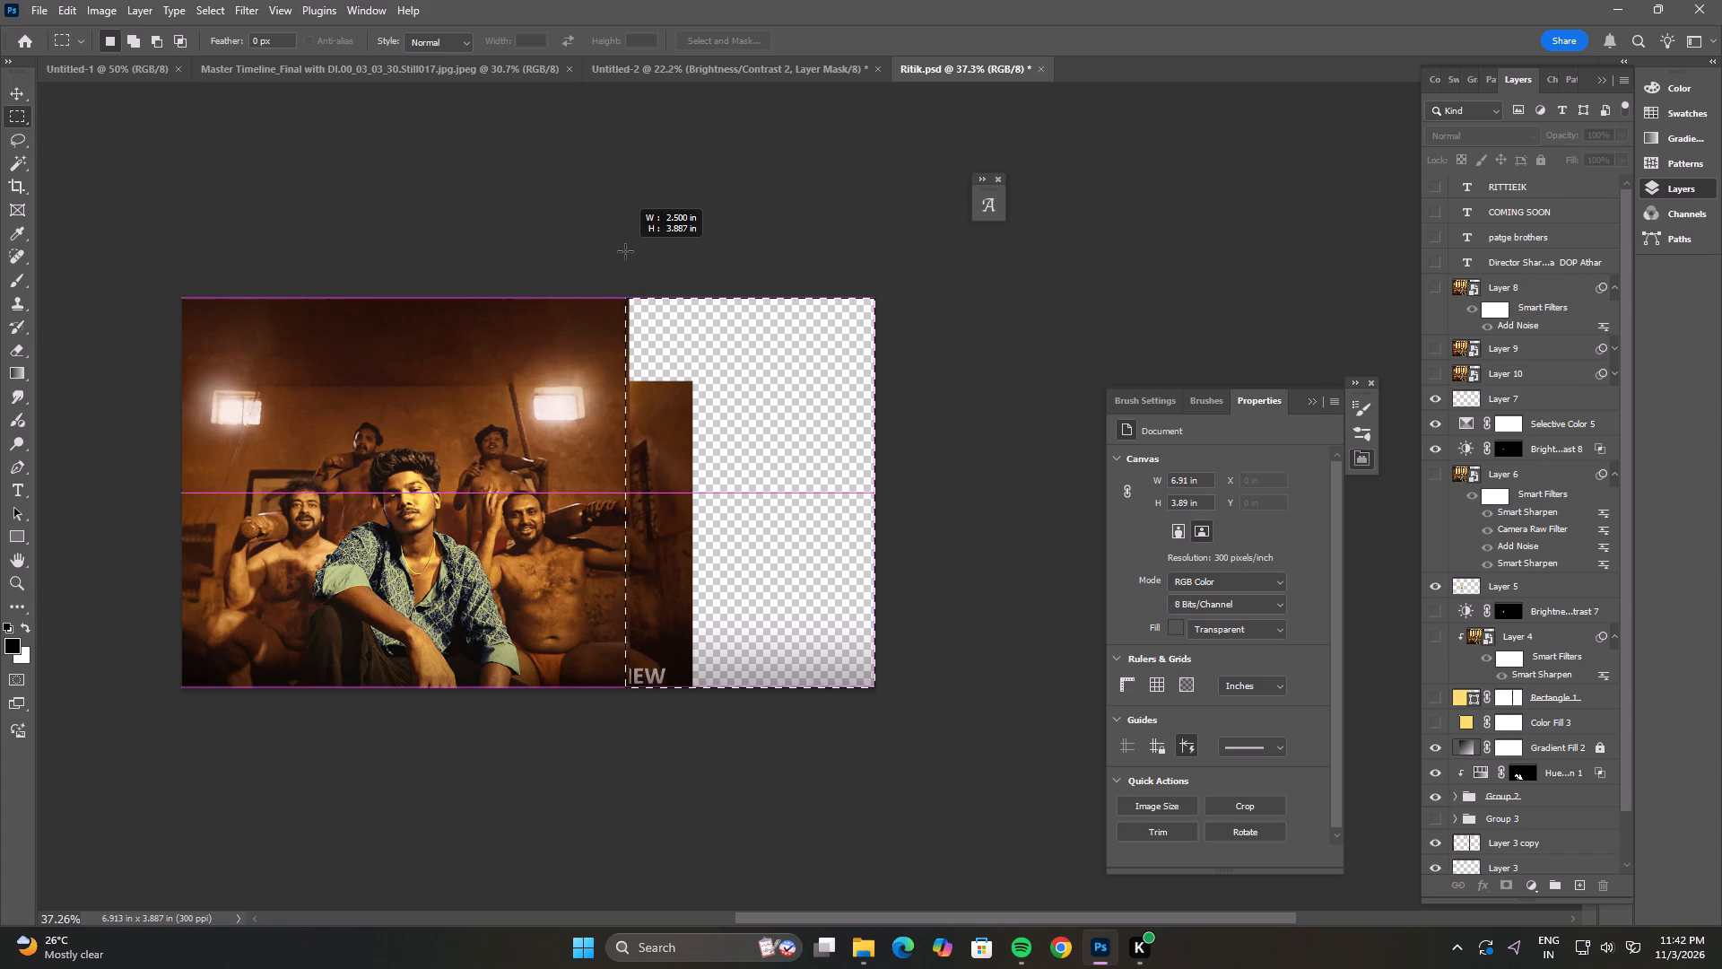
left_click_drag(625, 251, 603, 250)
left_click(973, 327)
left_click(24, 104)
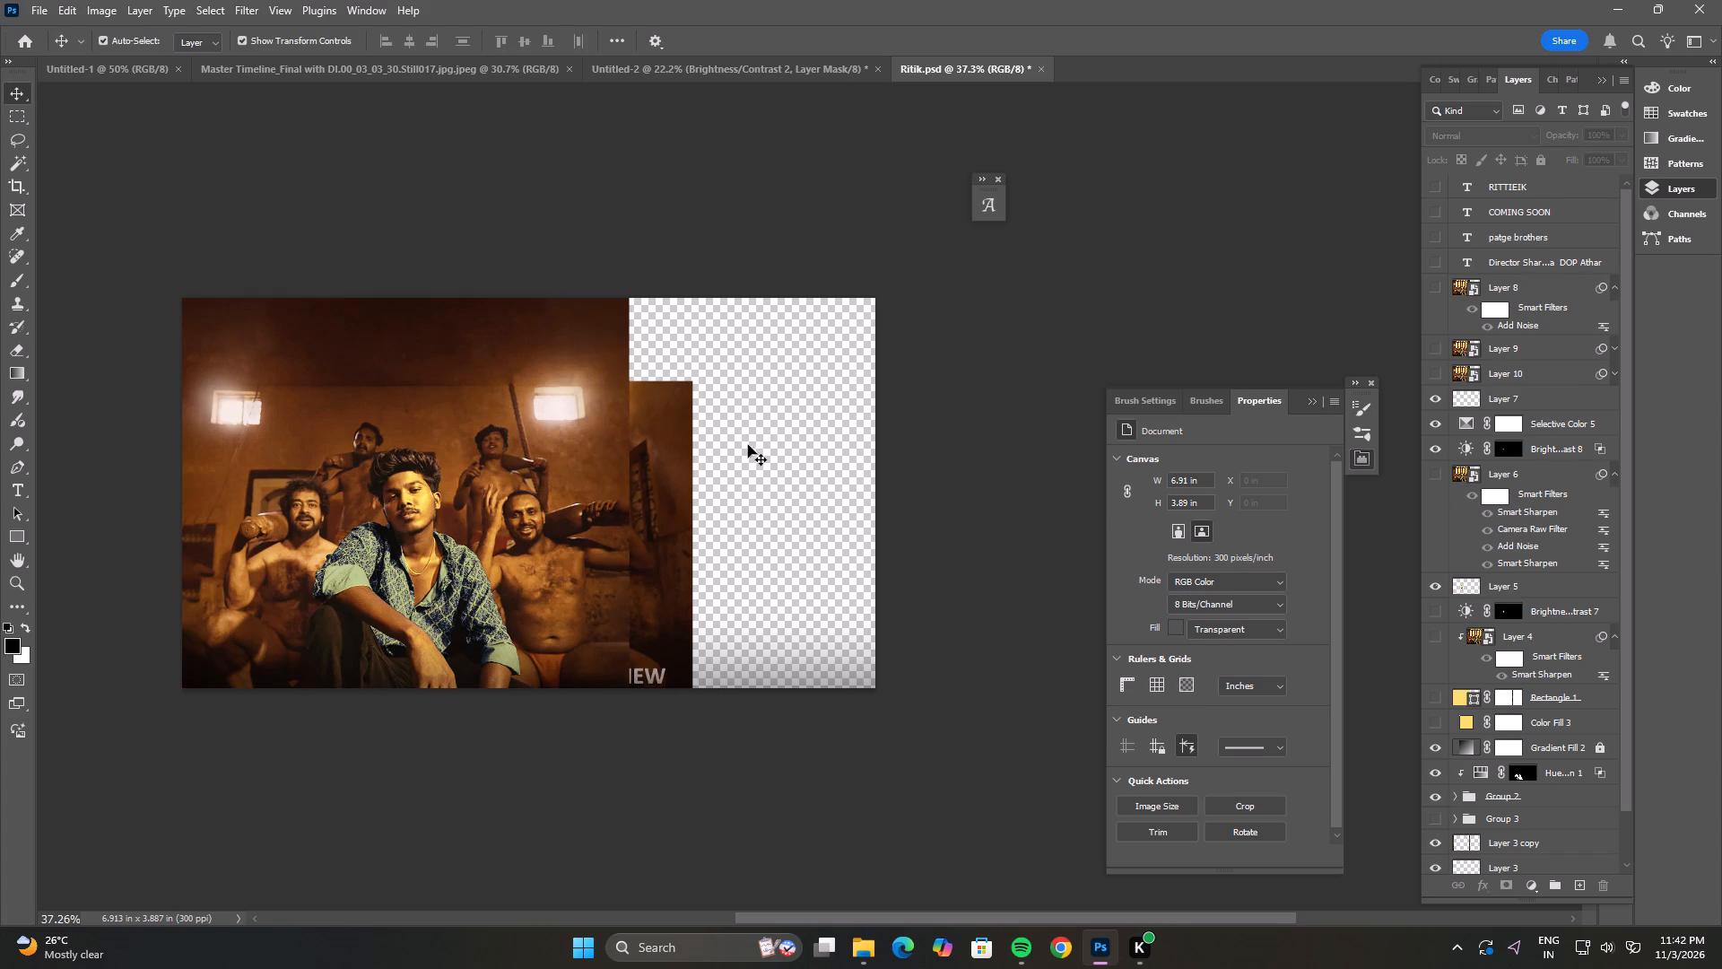
Hide Layer 2 copy at the bottom of Group 1 to remove the leftover image strip beside the group photo.
left_click(676, 436)
scroll(1465, 790, "down", 6)
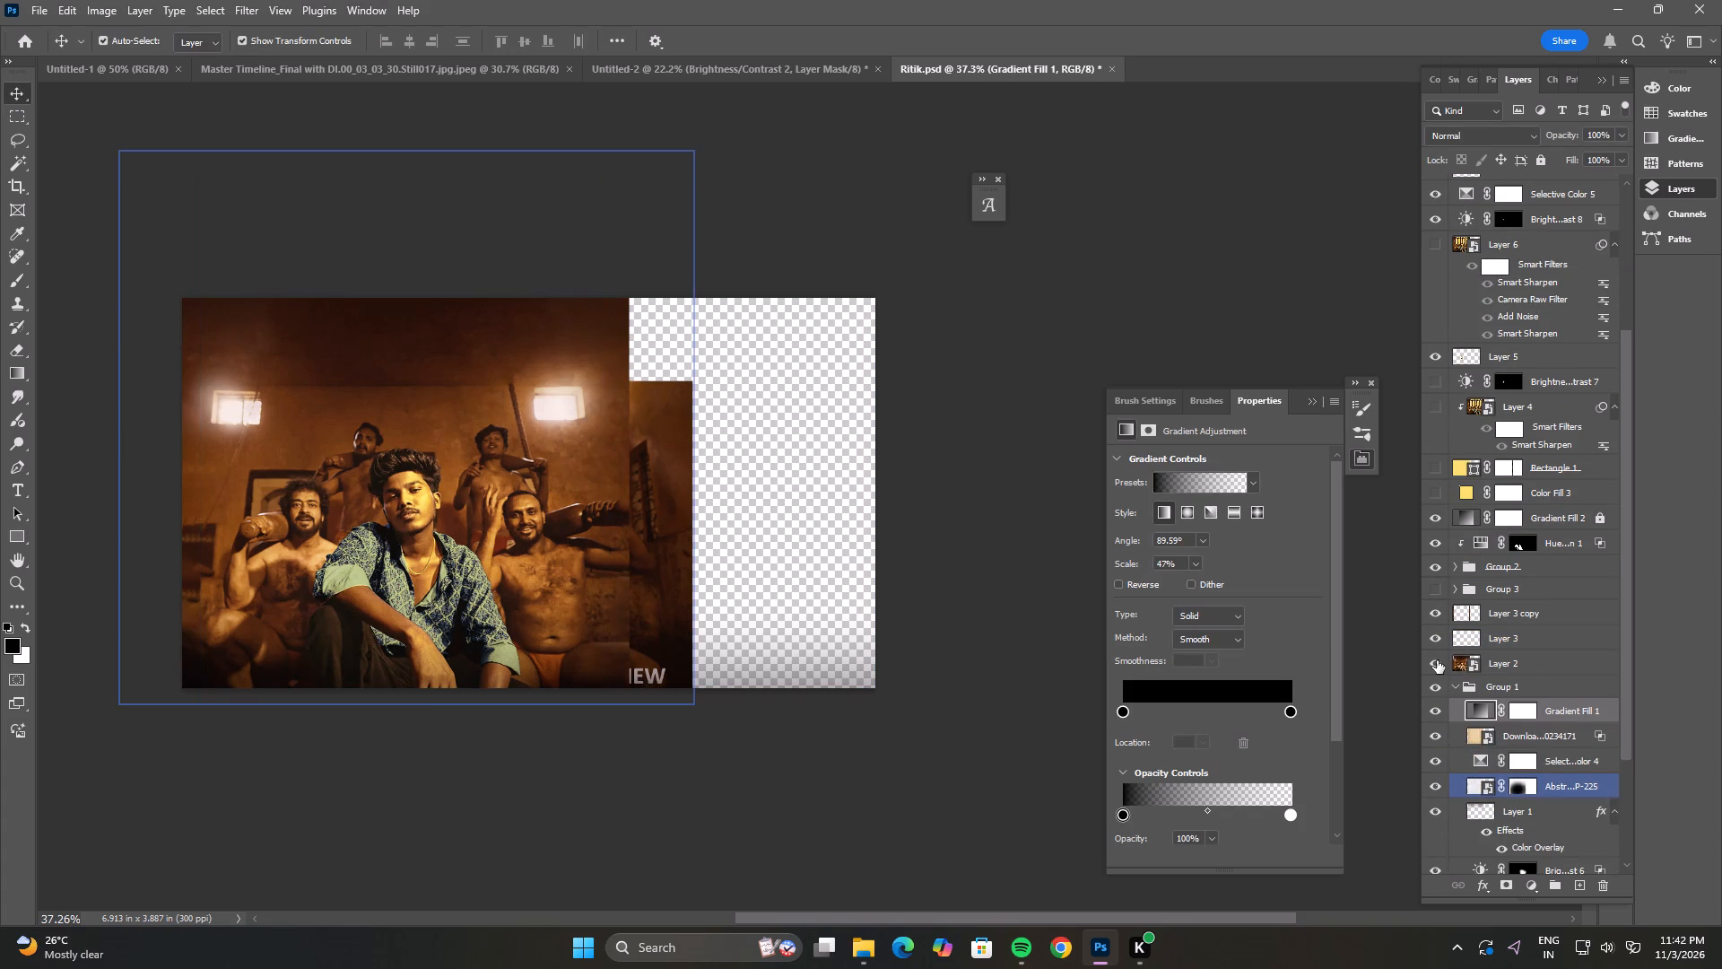
left_click(1437, 660)
left_click(1436, 661)
scroll(1482, 773, "down", 10)
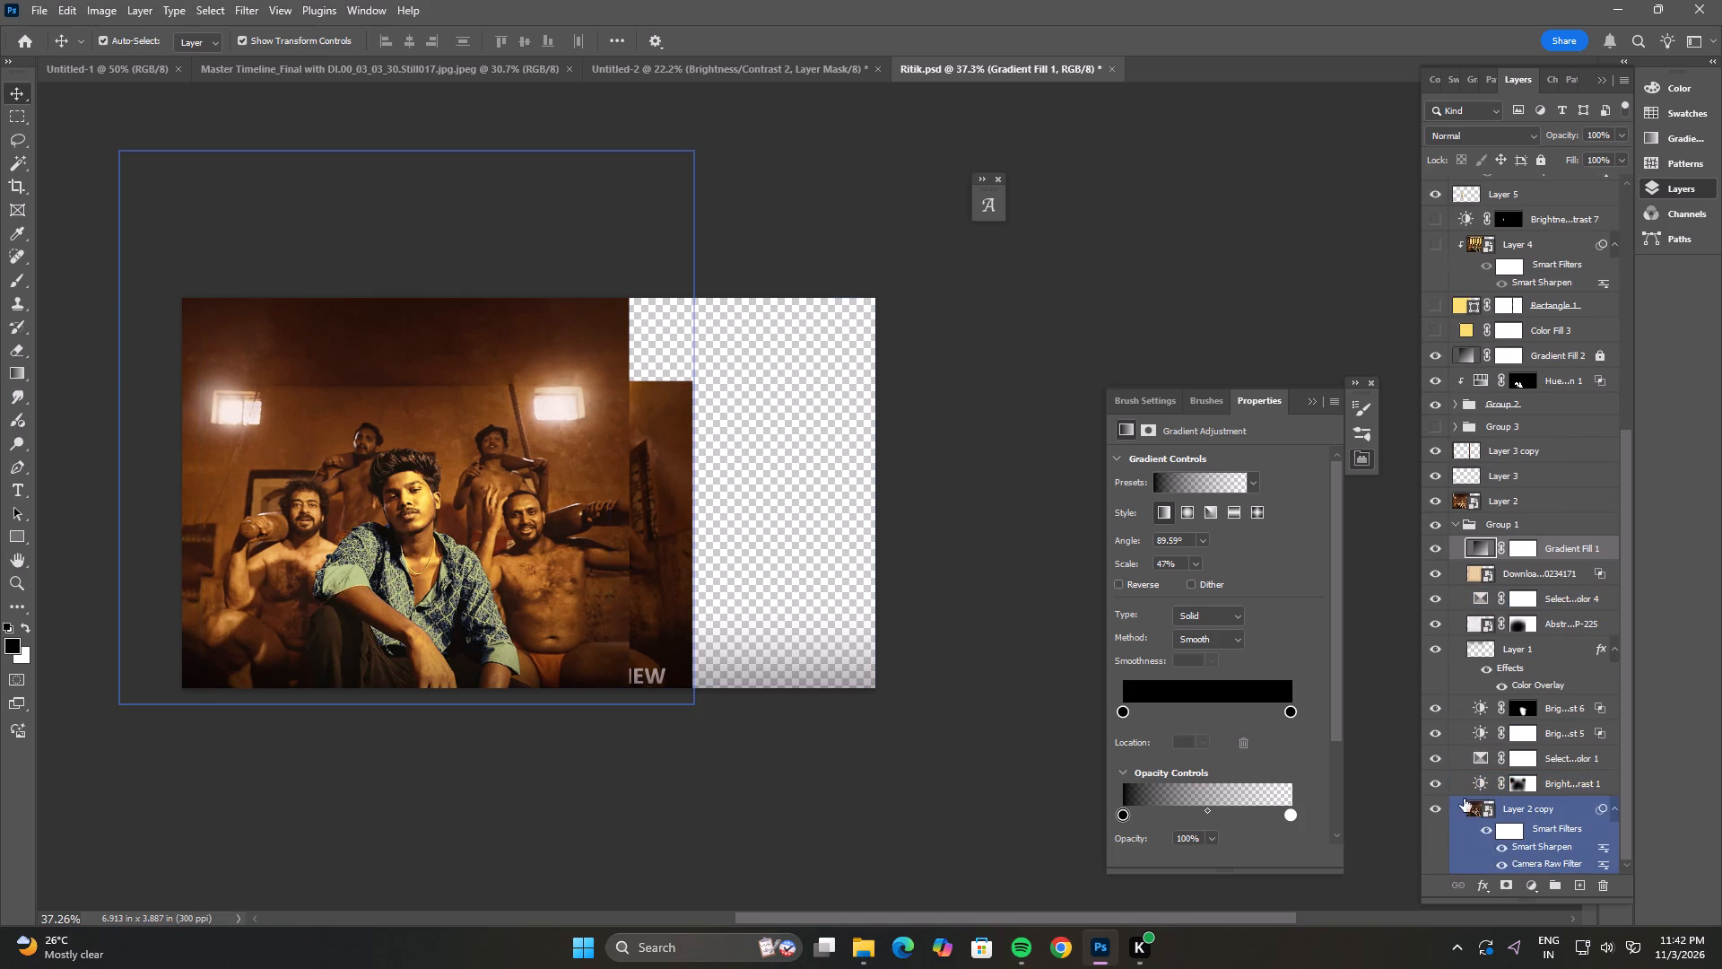
left_click(1439, 806)
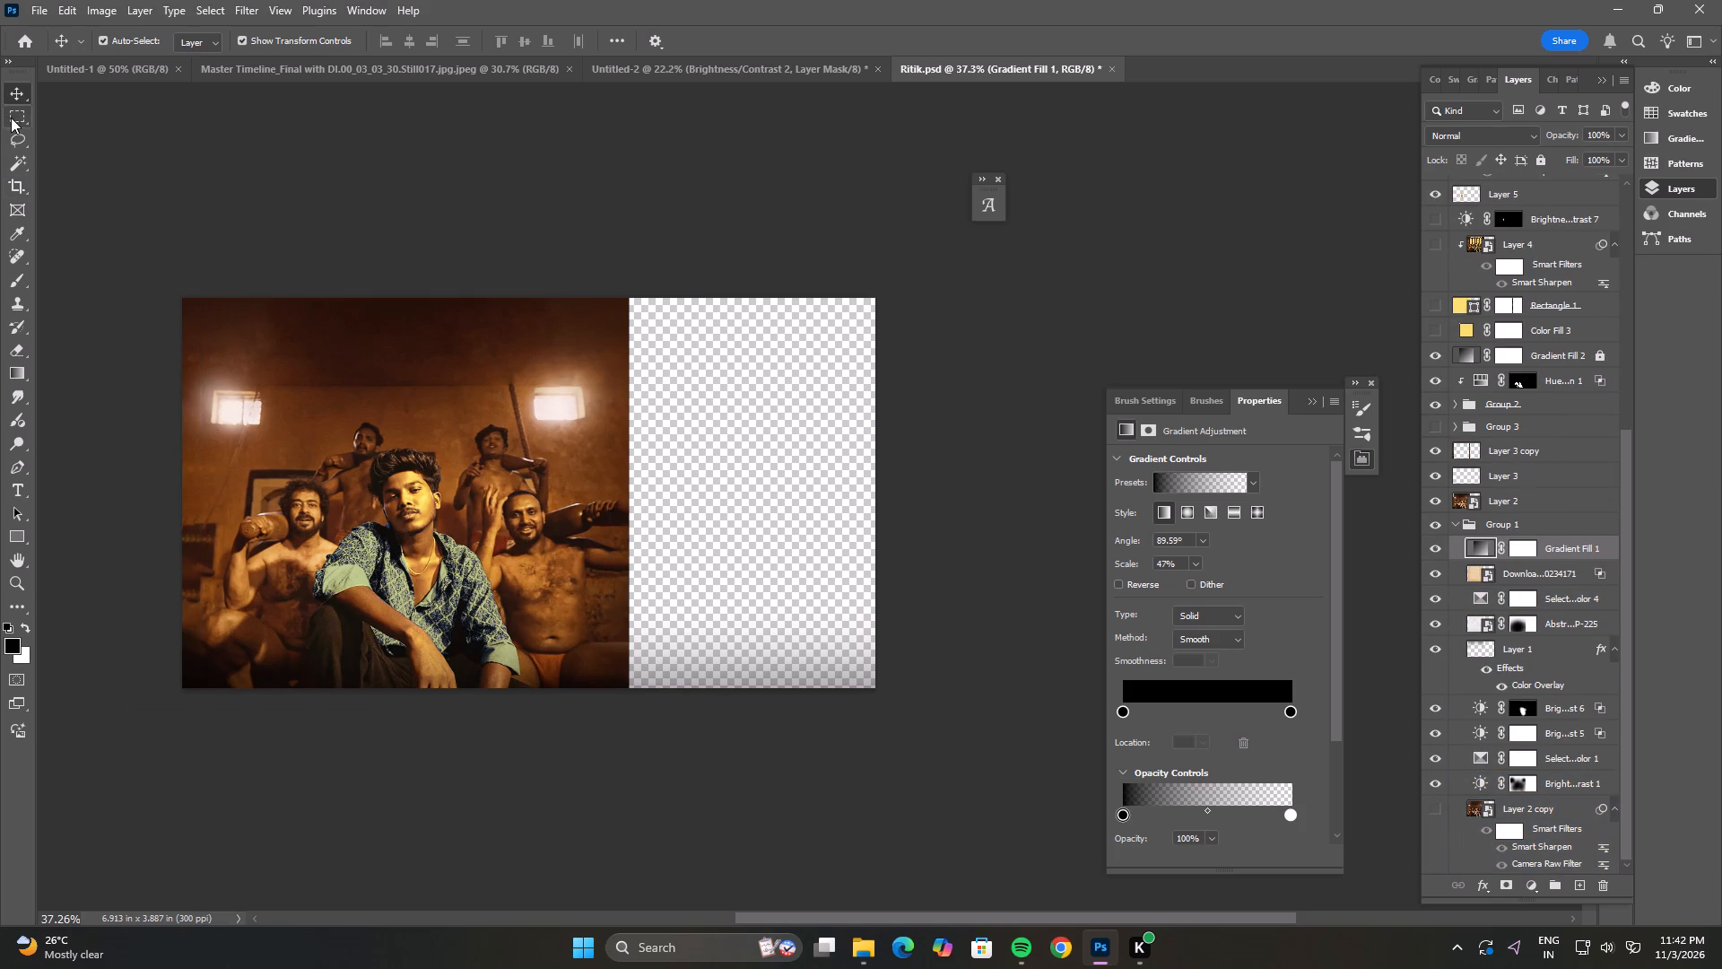
Check the effect of Gradient Fill 2 by toggling its visibility, and add a new blank layer directly above it.
left_click(10, 91)
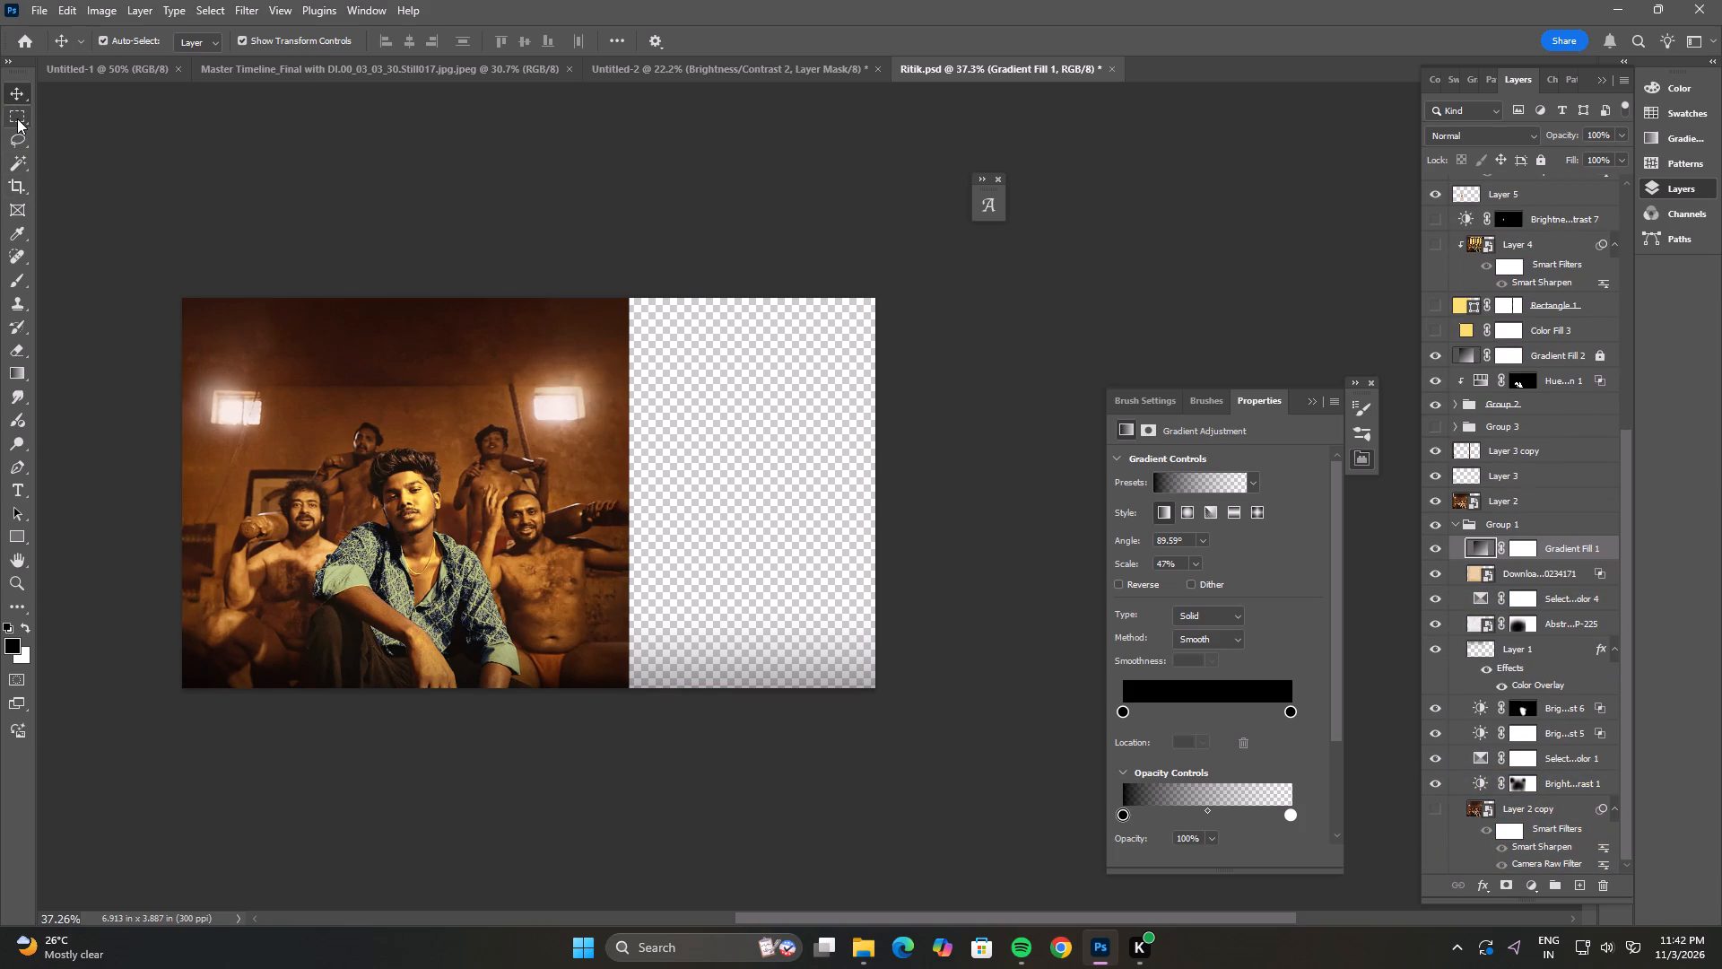
left_click(16, 118)
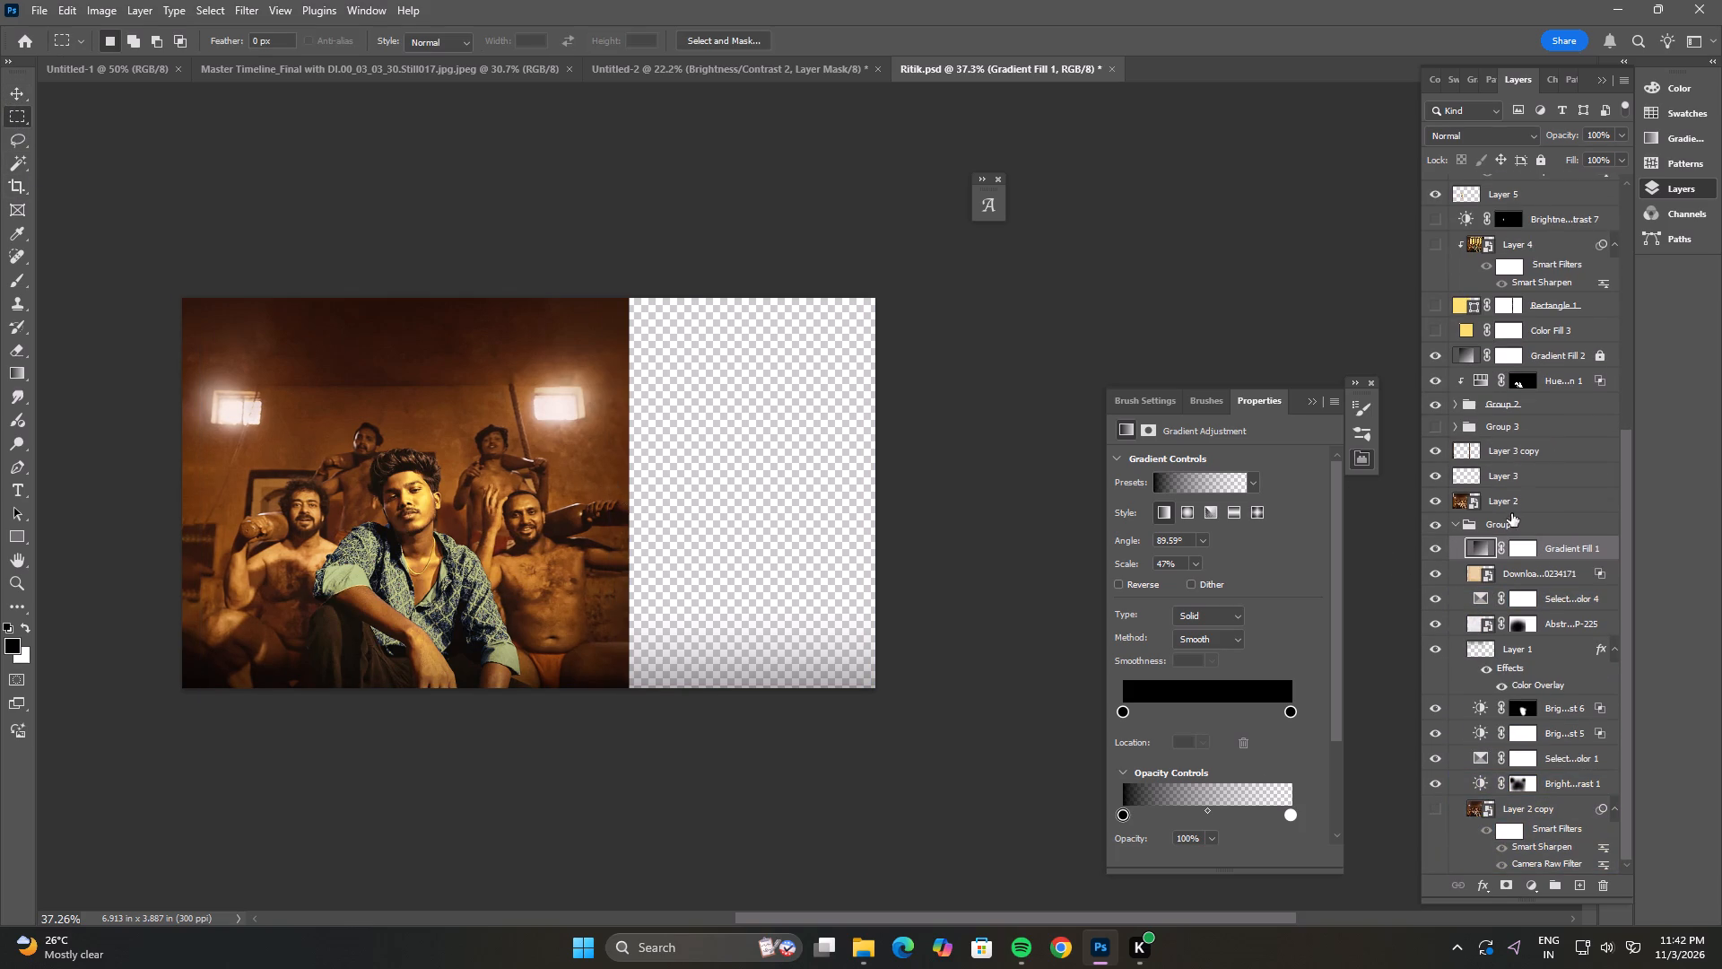
left_click(1536, 502)
scroll(1544, 474, "up", 3)
left_click(1438, 432)
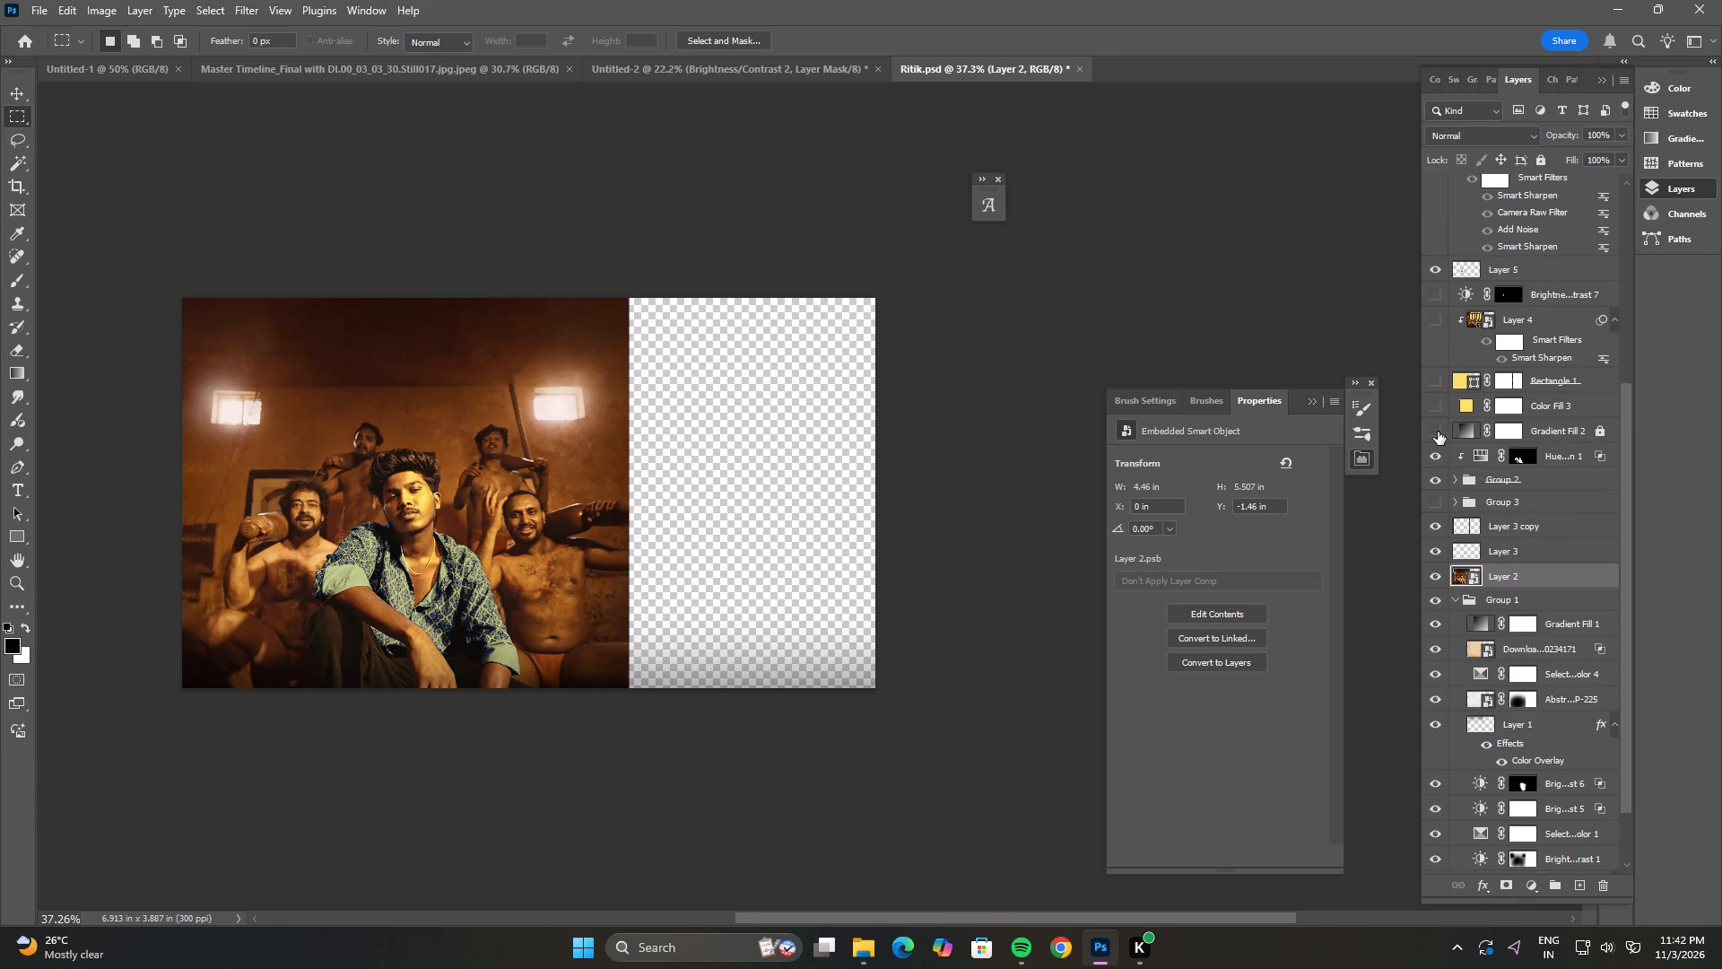
double_click(1438, 432)
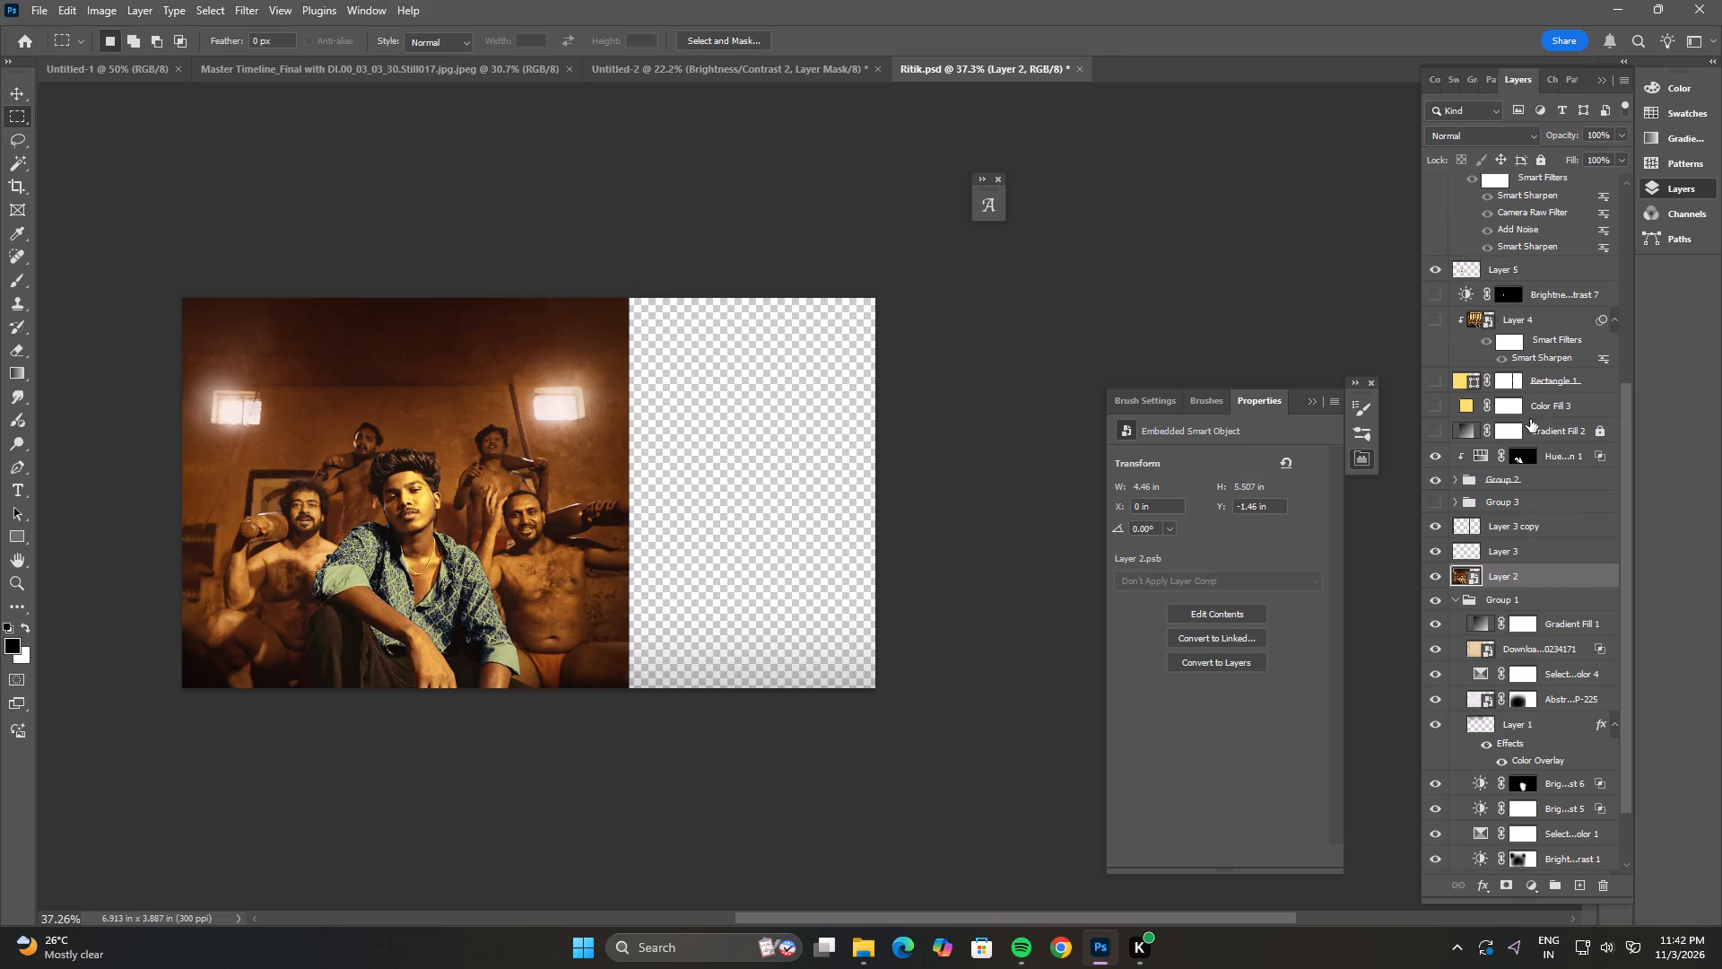
left_click(1436, 433)
left_click(1584, 430)
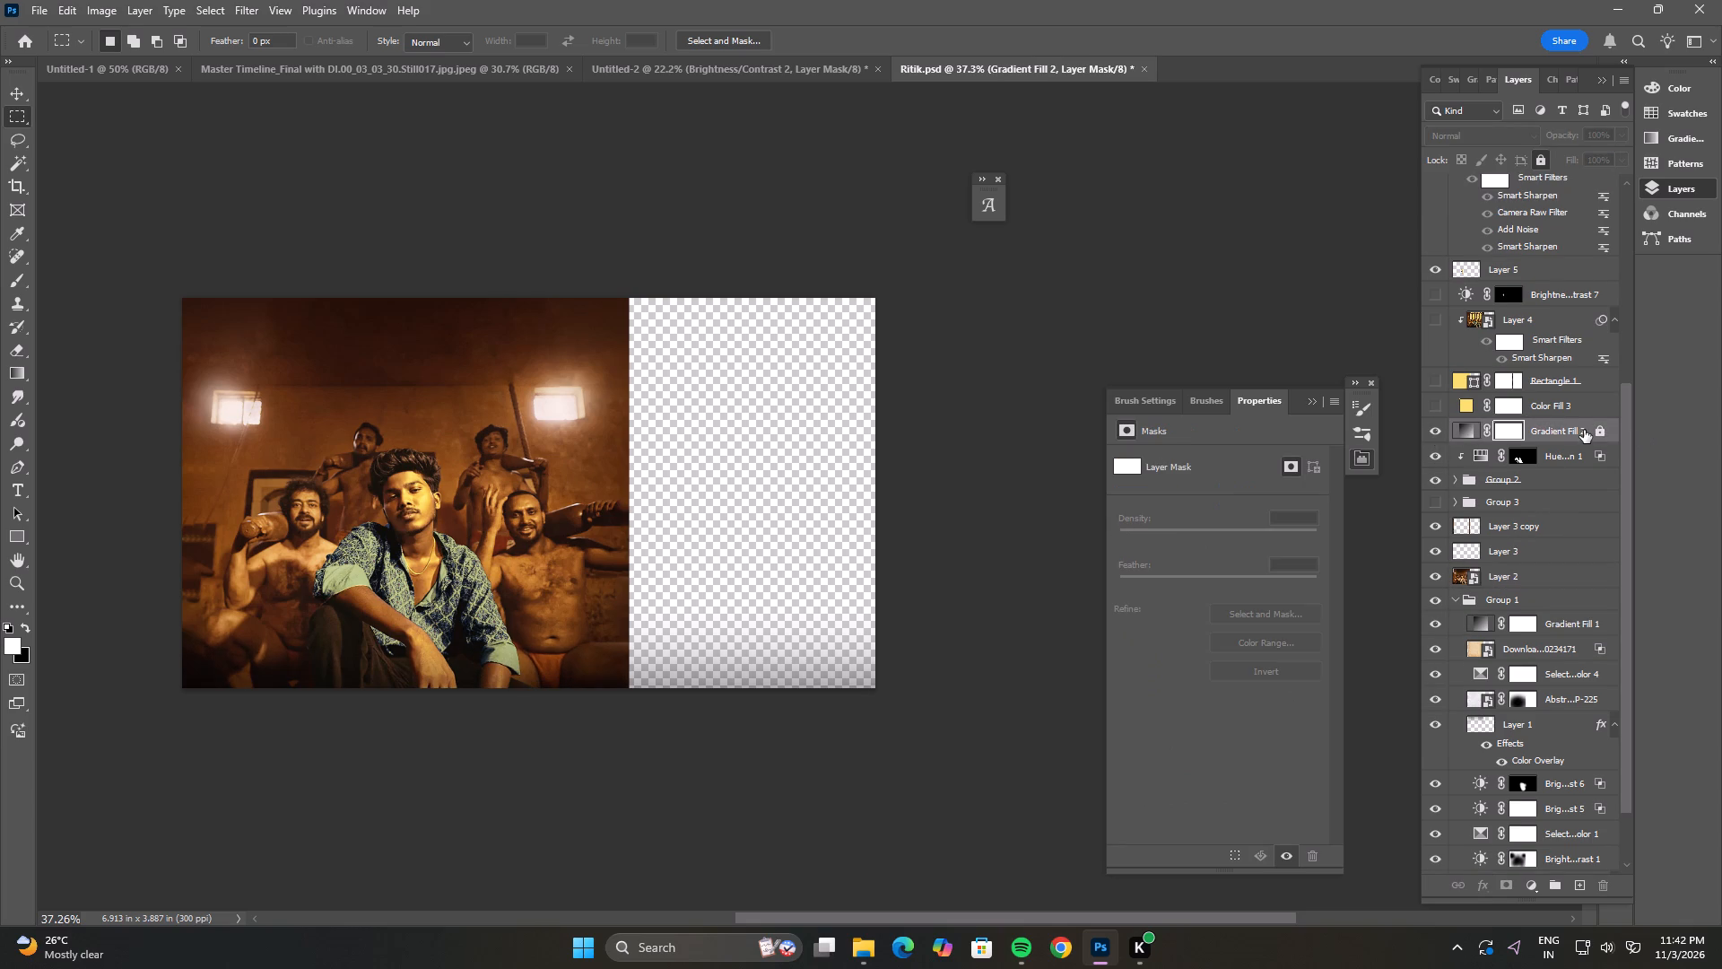
left_click(1582, 886)
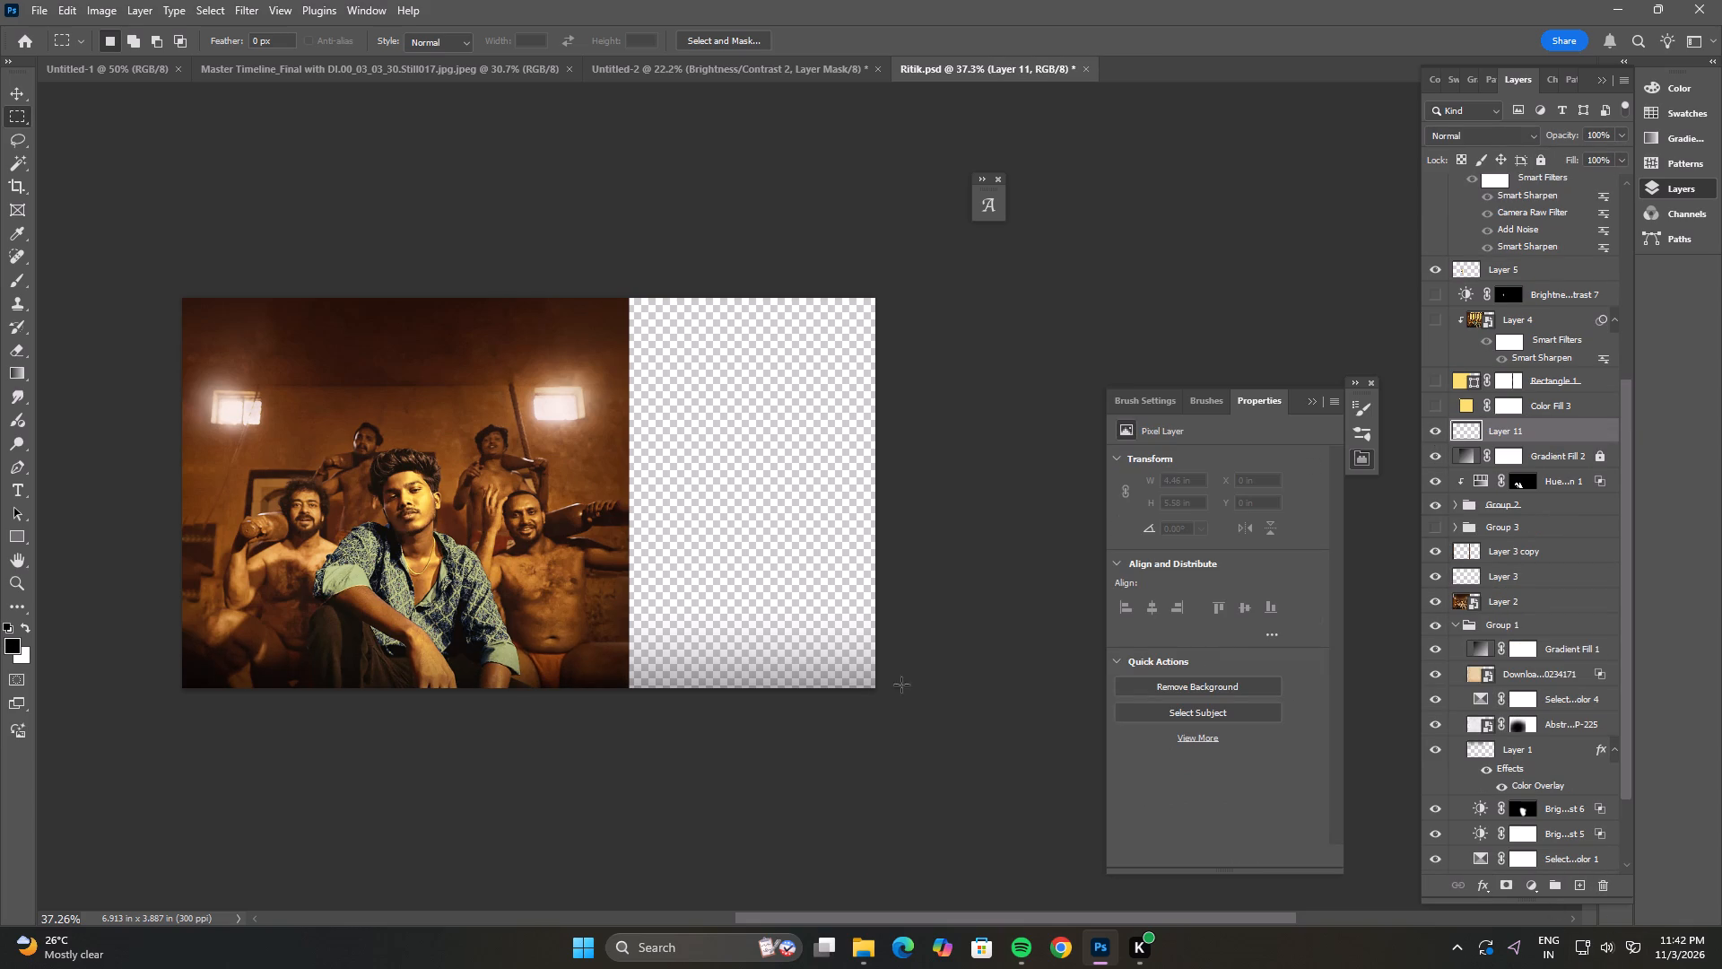
Select the empty canvas beside the group photo, about 2.51 by 3.89 in with a slight overlap, and run Generative Fill without a prompt.
left_click_drag(944, 736, 622, 275)
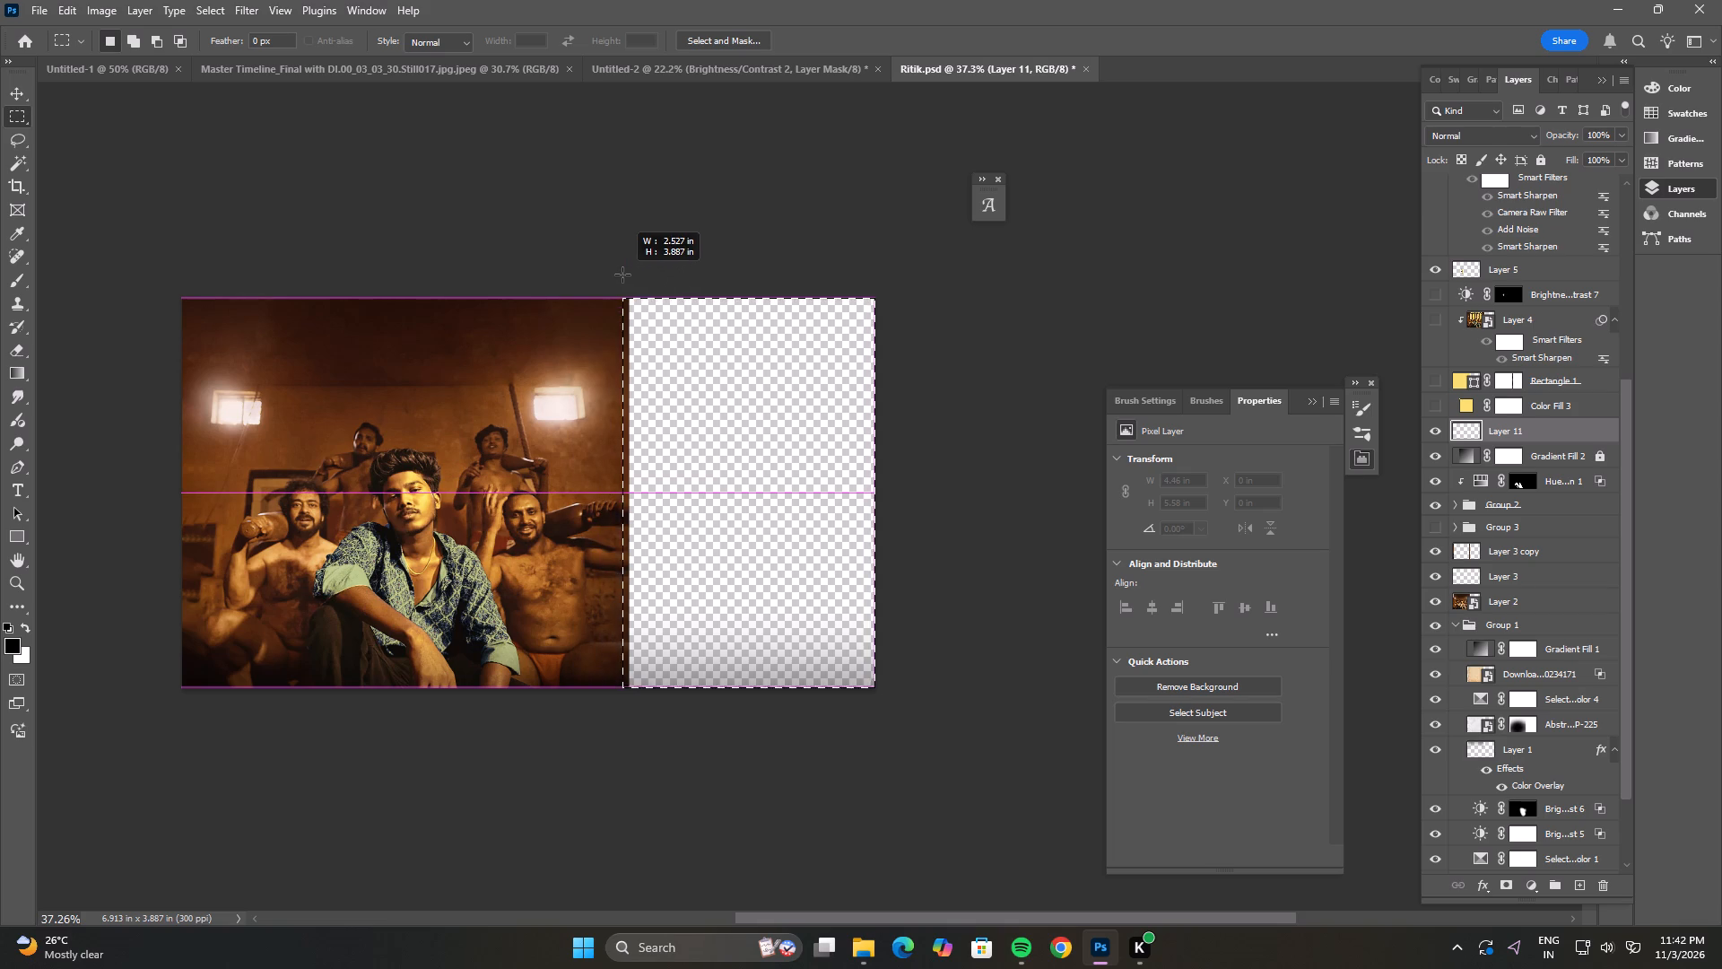
left_click_drag(622, 275, 624, 273)
right_click(725, 399)
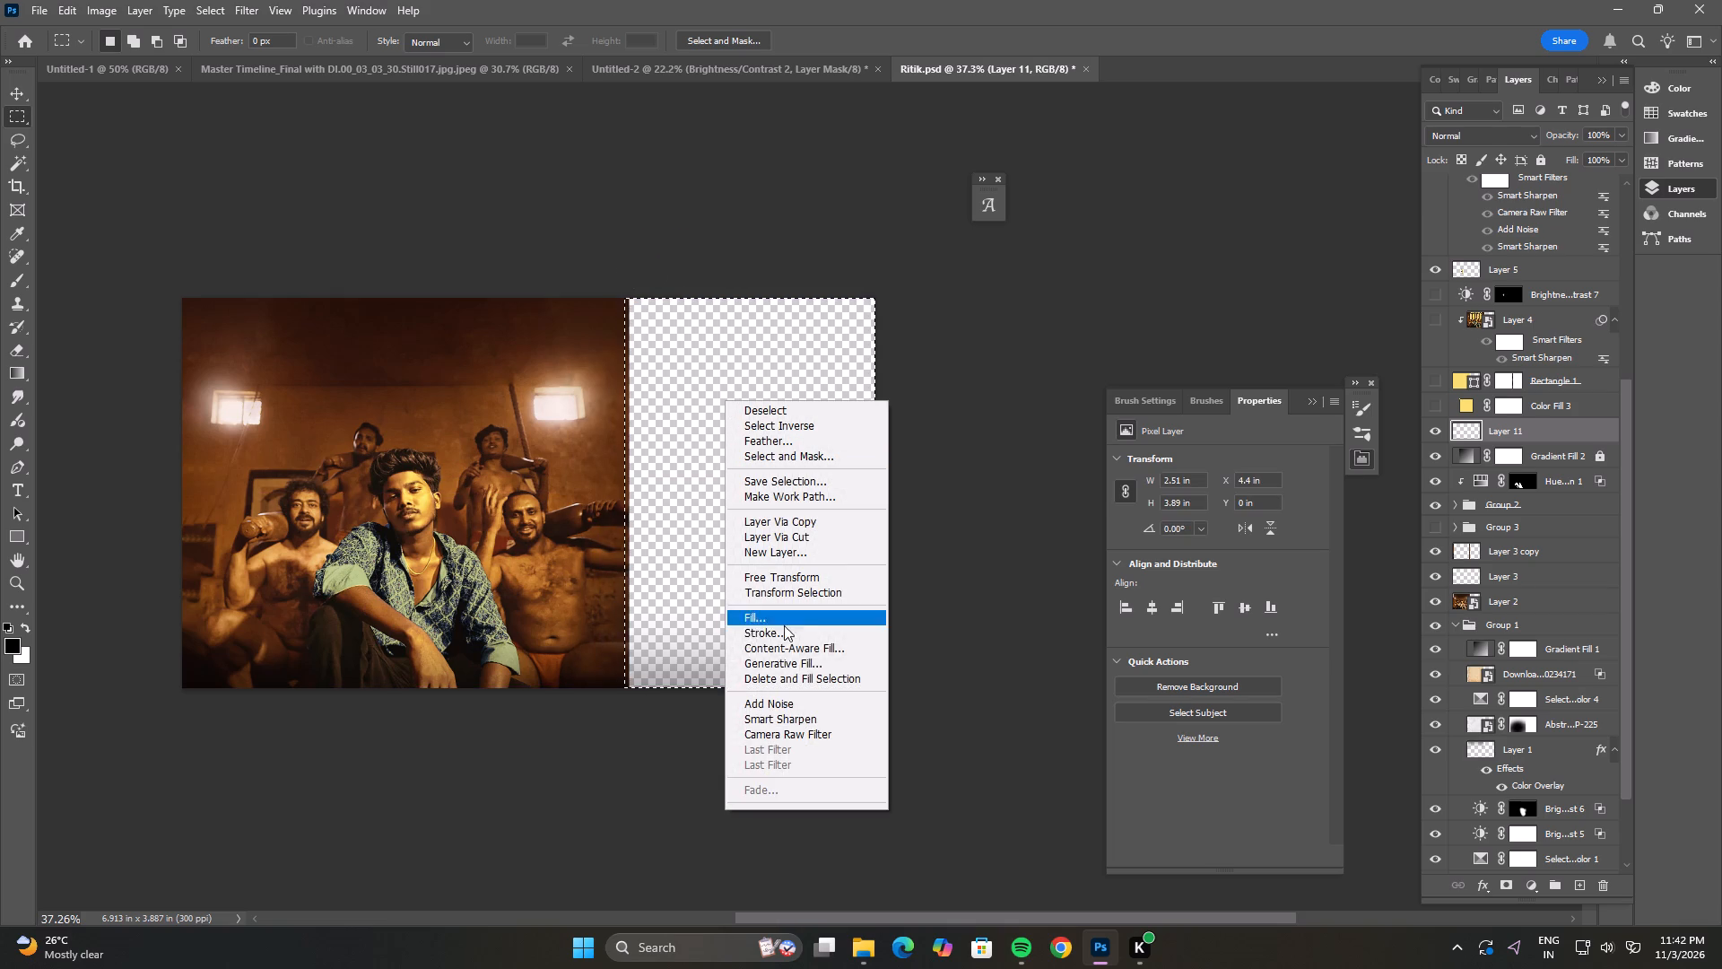
left_click(787, 658)
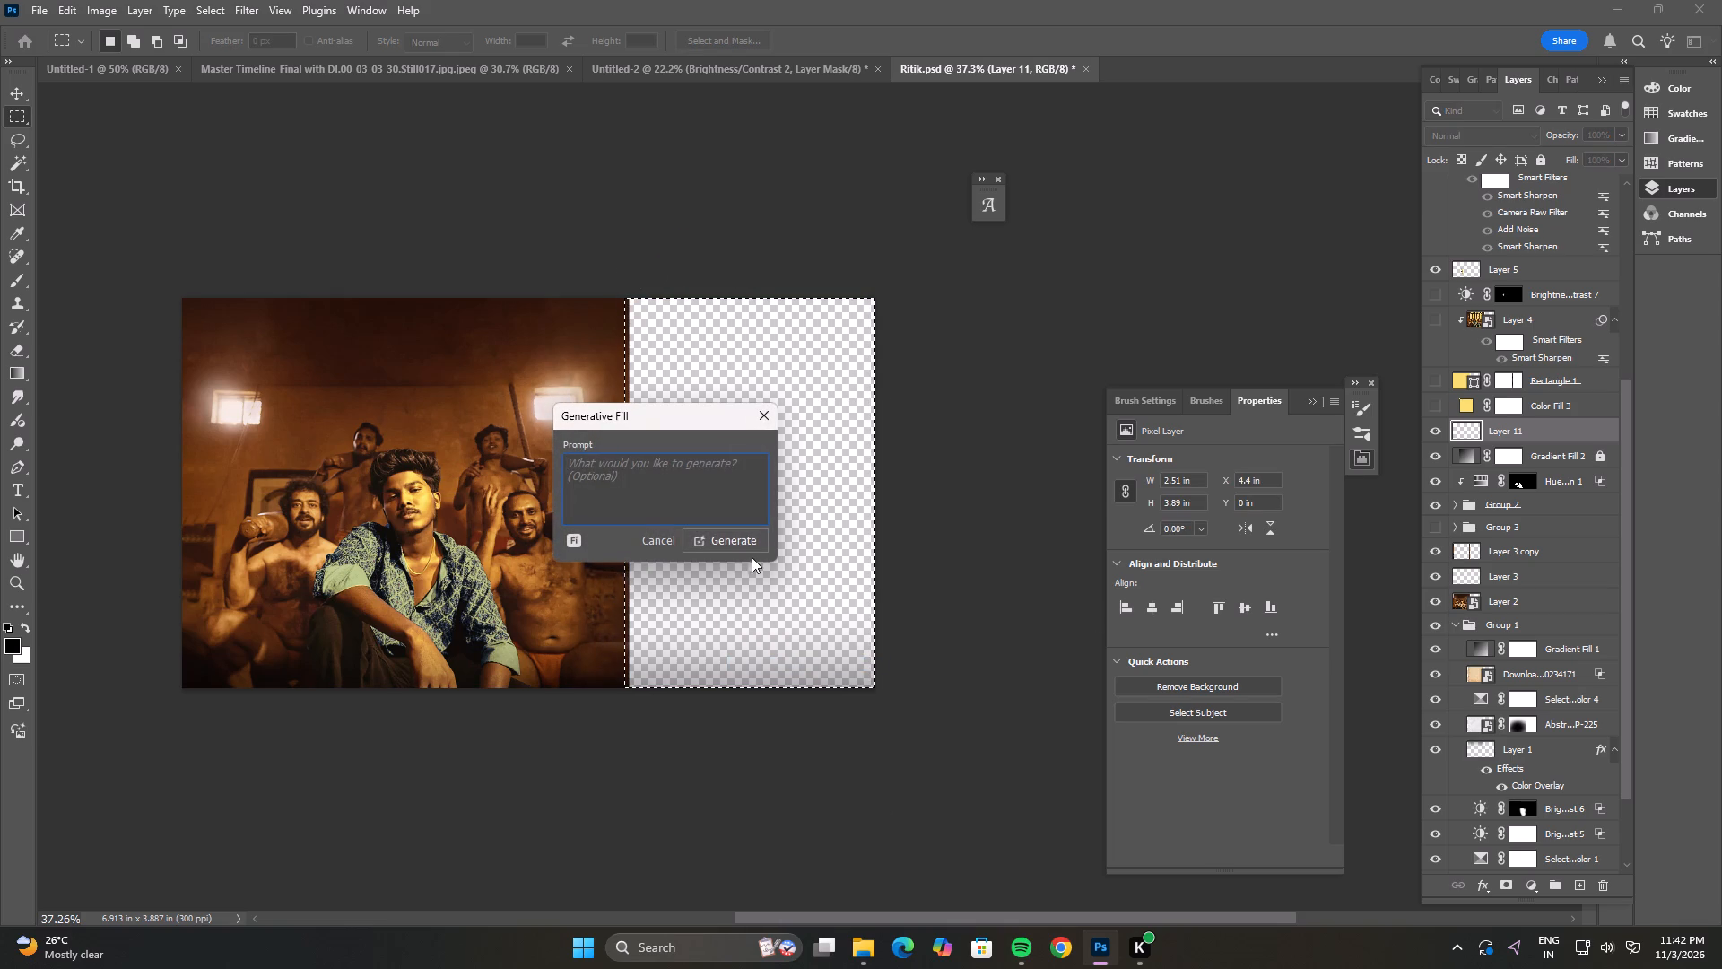
left_click(731, 537)
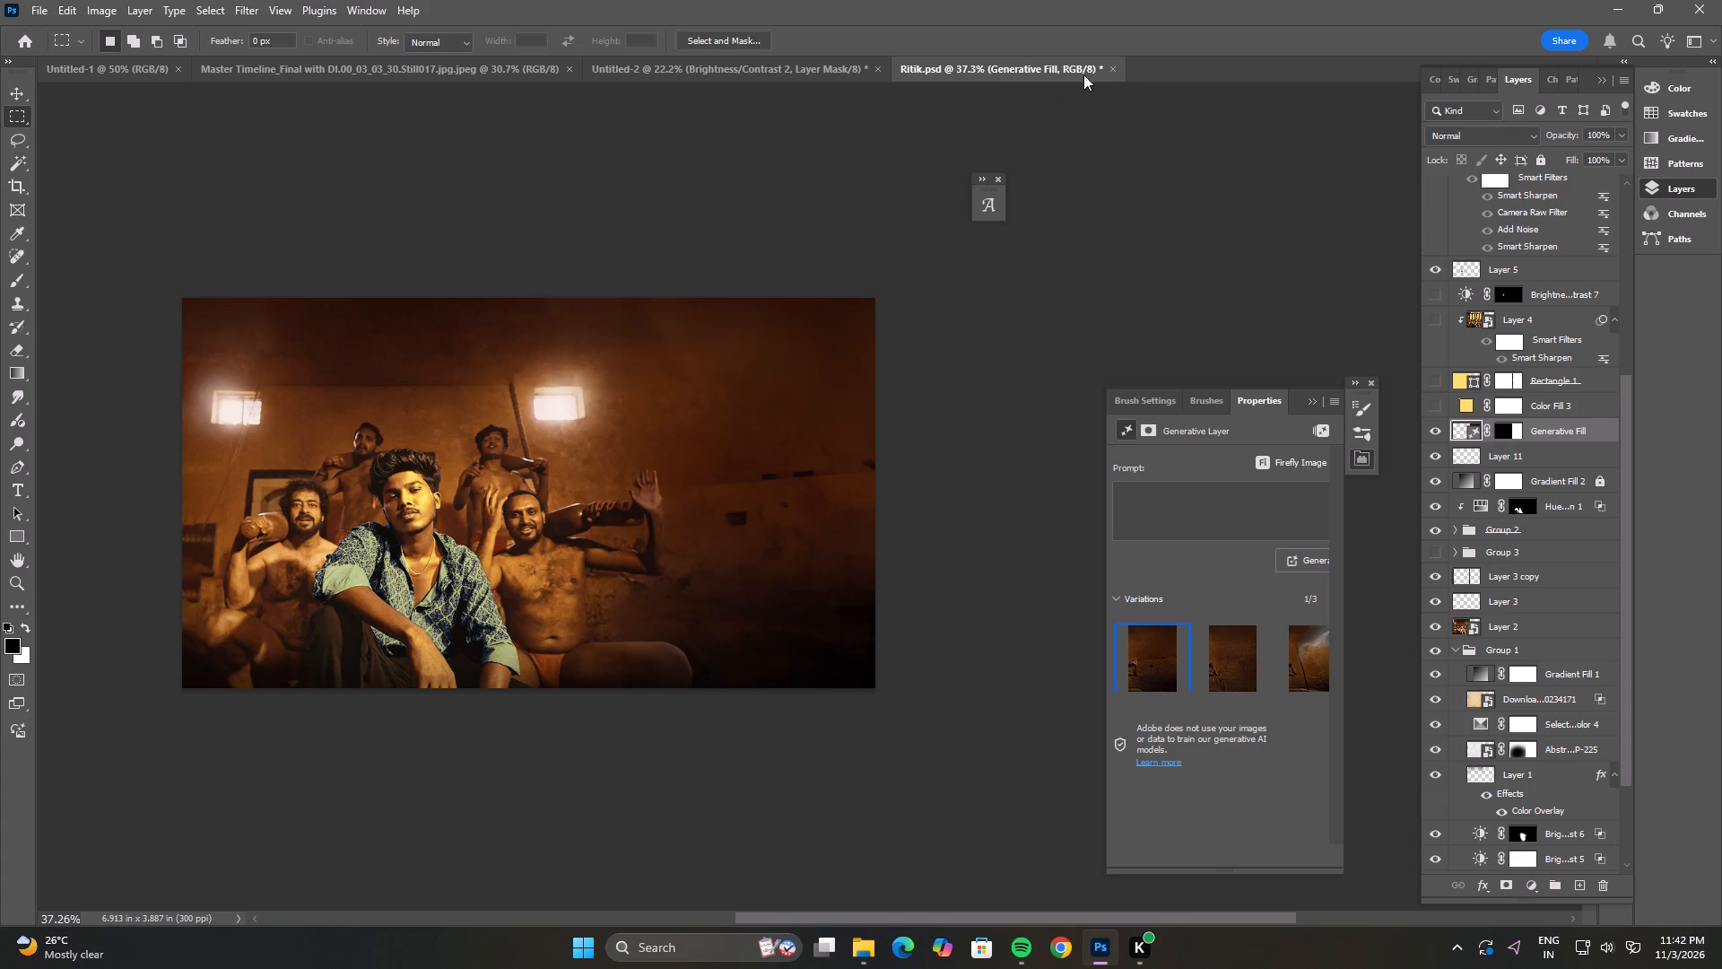
Compare the generated background variations and choose the second of the three.
left_click(1229, 670)
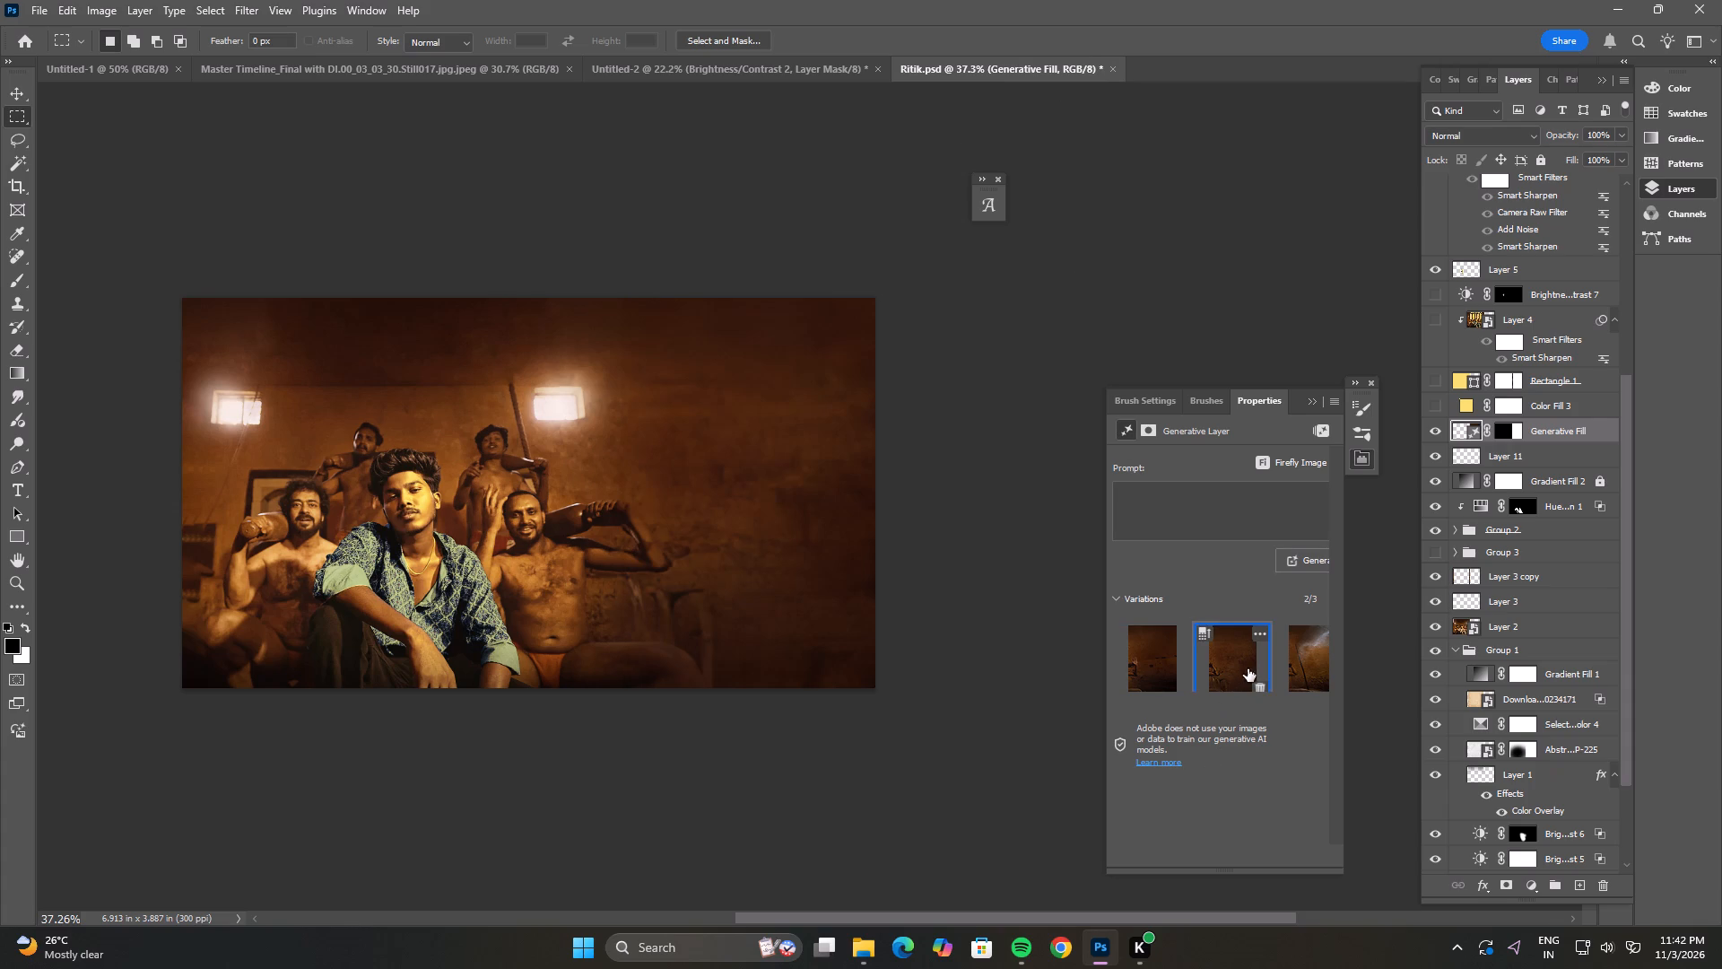
left_click(1293, 665)
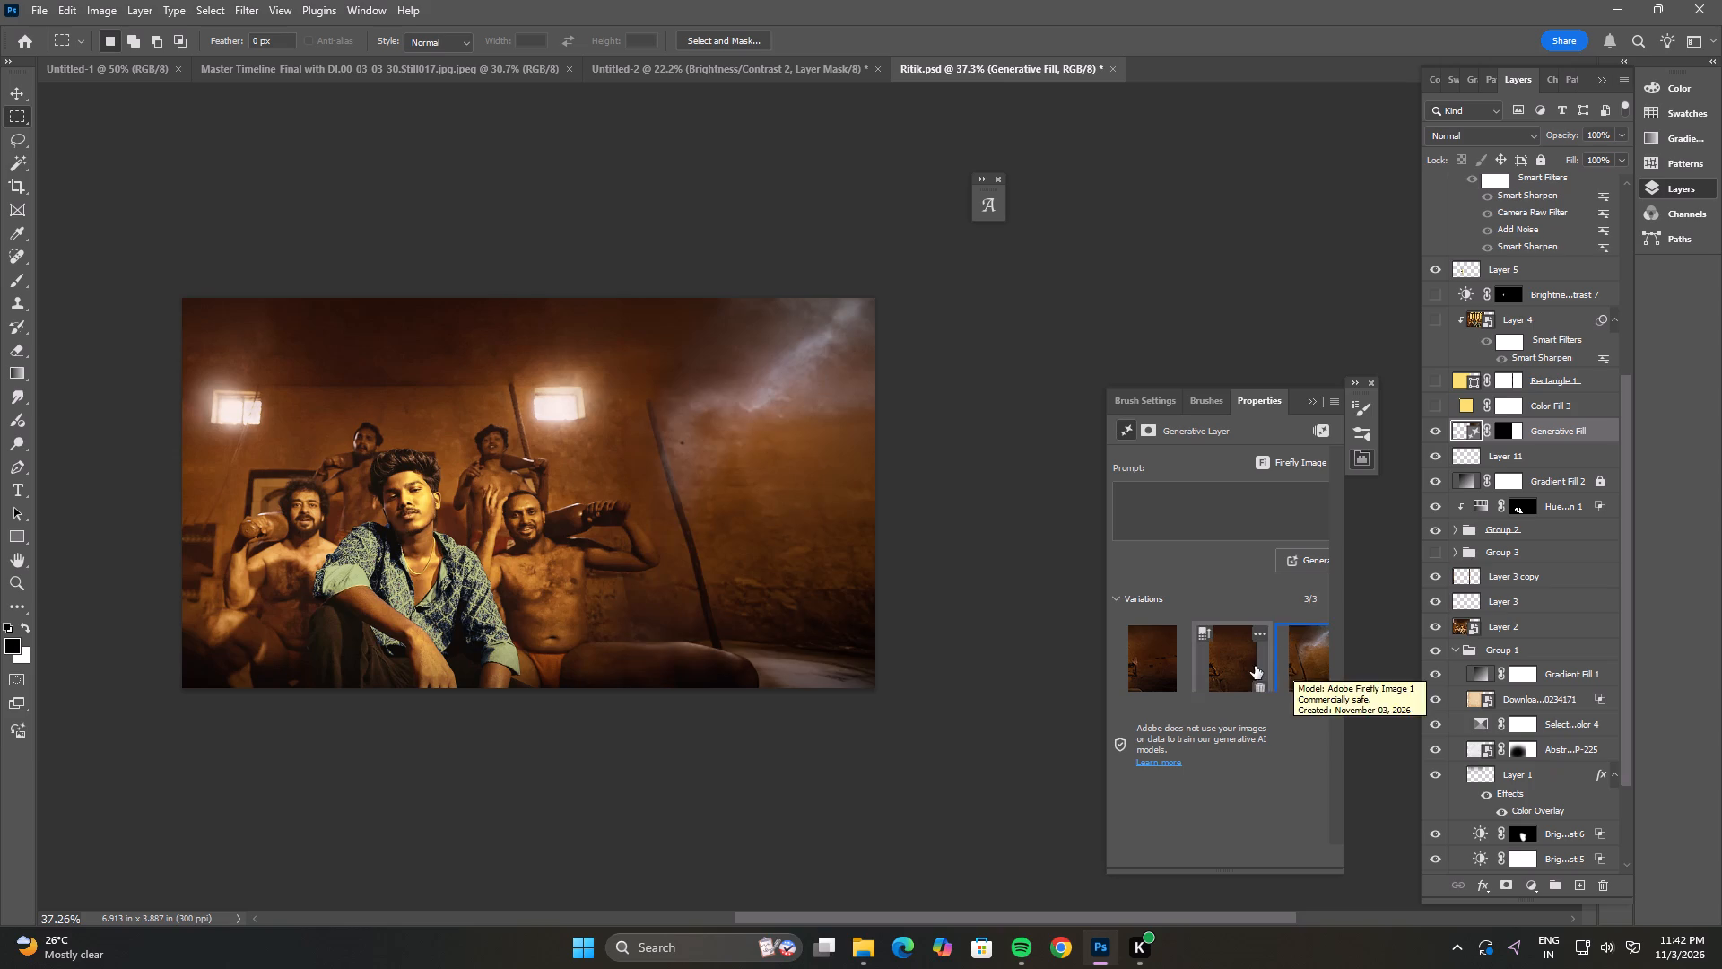
left_click(1228, 660)
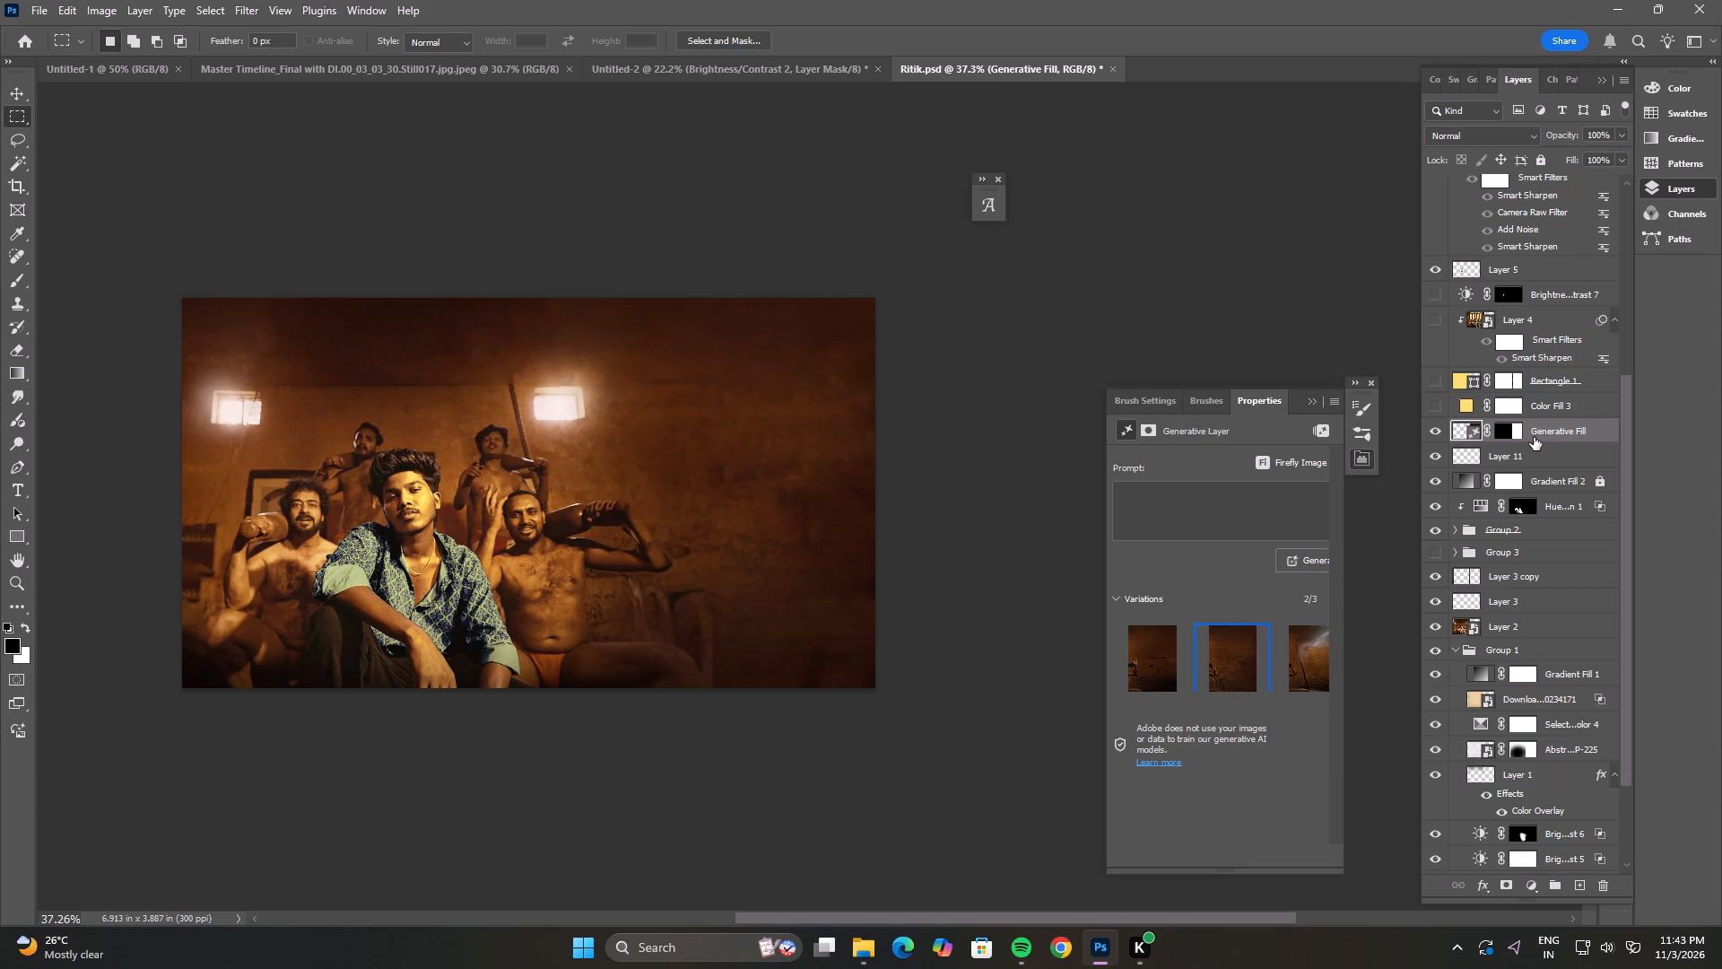
Turn on the Brightness/Contrast 7 adjustment layer, comparing the front man's face with and without it.
double_click(1439, 270)
left_click(1542, 299)
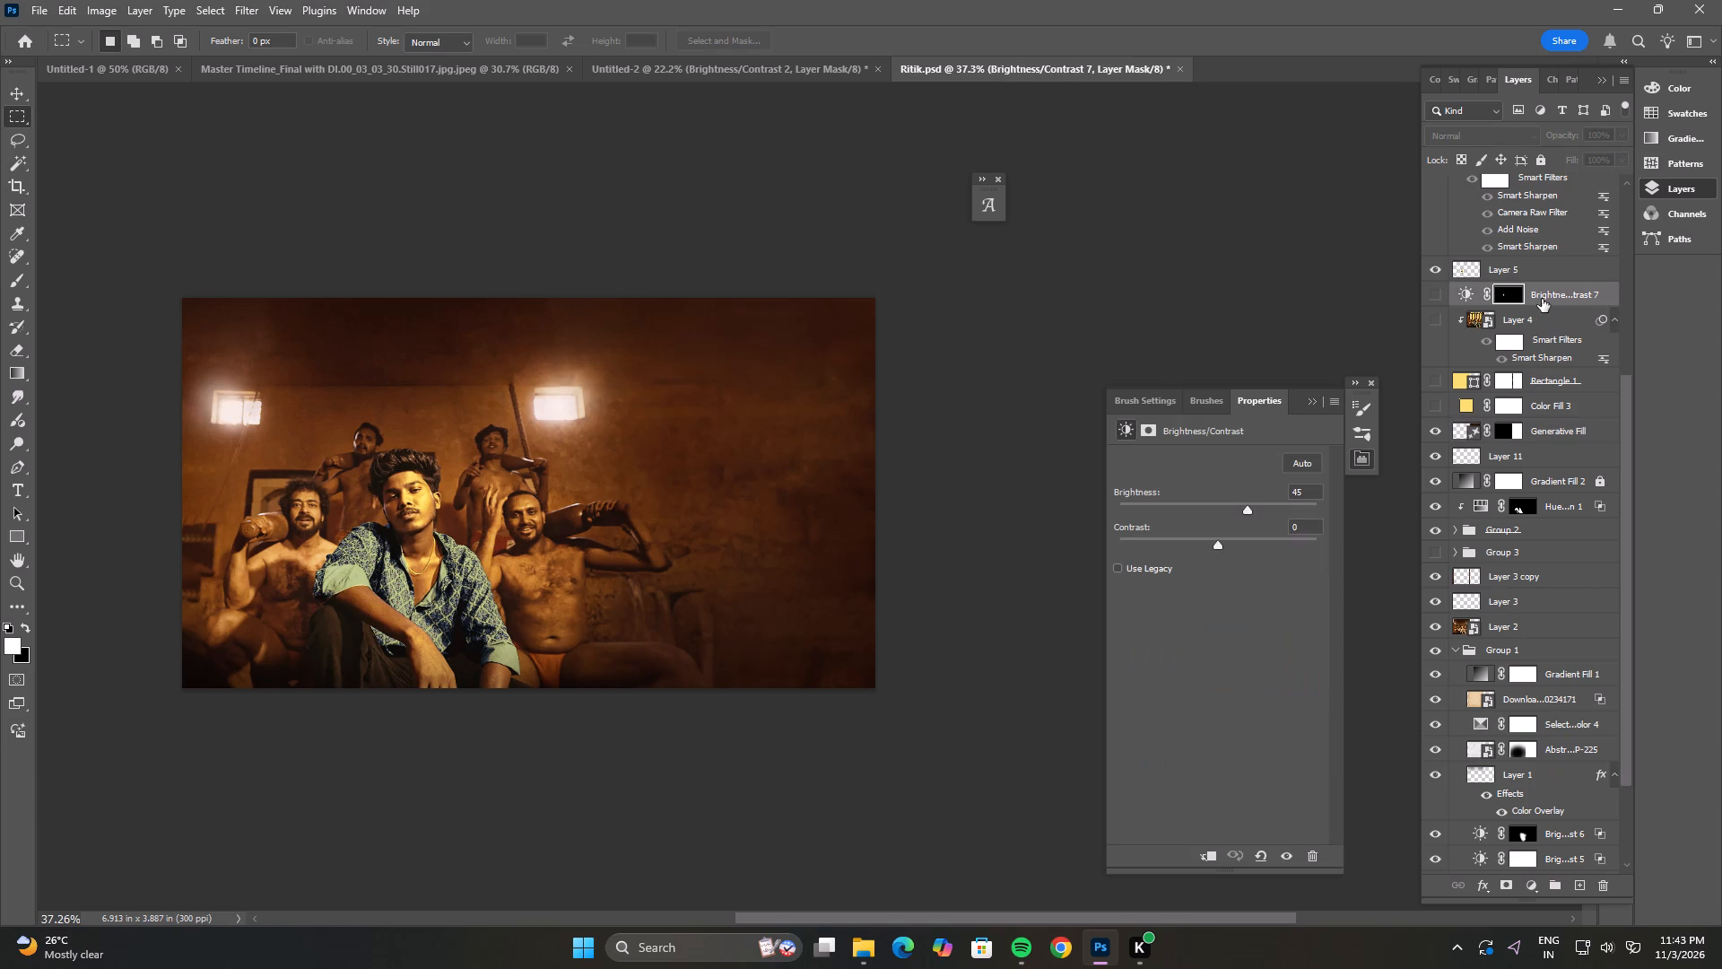
left_click(1434, 298)
double_click(1434, 298)
scroll(301, 466, "up", 9, "alt")
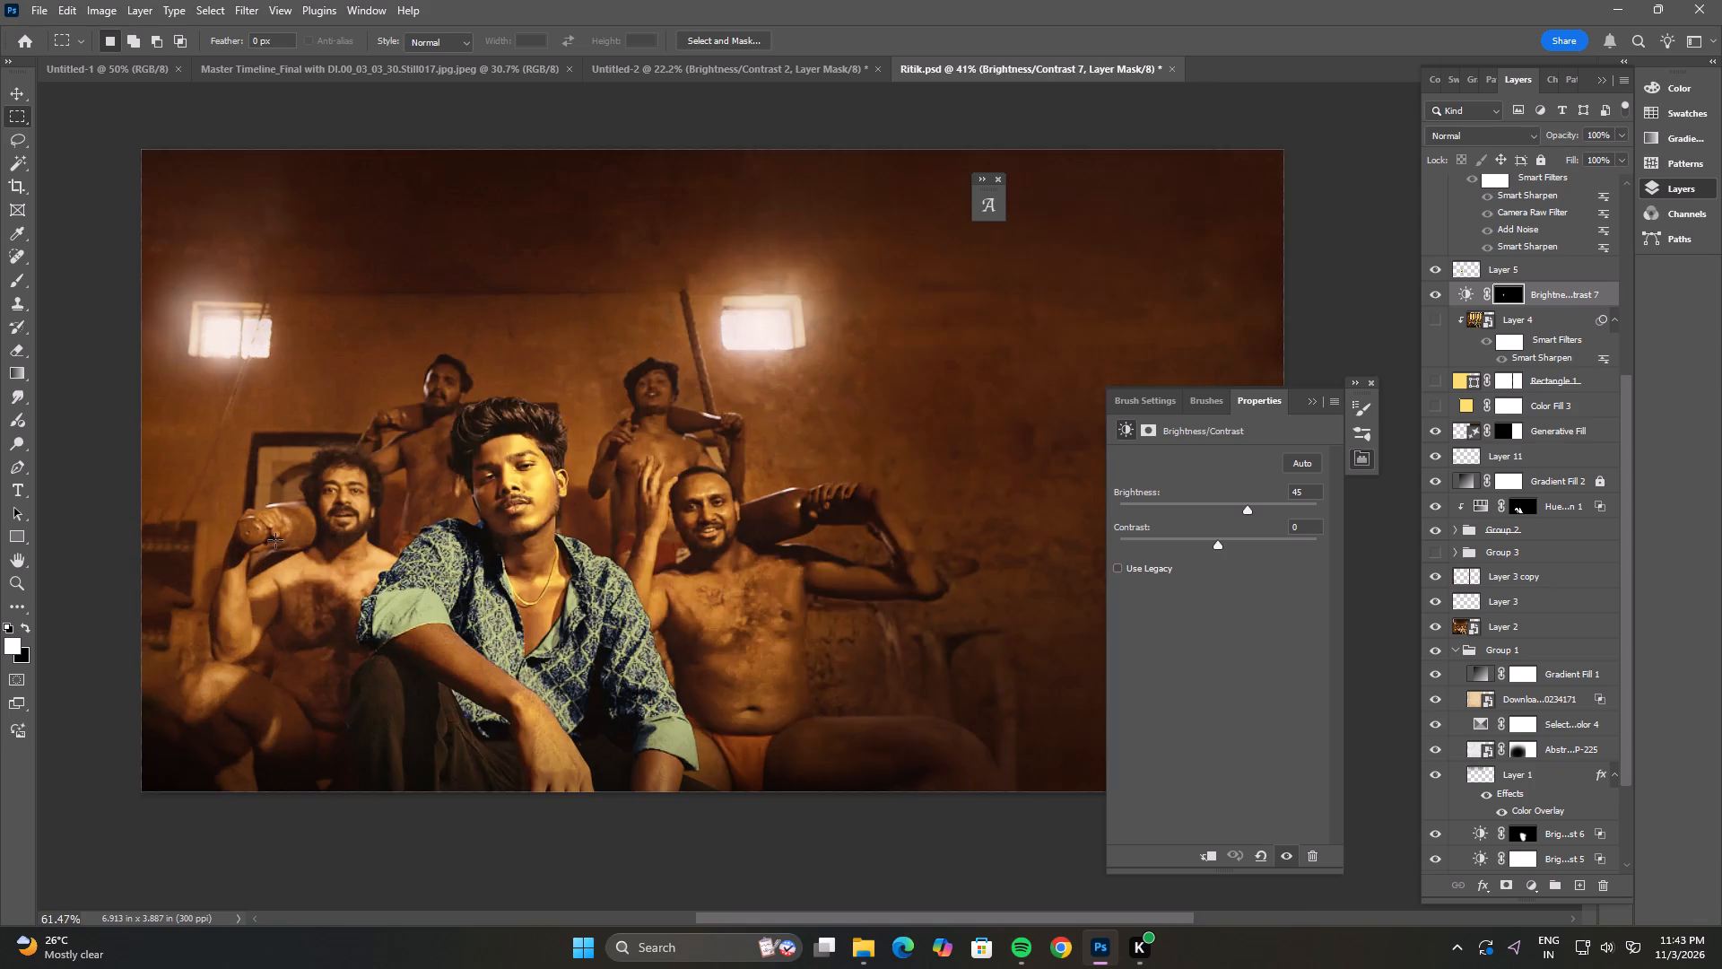
scroll(275, 540, "up", 3, "alt")
scroll(428, 479, "up", 5, "alt")
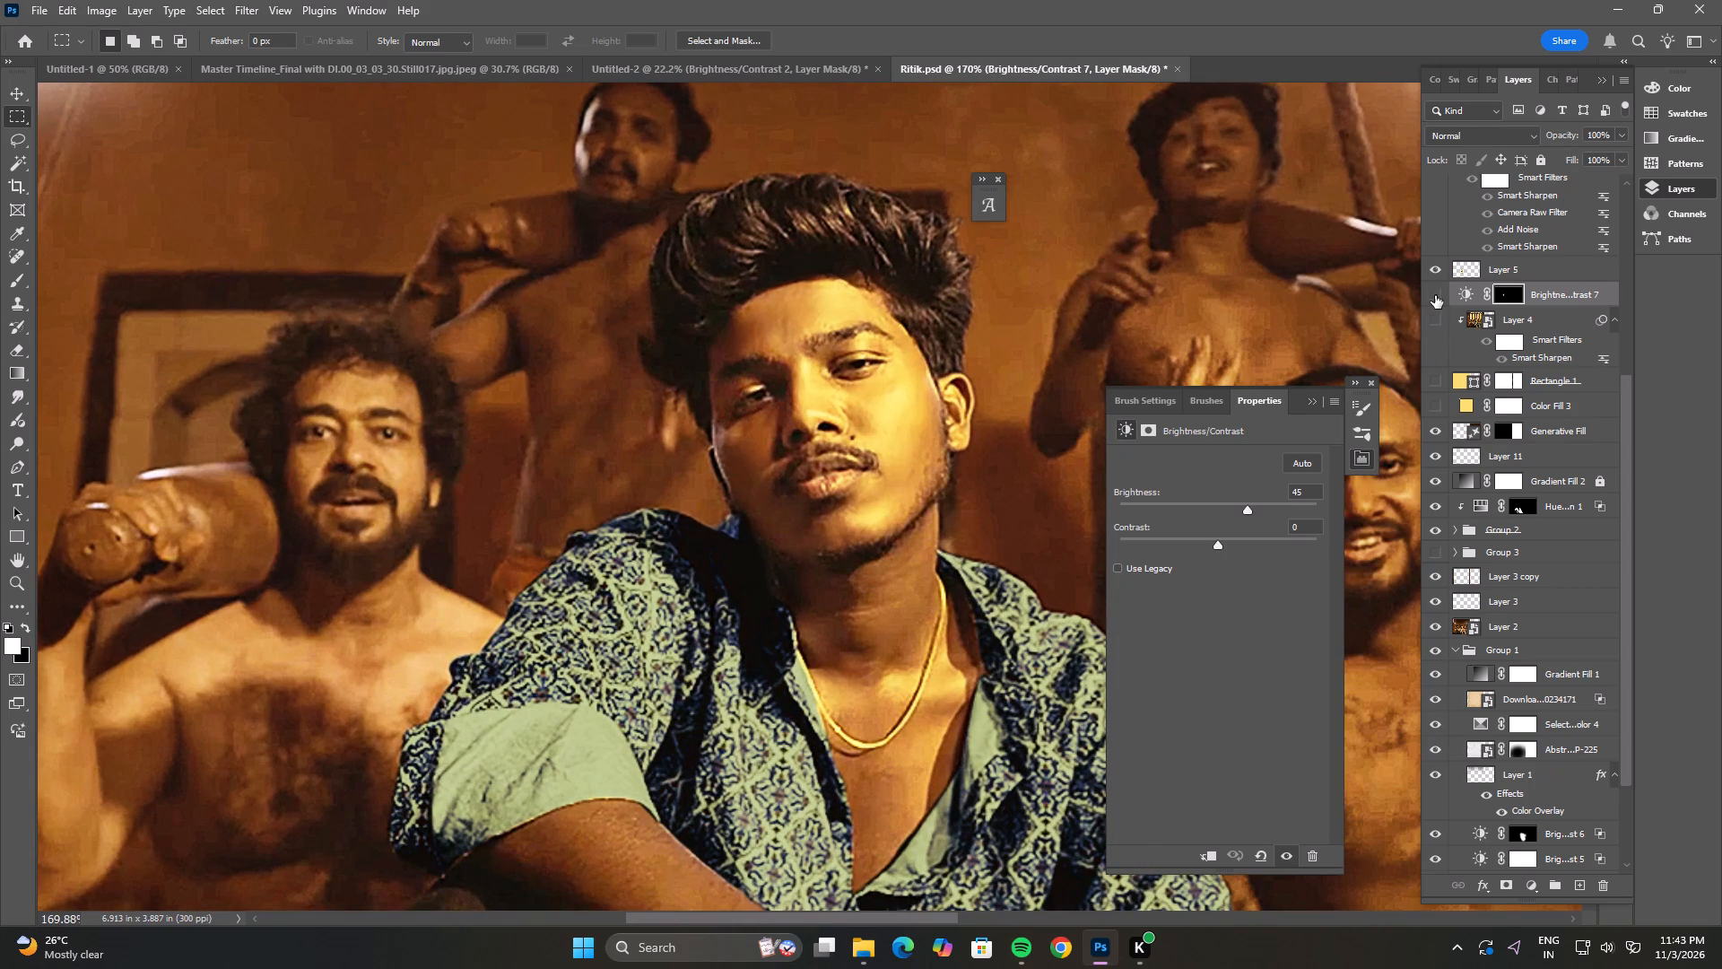
double_click(1435, 295)
left_click(1435, 295)
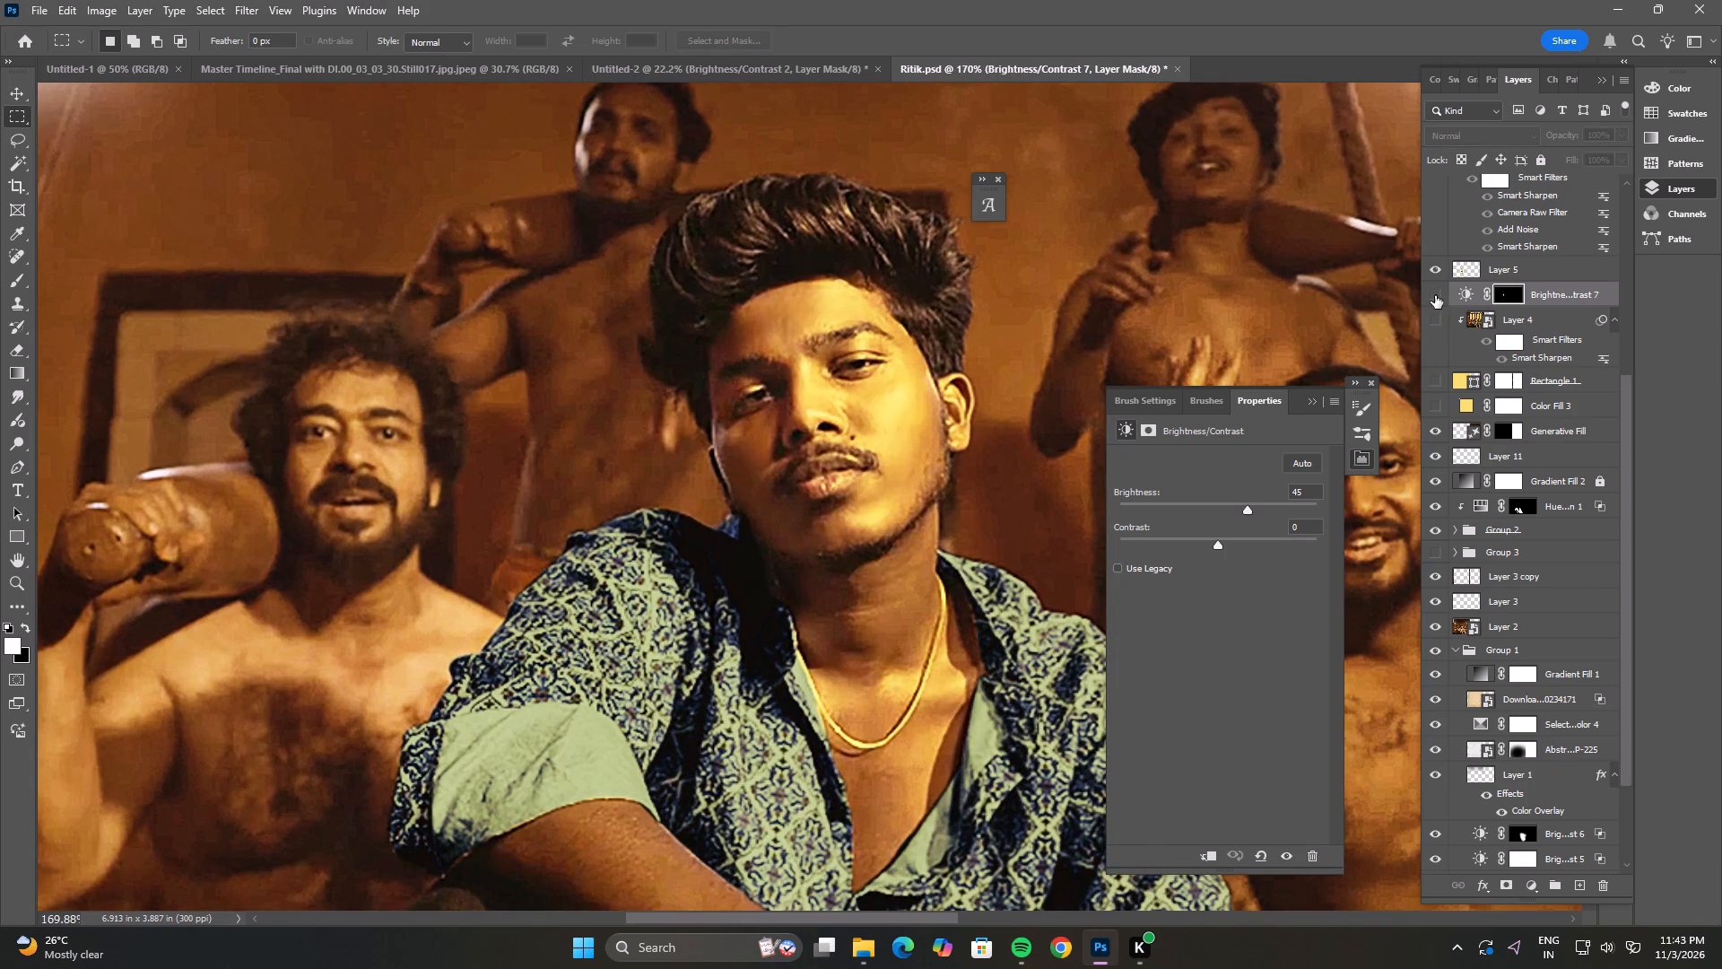
left_click(1435, 295)
left_click(1435, 295)
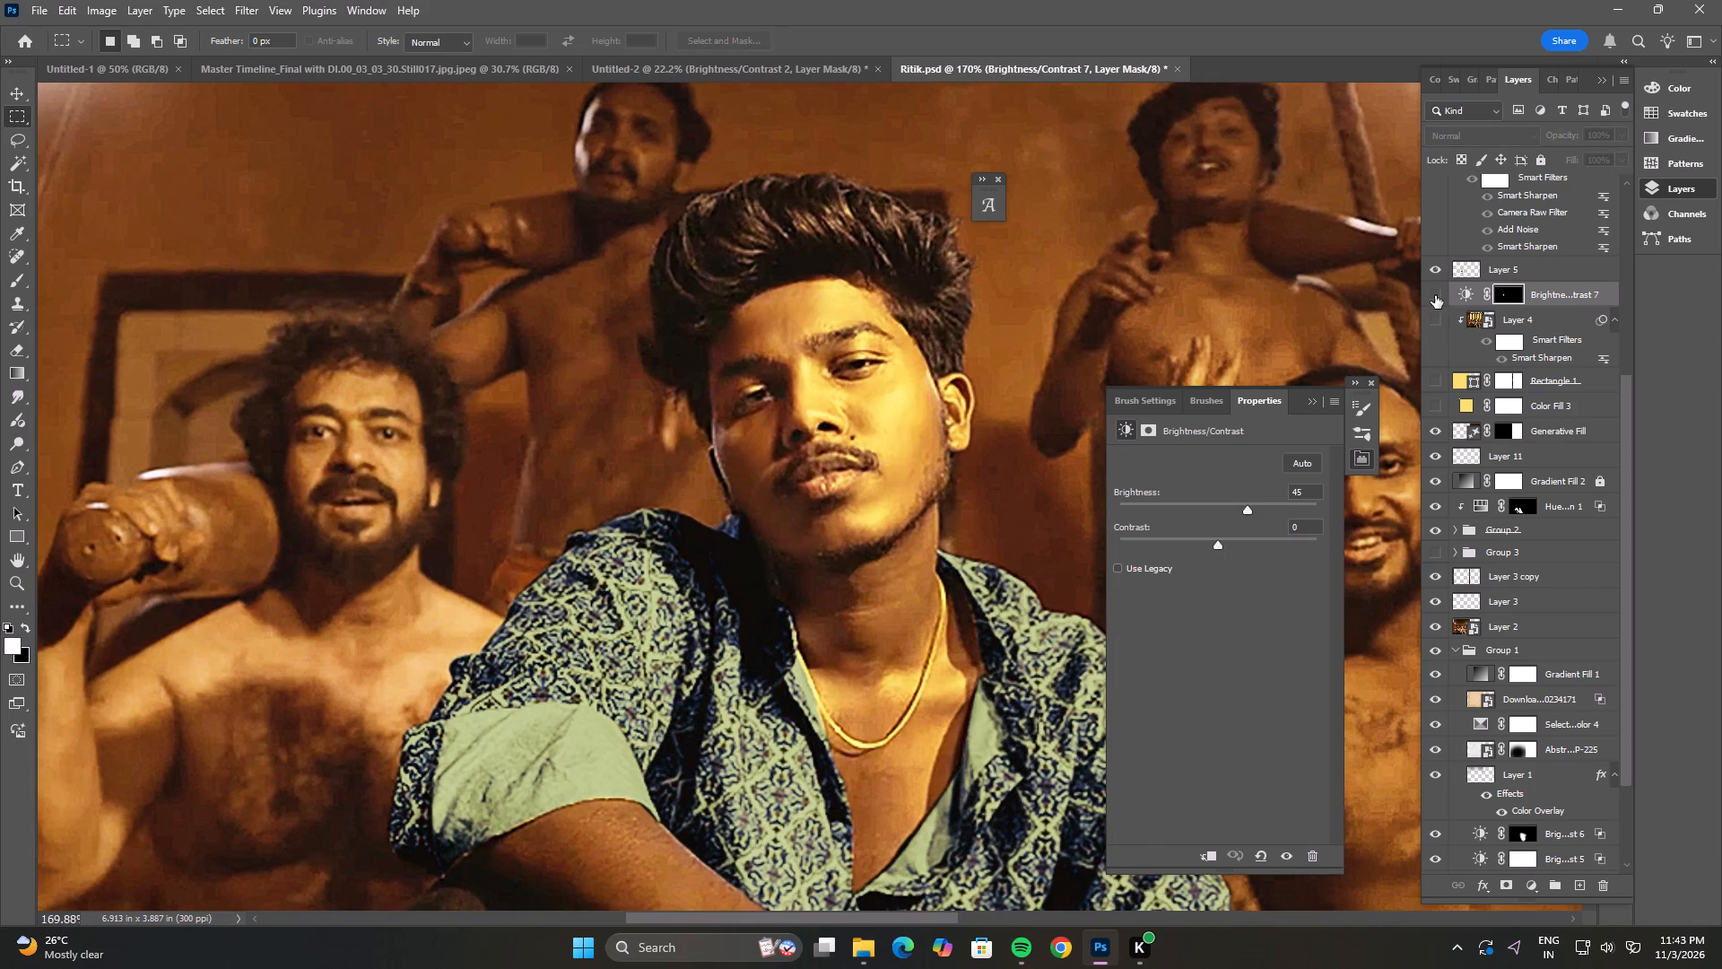
left_click(1435, 295)
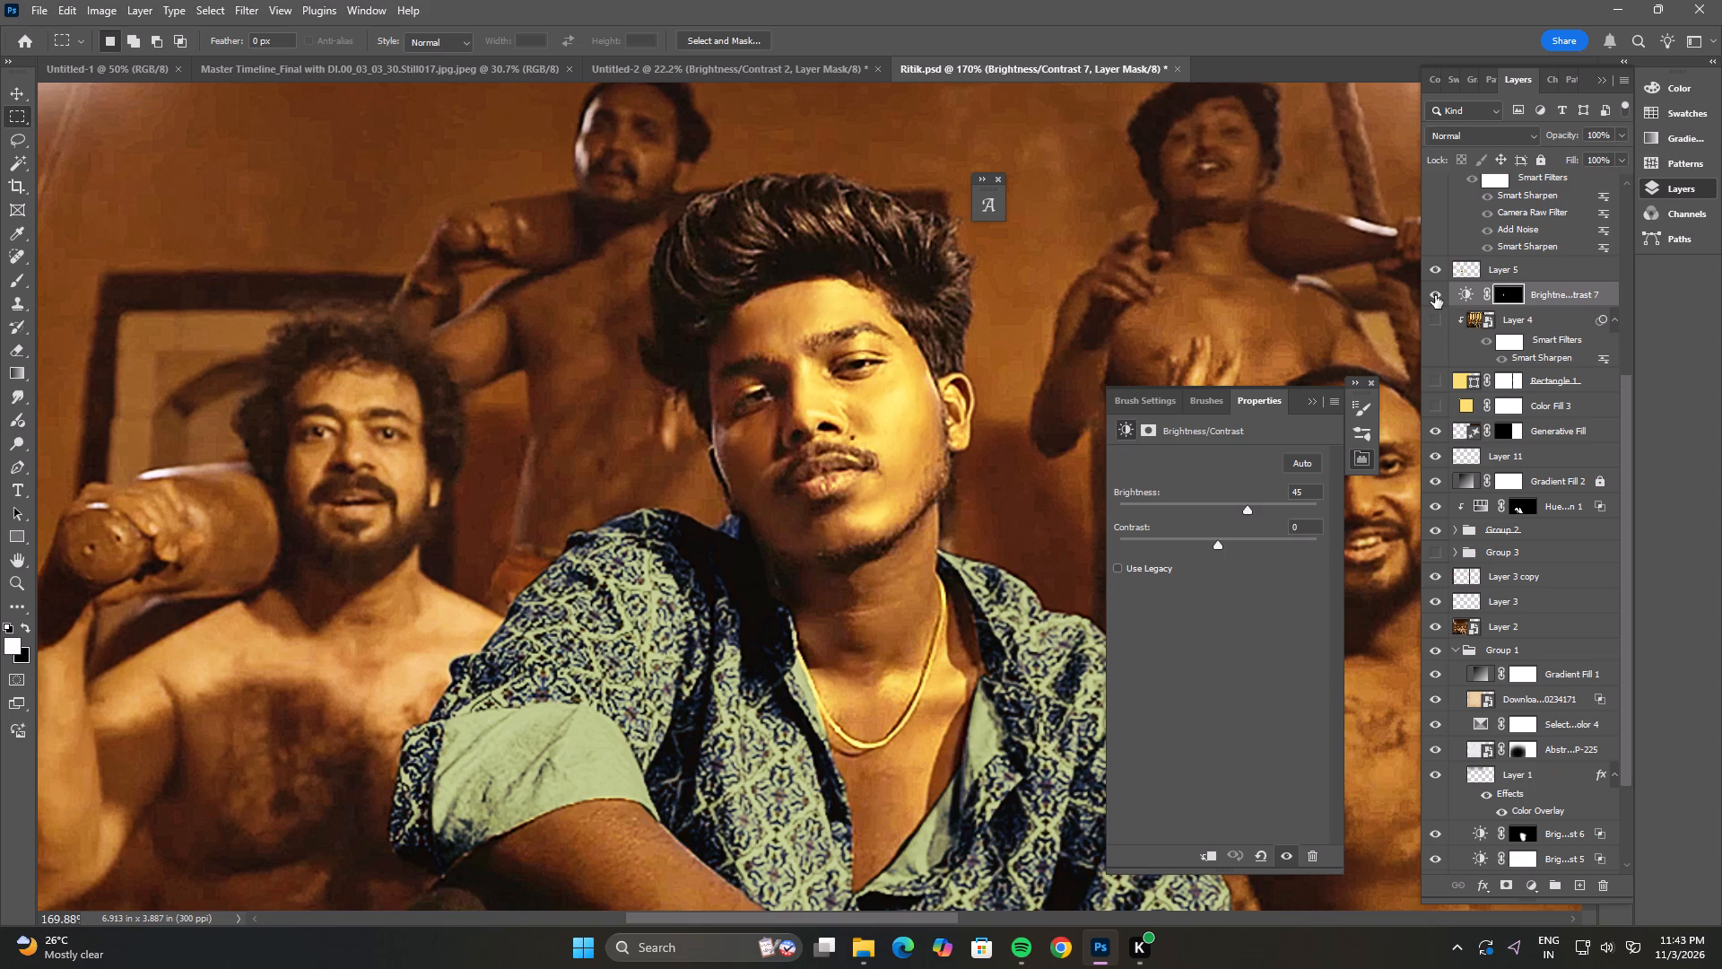
left_click(1435, 295)
left_click(1435, 295)
Move the Brightness/Contrast 7 mask over the front man's face to about X 627.5 px, Y 595 px.
left_click(10, 88)
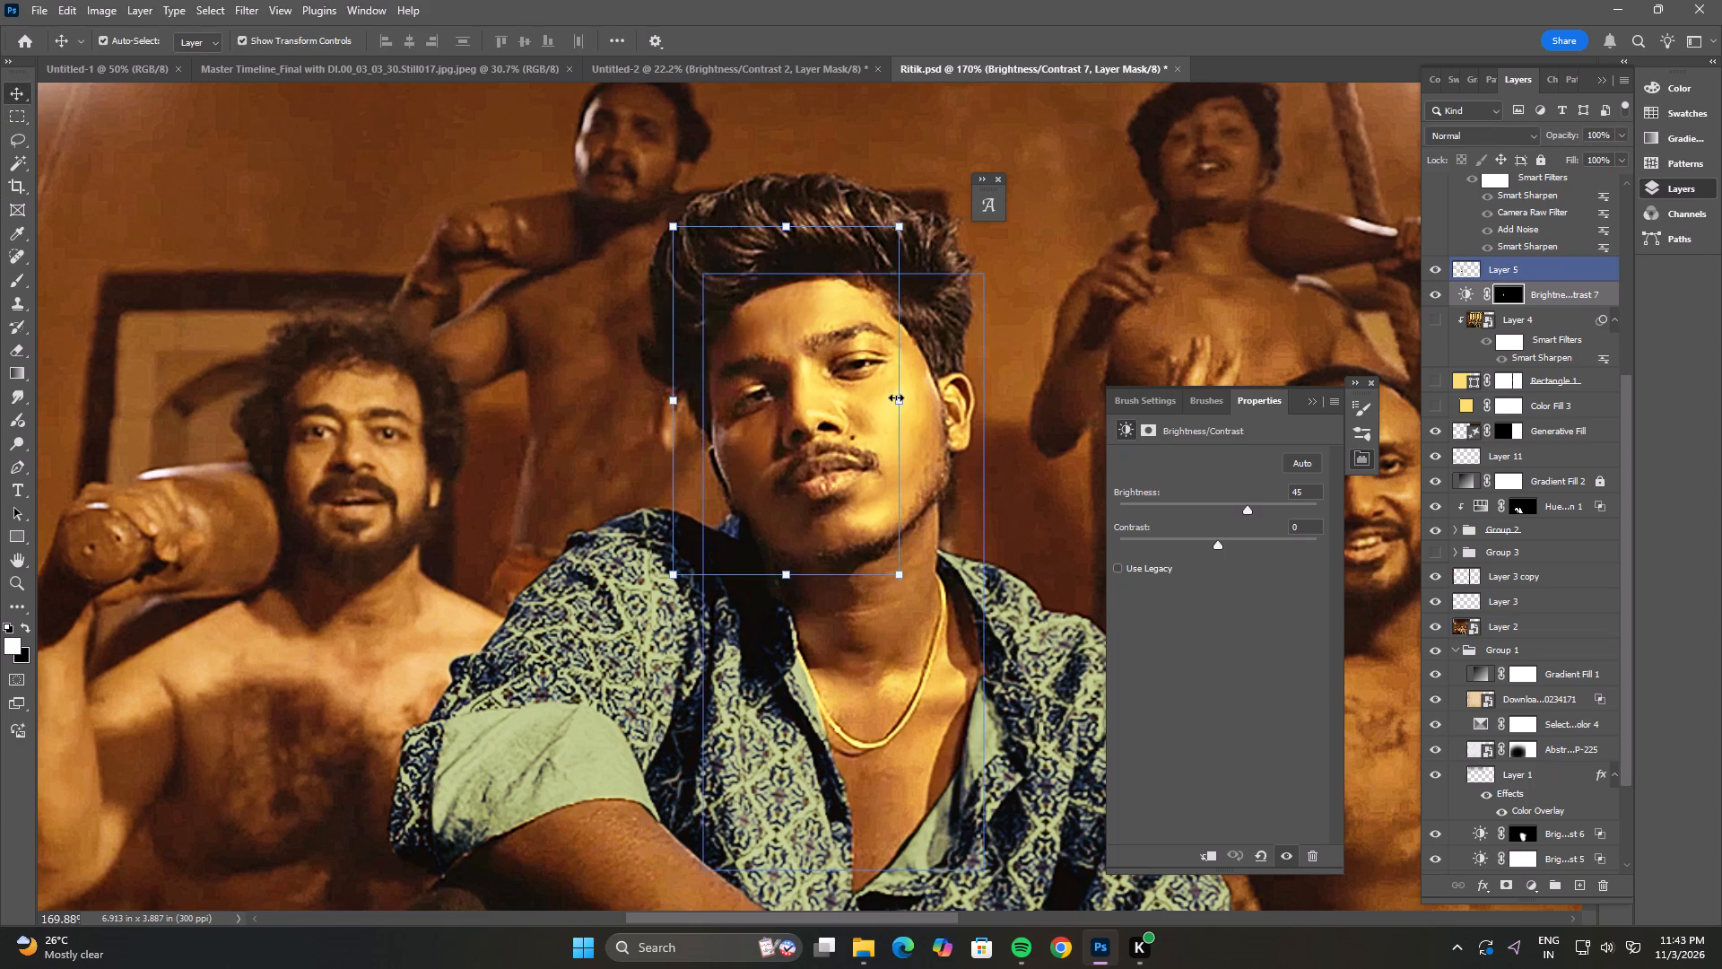
left_click(896, 397)
left_click_drag(875, 401, 897, 390)
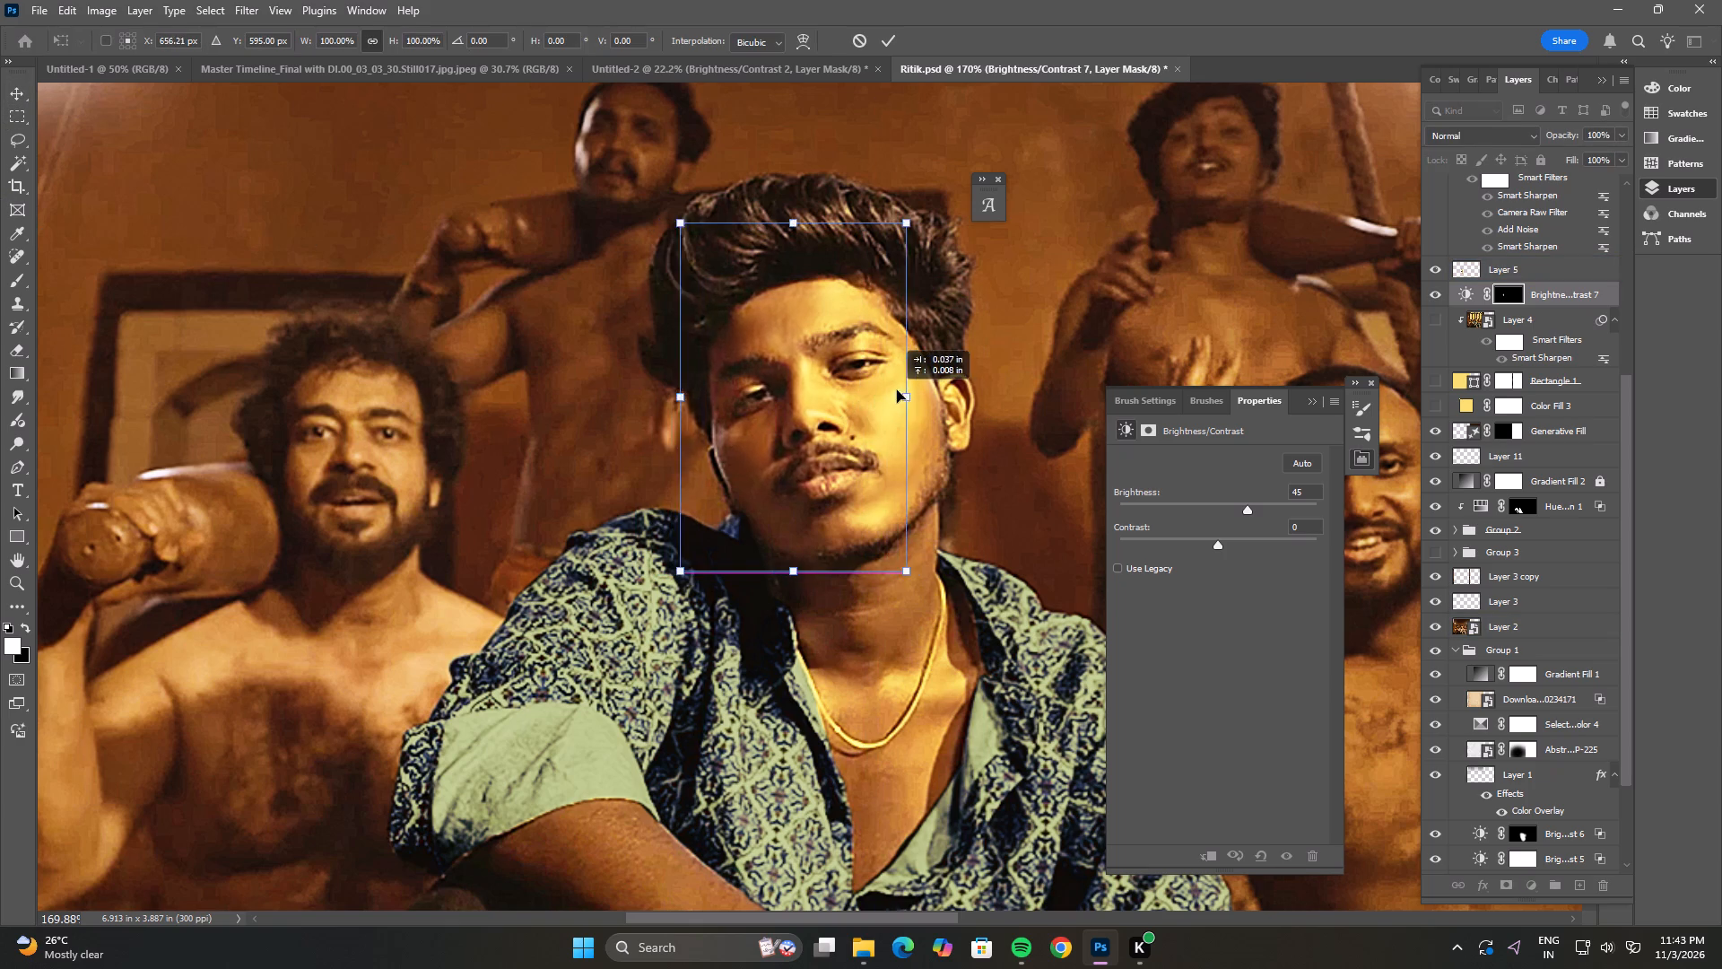
left_click_drag(897, 390, 909, 395)
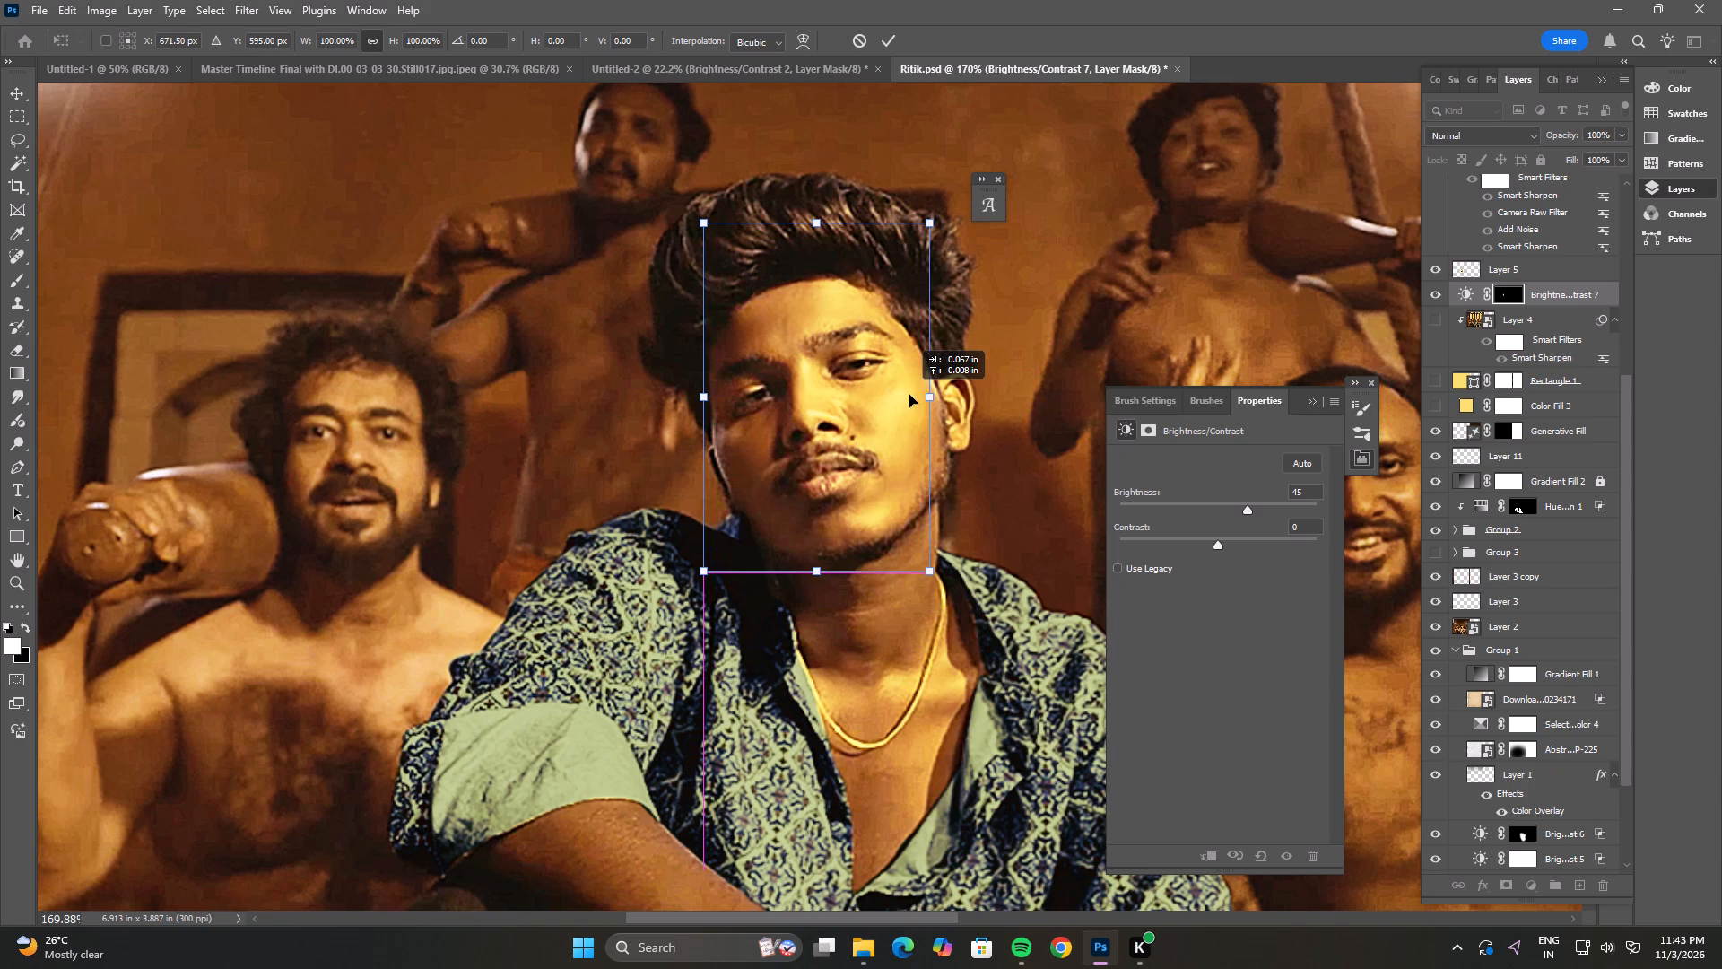
left_click_drag(909, 395, 831, 397)
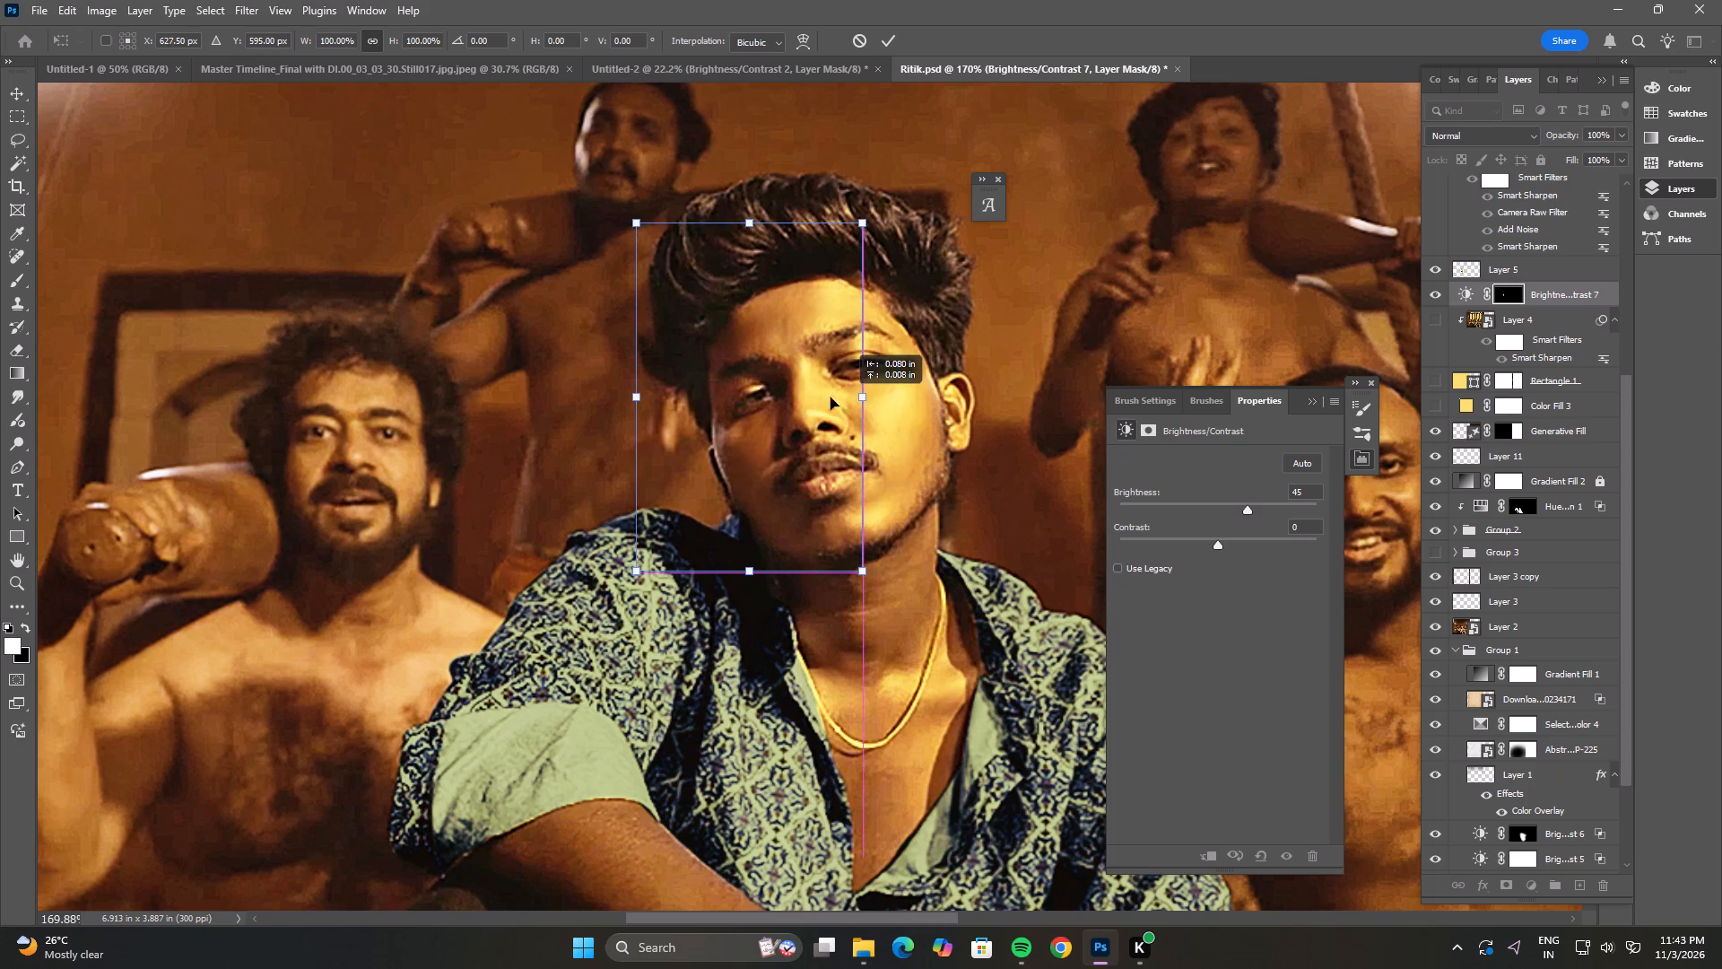
left_click_drag(831, 397, 847, 374)
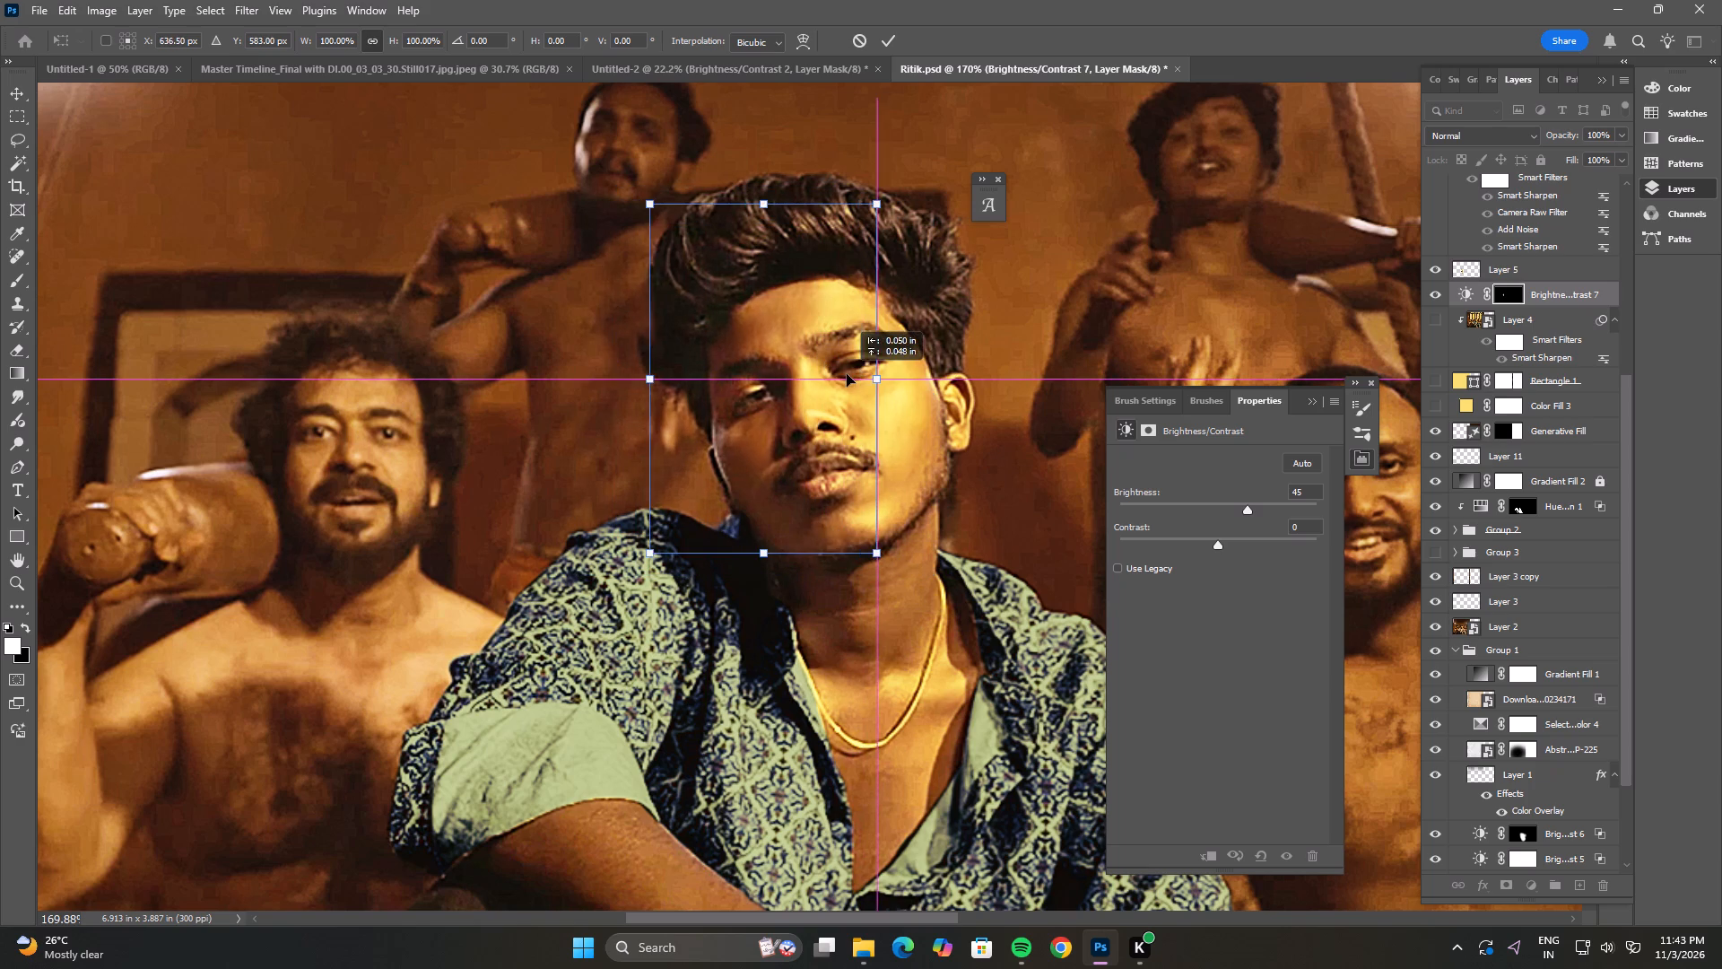
left_click_drag(847, 374, 811, 401)
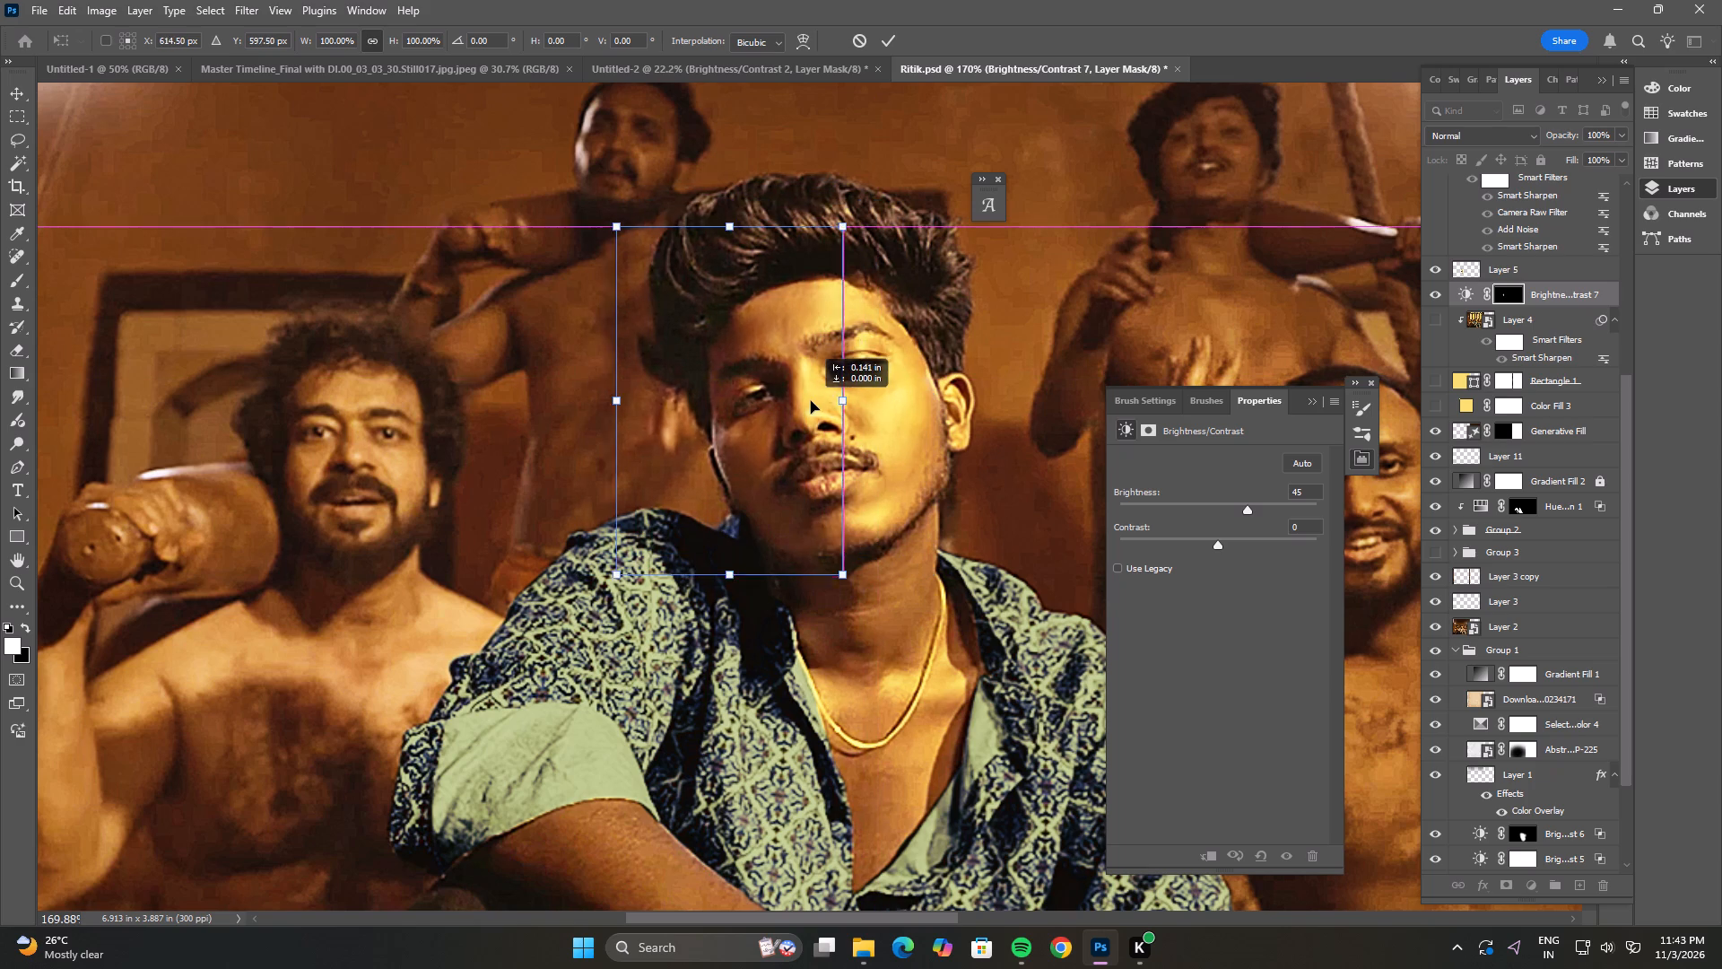
left_click_drag(811, 401, 838, 387)
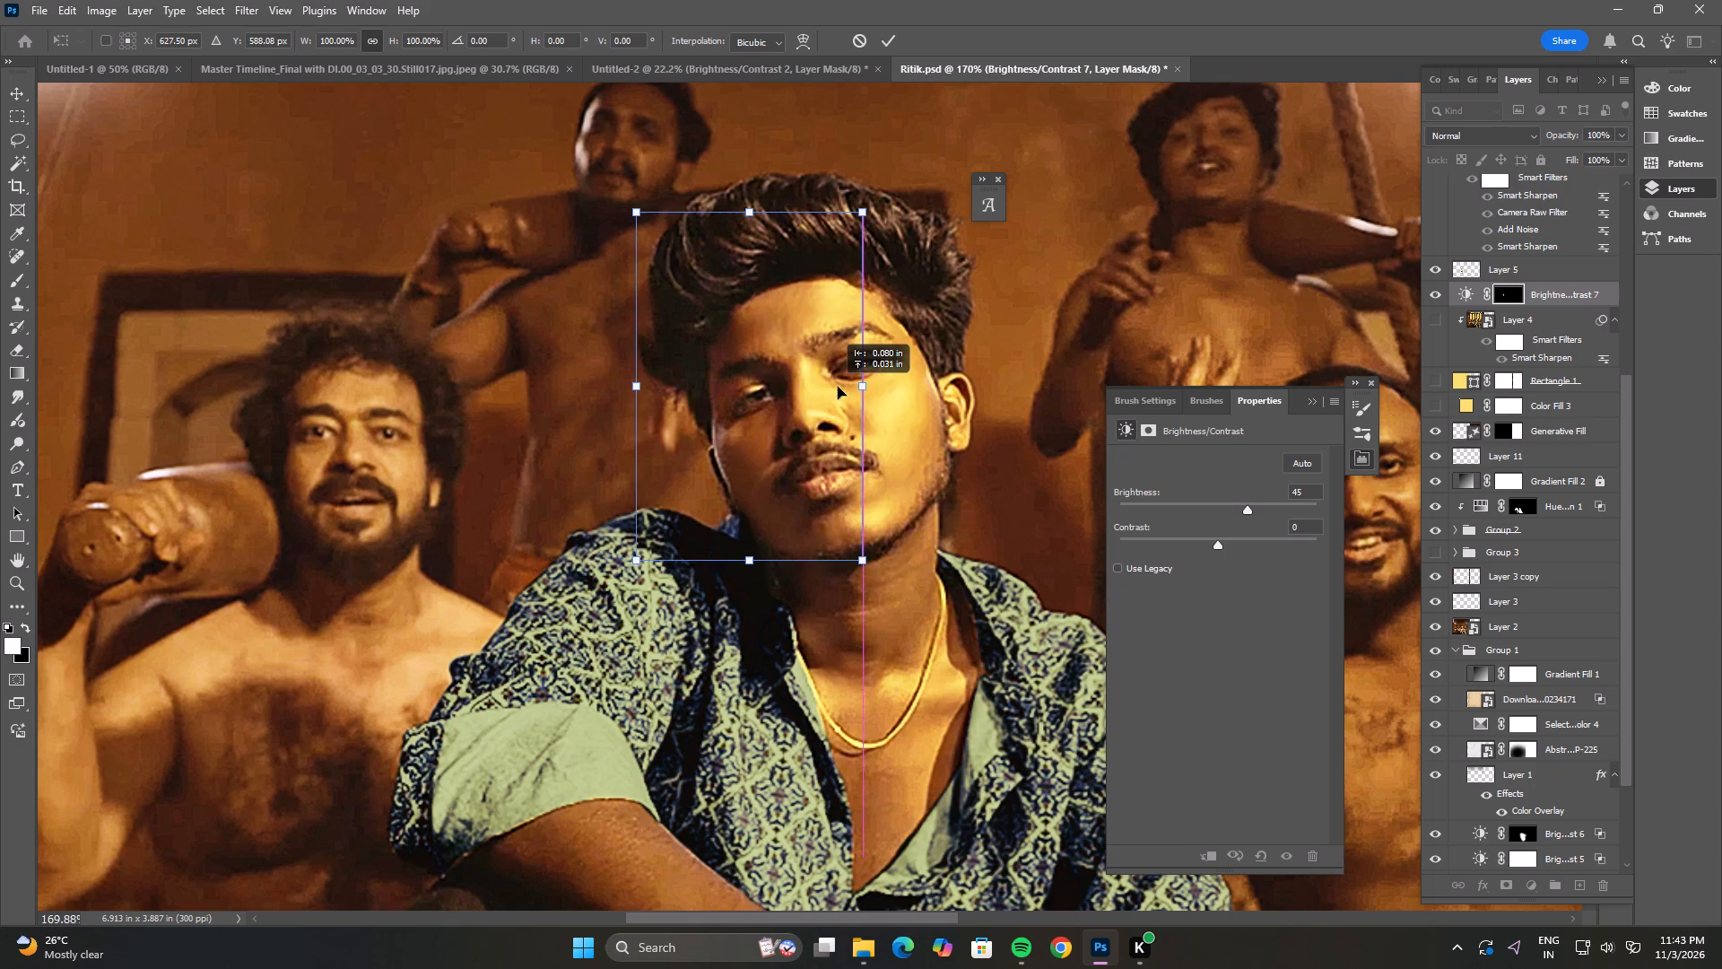
left_click_drag(838, 387, 832, 392)
double_click(832, 392)
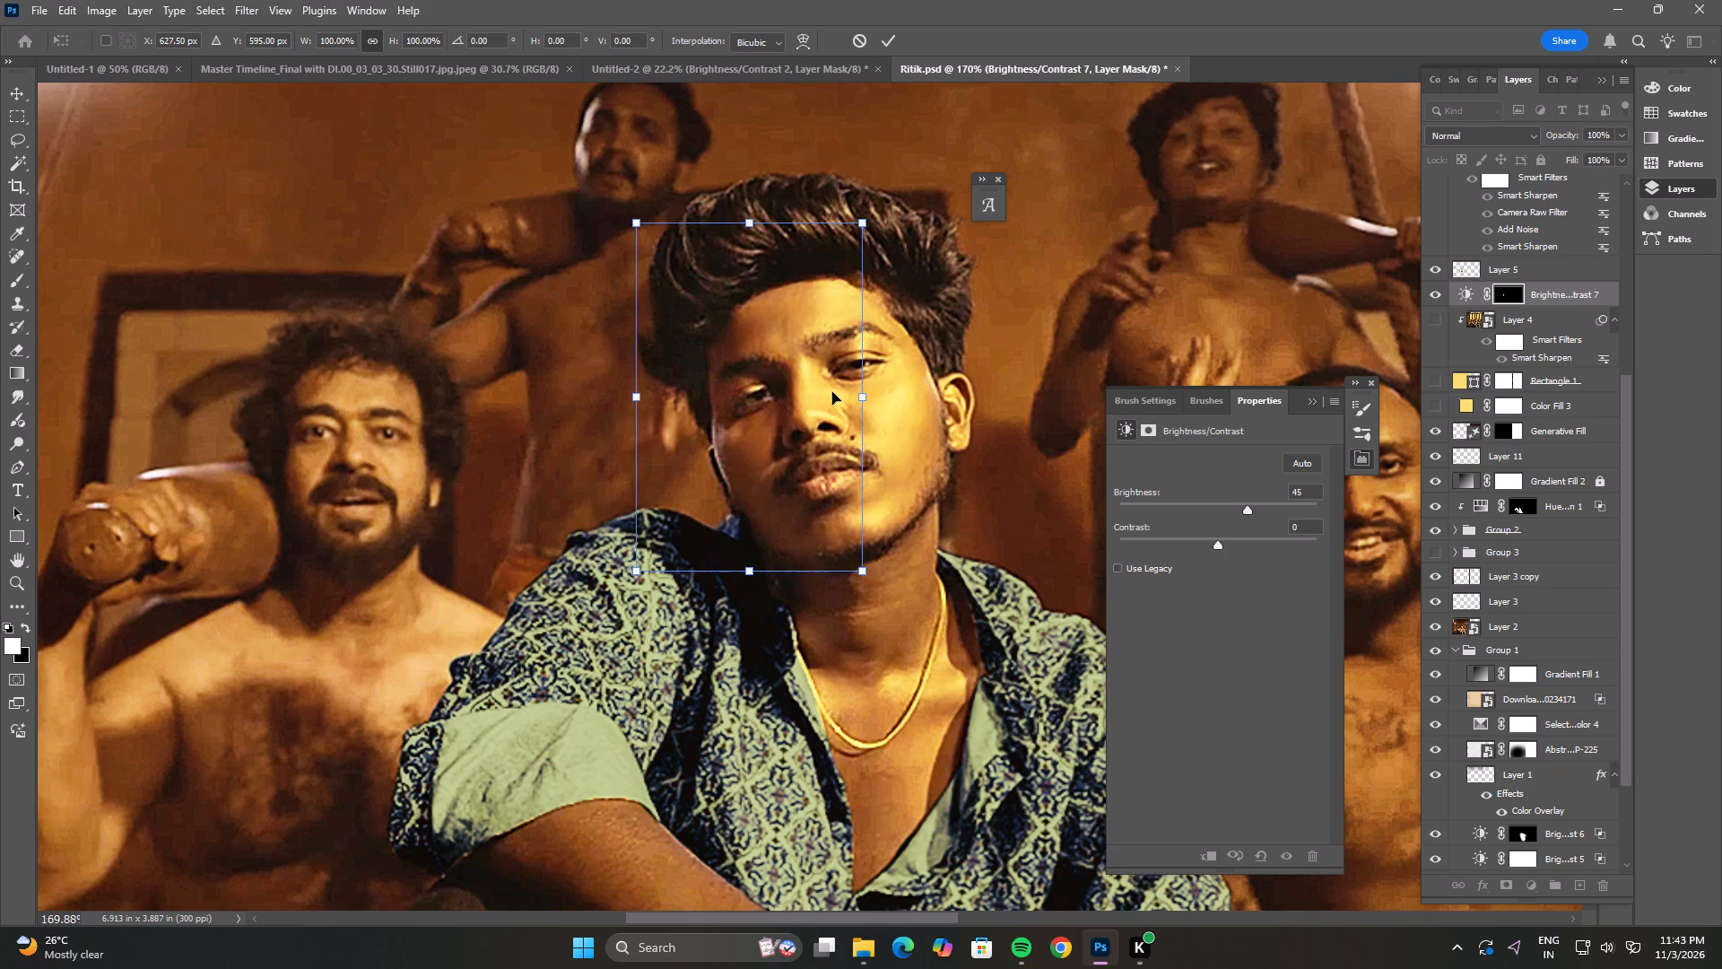
Reposition the Brightness/Contrast 7 mask over the front man's face to about X 644 px, Y 645.5 px.
double_click(1437, 297)
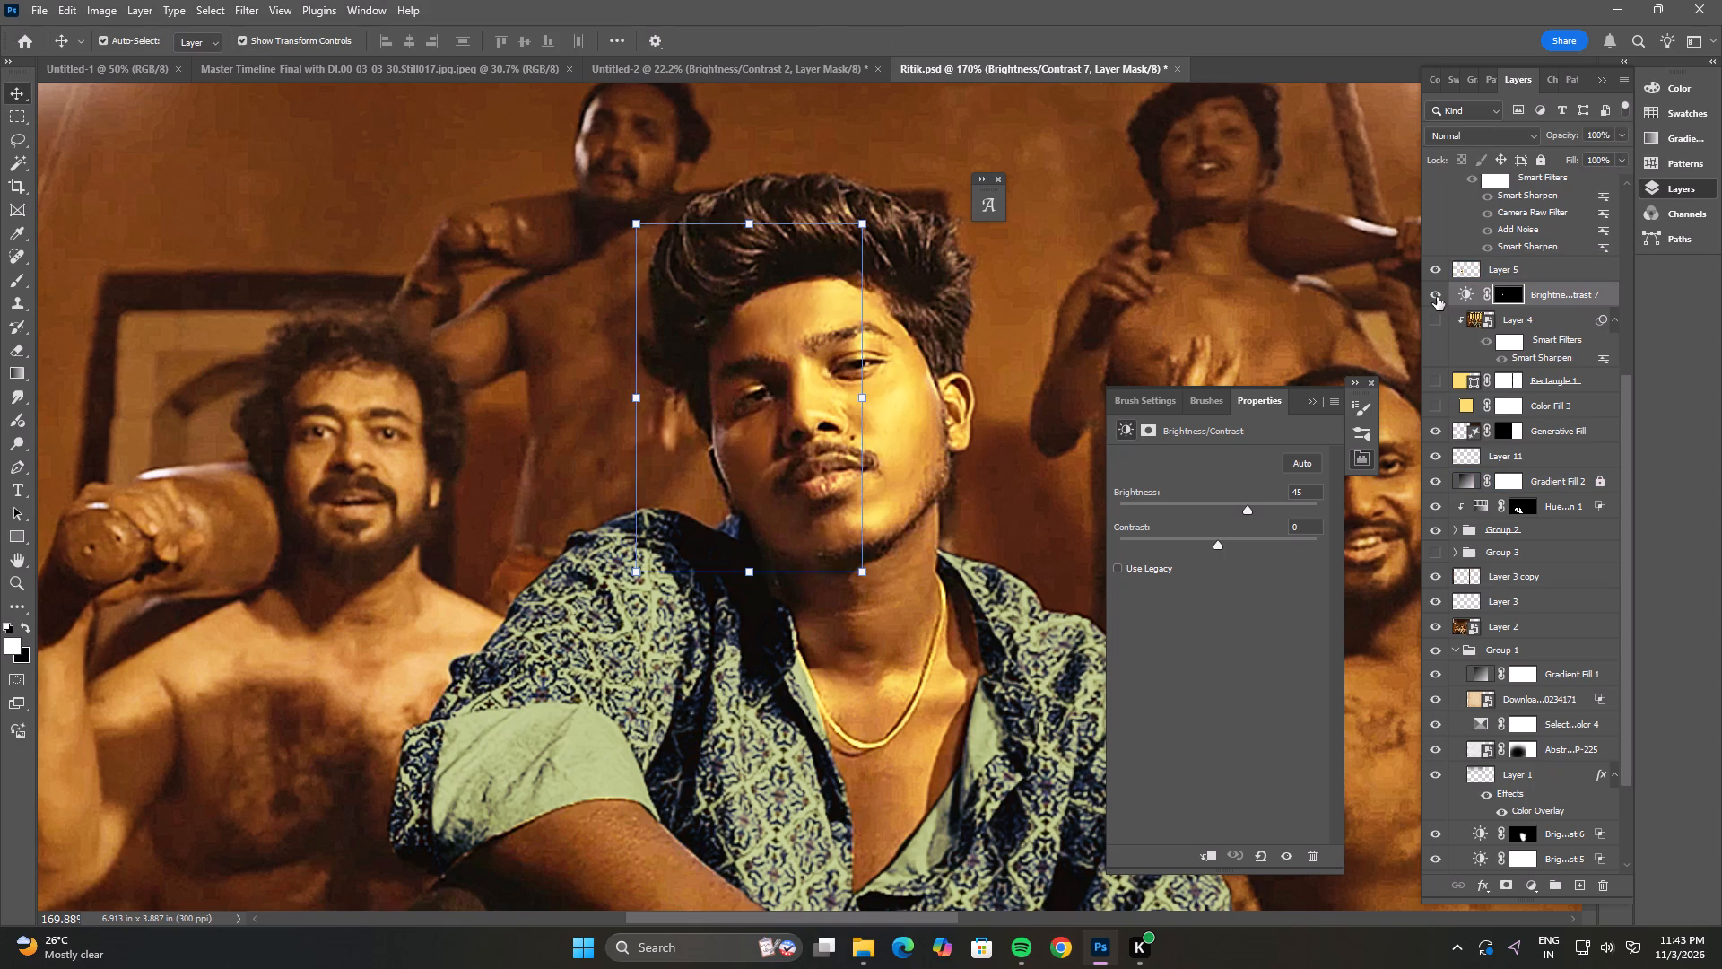
left_click(860, 399)
left_click_drag(806, 416, 827, 446)
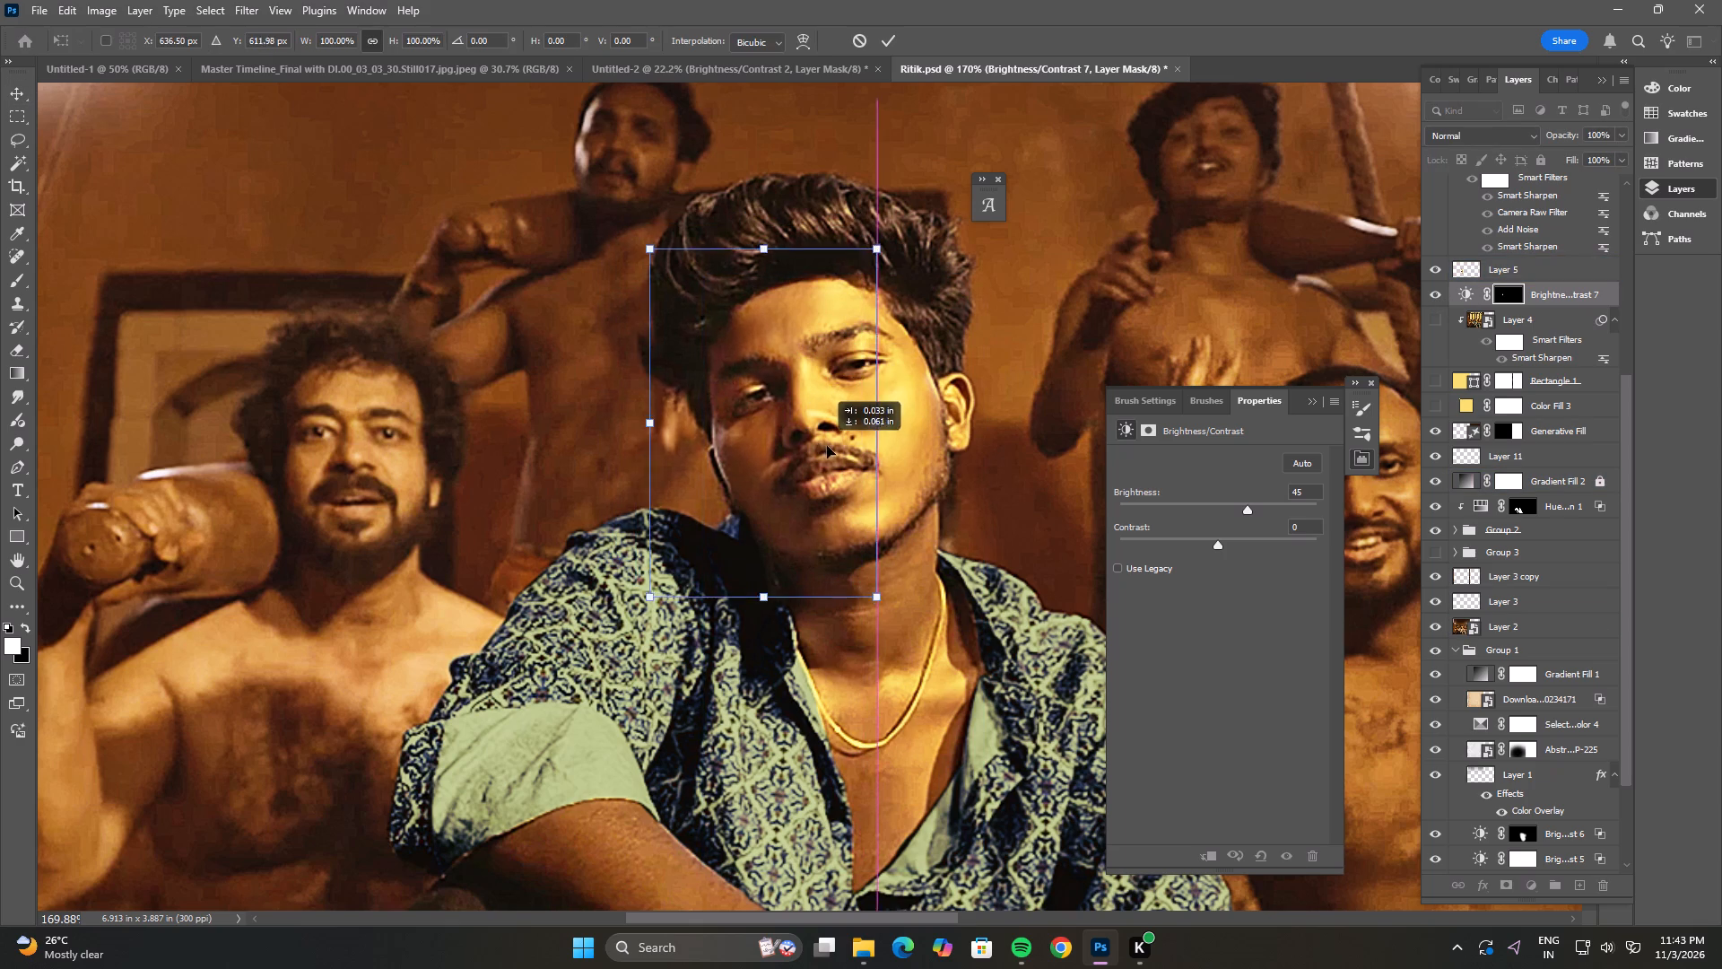
left_click_drag(827, 446, 857, 436)
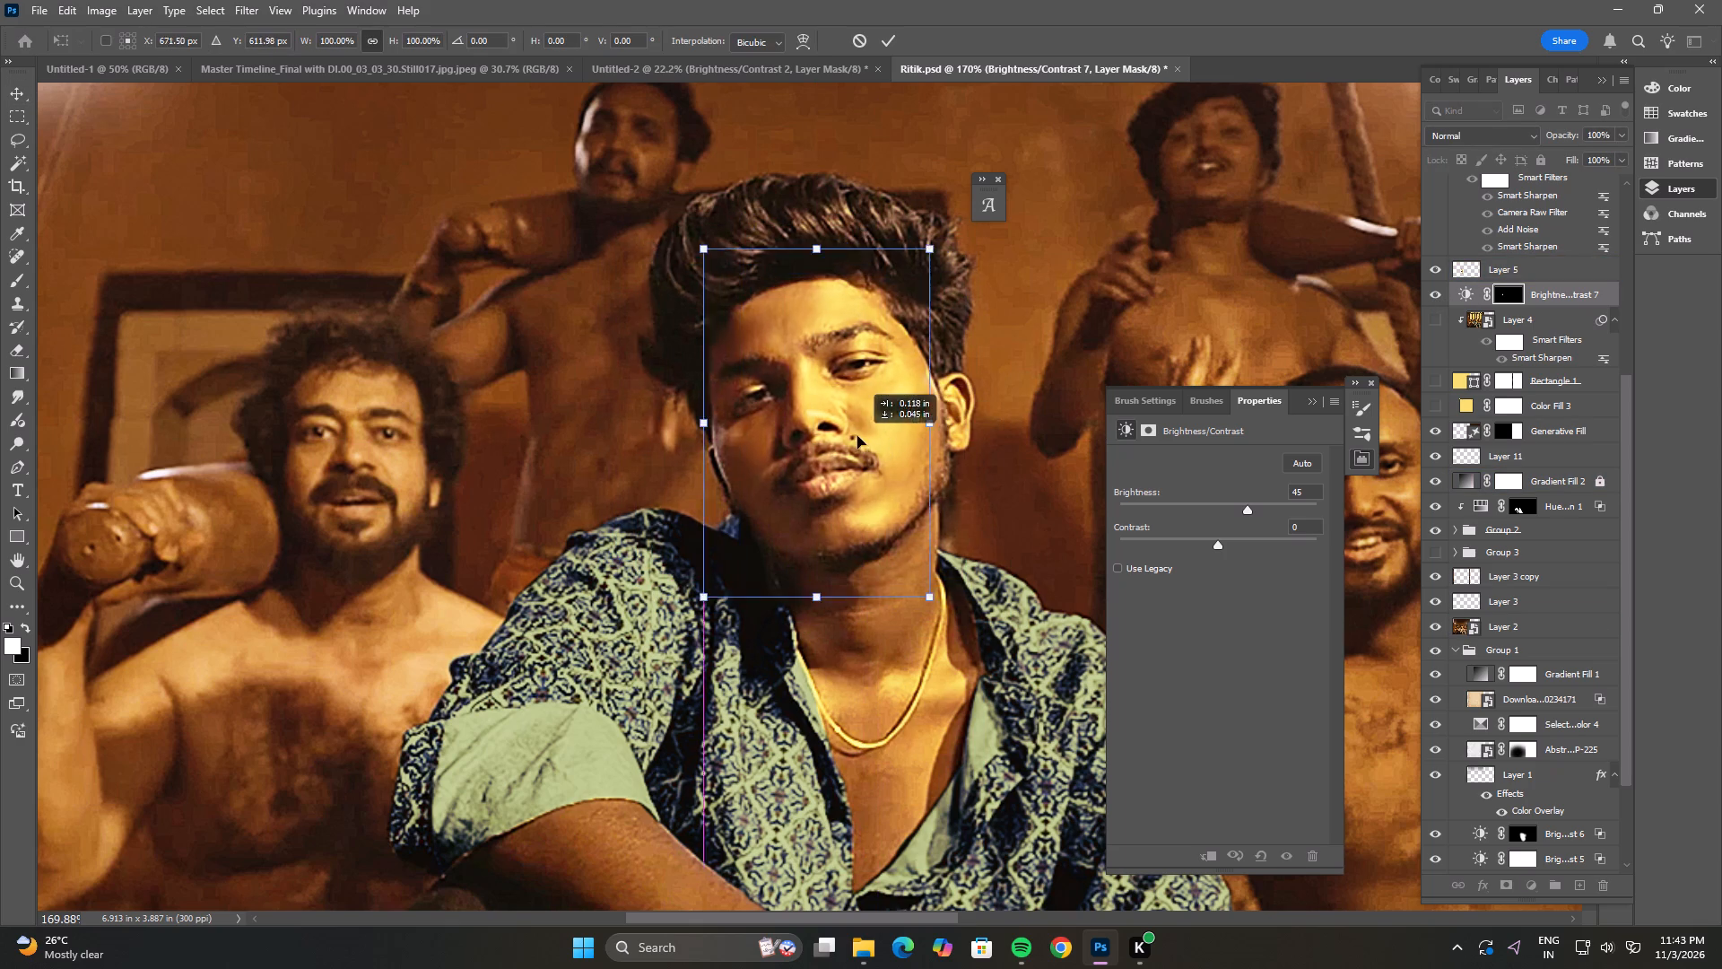
left_click_drag(857, 436, 802, 420)
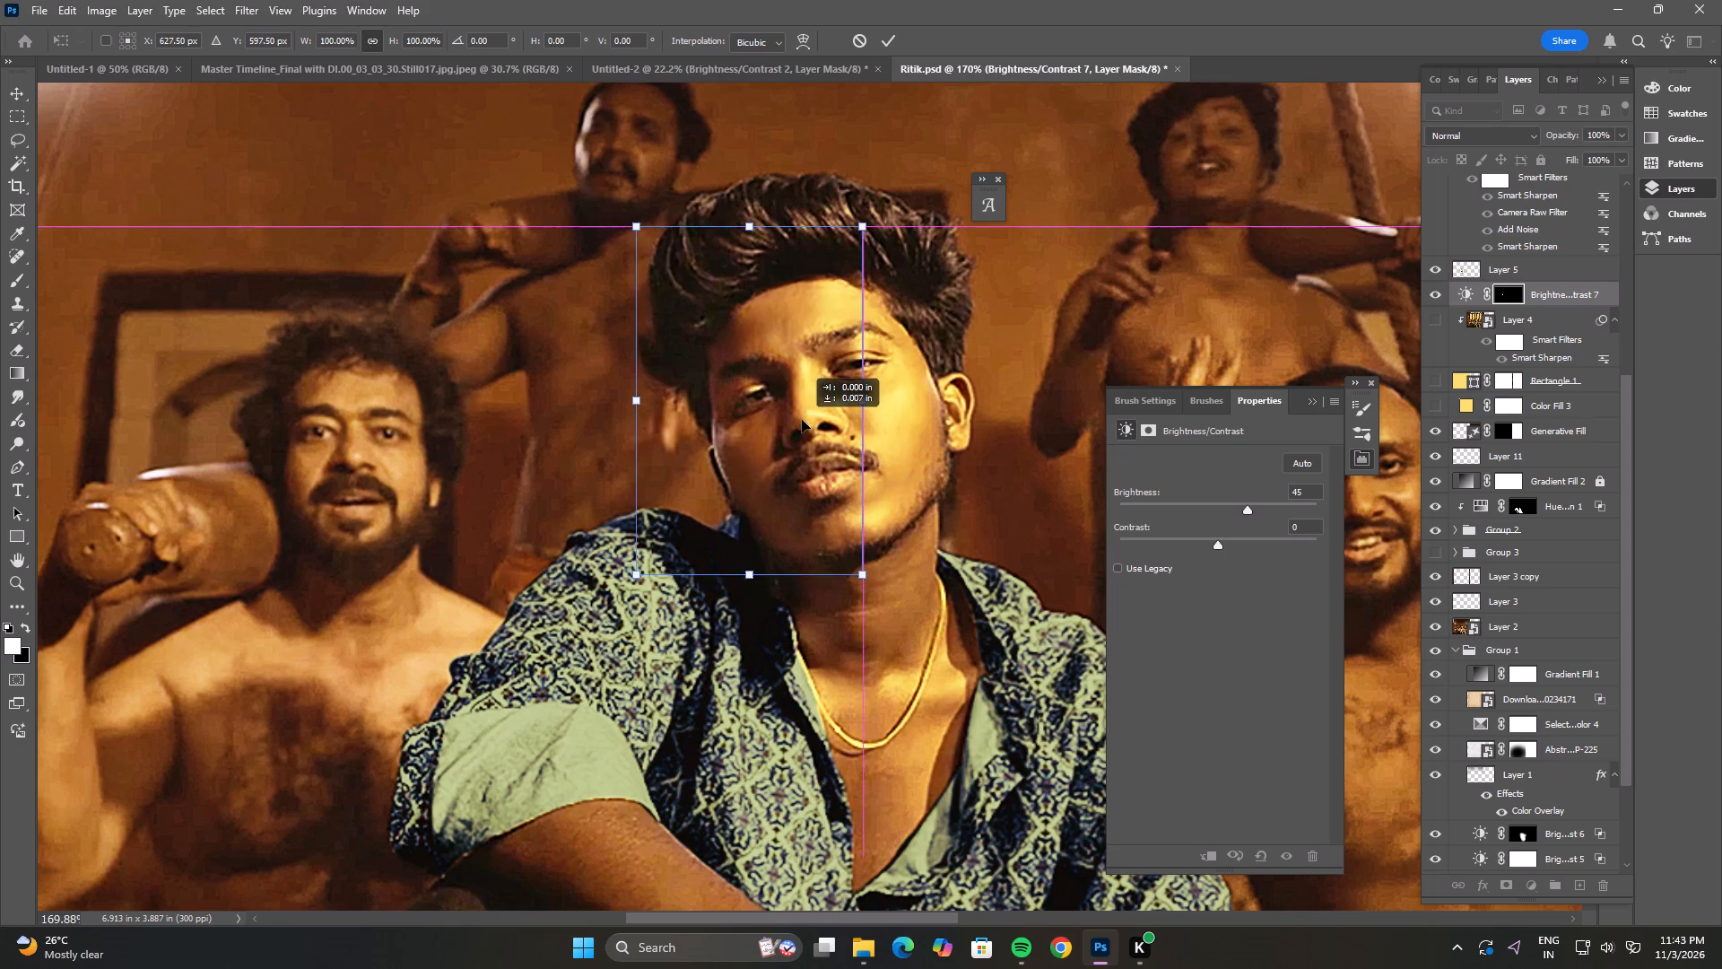
left_click_drag(802, 420, 852, 394)
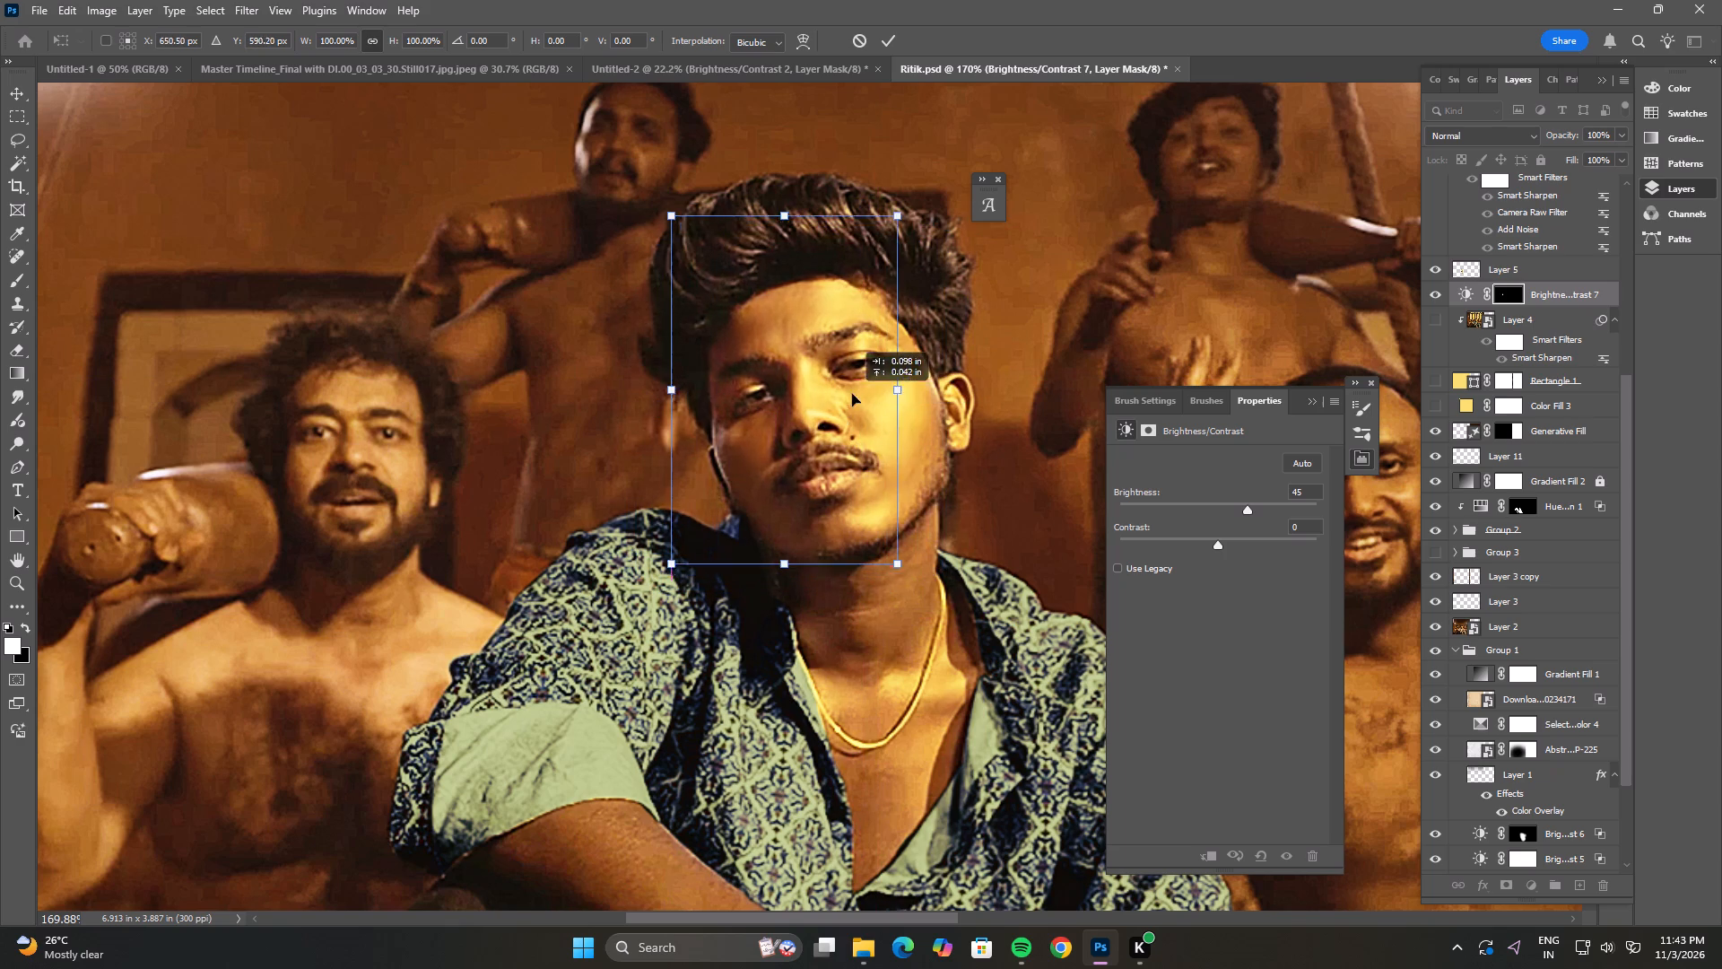
left_click_drag(852, 394, 865, 554)
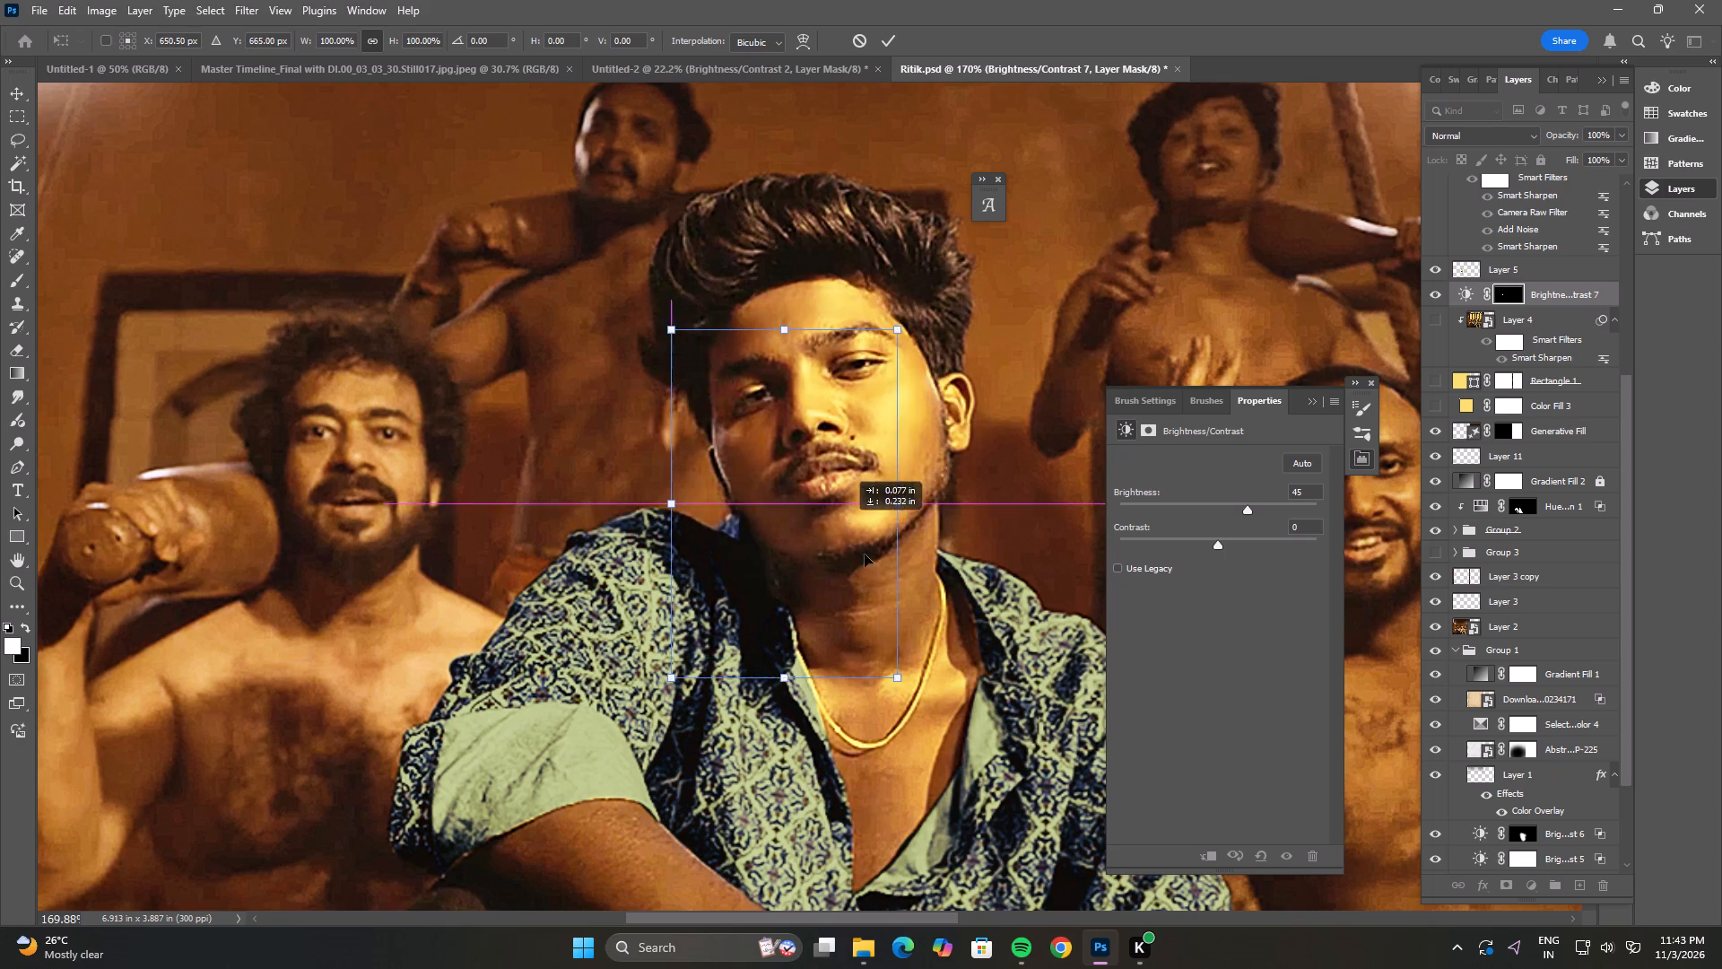
left_click_drag(865, 554, 864, 534)
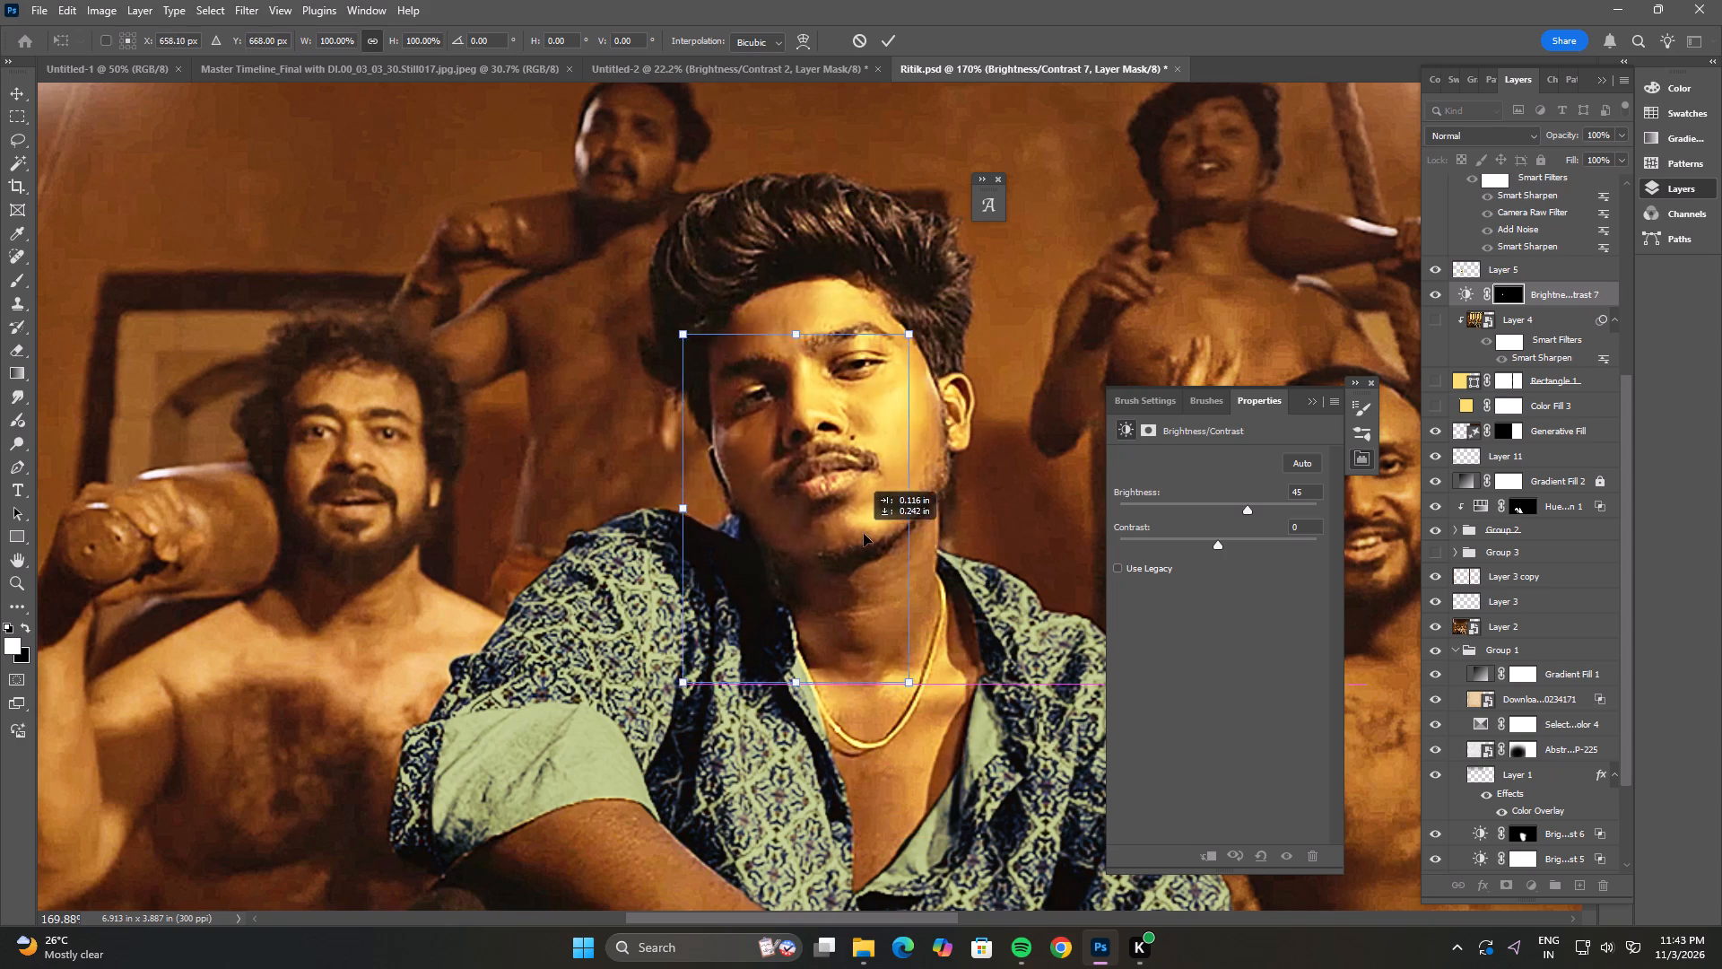
left_click_drag(864, 534, 825, 423)
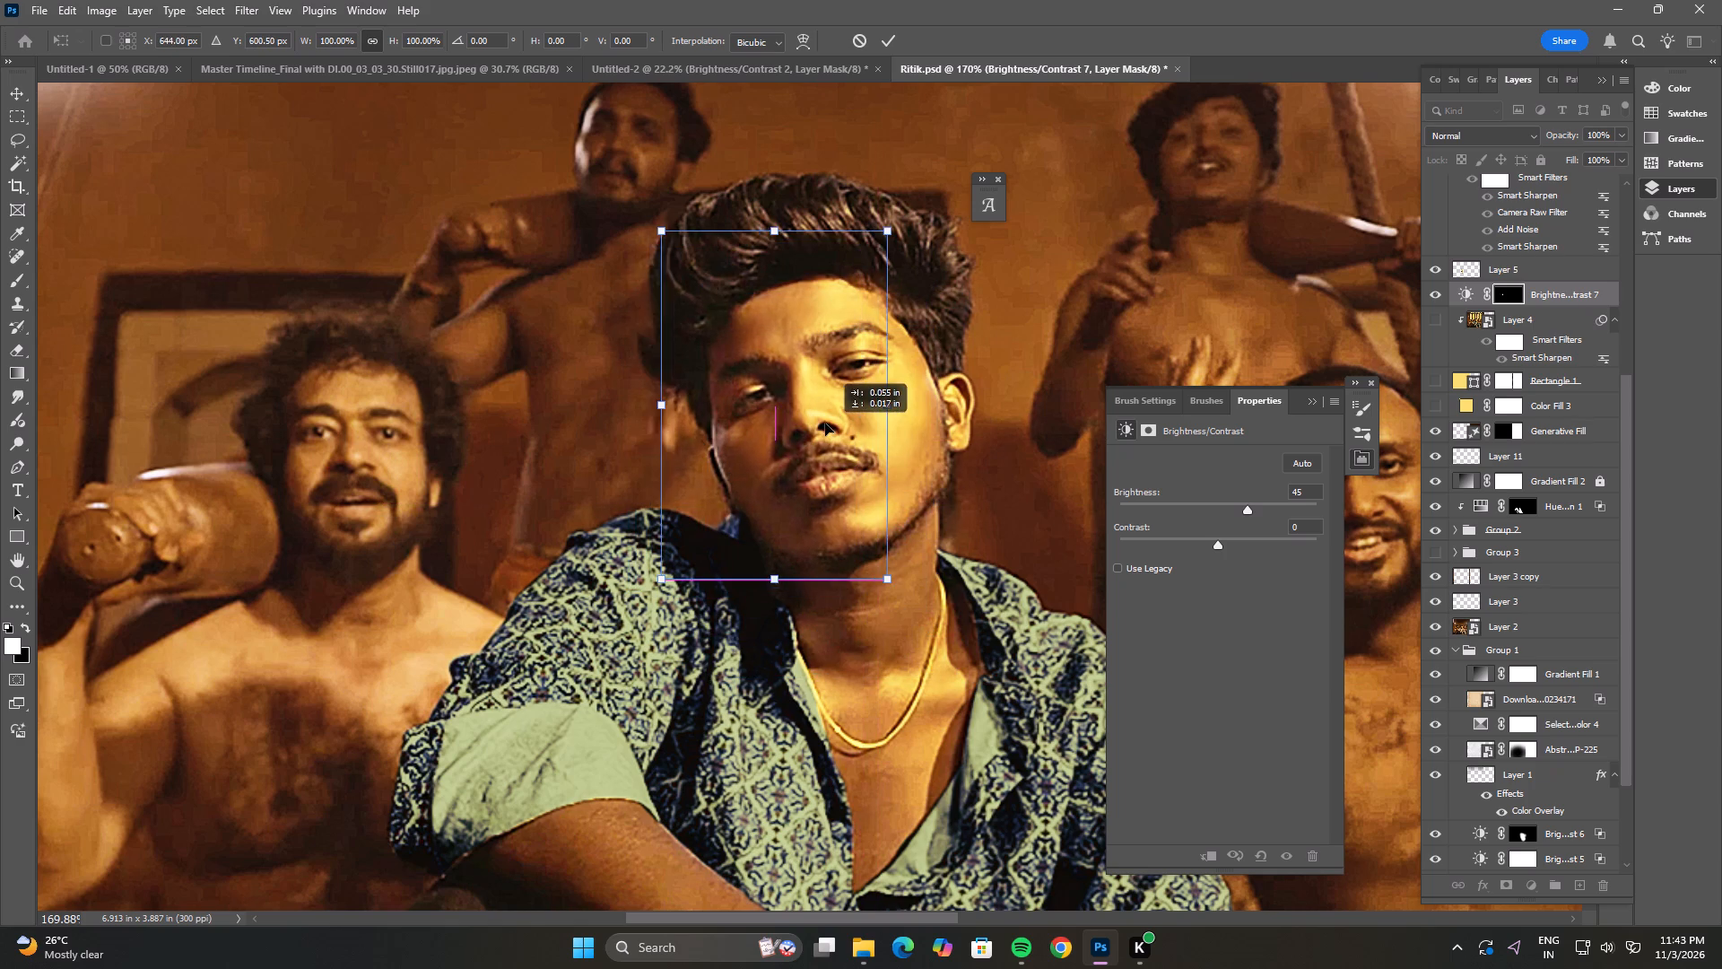
left_click_drag(825, 423, 825, 487)
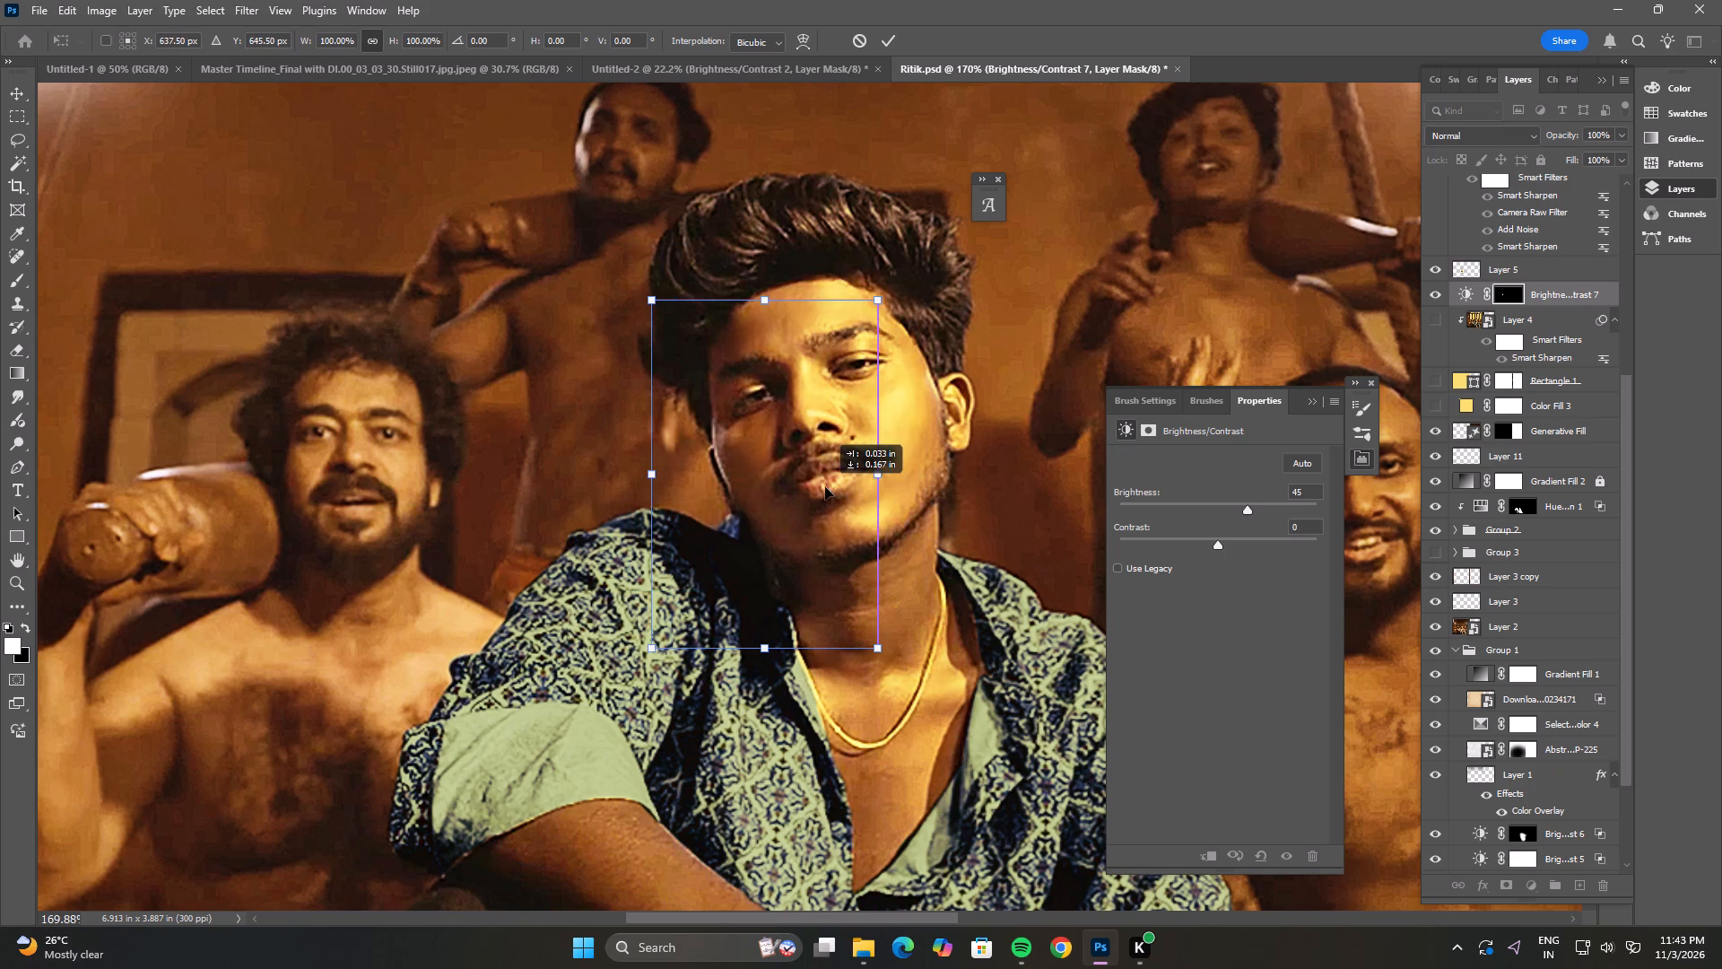
left_click_drag(825, 487, 835, 489)
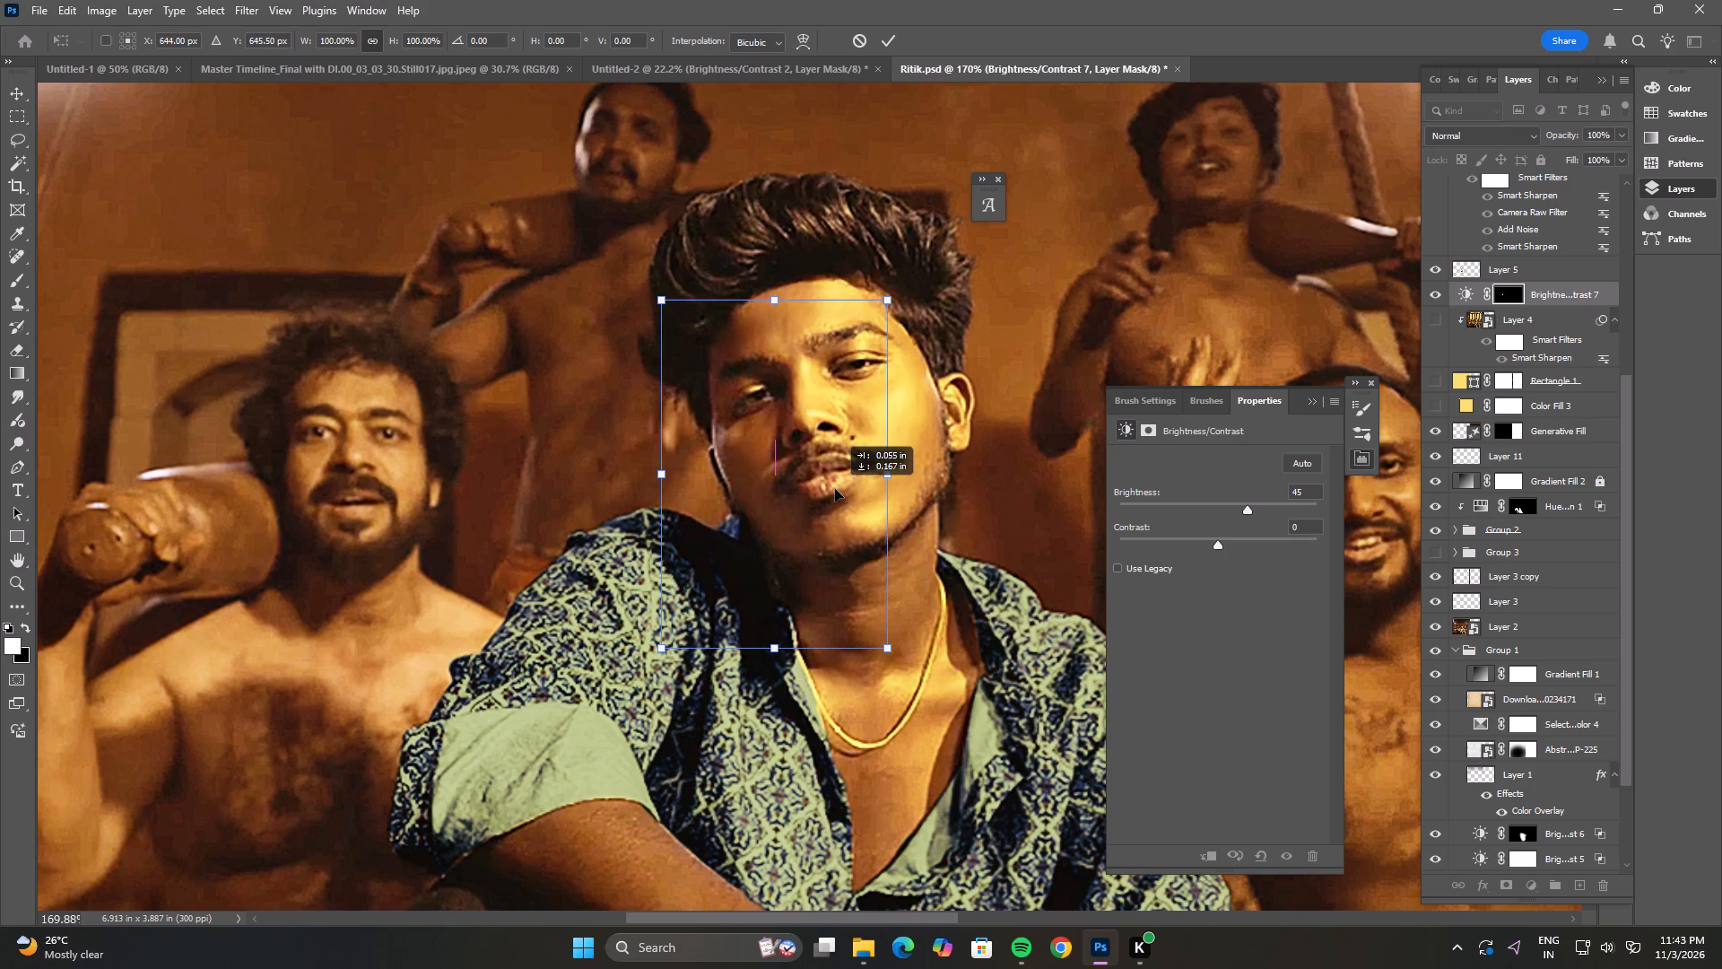
left_click_drag(835, 489, 834, 488)
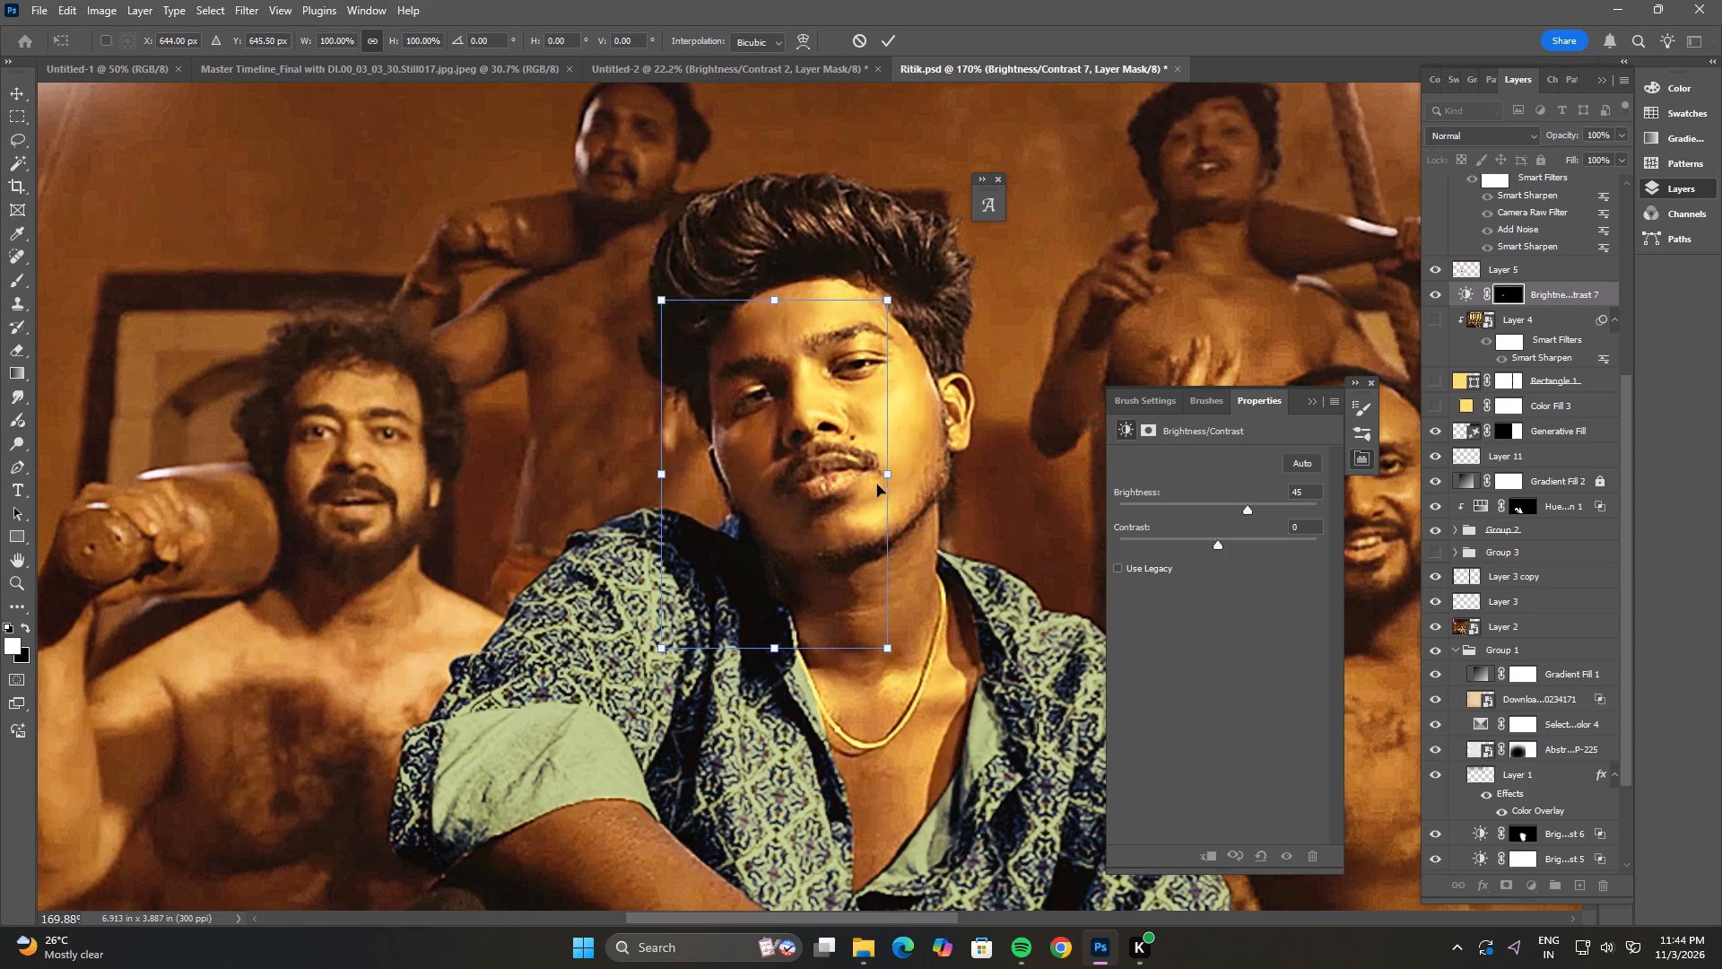
Enlarge the Brightness/Contrast 7 mask proportionally to about 213% and recentre it over the front man's face.
left_click_drag(883, 476, 1141, 542)
left_click_drag(984, 546, 905, 536)
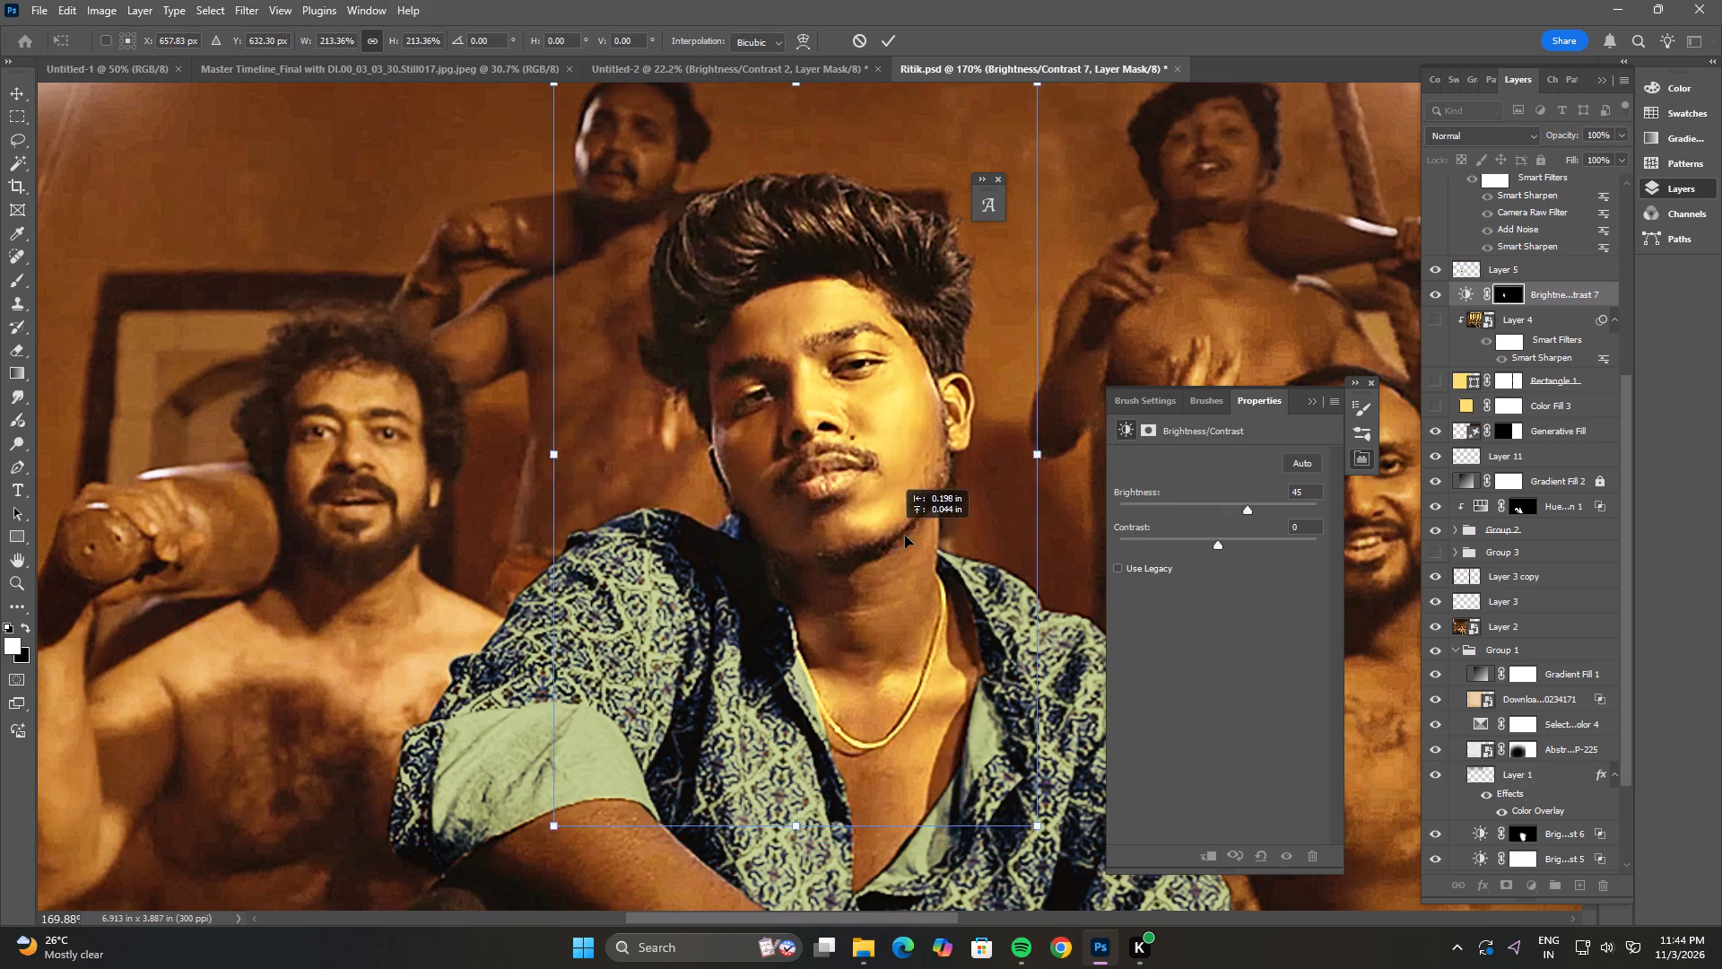
left_click_drag(905, 536, 914, 542)
double_click(914, 542)
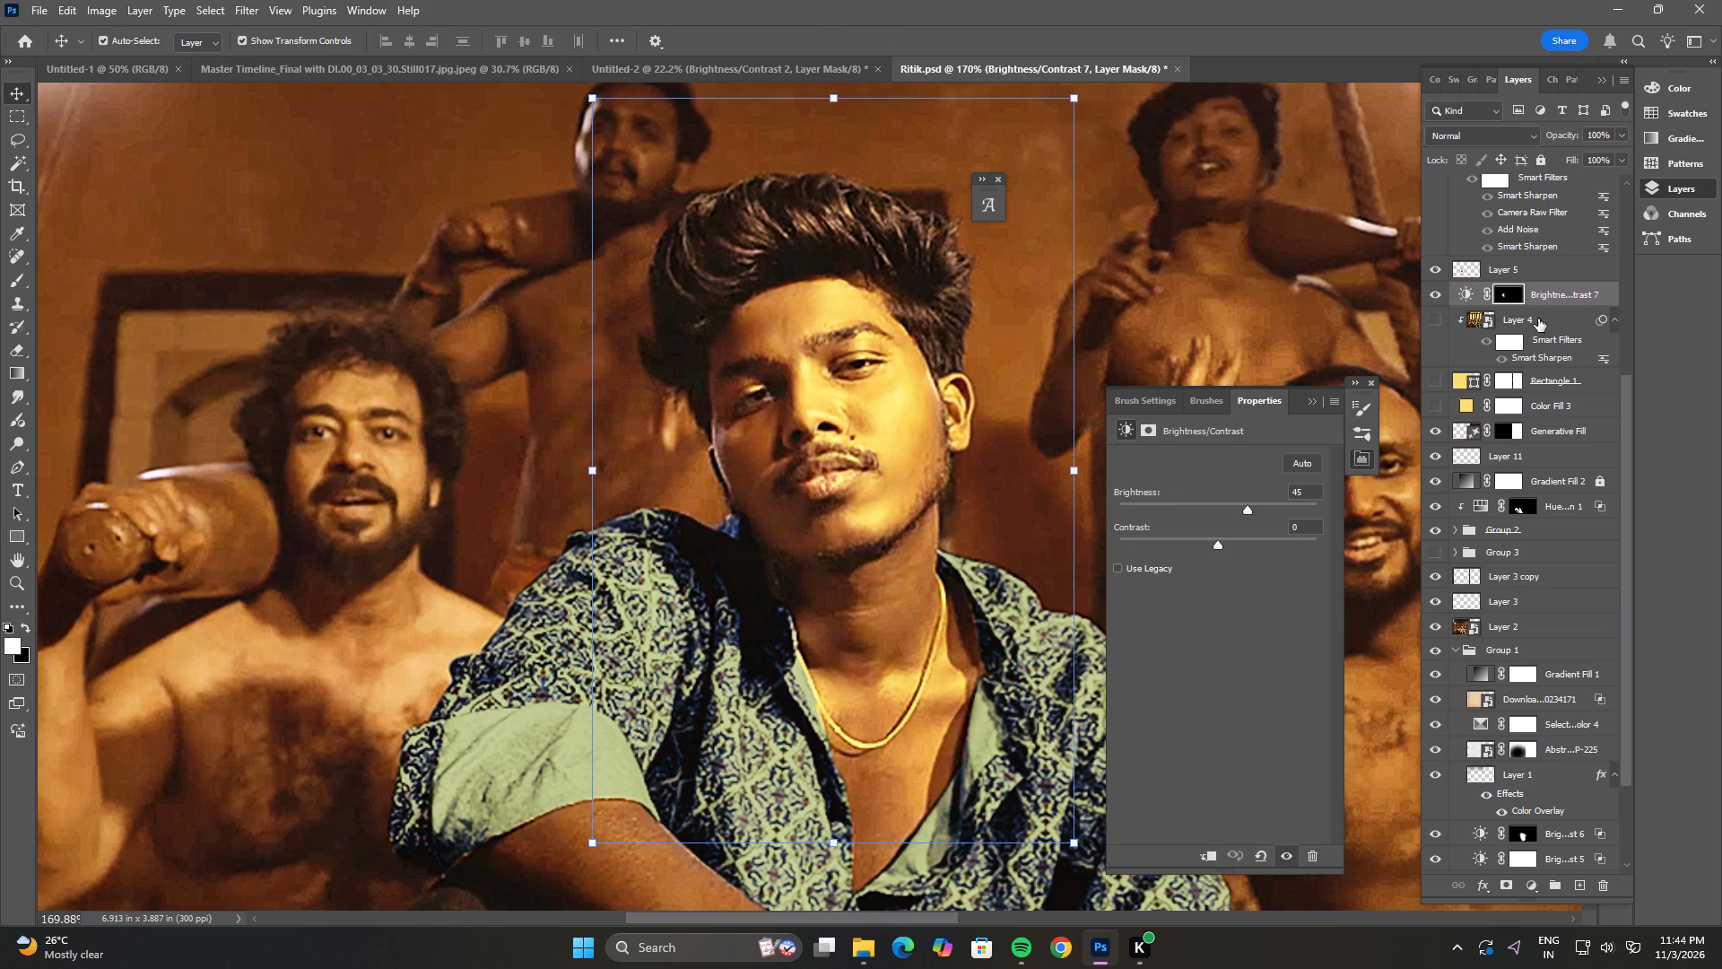
Delete the hidden layers Layer 4, Rectangle 1 and Color Fill 3.
left_click(1546, 326)
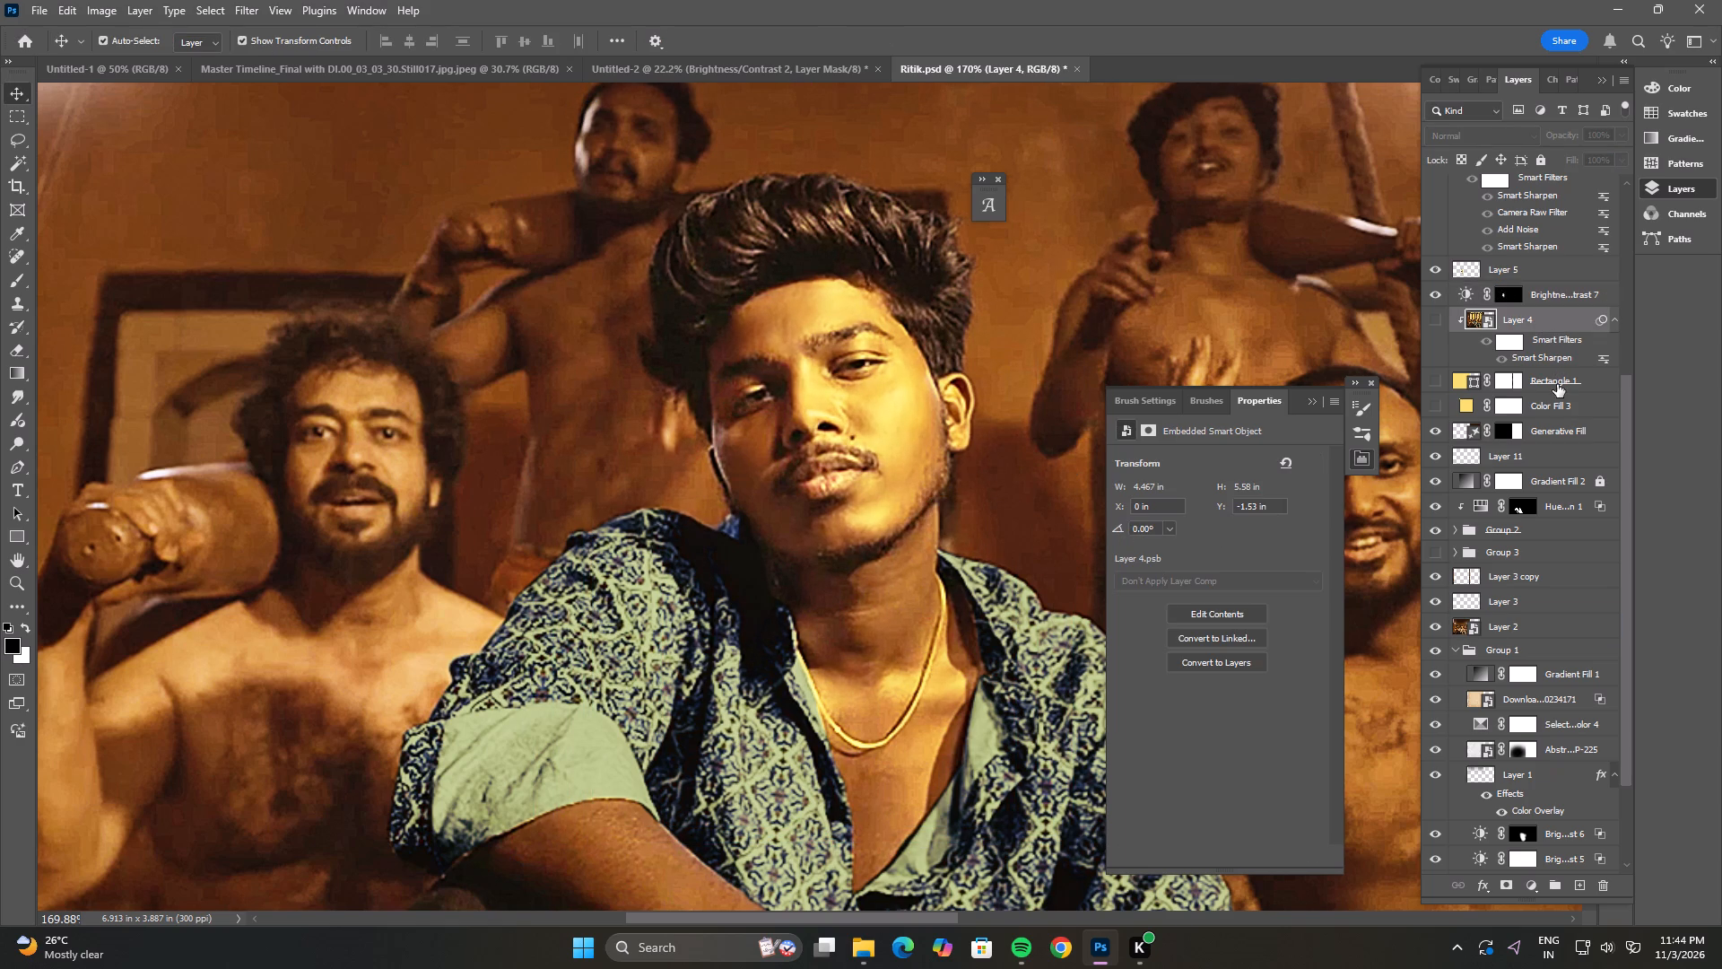
left_click(1559, 405)
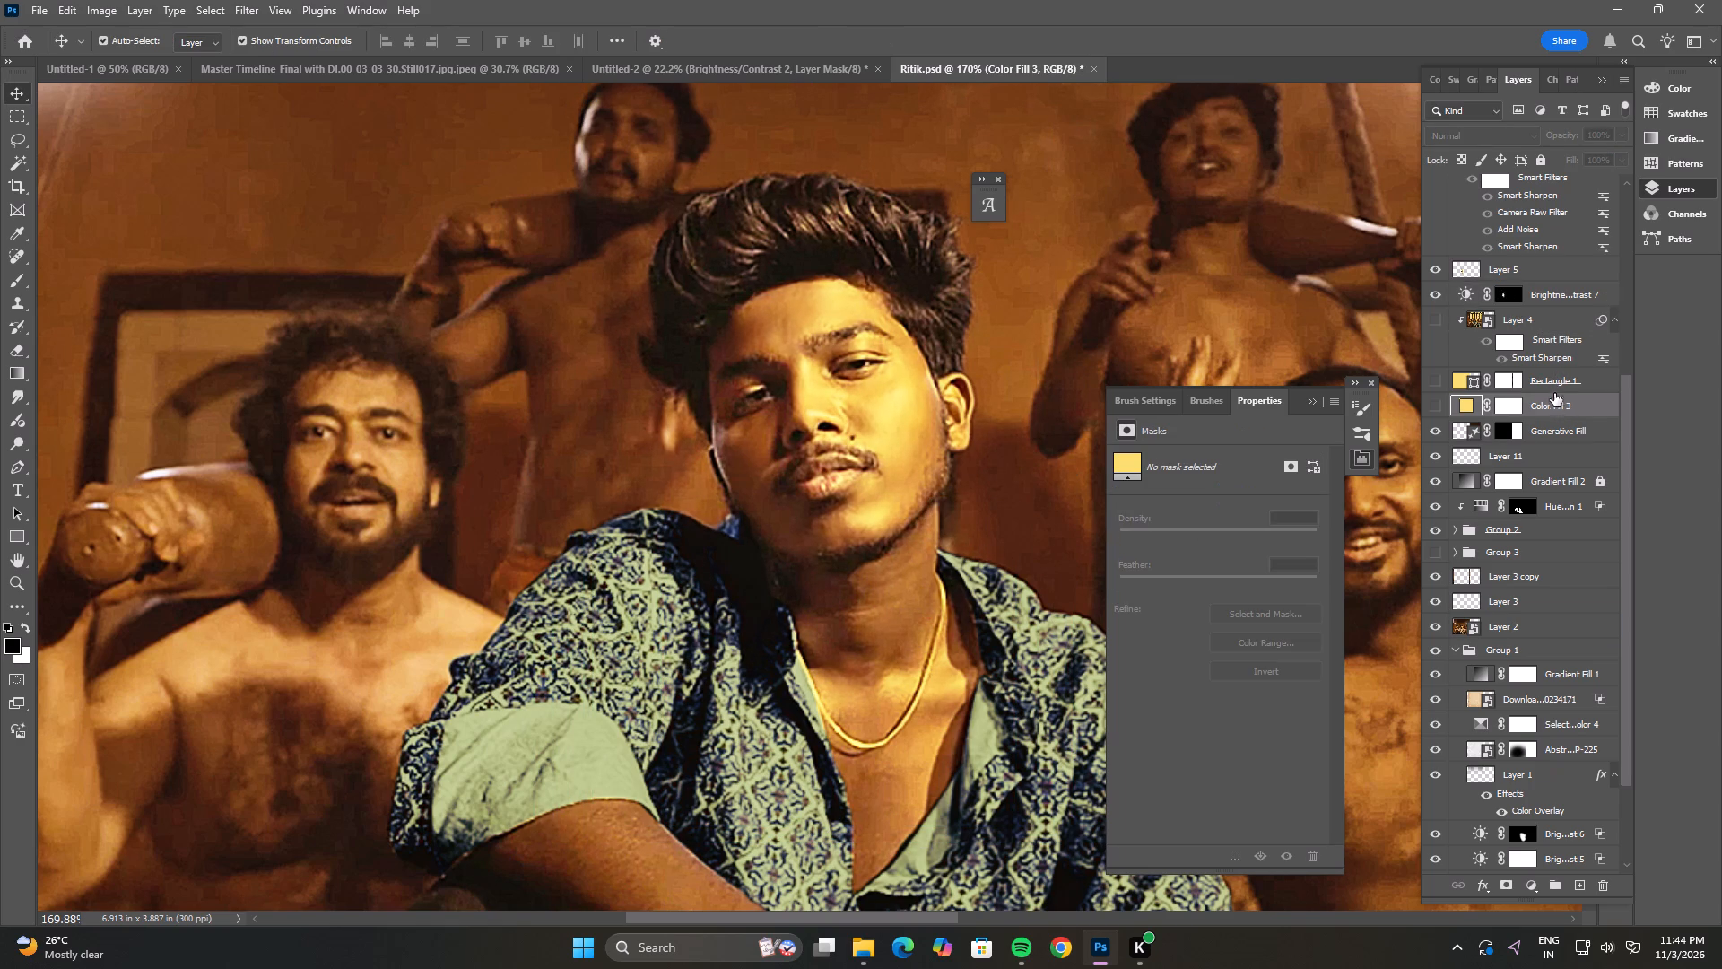
left_click(1538, 326, "shift")
key("BackSpace")
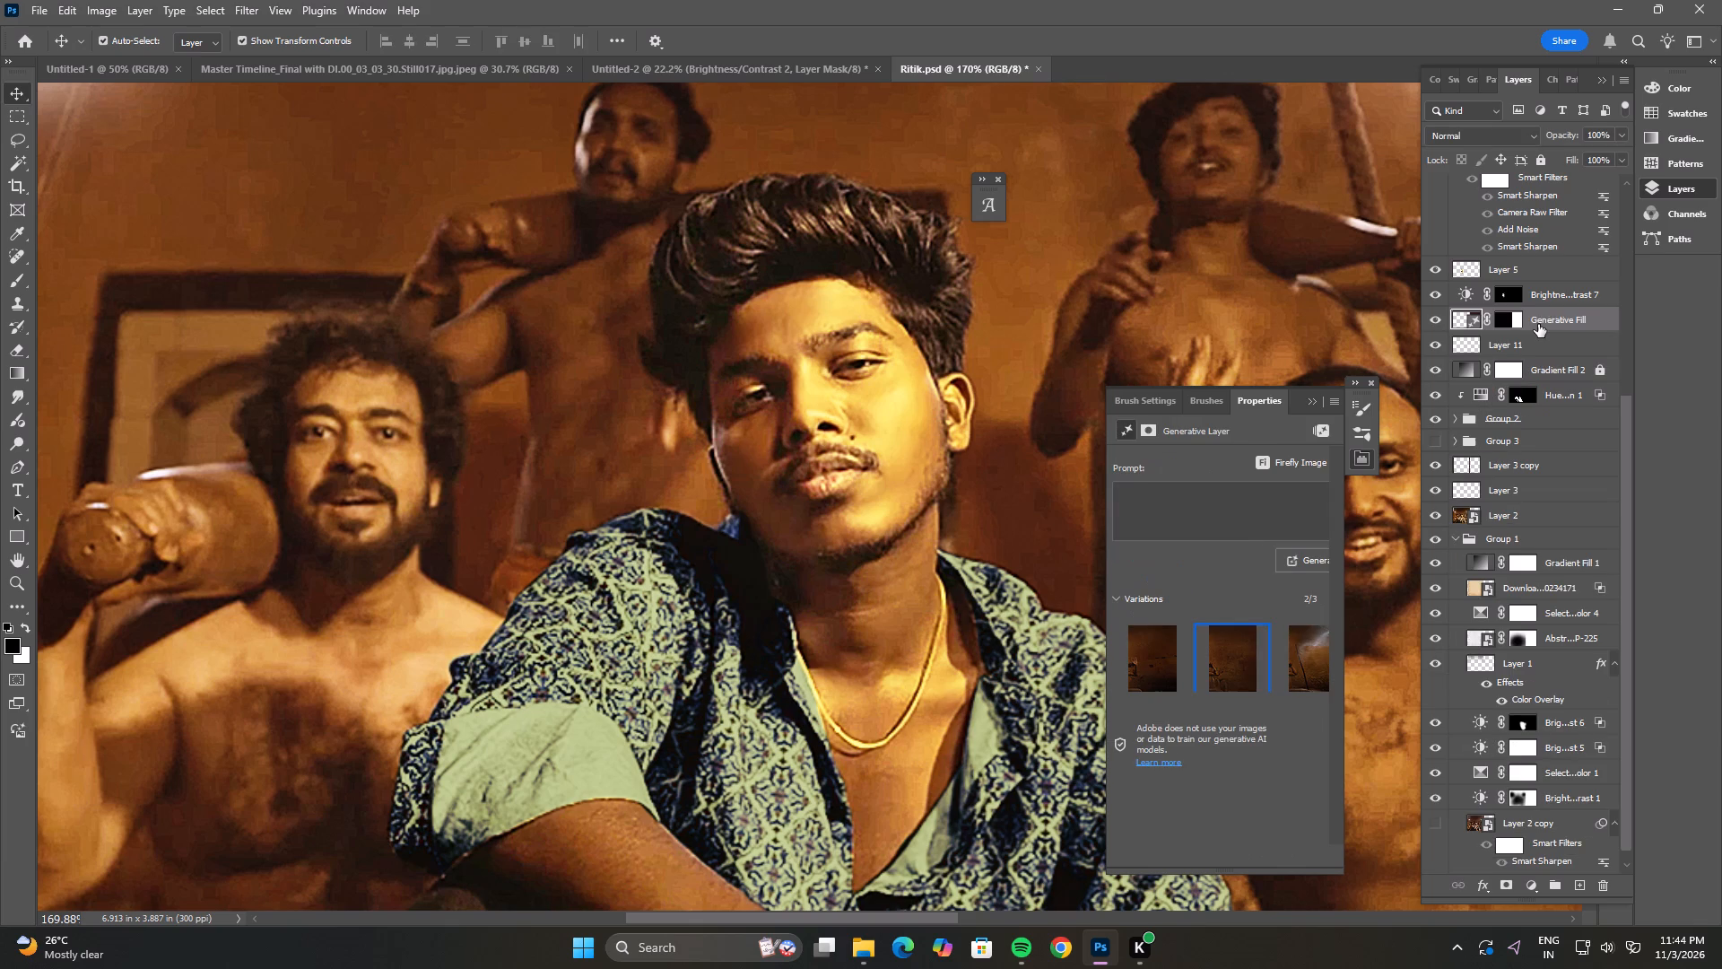
Delete the hidden smart object Layer 6 with its smart filters.
scroll(607, 537, "down", 11, "alt")
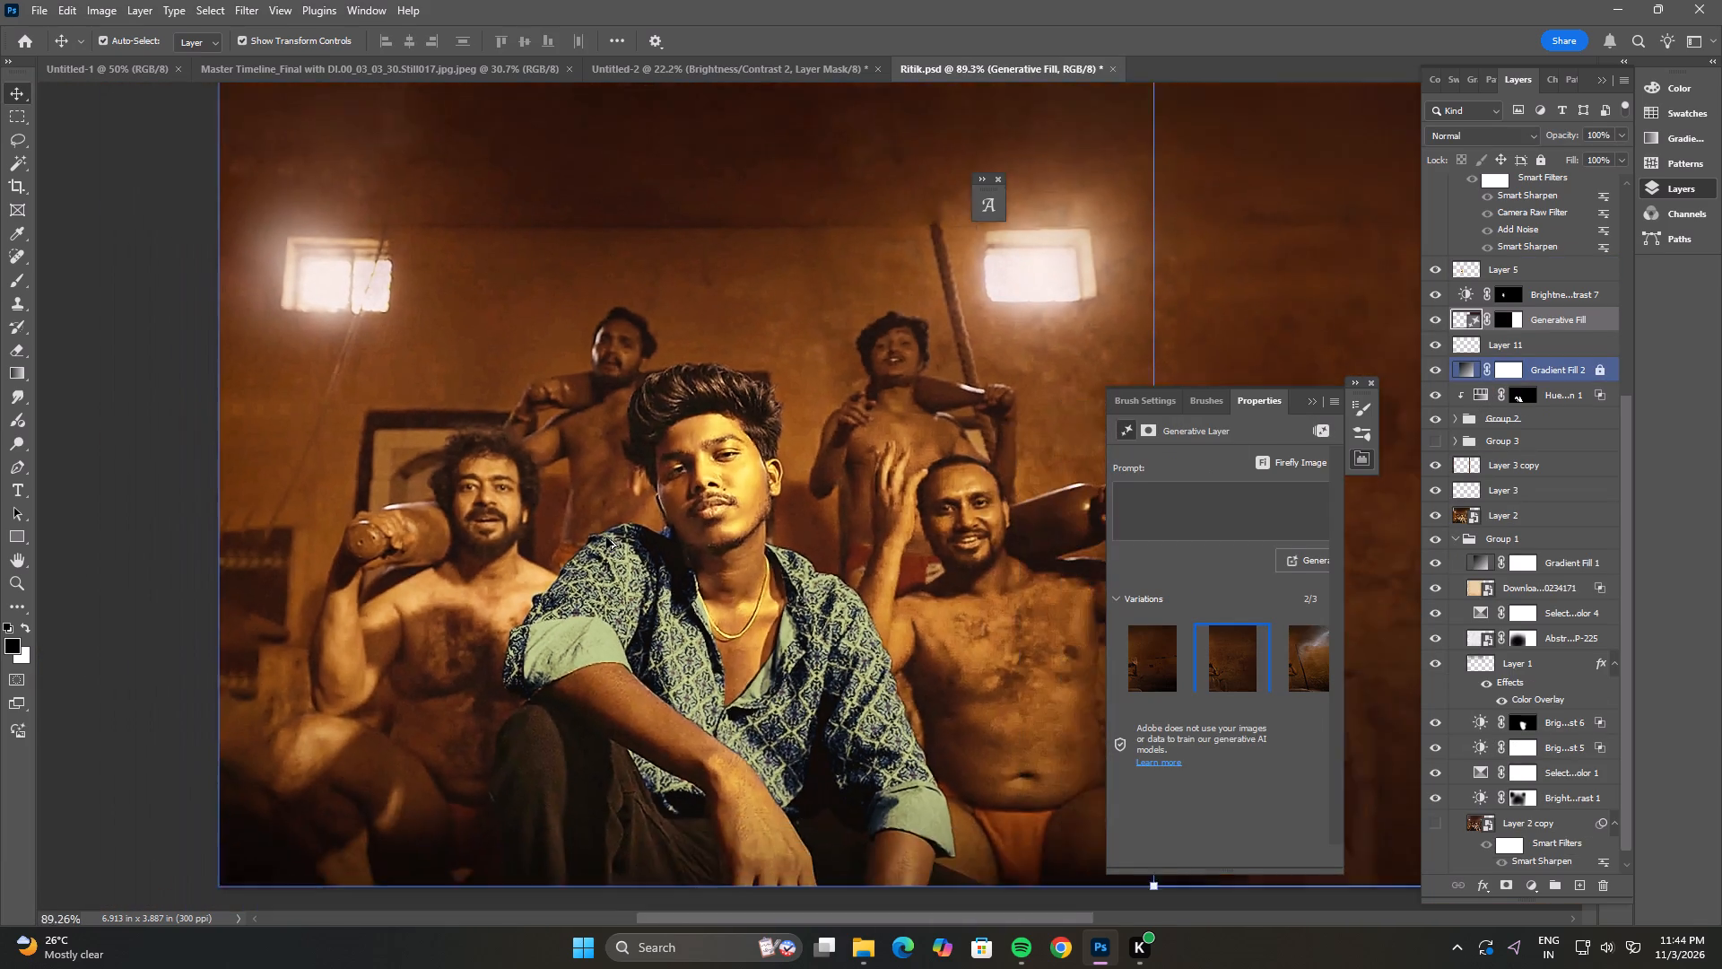
scroll(606, 537, "down", 9, "alt")
scroll(1537, 281, "up", 6)
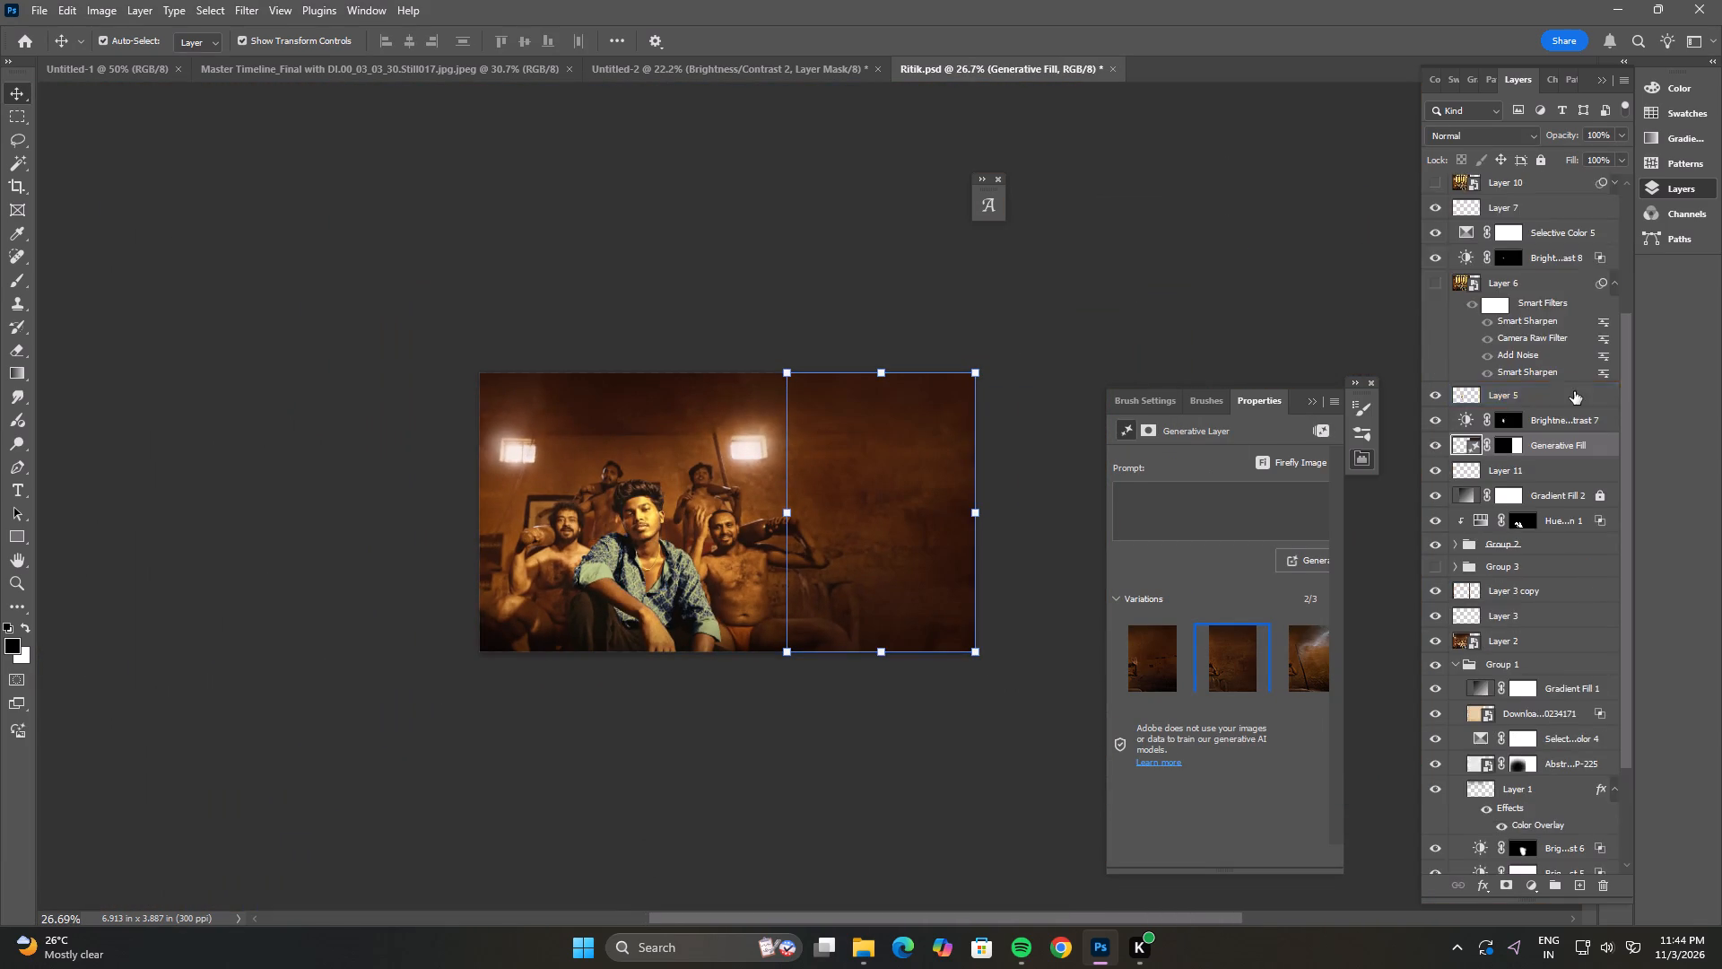
scroll(1574, 391, "up", 8)
left_click(1547, 478)
left_click_drag(1573, 482, 1566, 559)
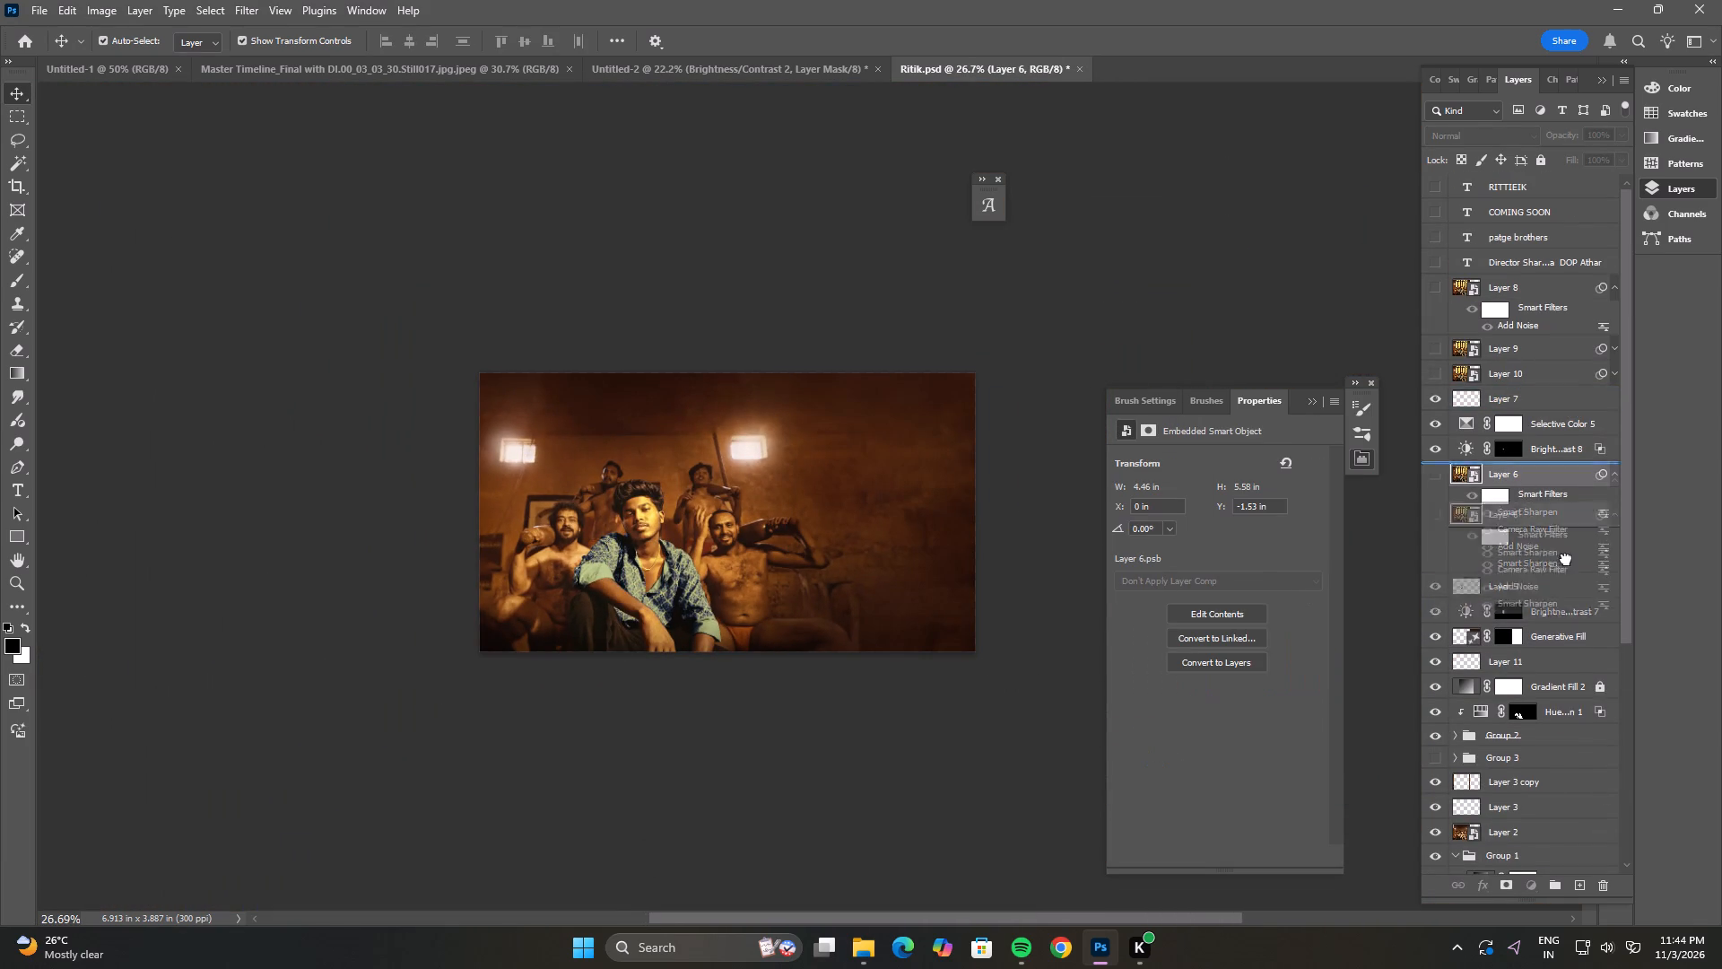
left_click_drag(1566, 559, 1606, 888)
Delete the hidden layers from the COMING SOON text down to Layer 10, keeping the RITTIEIK title layer.
scroll(1590, 657, "up", 7)
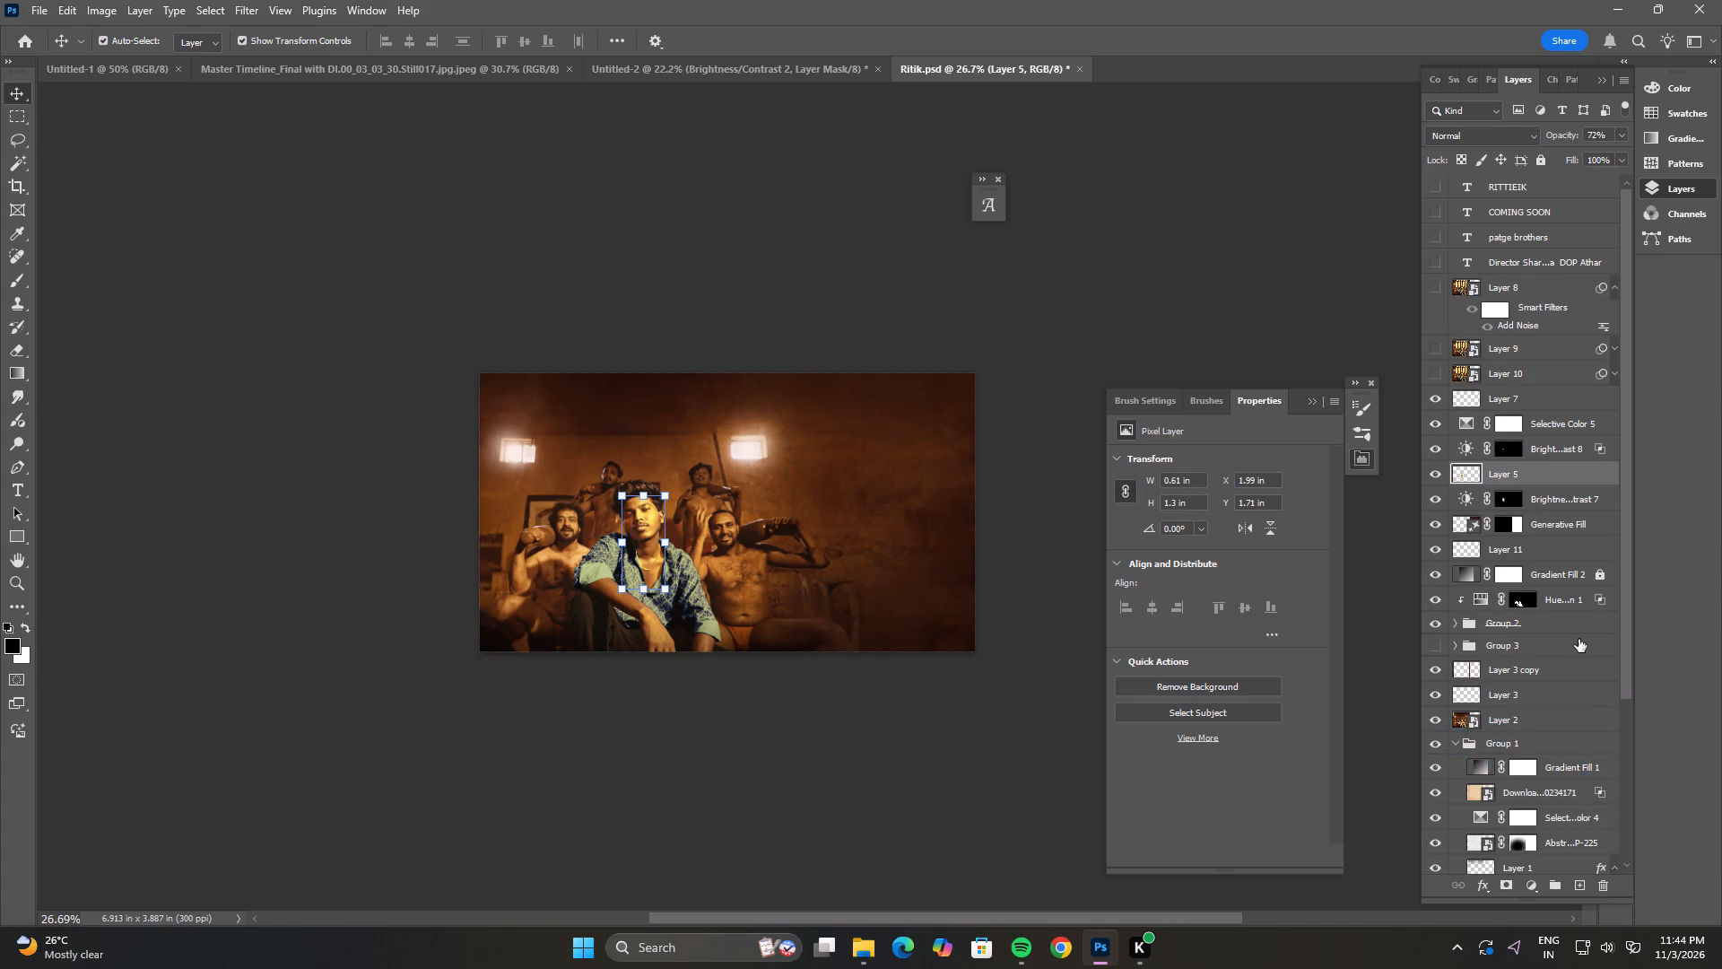
scroll(1578, 639, "up", 6)
scroll(1509, 525, "up", 3)
scroll(1490, 378, "up", 4)
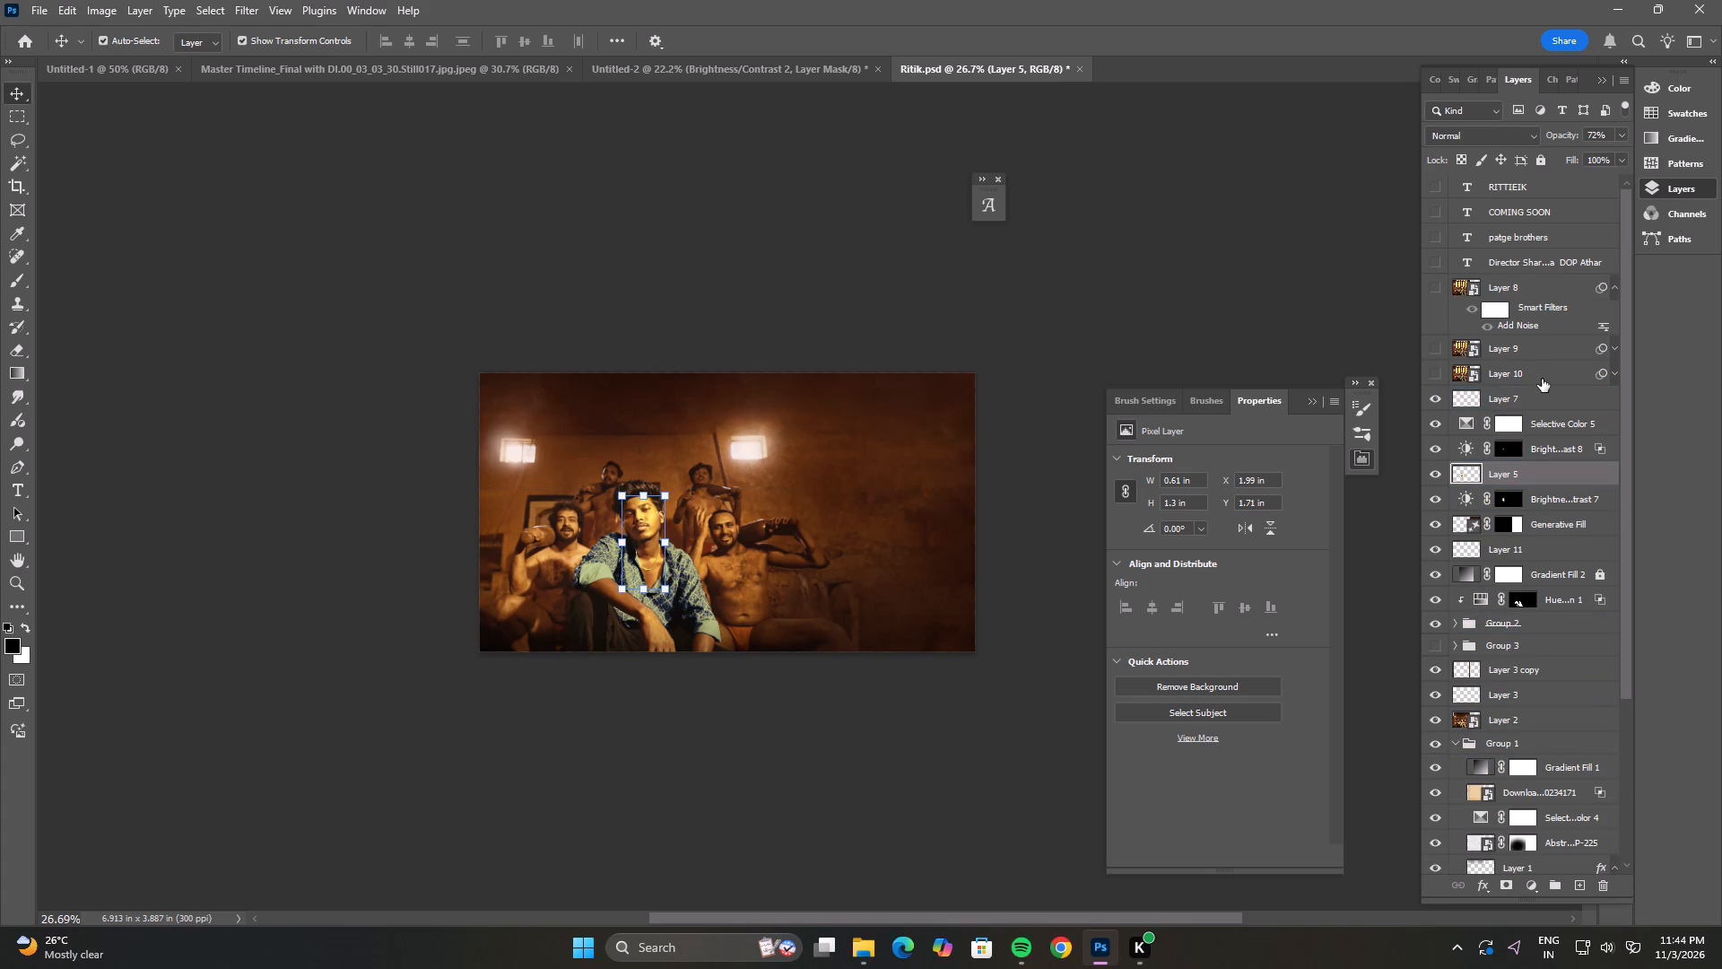
left_click(1534, 371)
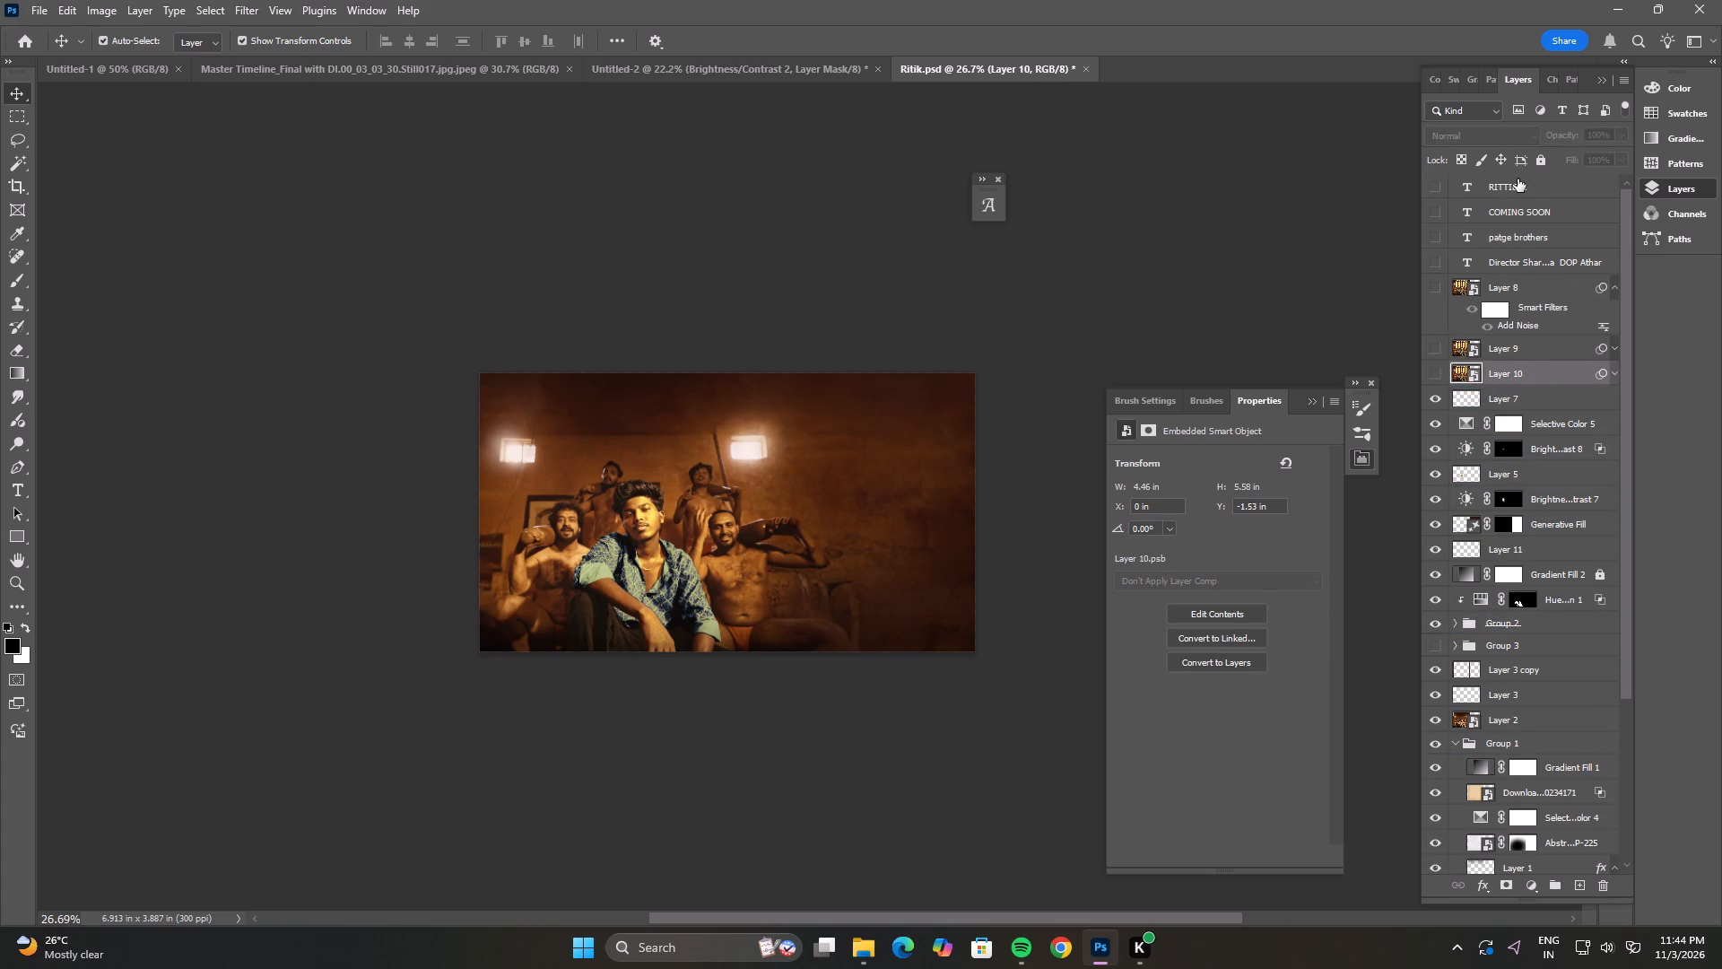
left_click(1516, 208, "shift")
key("BackSpace")
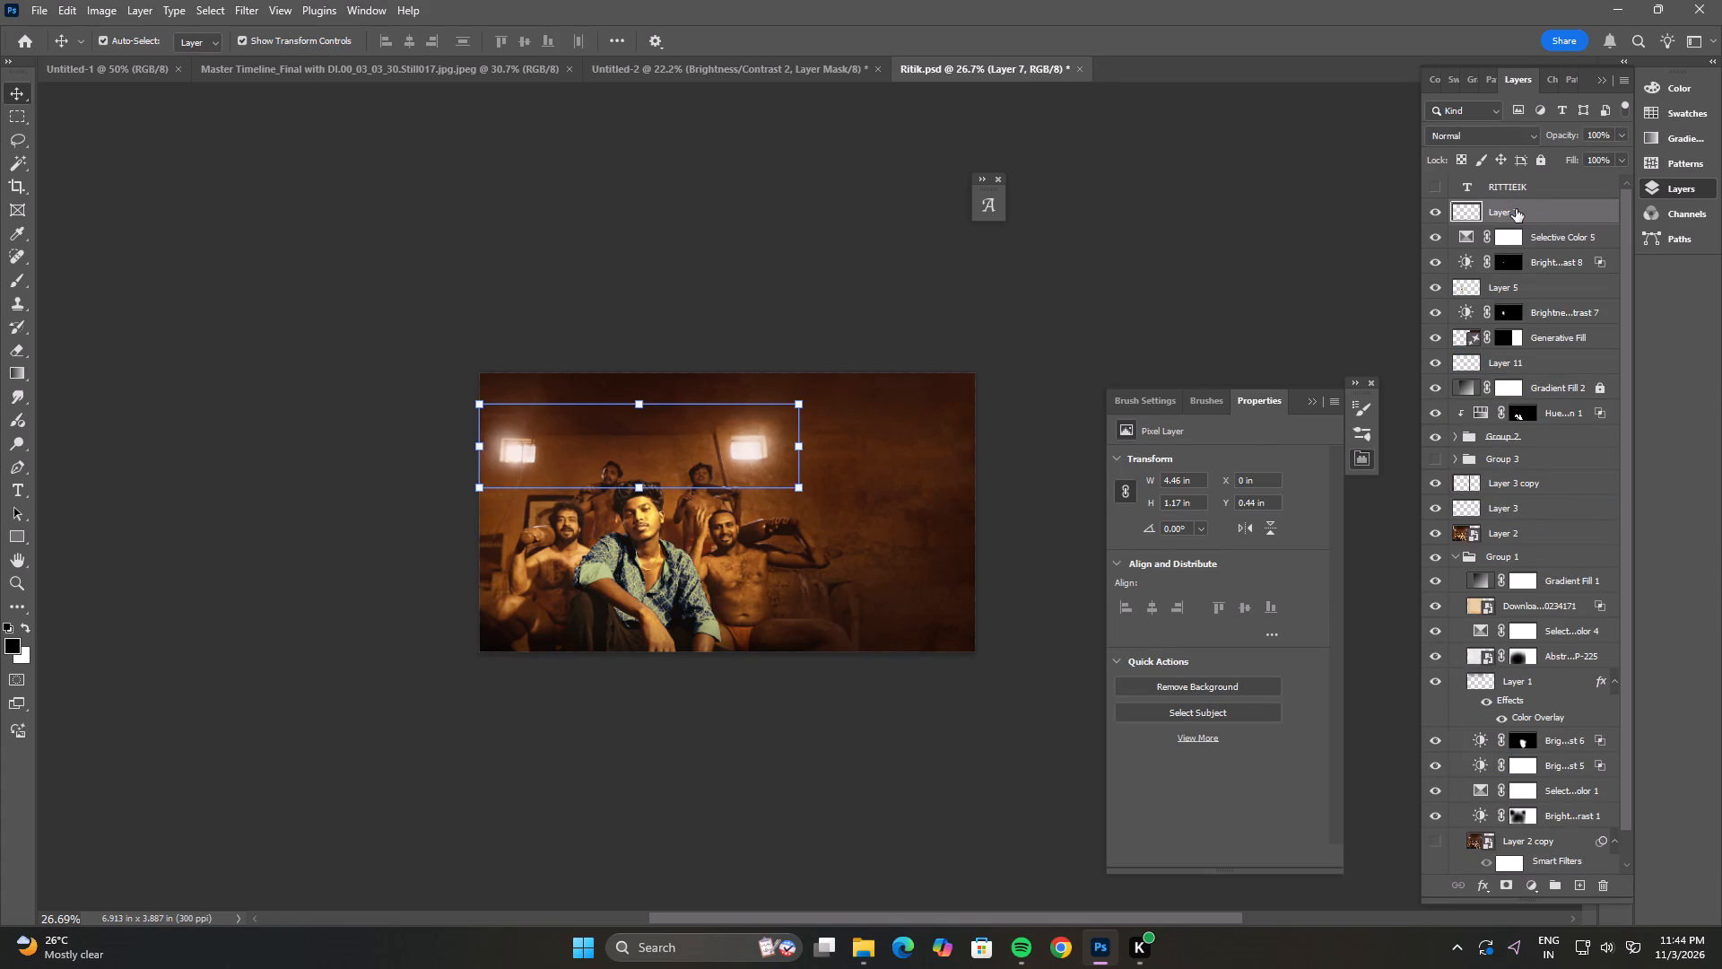
Stamp all visible layers into a new layer above Layer 7 and convert it to a smart object.
left_click(1509, 208)
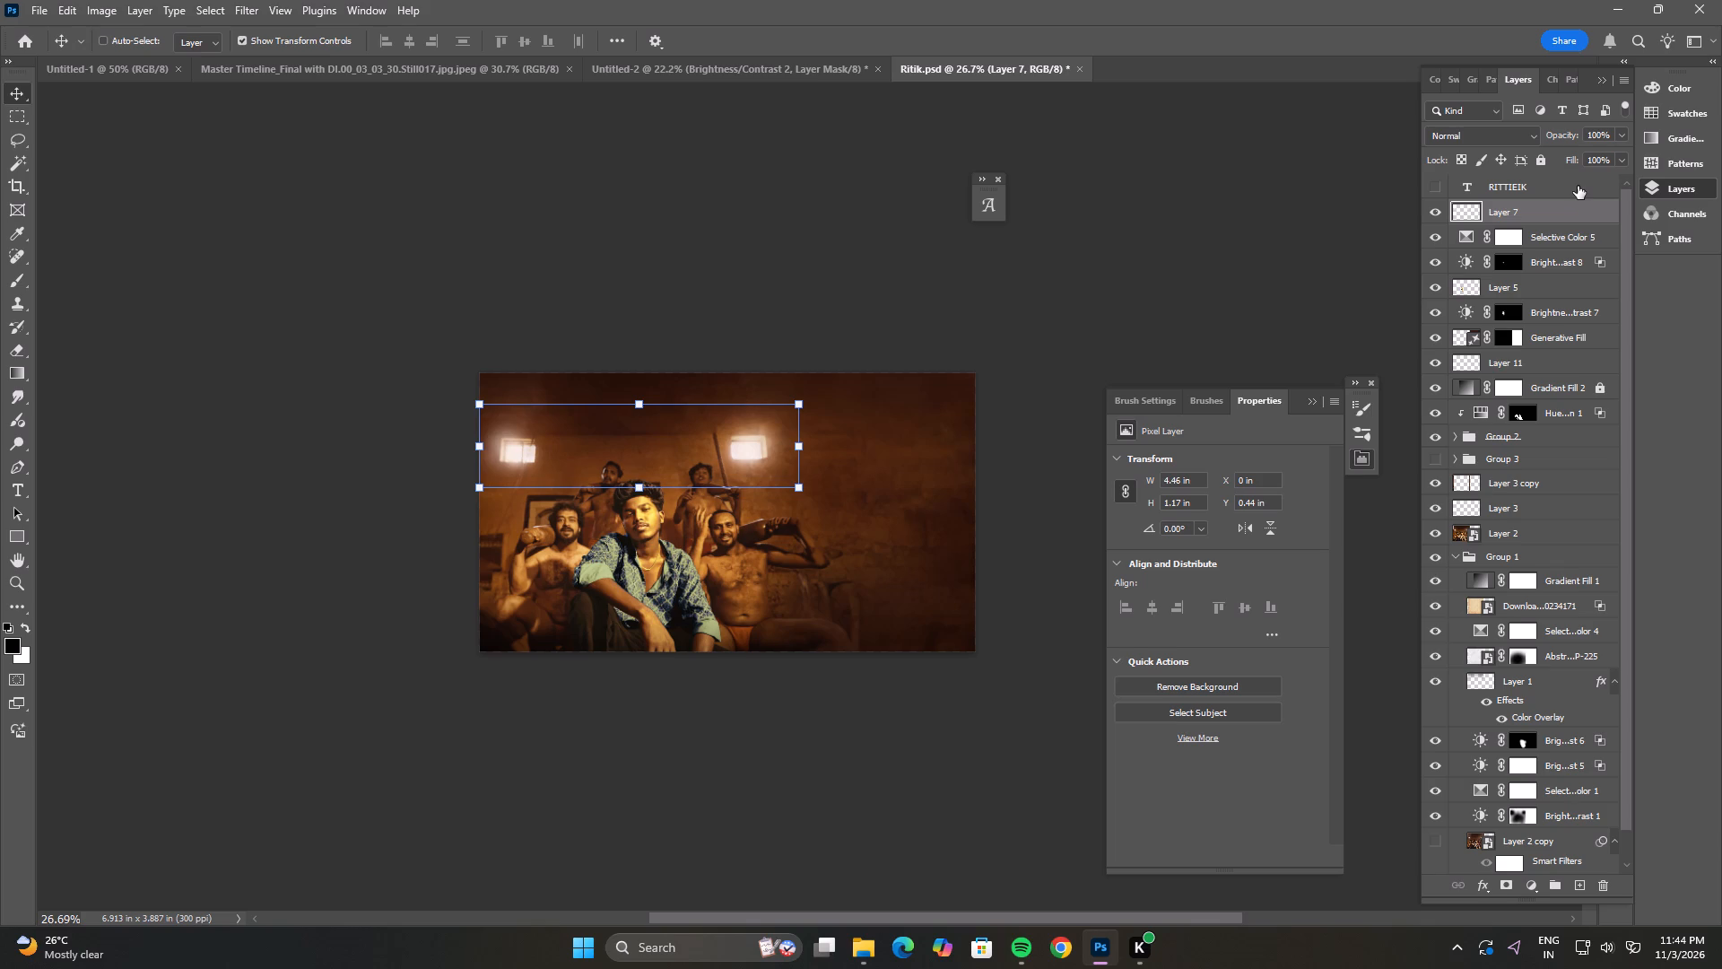
key("ctrl+alt+shift+e")
right_click(1560, 208)
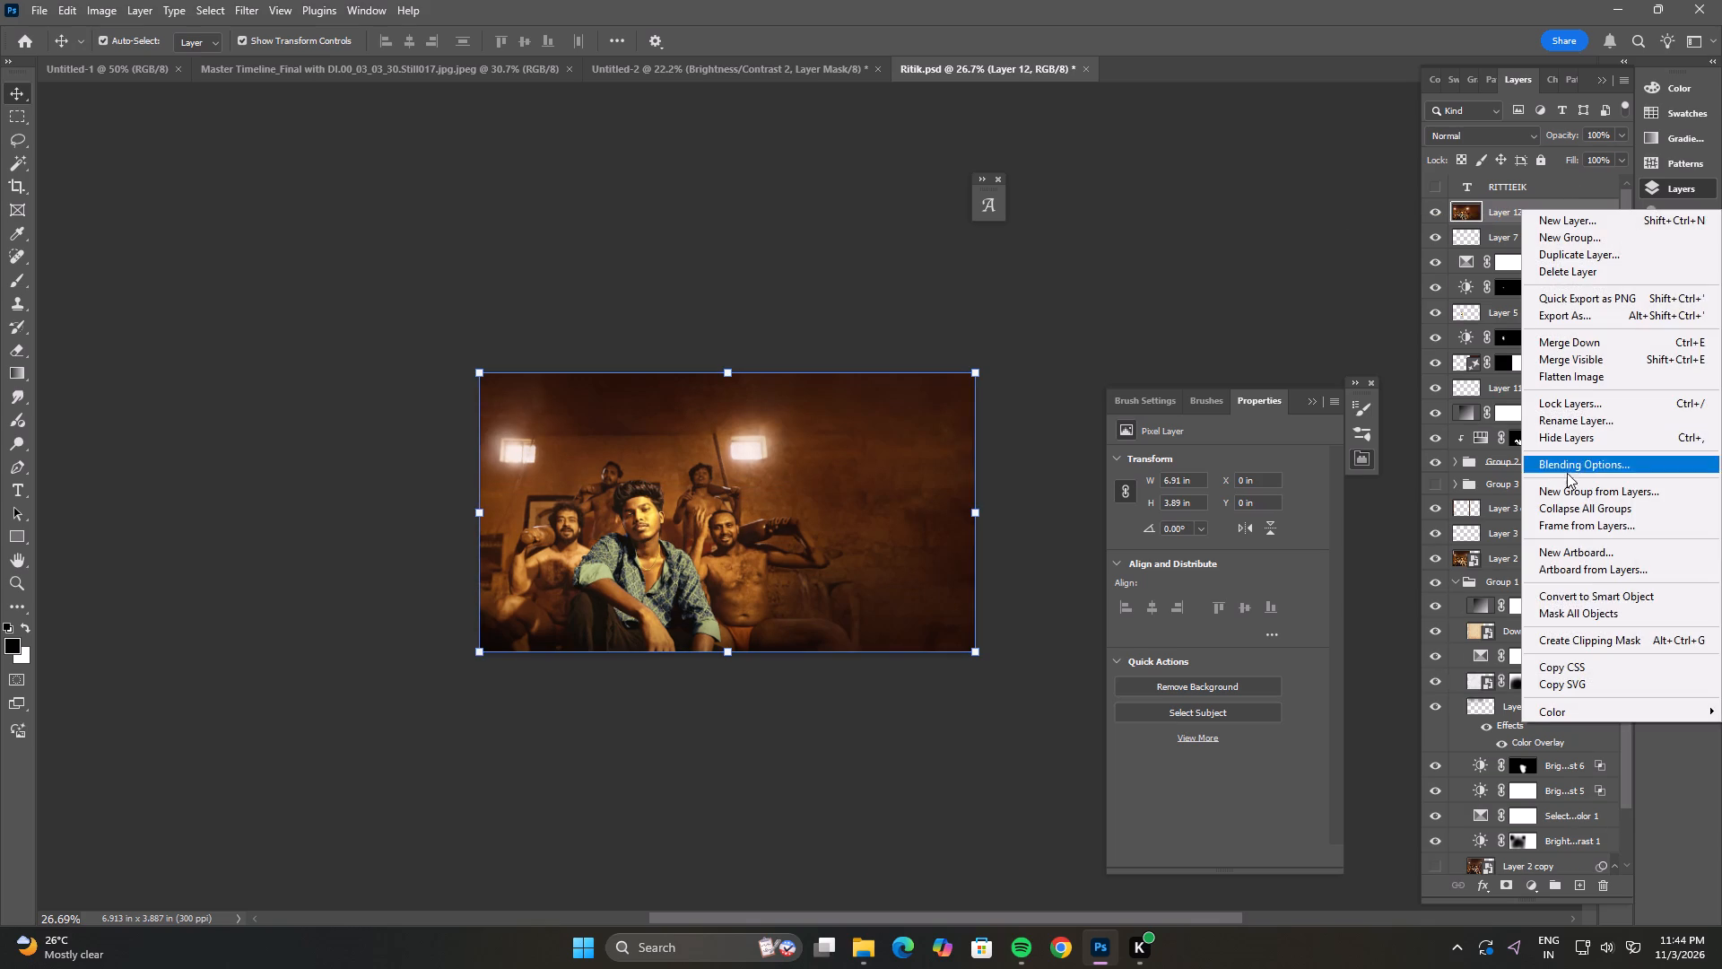
left_click(1596, 591)
Duplicate the merged smart object Layer 12.
left_click_drag(1560, 213, 1595, 426)
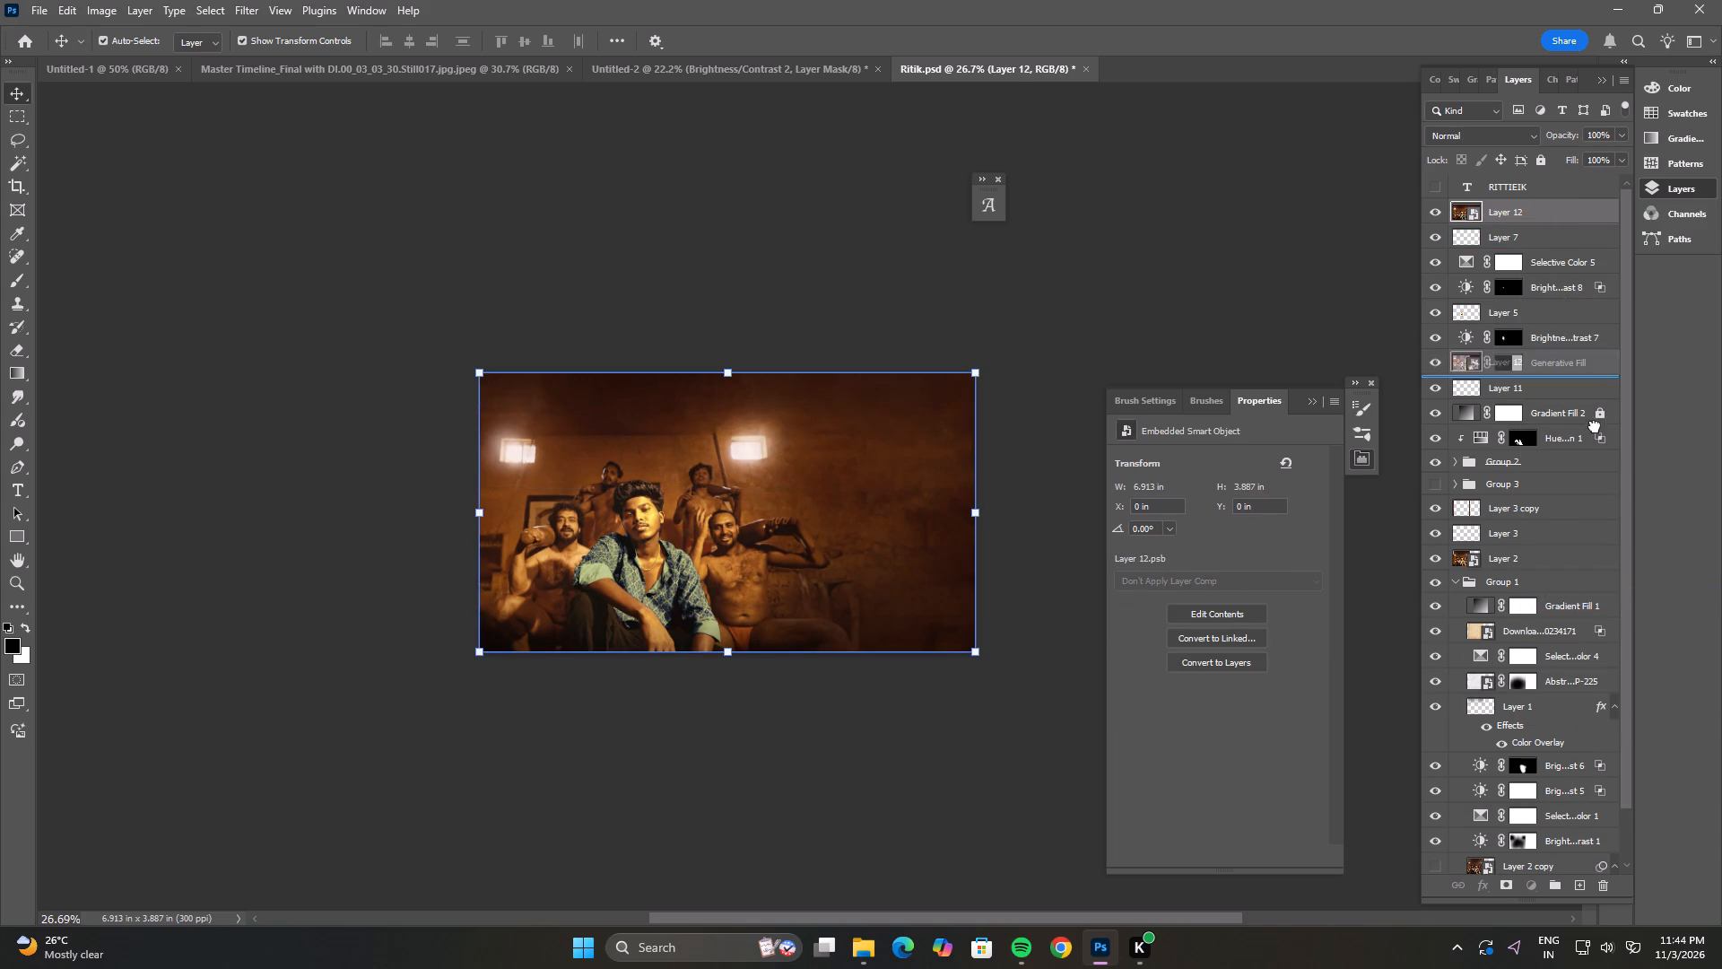
left_click_drag(1595, 426, 1575, 891)
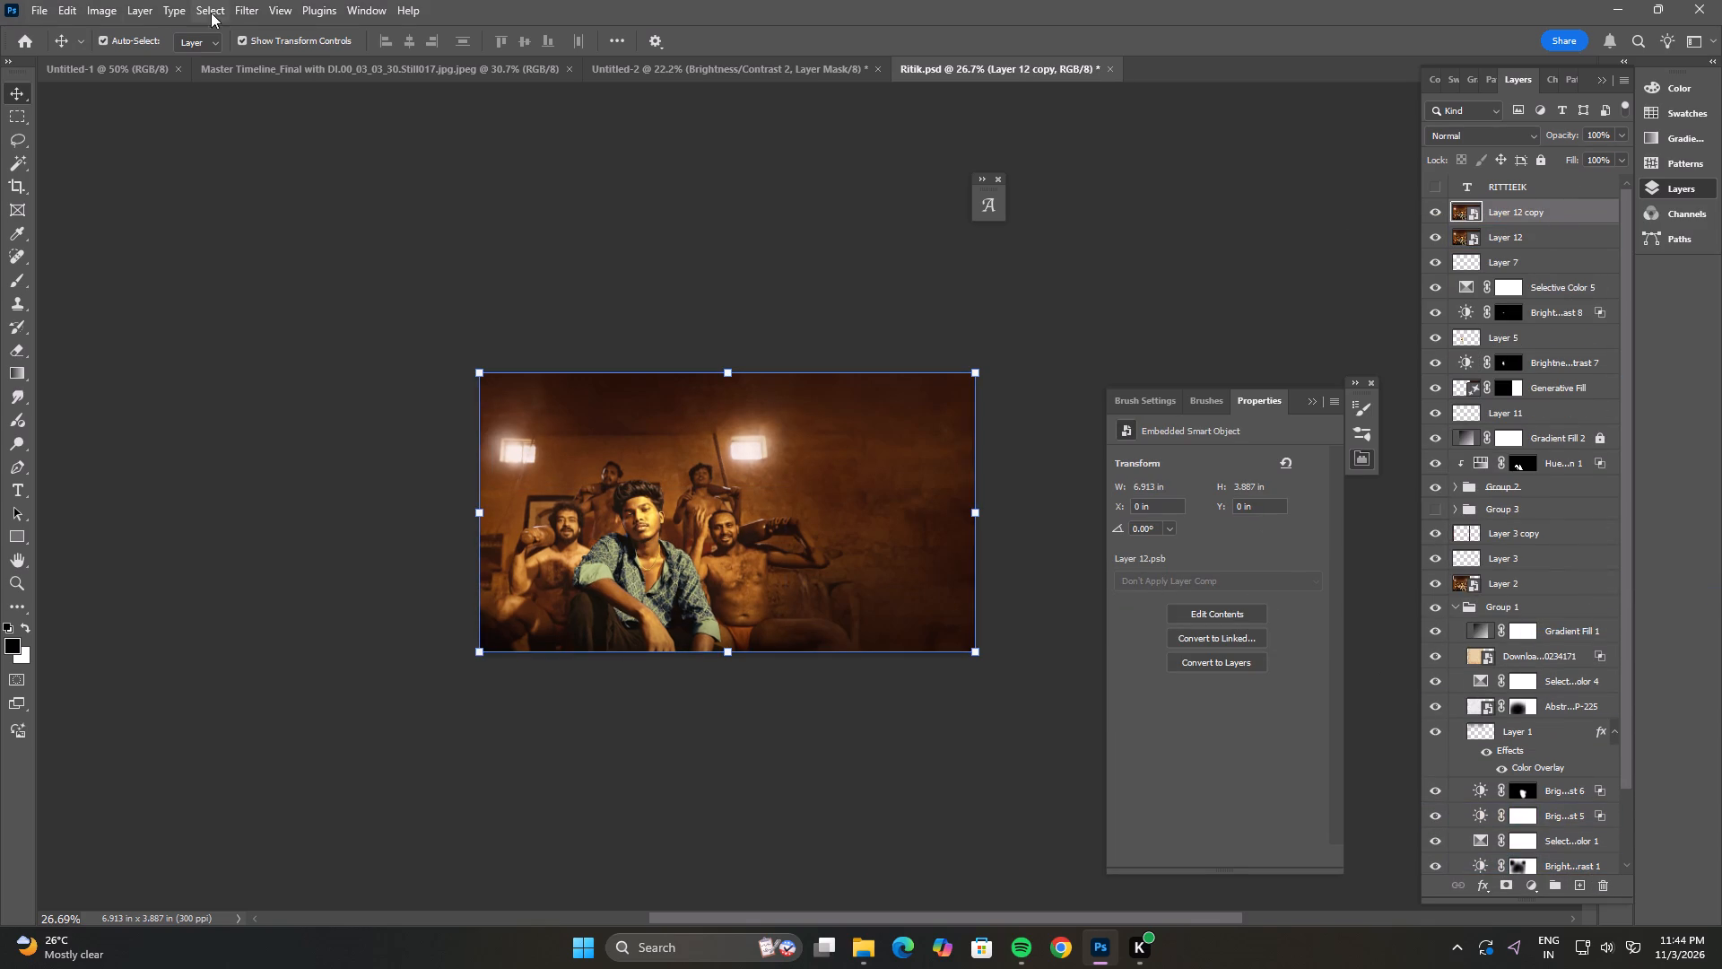
Apply a Spin Radial Blur of amount 10 at Good quality to the duplicate, centring it near the front man's body.
left_click(235, 6)
left_click(283, 254)
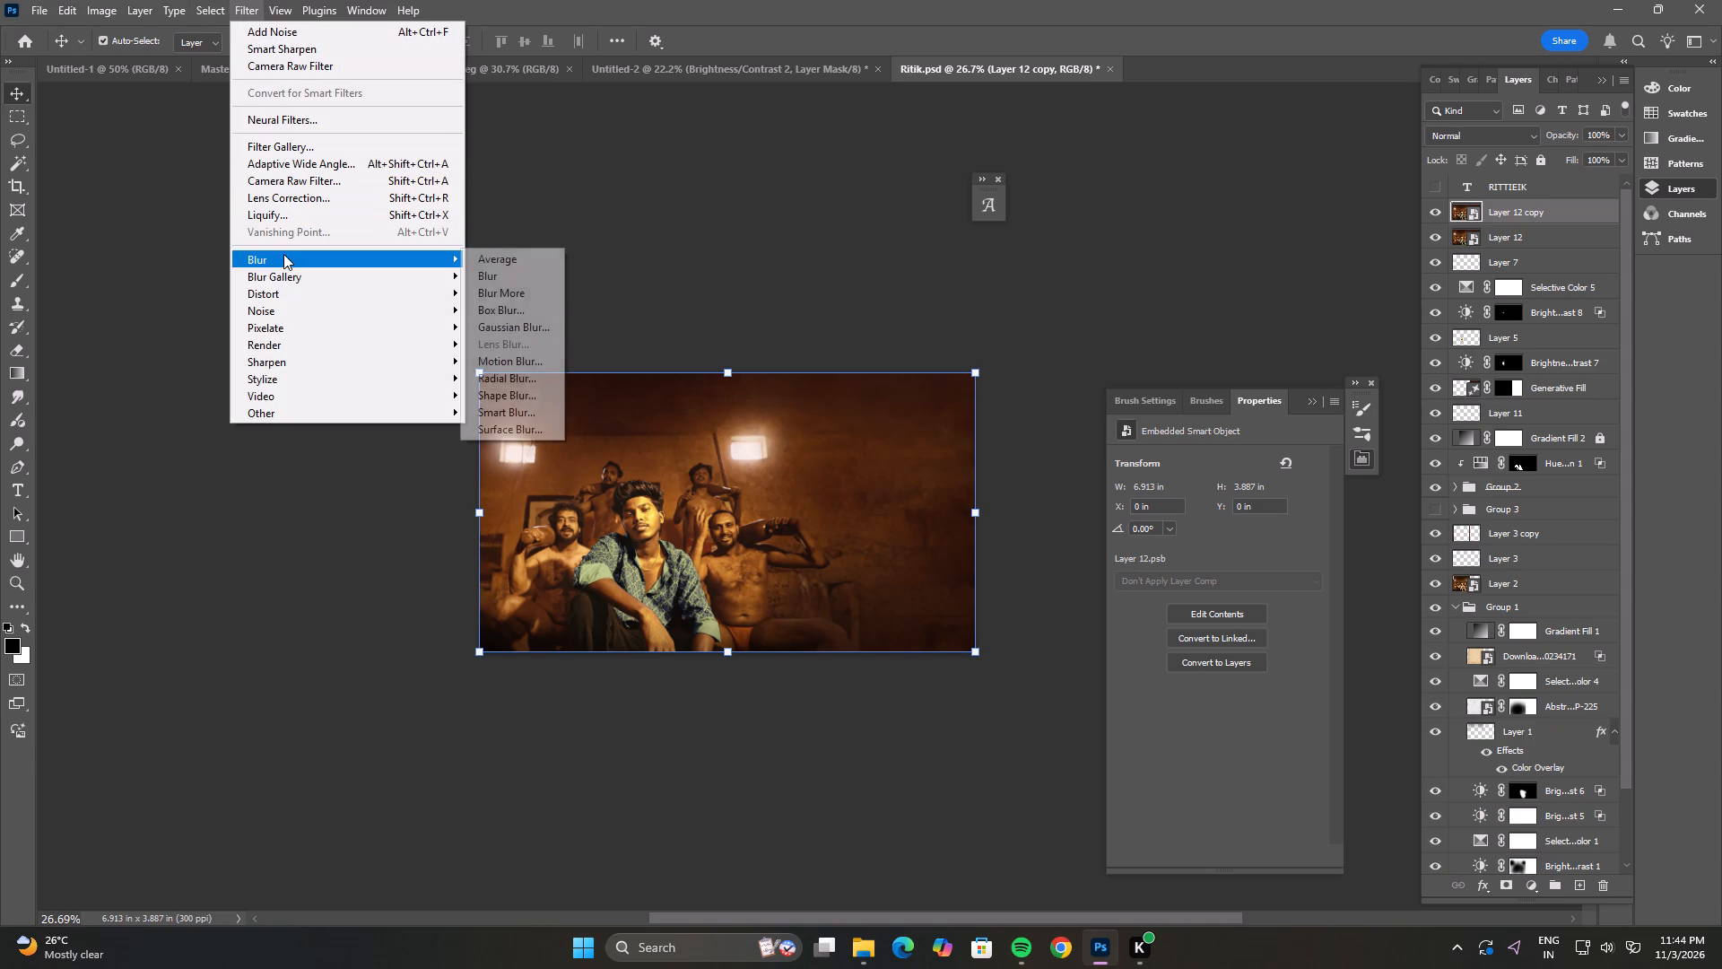
left_click(531, 382)
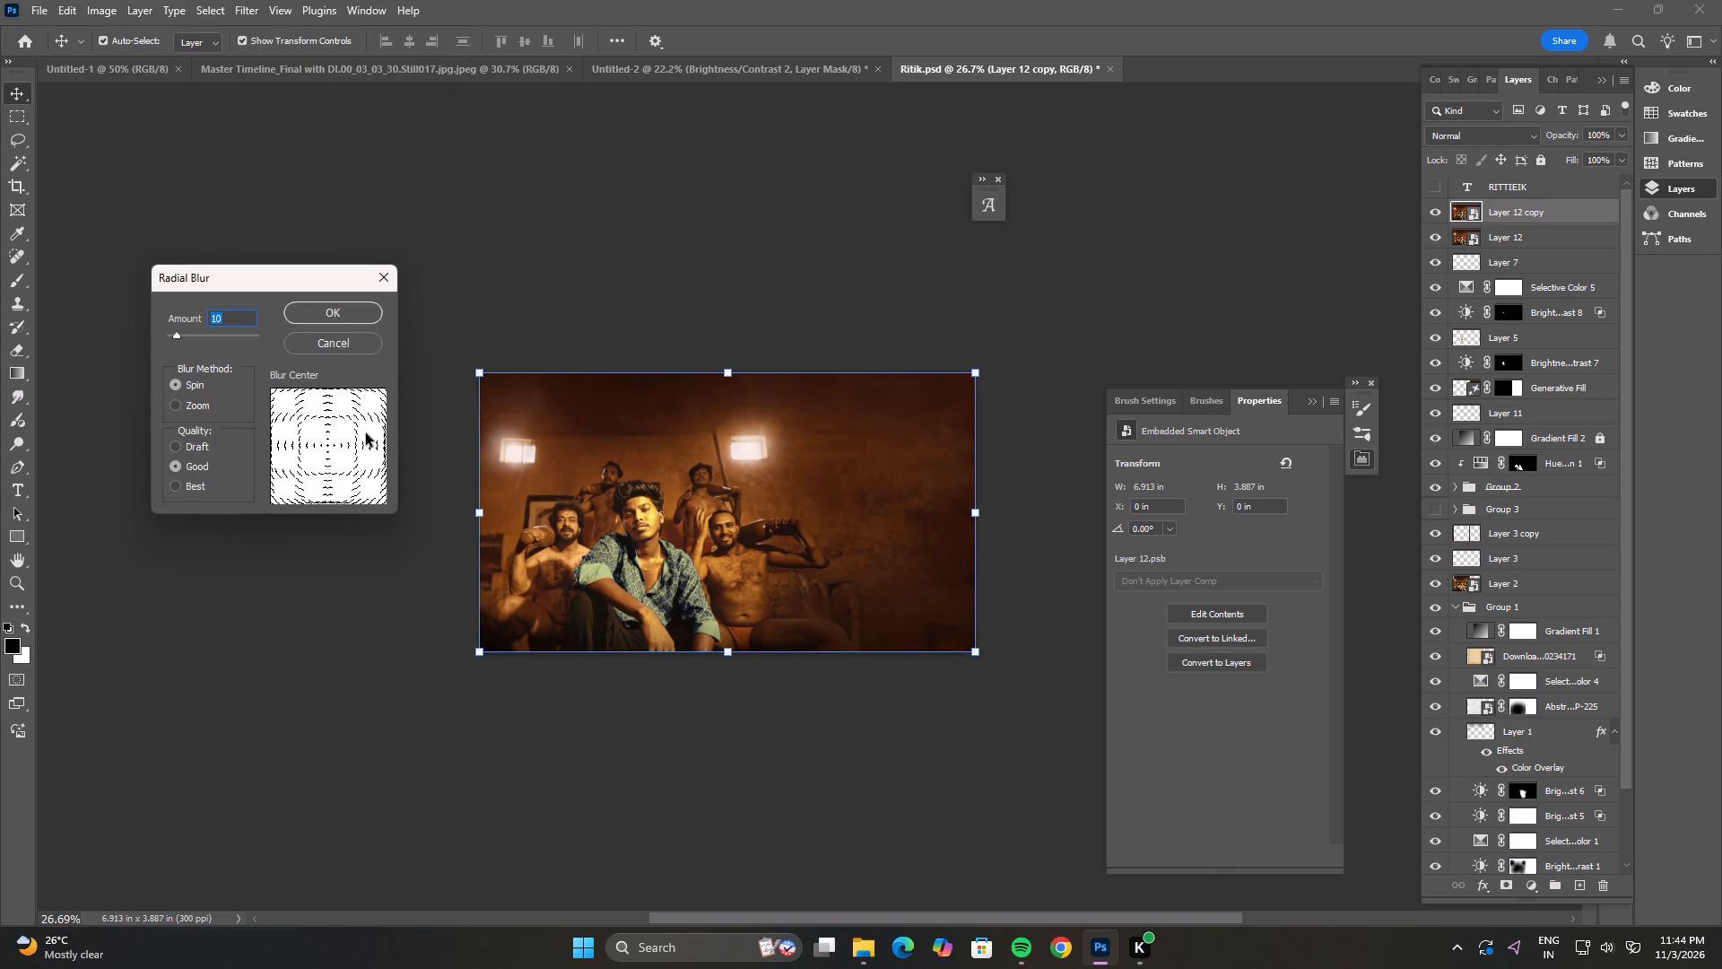
left_click_drag(341, 440, 312, 472)
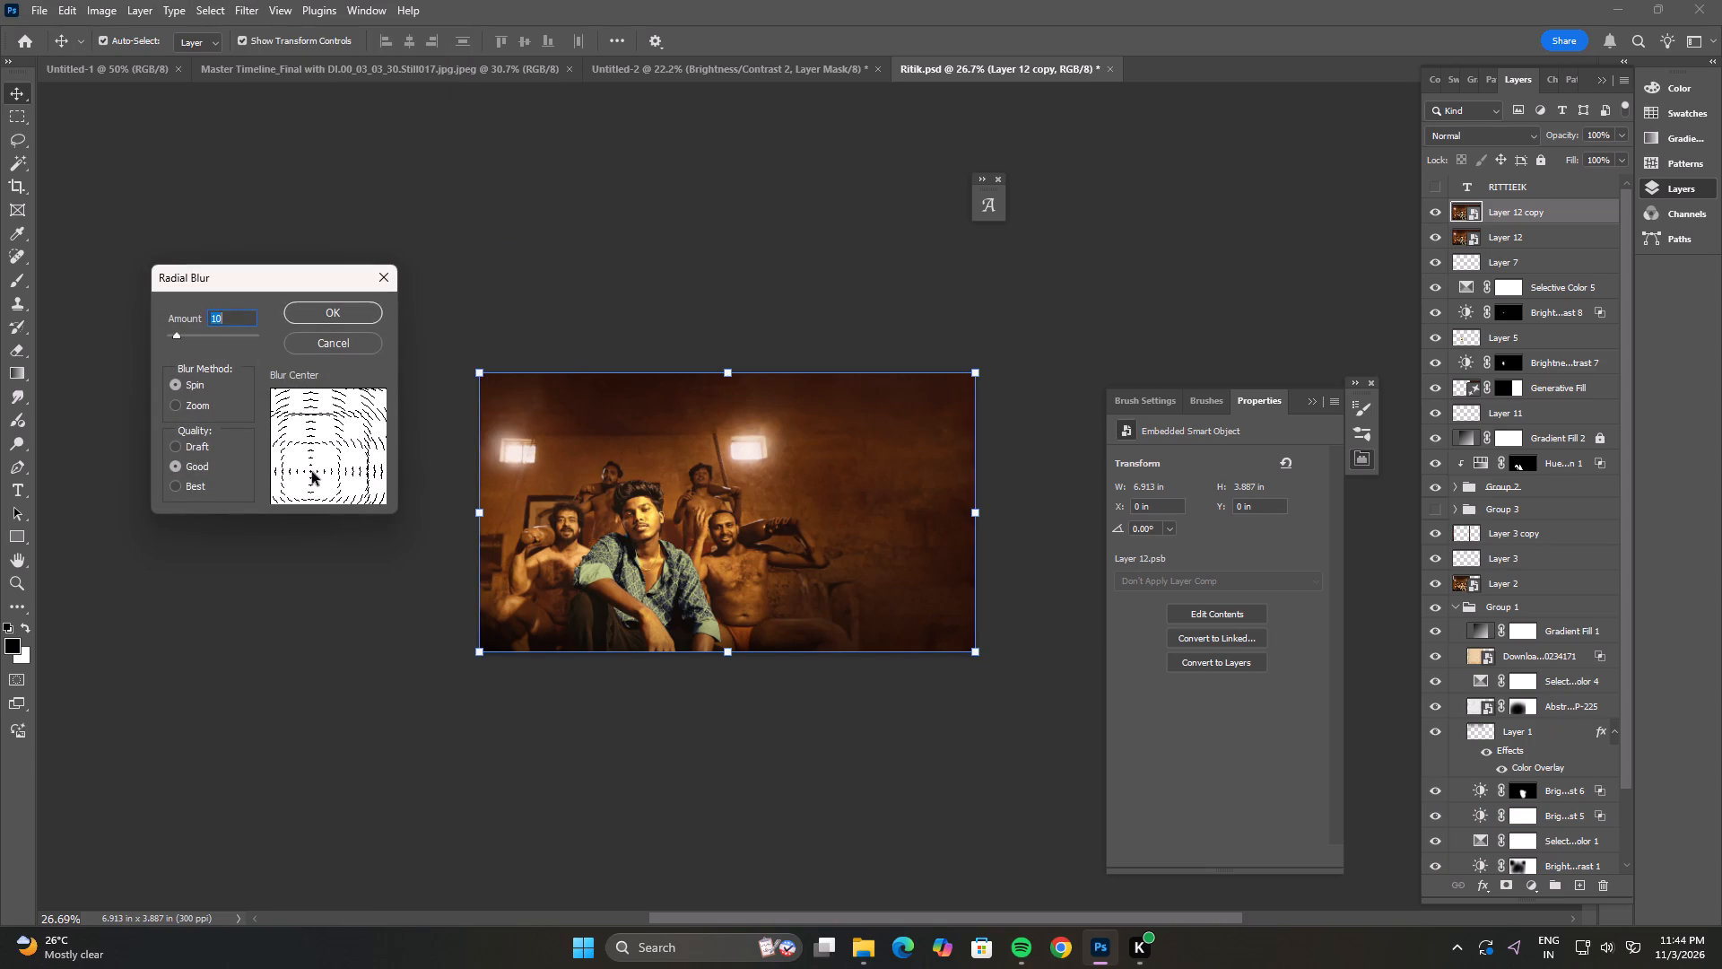
left_click_drag(312, 472, 316, 467)
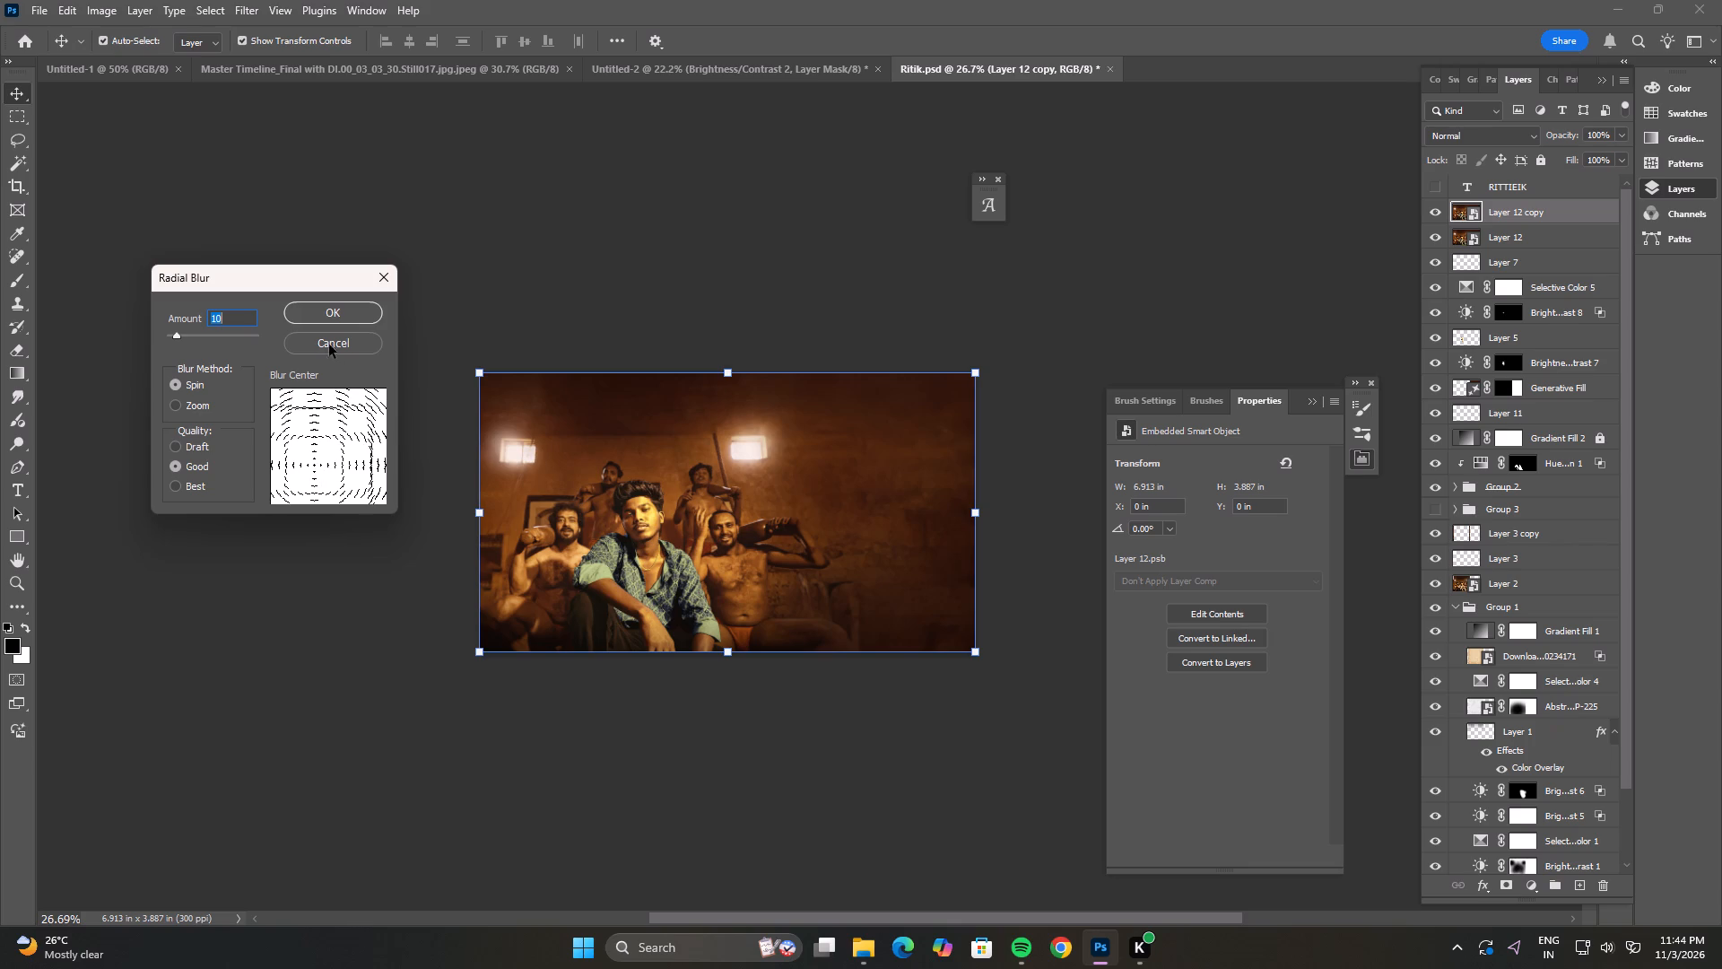
left_click(325, 309)
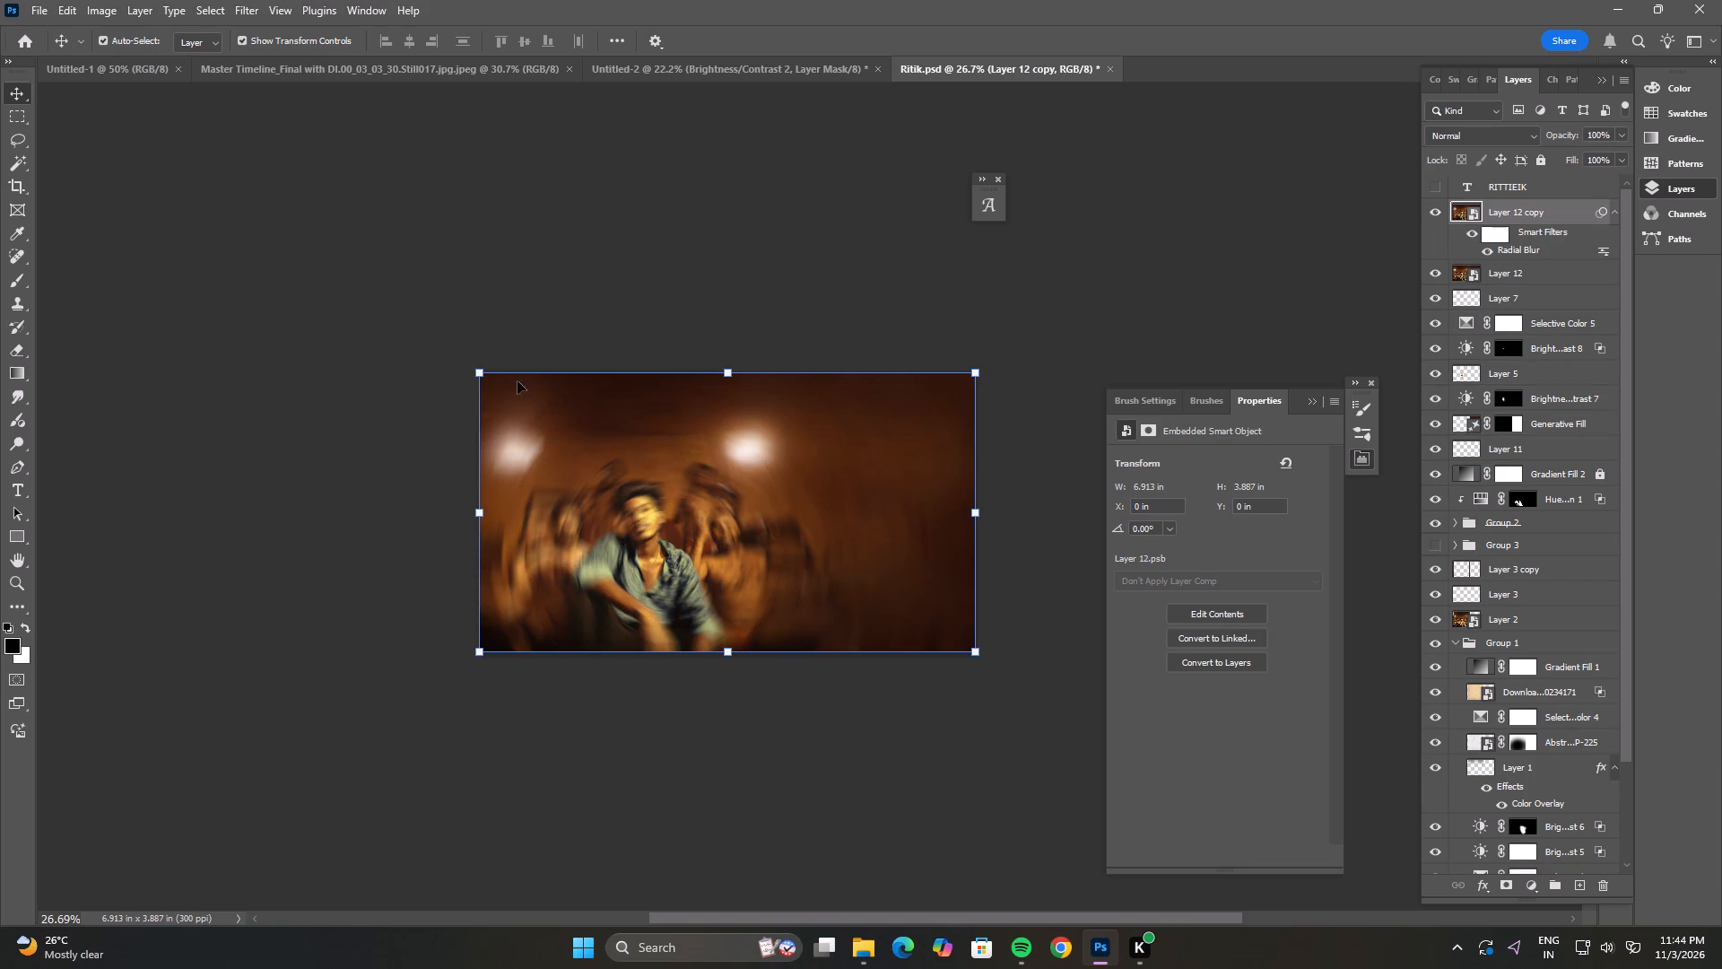
Edit the Radial Blur smart filter, shifting its blur centre left towards the bearded man beside the front man.
double_click(1519, 250)
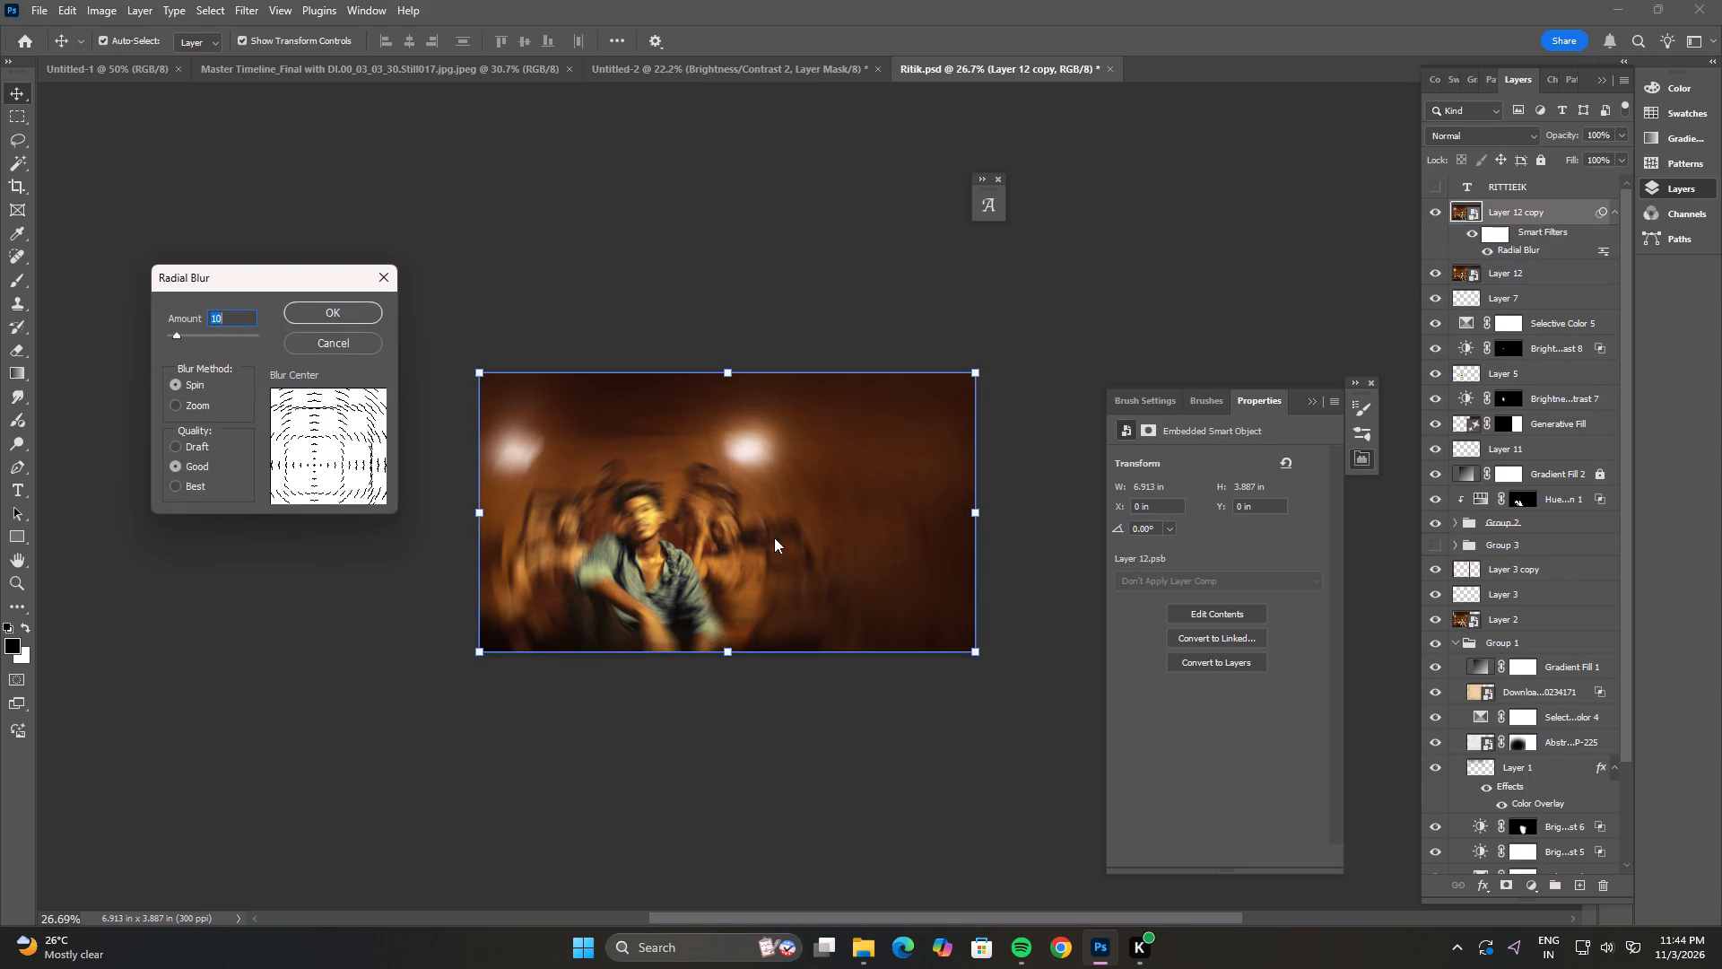
left_click_drag(307, 467, 298, 464)
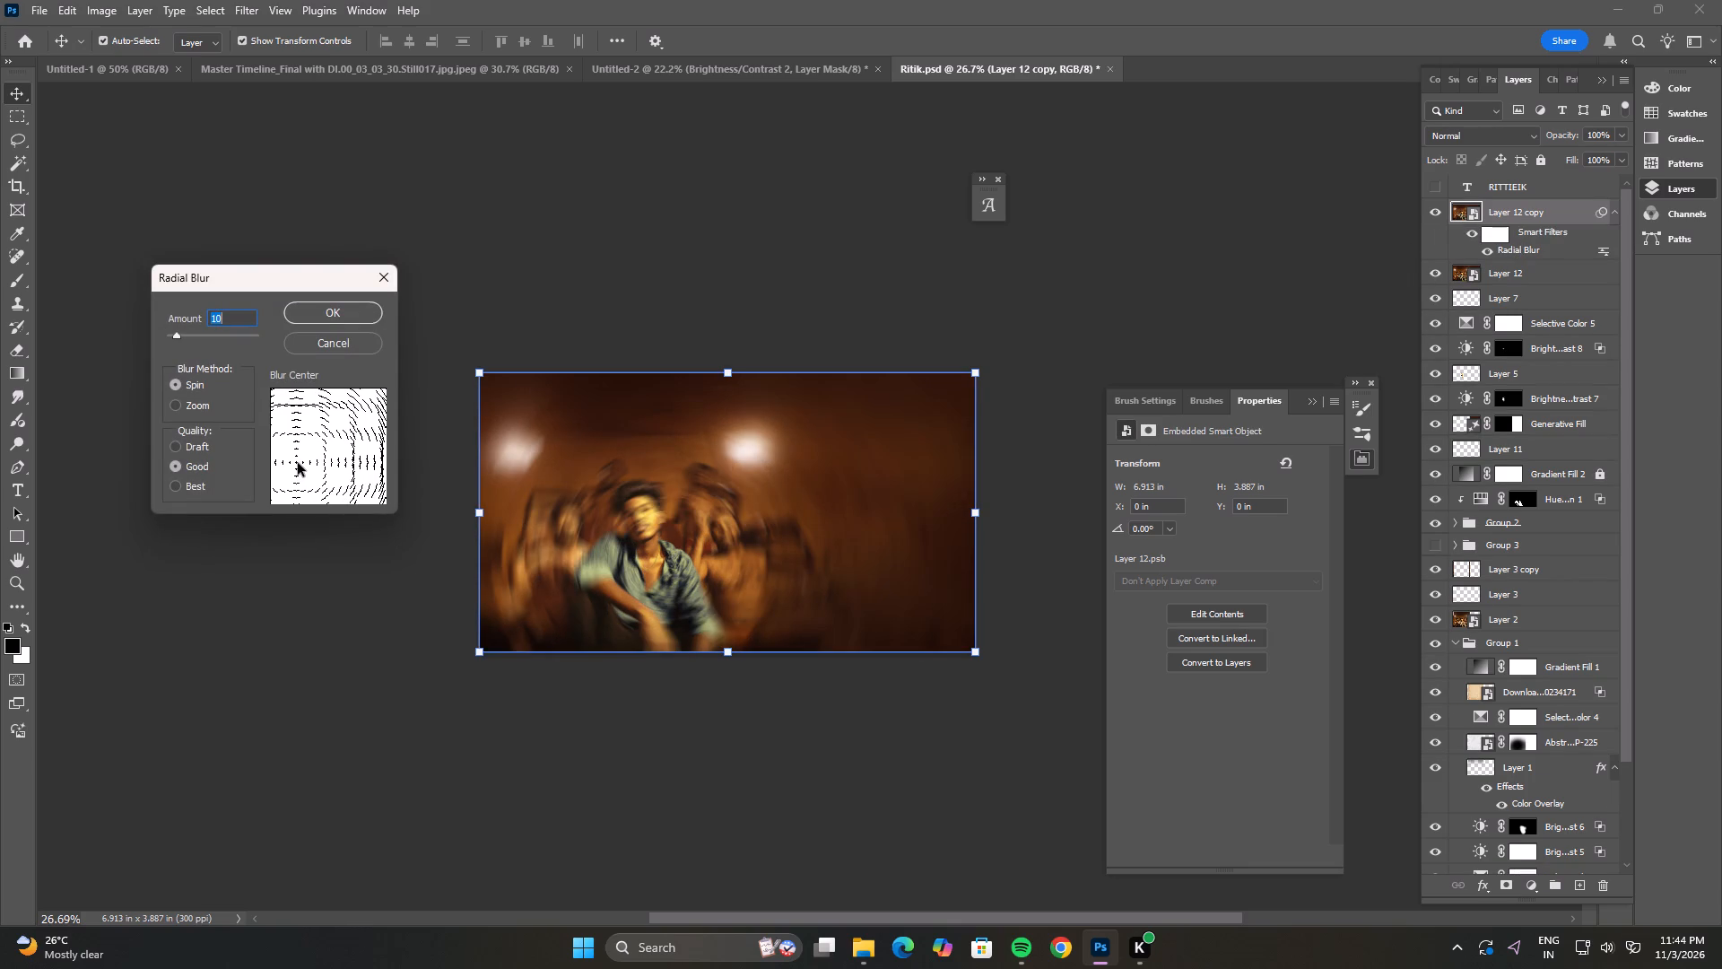
left_click(322, 319)
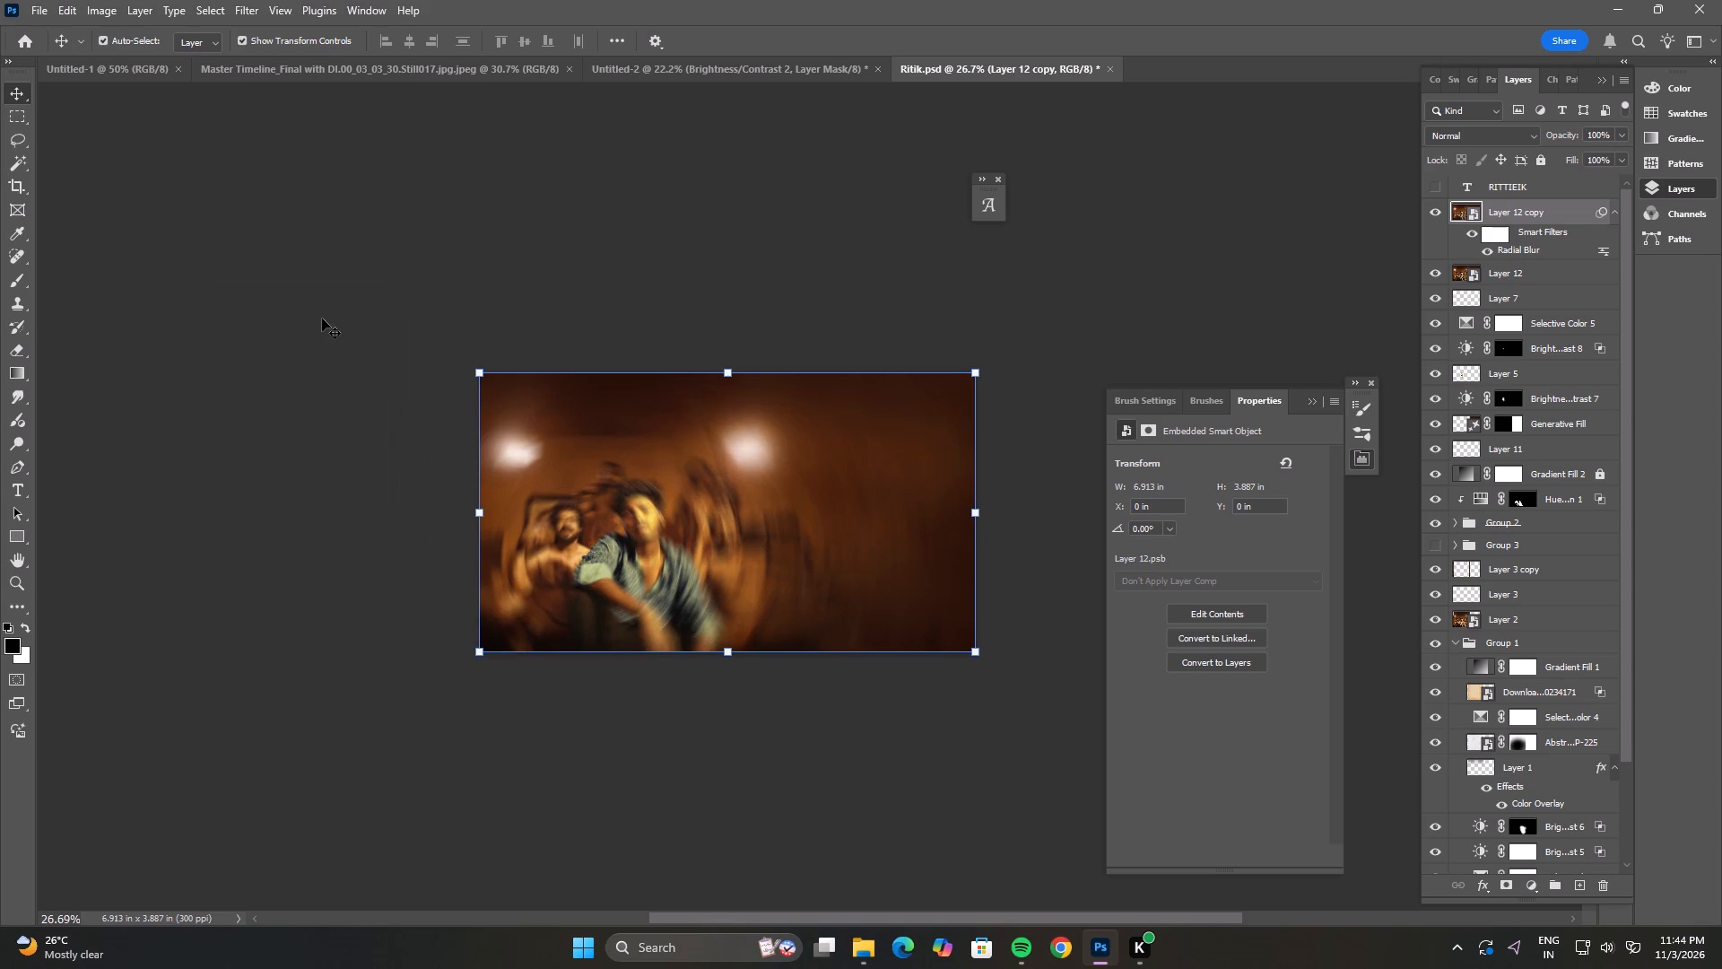
Edit the Radial Blur smart filter on Layer 12 copy, moving its blur centre back to the front man's face.
double_click(1513, 253)
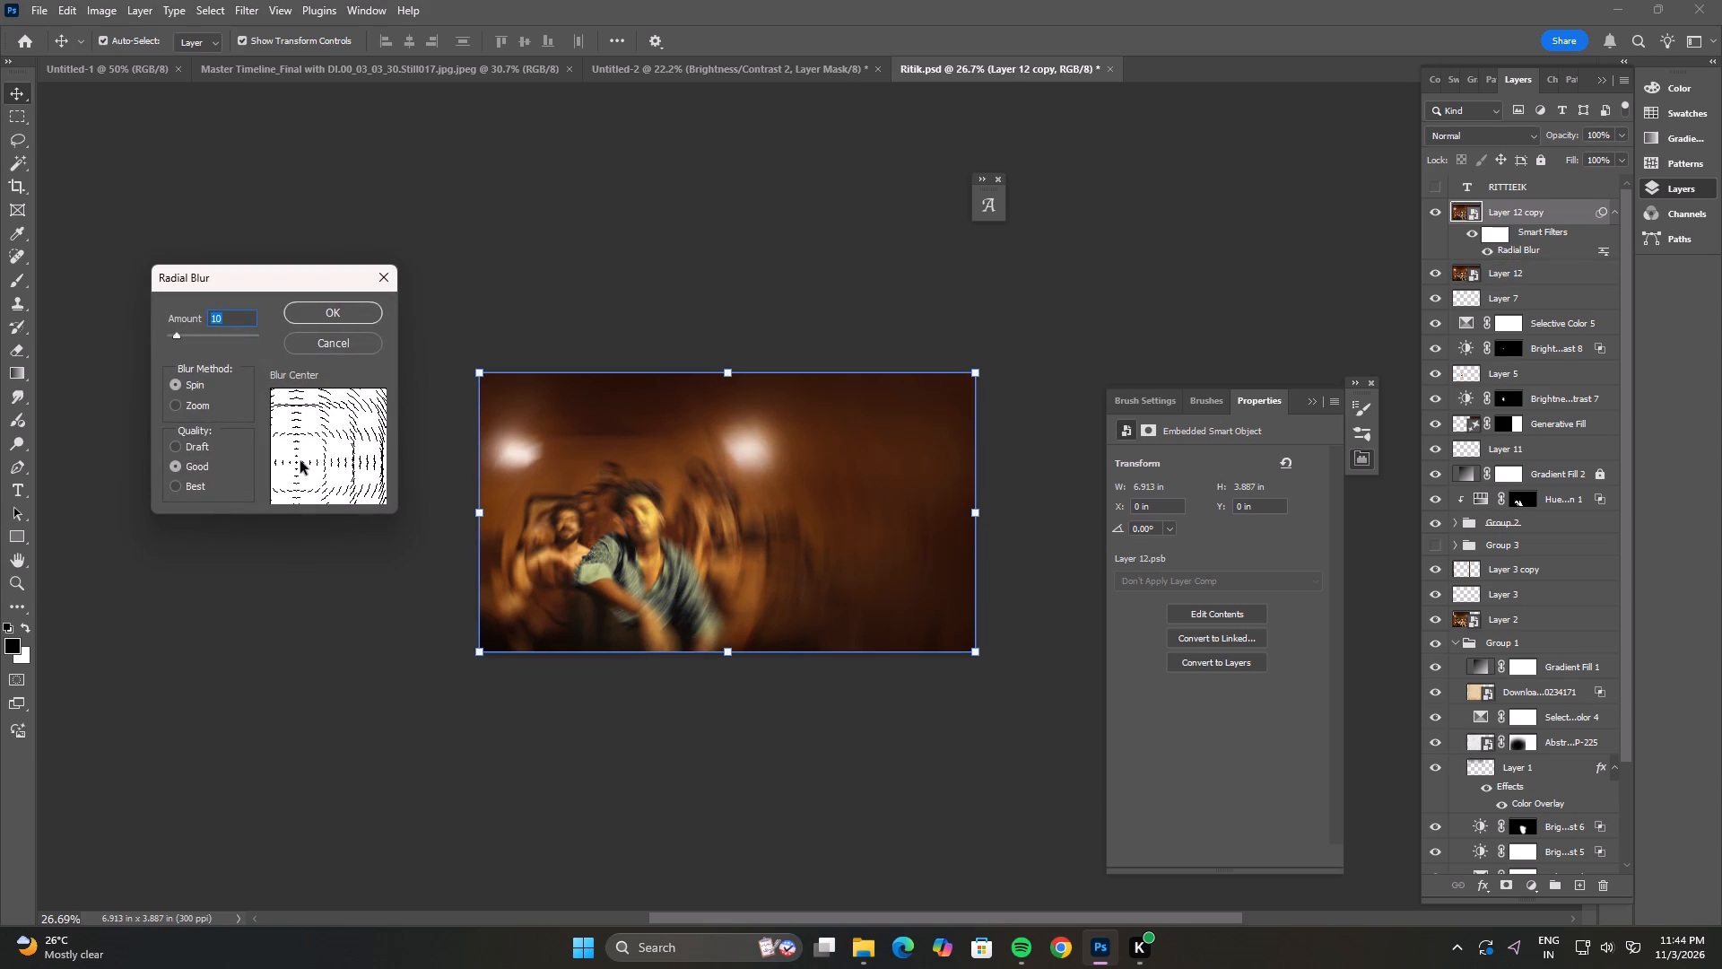
left_click_drag(300, 462, 313, 451)
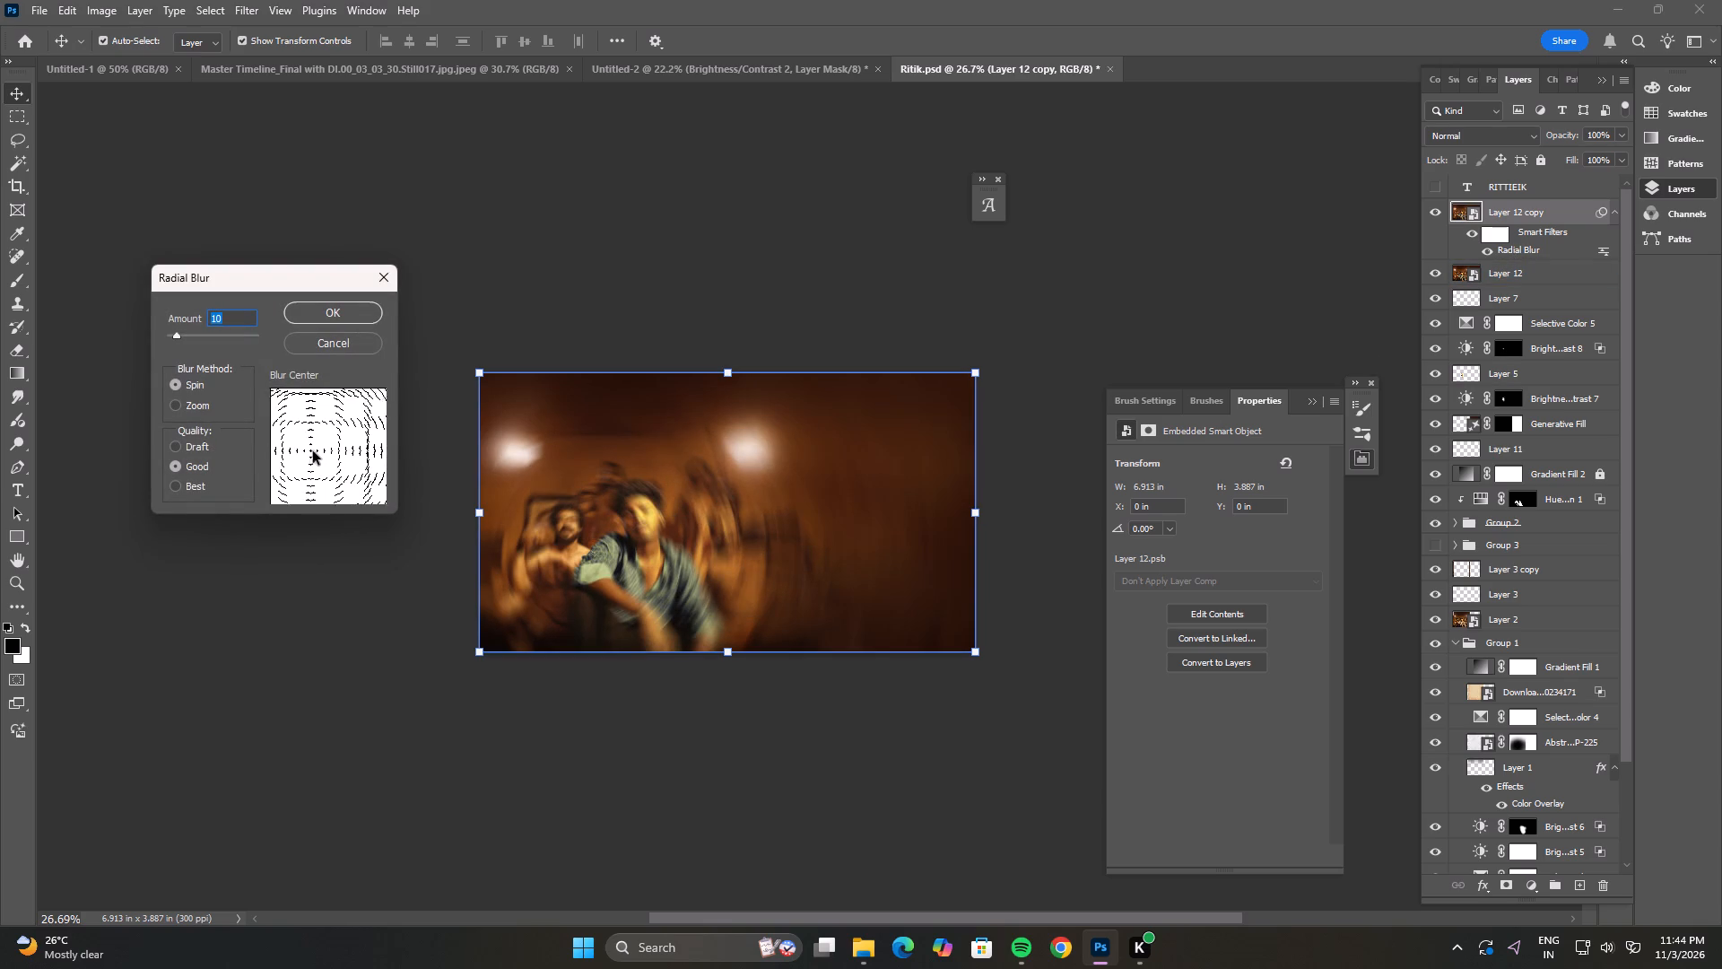
left_click_drag(313, 451, 313, 450)
left_click(323, 297)
left_click(323, 306)
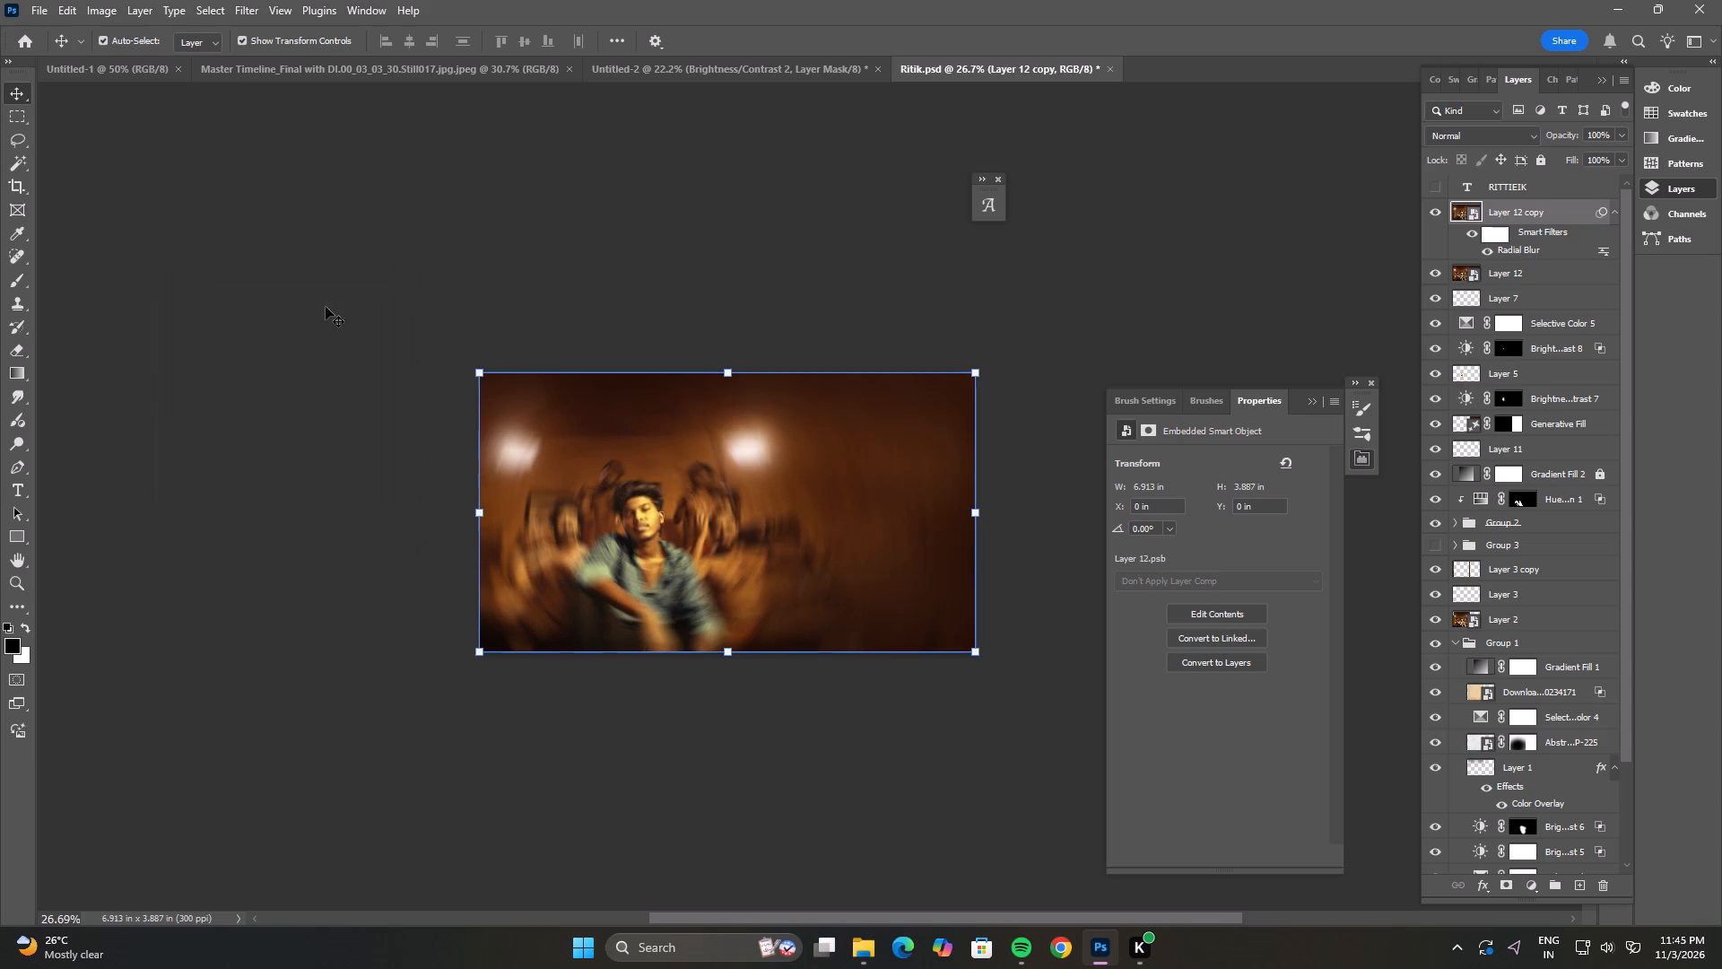
Fine-tune the Radial Blur centre in small shifts around the front man's face, keeping Spin, amount 10 and Good quality.
double_click(1519, 250)
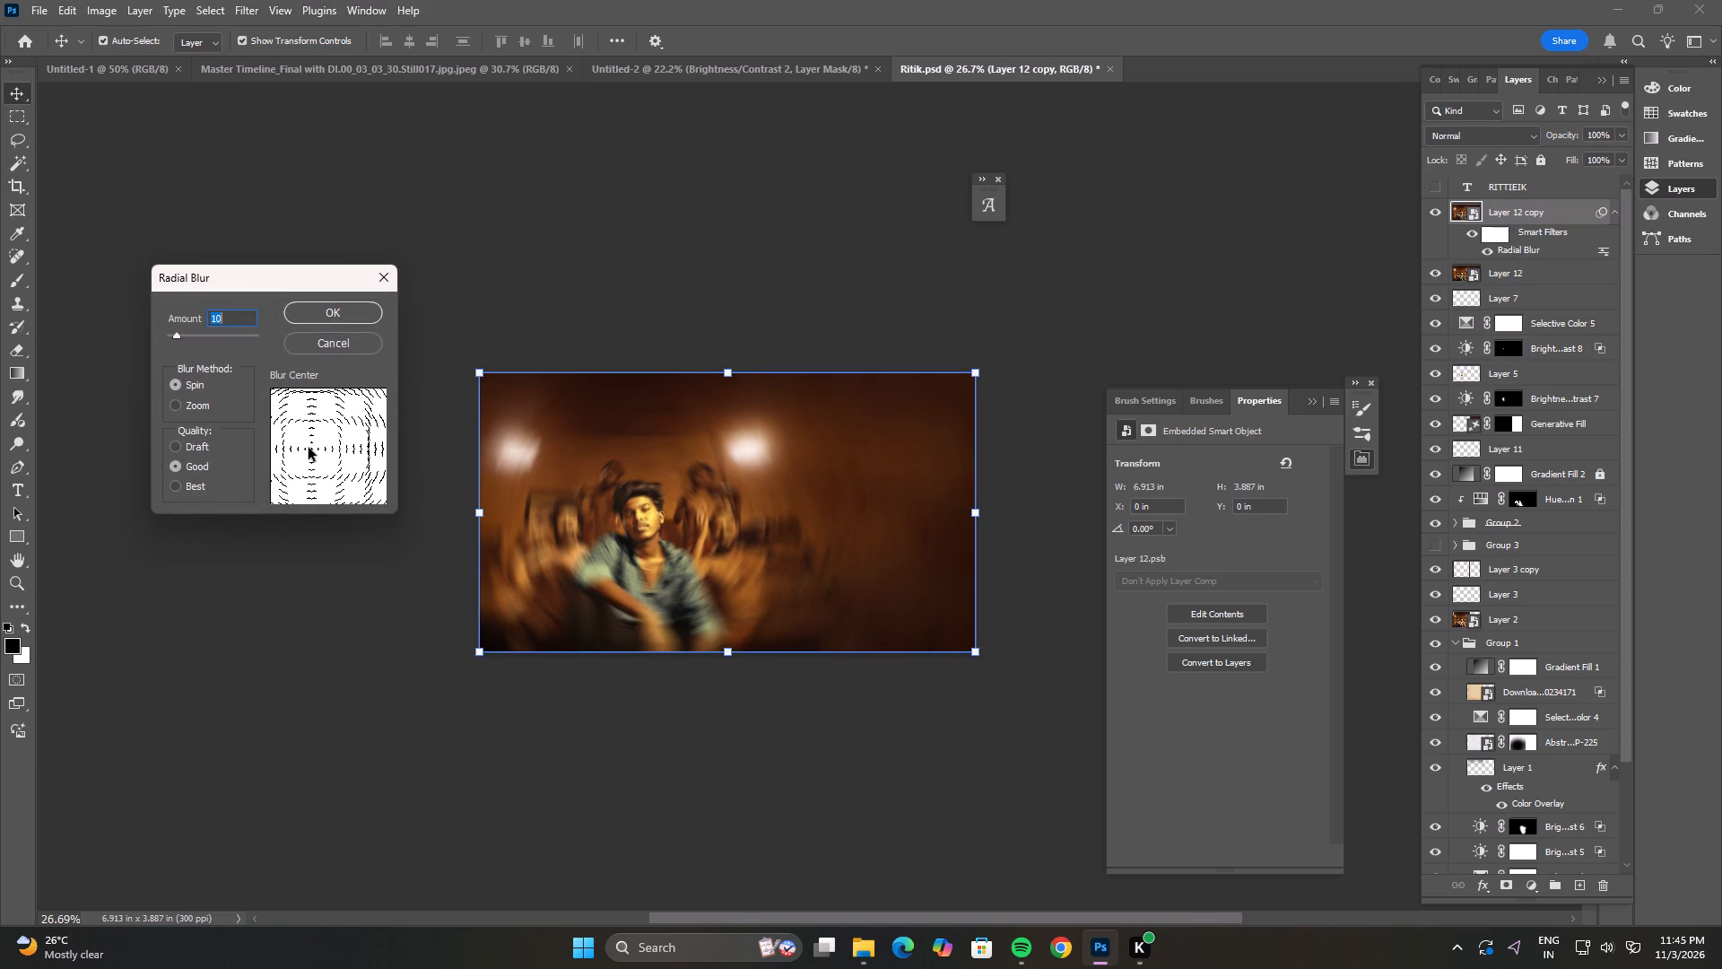
left_click(307, 448)
left_click(314, 318)
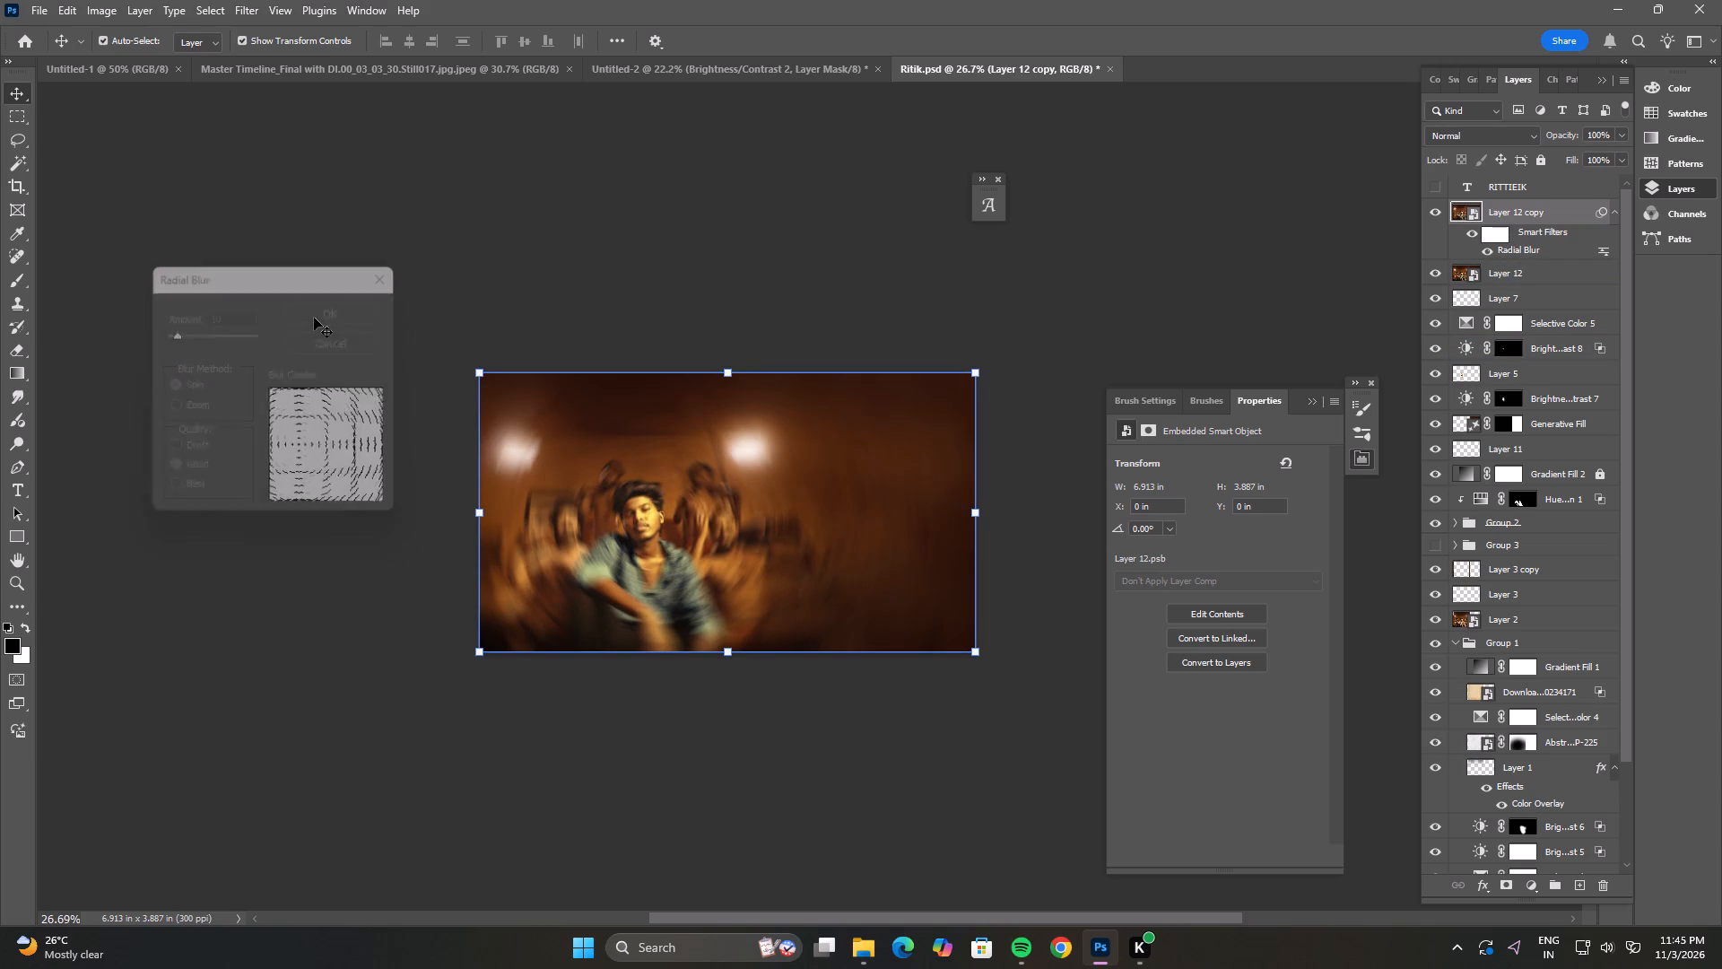
double_click(1514, 248)
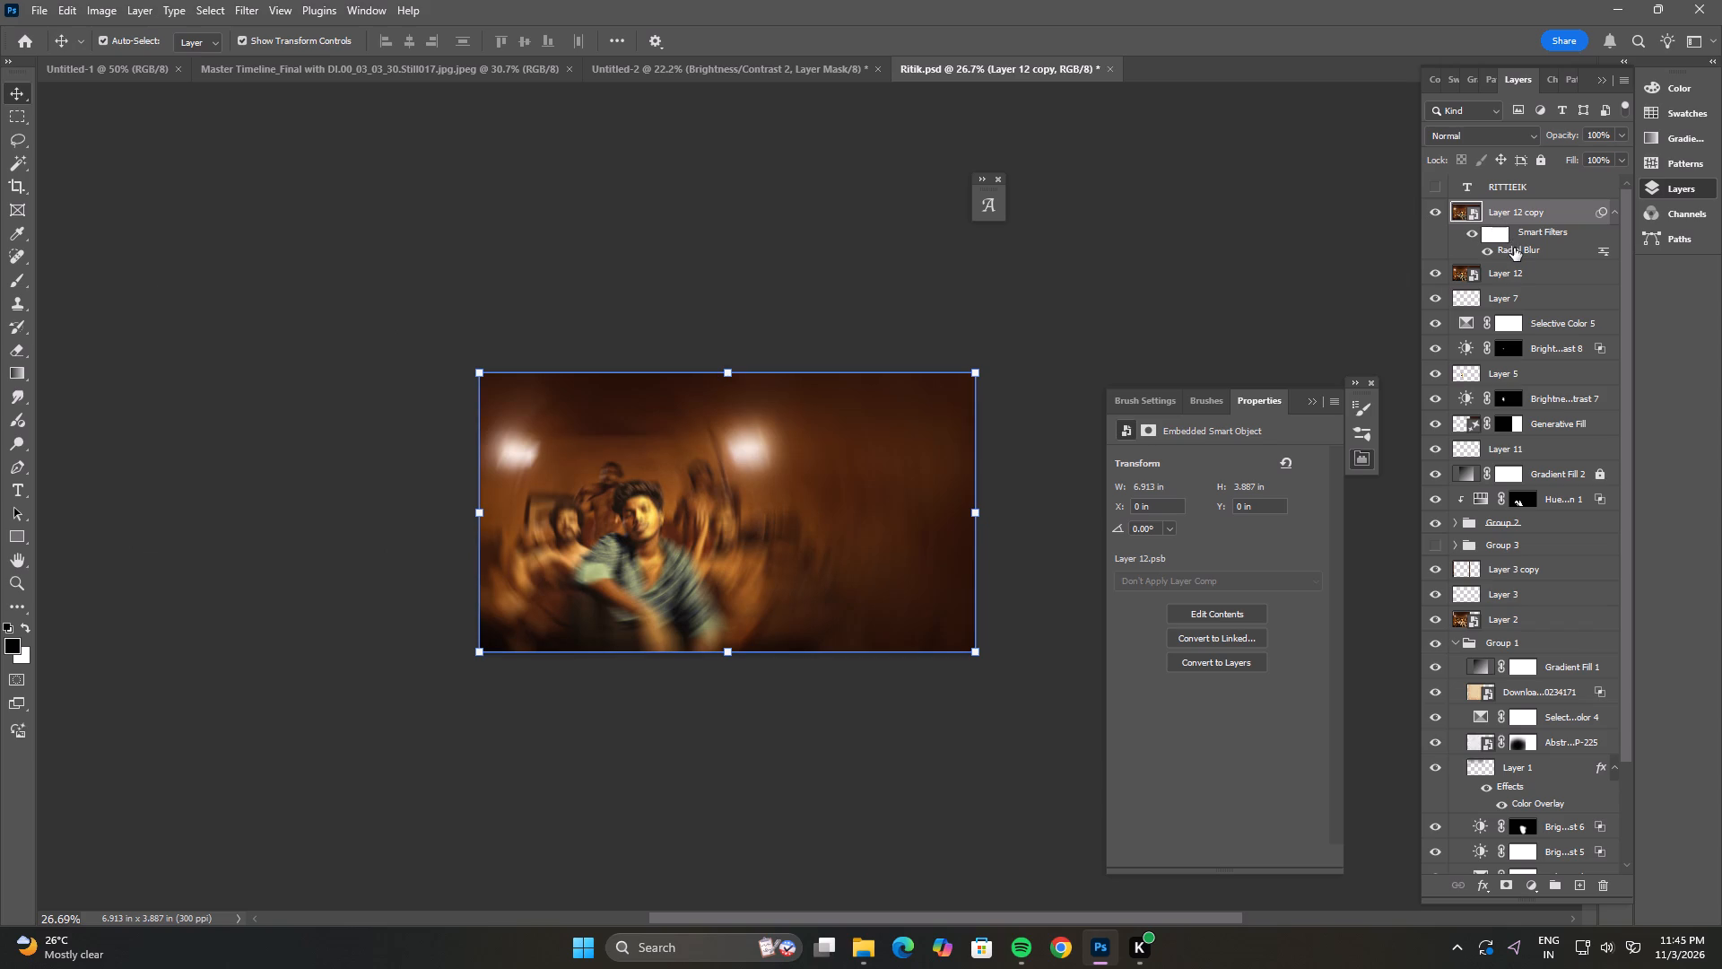
left_click(307, 446)
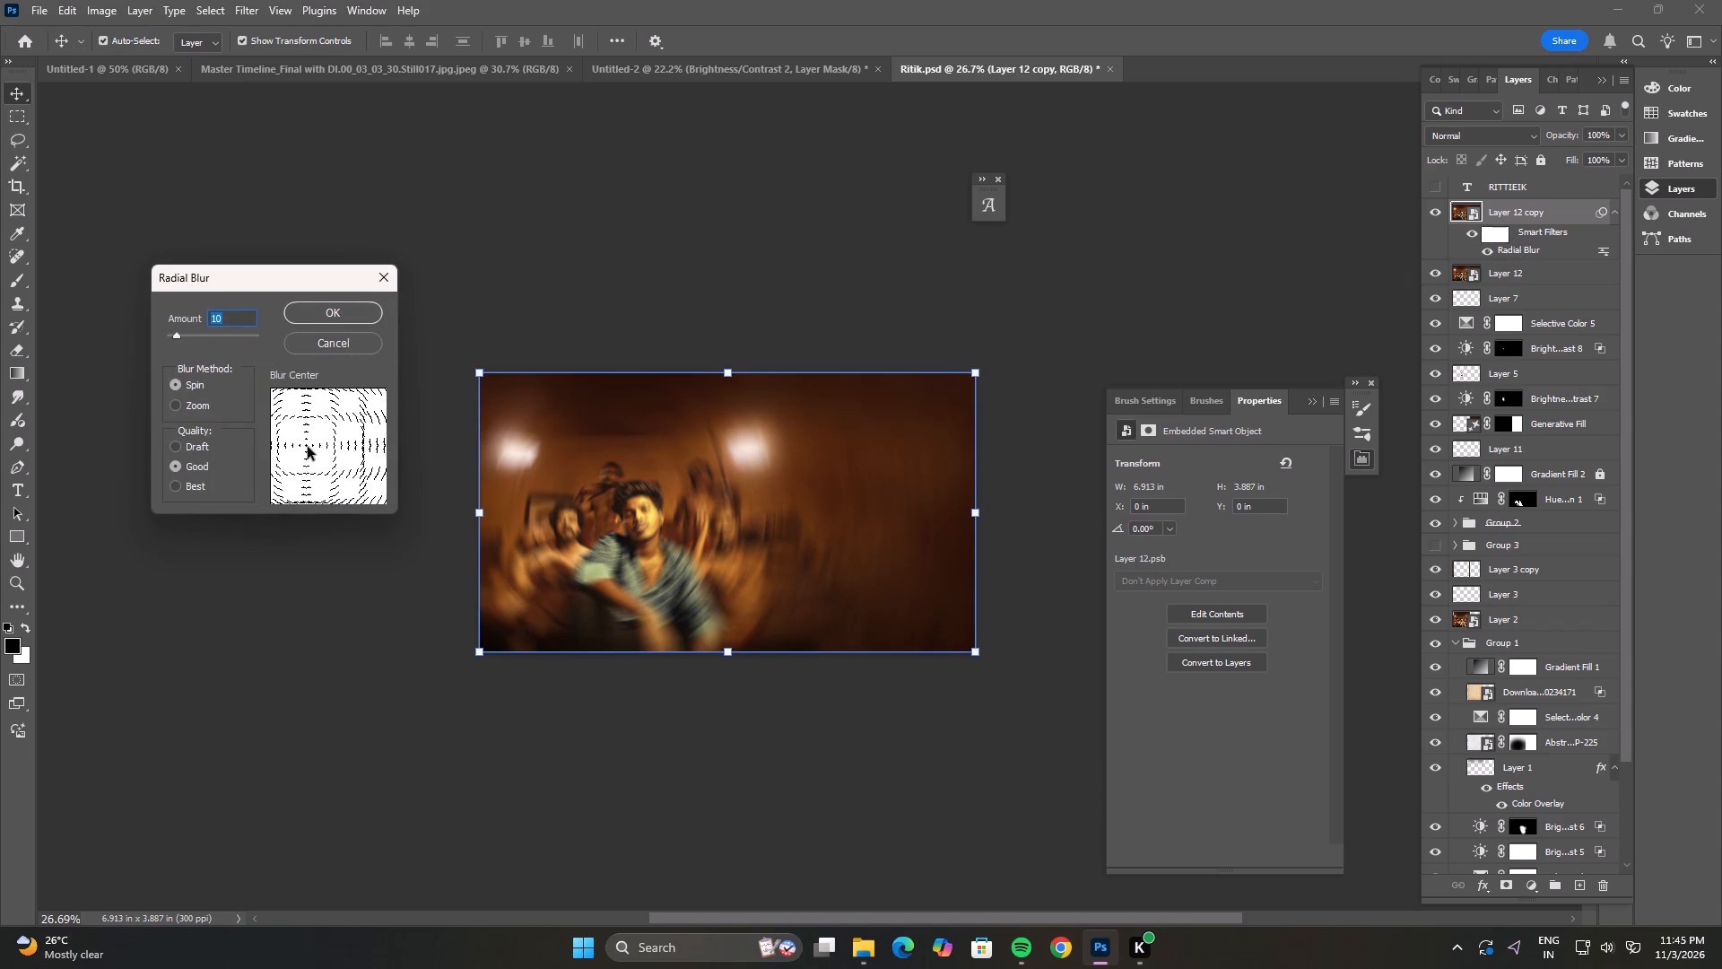
left_click(351, 302)
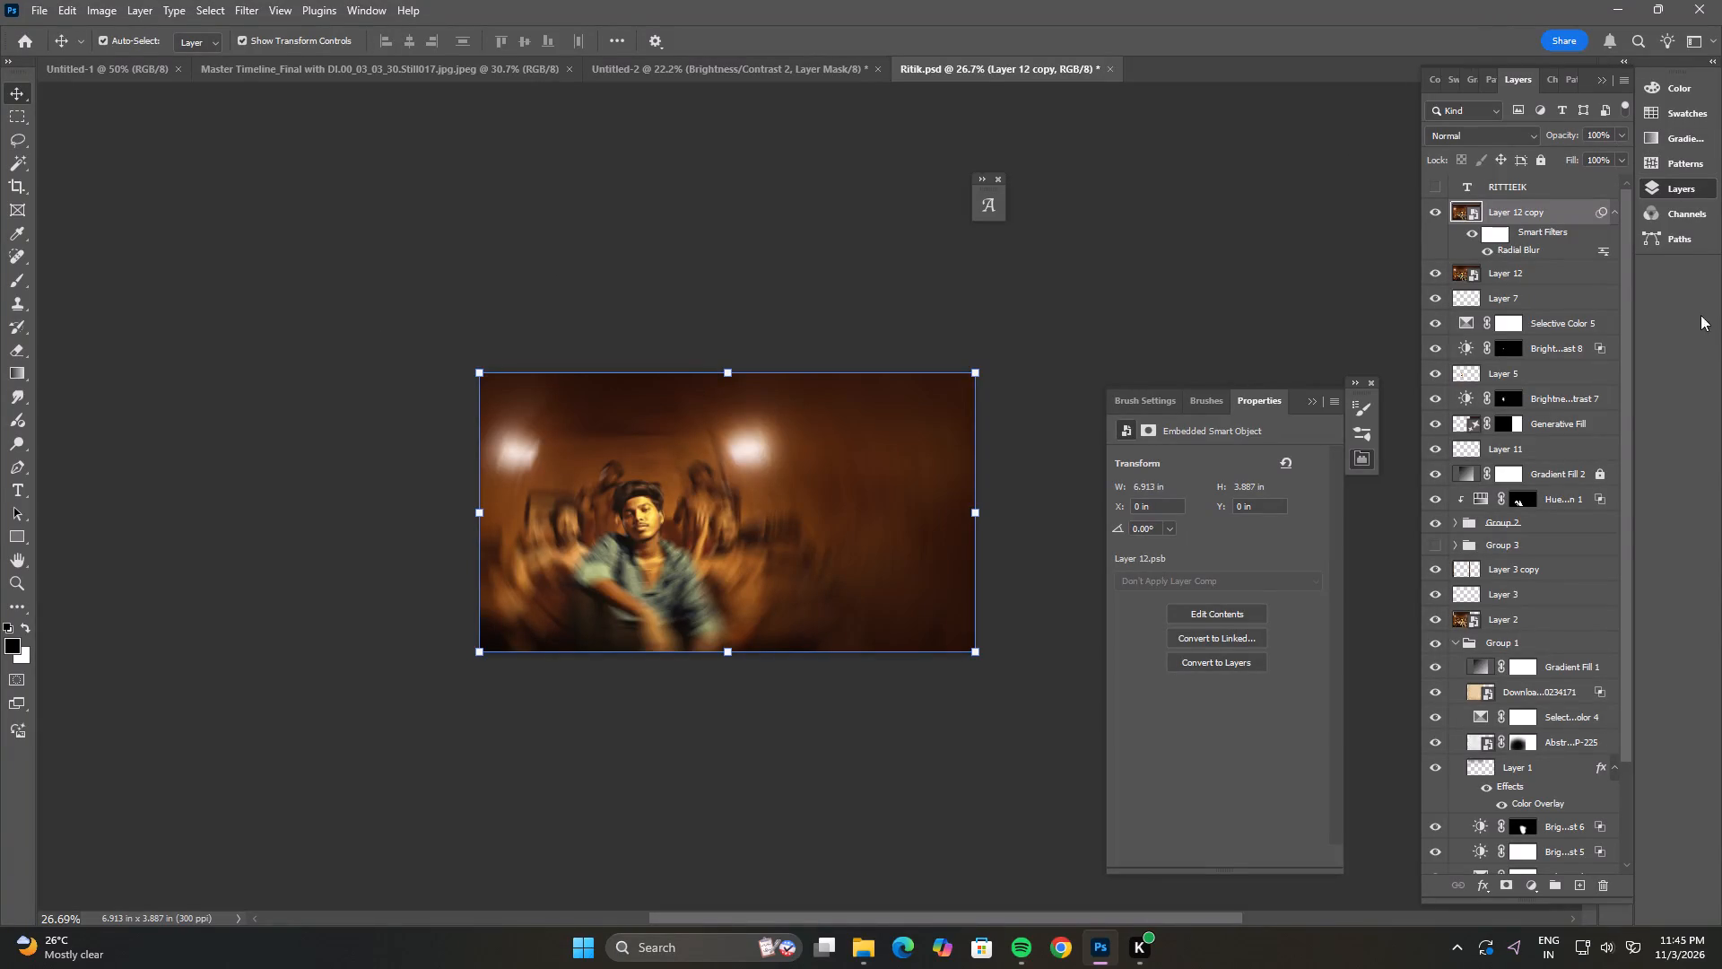
double_click(1513, 251)
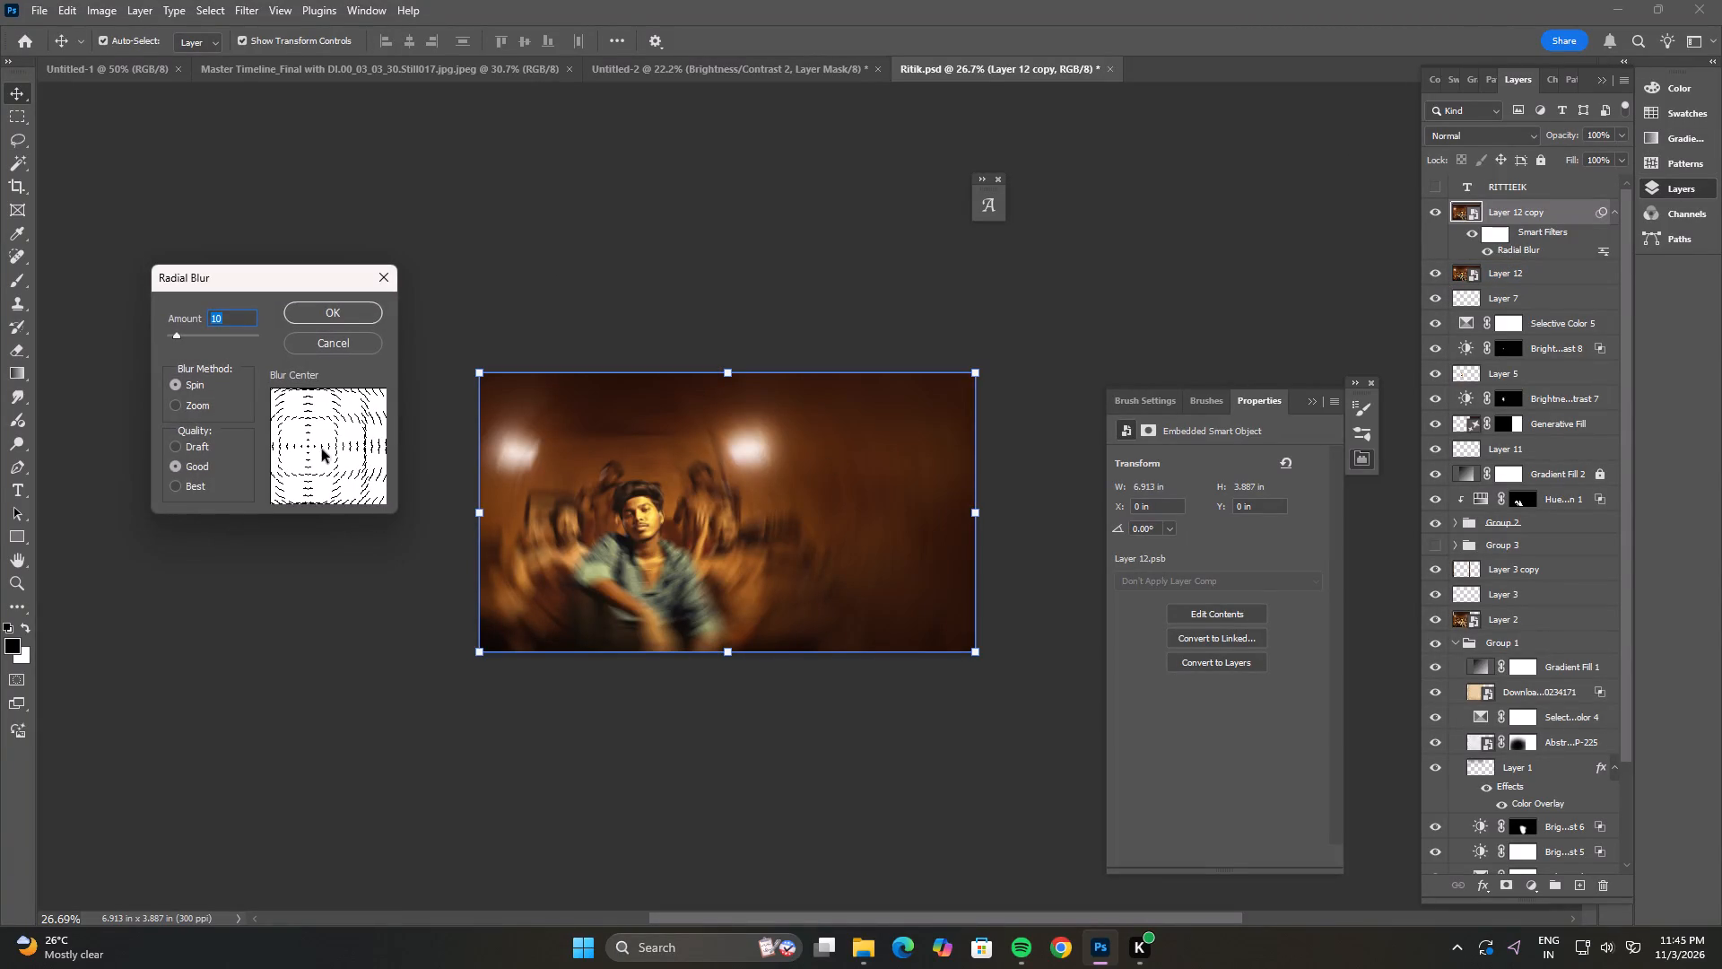
left_click(311, 450)
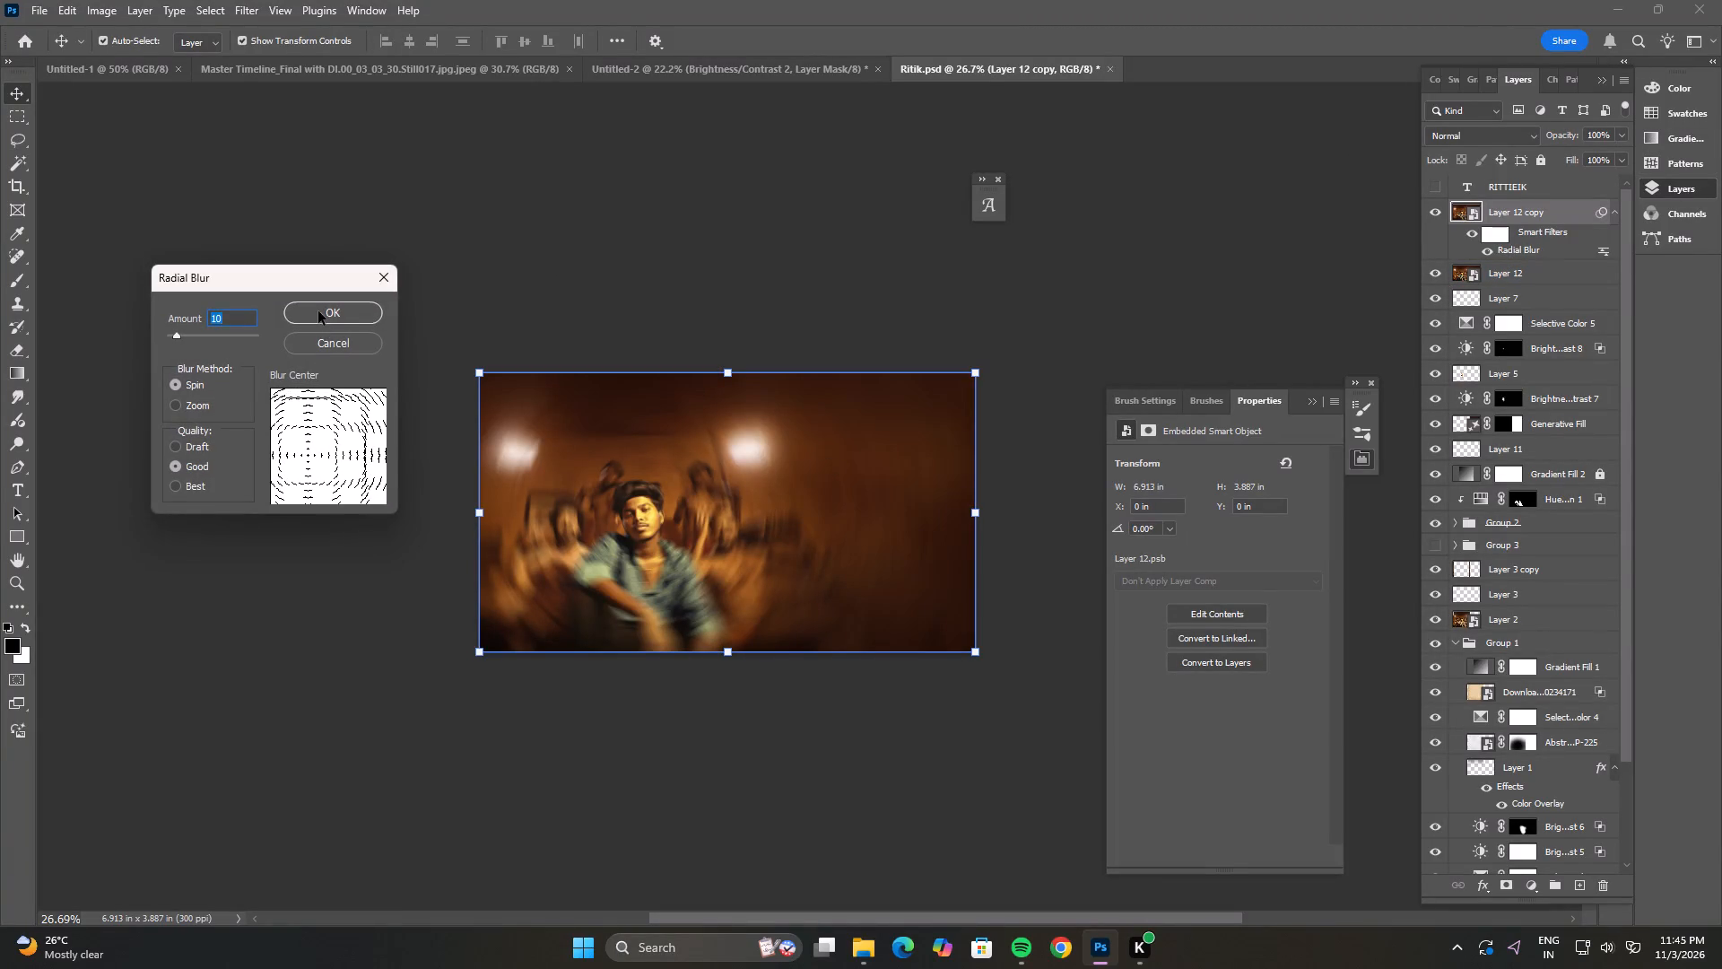
left_click(317, 312)
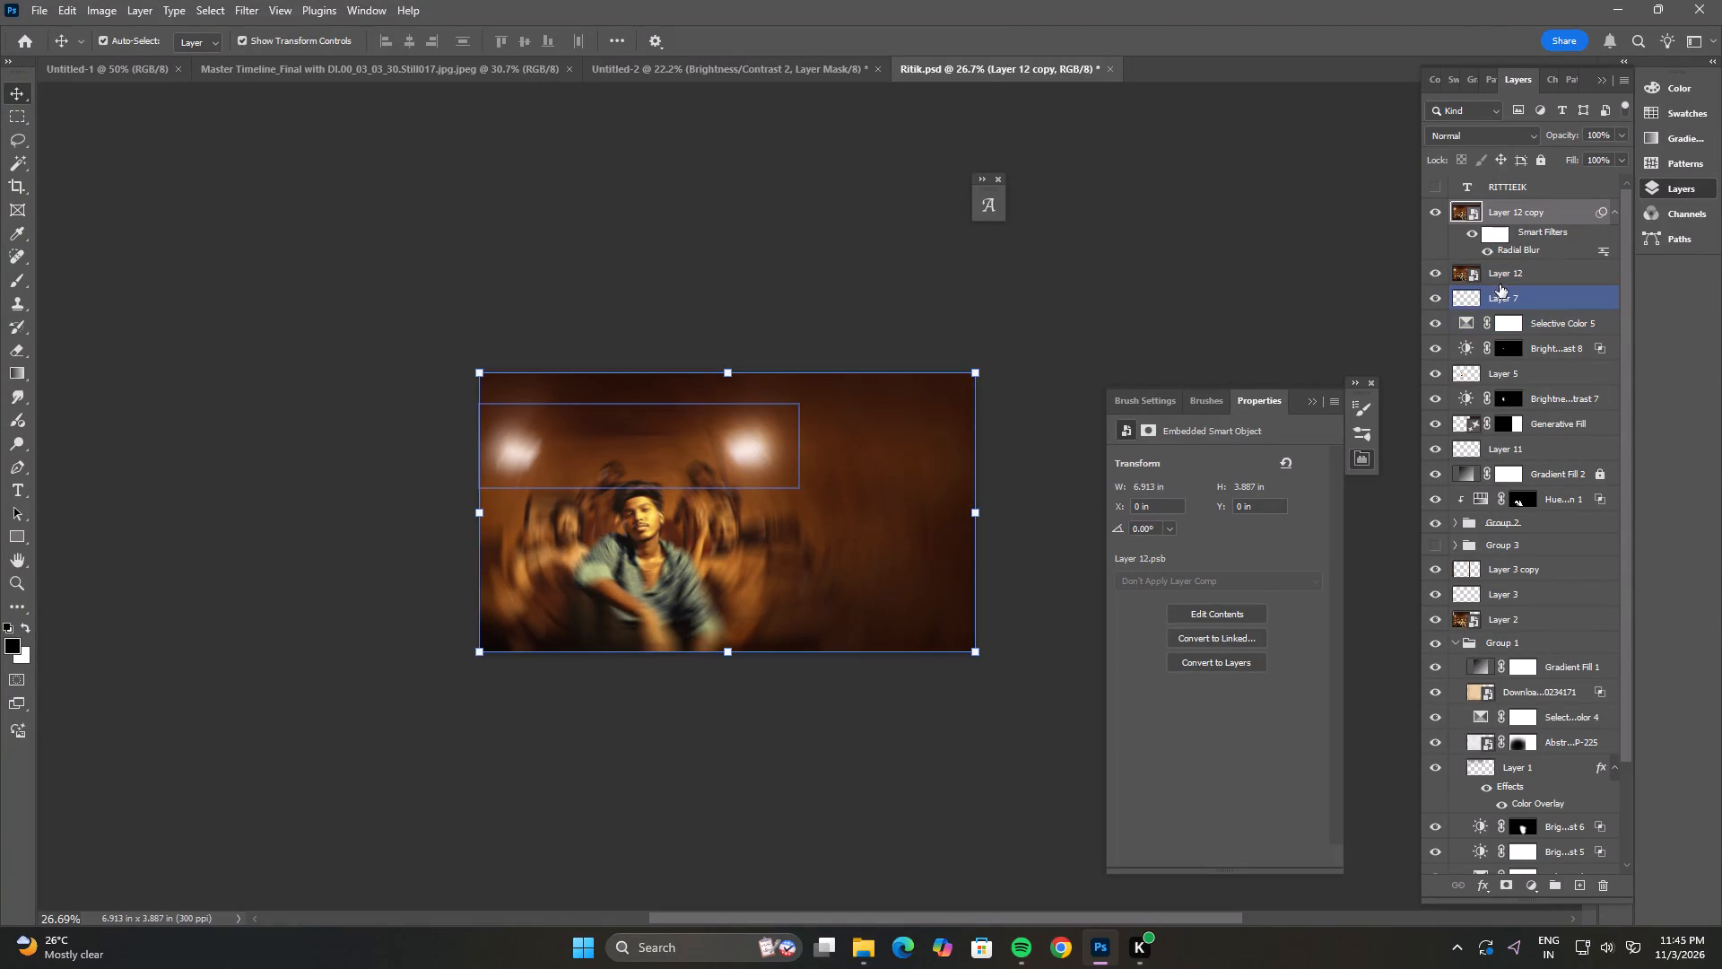
left_click(1506, 273)
double_click(1514, 249)
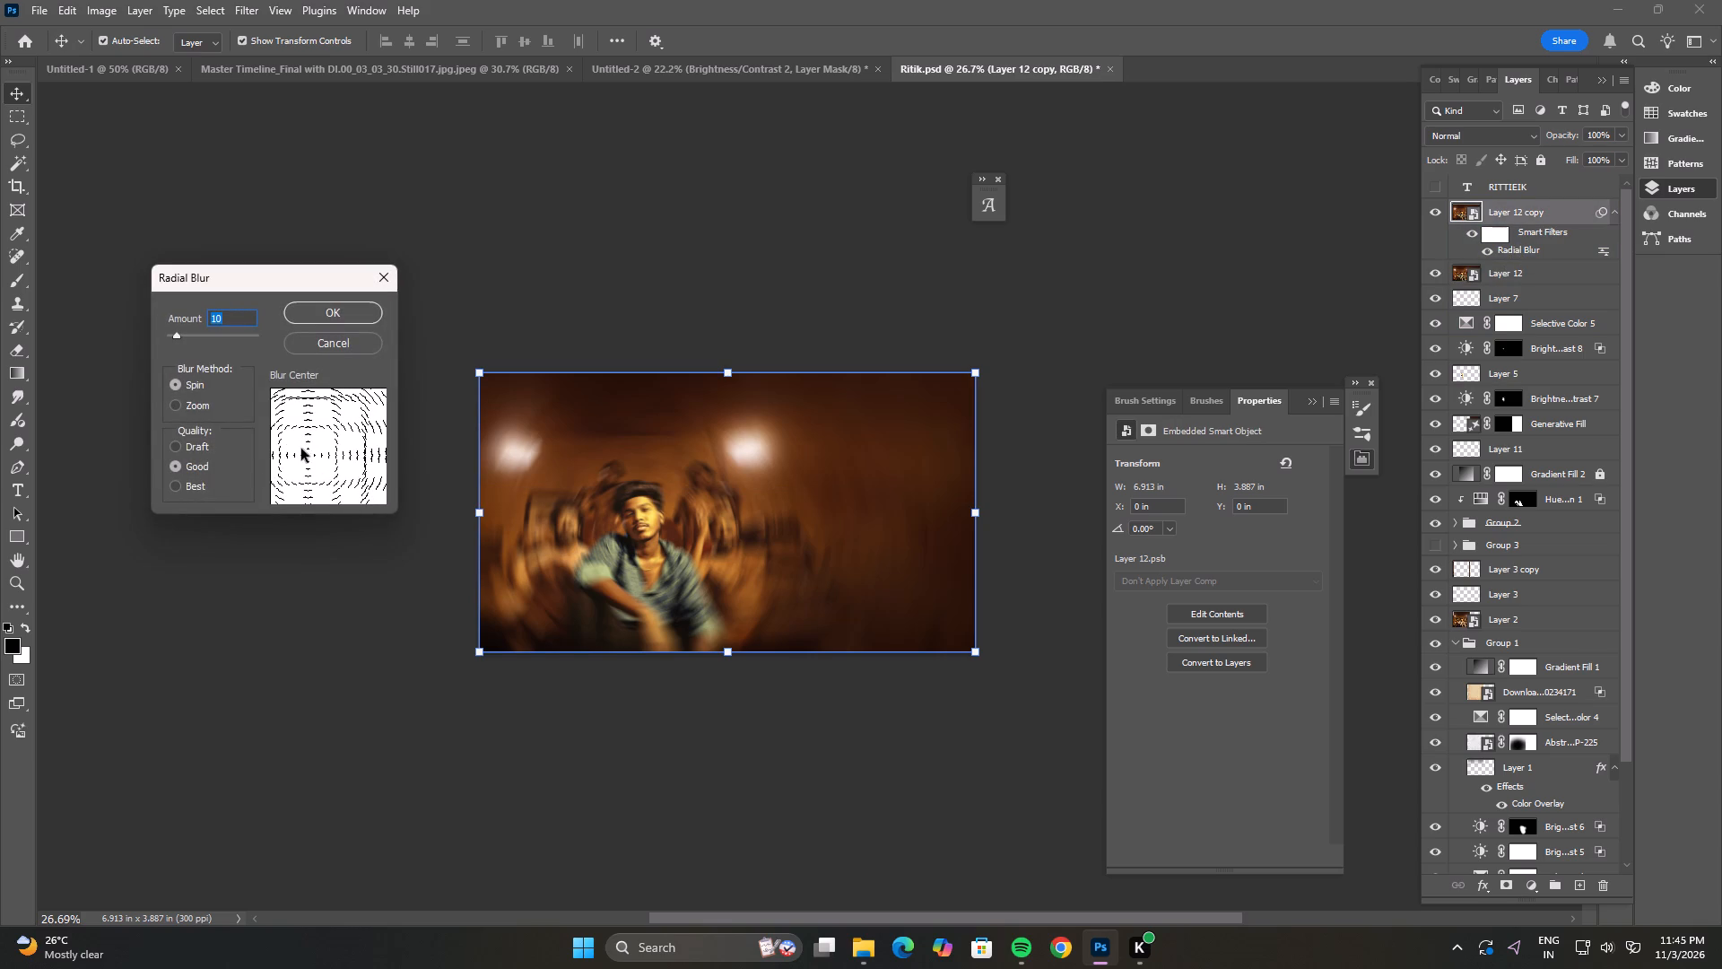
left_click(308, 454)
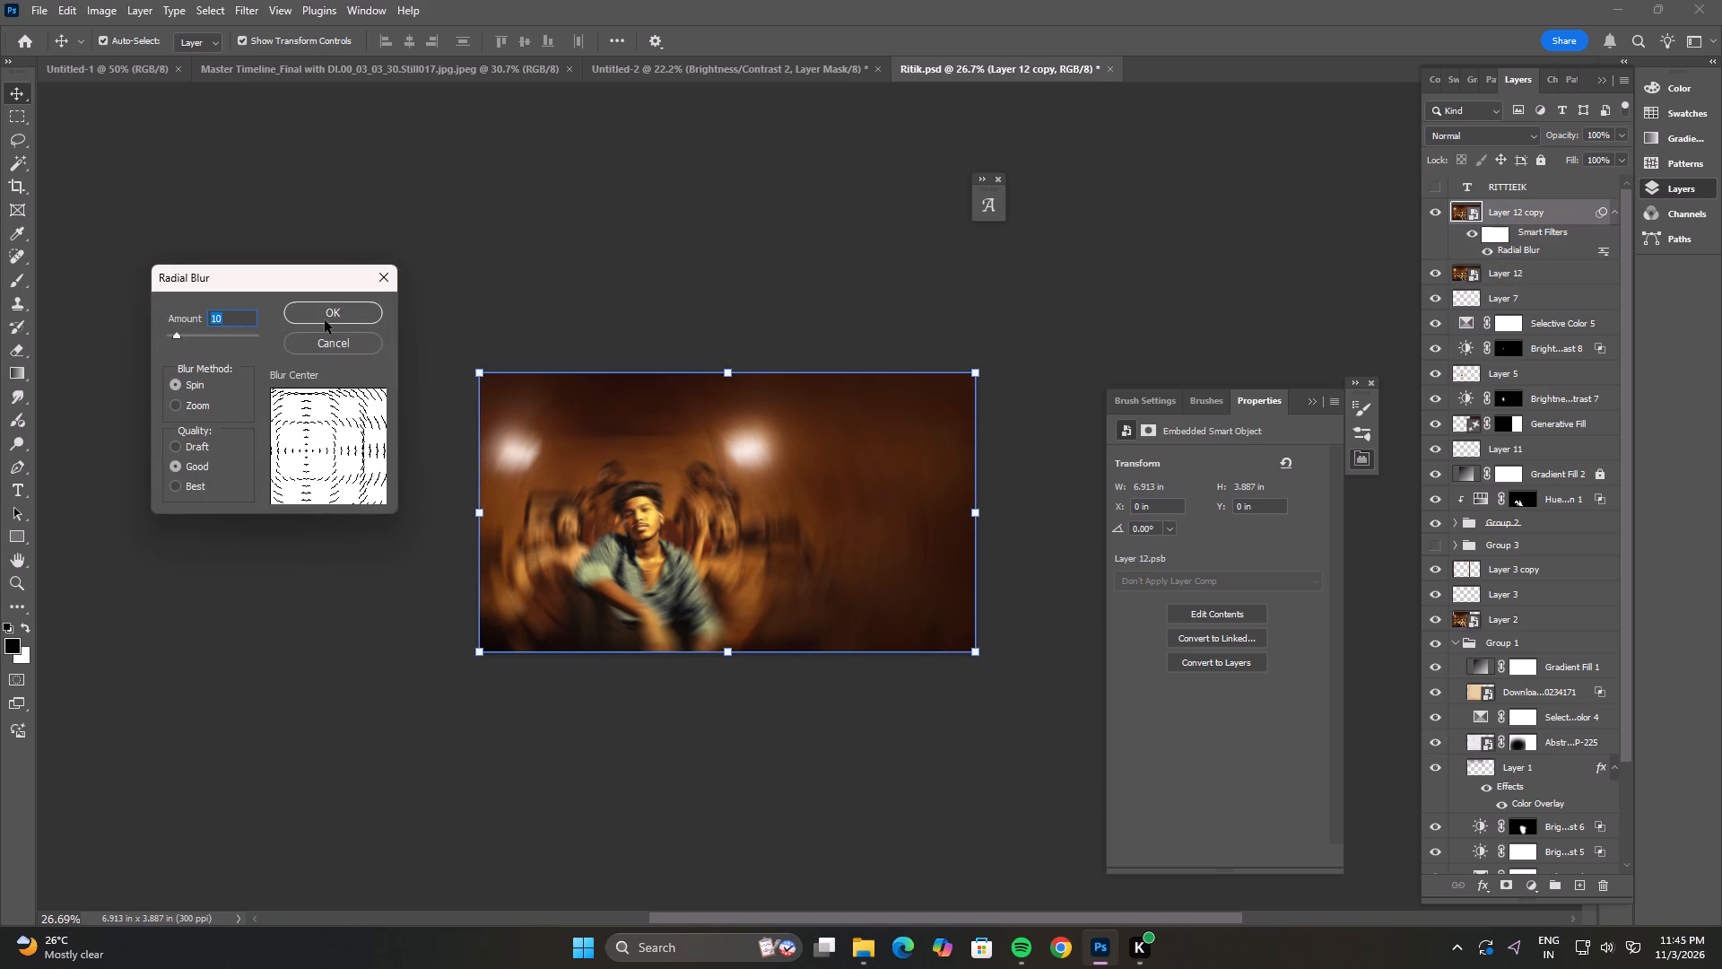
left_click(320, 320)
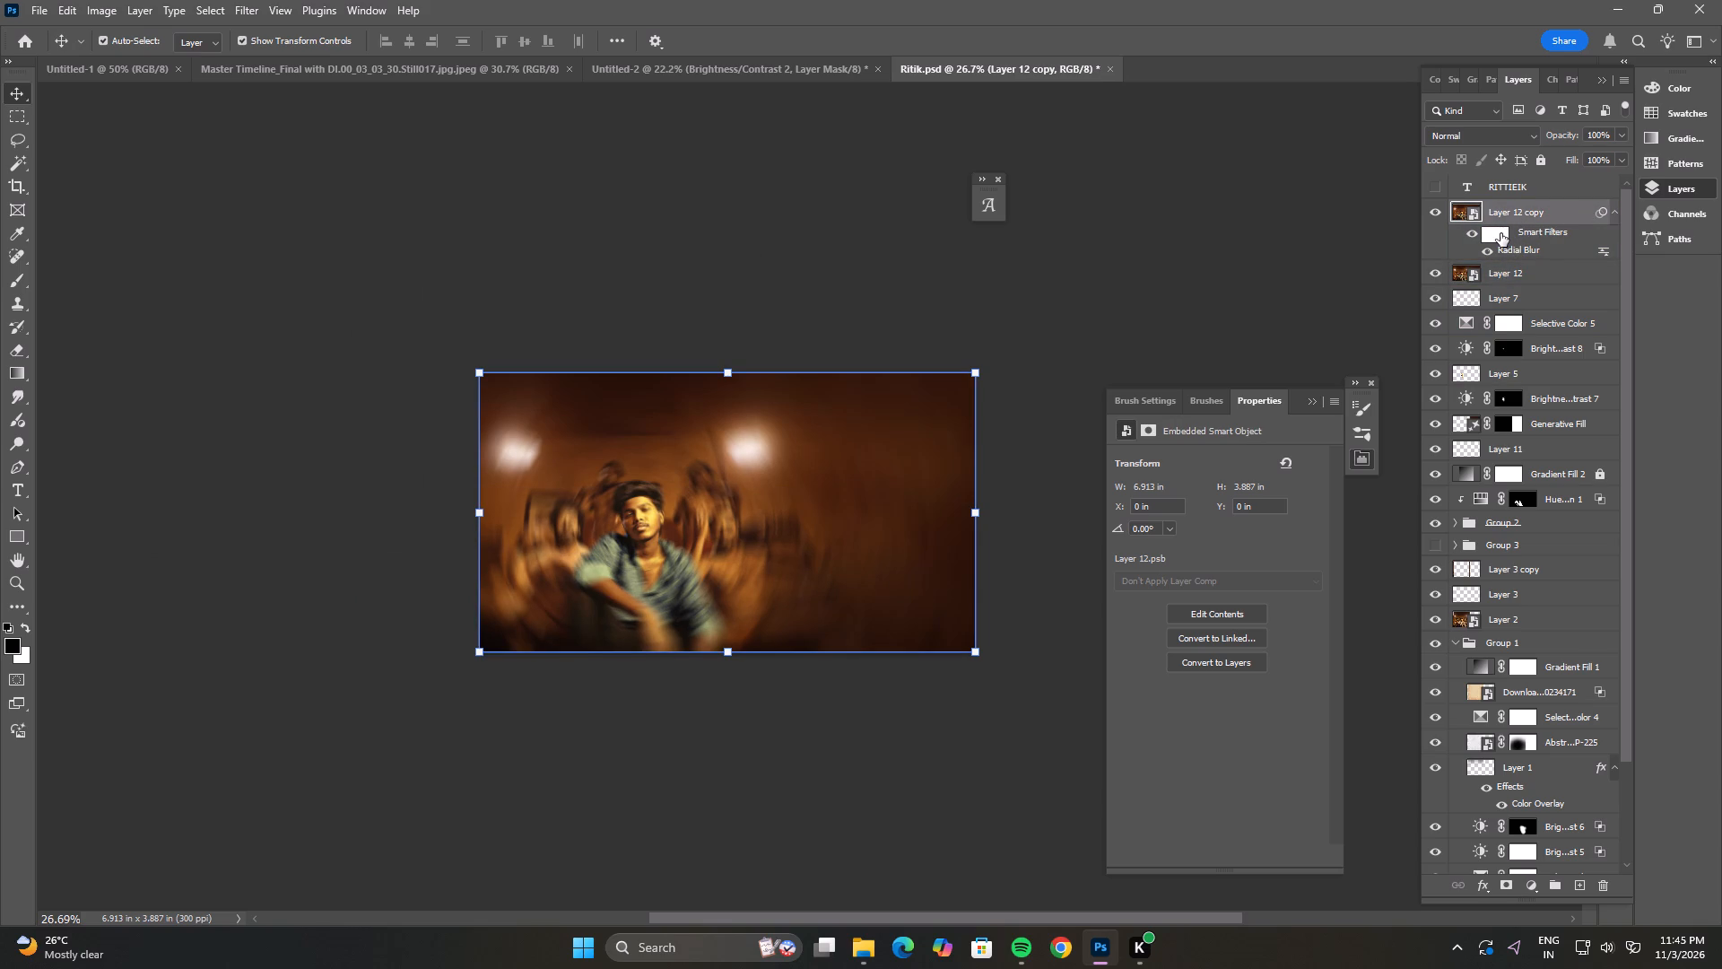
Add a layer mask to Layer 12 copy and set up a soft round 500 px brush at 38% opacity.
left_click(1505, 888)
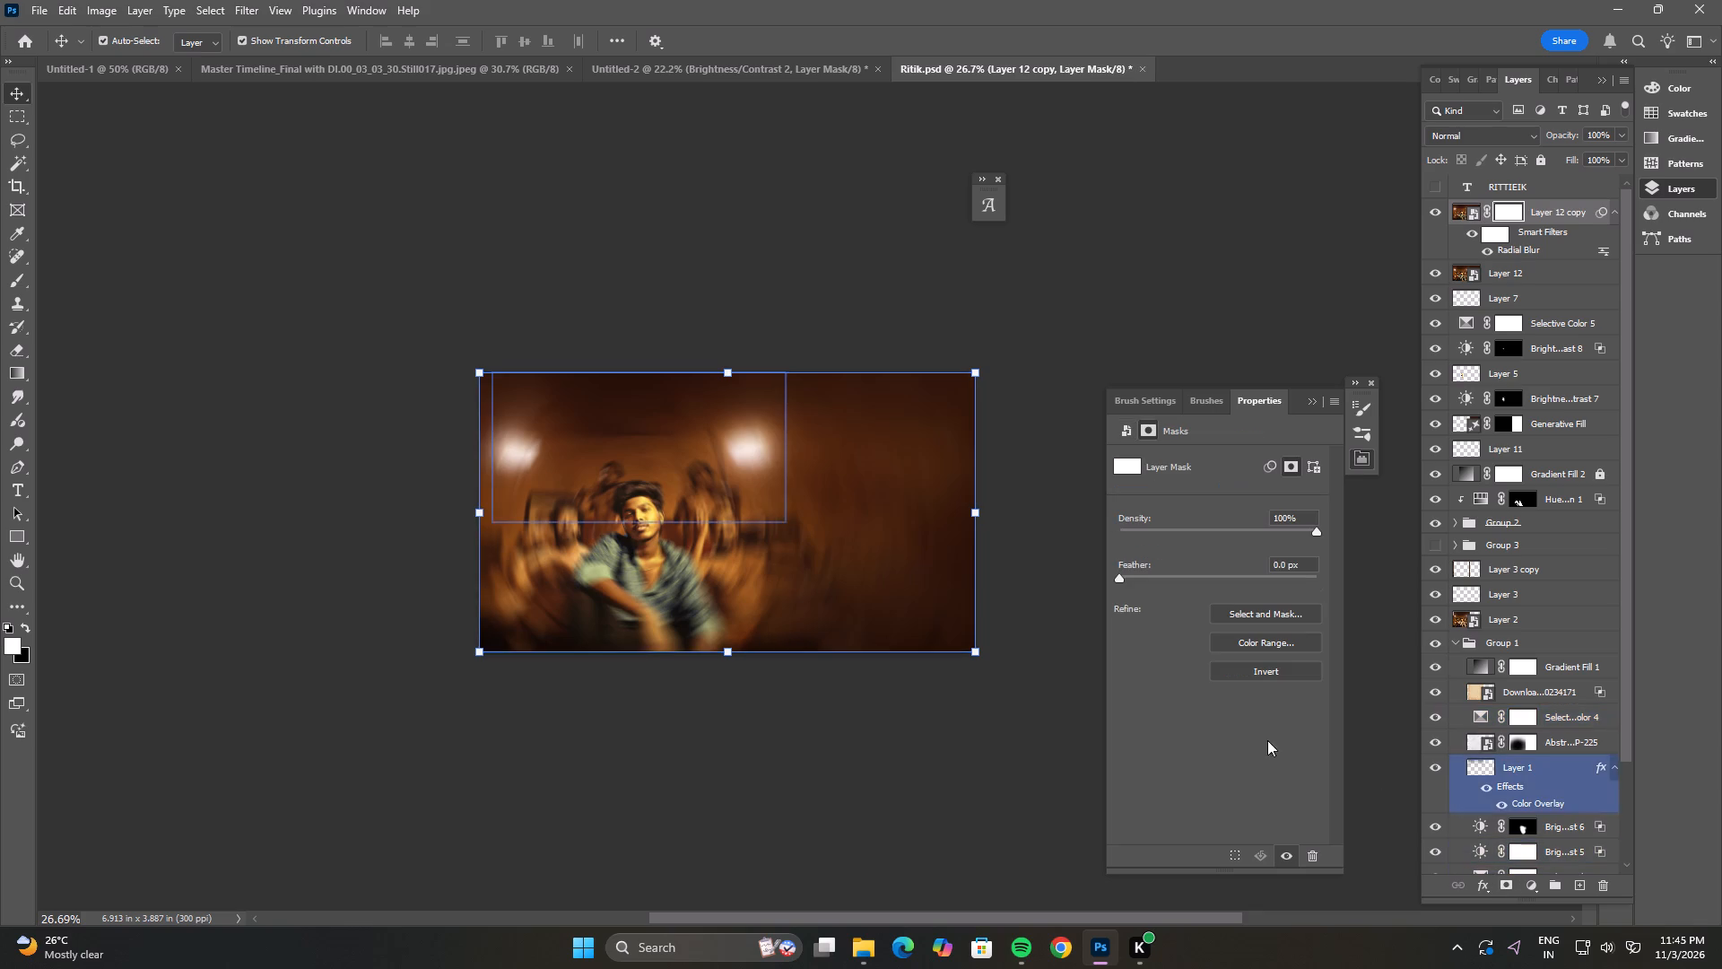
scroll(616, 613, "up", 6, "alt")
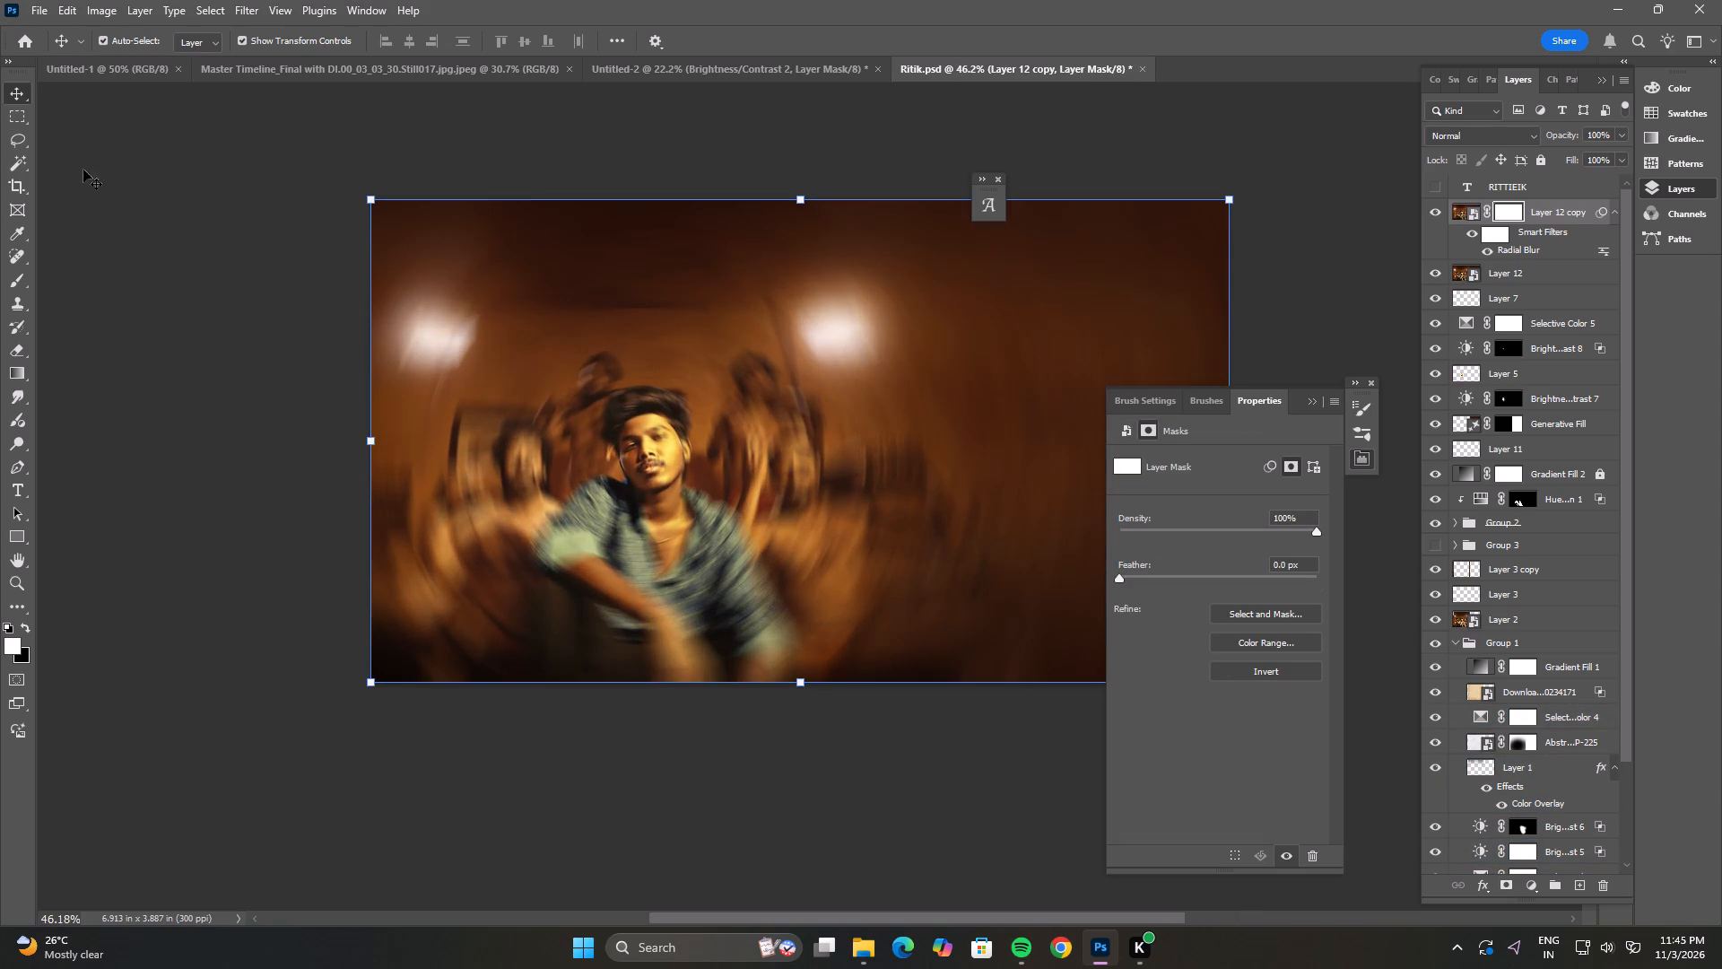
left_click(16, 285)
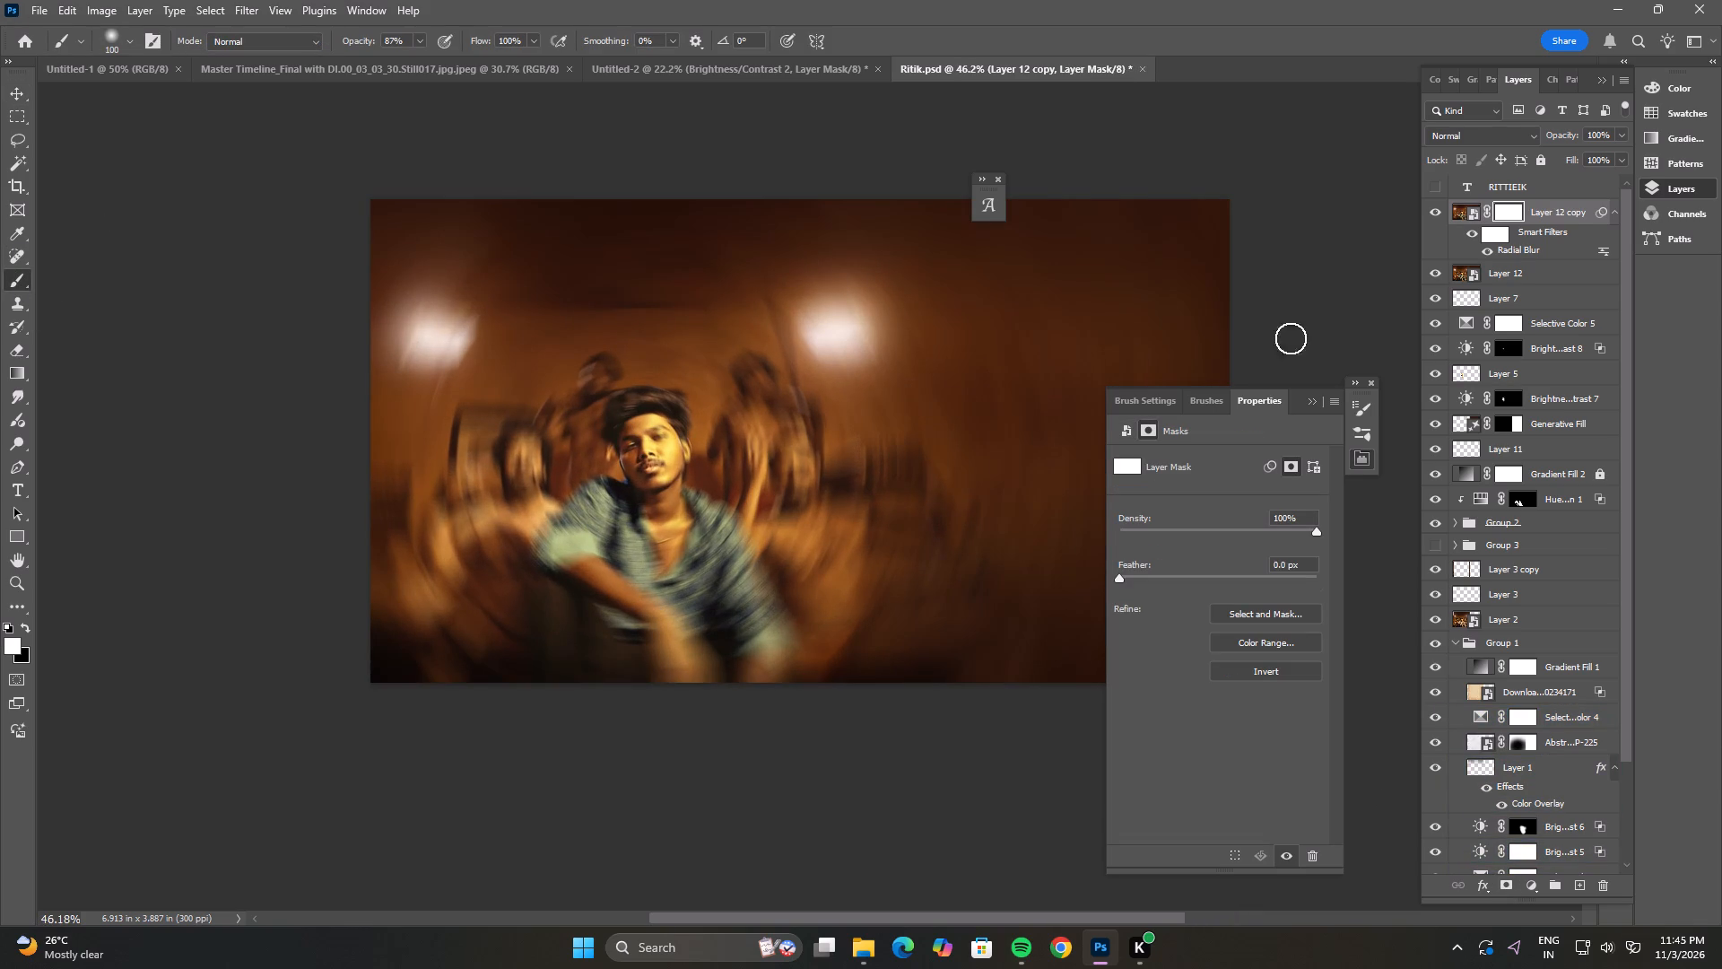
right_click(680, 478)
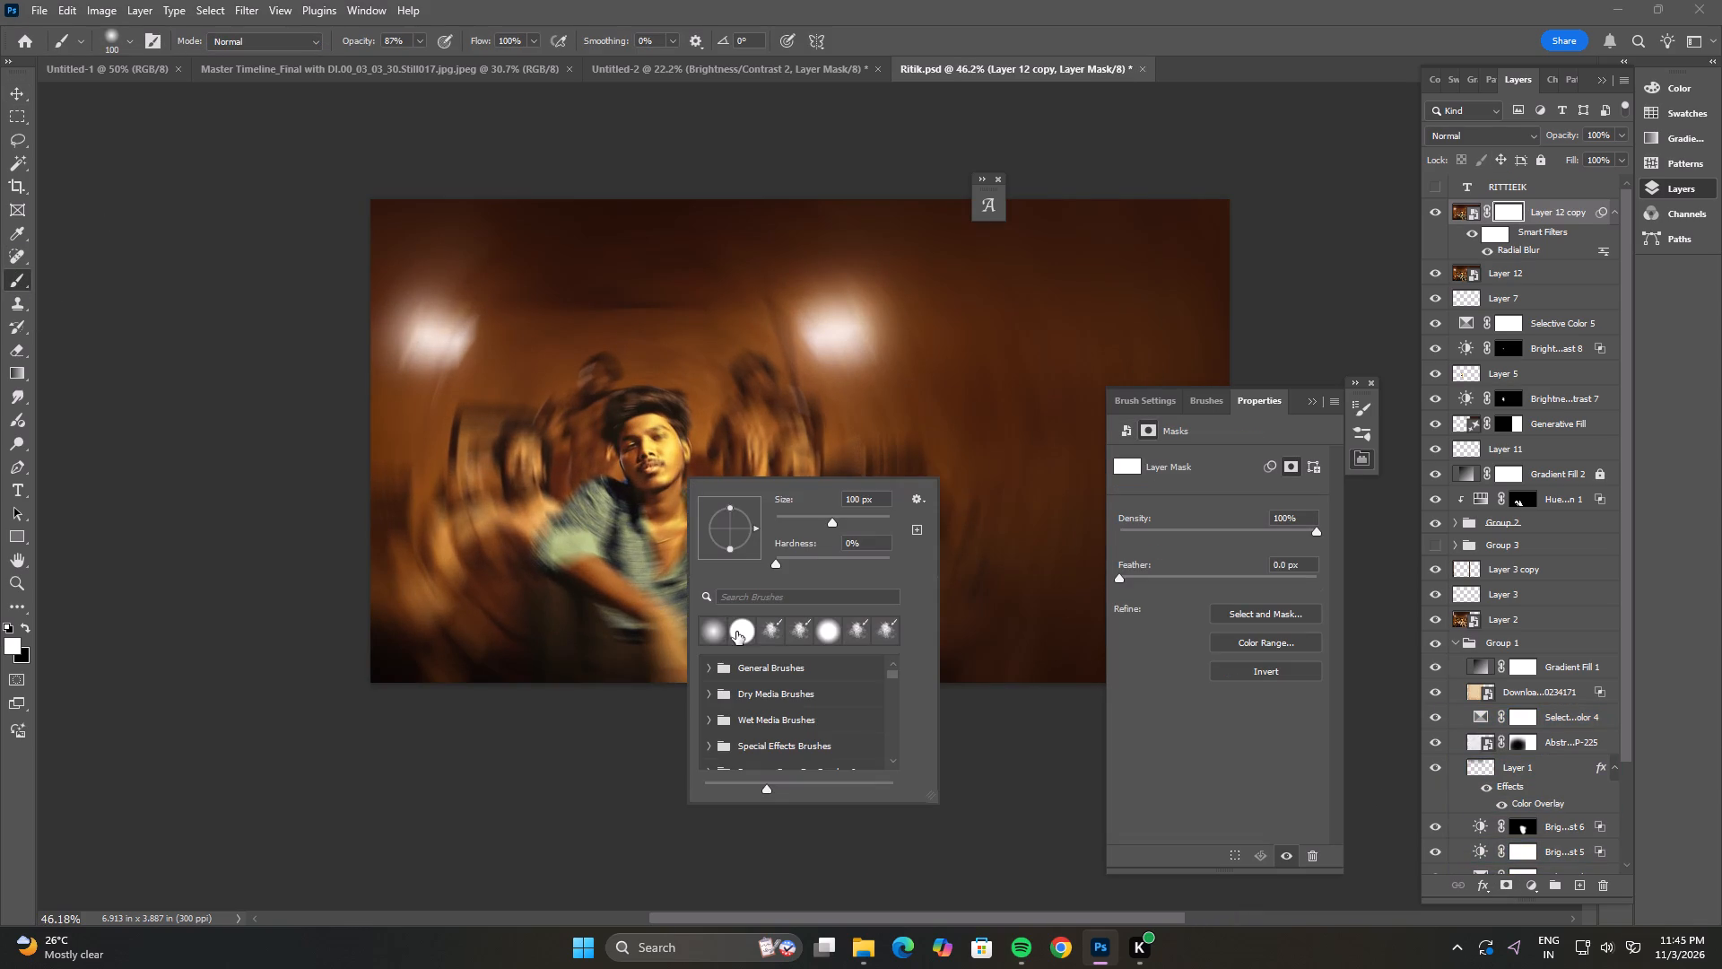
left_click(710, 633)
left_click_drag(361, 43, 327, 59)
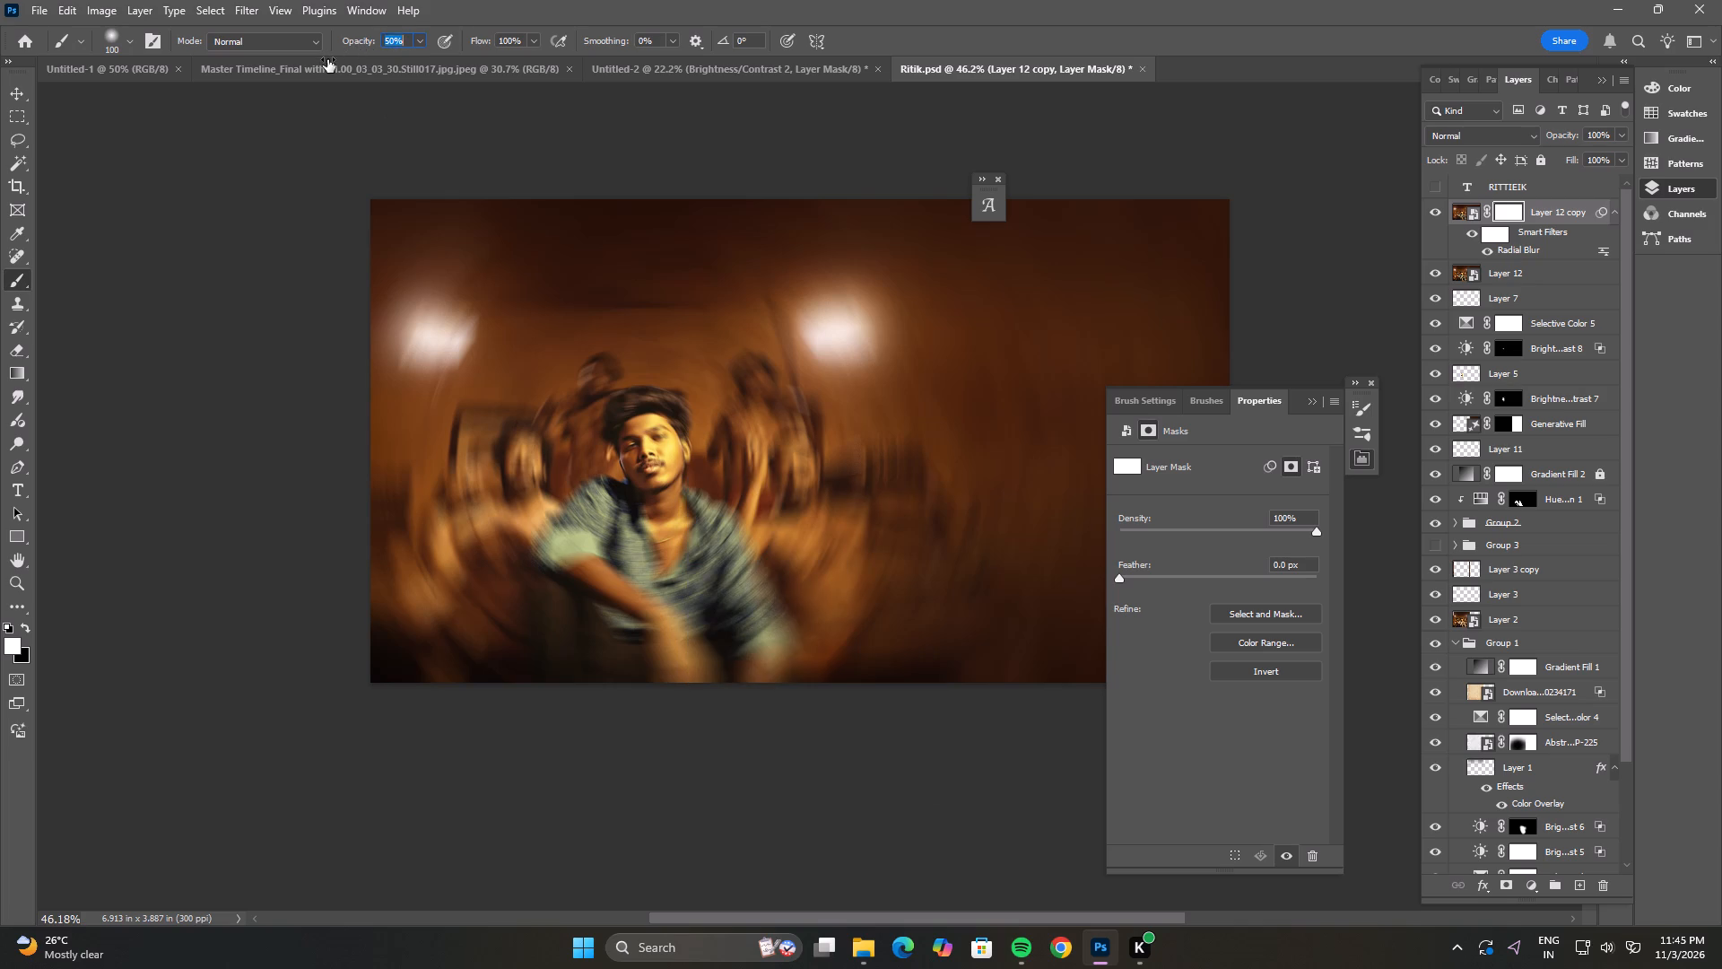
left_click_drag(327, 59, 317, 64)
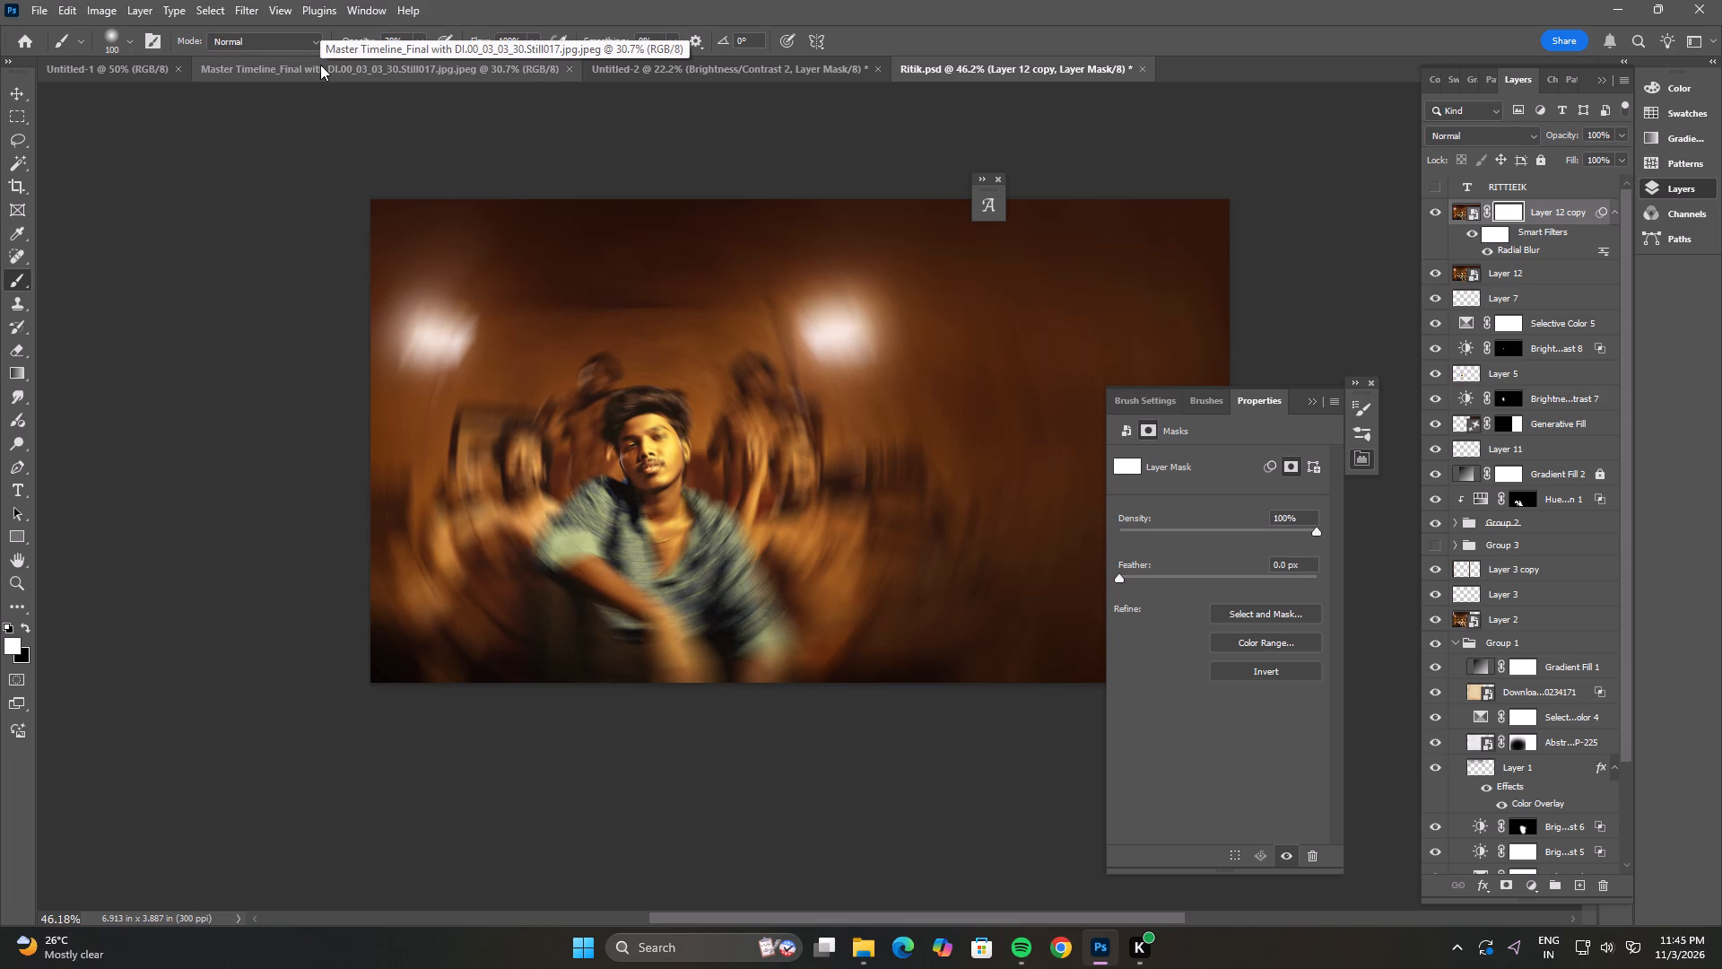
key("bracketright")
key("bracketright")
key("bracketright")
key("bracketright")
key("bracketright")
key("bracketright")
key("bracketright")
key("bracketright")
key("bracketright")
key("bracketright")
key("bracketright")
key("bracketleft")
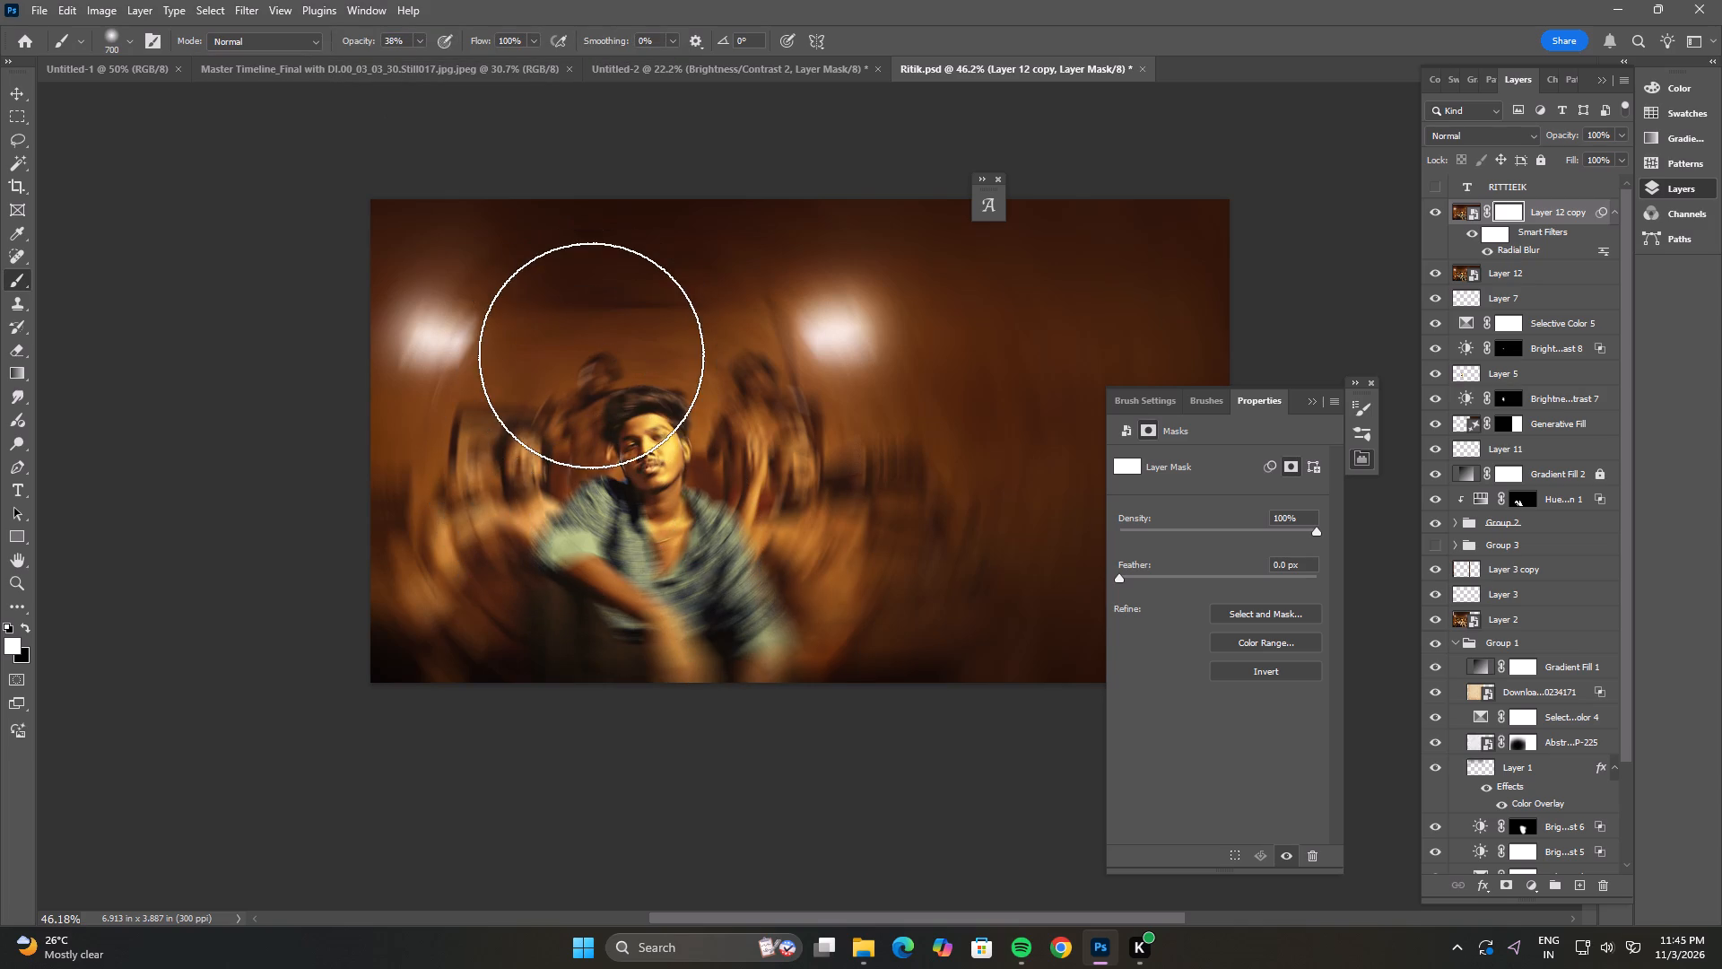
key("bracketleft")
key("bracketleft")
Paint black on the Layer 12 copy mask over the front man's face, shirt and arms to clear the blur.
left_click(622, 474)
left_click(637, 466)
left_click_drag(627, 502, 623, 513)
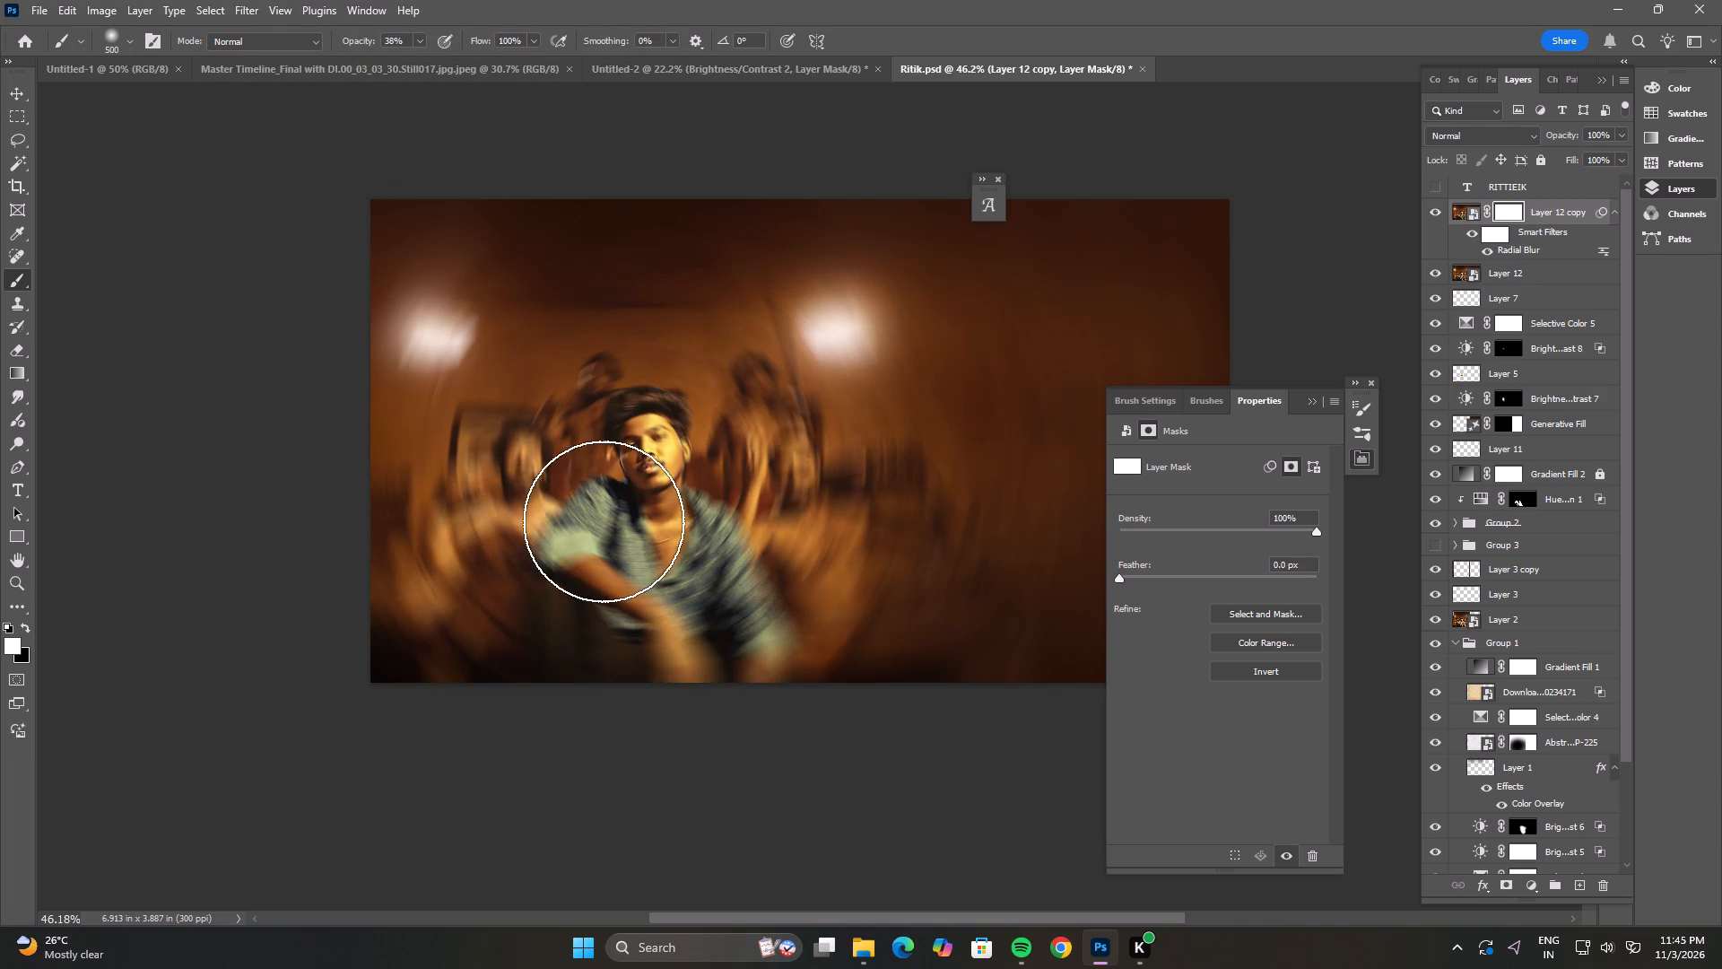
double_click(601, 521)
key("x")
left_click(616, 507)
left_click_drag(616, 506, 626, 498)
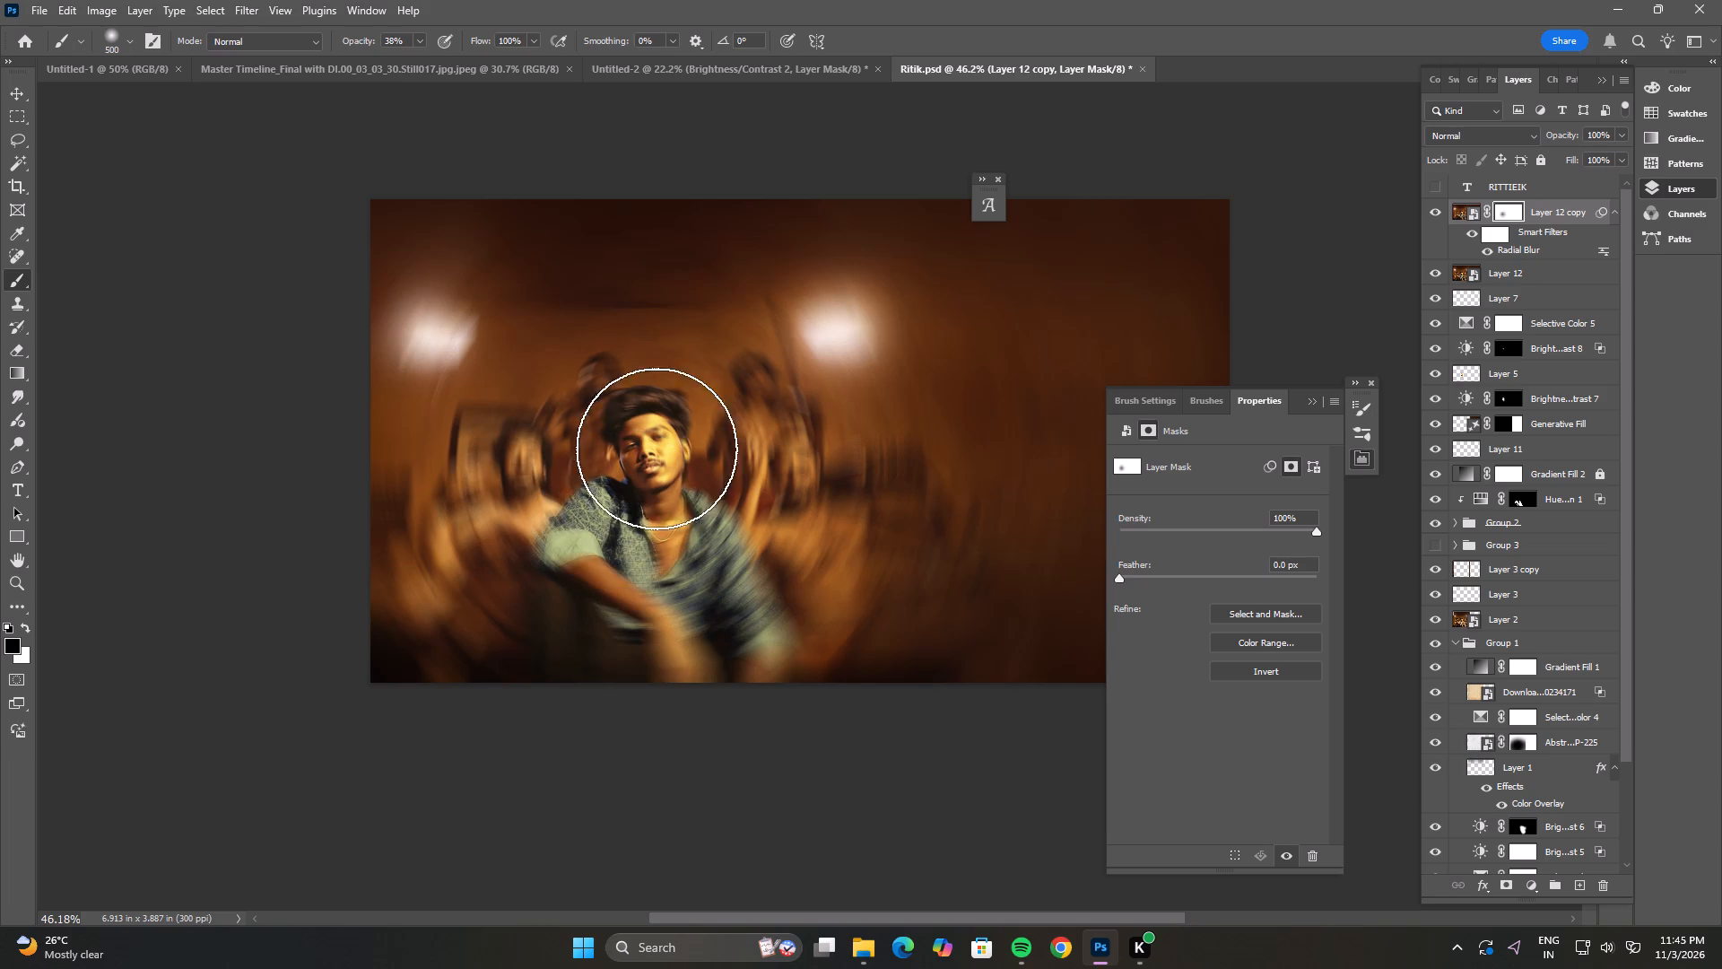
left_click(657, 443)
left_click(716, 564)
left_click(751, 601)
left_click(601, 638)
left_click(665, 642)
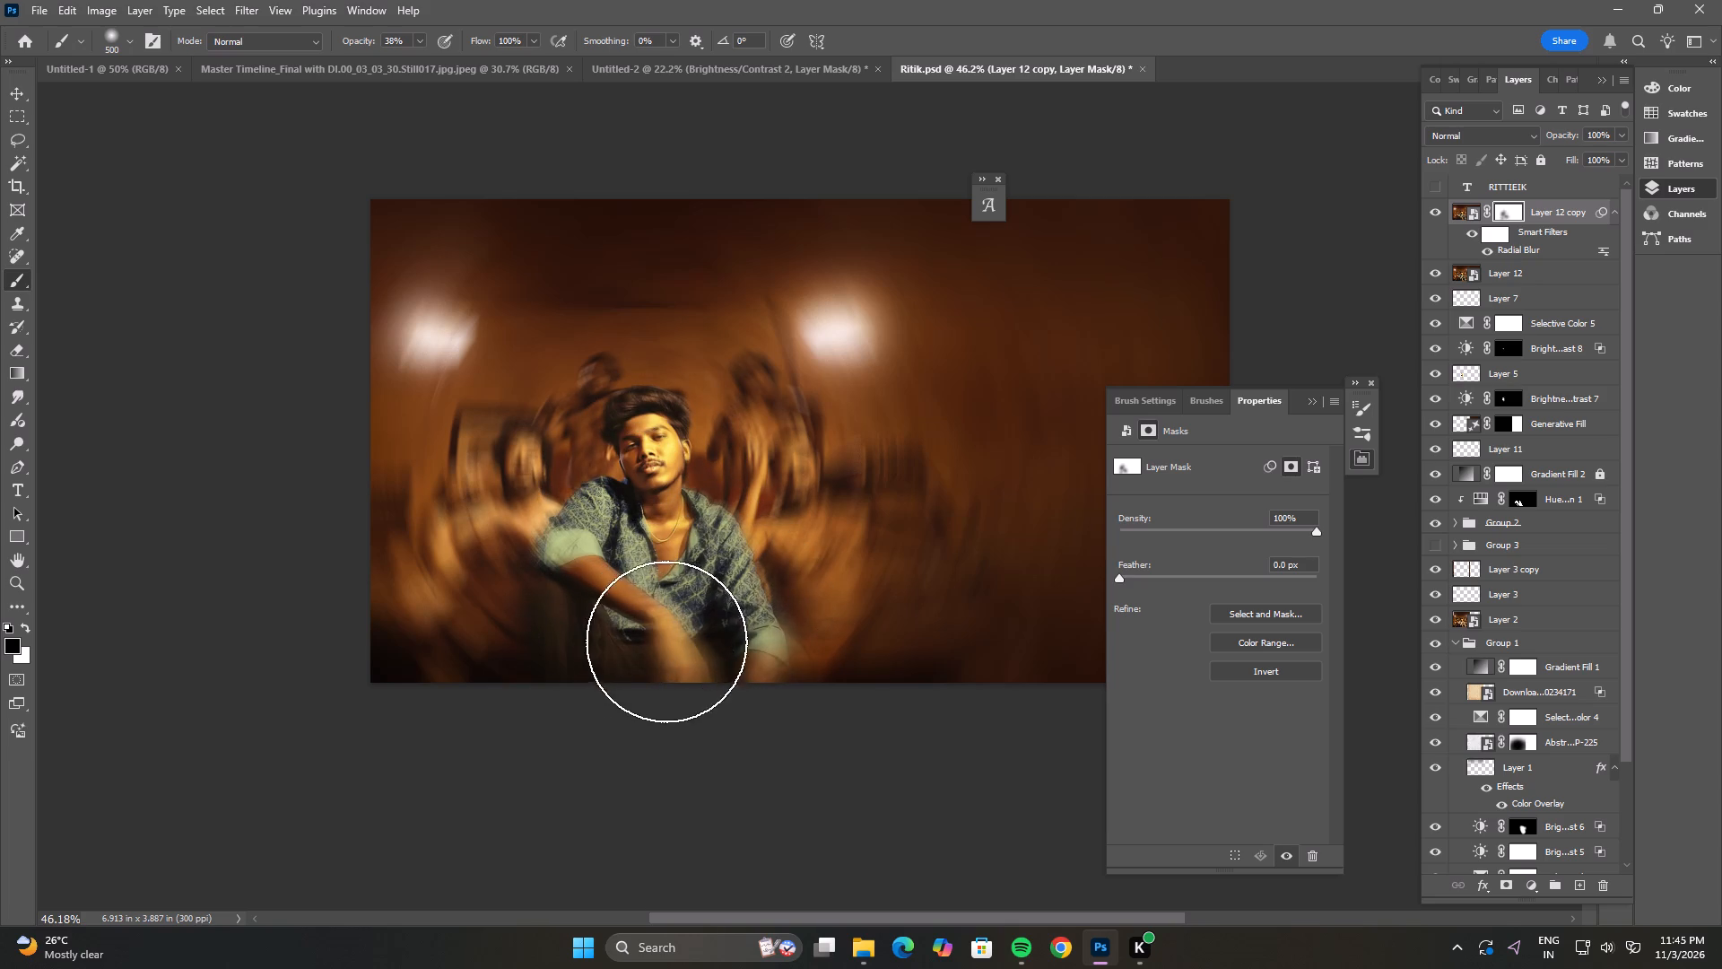
left_click(568, 541)
left_click(637, 453)
Paint black on the mask over the four background men and their lower bodies to reduce their blur.
left_click(508, 451)
left_click(505, 461)
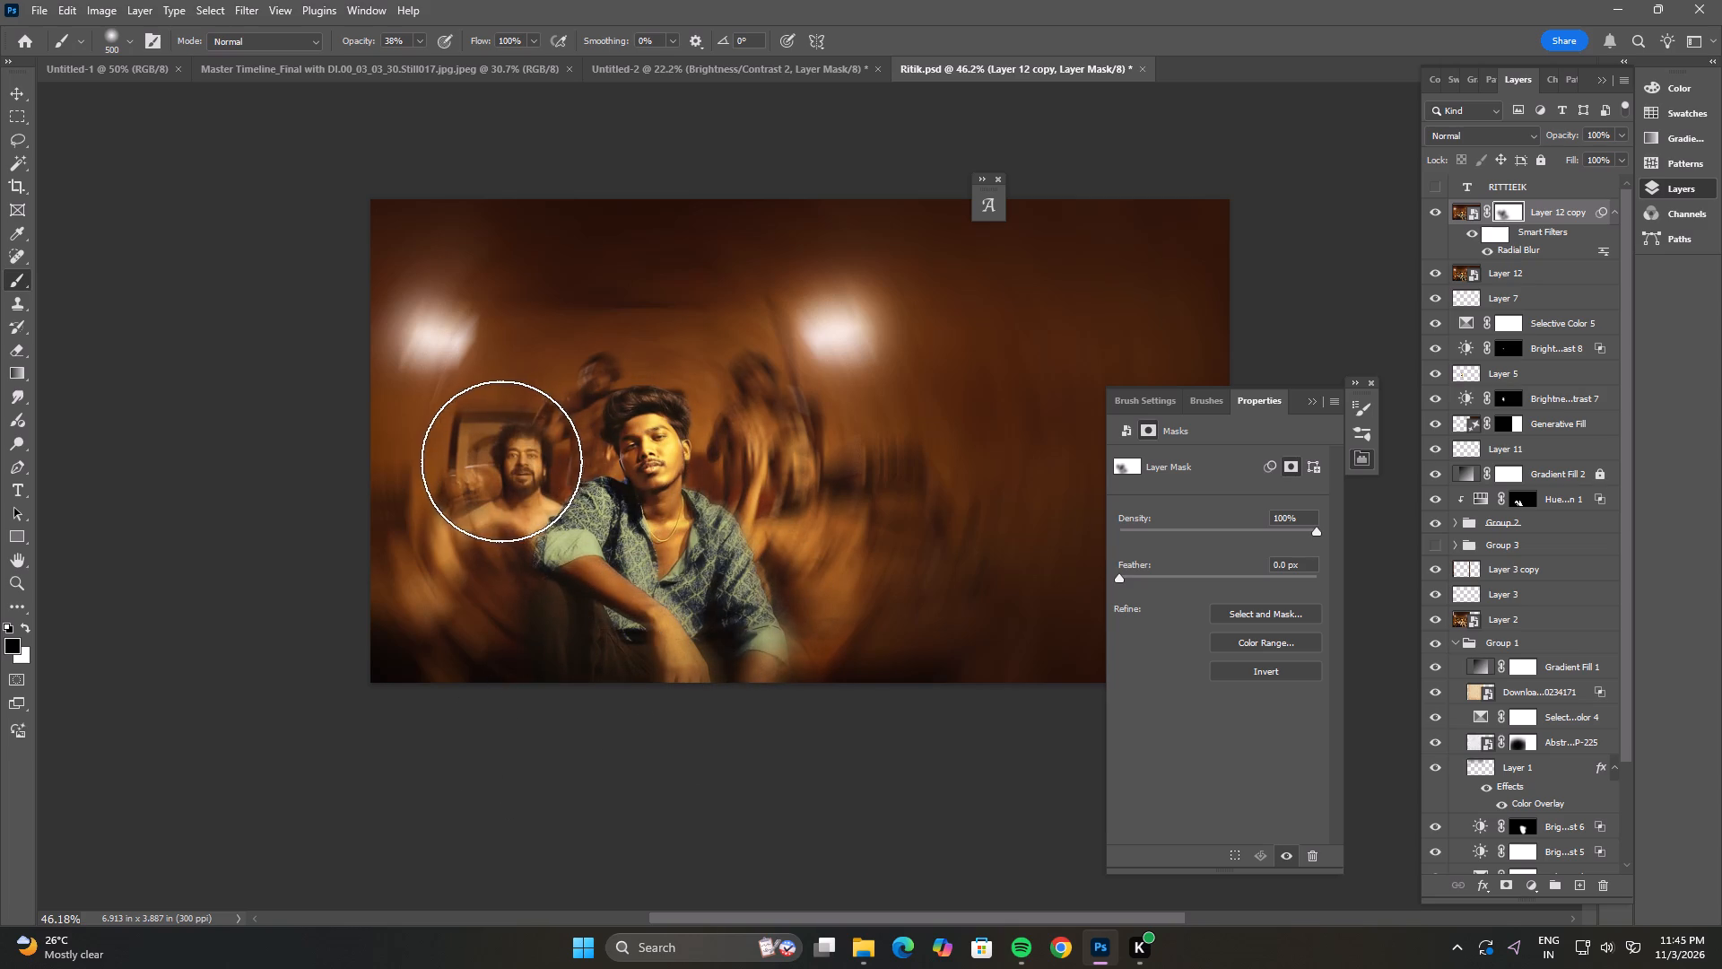
left_click(472, 472)
left_click(597, 356)
left_click(583, 365)
left_click(760, 371)
left_click(809, 466)
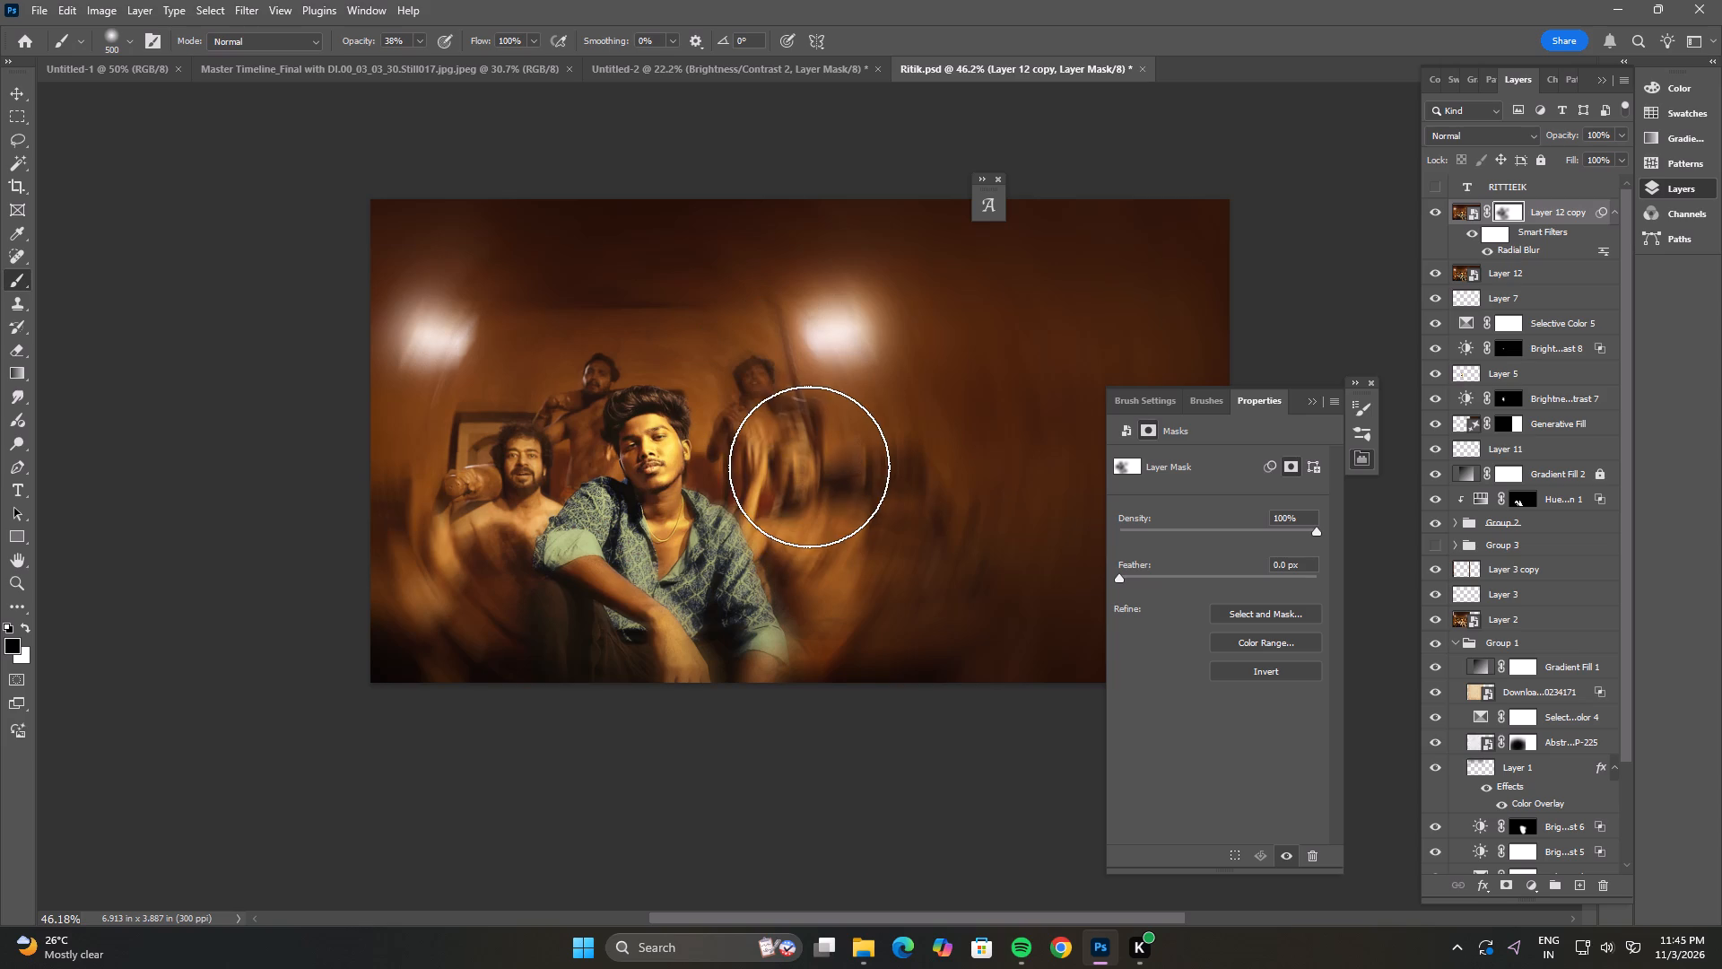
left_click(828, 492)
left_click(868, 502)
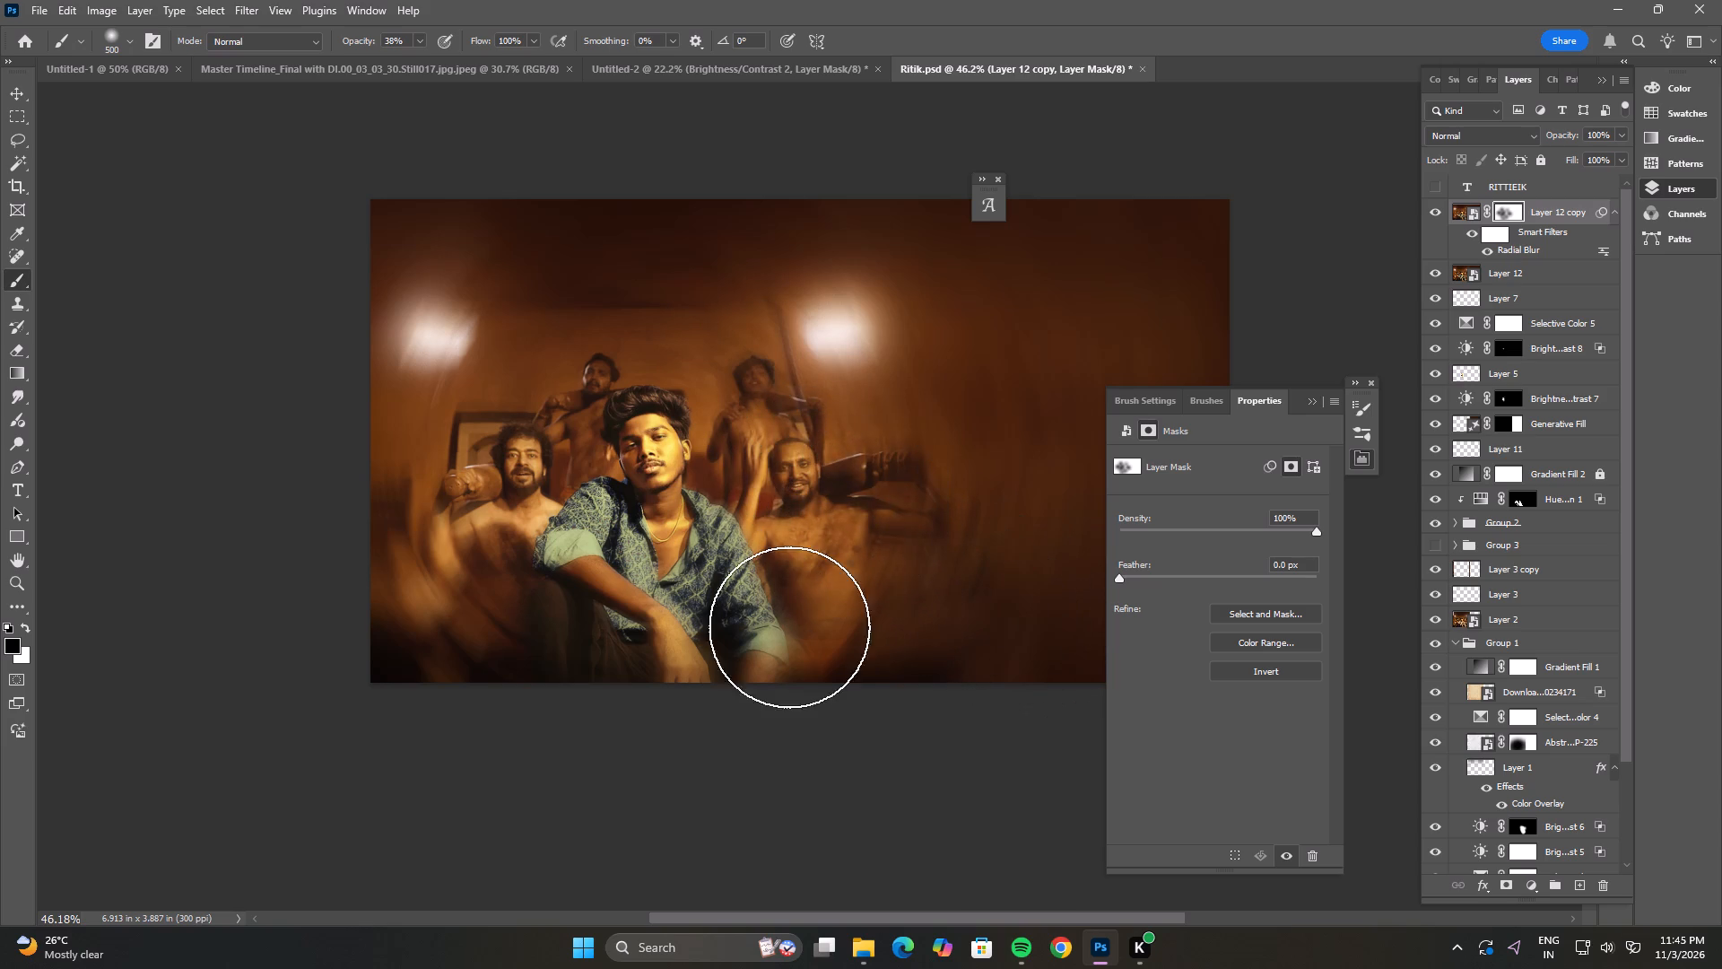
left_click_drag(463, 581, 438, 595)
left_click(464, 582)
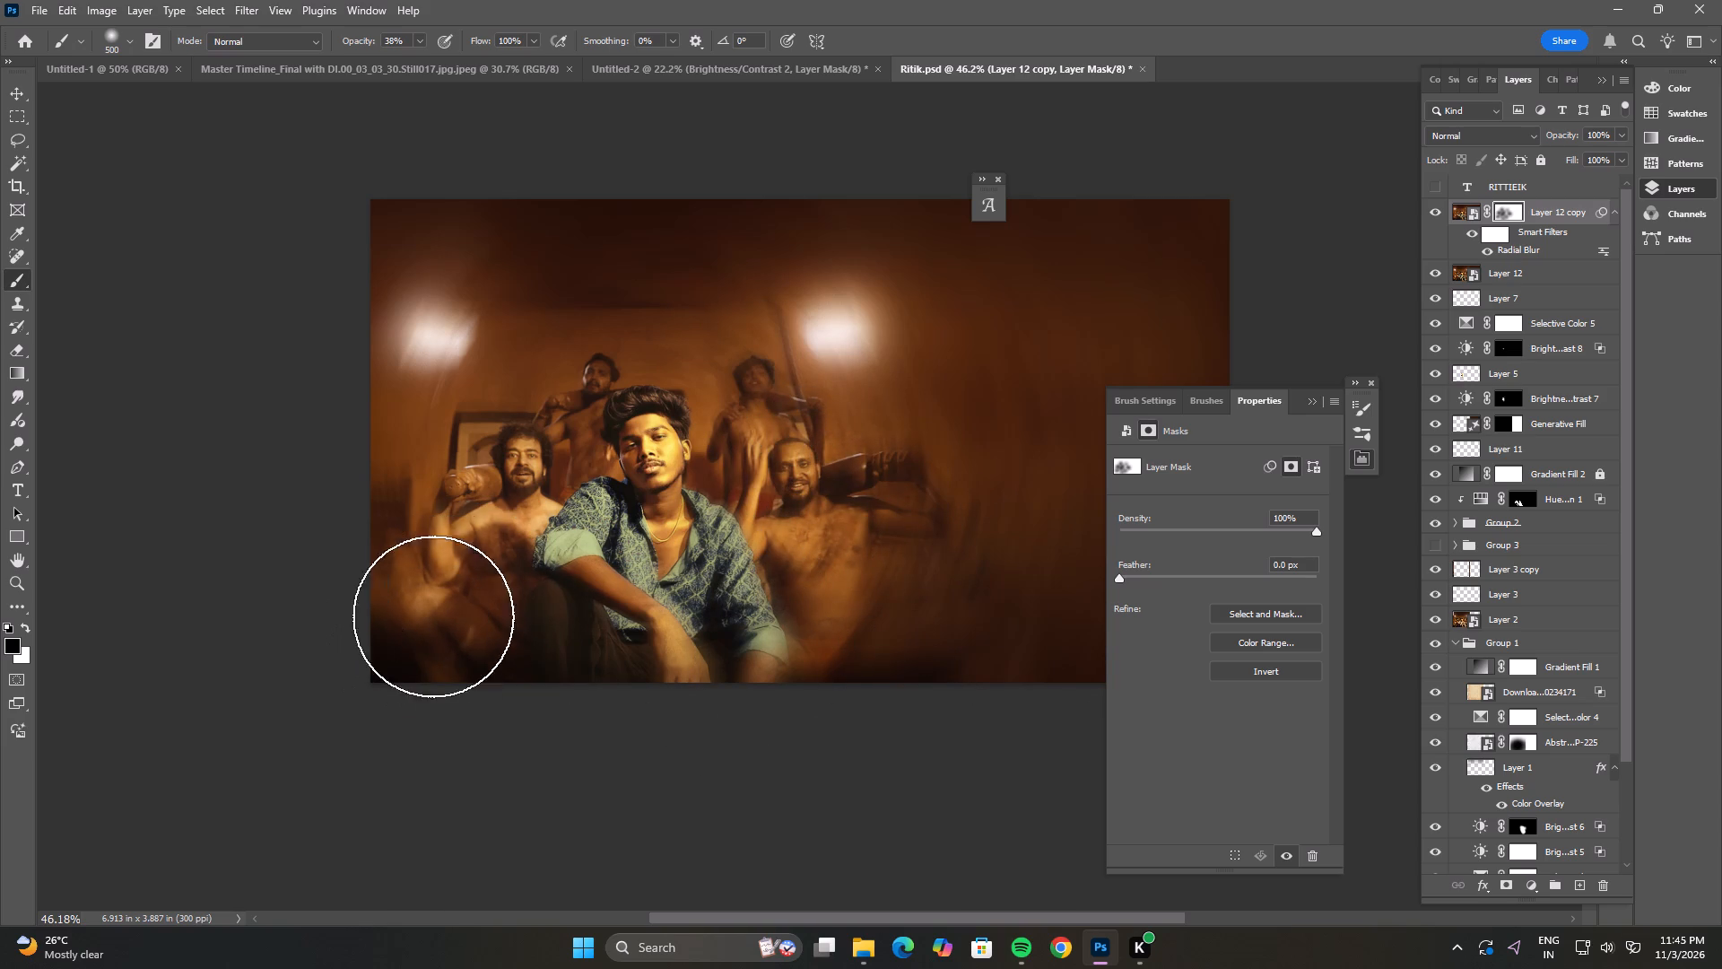
left_click_drag(865, 534, 862, 563)
left_click_drag(902, 684, 913, 696)
left_click_drag(819, 676, 810, 694)
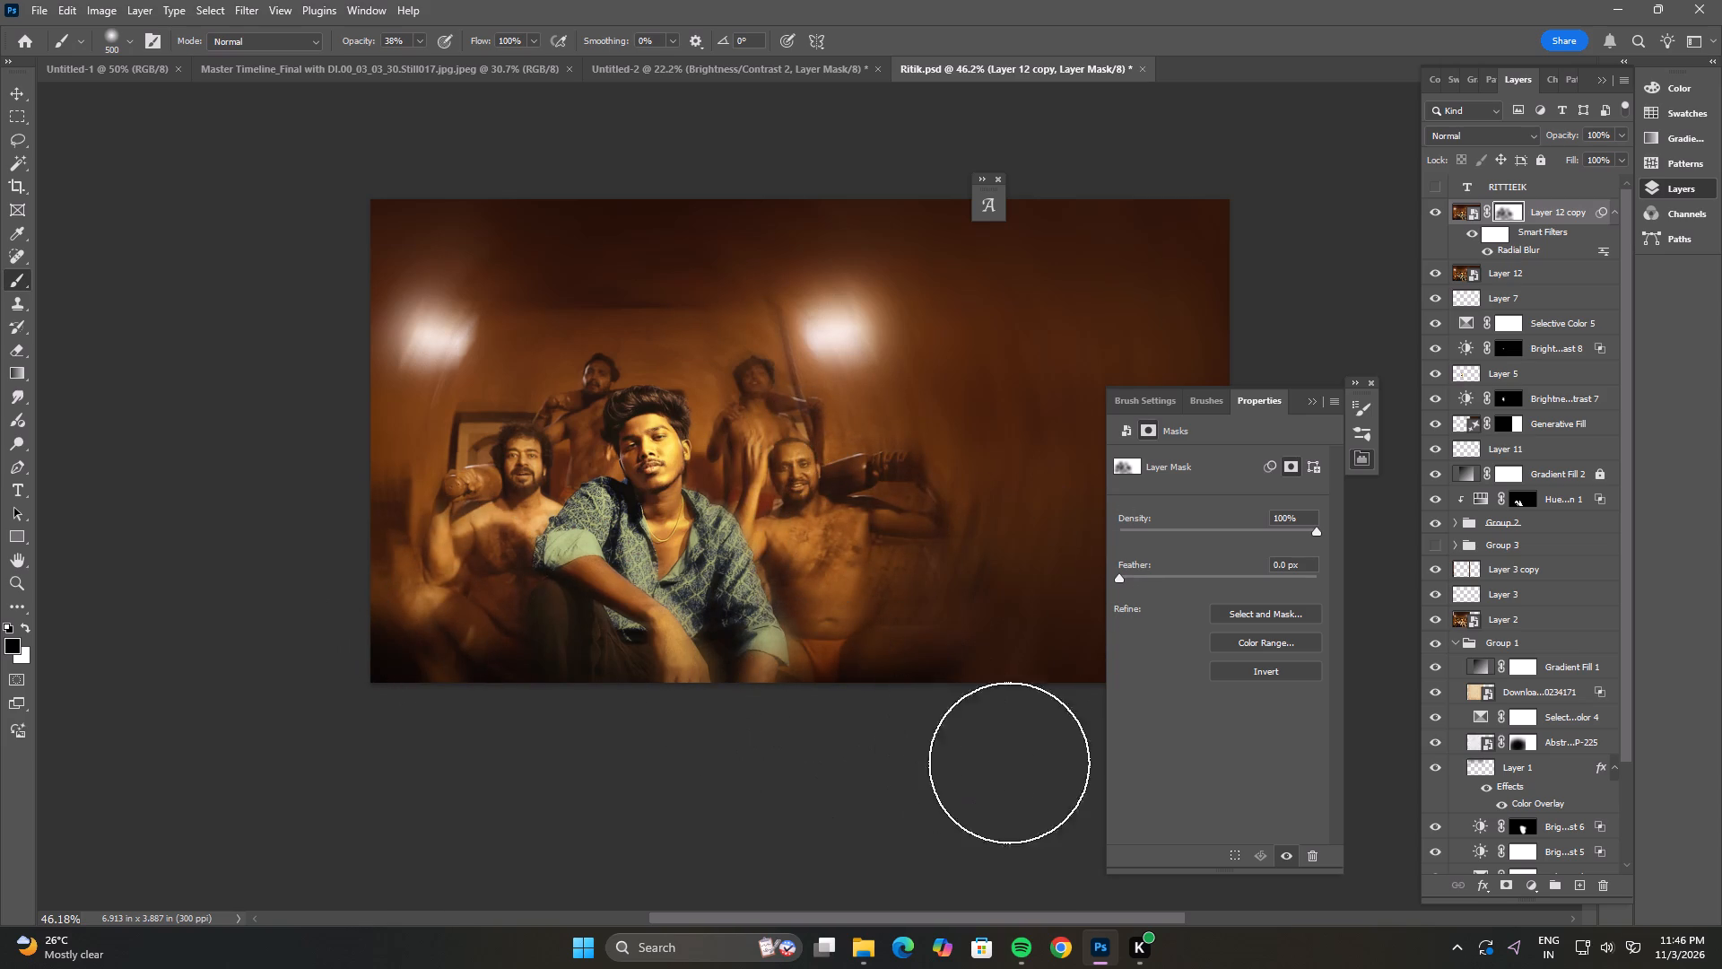
left_click(516, 476)
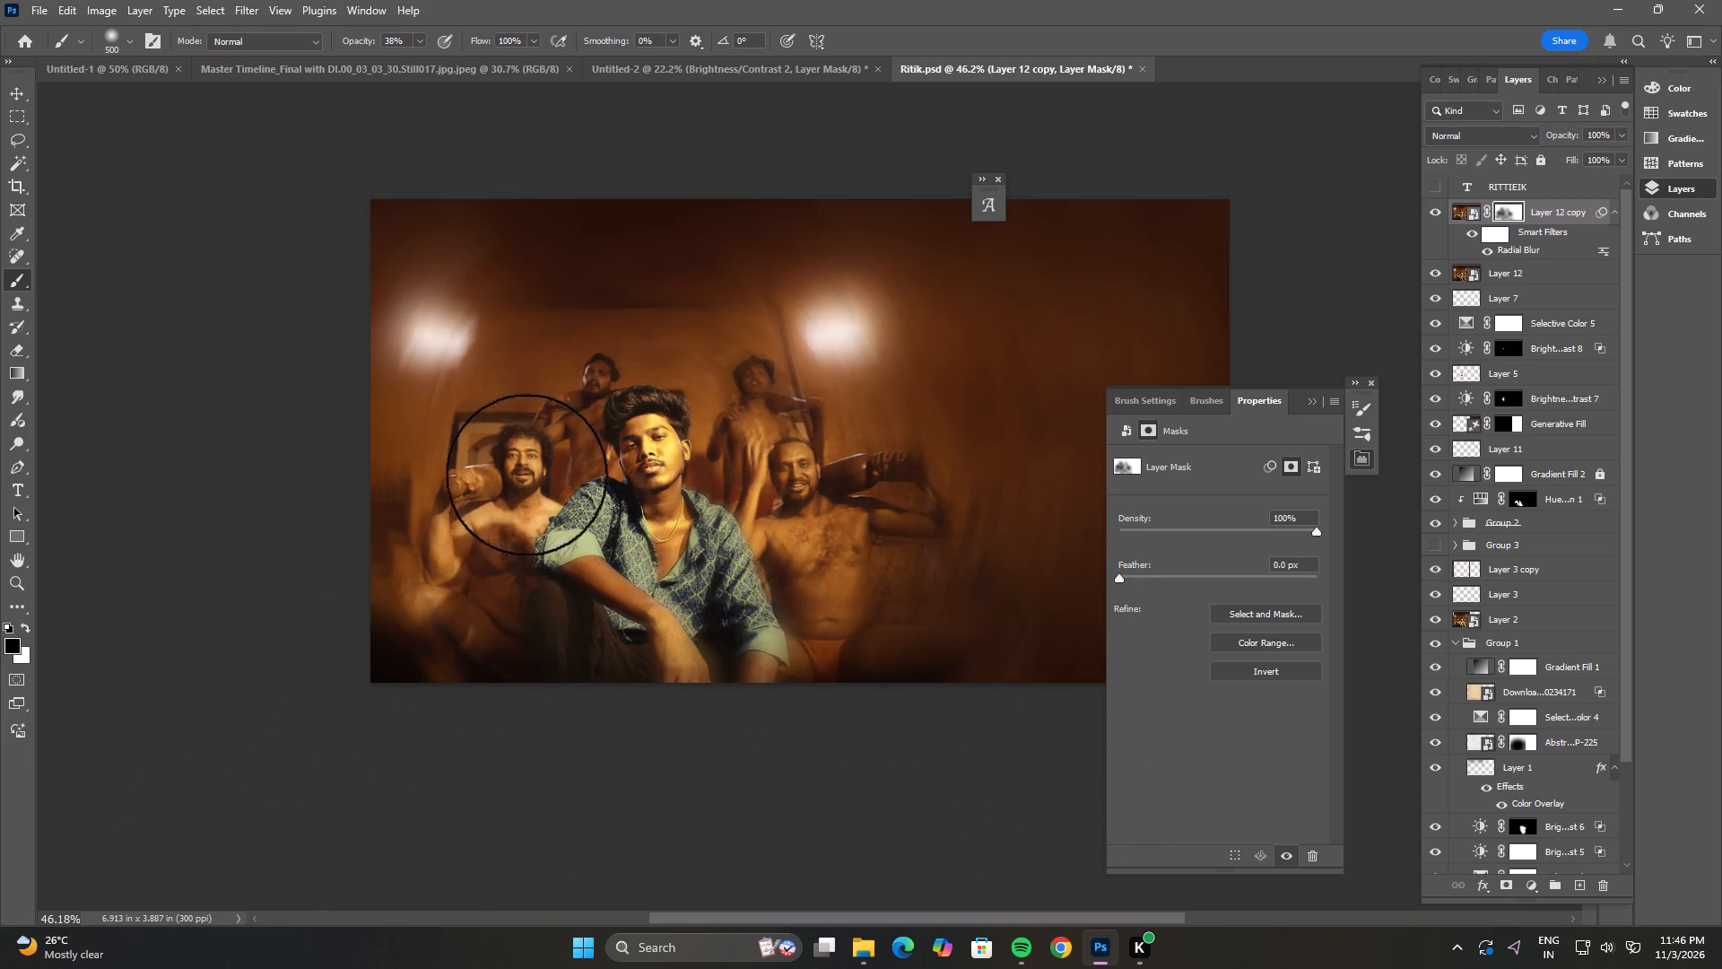
Paint black on the mask over the two glowing wall lights to sharpen them.
left_click_drag(426, 319, 438, 341)
left_click(428, 341)
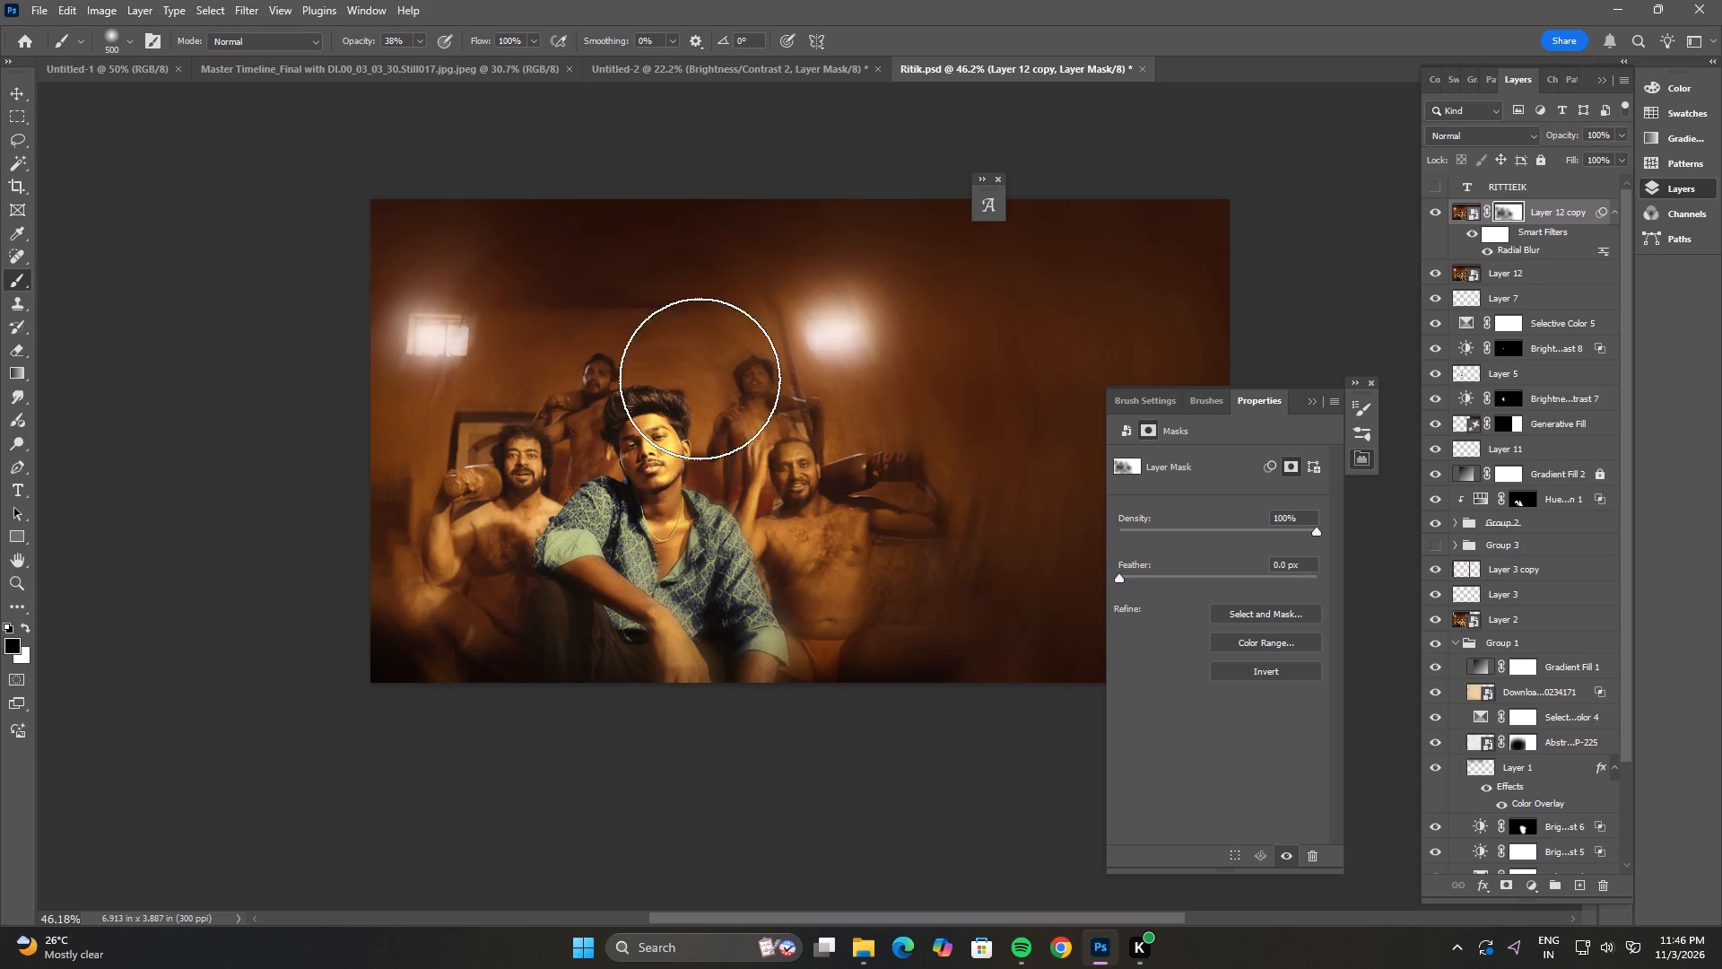
left_click(852, 322)
left_click(844, 321)
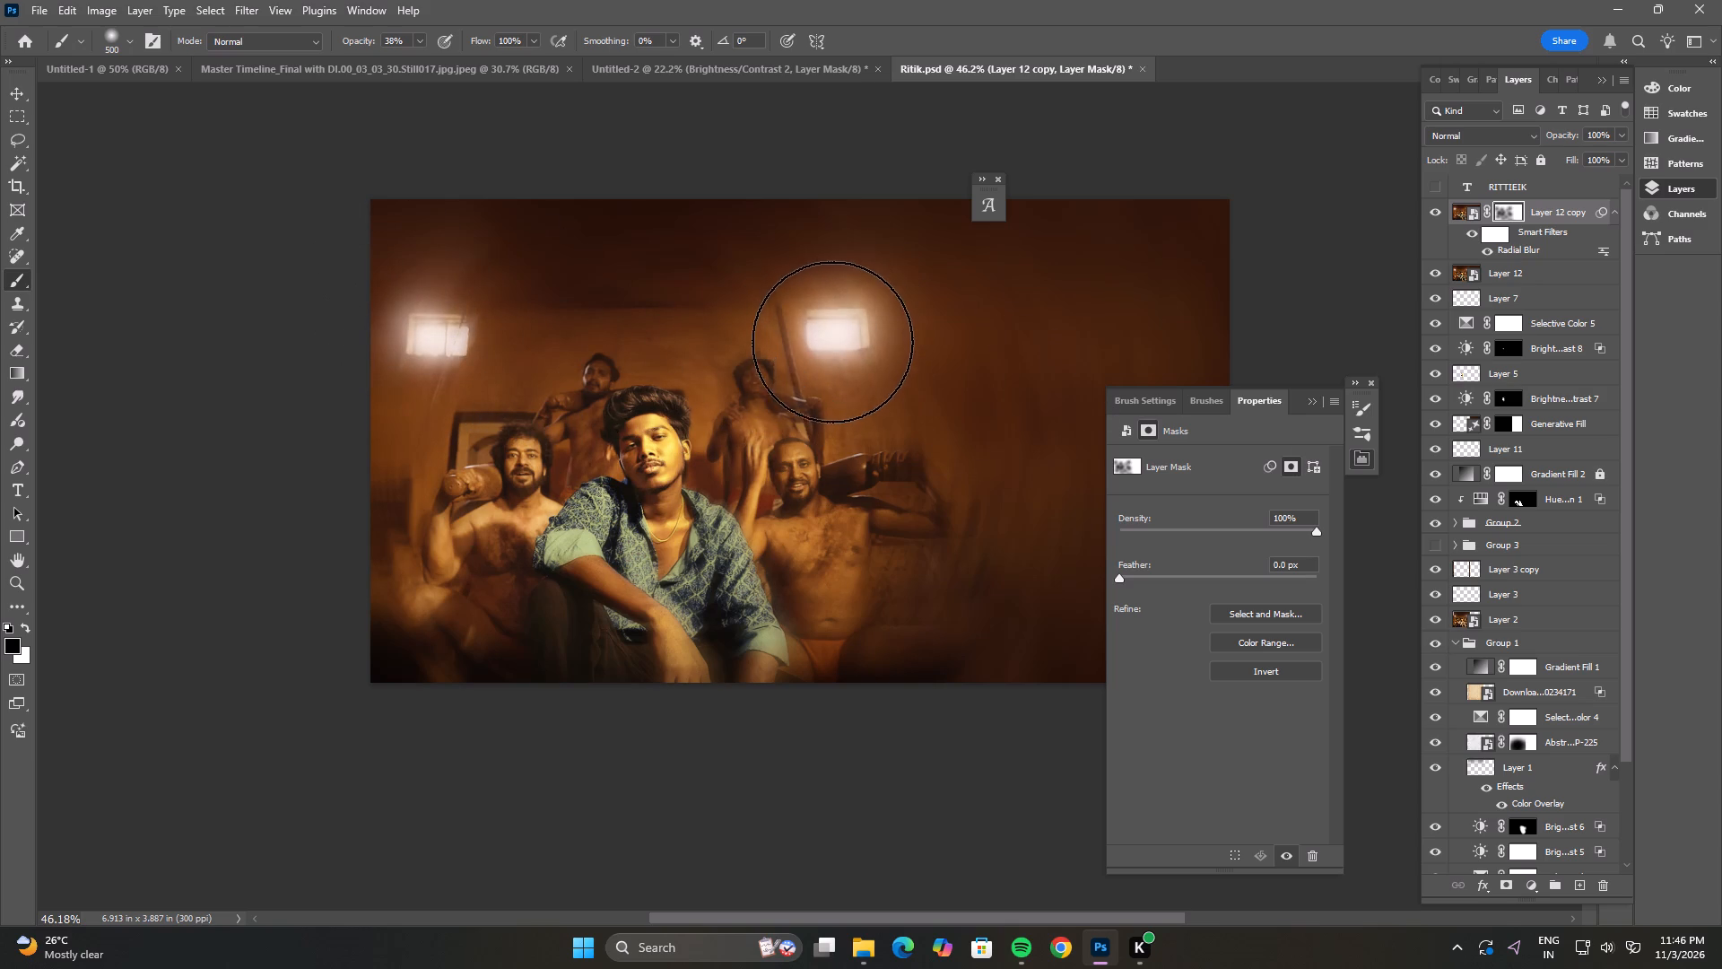
Compare the whole poster with and without the blurred Layer 12 copy.
scroll(599, 505, "down", 7, "alt")
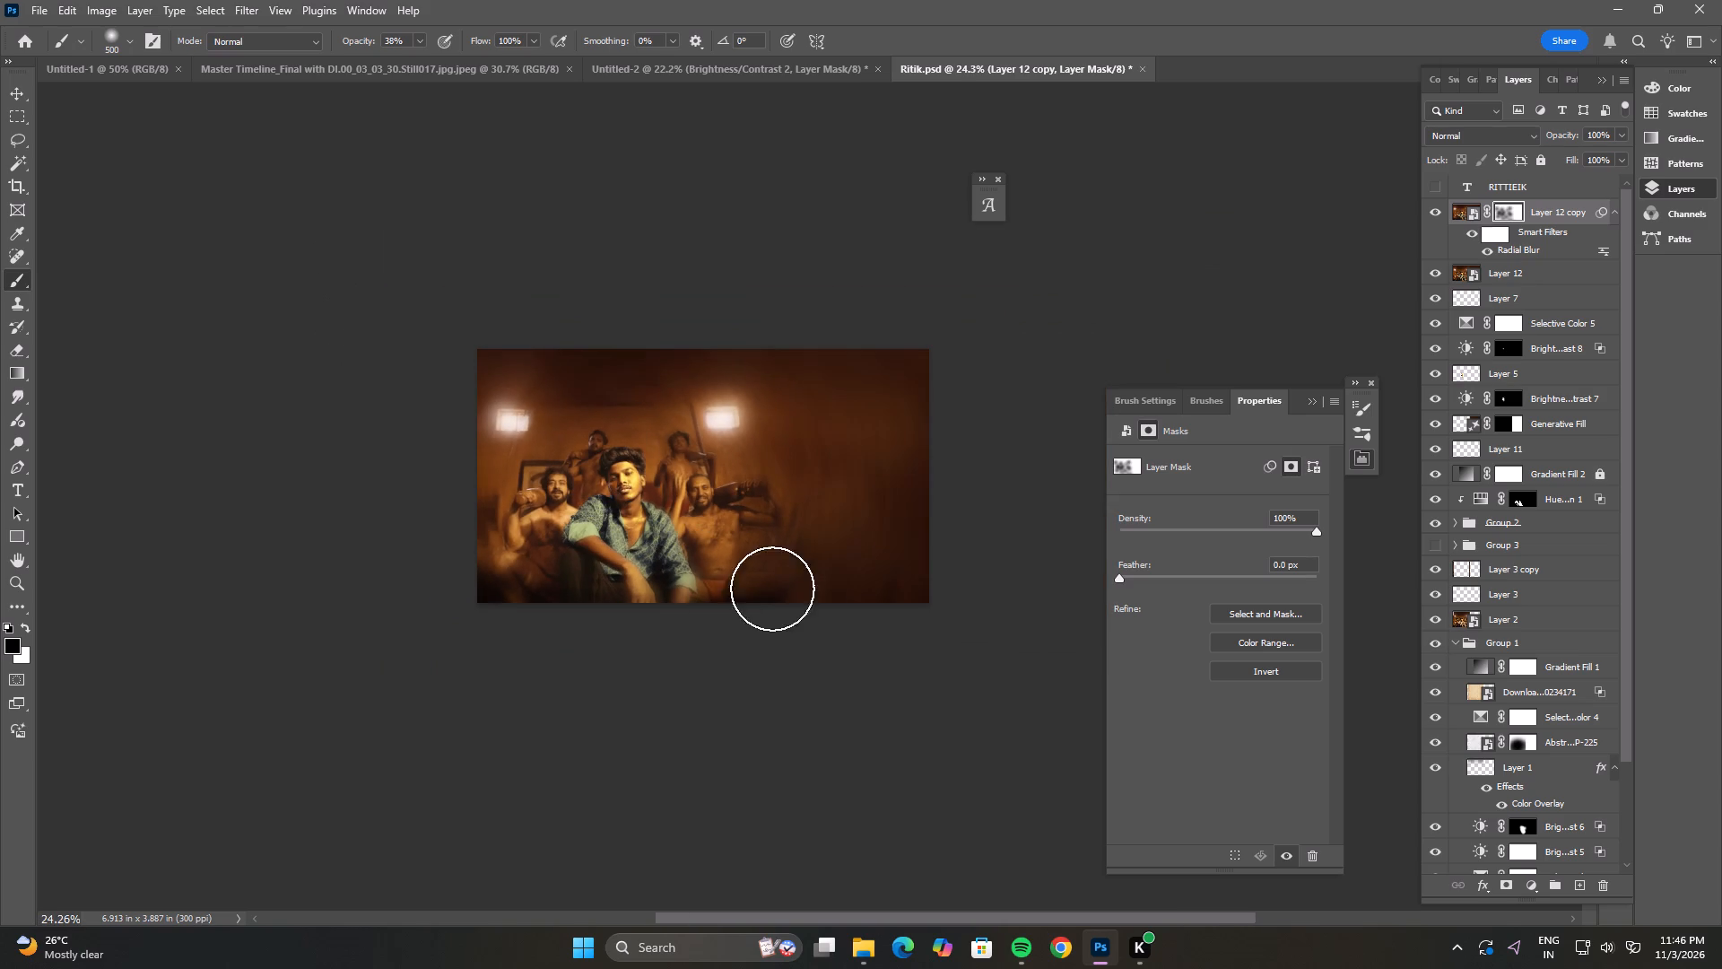
key("space")
key("space")
key("space")
key("space")
key("space")
key("space")
left_click_drag(878, 628, 771, 646)
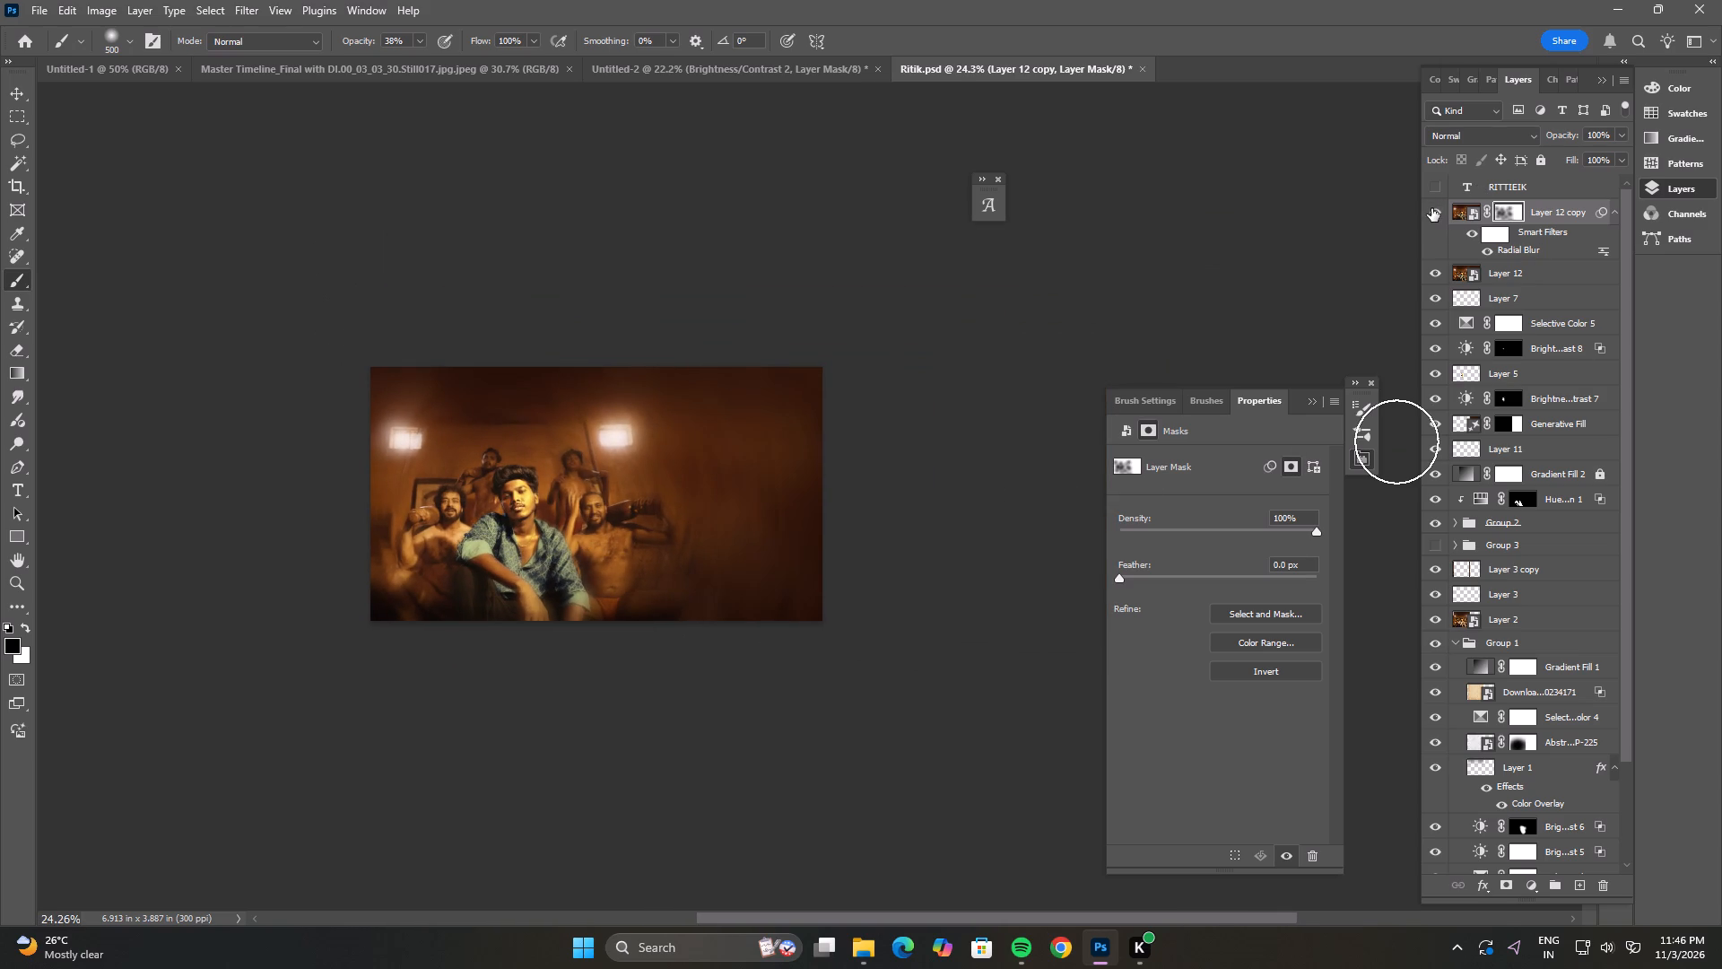
left_click(1431, 208)
left_click(1431, 209)
Scale Layer 12 and Layer 12 copy up together to about 7.39 by 4.15 inches, keeping the lower-left corner fixed.
left_click(7, 84)
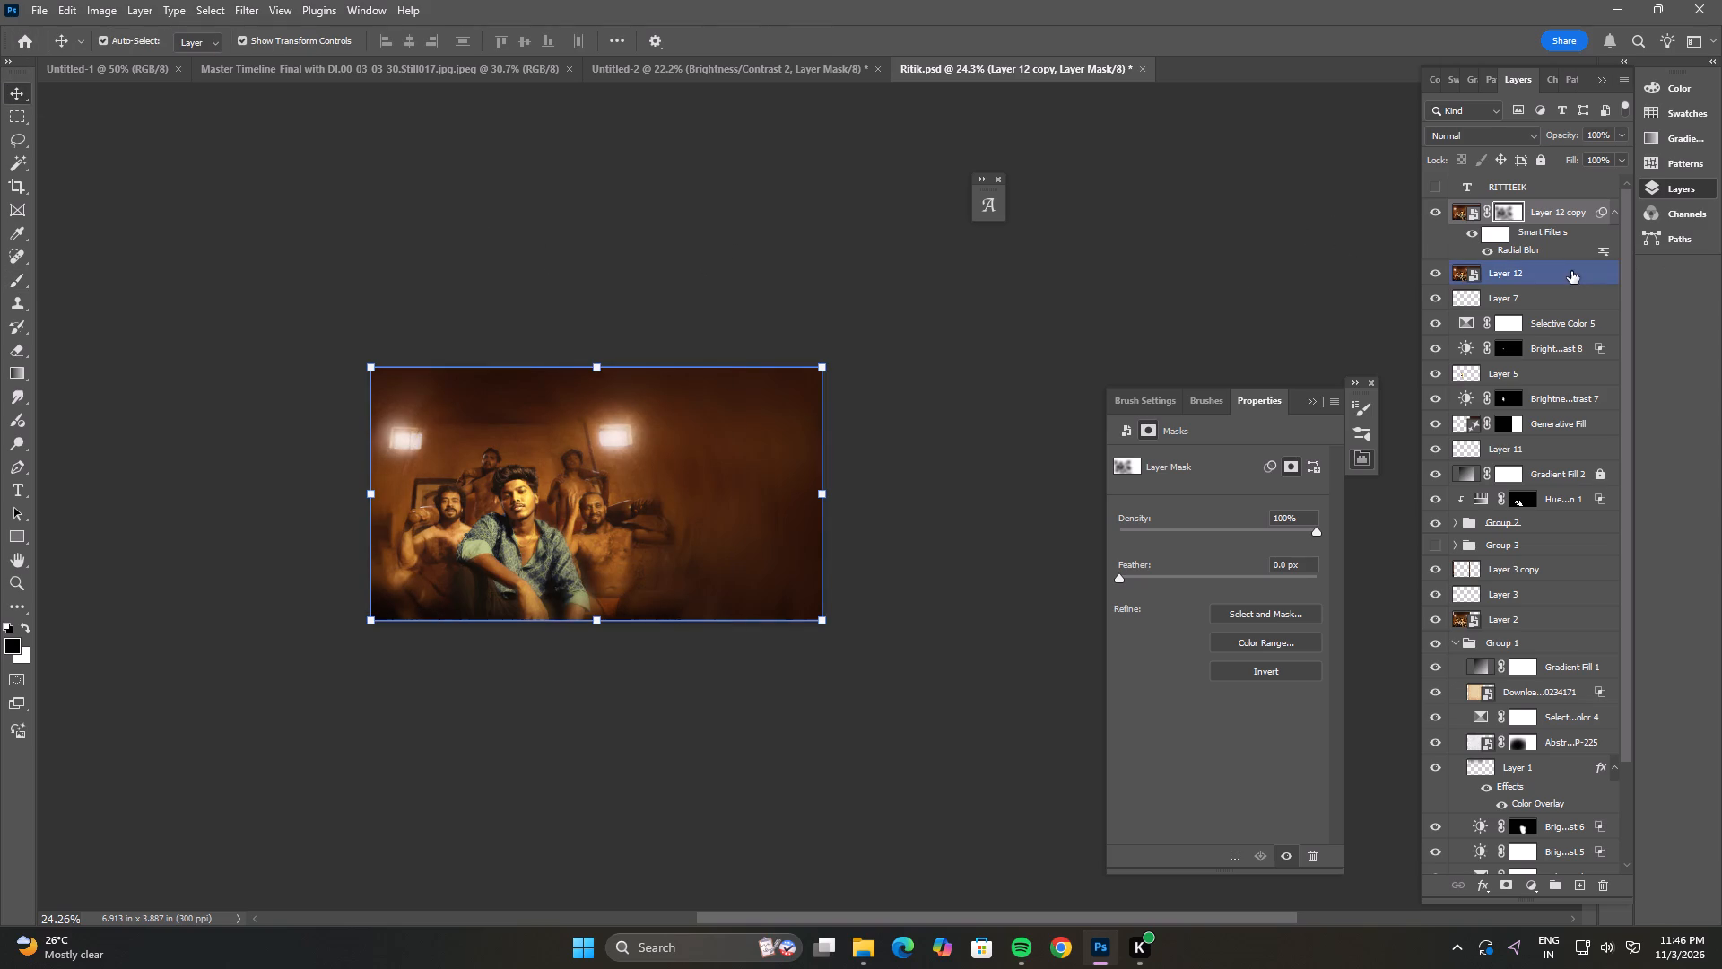
left_click(1570, 271, "shift")
left_click_drag(825, 368, 839, 357)
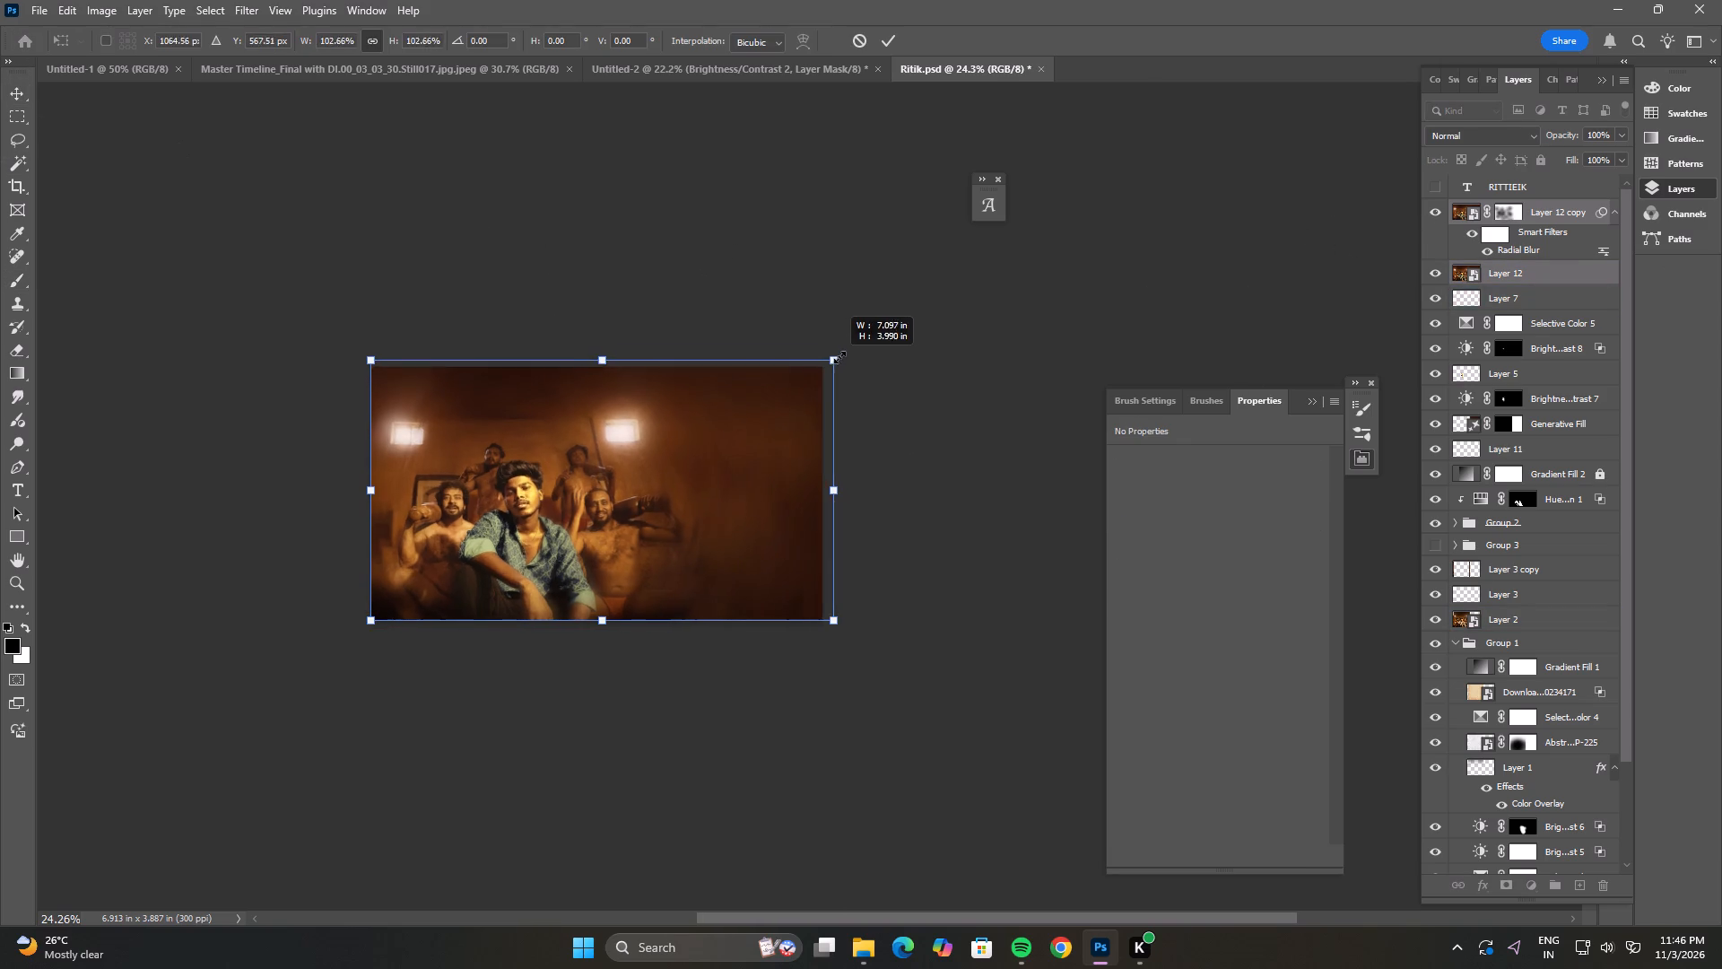
left_click_drag(839, 357, 858, 354)
double_click(786, 401)
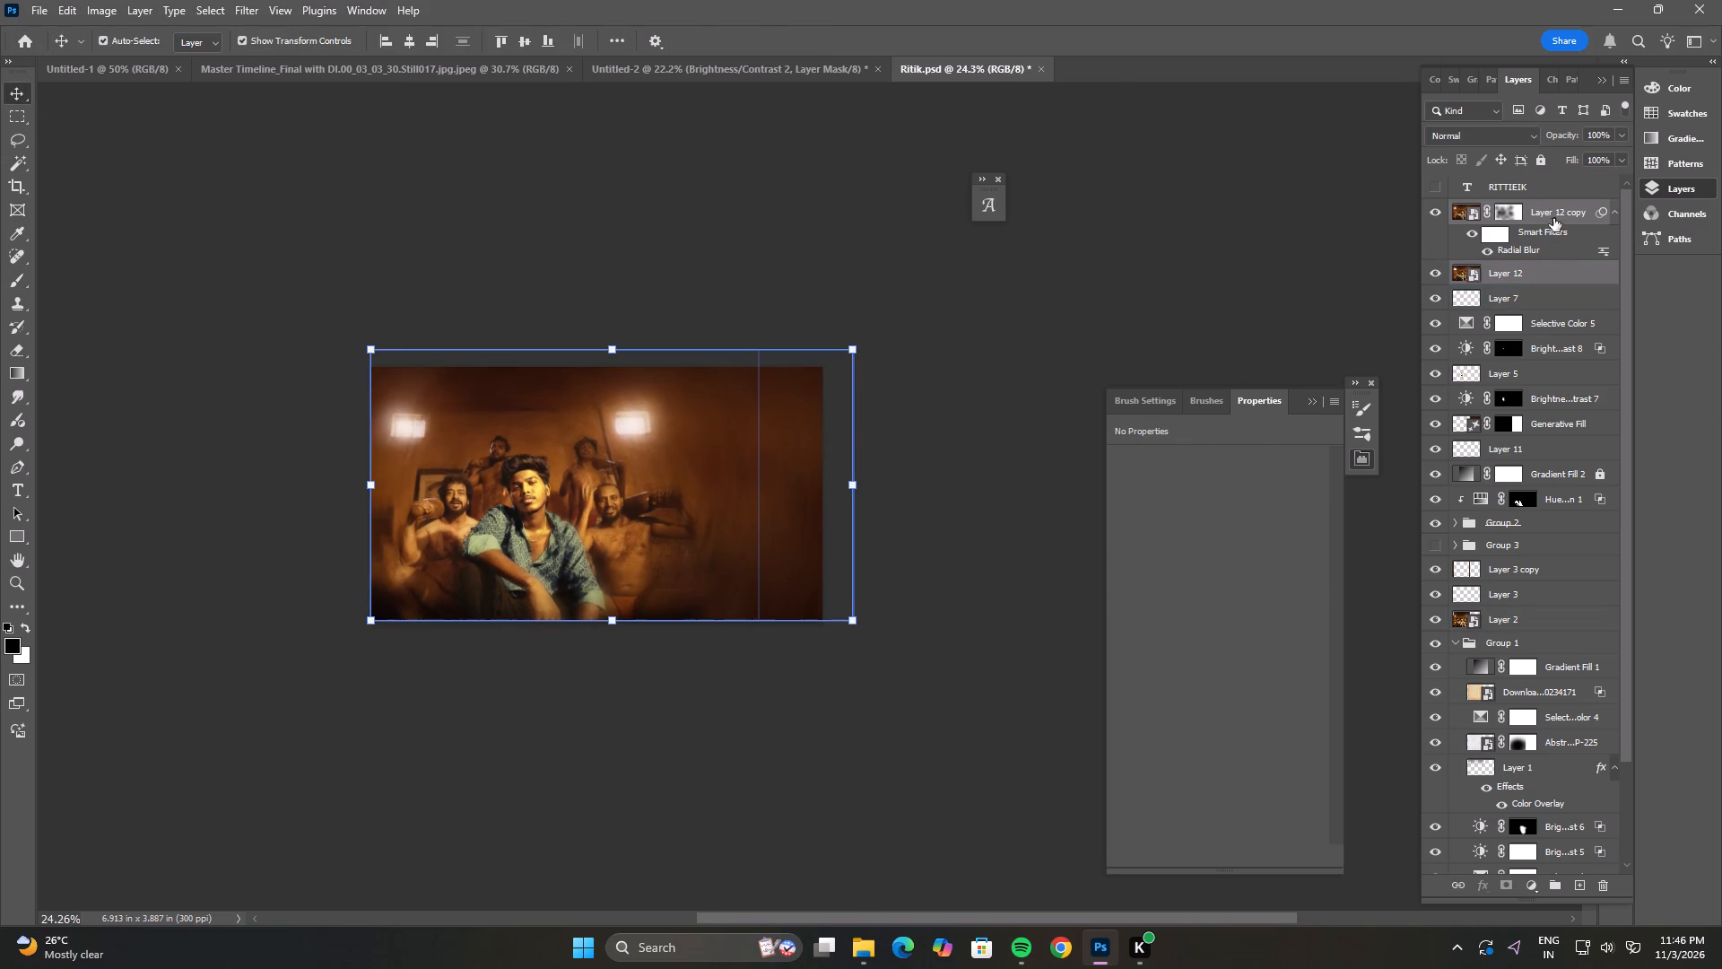
Add a Brightness/Contrast adjustment layer above Layer 12 copy with brightness -71.
left_click(1552, 215)
left_click(1537, 885)
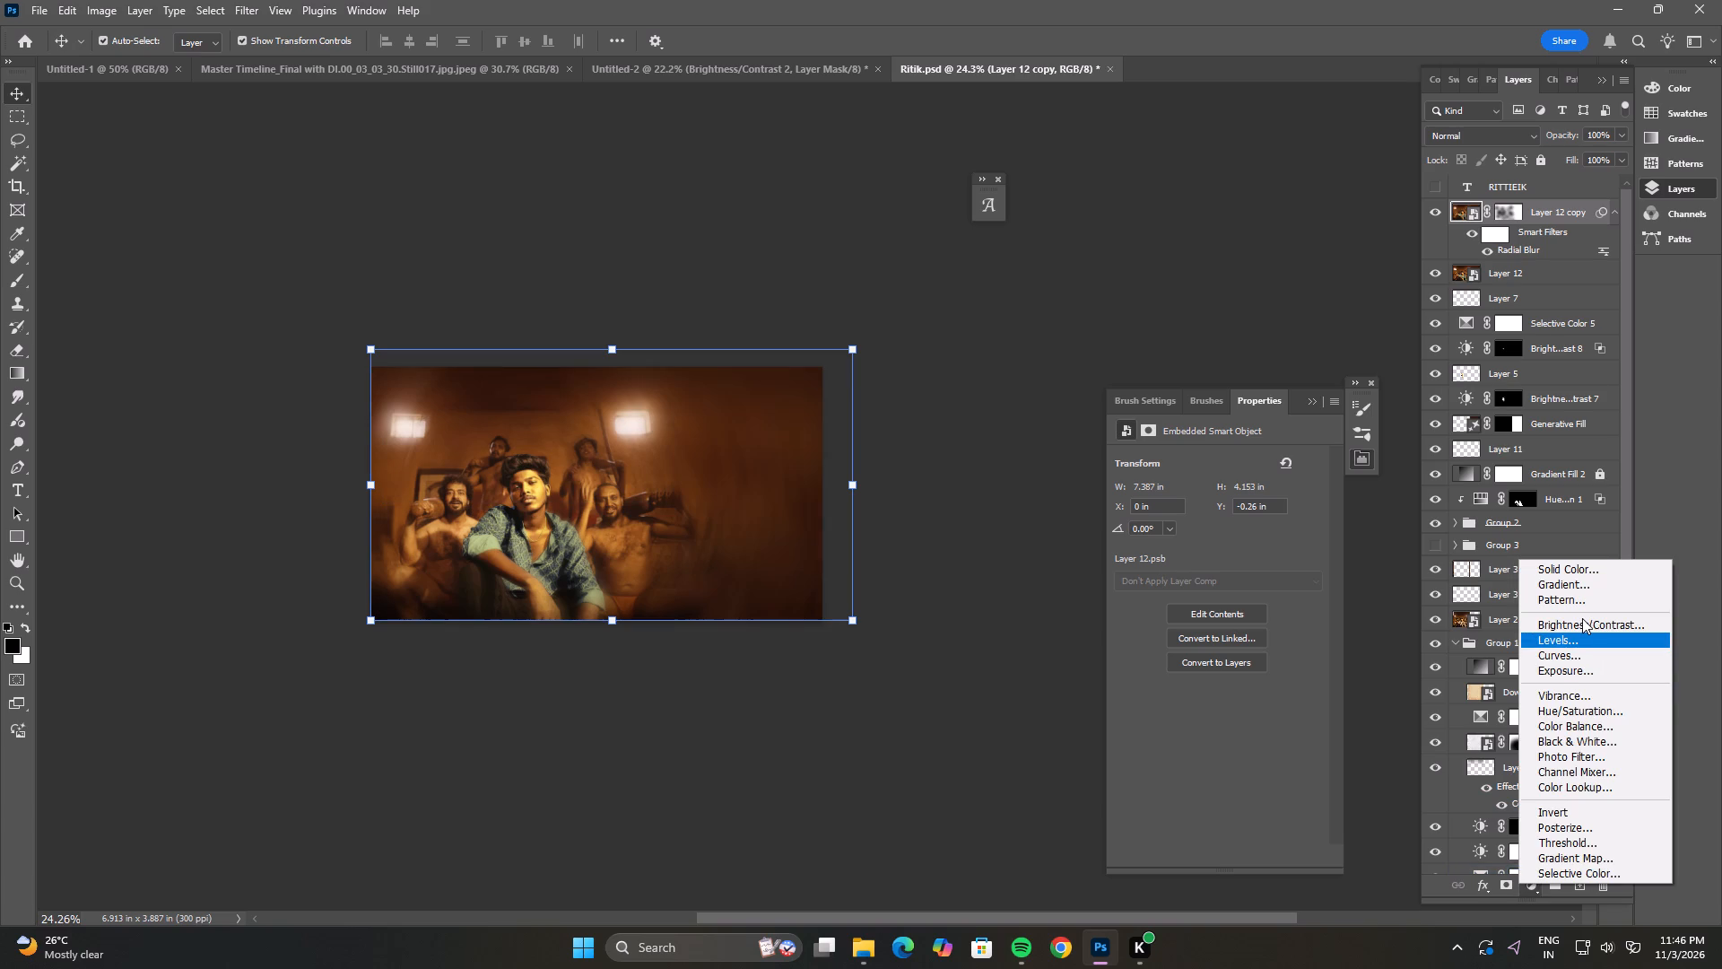
left_click(1582, 618)
left_click_drag(1214, 511, 1178, 511)
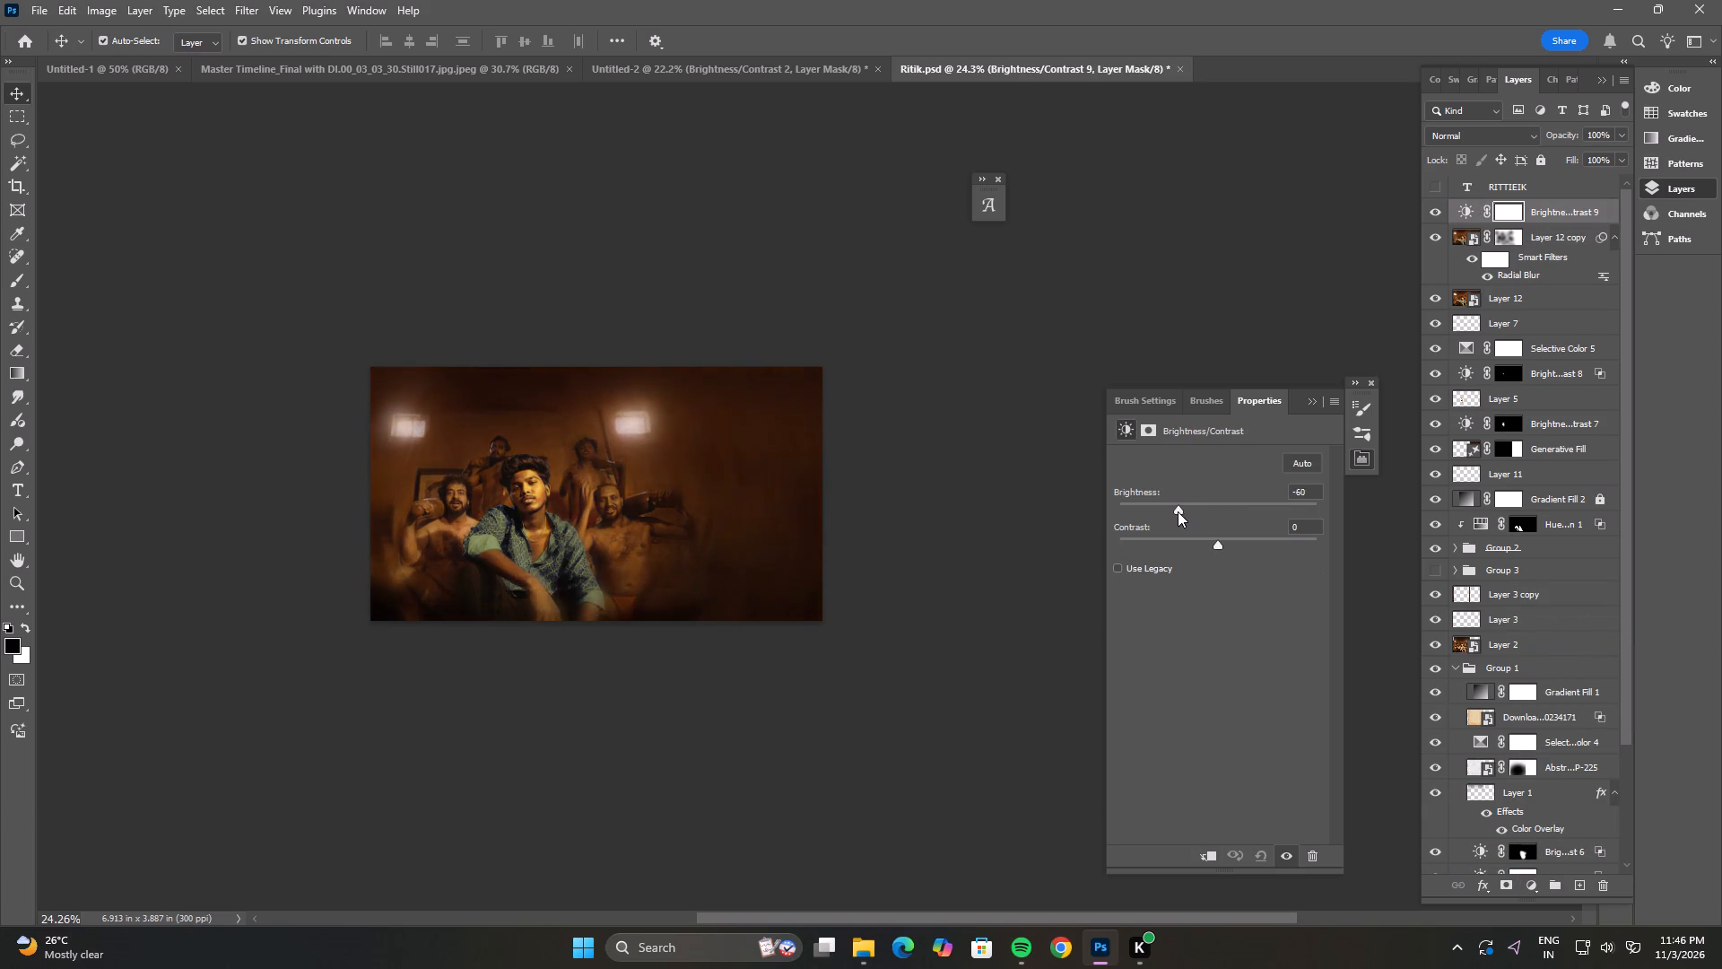
left_click_drag(1178, 511, 1168, 512)
left_click(1170, 507)
Paint black on the new adjustment's mask over the front man's face, the side men and the left wall light.
left_click(15, 282)
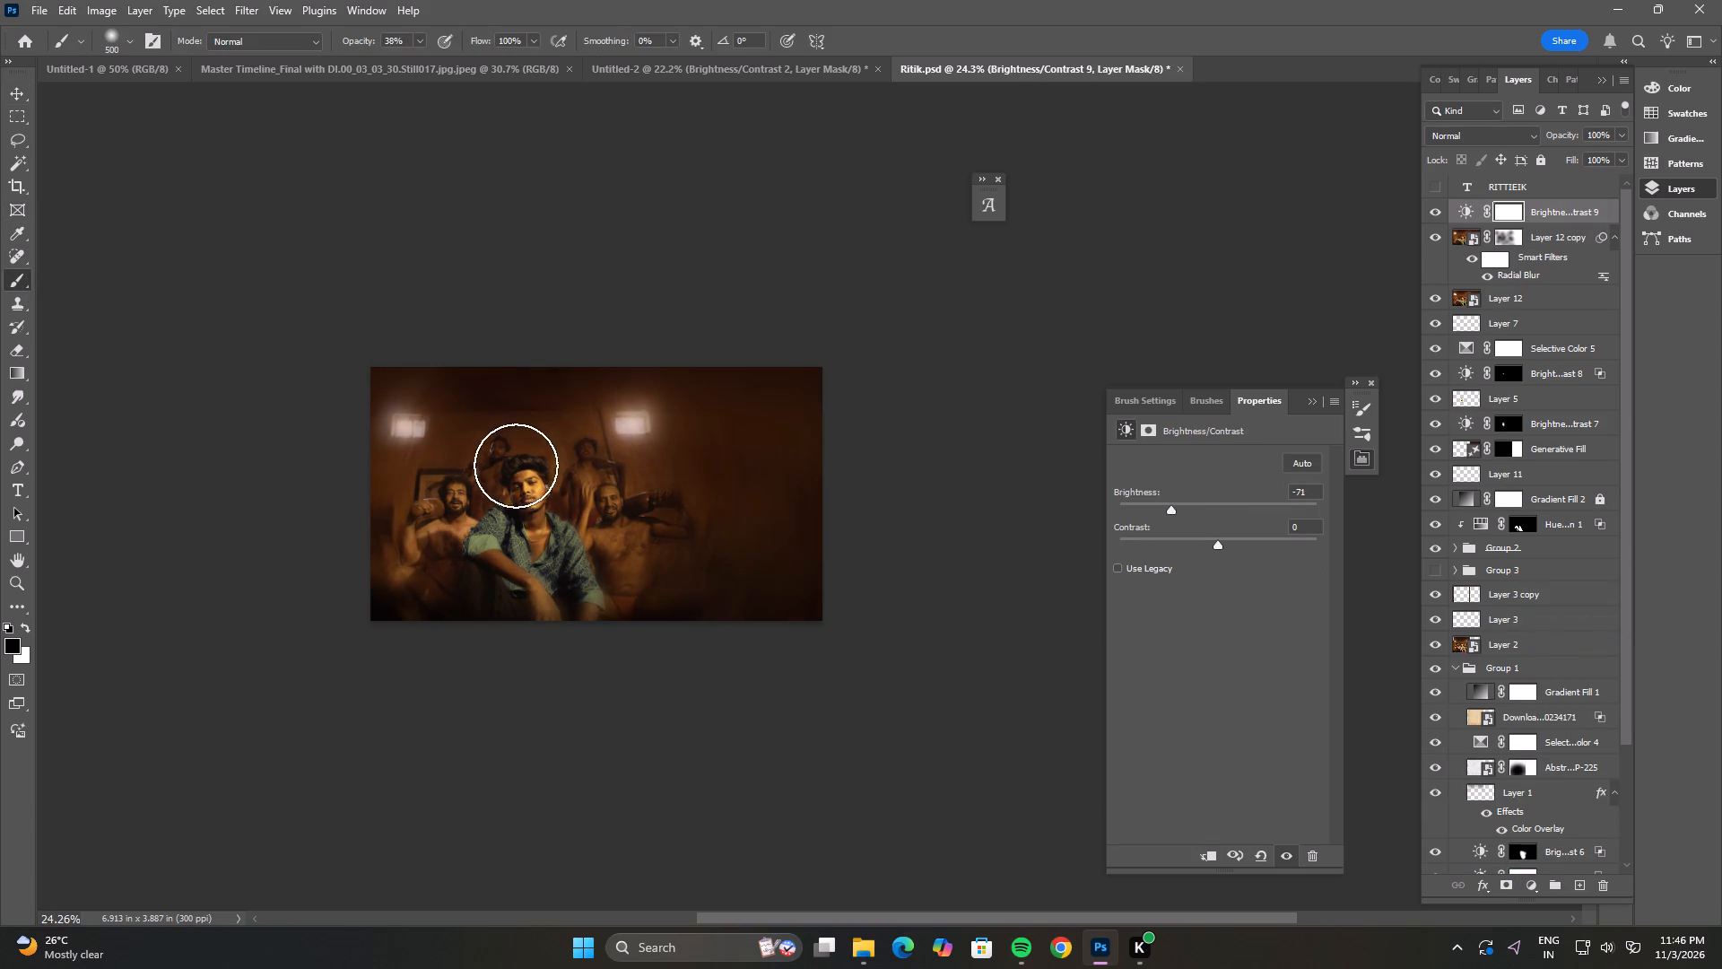
left_click(519, 489)
left_click(528, 489)
left_click_drag(518, 493, 507, 493)
left_click_drag(445, 482, 448, 503)
left_click(450, 507)
left_click_drag(438, 511, 452, 490)
left_click_drag(414, 467, 413, 453)
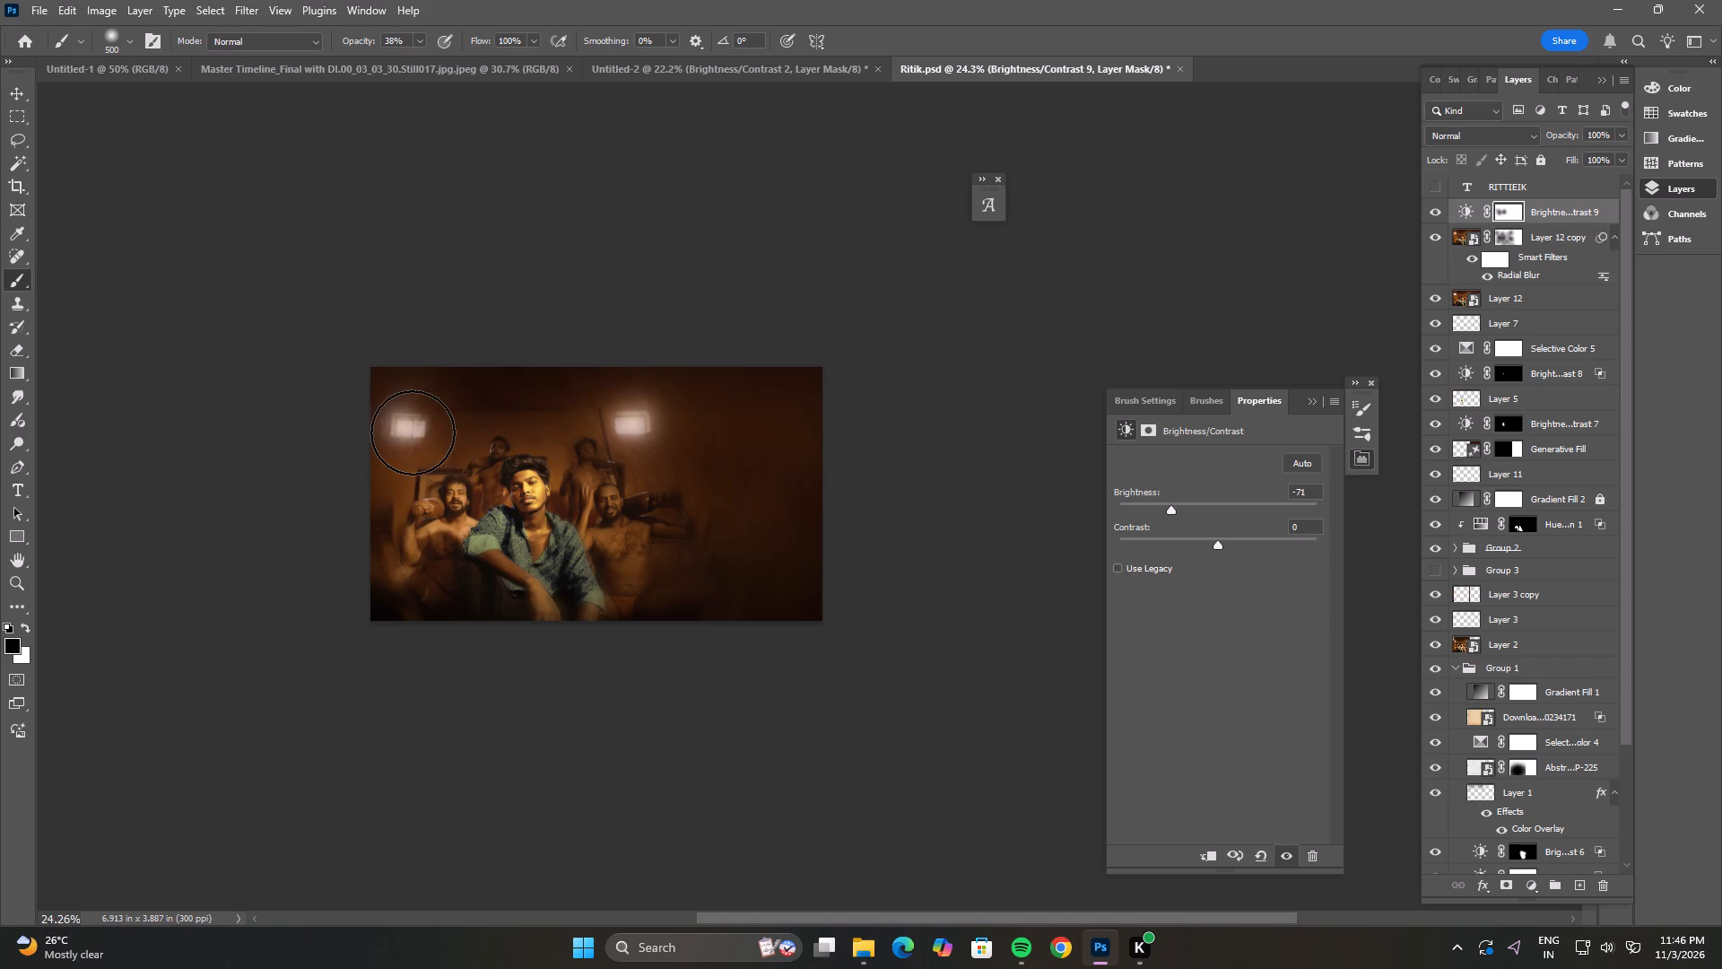
left_click(413, 432)
left_click(401, 429)
left_click_drag(408, 437, 461, 467)
left_click_drag(489, 473, 484, 495)
left_click(451, 511)
left_click_drag(590, 502, 602, 503)
left_click(602, 510)
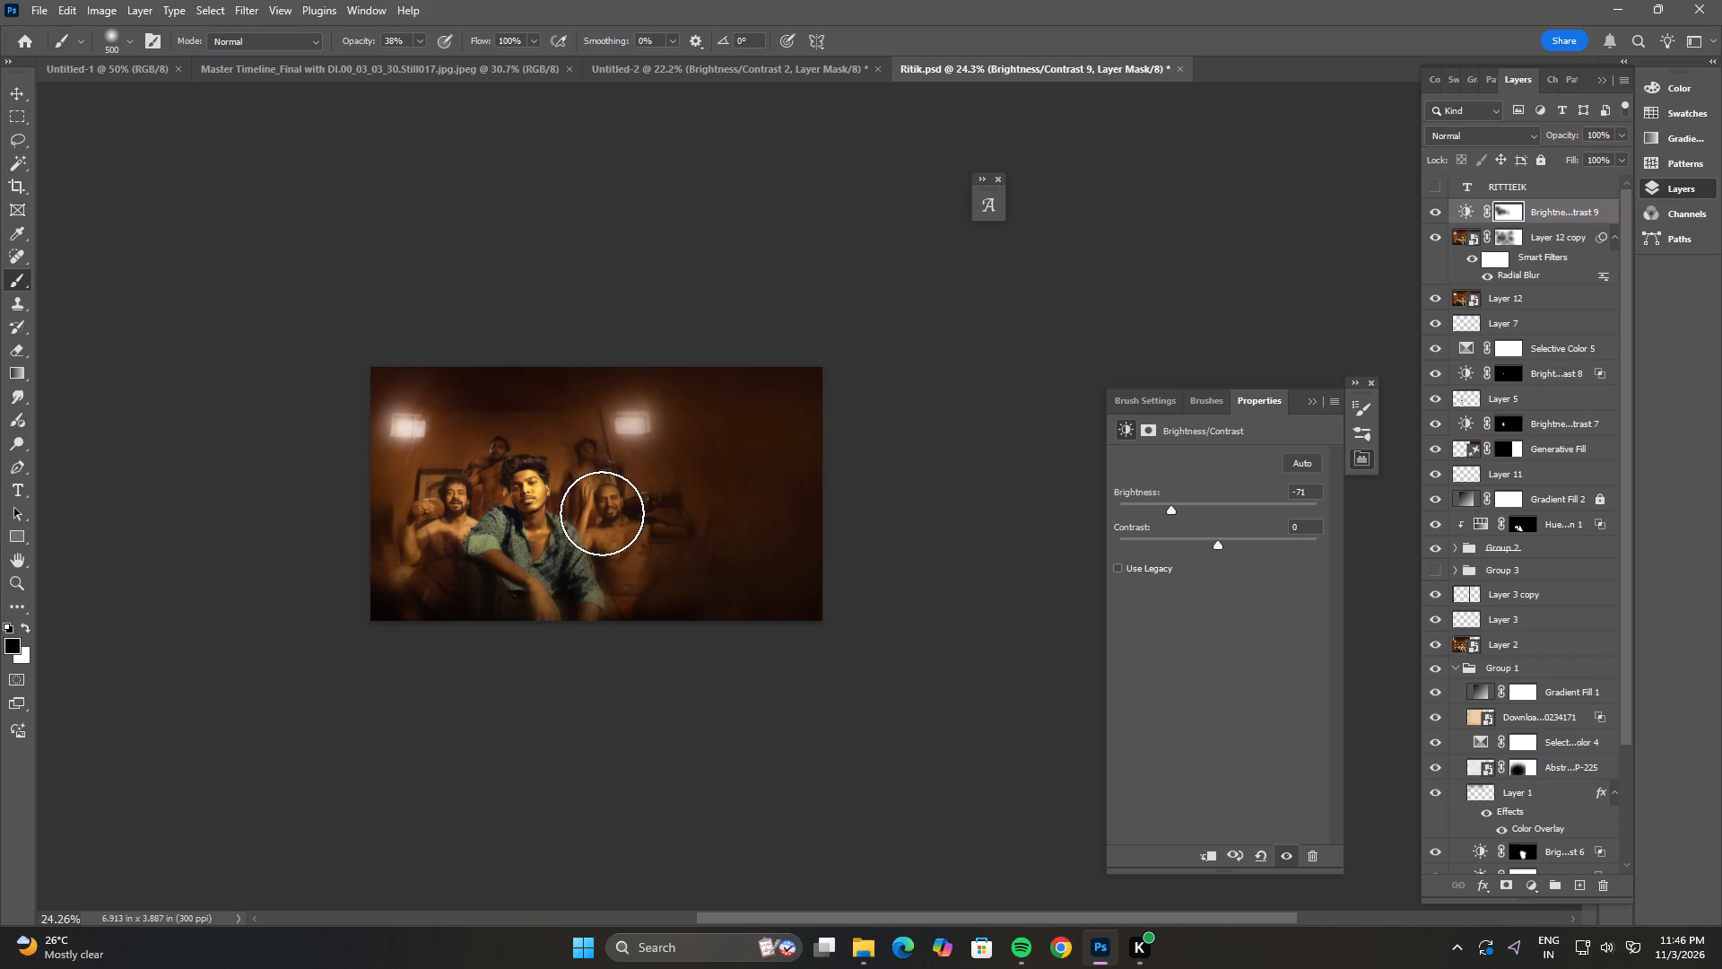
Paint black on the mask over the front man's shirt, arms and legs to restore their brightness.
left_click(487, 532)
left_click_drag(492, 542, 504, 556)
left_click_drag(514, 564, 547, 591)
left_click(550, 602)
left_click(570, 585)
left_click_drag(578, 584, 570, 585)
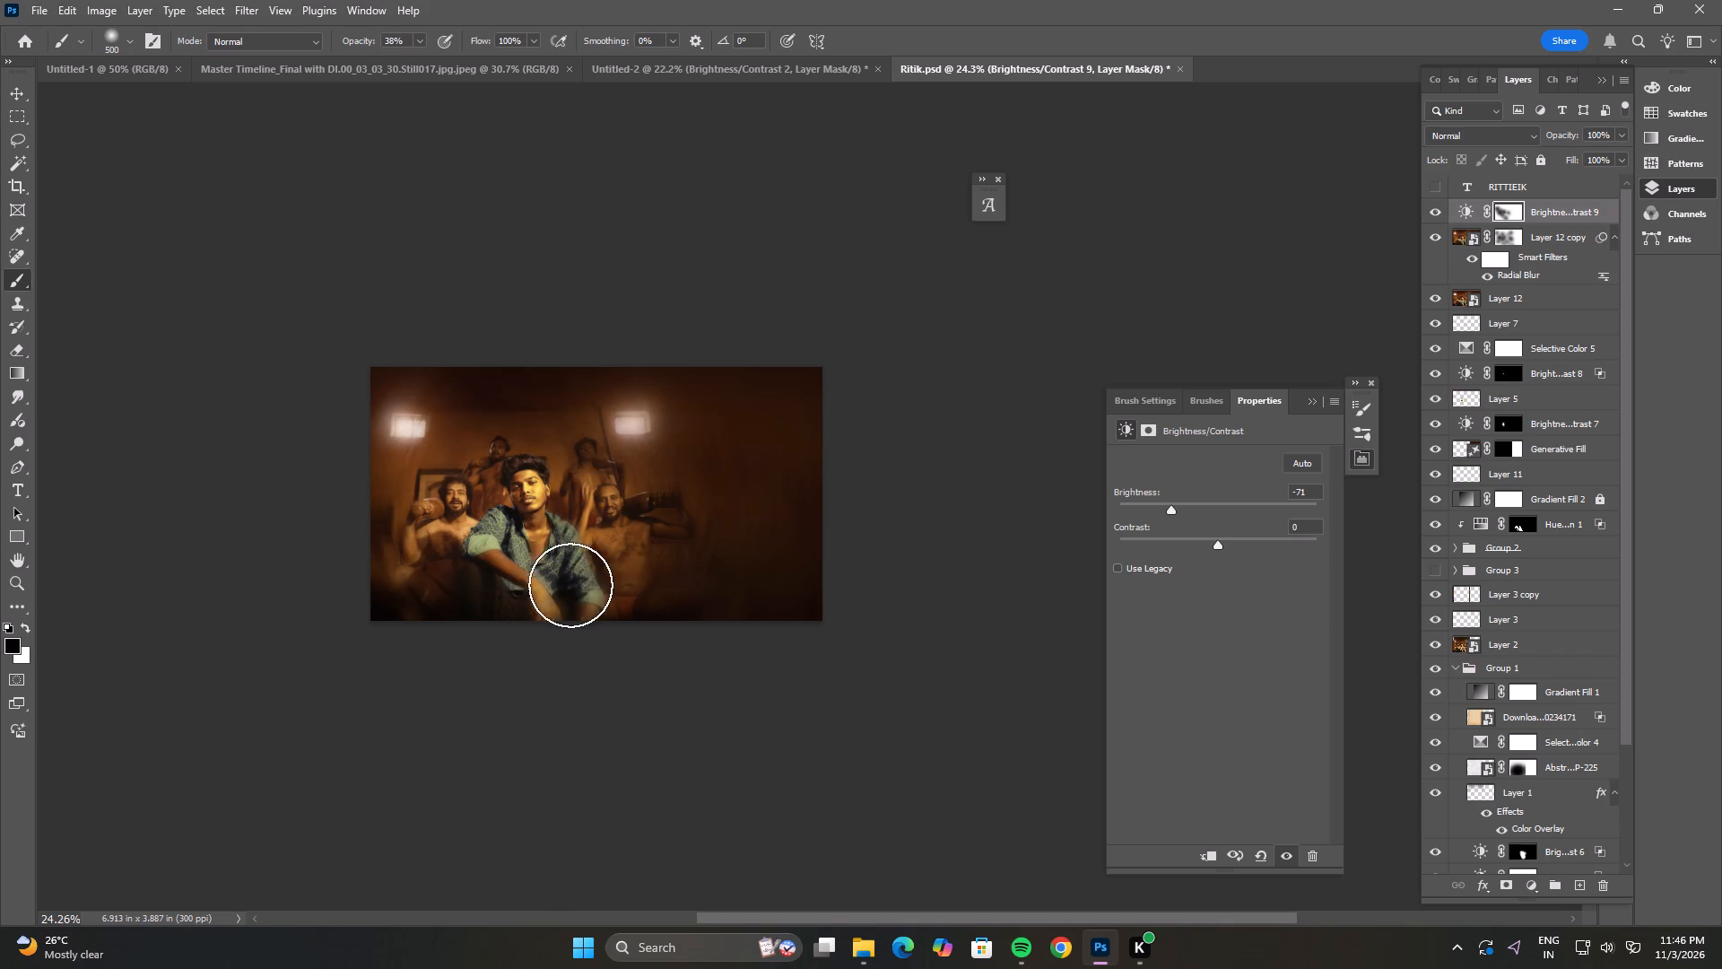
left_click_drag(570, 585, 551, 561)
left_click_drag(545, 546, 551, 558)
left_click(568, 581)
left_click_drag(567, 593, 555, 570)
left_click_drag(552, 547, 550, 566)
left_click(569, 606)
left_click_drag(531, 596, 510, 565)
left_click(500, 549)
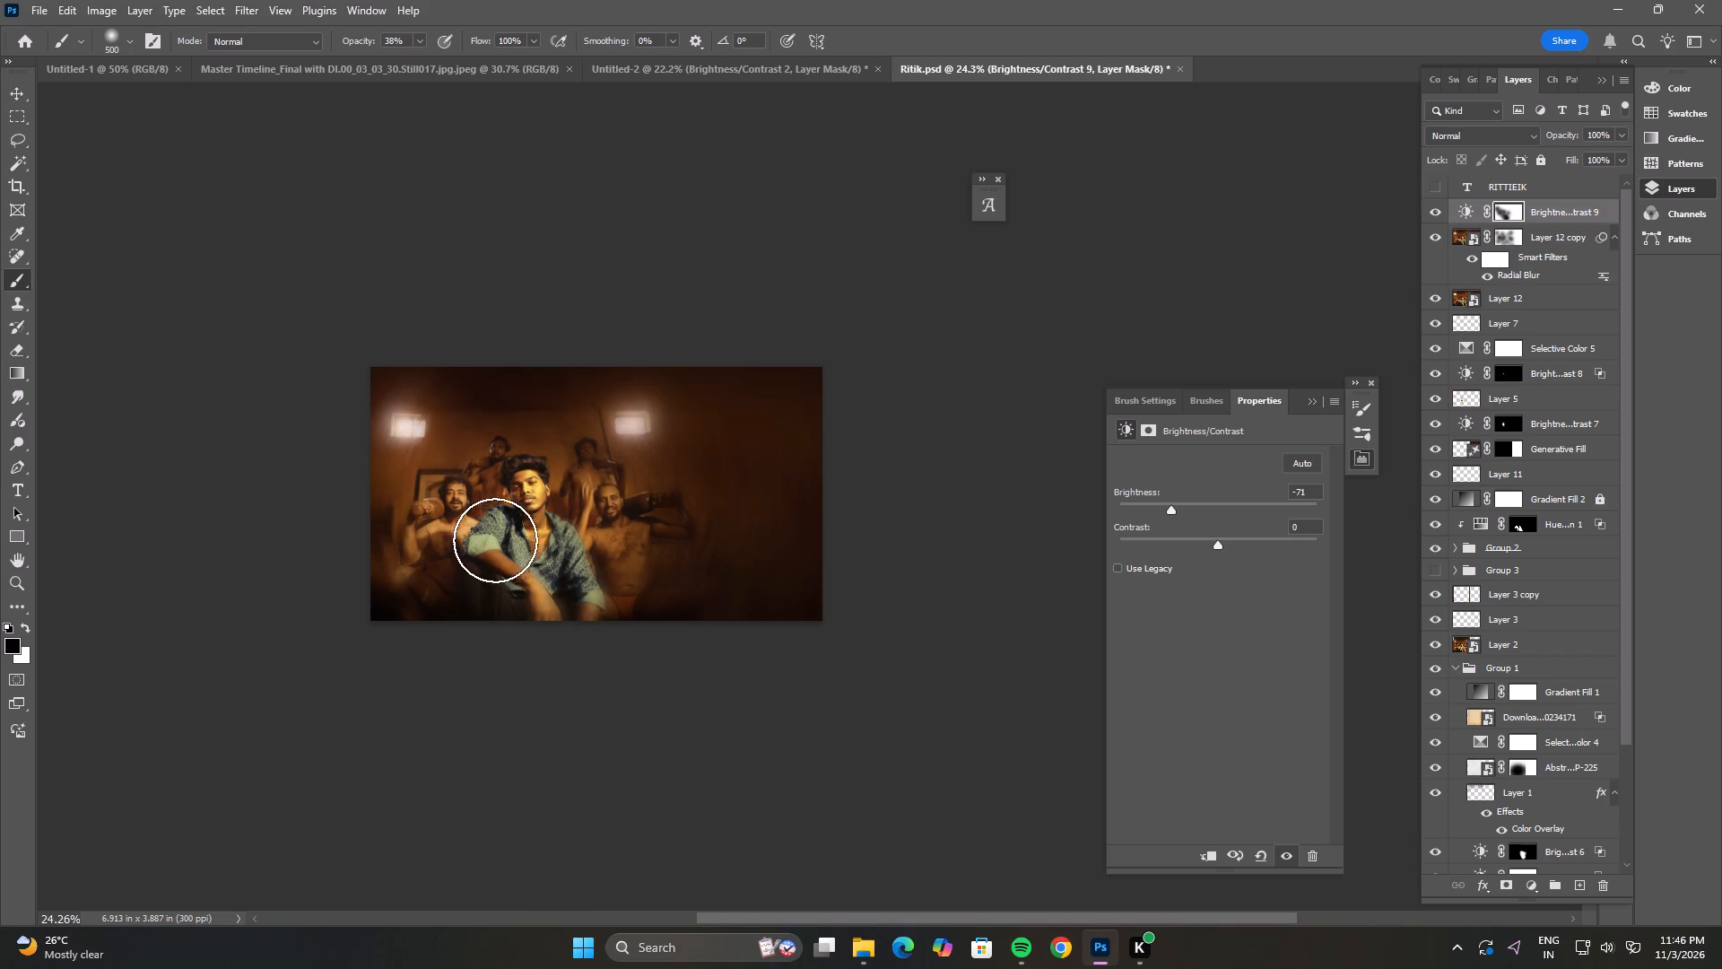
left_click_drag(502, 545, 540, 572)
left_click_drag(545, 614, 557, 617)
left_click_drag(563, 590, 533, 571)
Paint black on the mask over the rear men, the framed picture and both wall lights to restore their brightness.
left_click(498, 465)
left_click(492, 460)
left_click(491, 454)
left_click(480, 458)
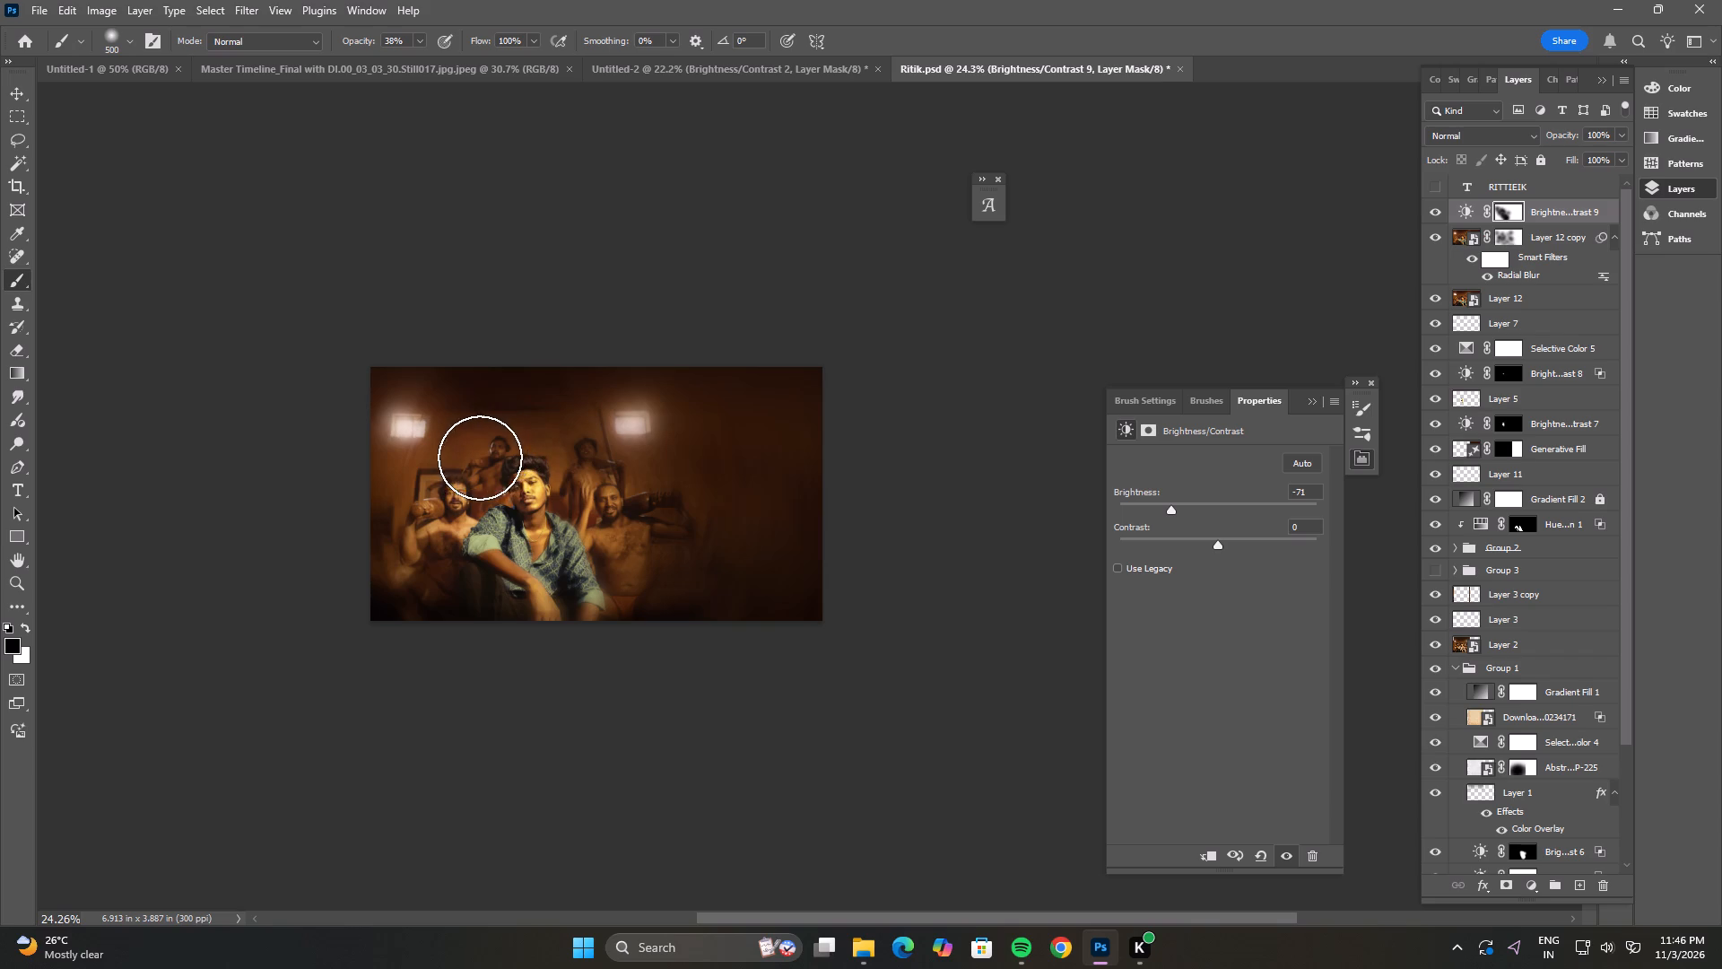
left_click_drag(483, 460, 500, 460)
left_click_drag(598, 458, 589, 464)
left_click(580, 464)
left_click_drag(584, 476, 584, 484)
left_click_drag(485, 467, 447, 490)
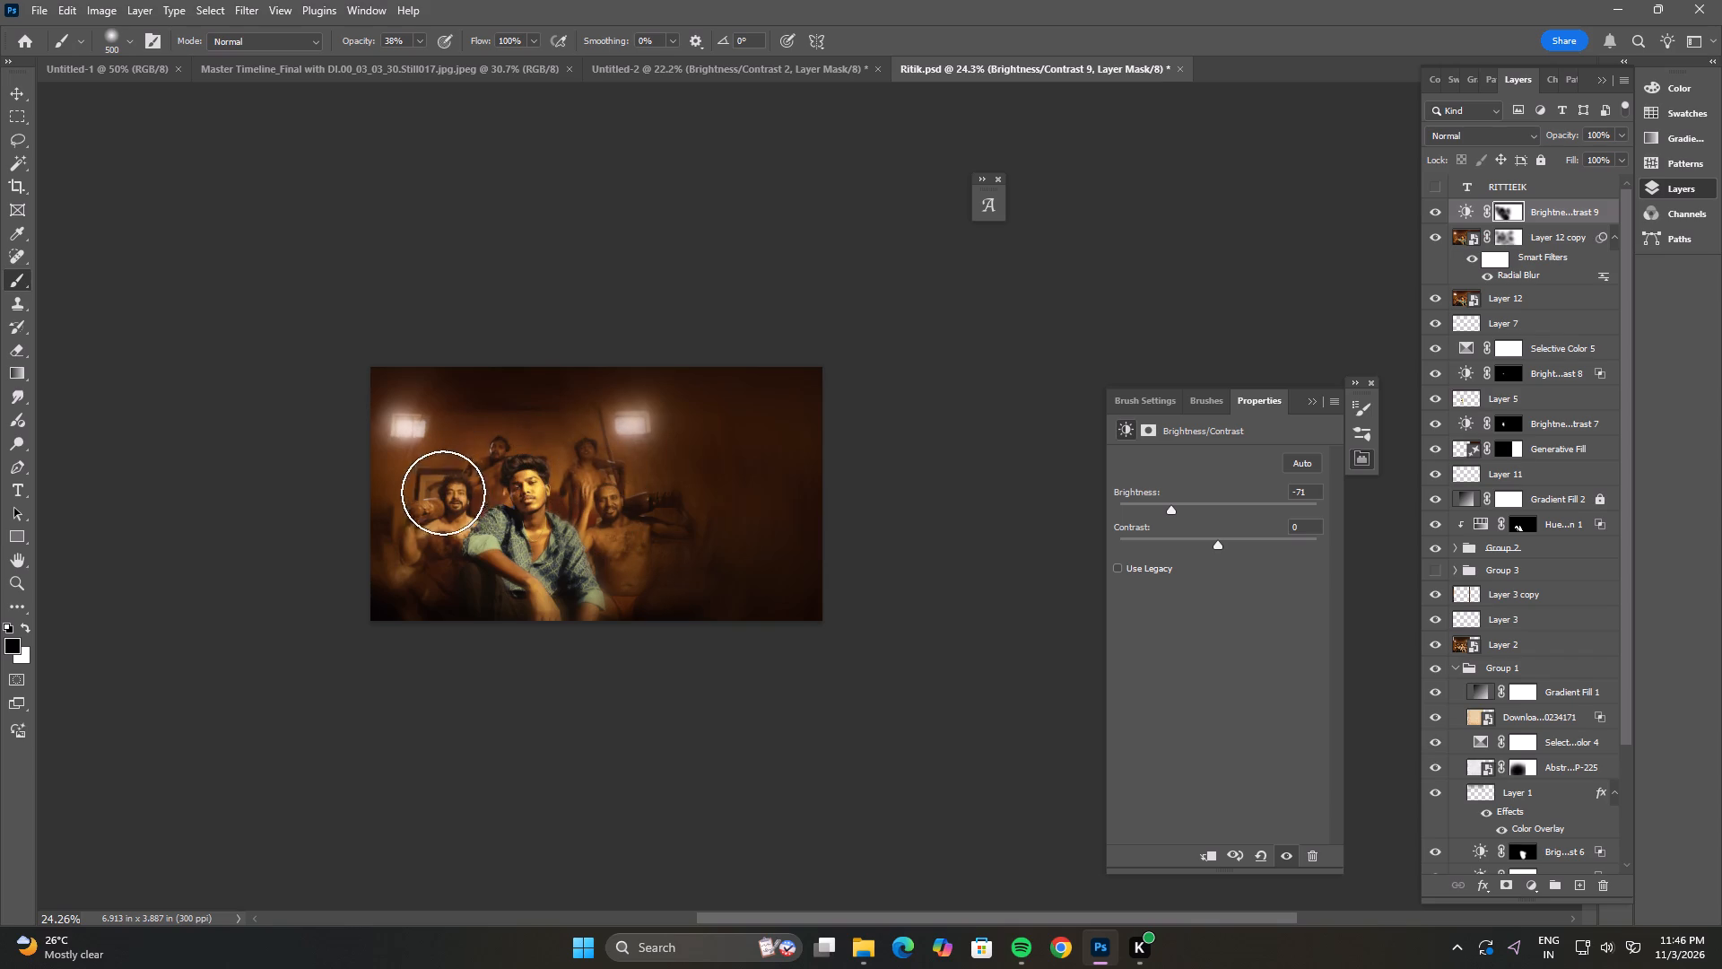
left_click_drag(449, 500, 461, 482)
left_click_drag(478, 454, 499, 454)
left_click(631, 419)
left_click_drag(396, 423, 408, 424)
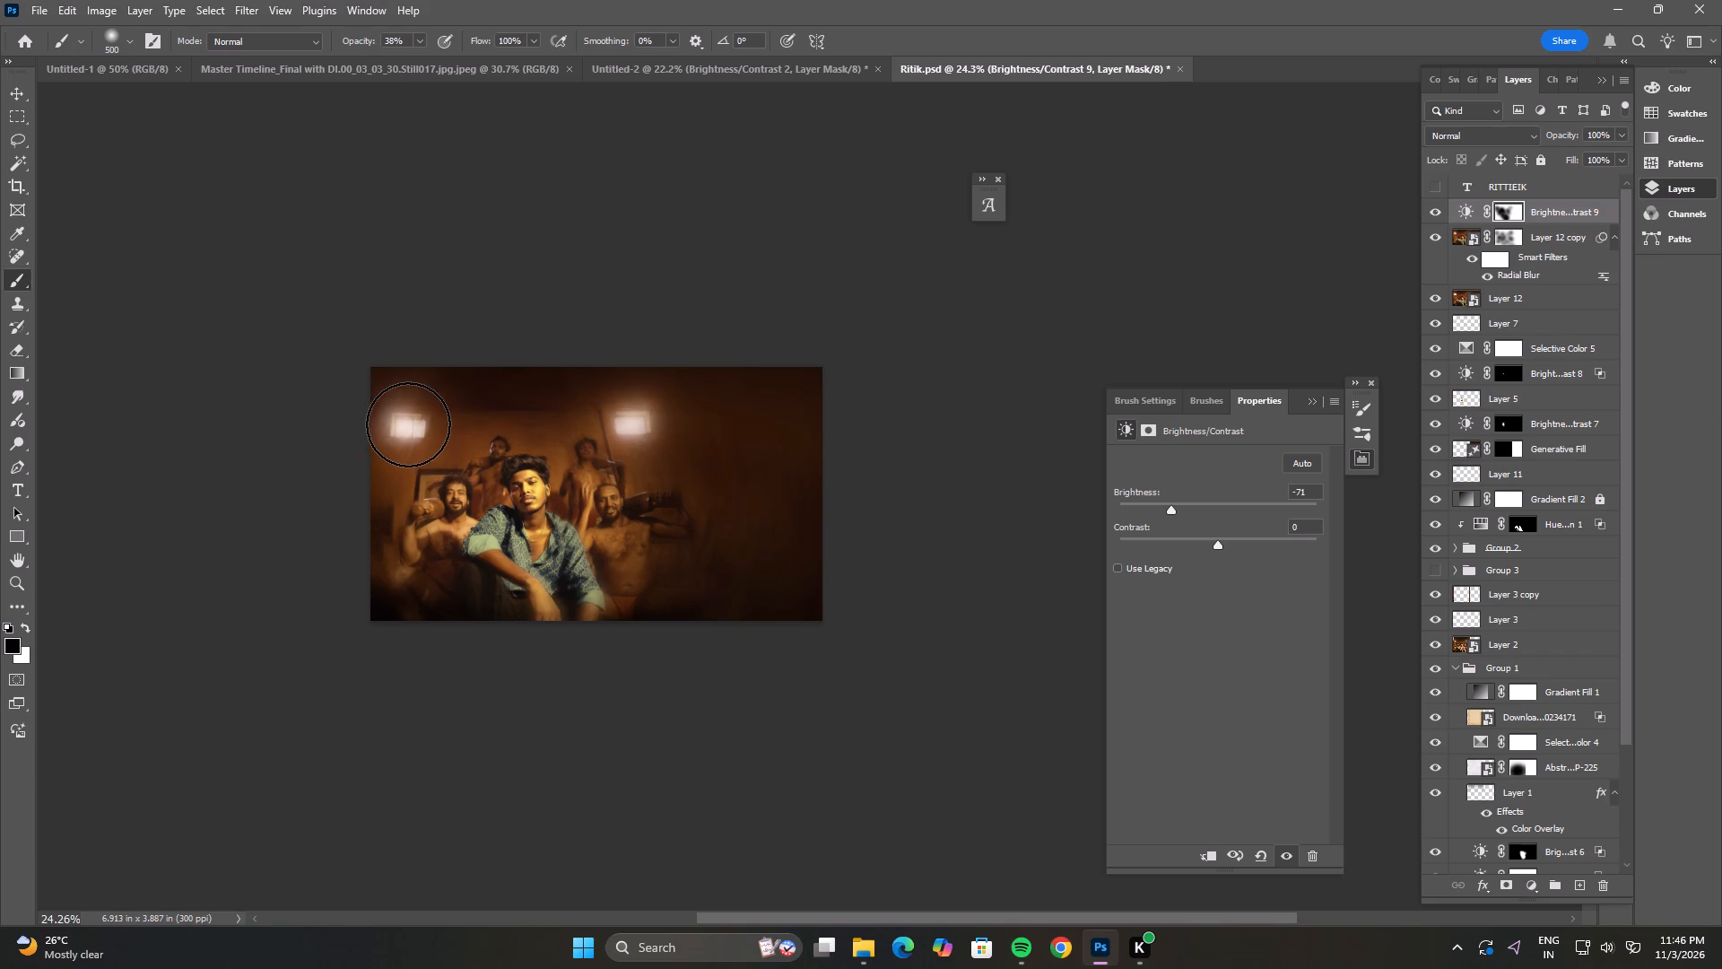
left_click_drag(408, 424, 409, 424)
left_click(411, 425)
Paint further black strokes on the mask over the whole group of men and compare with and without the darkening.
left_click_drag(520, 488, 521, 506)
left_click_drag(470, 461, 449, 511)
left_click_drag(447, 511, 474, 513)
left_click_drag(474, 477, 484, 476)
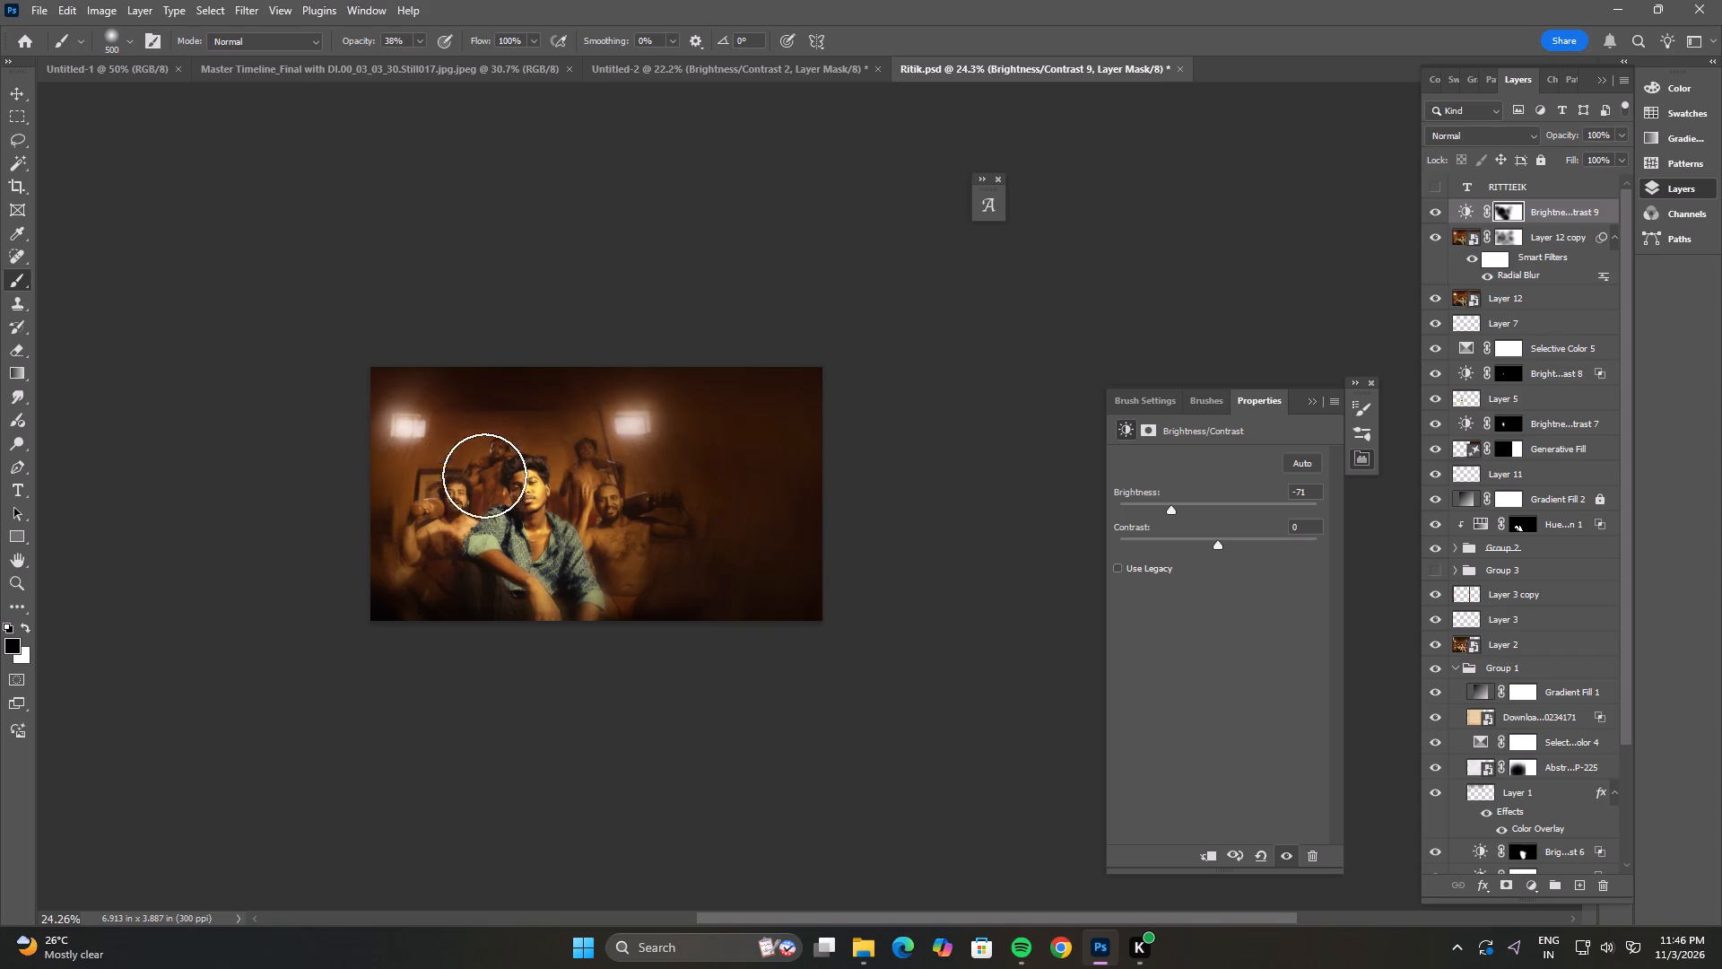
left_click_drag(484, 476, 493, 472)
left_click_drag(529, 511, 569, 535)
left_click_drag(579, 529, 601, 515)
left_click_drag(585, 477, 575, 476)
left_click_drag(617, 535, 597, 541)
left_click_drag(526, 493, 510, 465)
left_click_drag(486, 468, 472, 483)
left_click(438, 502)
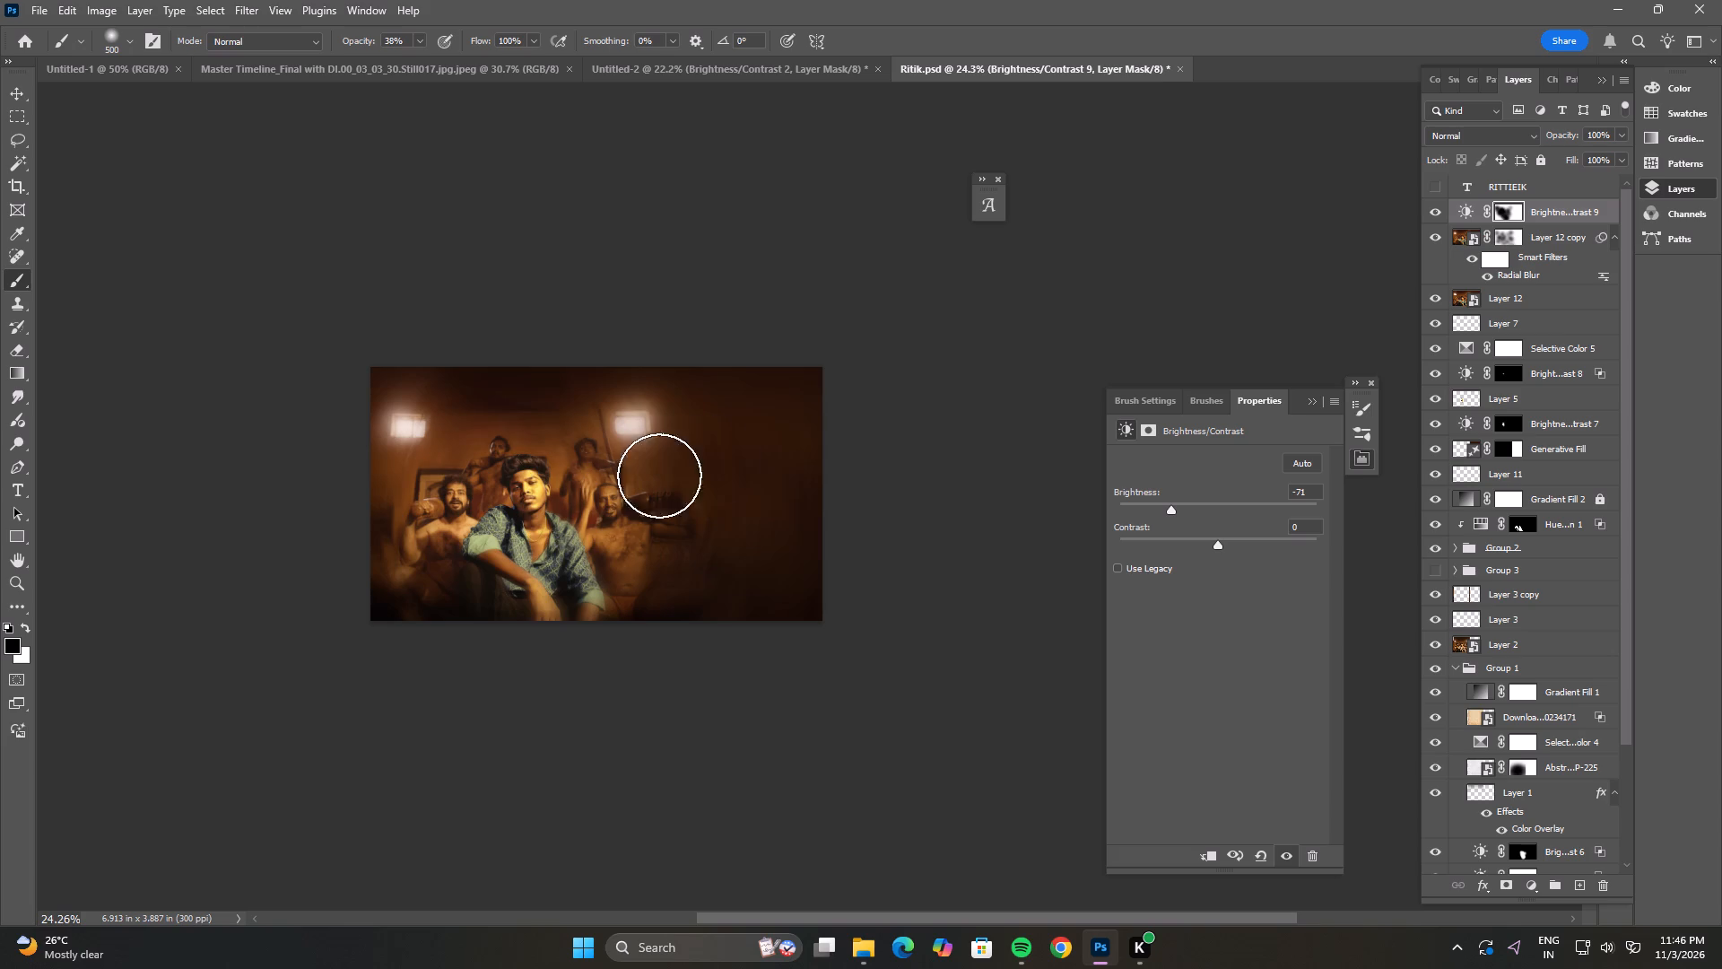
left_click(539, 546)
left_click_drag(591, 476, 559, 495)
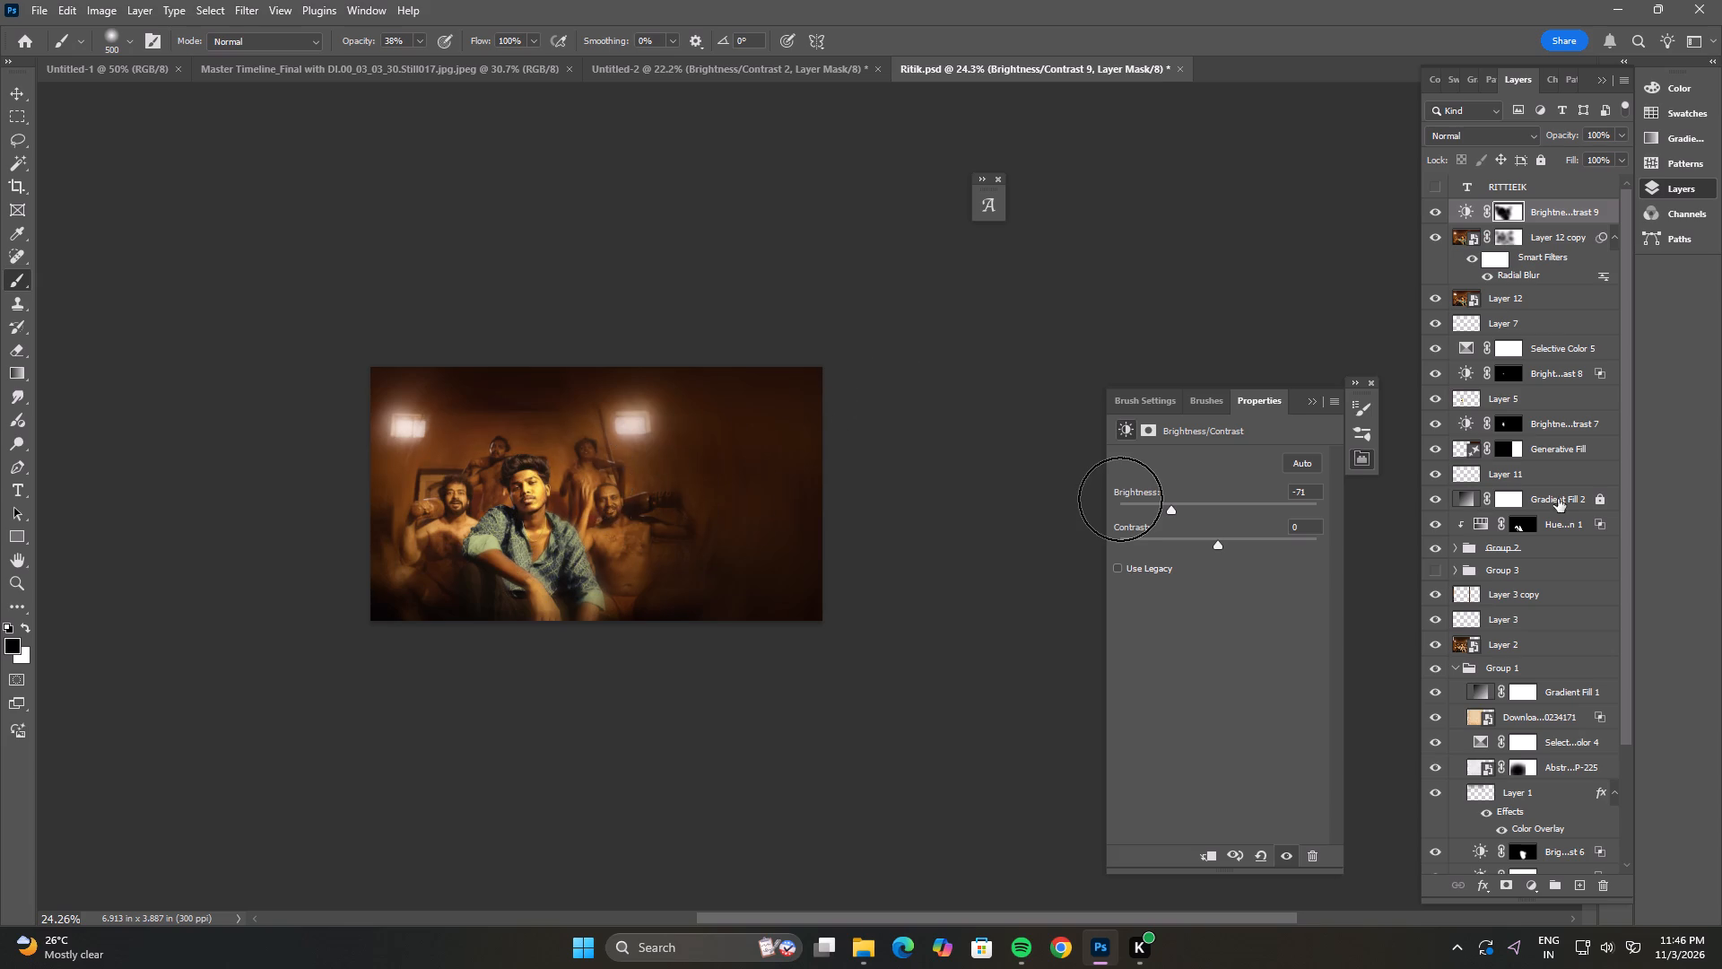
double_click(1438, 210)
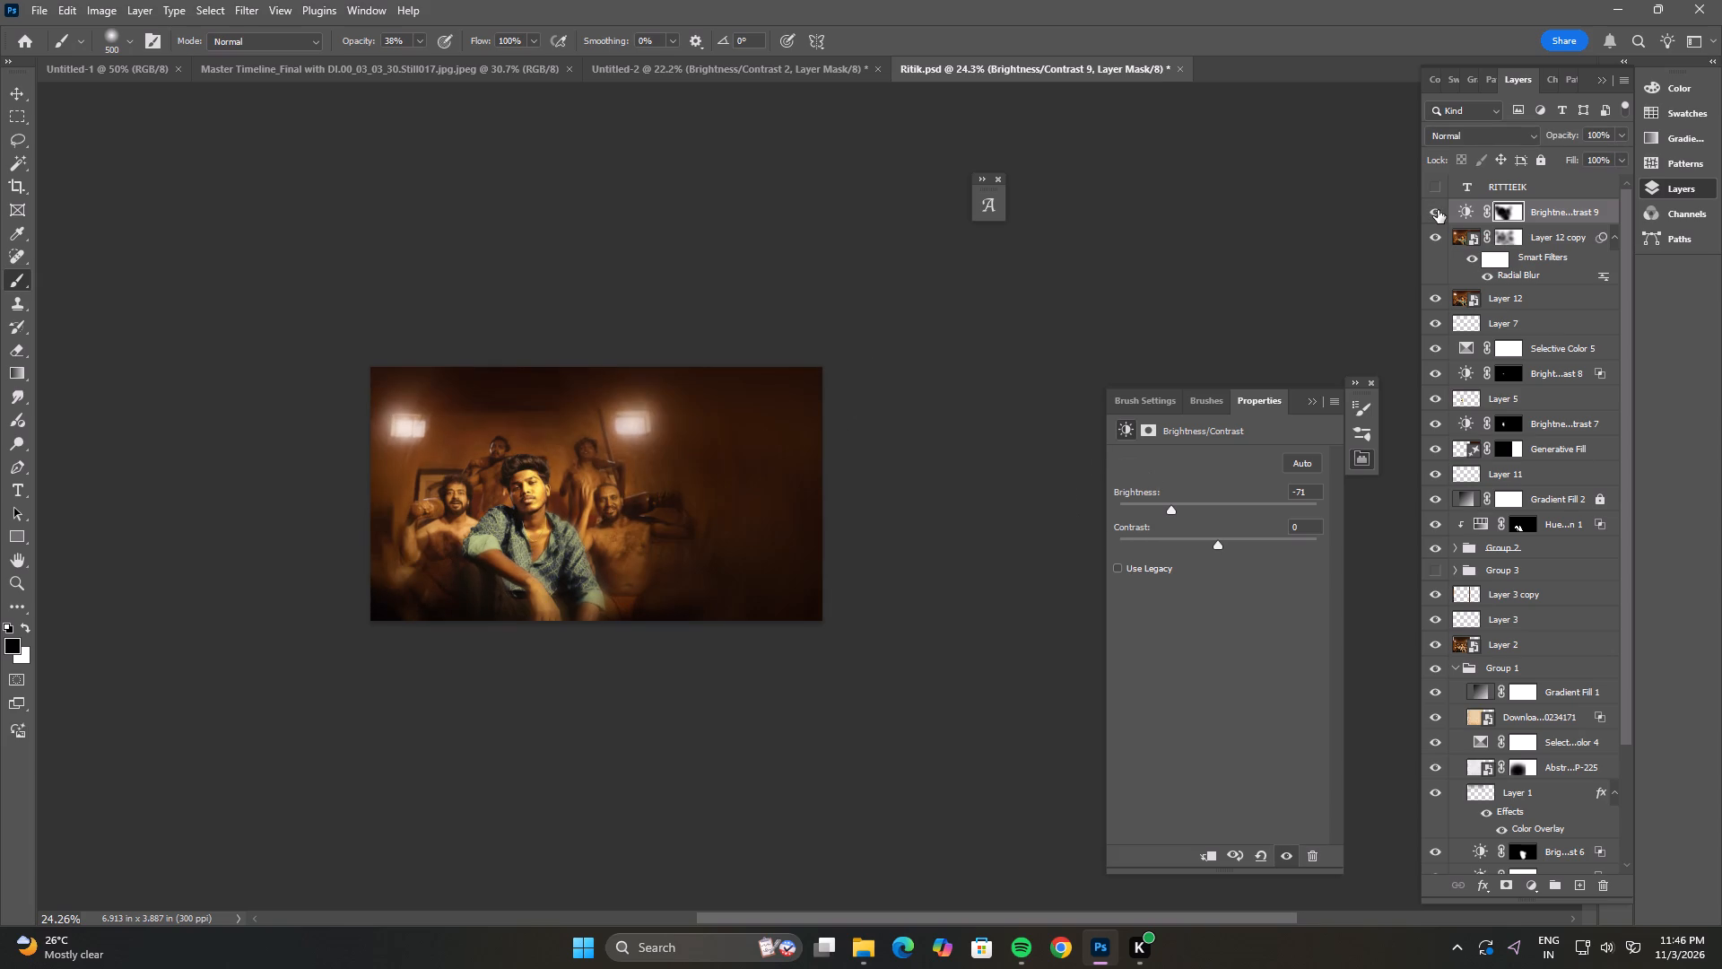
double_click(1438, 210)
Paint black on the mask over the wall between the lights, the poster's lower-left edge and the men again.
left_click_drag(536, 383, 502, 395)
left_click_drag(499, 397, 552, 387)
left_click_drag(480, 397, 477, 416)
left_click_drag(363, 609, 373, 614)
left_click_drag(387, 611, 405, 611)
left_click_drag(439, 611, 486, 615)
left_click_drag(576, 493, 577, 503)
left_click_drag(520, 513, 483, 492)
left_click_drag(447, 484, 448, 484)
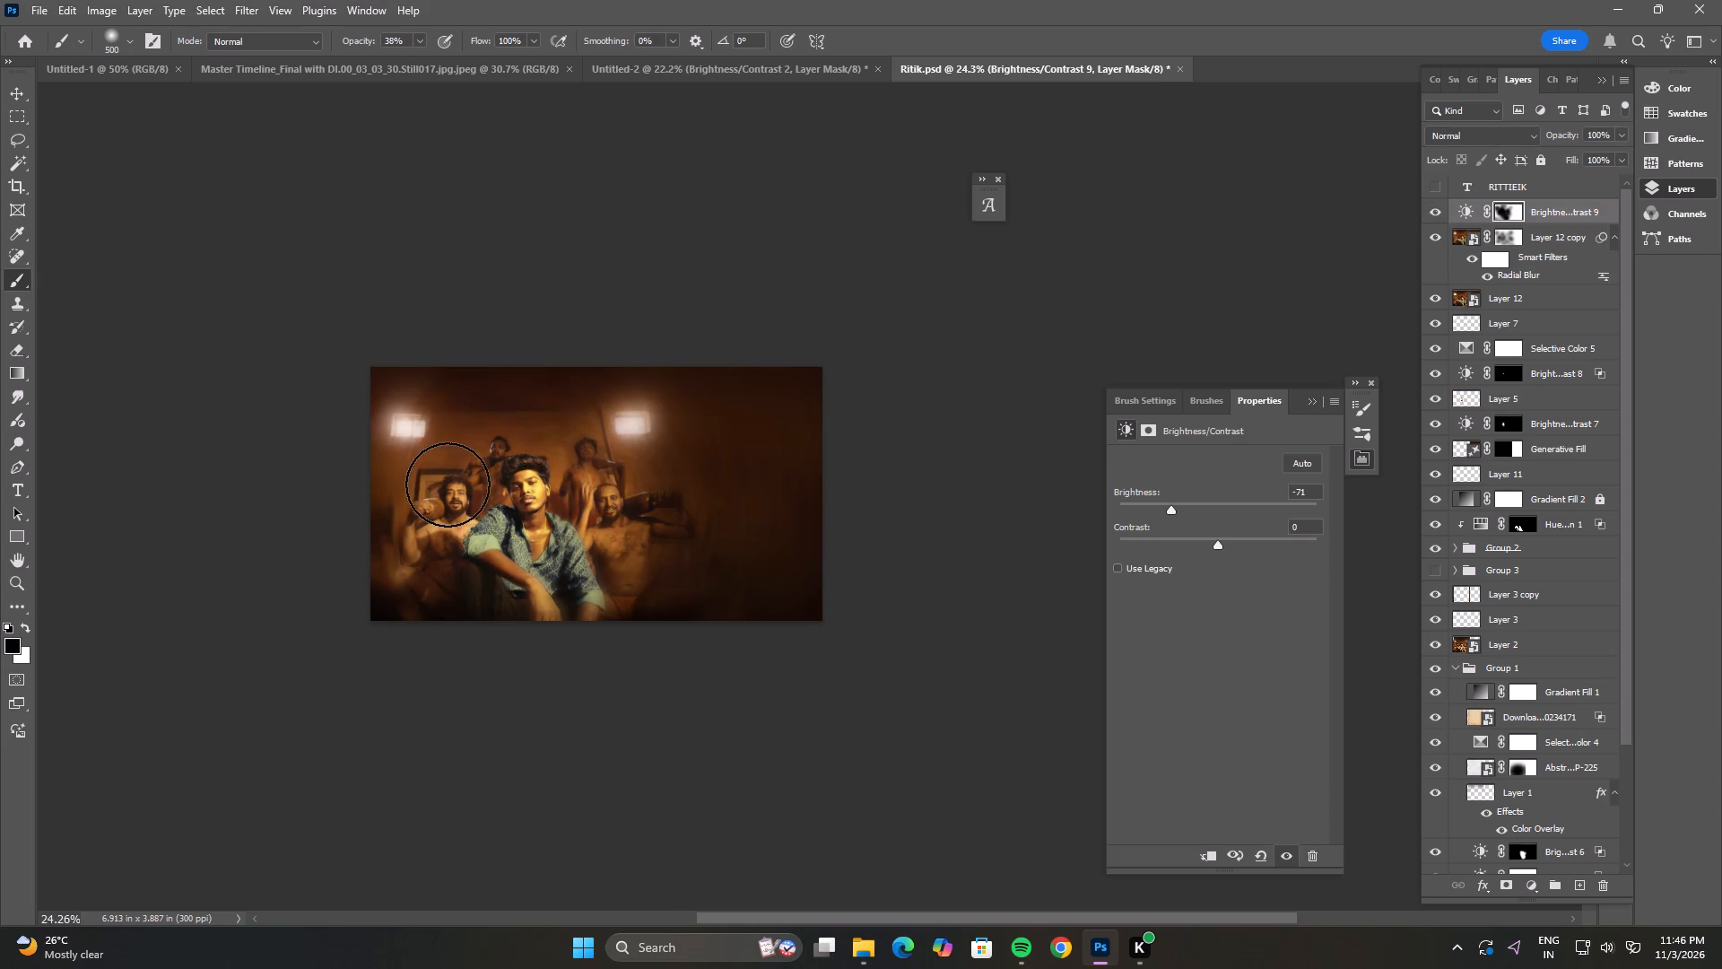
left_click_drag(448, 484, 483, 484)
left_click_drag(535, 462, 544, 462)
left_click_drag(567, 462, 567, 473)
left_click(583, 516)
left_click_drag(581, 520, 567, 525)
left_click(543, 501)
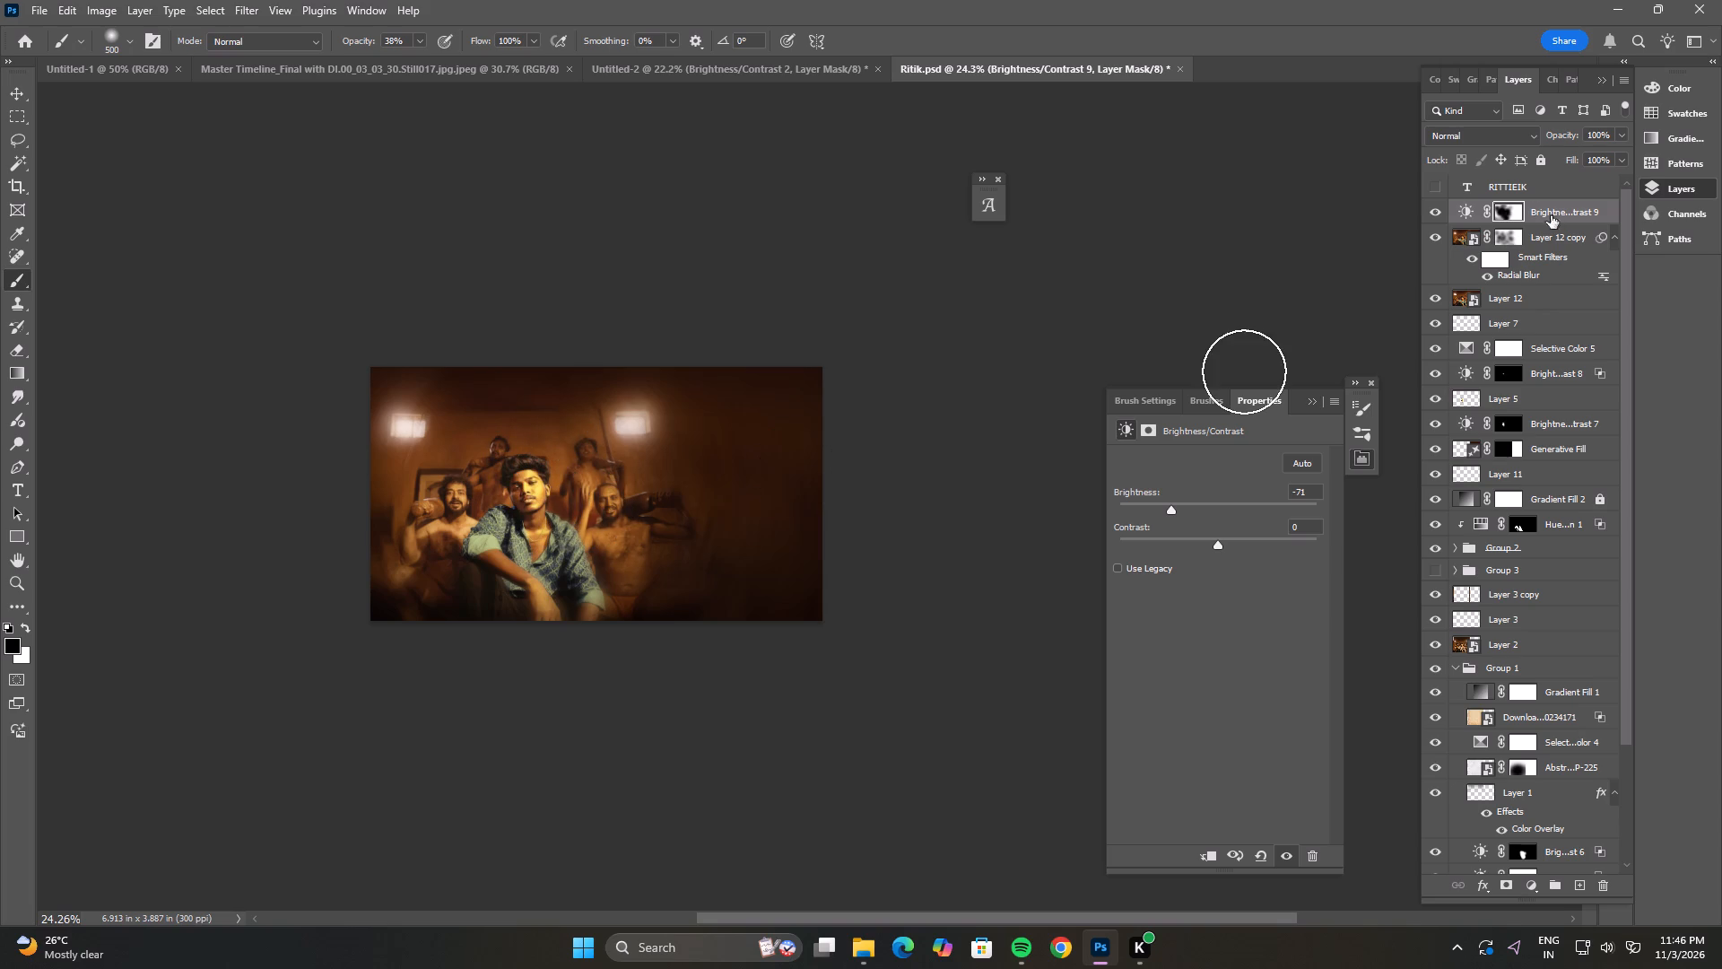
Compare the poster with and without the darkening adjustment, and lower its layer opacity to 69%.
double_click(1435, 212)
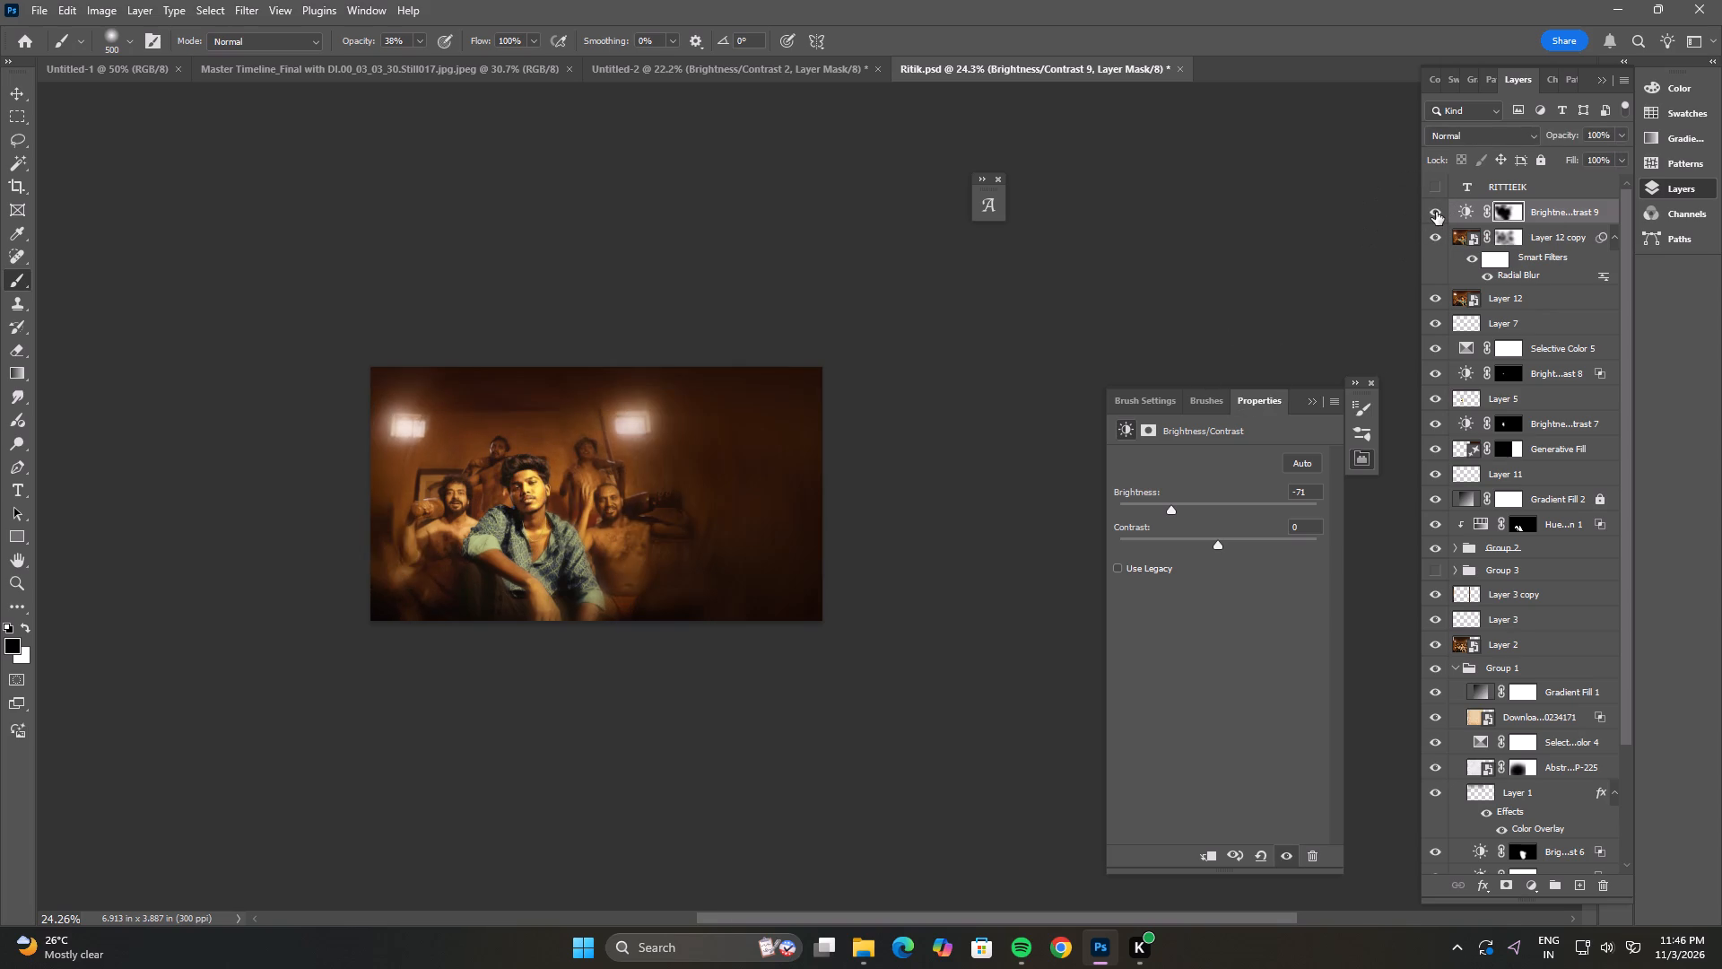
double_click(1436, 212)
left_click_drag(1572, 138, 1548, 137)
left_click_drag(1548, 137, 1544, 137)
Copy the five RITTIEIK and Nirlajj Balak title text layers from Untitled-2 into the Ritik.psd poster.
left_click(846, 69)
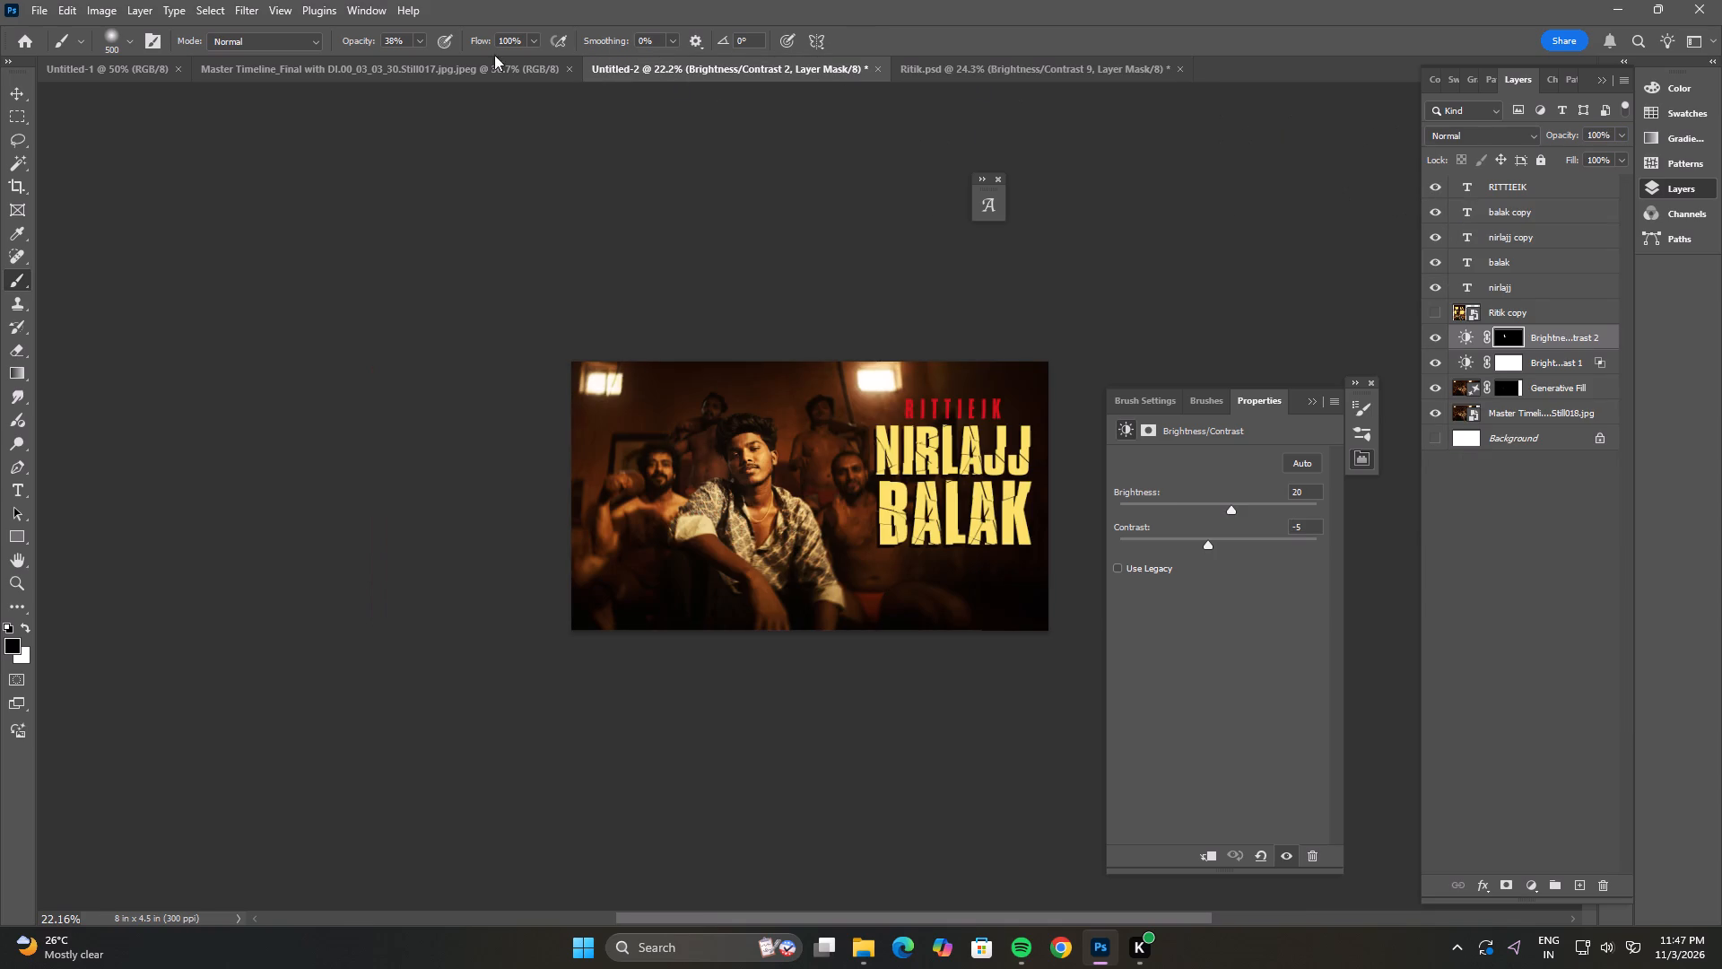
left_click(16, 97)
left_click(978, 406)
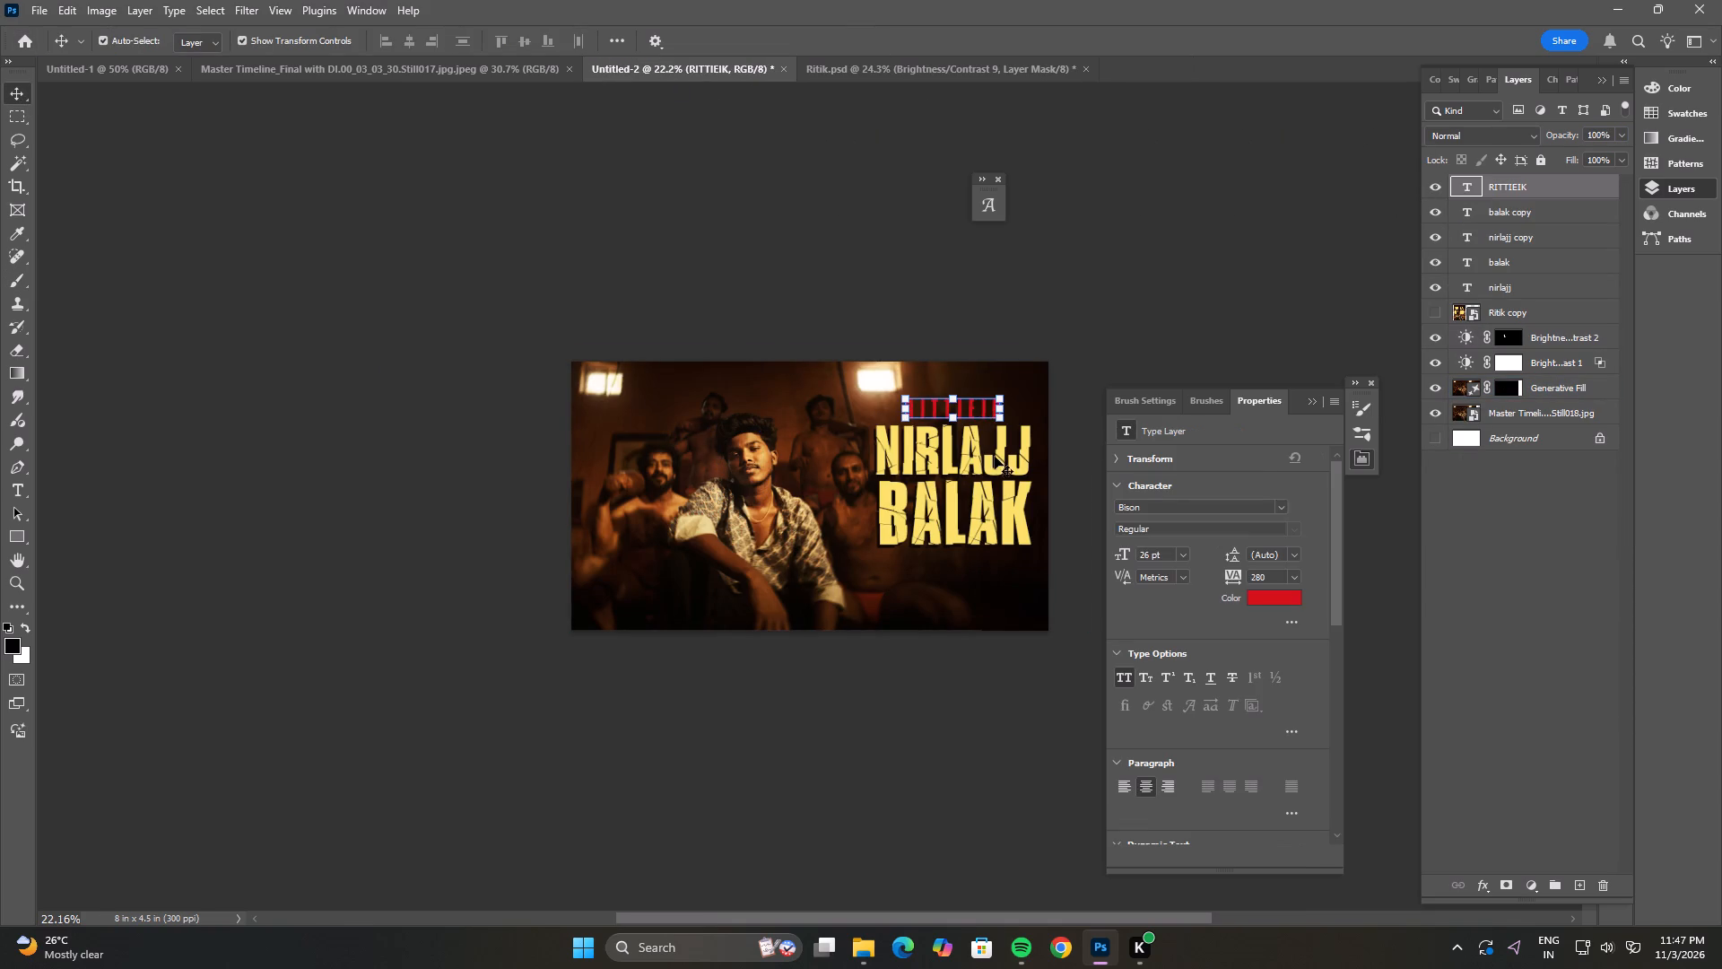
left_click(996, 459, "shift")
left_click(989, 514, "shift")
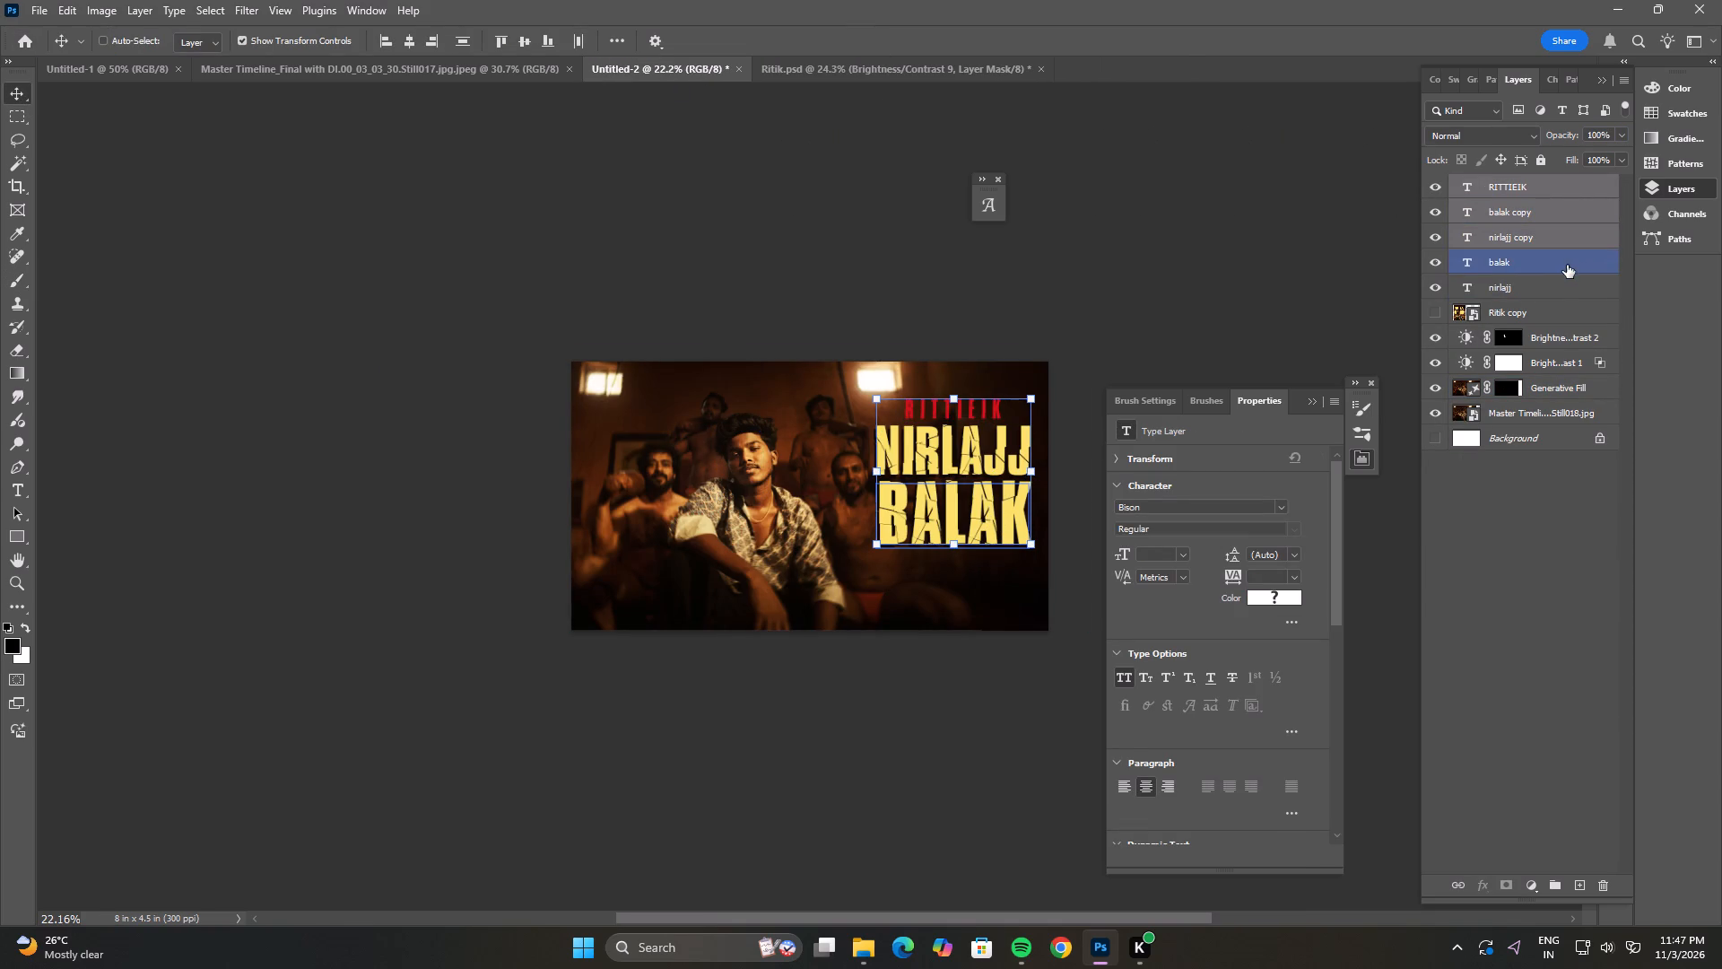
left_click(1567, 265, "ctrl")
left_click(1556, 284, "ctrl")
left_click_drag(1544, 190, 296, 85)
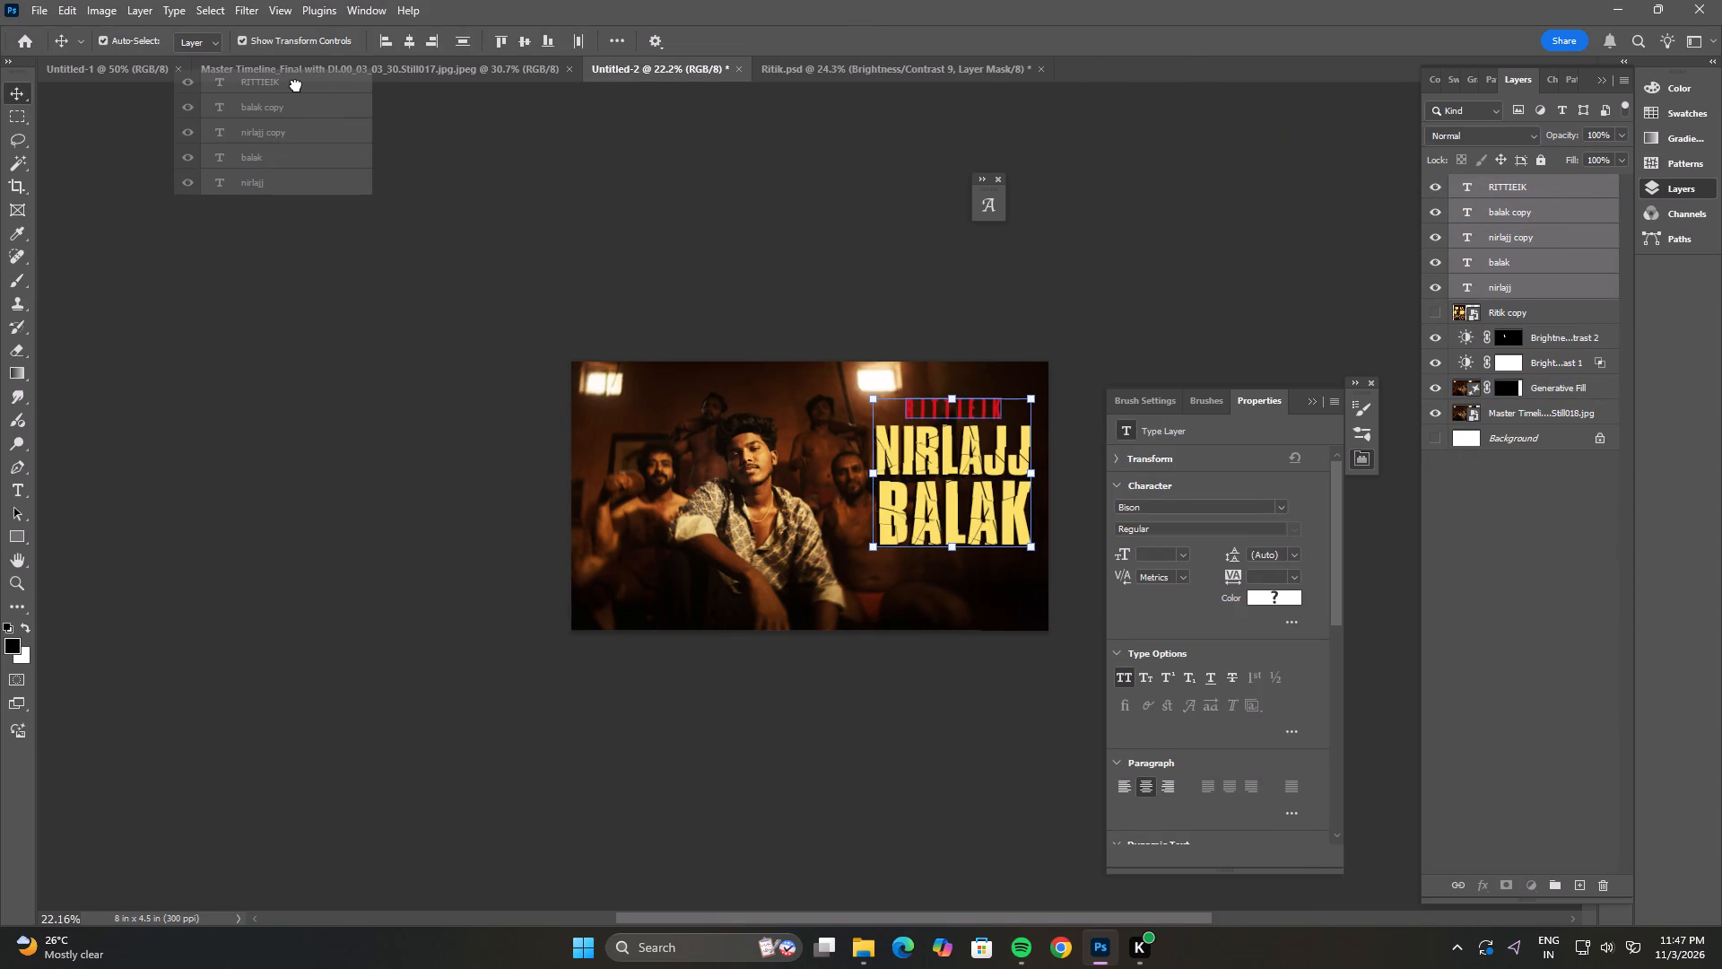
left_click_drag(296, 85, 102, 44)
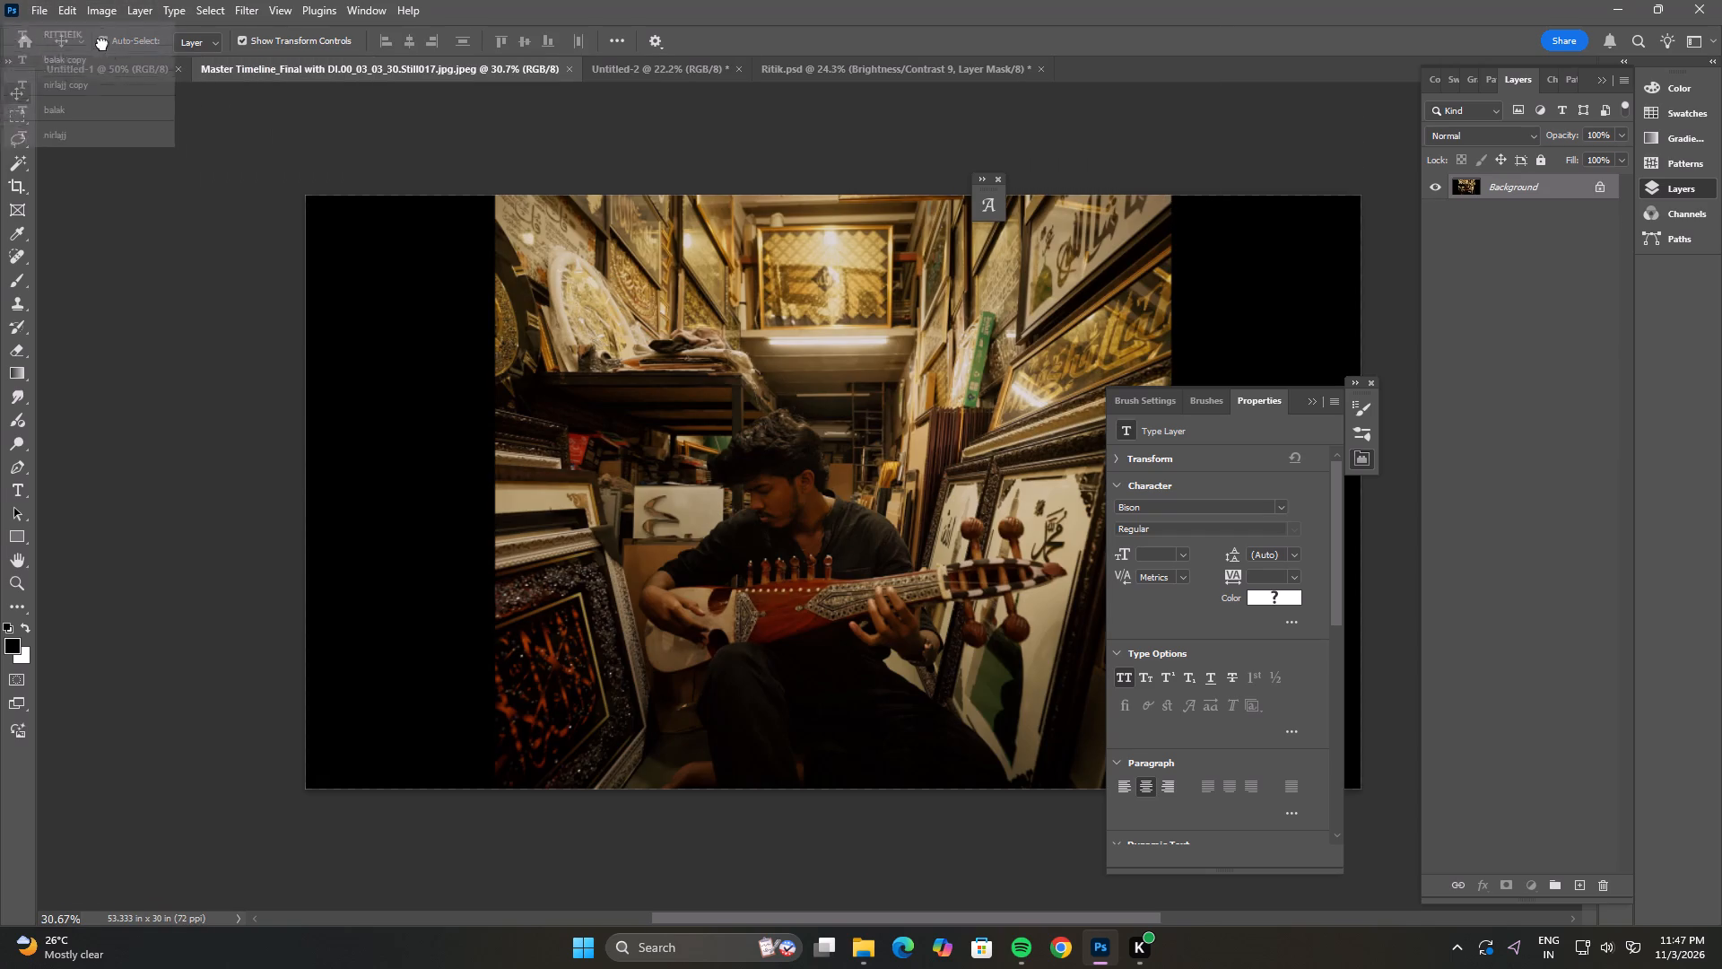
left_click_drag(102, 44, 827, 65)
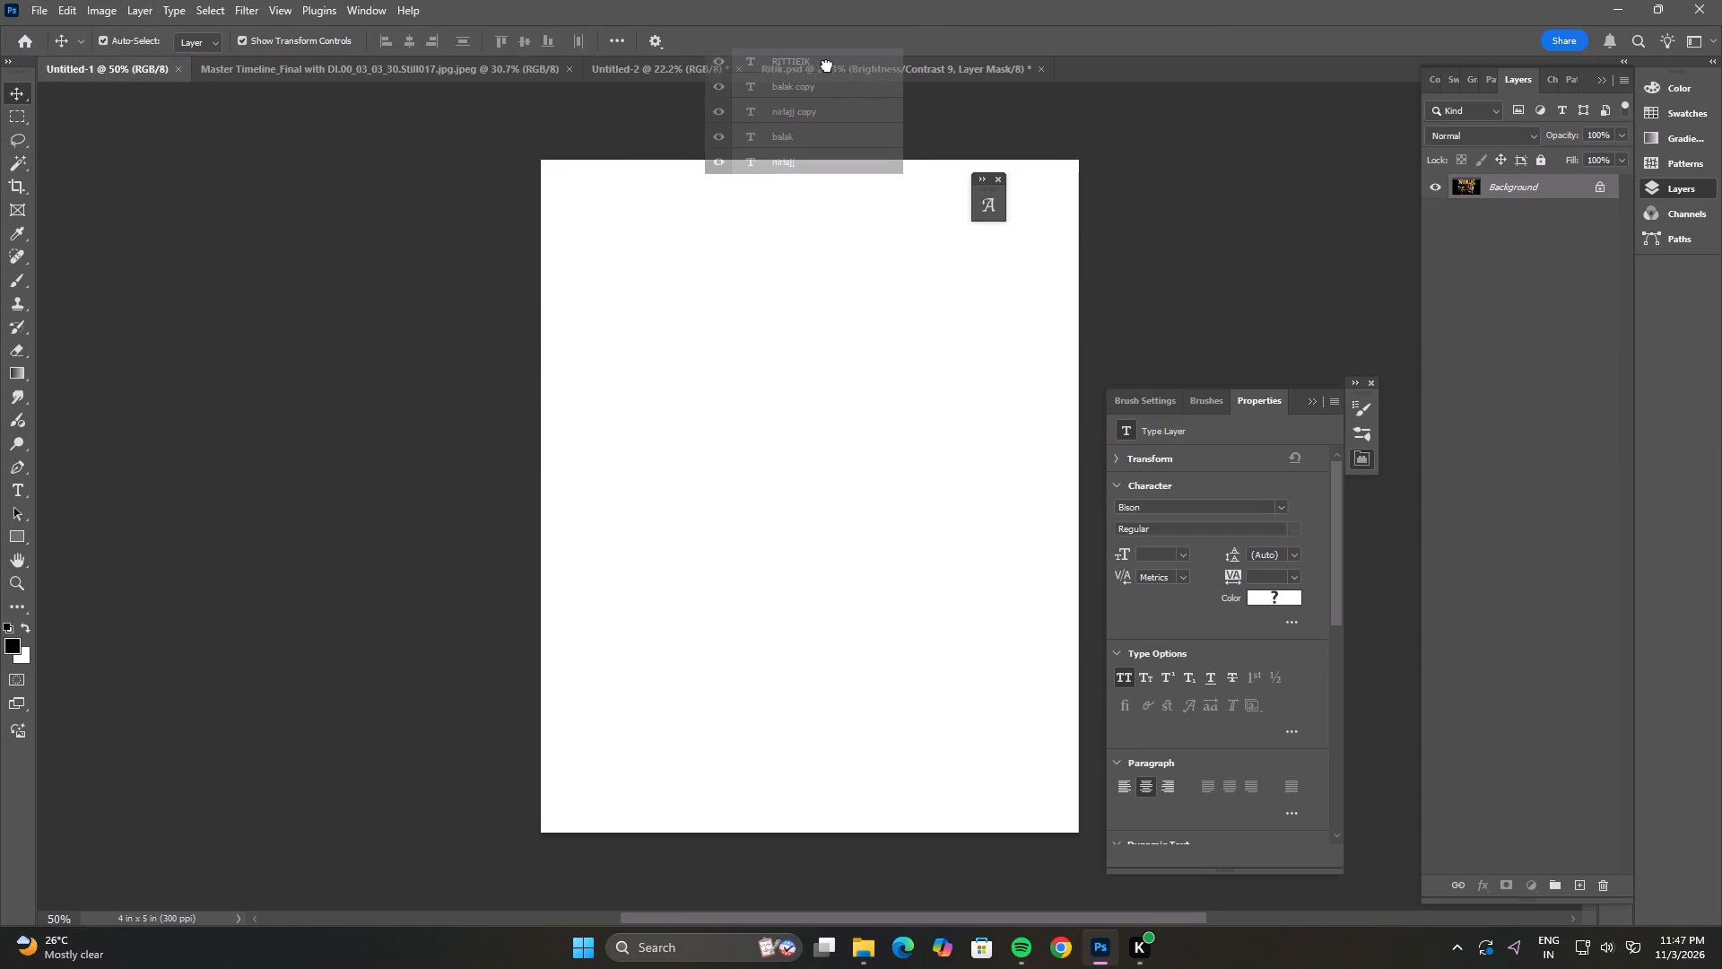
left_click_drag(827, 65, 673, 456)
Scale the title text group to about 78% and position it on the dark wall beside the men.
left_click_drag(666, 374, 669, 419)
left_click_drag(673, 474, 747, 494)
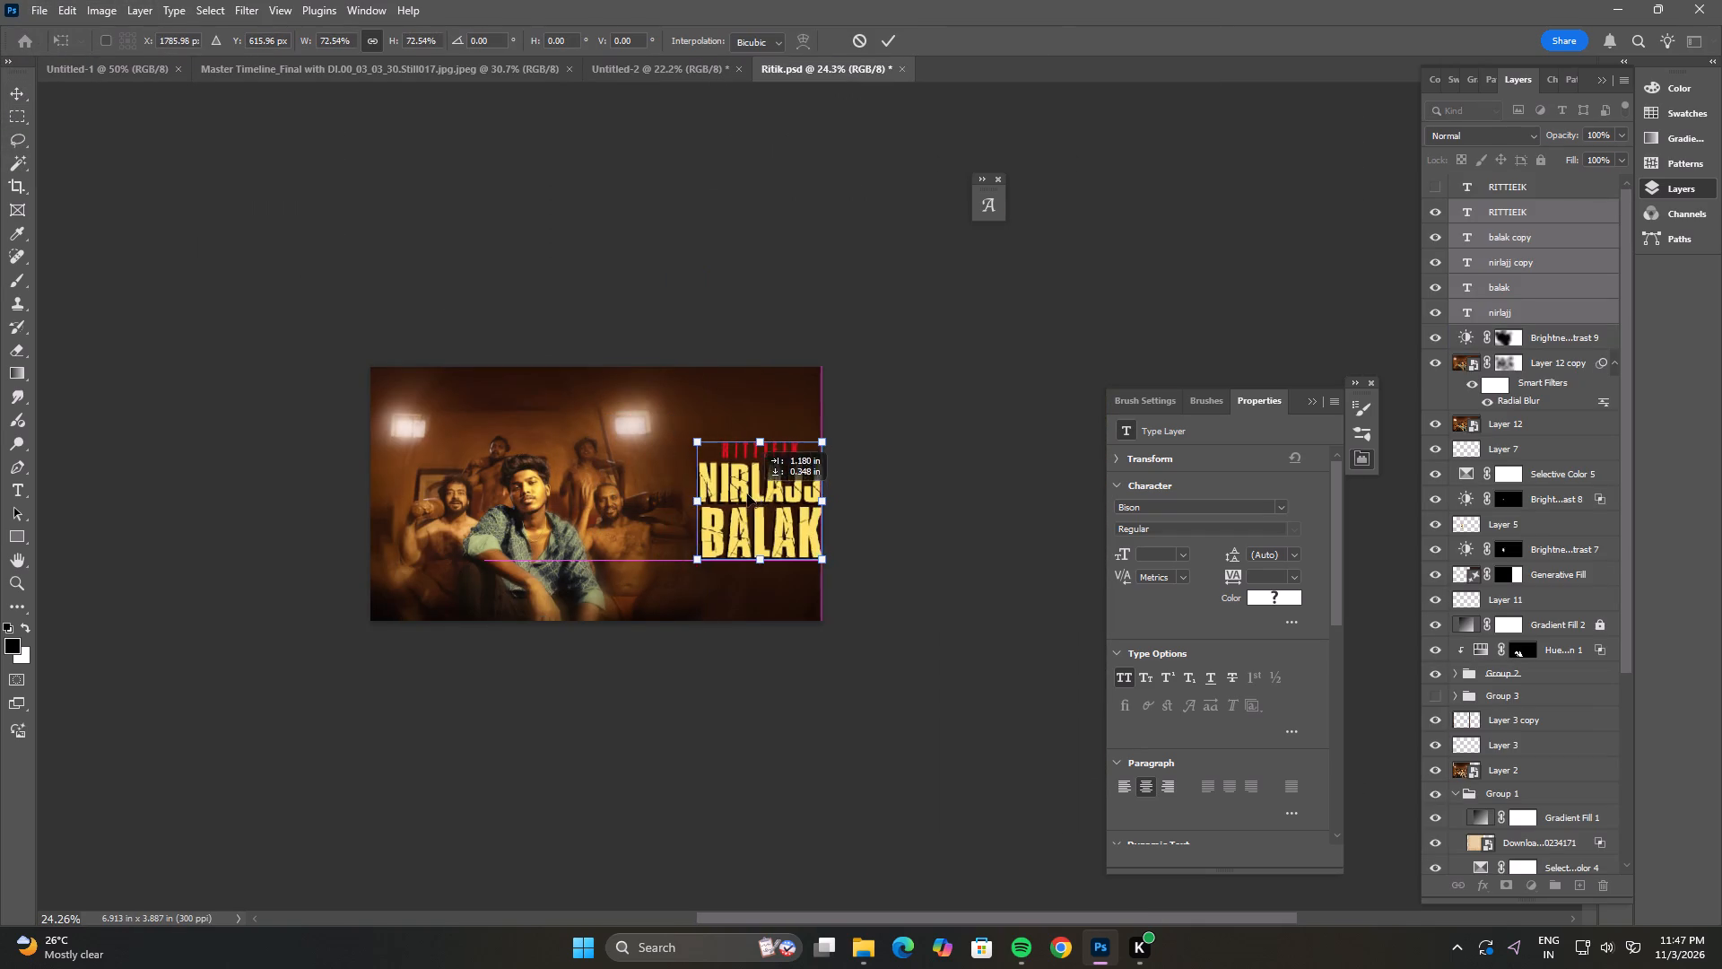
left_click_drag(747, 494, 738, 494)
left_click_drag(795, 507, 804, 507)
left_click(787, 499)
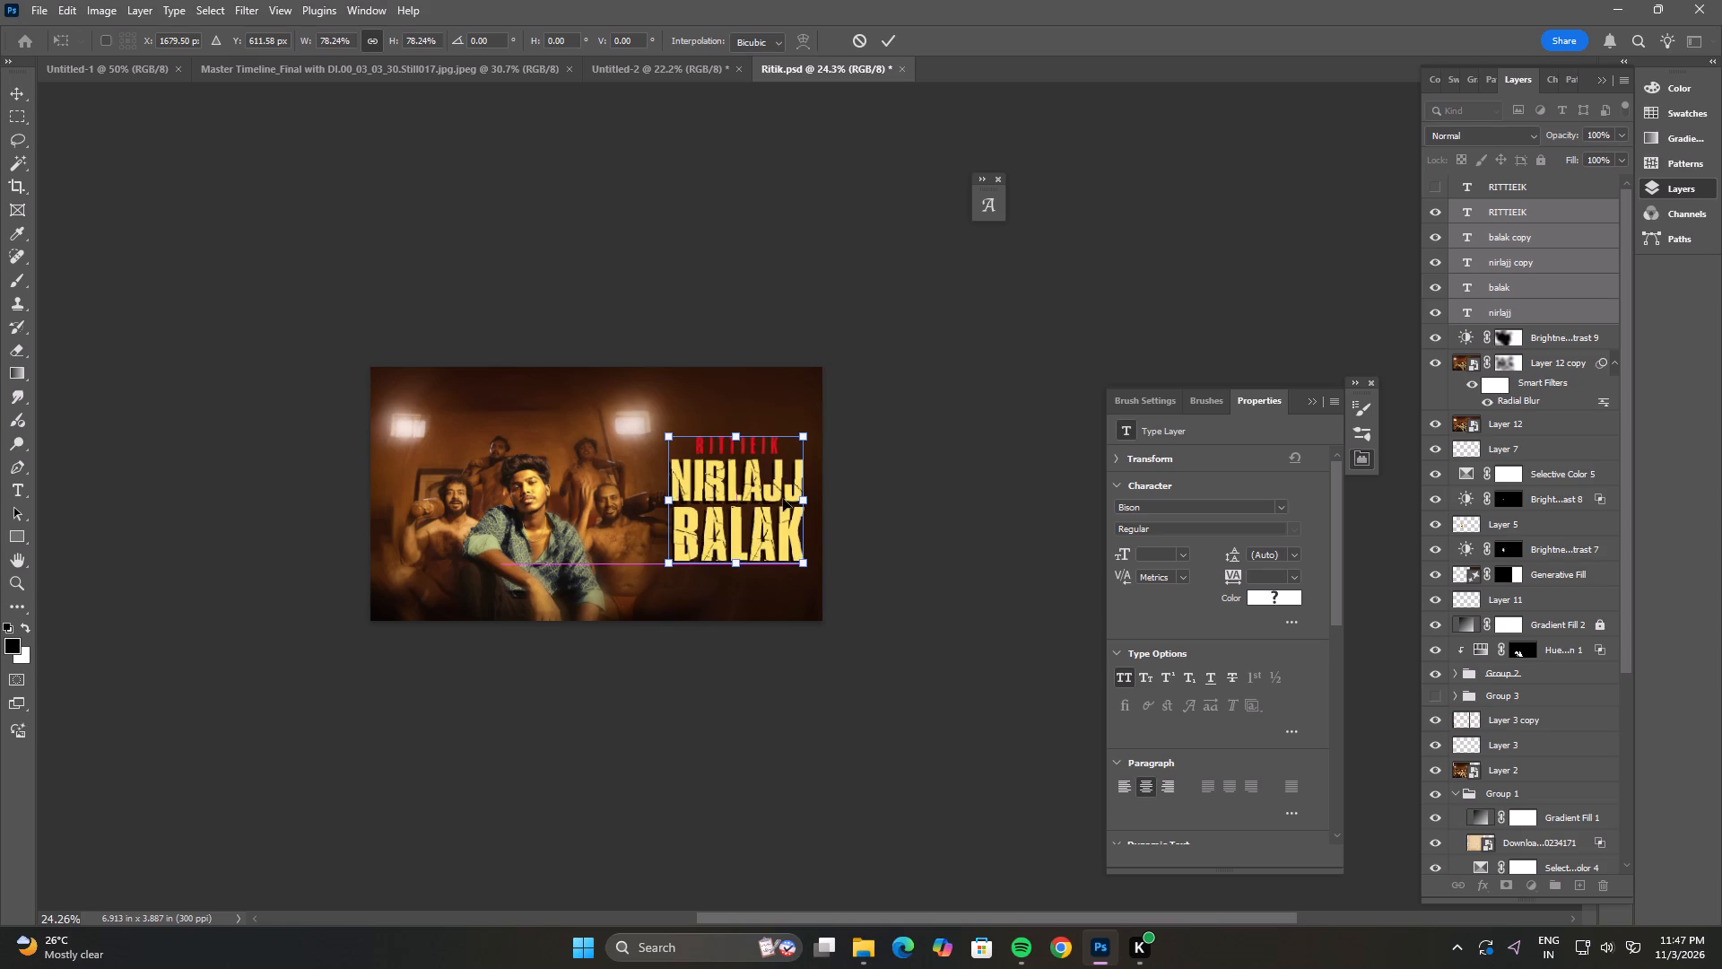
double_click(781, 499)
Set the Brightness/Contrast 9 adjustment to brightness -140 and contrast 57.
double_click(1462, 338)
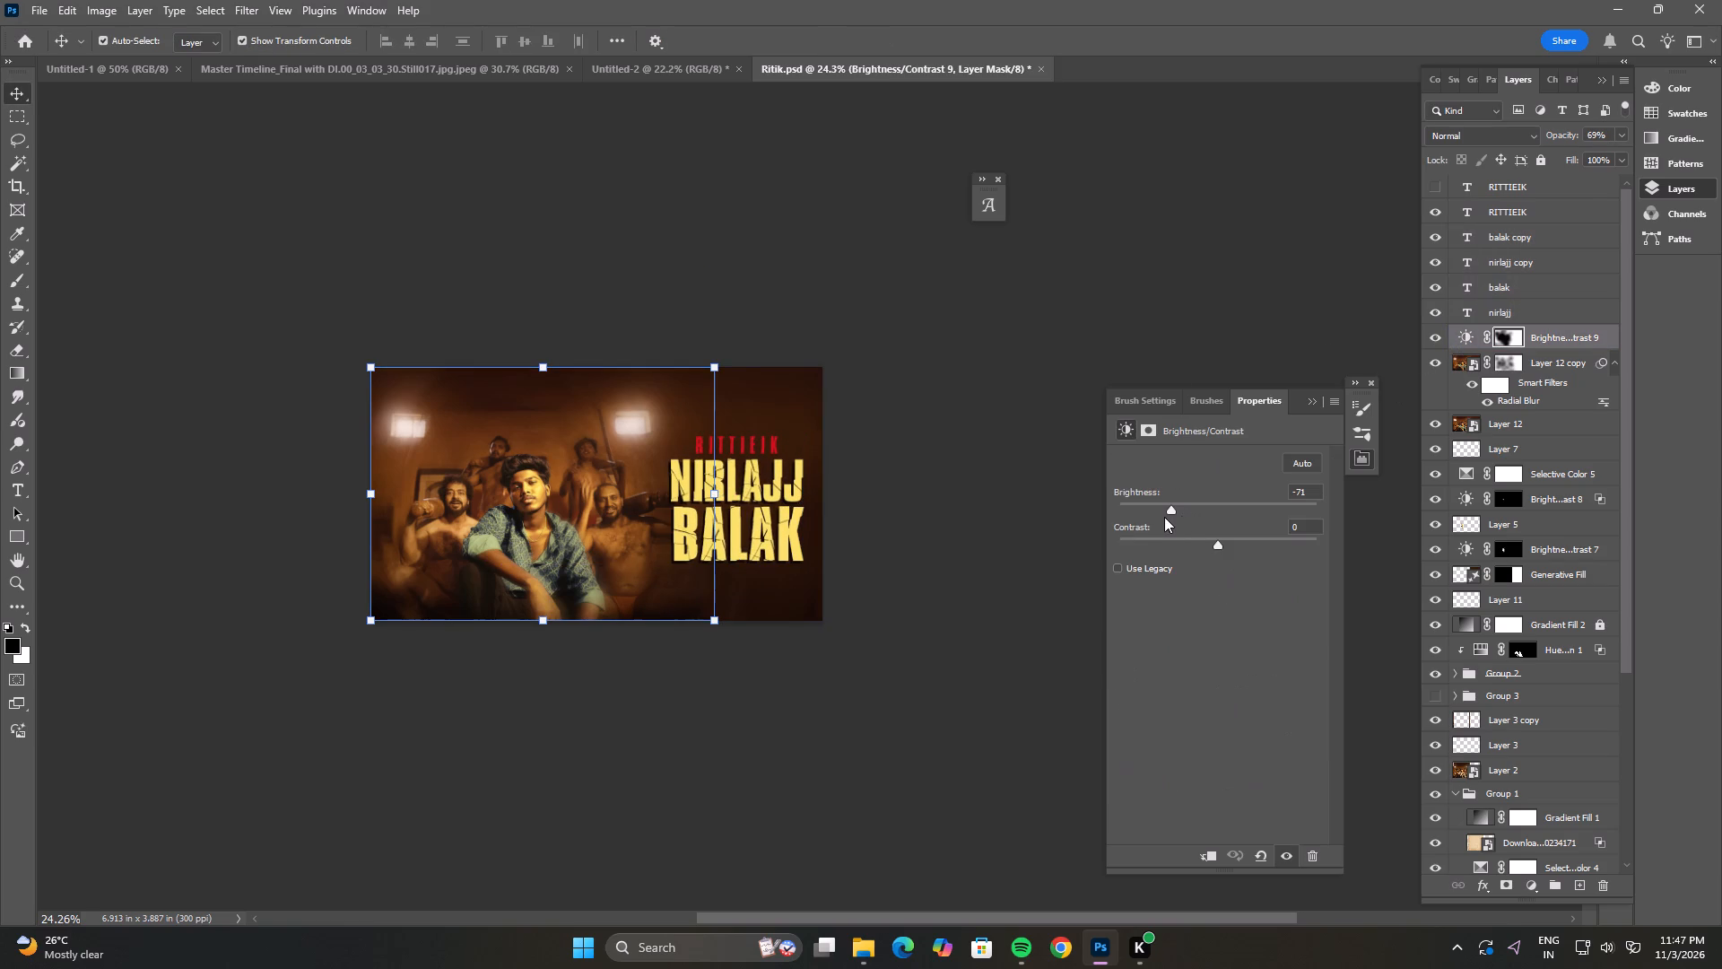
left_click_drag(1168, 511, 1072, 524)
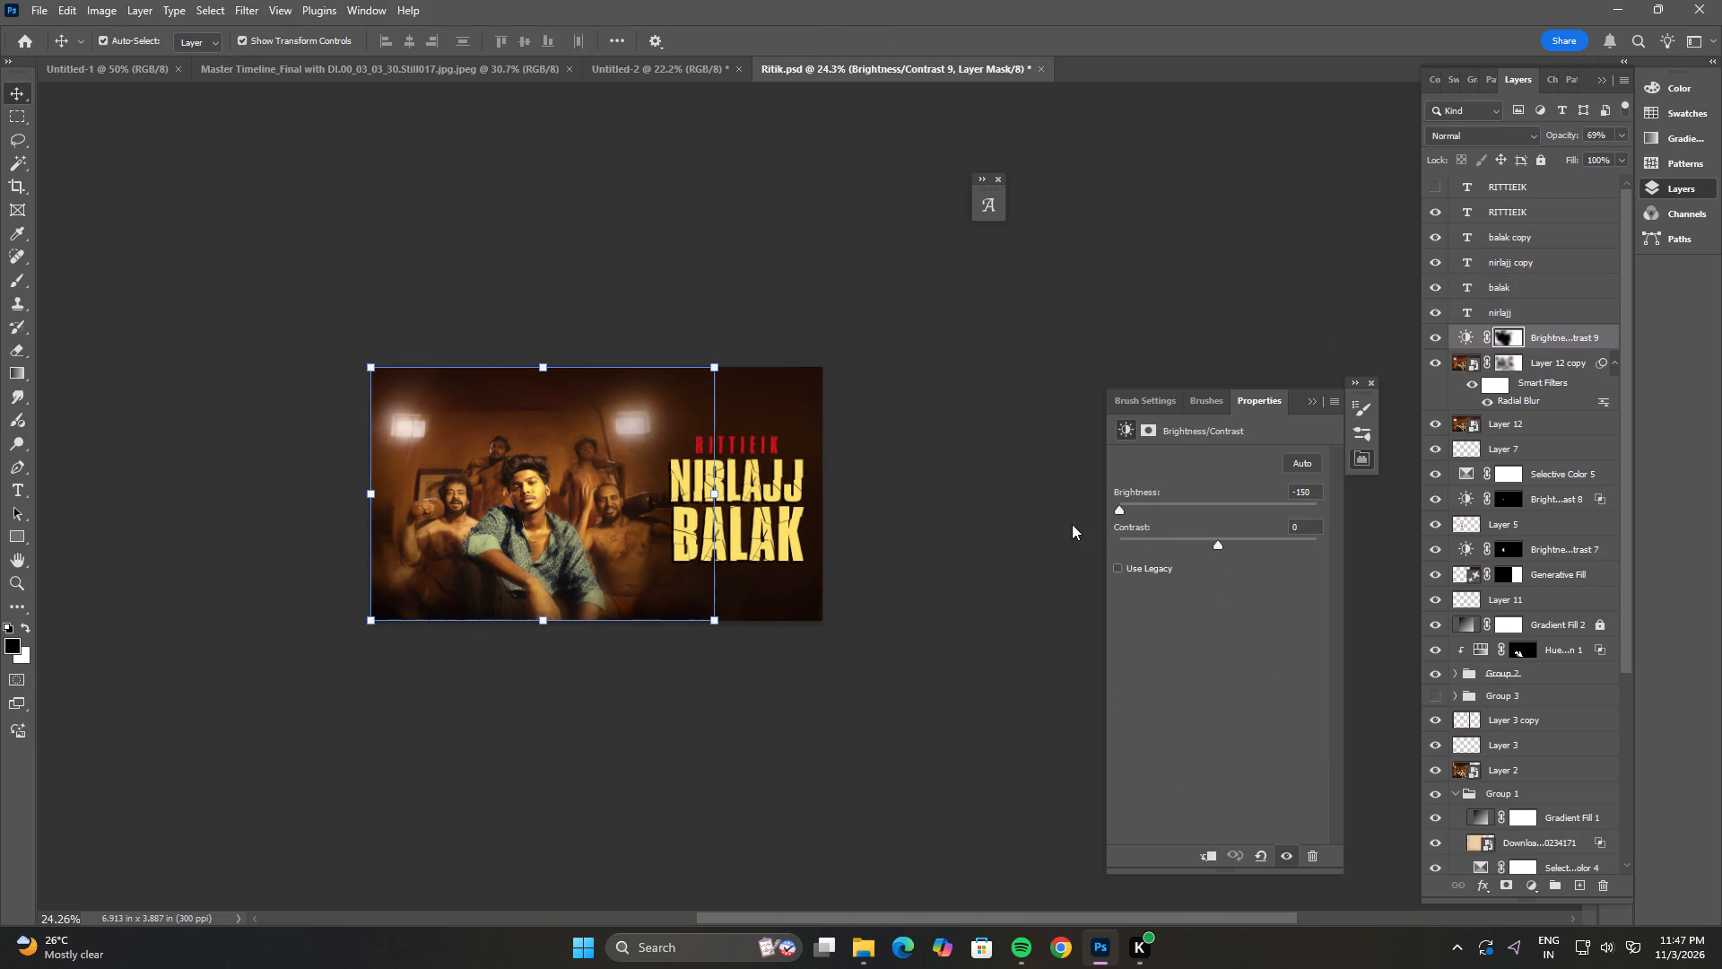
left_click_drag(1072, 524, 1126, 522)
left_click_drag(1214, 540, 1274, 545)
Set the contrast of the Brightness/Contrast 9 adjustment to 48.
left_click_drag(1274, 545, 1265, 546)
left_click(869, 569)
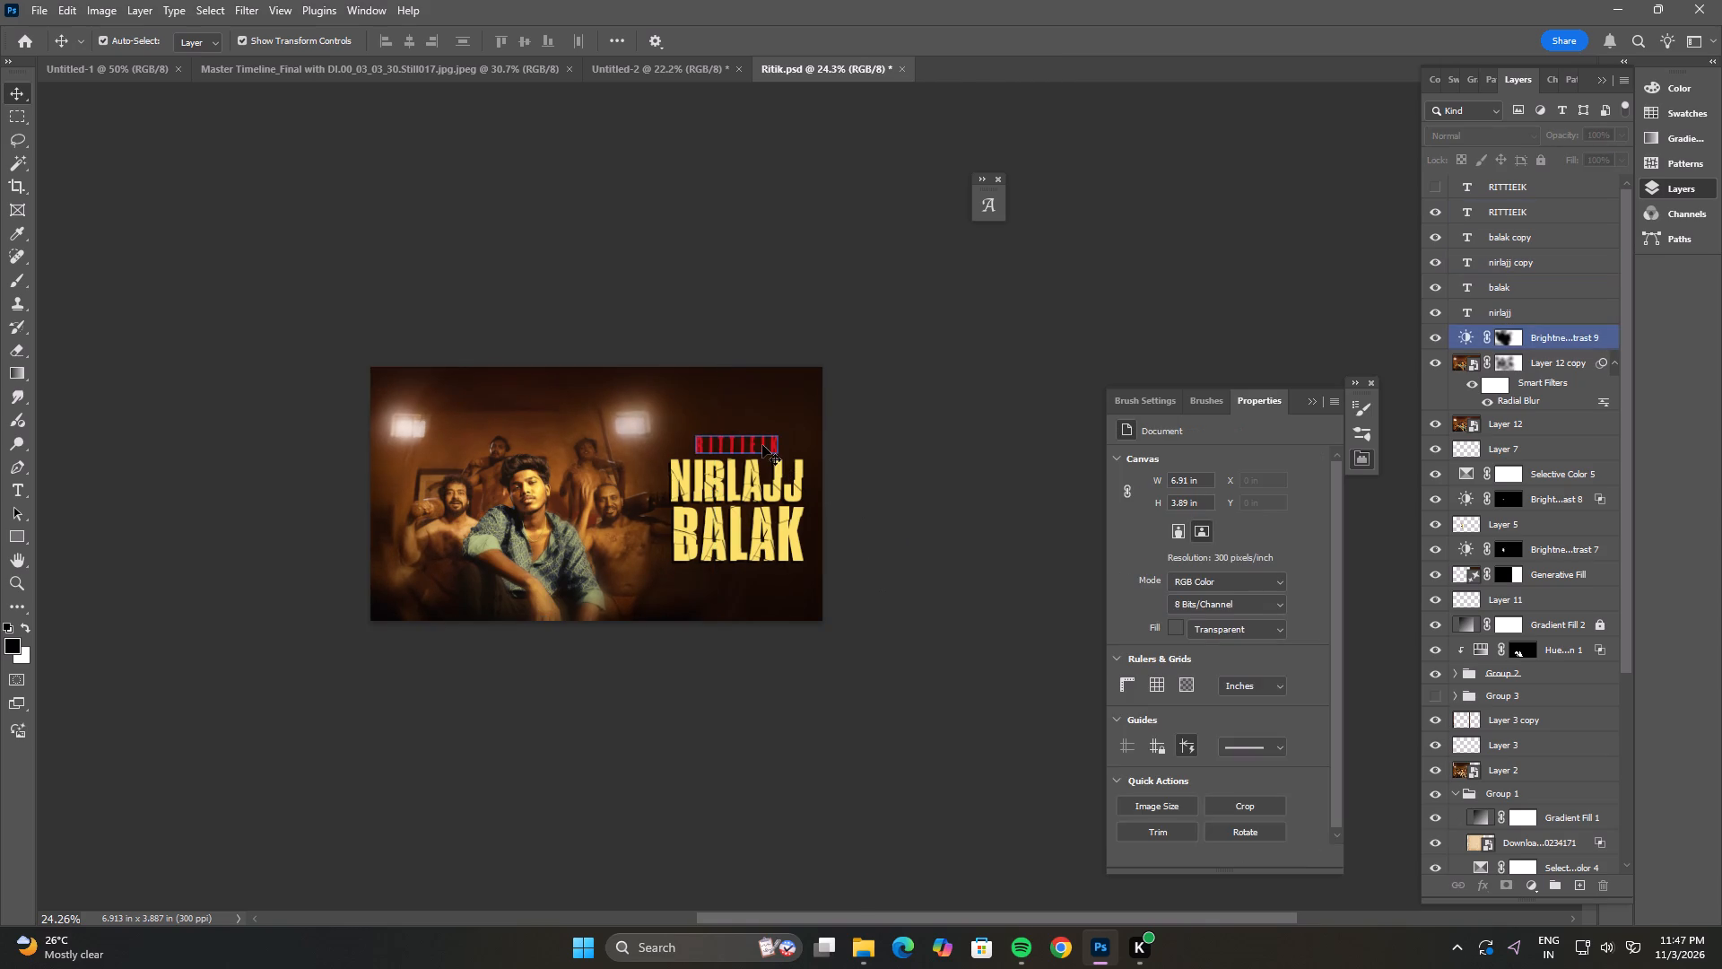
Enlarge the five visible RITTIEIK and Nirlajj Balak title text layers together to about 114%.
left_click(752, 535)
left_click(751, 480)
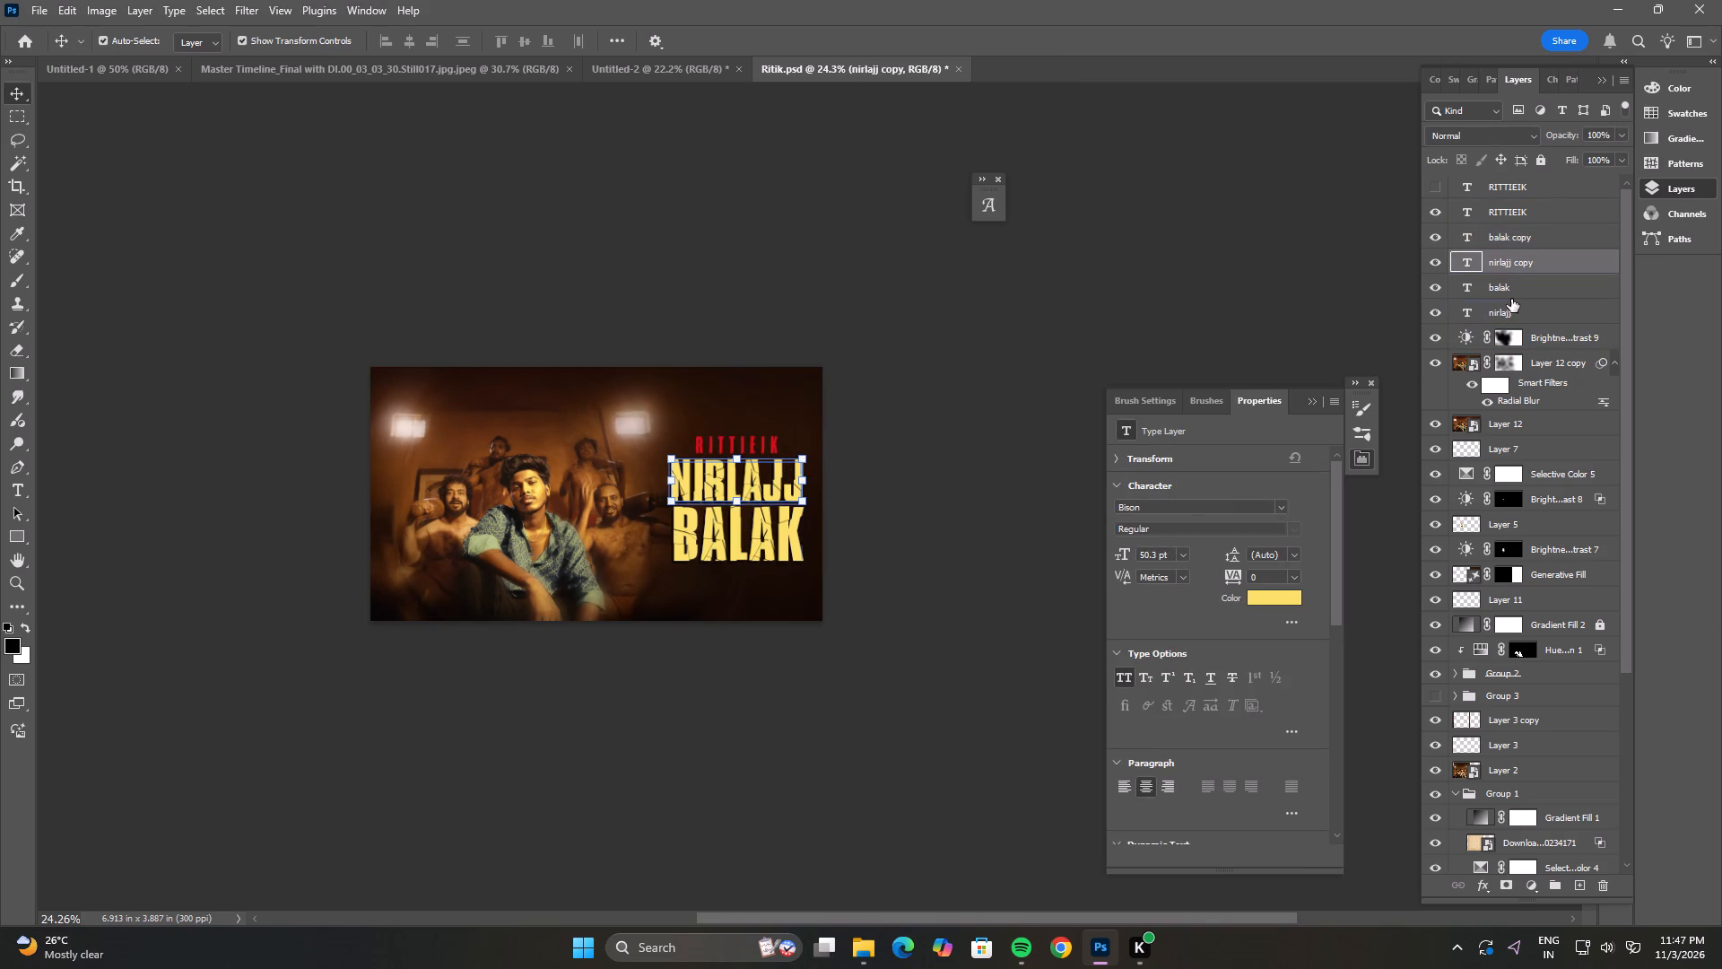
left_click(1525, 310)
left_click(1520, 205, "shift")
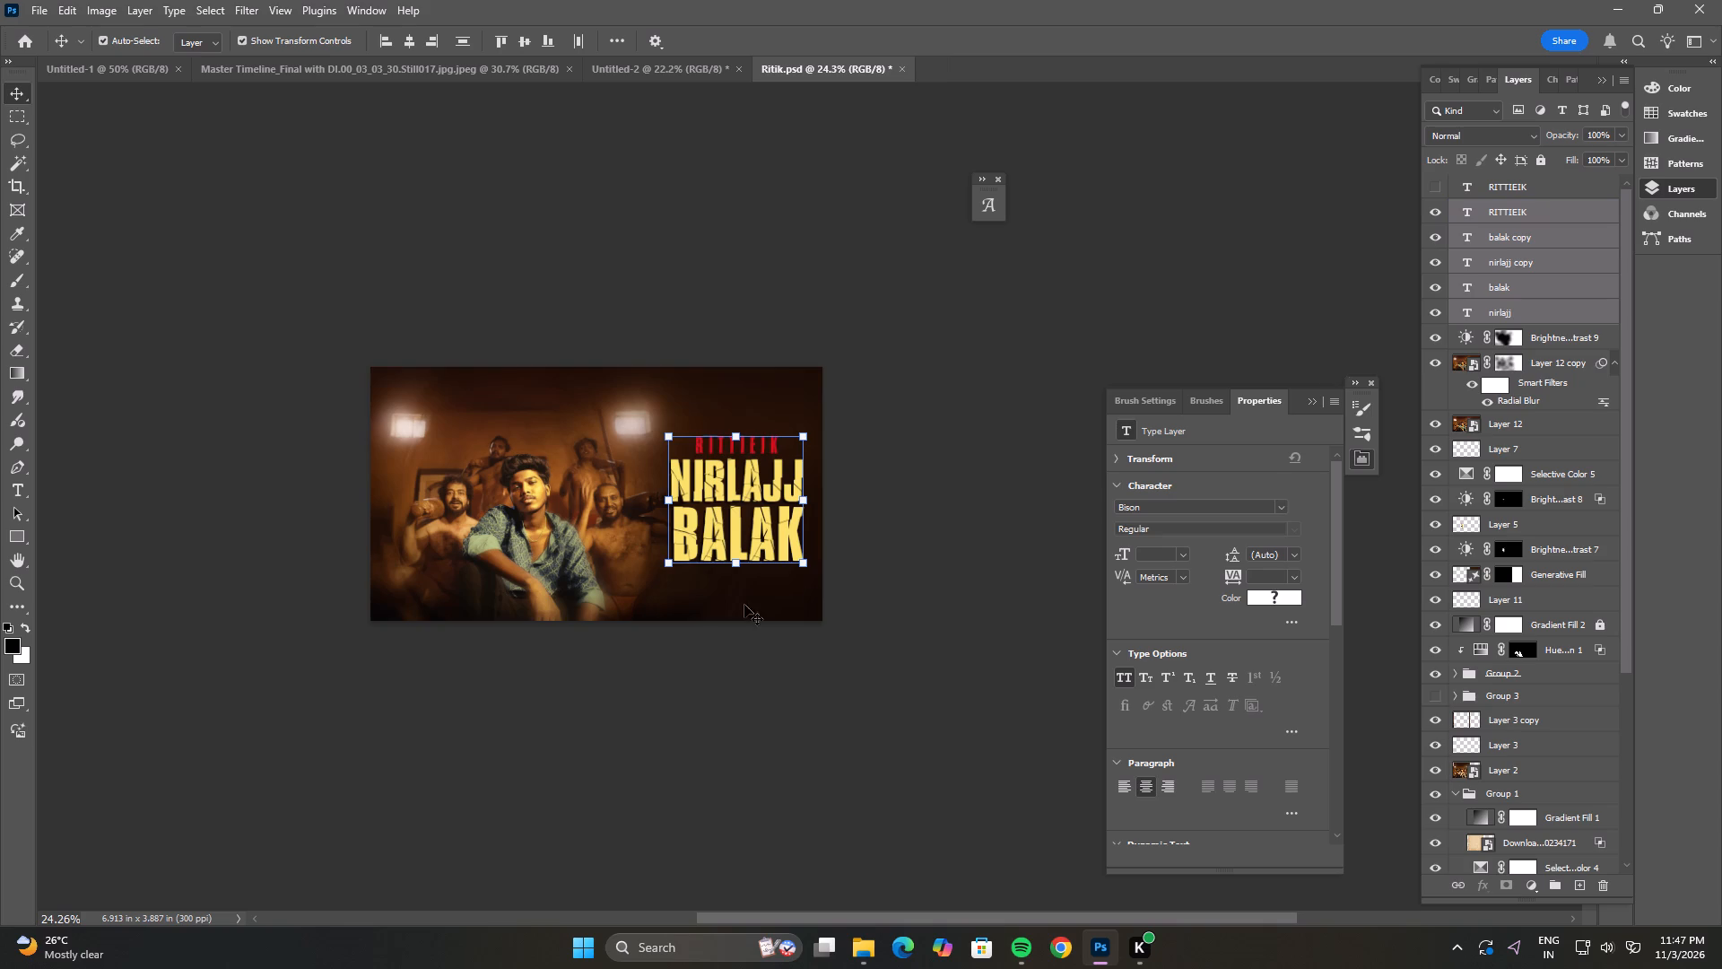
left_click_drag(669, 505, 643, 509)
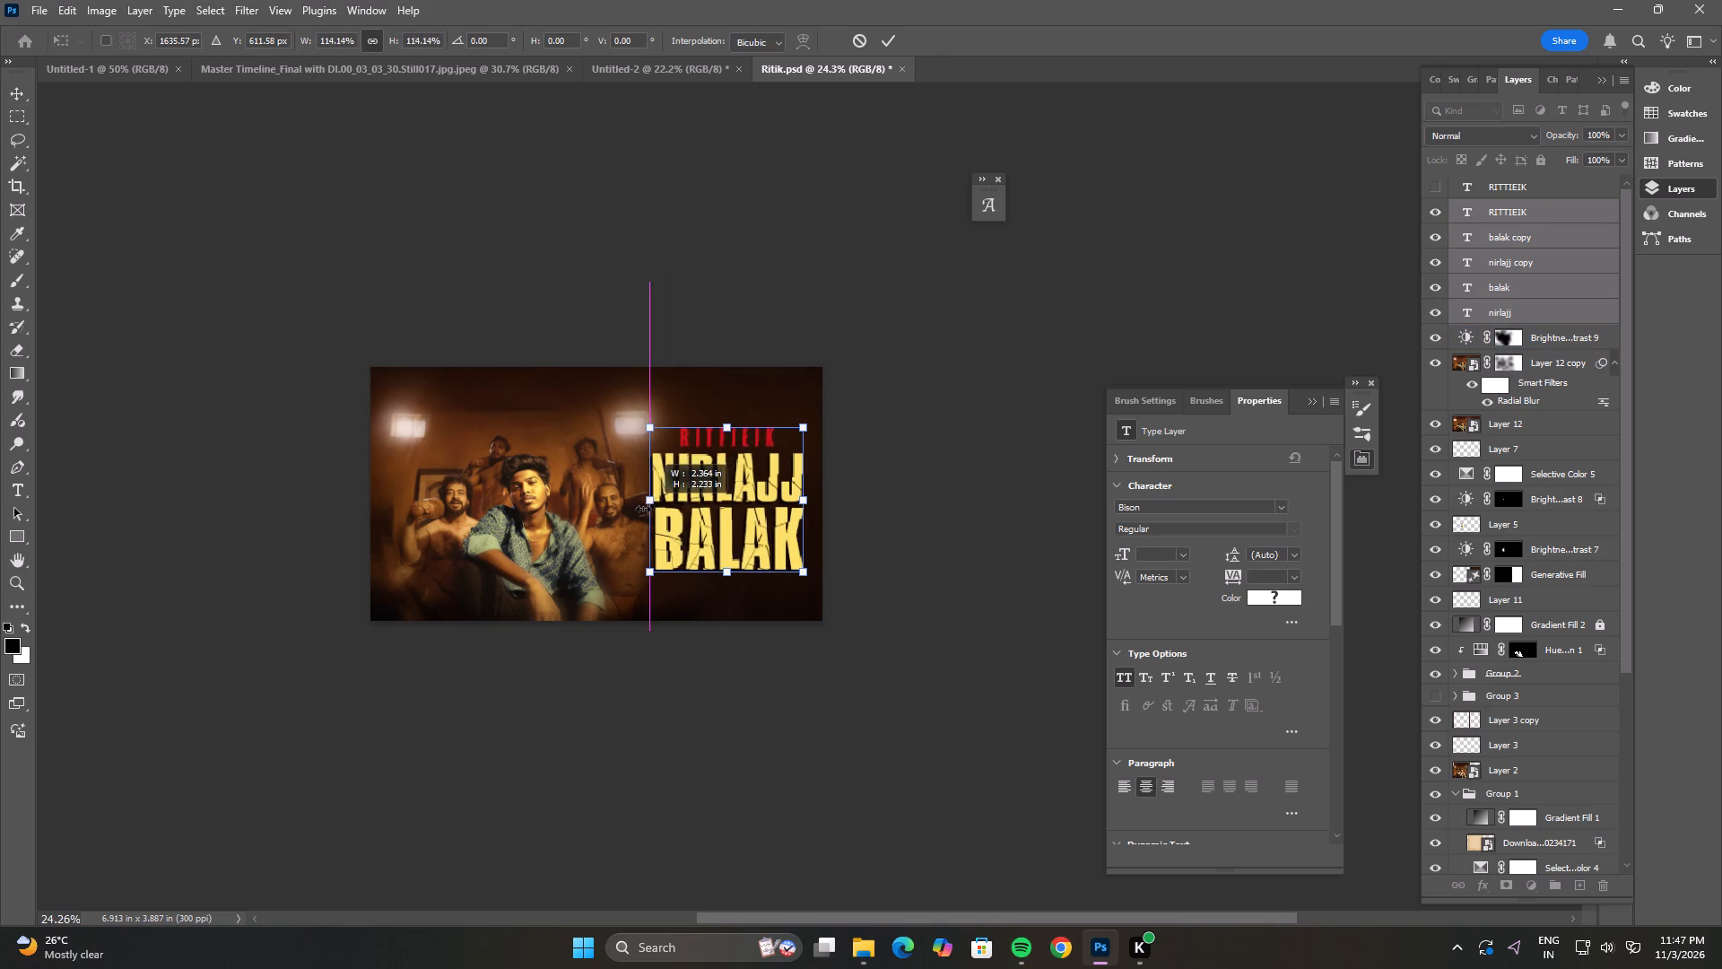
left_click_drag(643, 509, 644, 508)
double_click(720, 494)
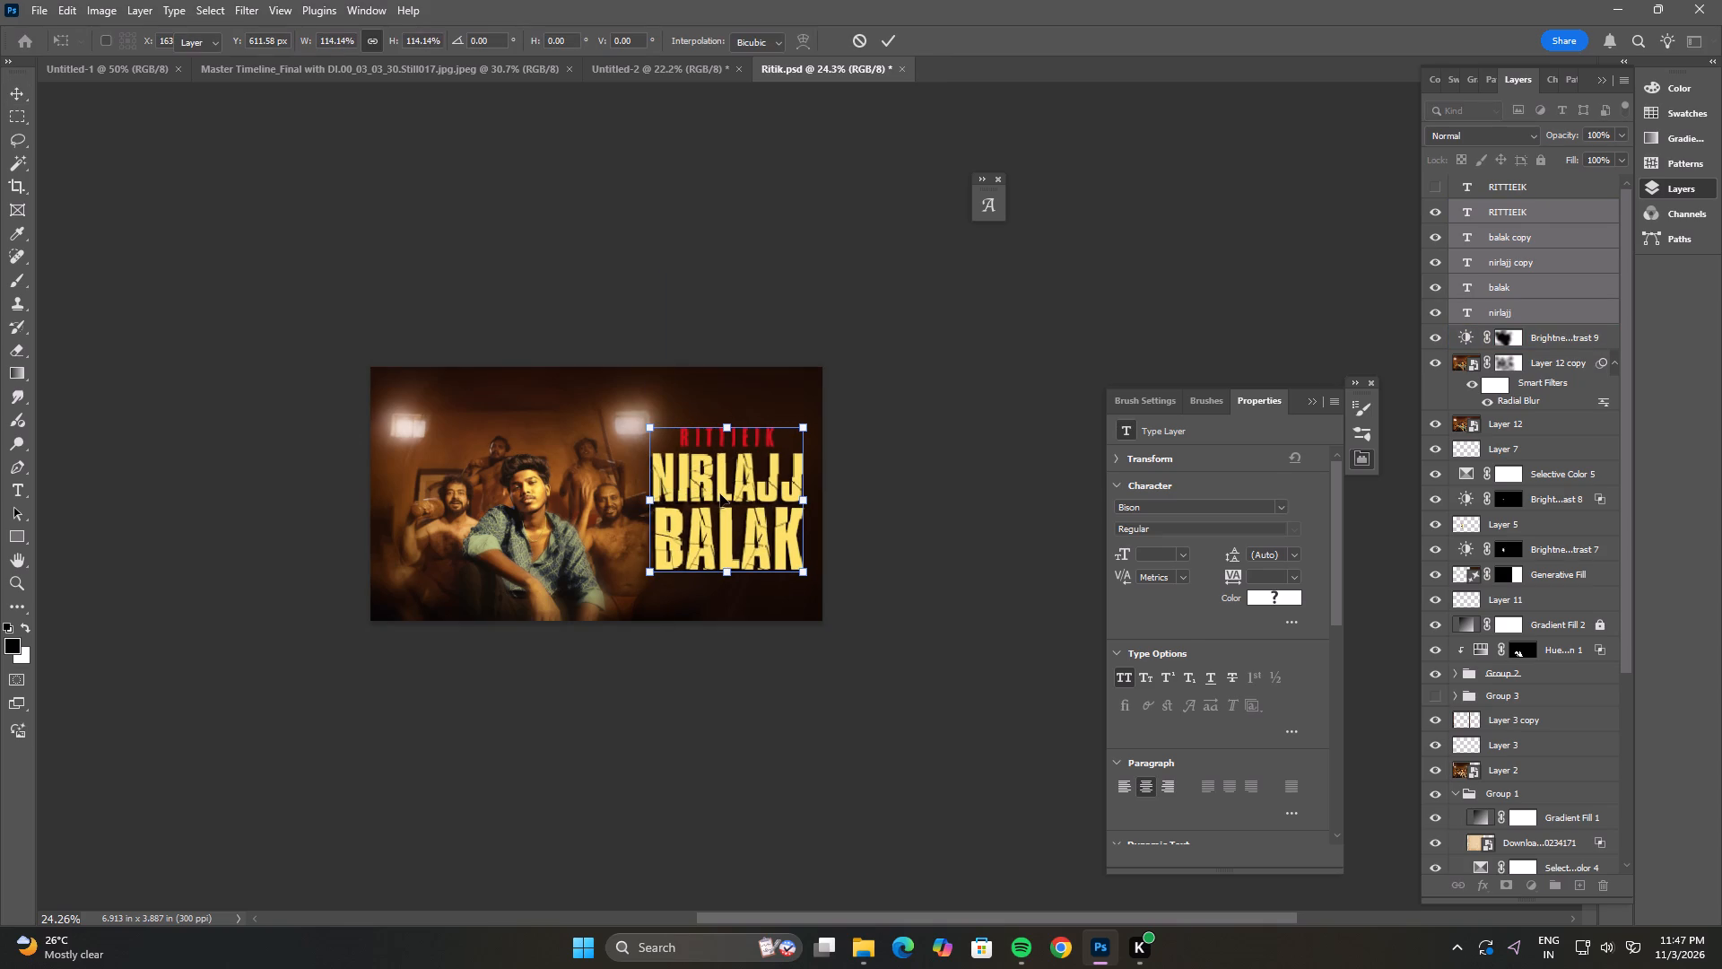
left_click(970, 378)
left_click(971, 377)
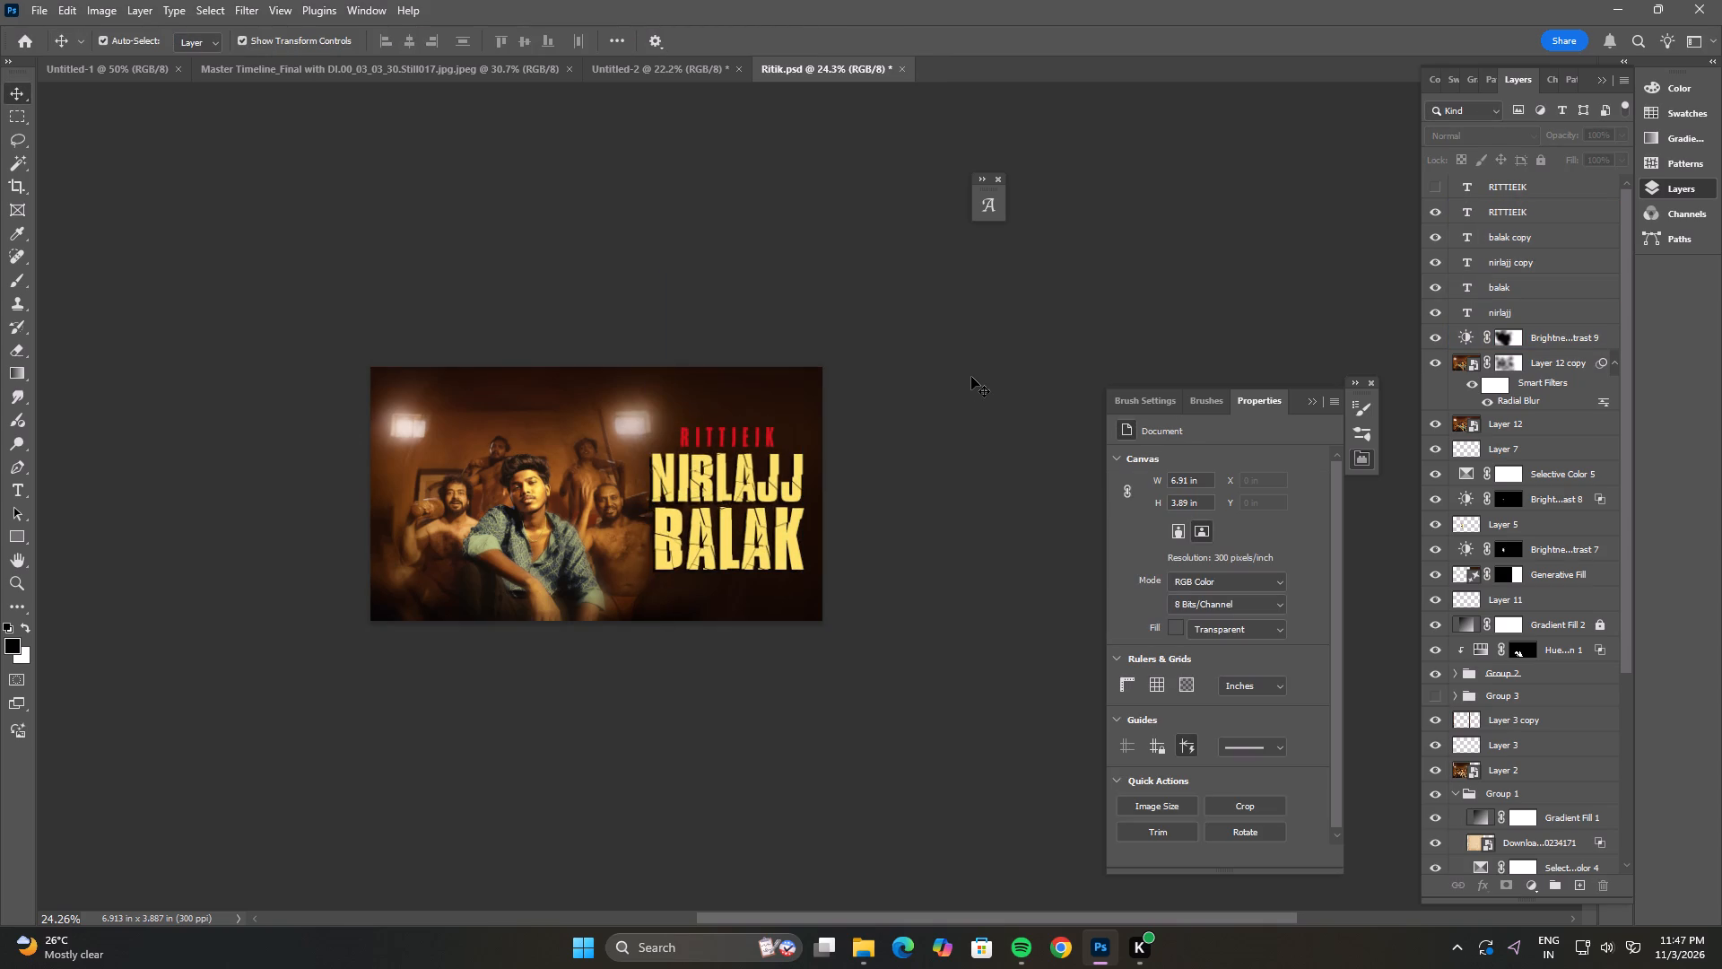
Examine the whole poster enlarged in full-screen view.
type("FF")
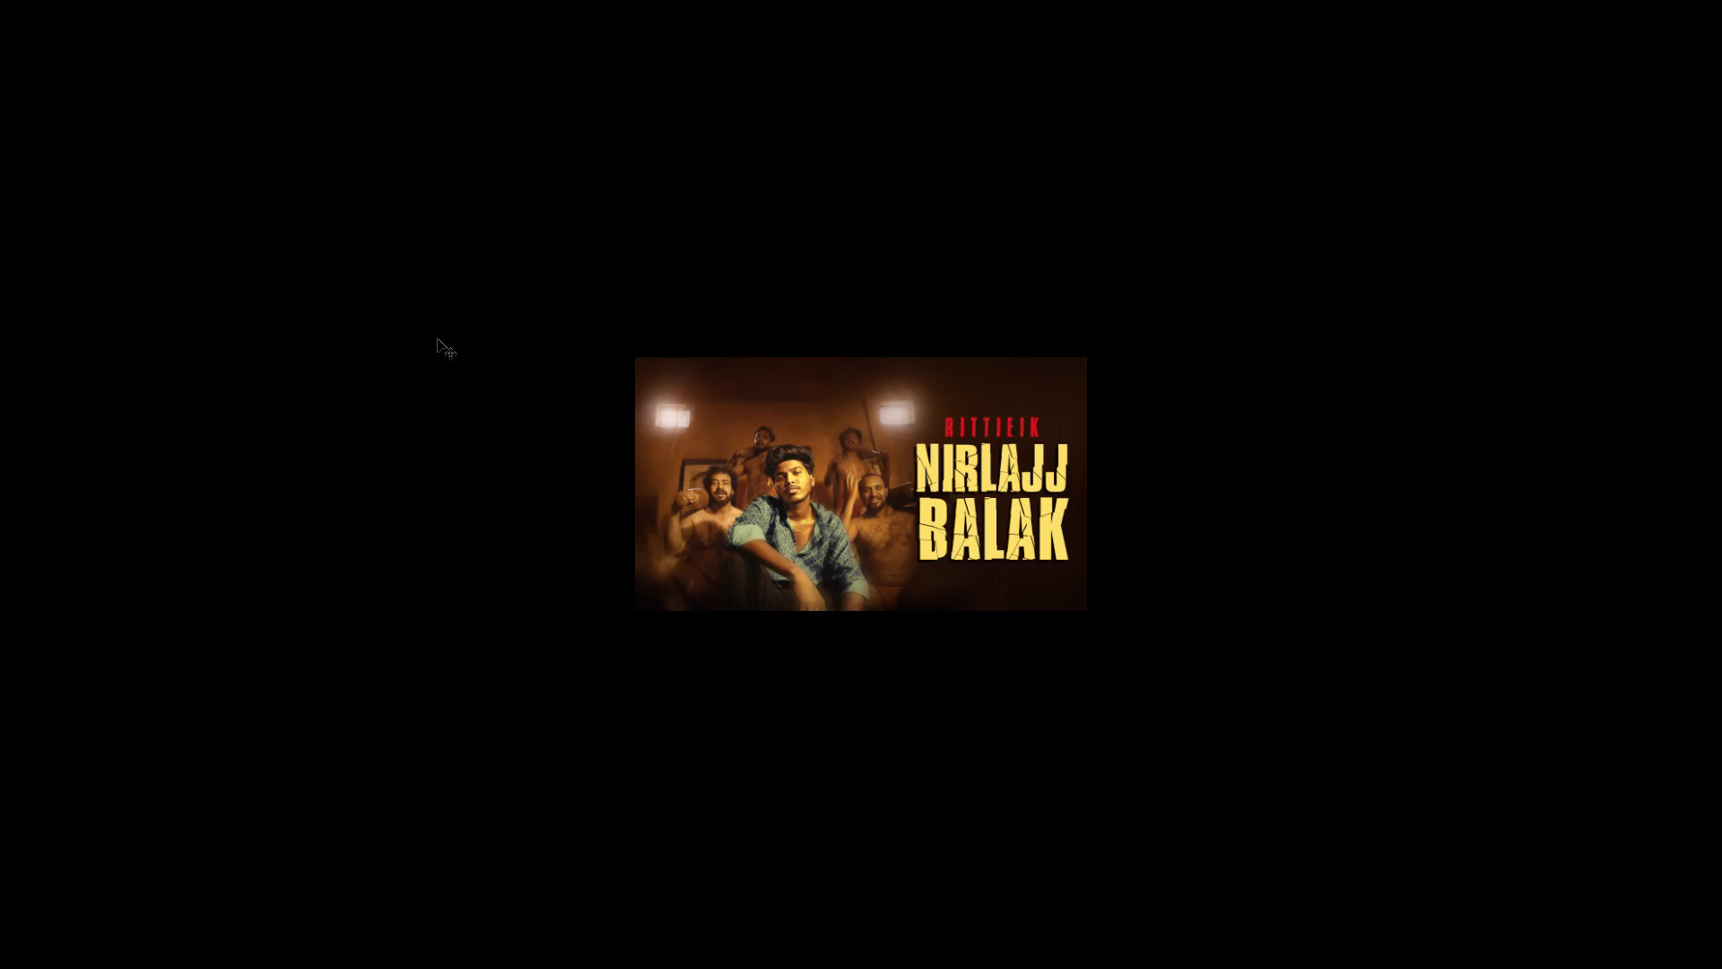
key("ctrl+equal")
key("ctrl+equal")
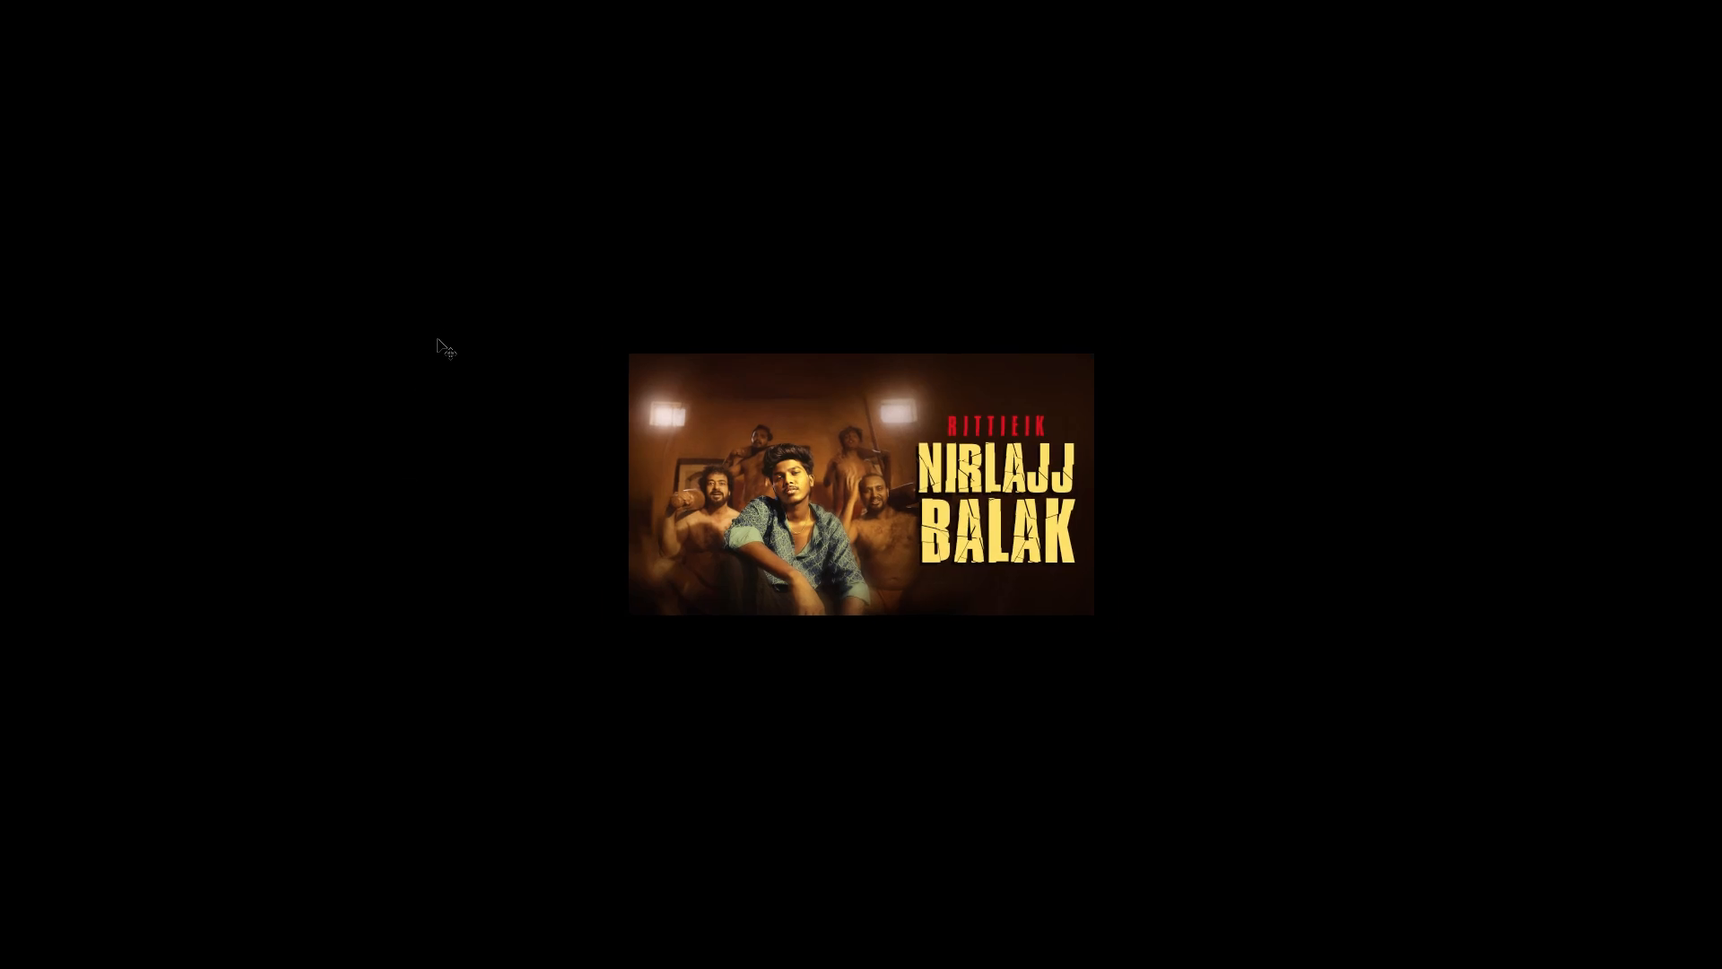
key("ctrl+equal")
key("ctrl+equal")
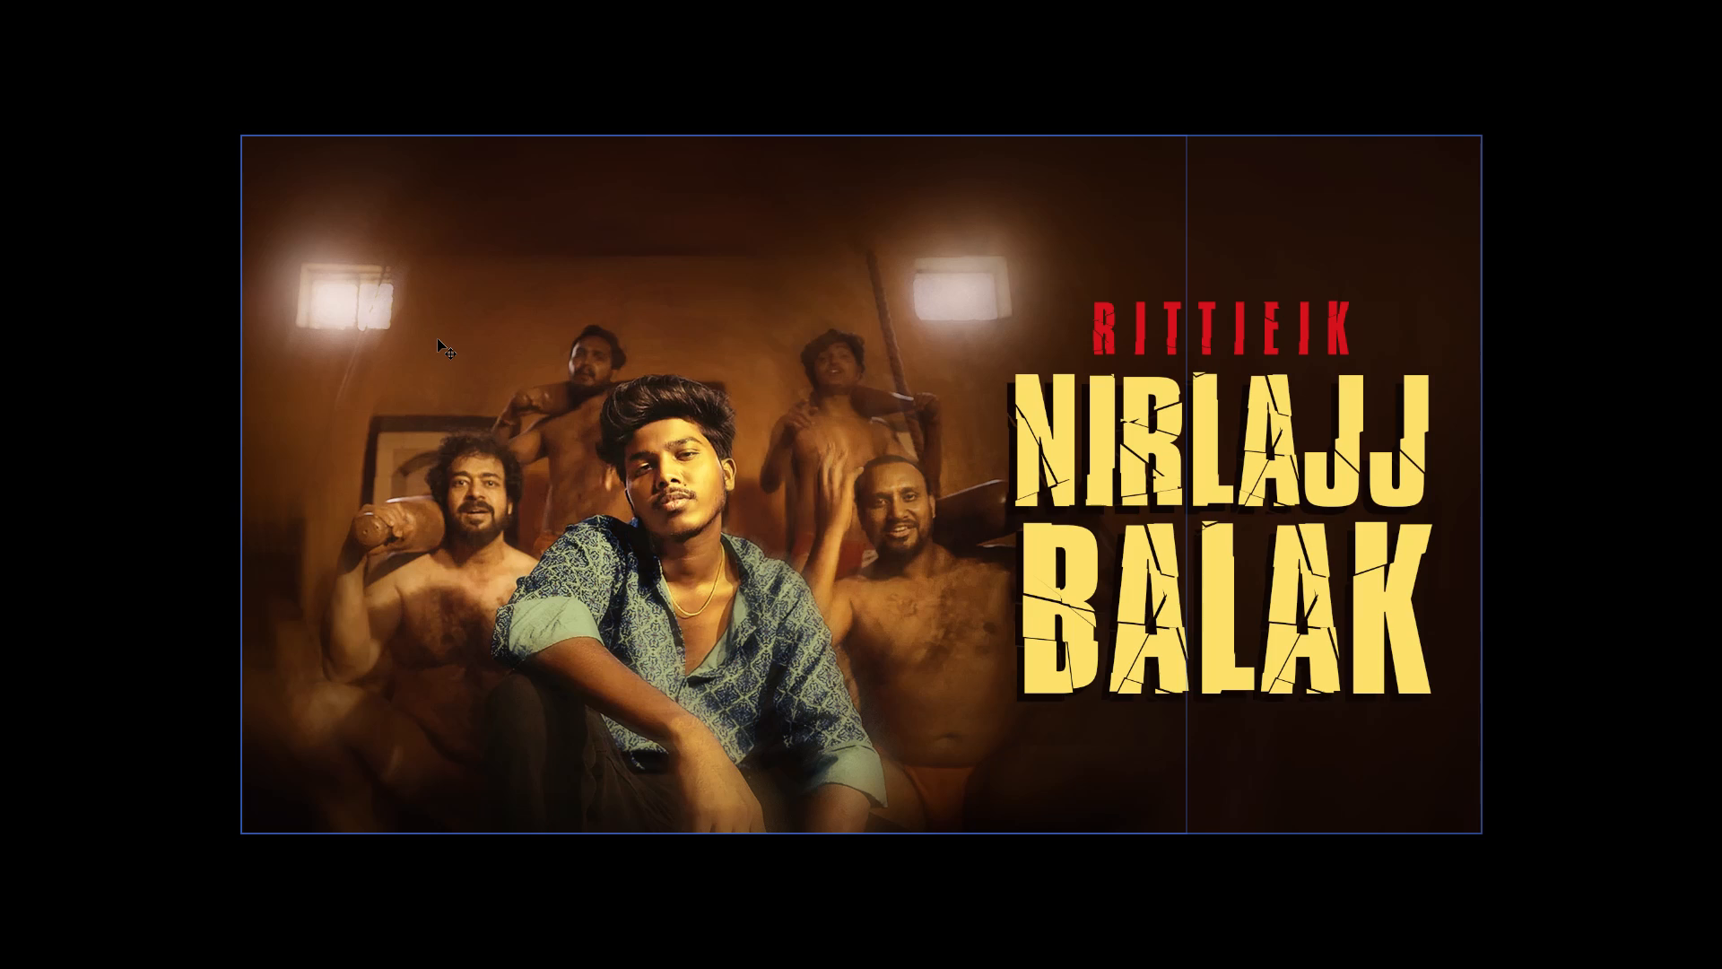
key("f")
Move the red RITTIEIK text away from the title to above the central man's head, between the two wall lights.
scroll(431, 341, "down", 3, "alt")
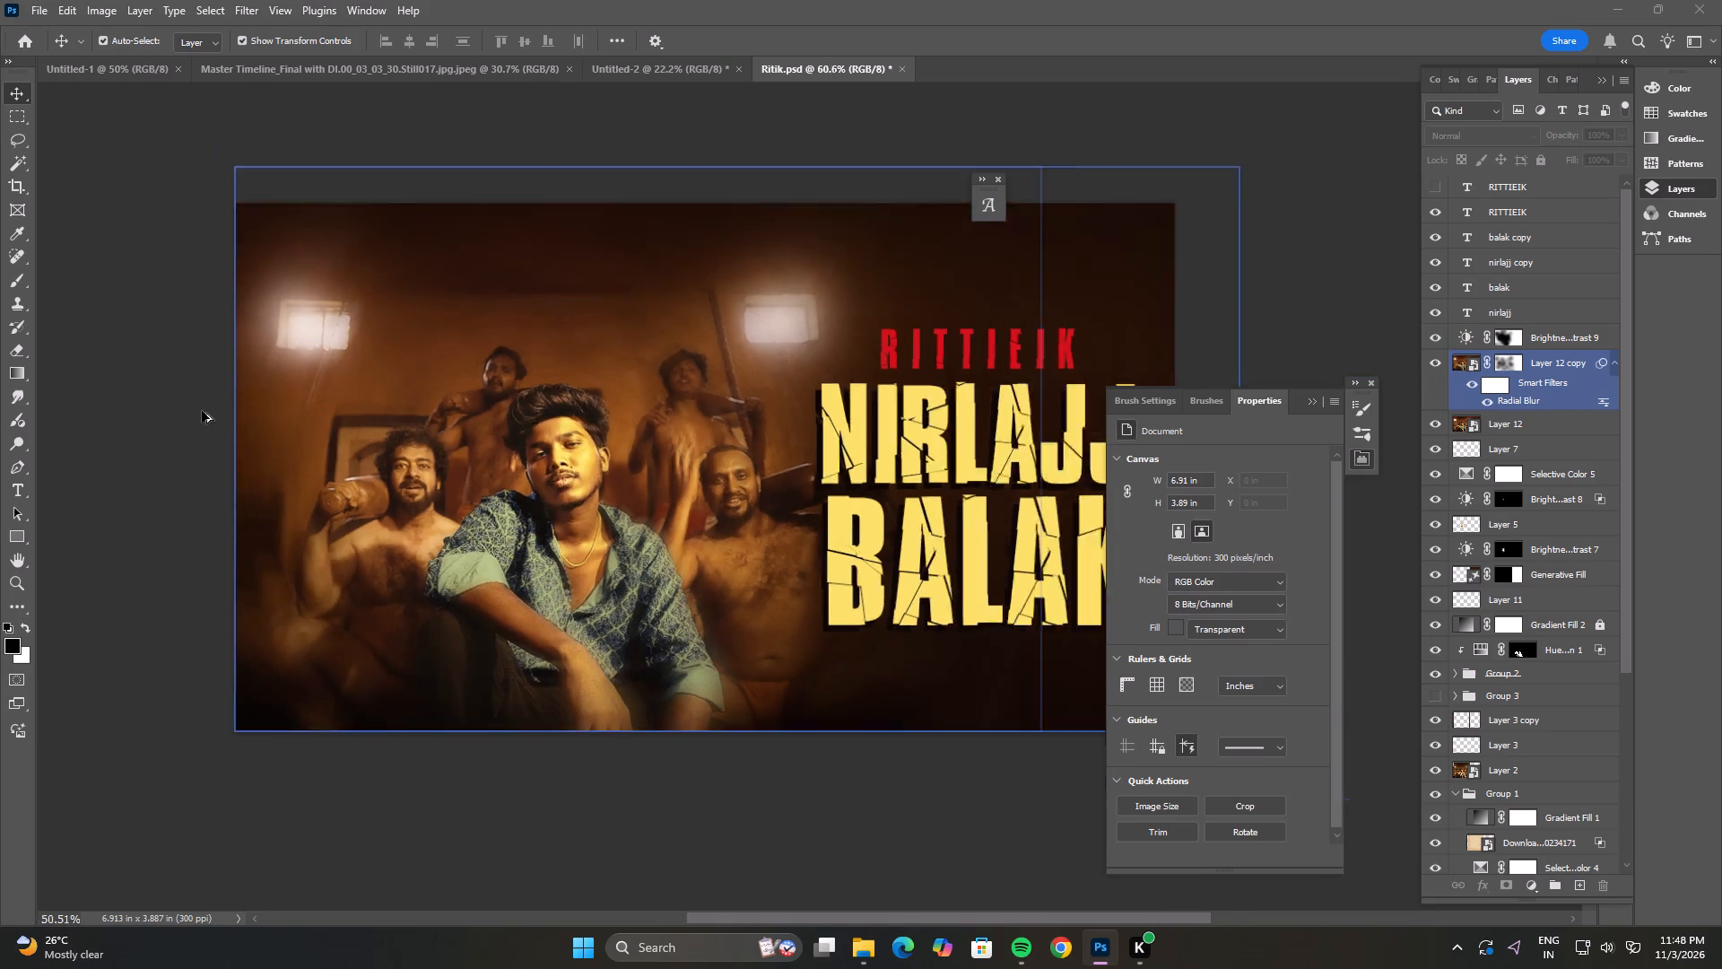
scroll(202, 411, "down", 4, "alt")
key("space")
key("space")
key("space")
key("space")
key("space")
key("space")
key("space")
key("space")
key("space")
key("space")
left_click_drag(712, 573, 650, 584)
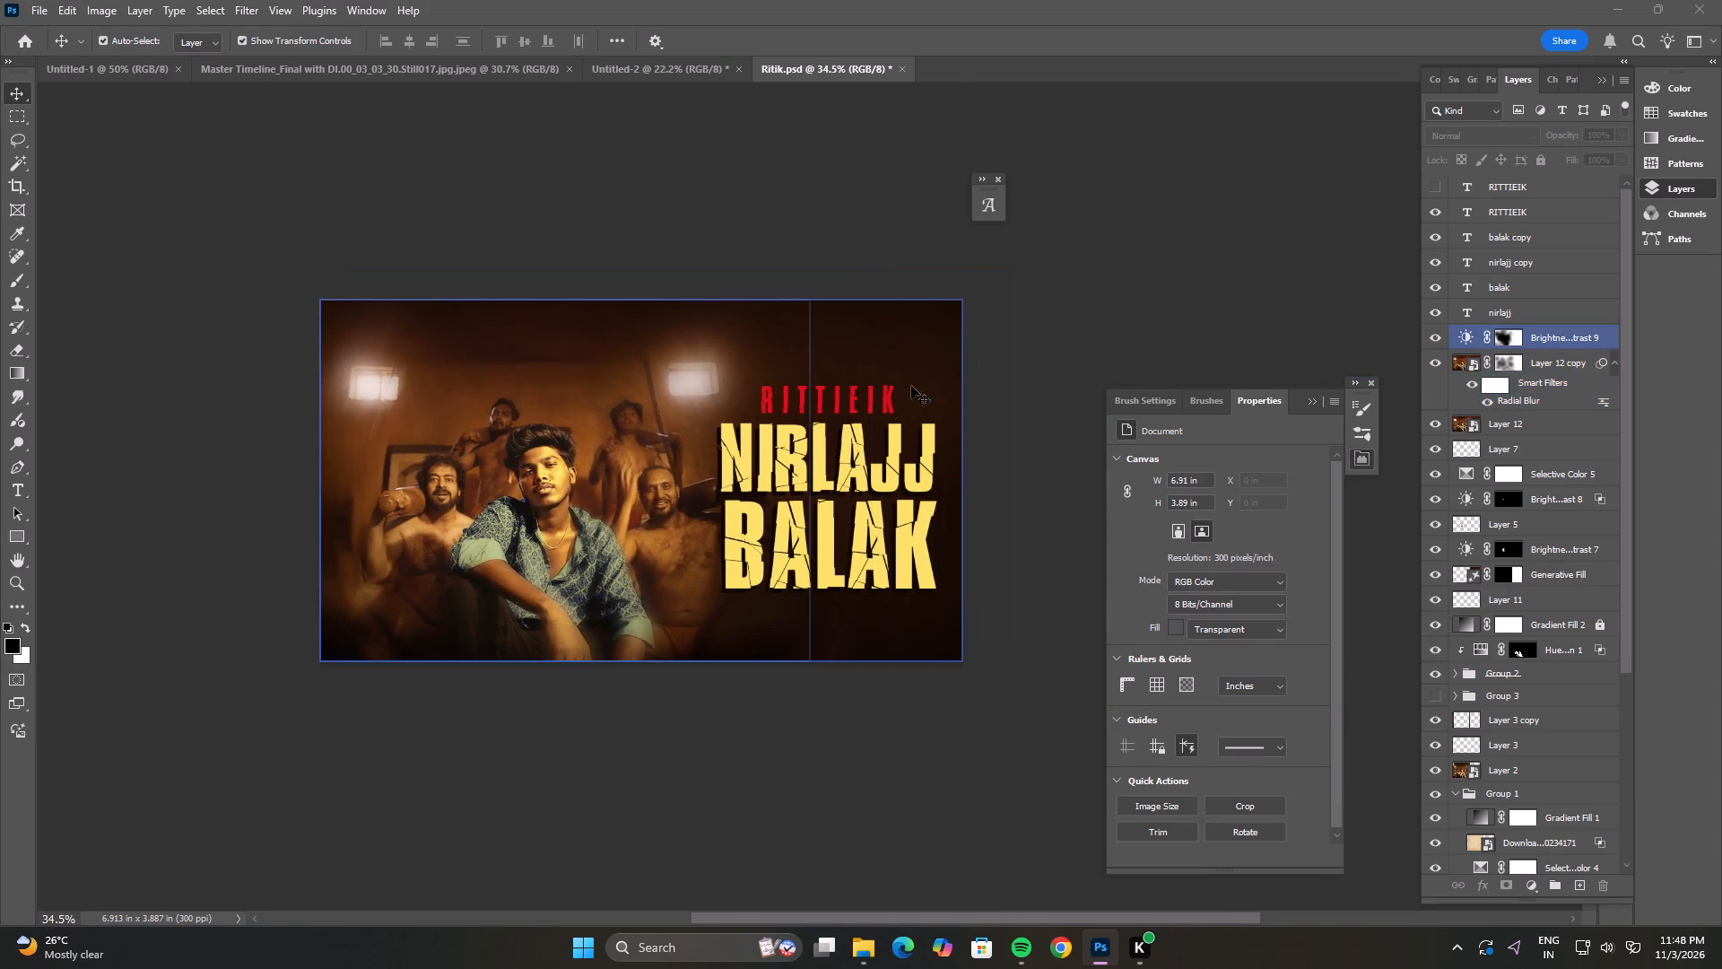
left_click(878, 398)
left_click_drag(862, 411, 855, 354)
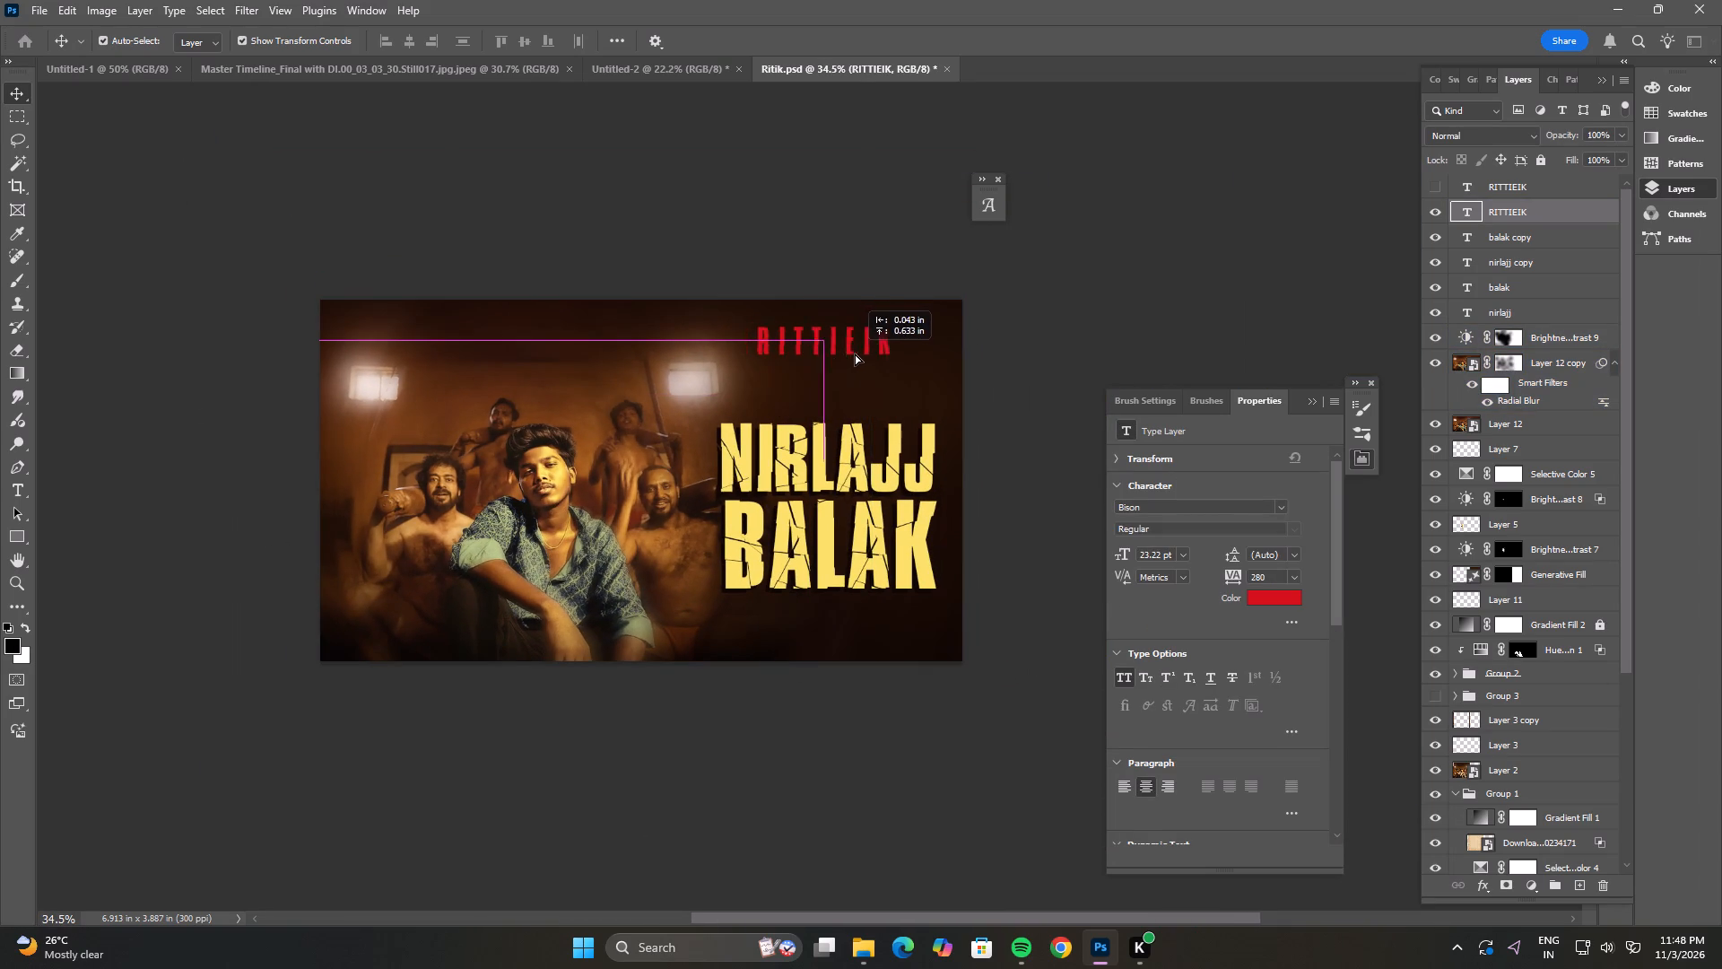
left_click_drag(855, 354, 570, 377)
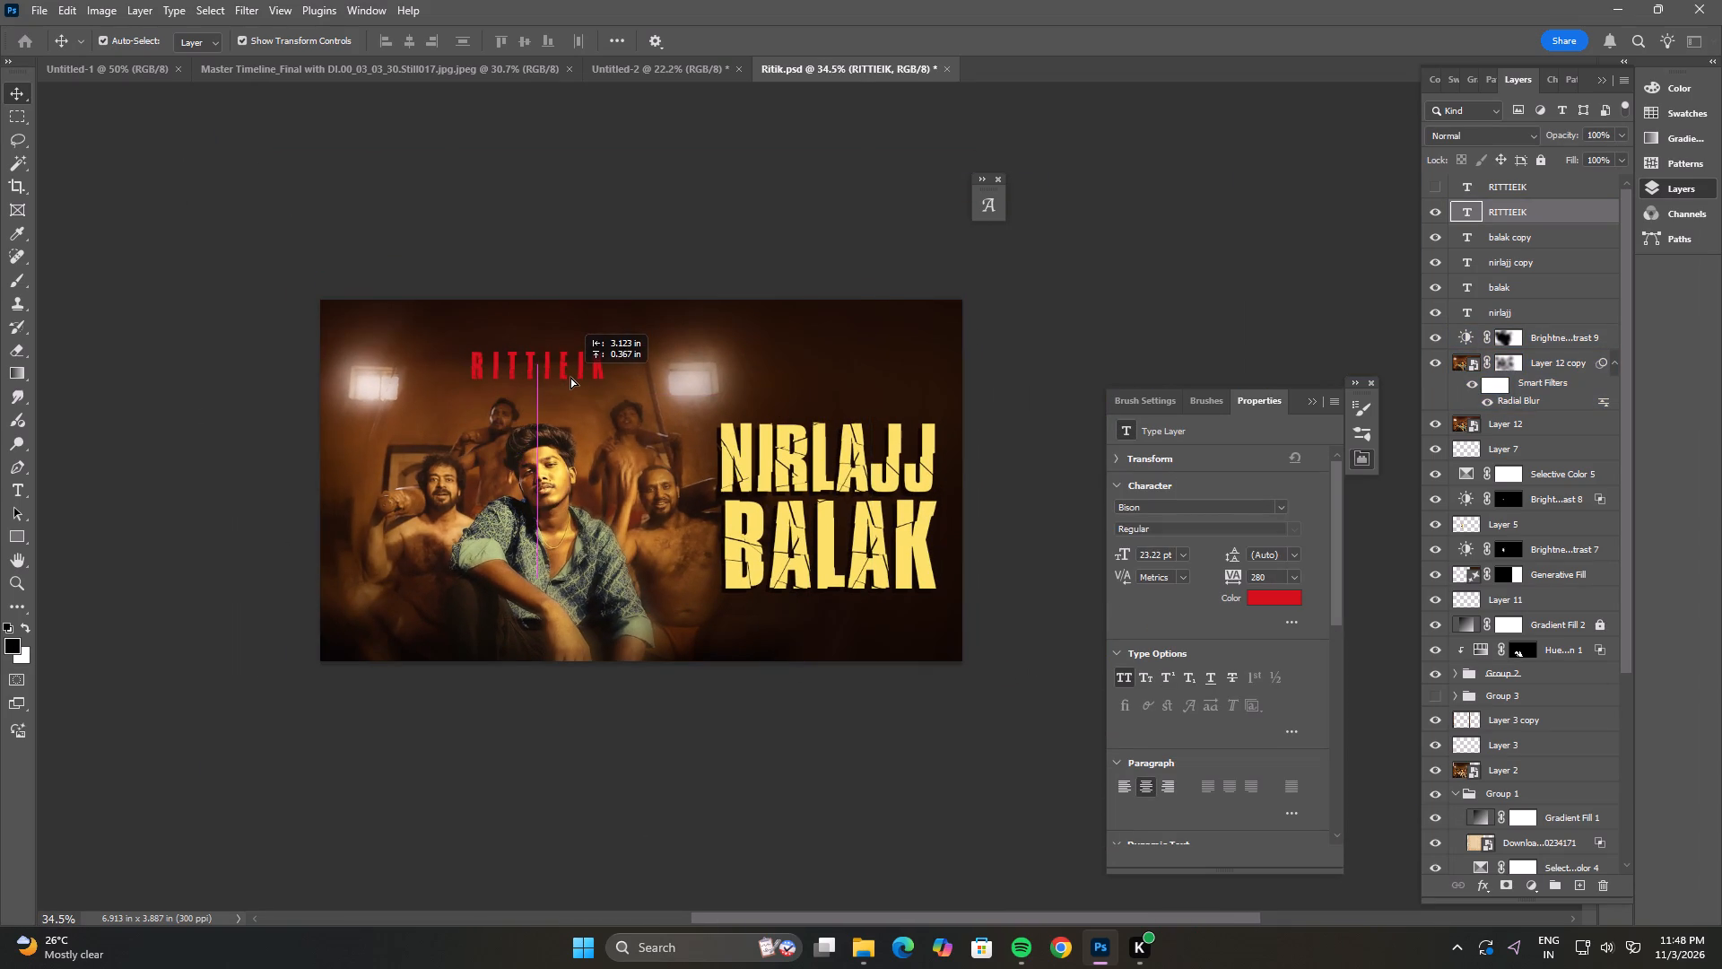
left_click_drag(570, 377, 570, 379)
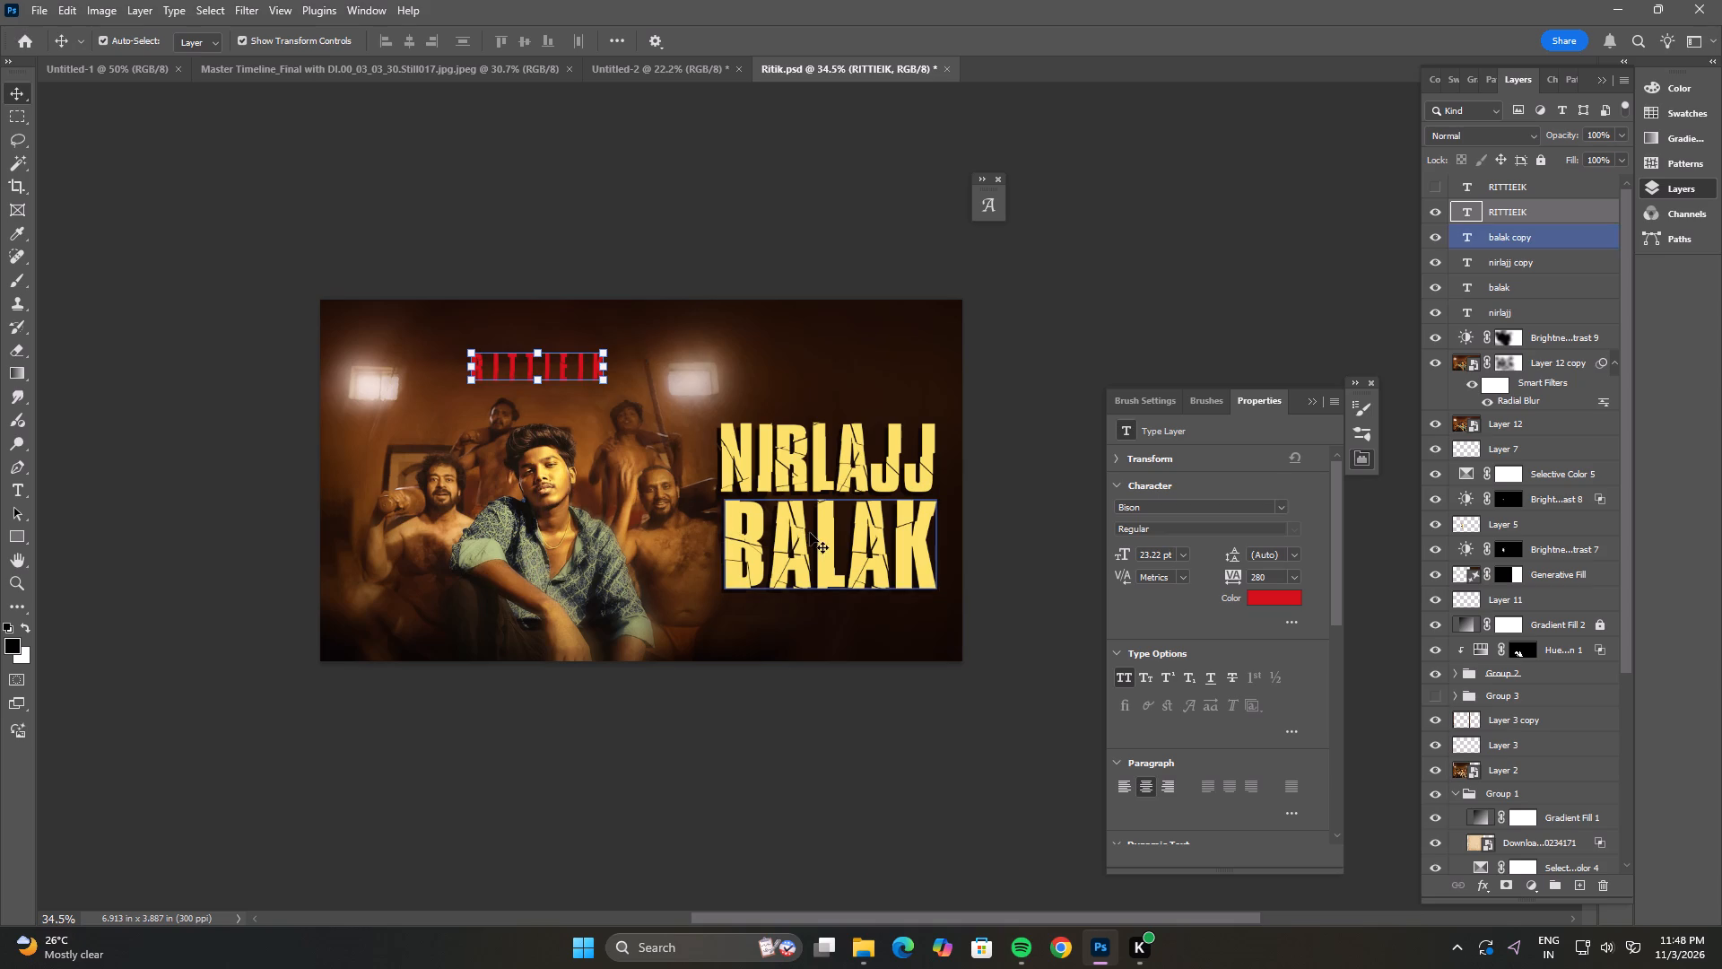
left_click(770, 225)
left_click_drag(557, 368, 563, 377)
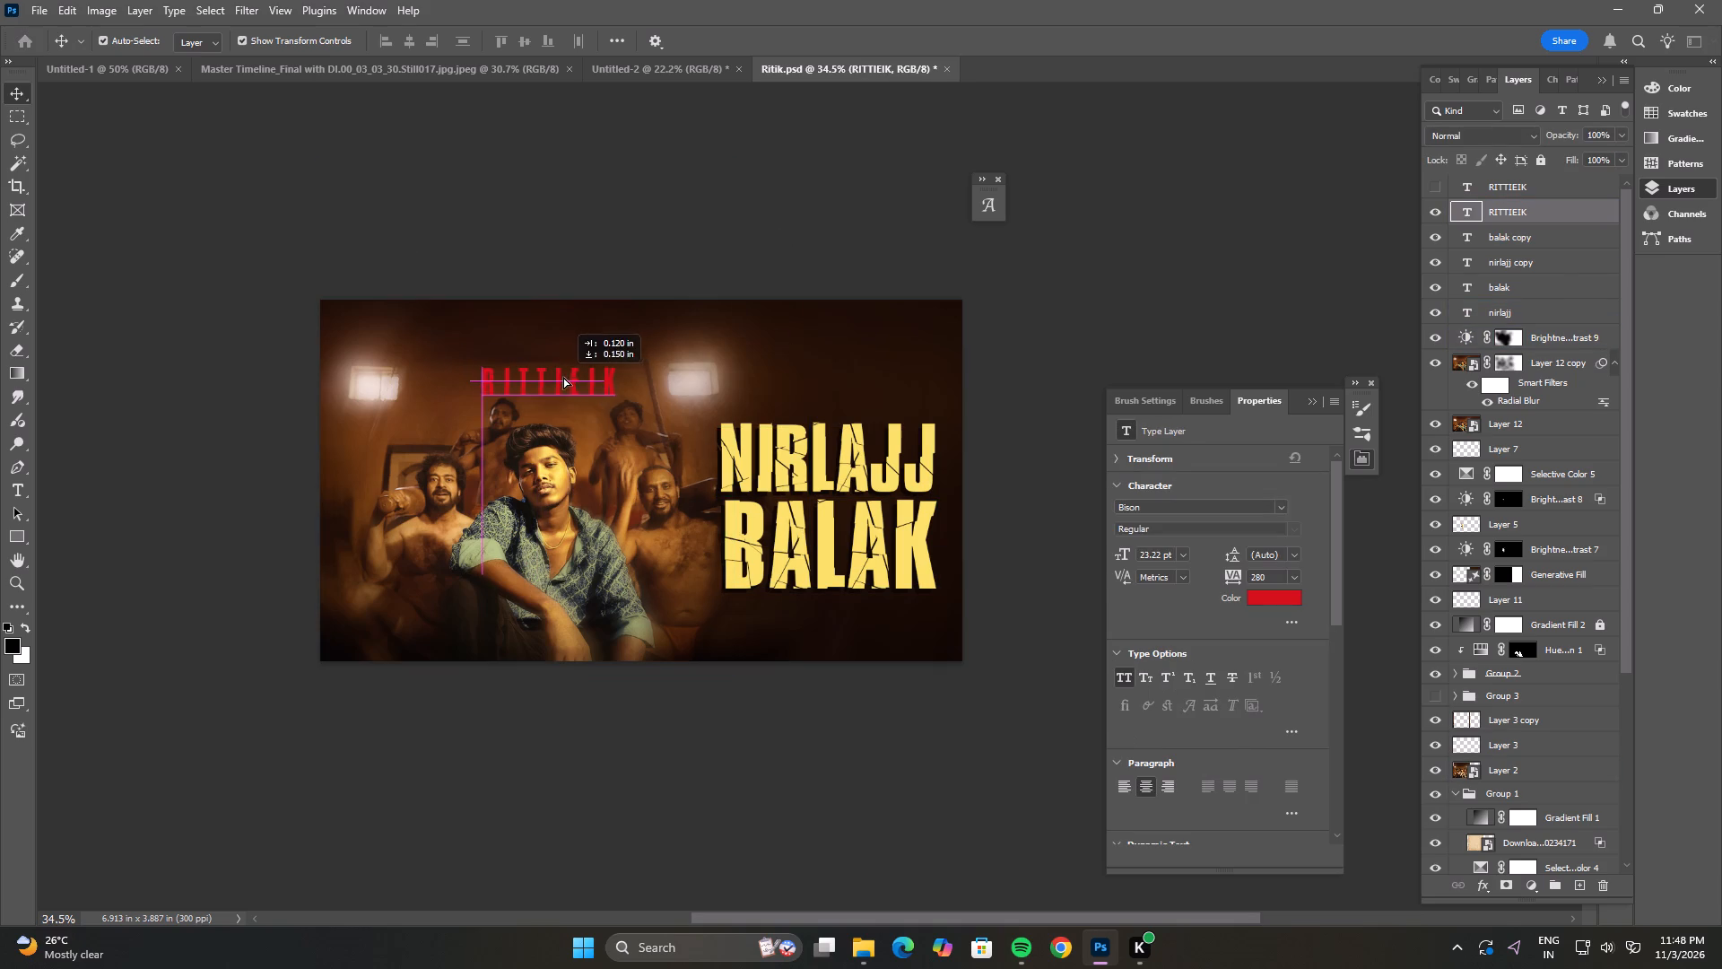
left_click_drag(563, 377, 562, 377)
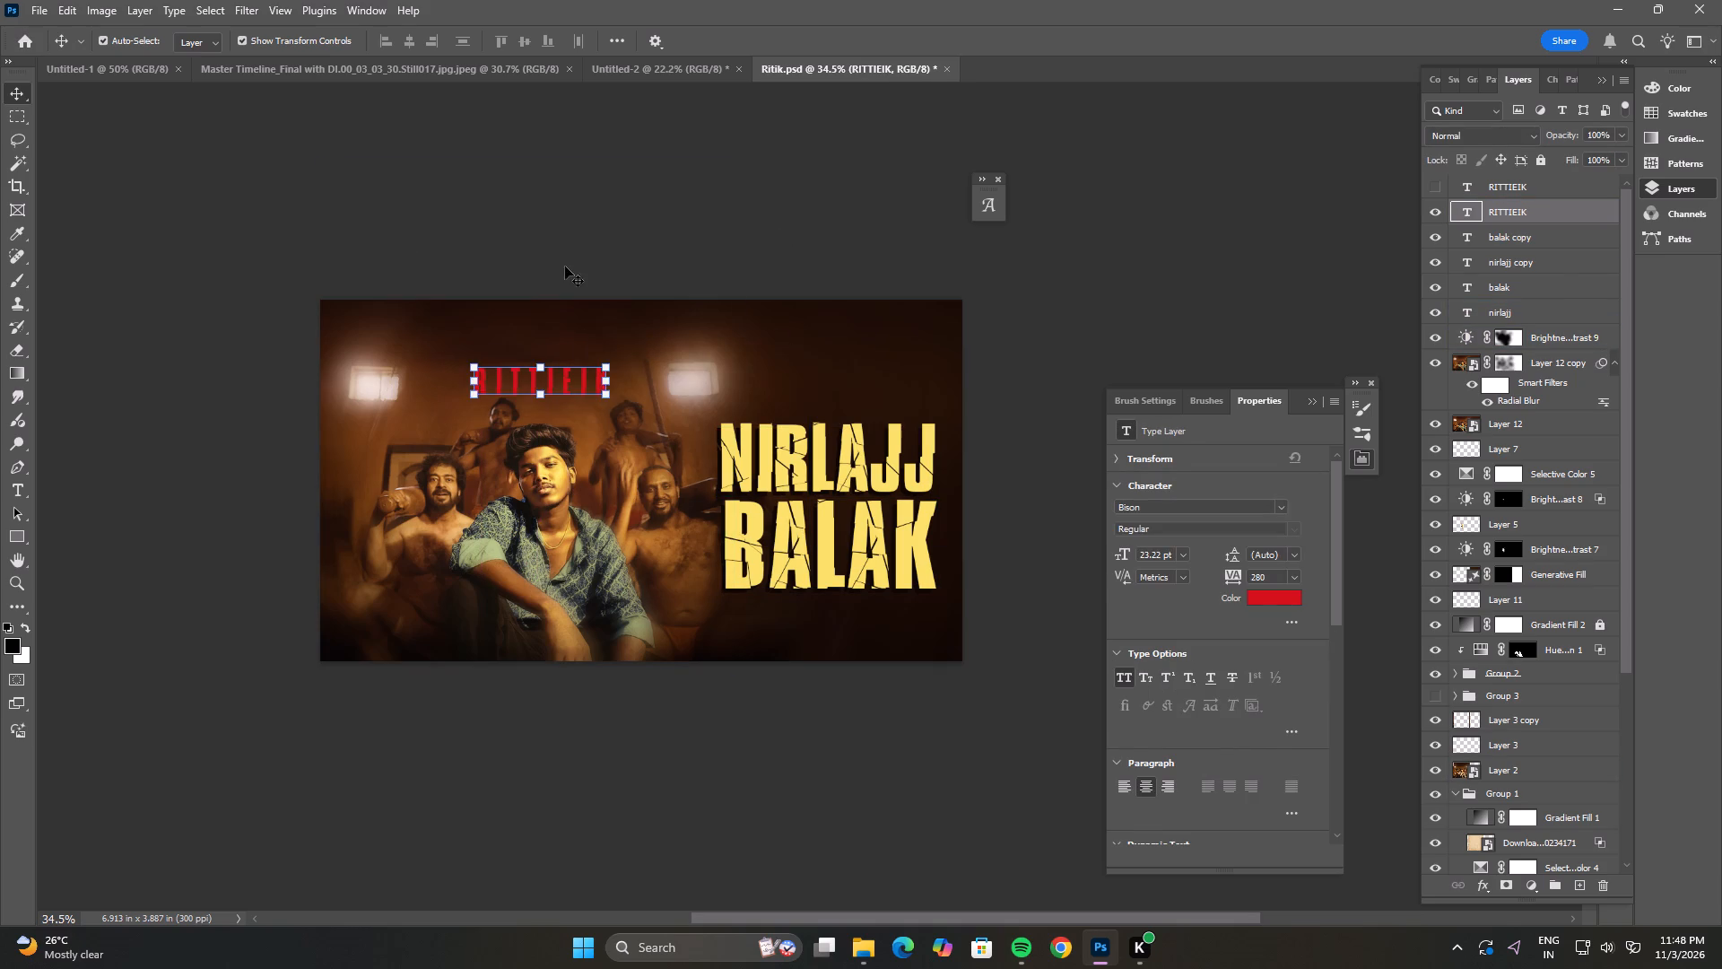
left_click(574, 234)
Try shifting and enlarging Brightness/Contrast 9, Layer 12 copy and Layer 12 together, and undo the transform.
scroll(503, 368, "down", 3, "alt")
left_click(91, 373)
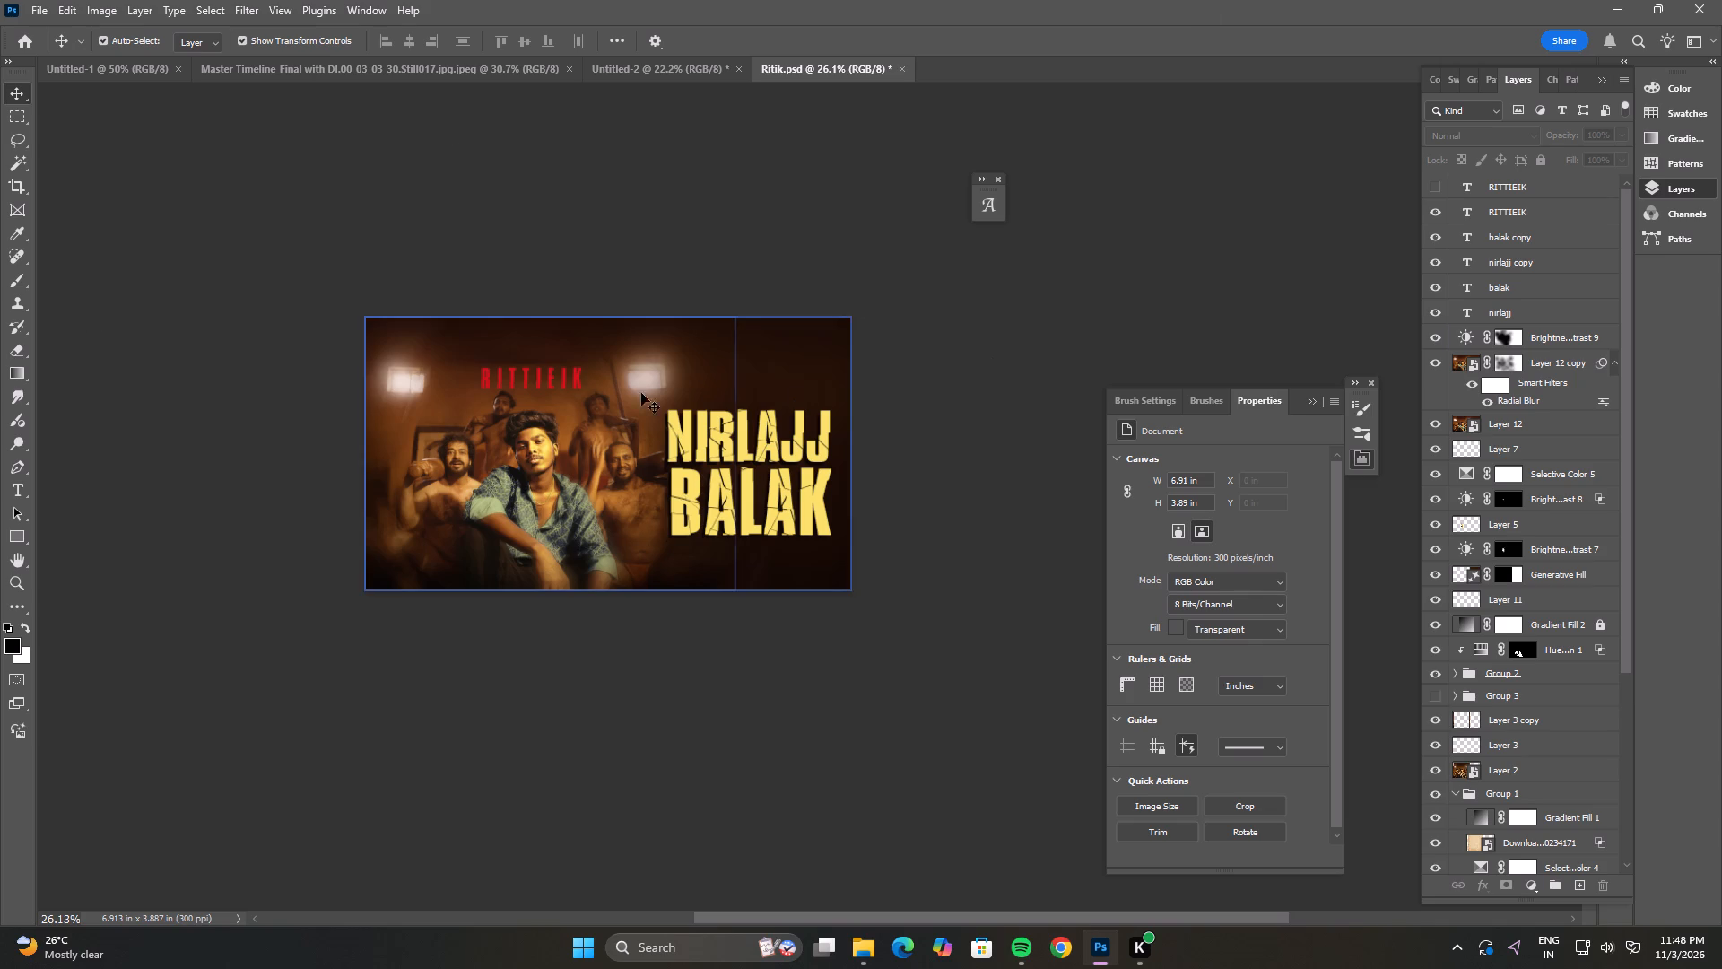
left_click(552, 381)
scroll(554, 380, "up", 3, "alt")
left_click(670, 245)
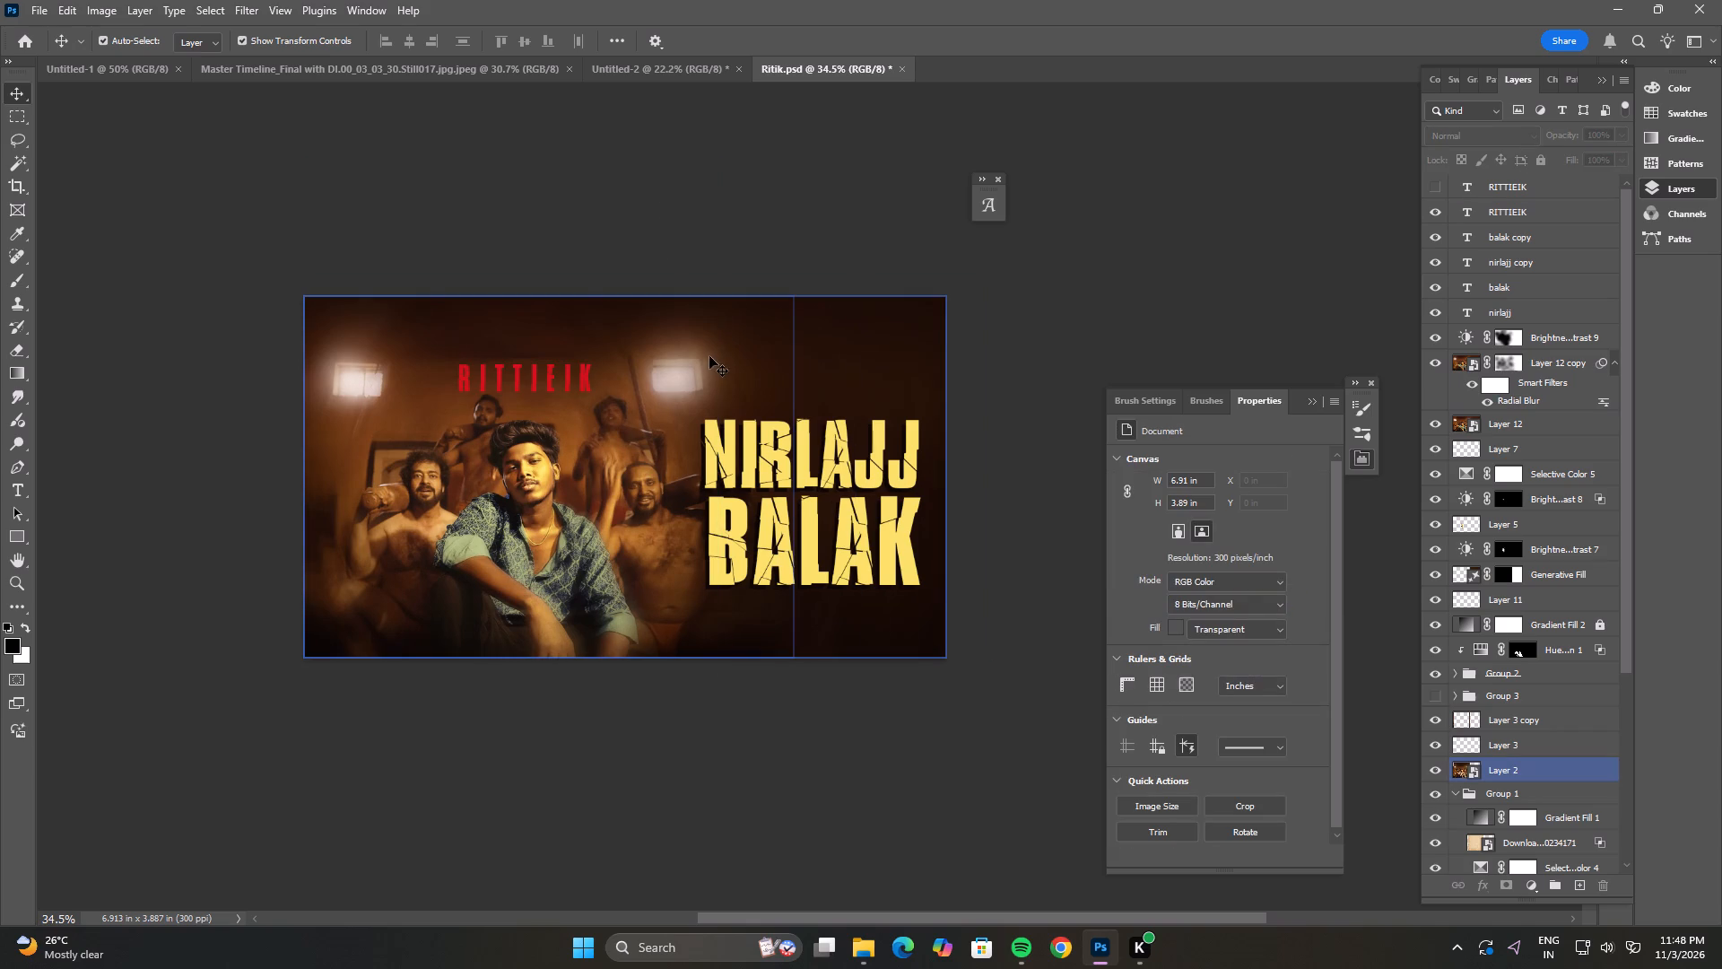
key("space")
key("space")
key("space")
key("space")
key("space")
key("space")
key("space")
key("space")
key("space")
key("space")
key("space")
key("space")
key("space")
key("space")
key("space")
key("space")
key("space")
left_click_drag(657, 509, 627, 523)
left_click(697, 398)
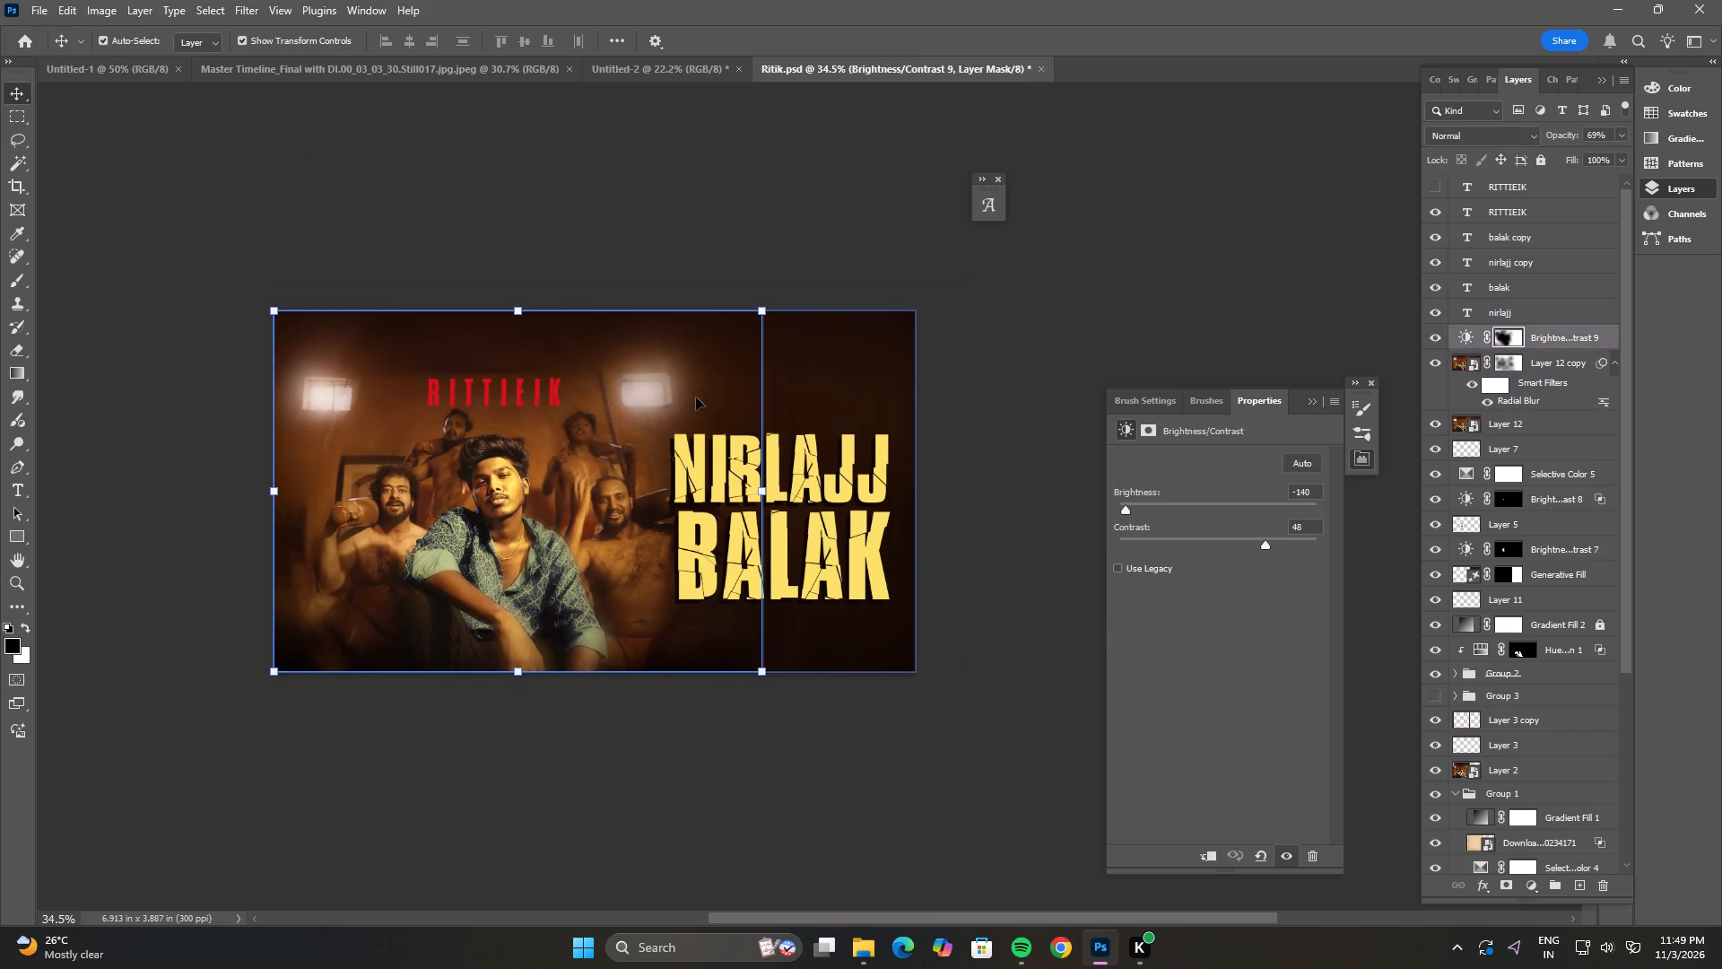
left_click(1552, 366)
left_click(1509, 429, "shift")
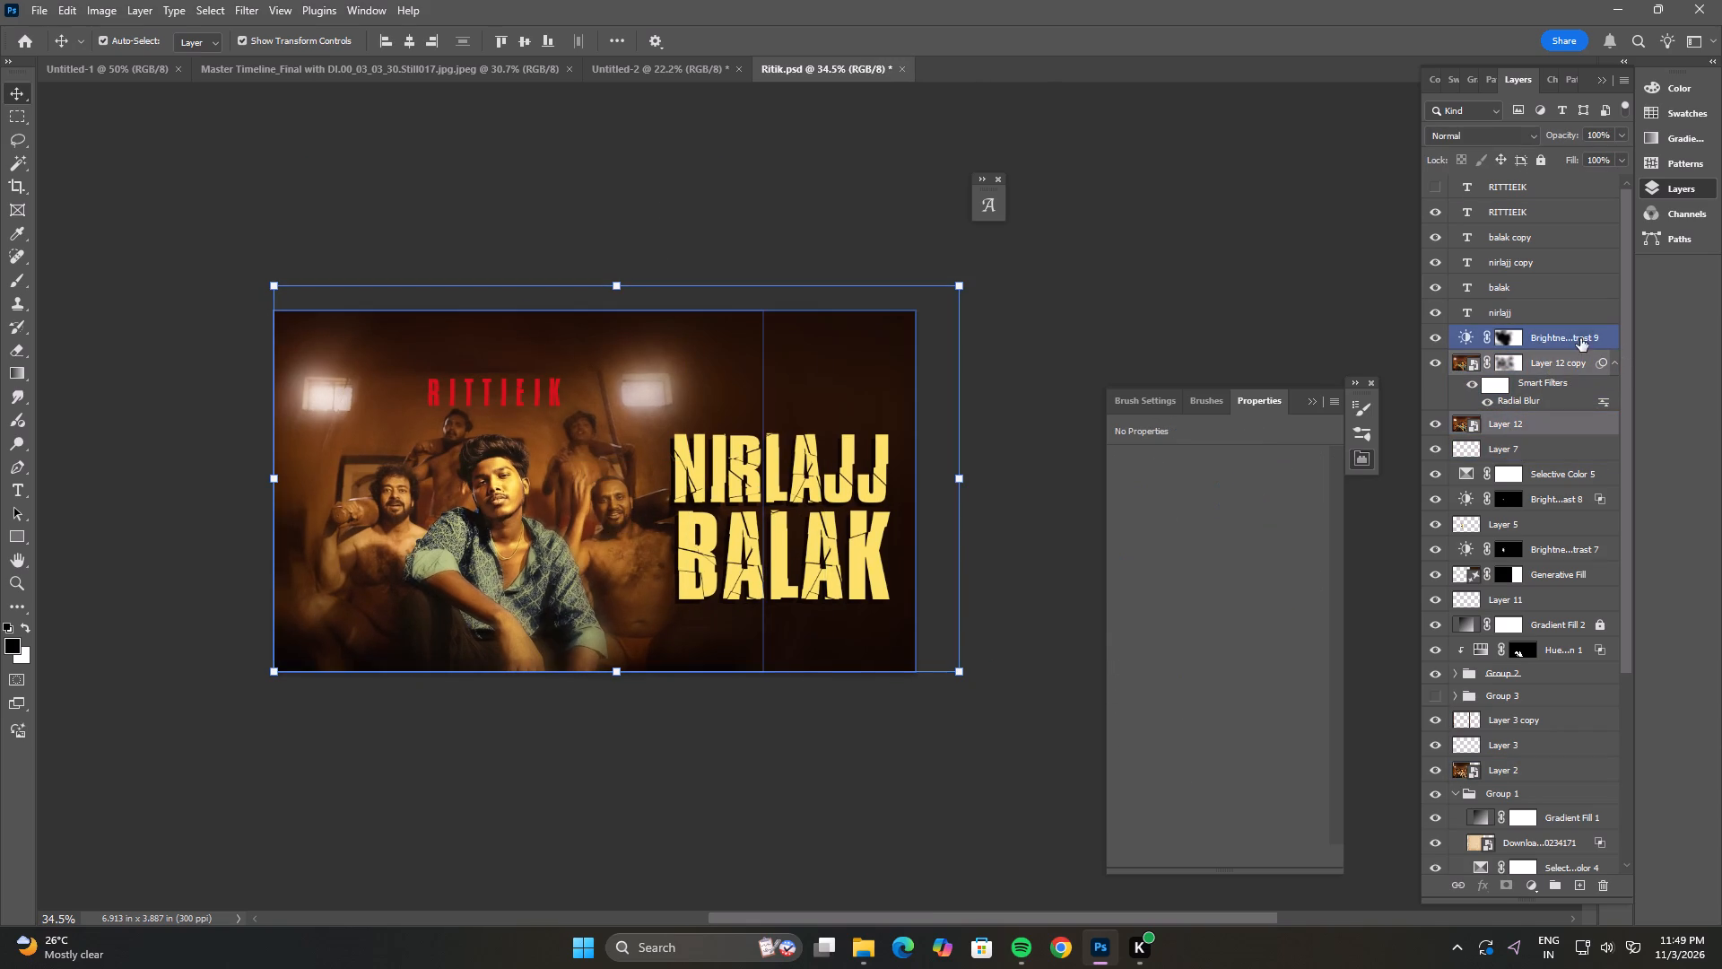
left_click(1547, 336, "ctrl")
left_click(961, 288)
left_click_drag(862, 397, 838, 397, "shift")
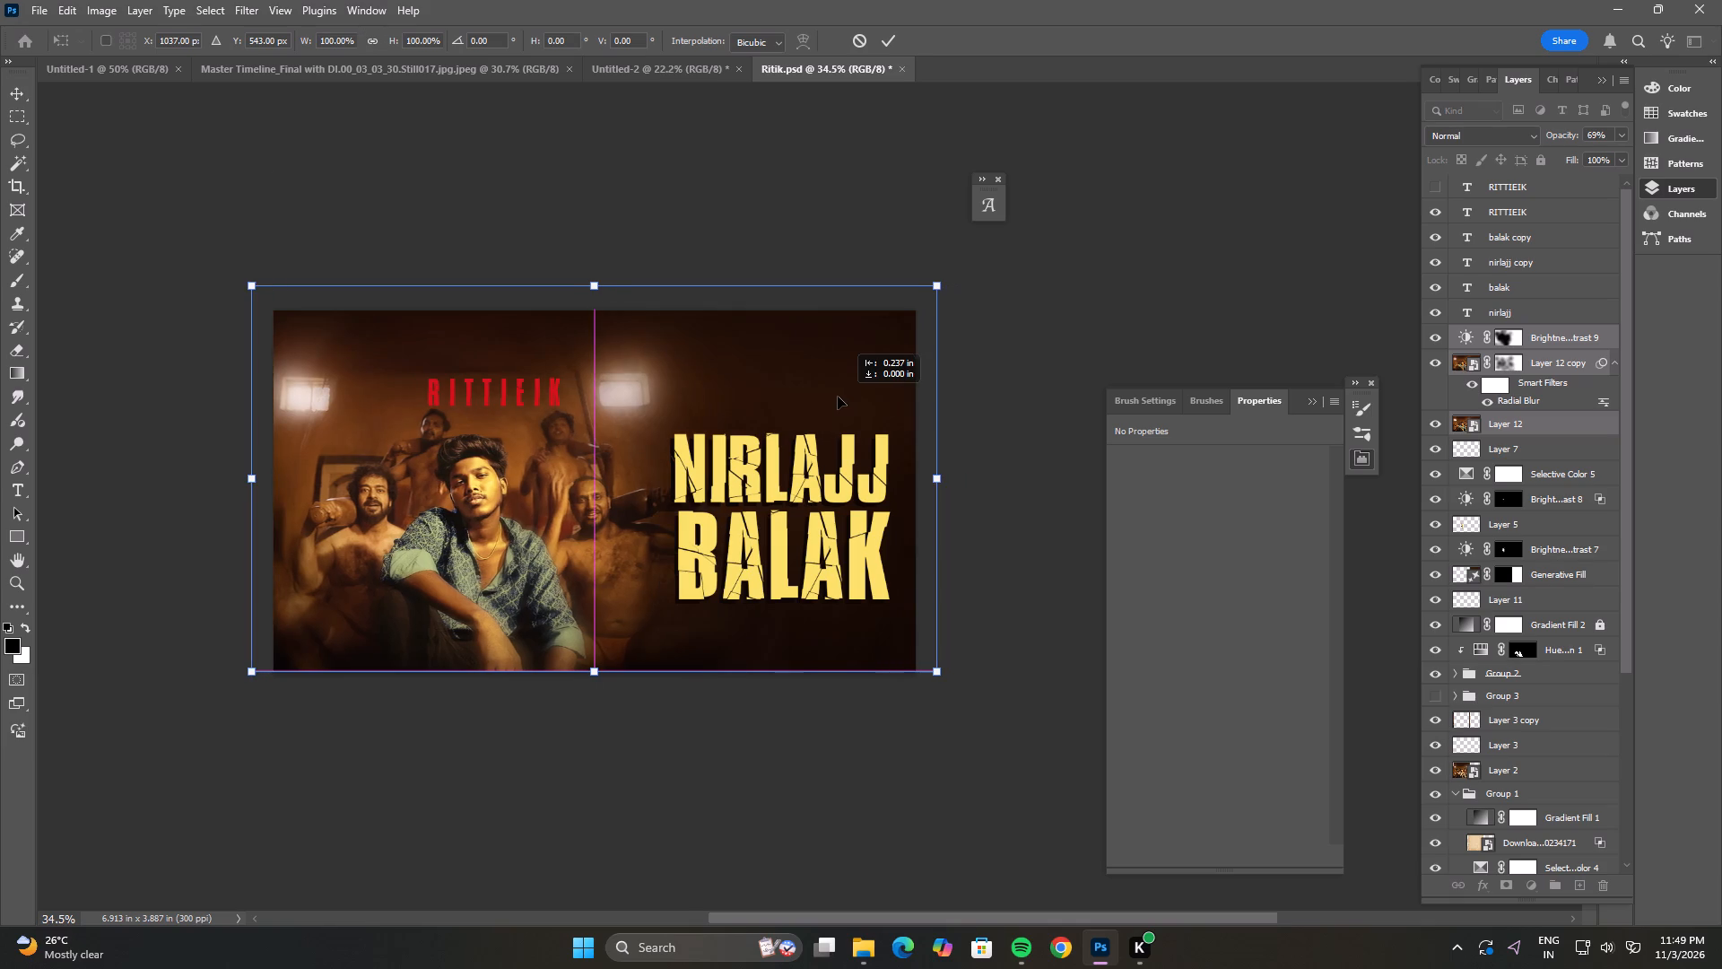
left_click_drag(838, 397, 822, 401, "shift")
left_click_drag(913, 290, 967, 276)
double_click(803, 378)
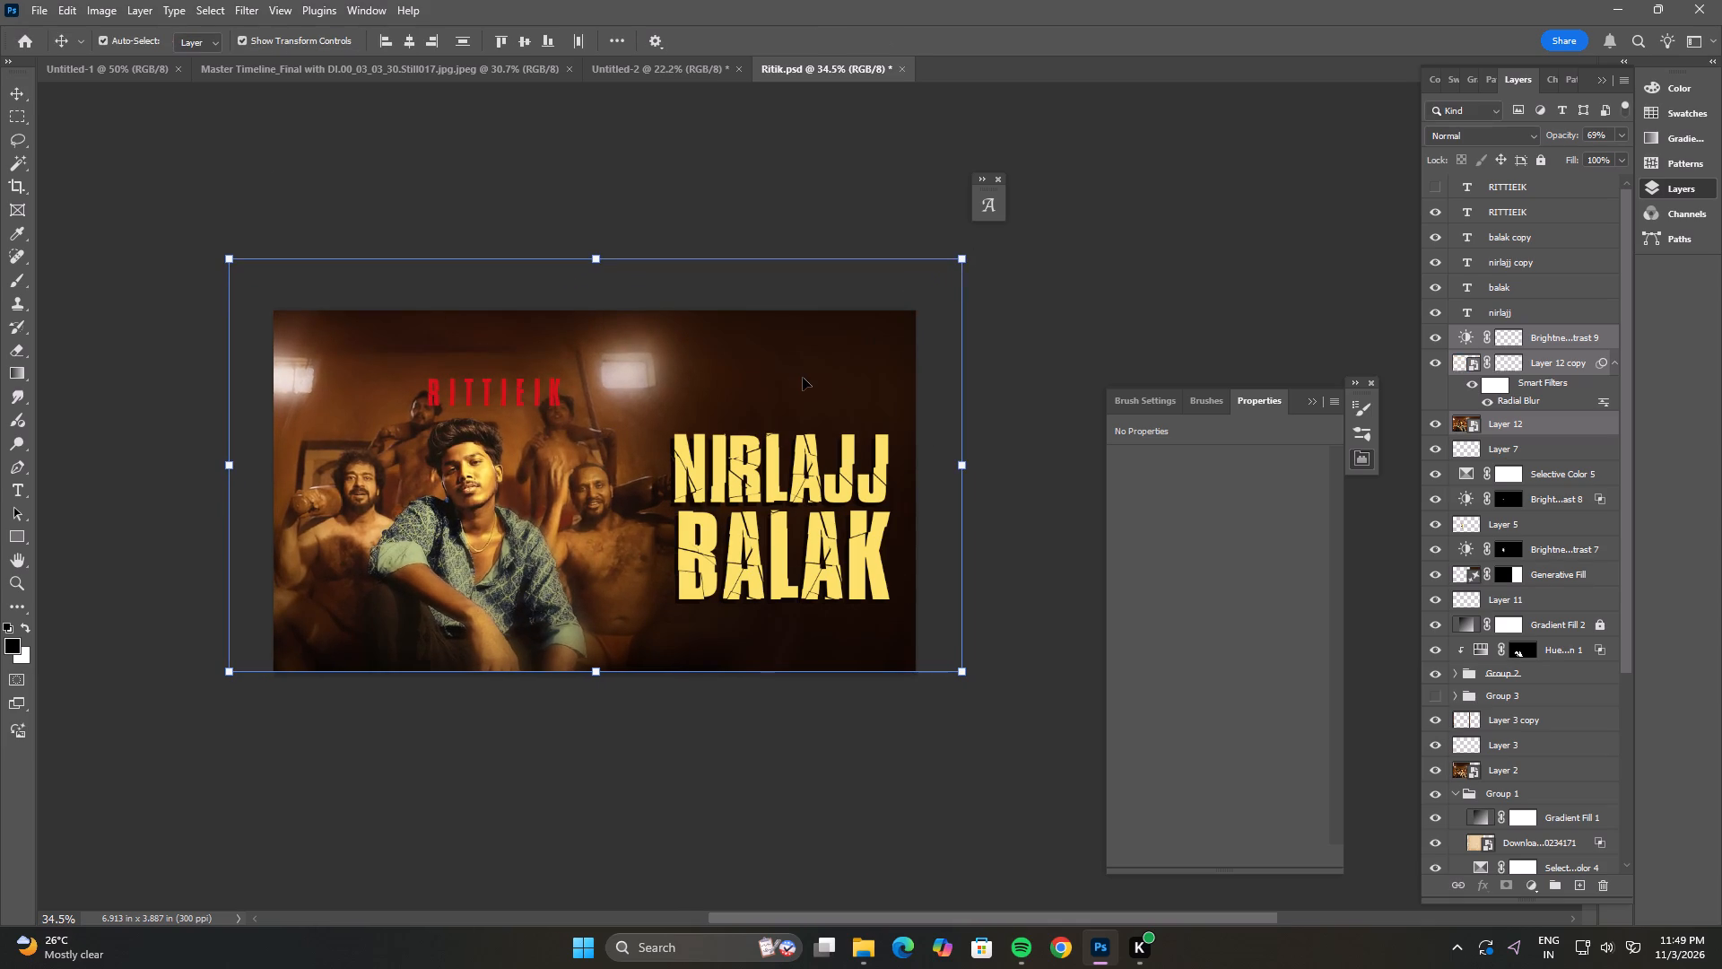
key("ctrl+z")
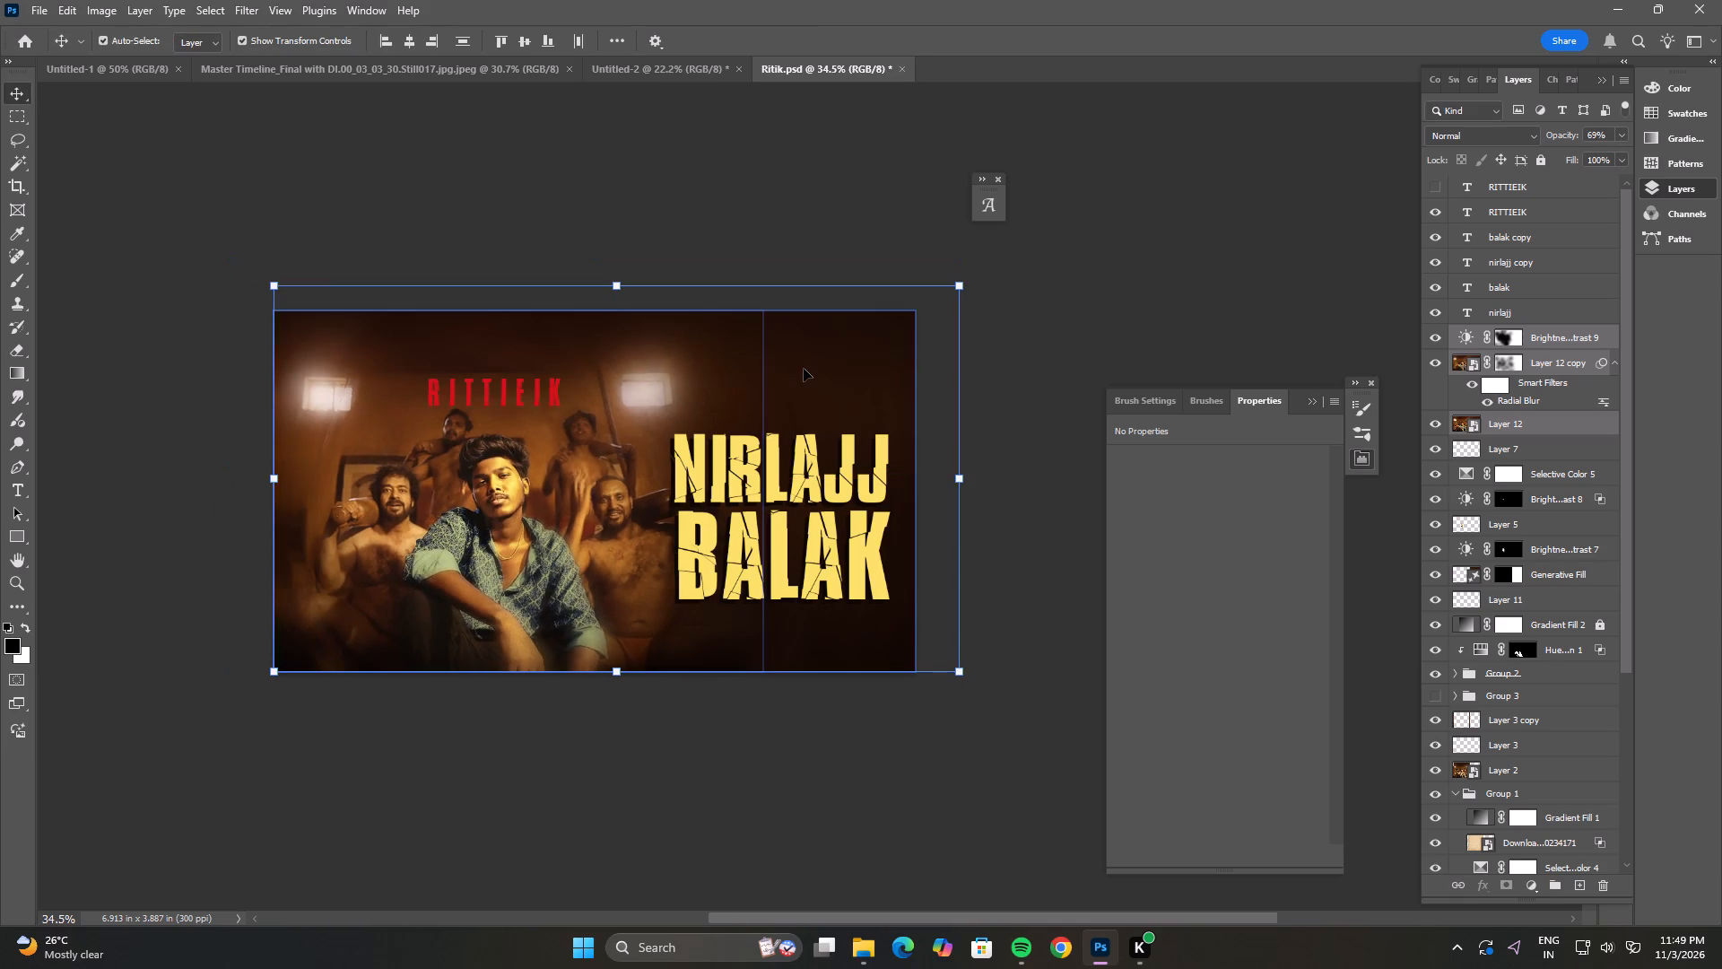
Look over the Untitled-2 and Master Timeline documents, and return to the Ritik.psd poster.
left_click(623, 74)
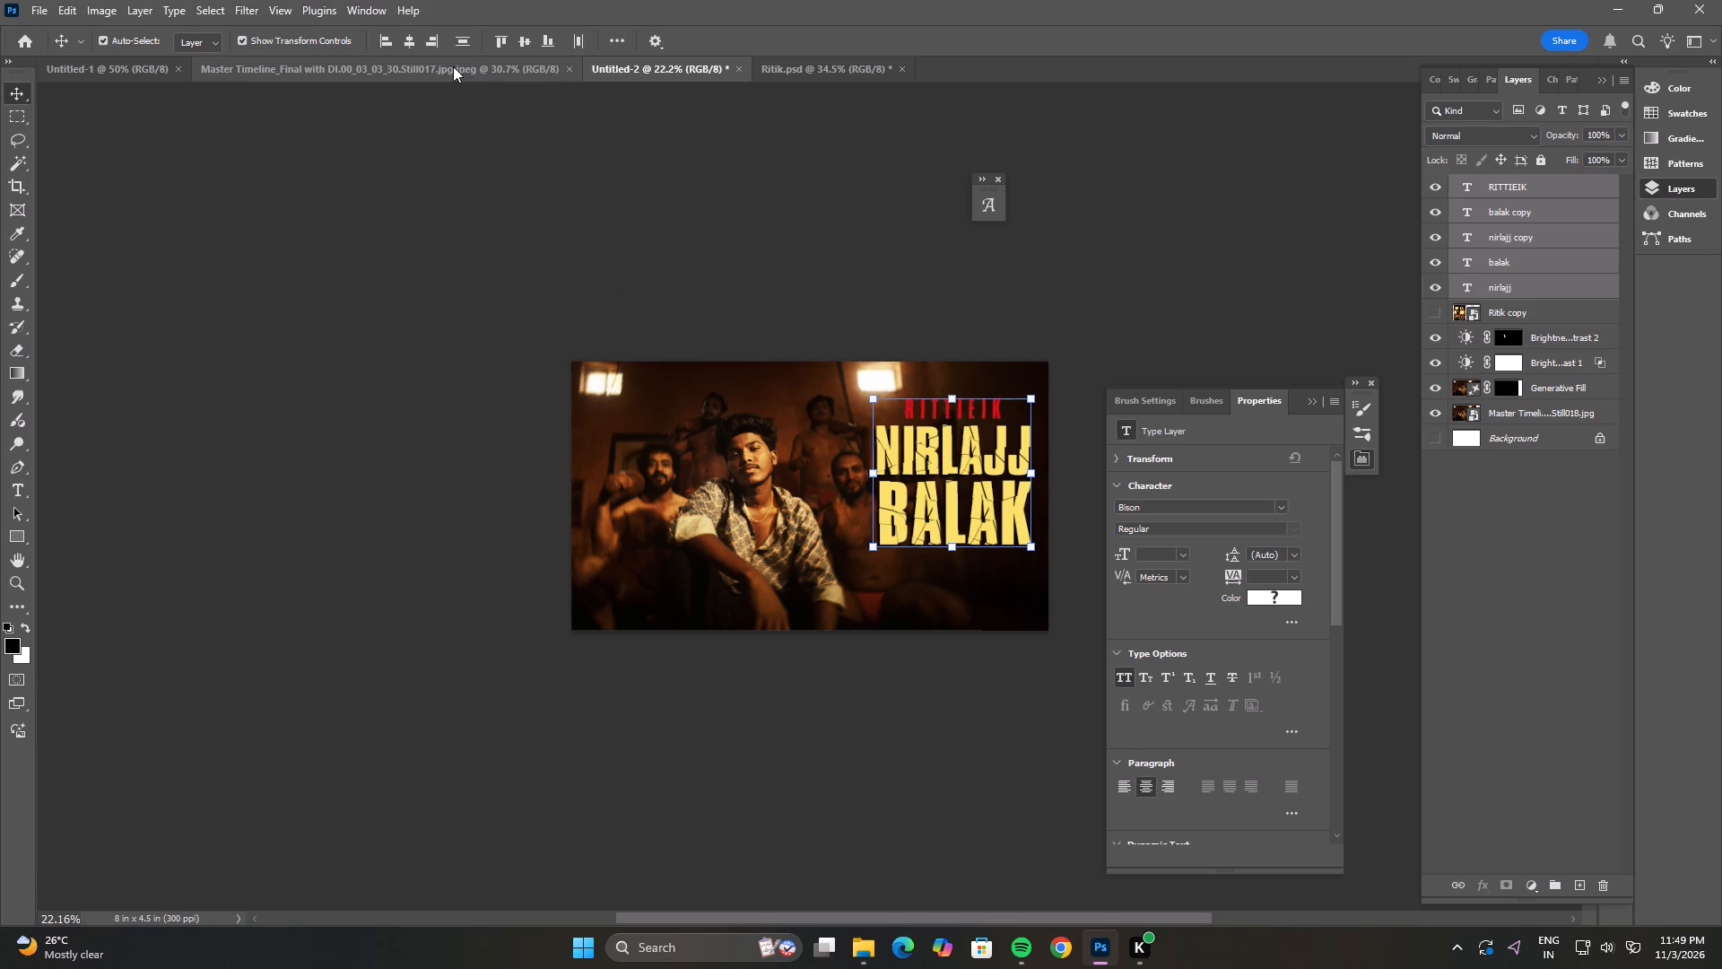
left_click(460, 69)
left_click(809, 64)
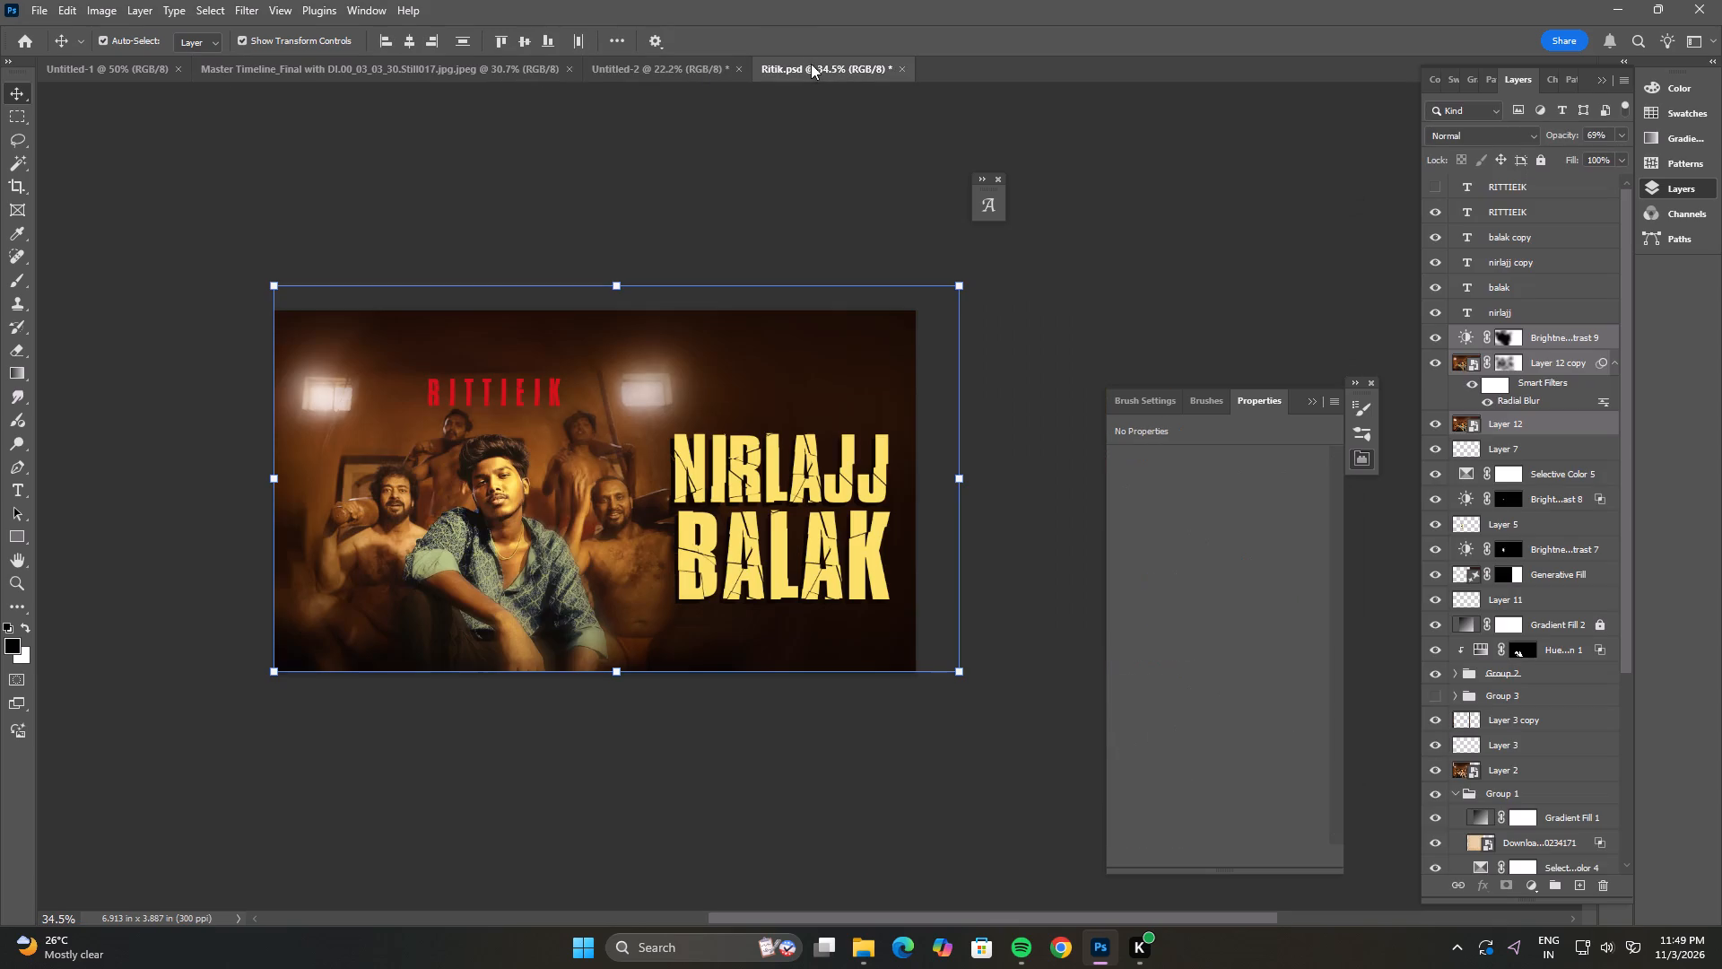
left_click(670, 155)
scroll(664, 362, "down", 4, "alt")
left_click(970, 336)
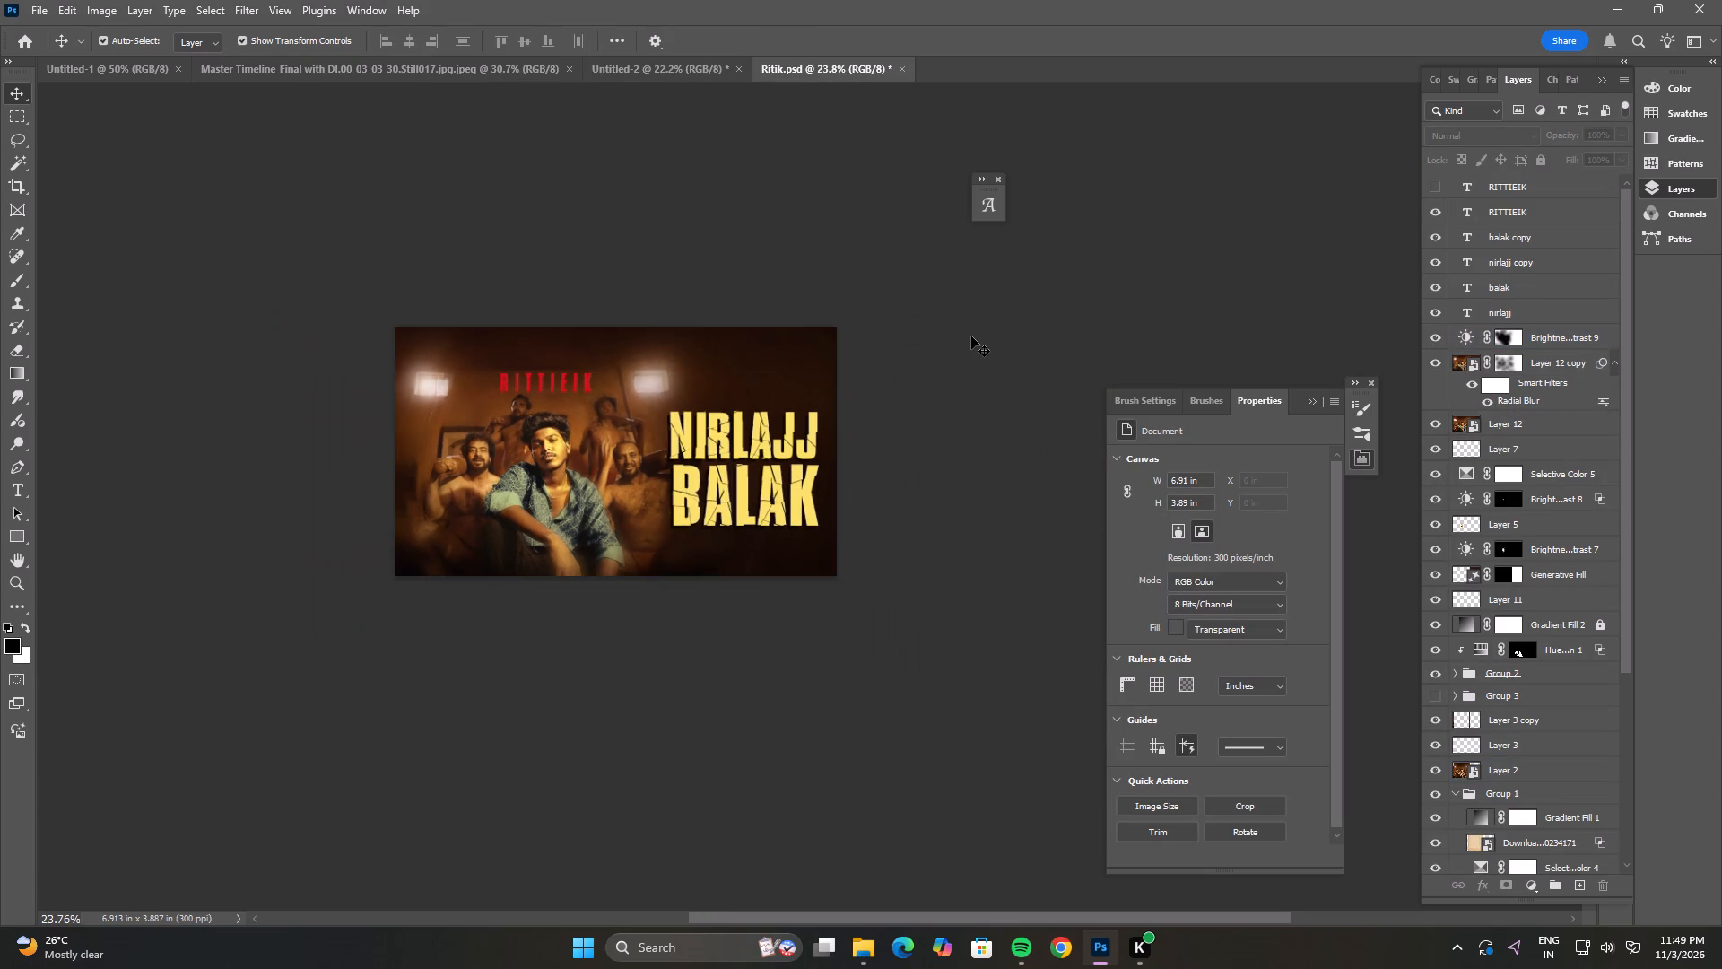
Reduce the four Nirlajj Balak title layers to about 94% and again to about 92%, placing them on the dark wall beside the men.
left_click(770, 489)
left_click(770, 419, "shift")
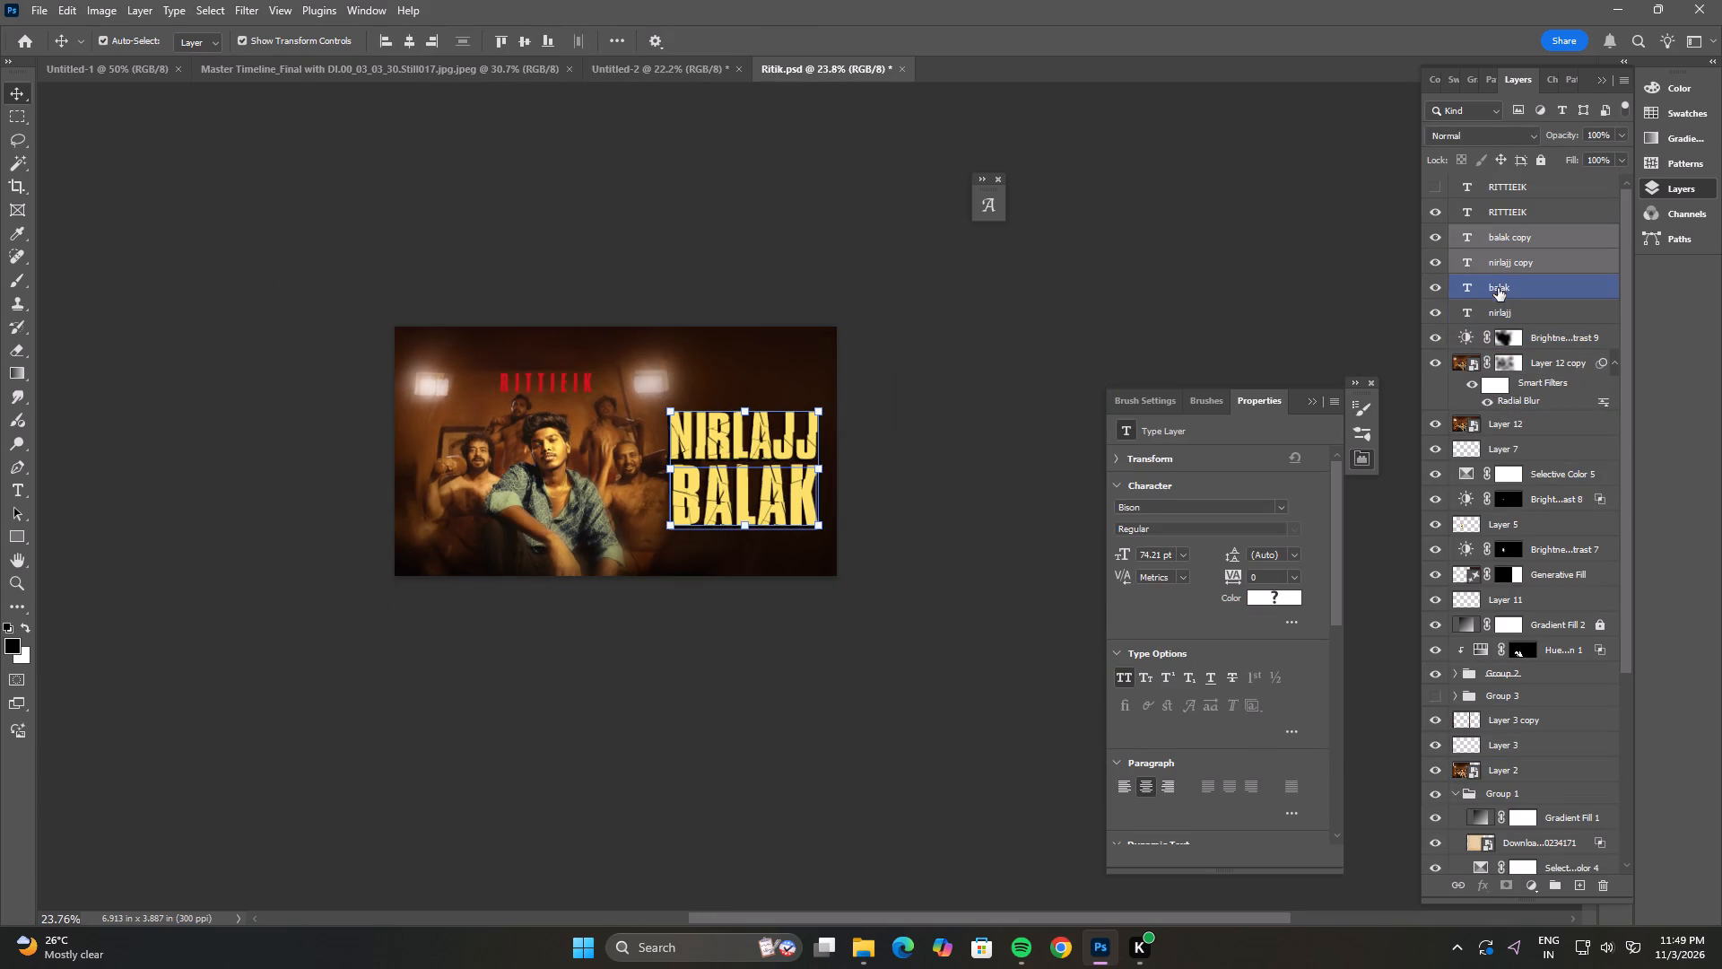
left_click(1516, 287, "ctrl")
left_click(1515, 301, "ctrl")
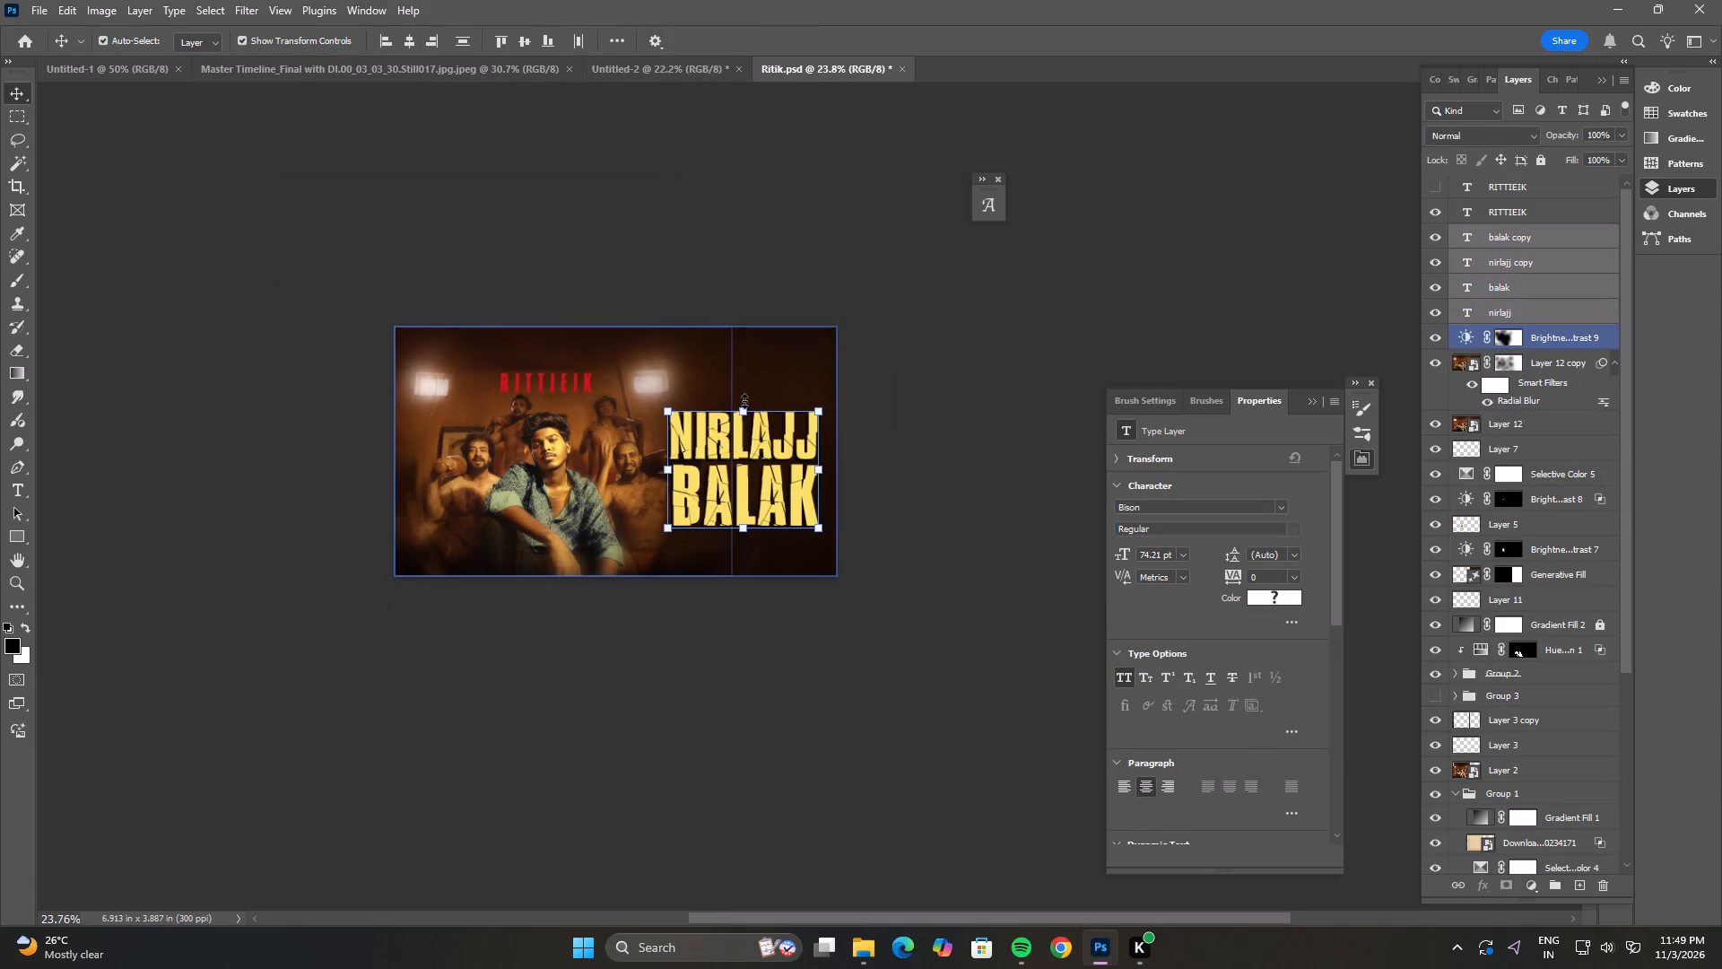
left_click(744, 405)
left_click_drag(755, 446, 758, 432, "shift")
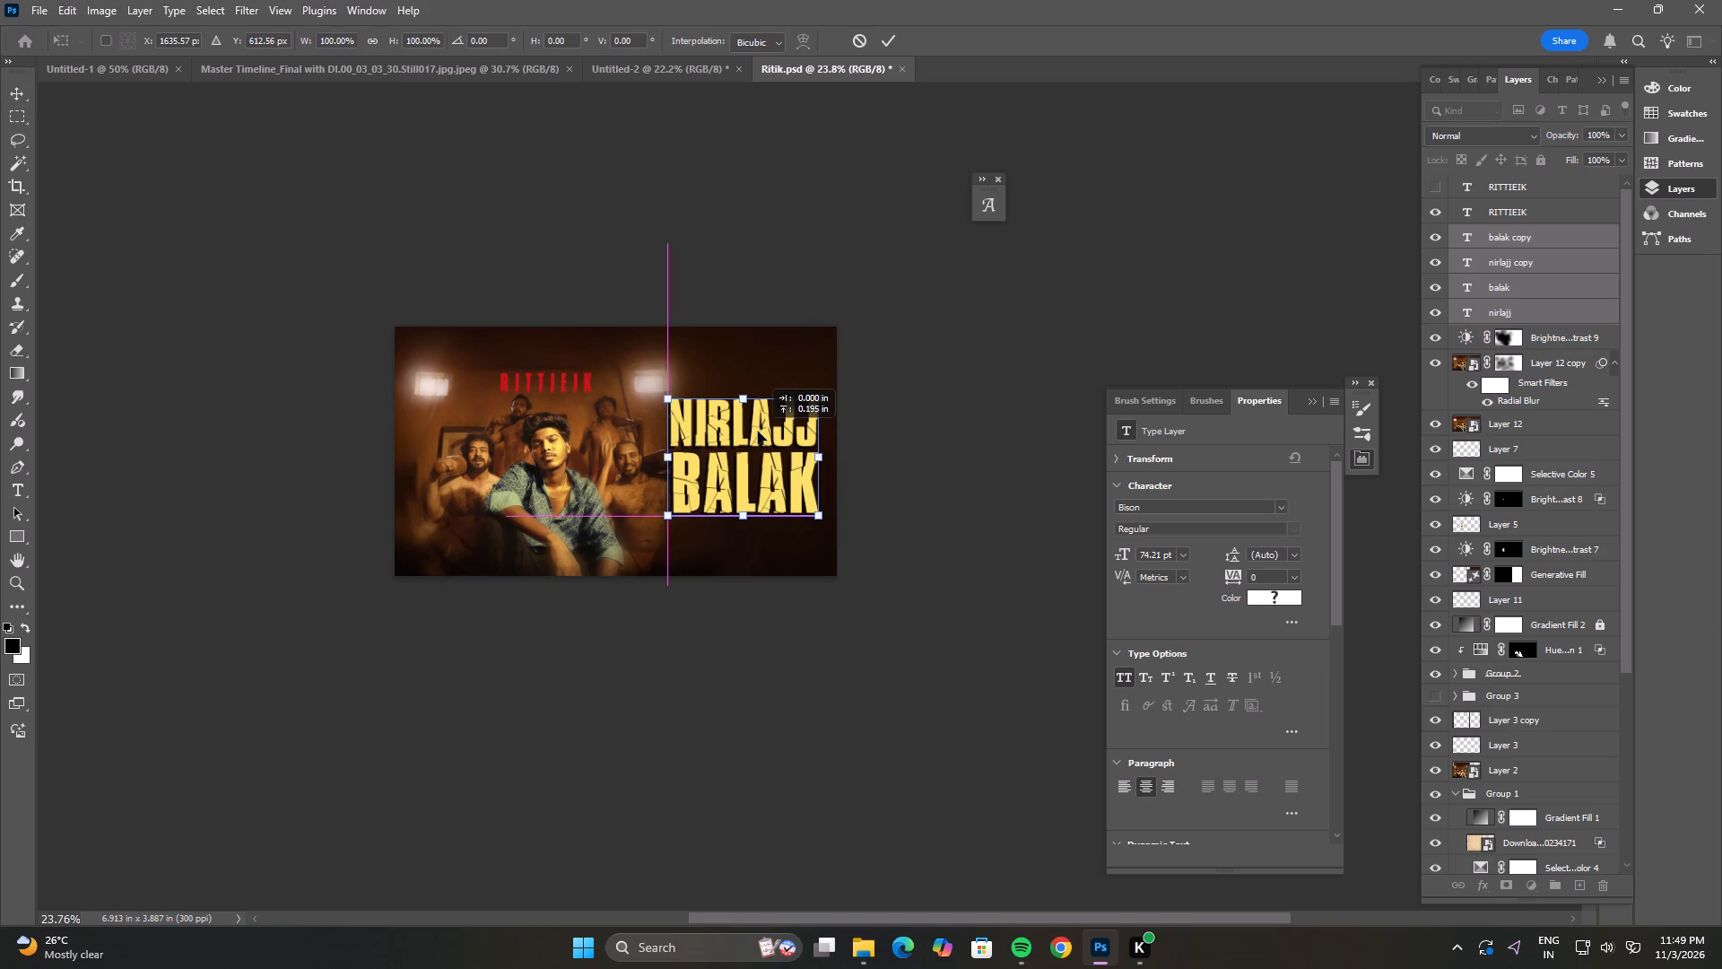
left_click_drag(817, 399, 801, 406, "alt")
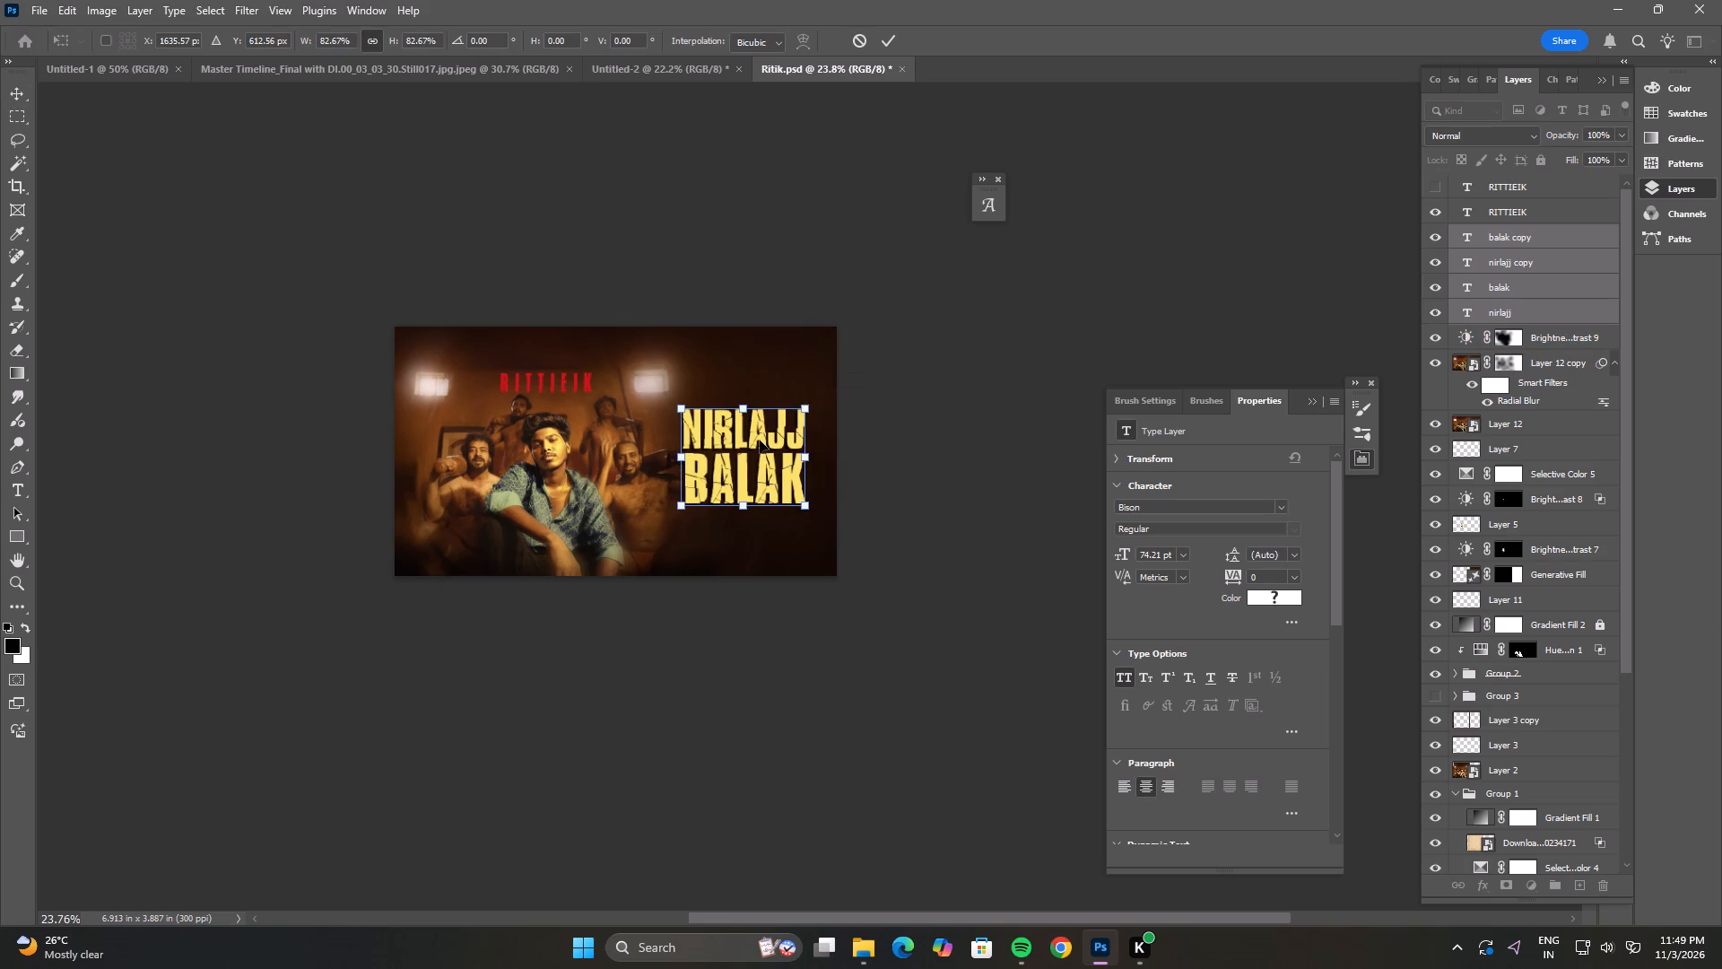
left_click_drag(760, 441, 772, 441, "shift")
left_click(766, 441, "shift")
left_click(761, 436, "shift")
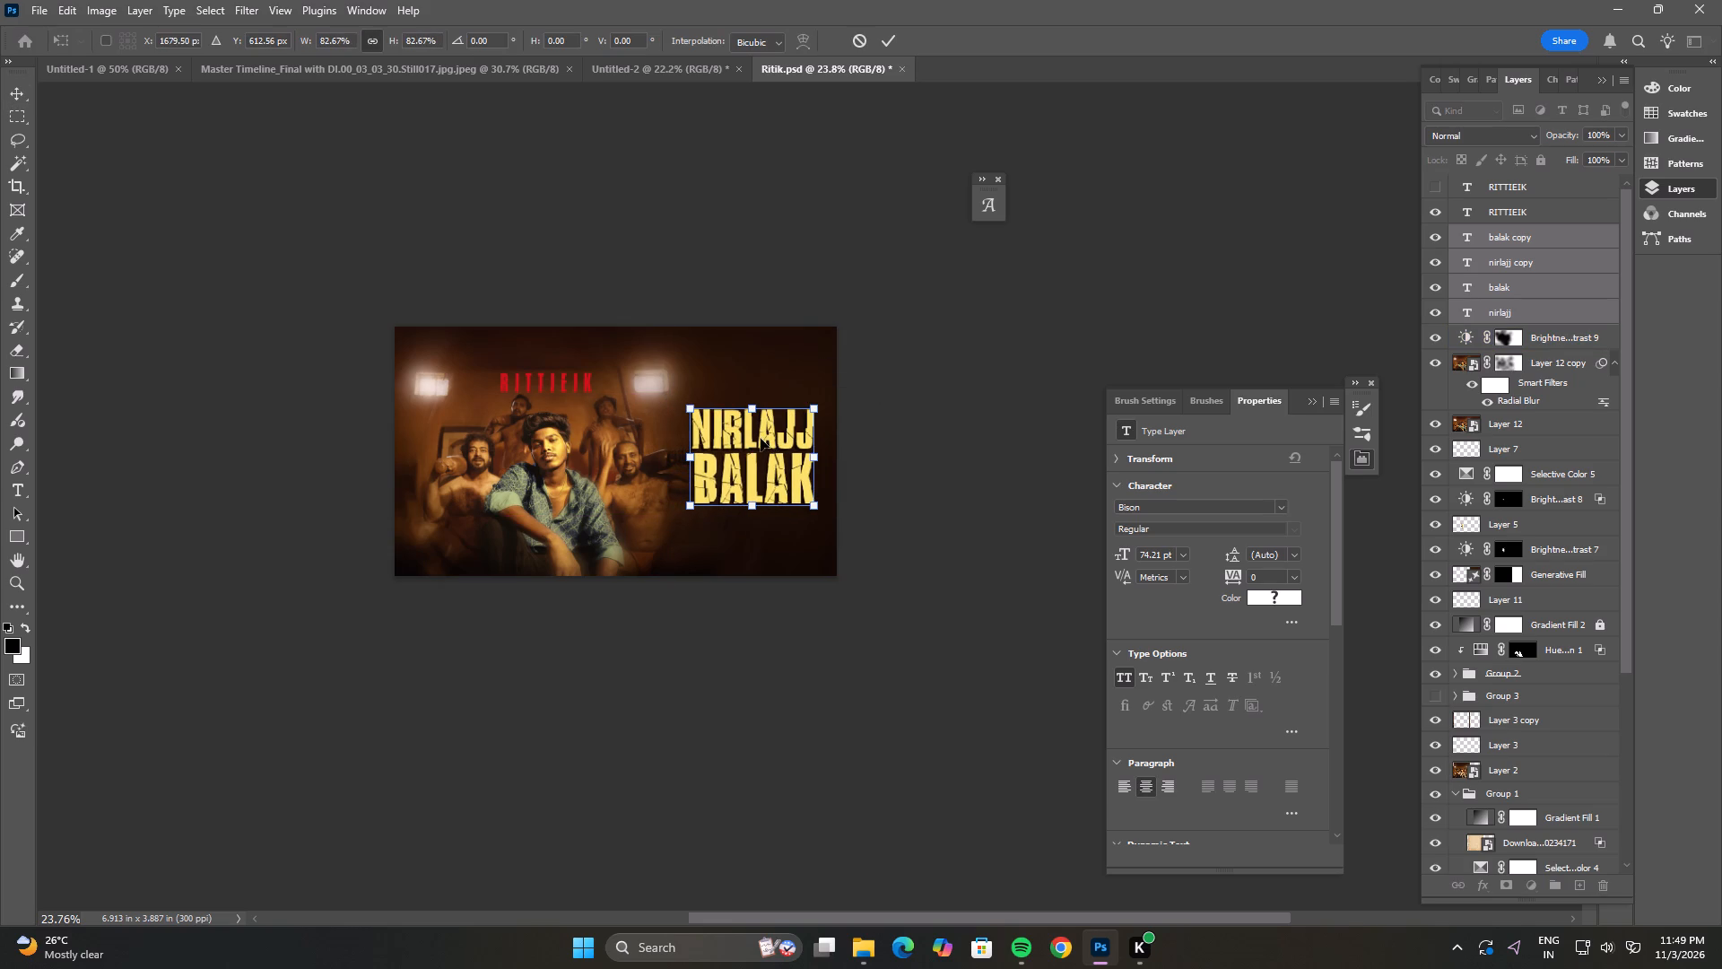
left_click_drag(810, 409, 818, 402, "alt")
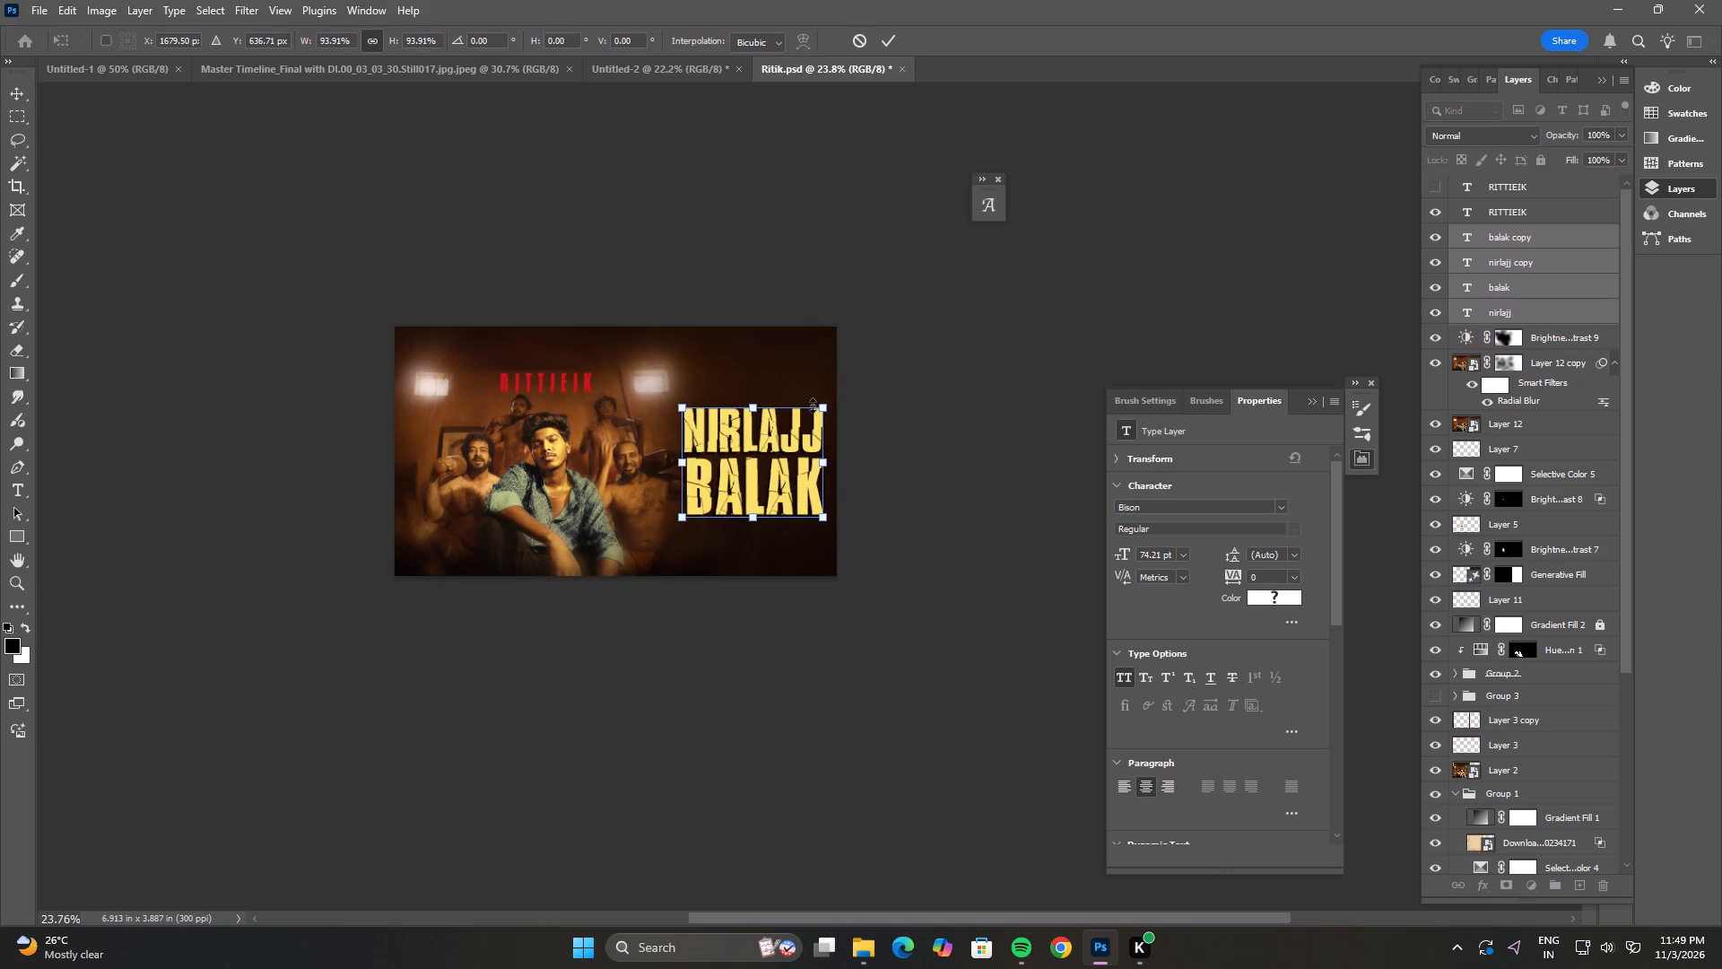
double_click(796, 434)
left_click(818, 407, "alt")
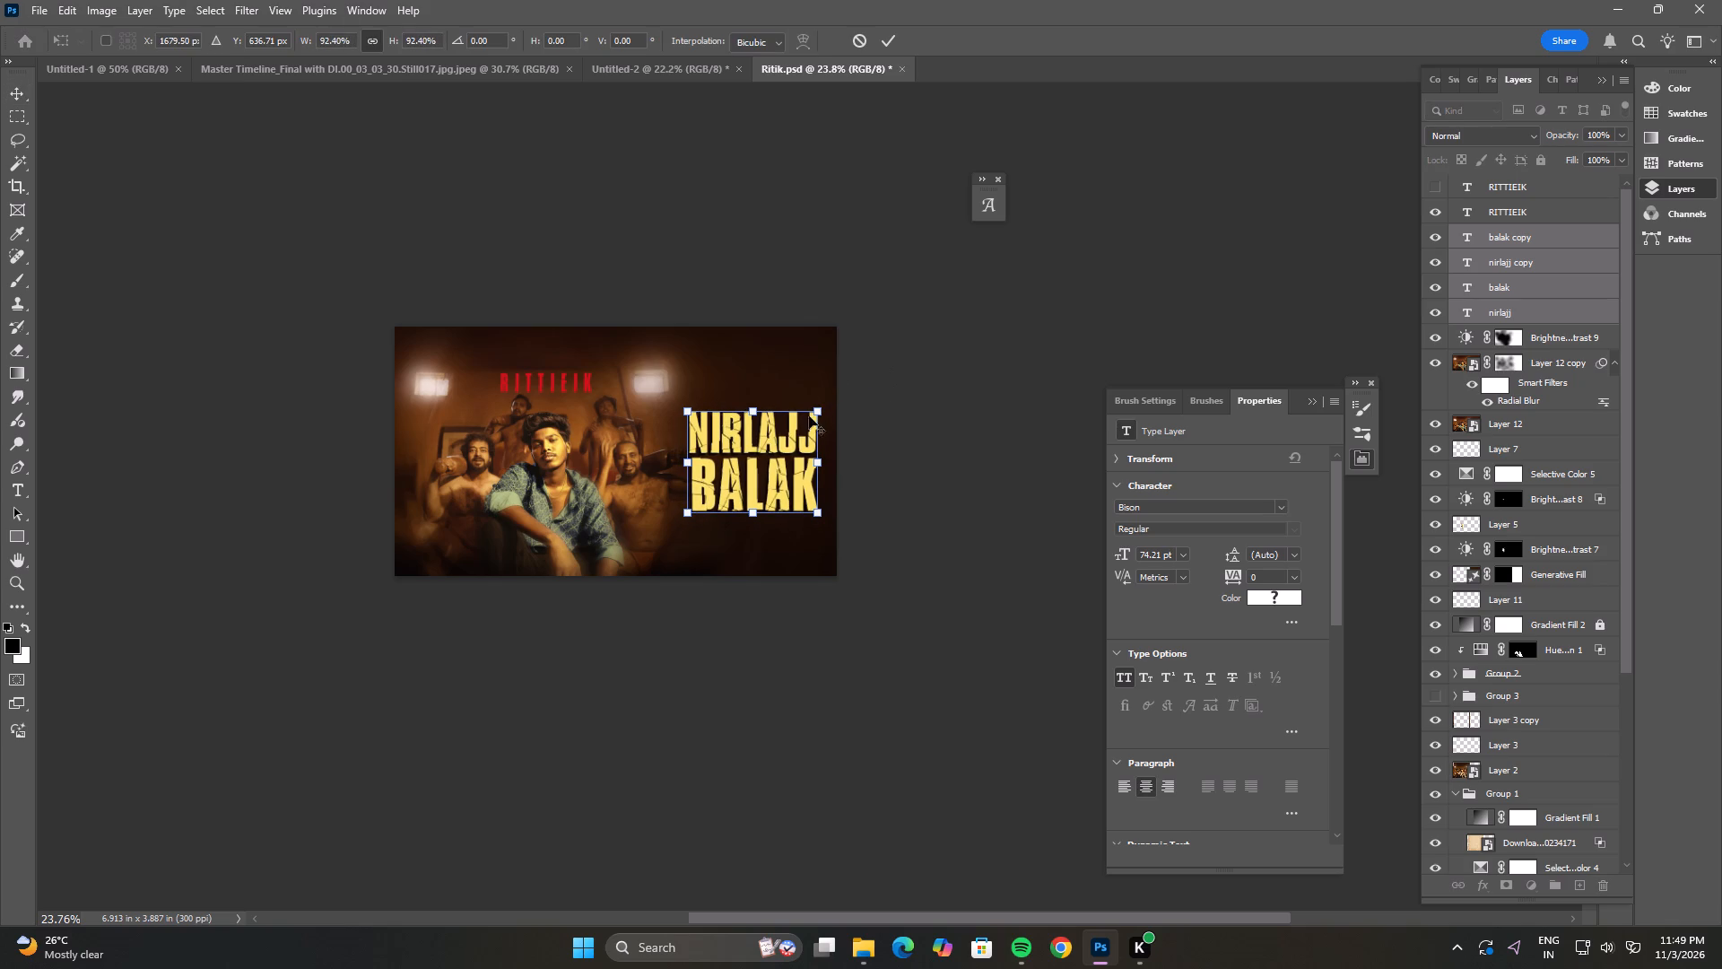
double_click(750, 452)
Nudge the four Nirlajj Balak title layers slightly upward on the dark wall.
key("Up")
key("Up")
key("Up")
key("Up")
key("Up")
key("Up")
key("Up")
key("Up")
key("Up")
key("Up")
key("Up")
key("Up")
key("Up")
key("Up")
key("Up")
key("Up")
key("Up")
key("Up")
key("Up")
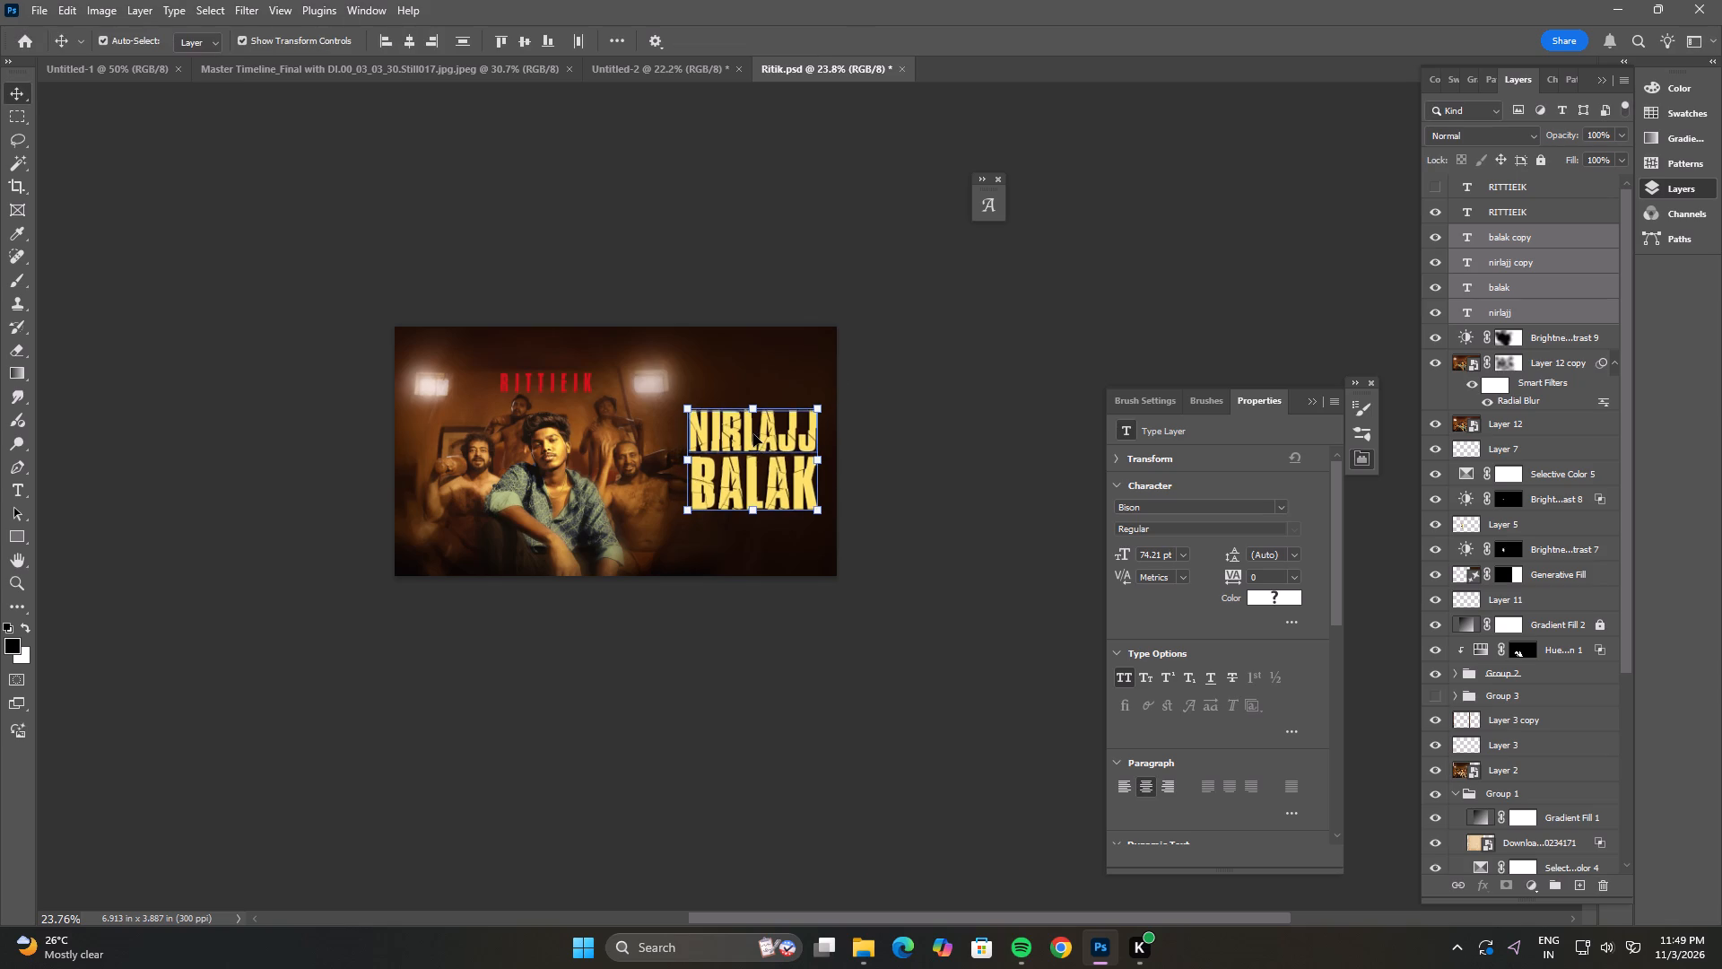
key("Up")
key("Up")
key("Up")
key("Up")
key("Up")
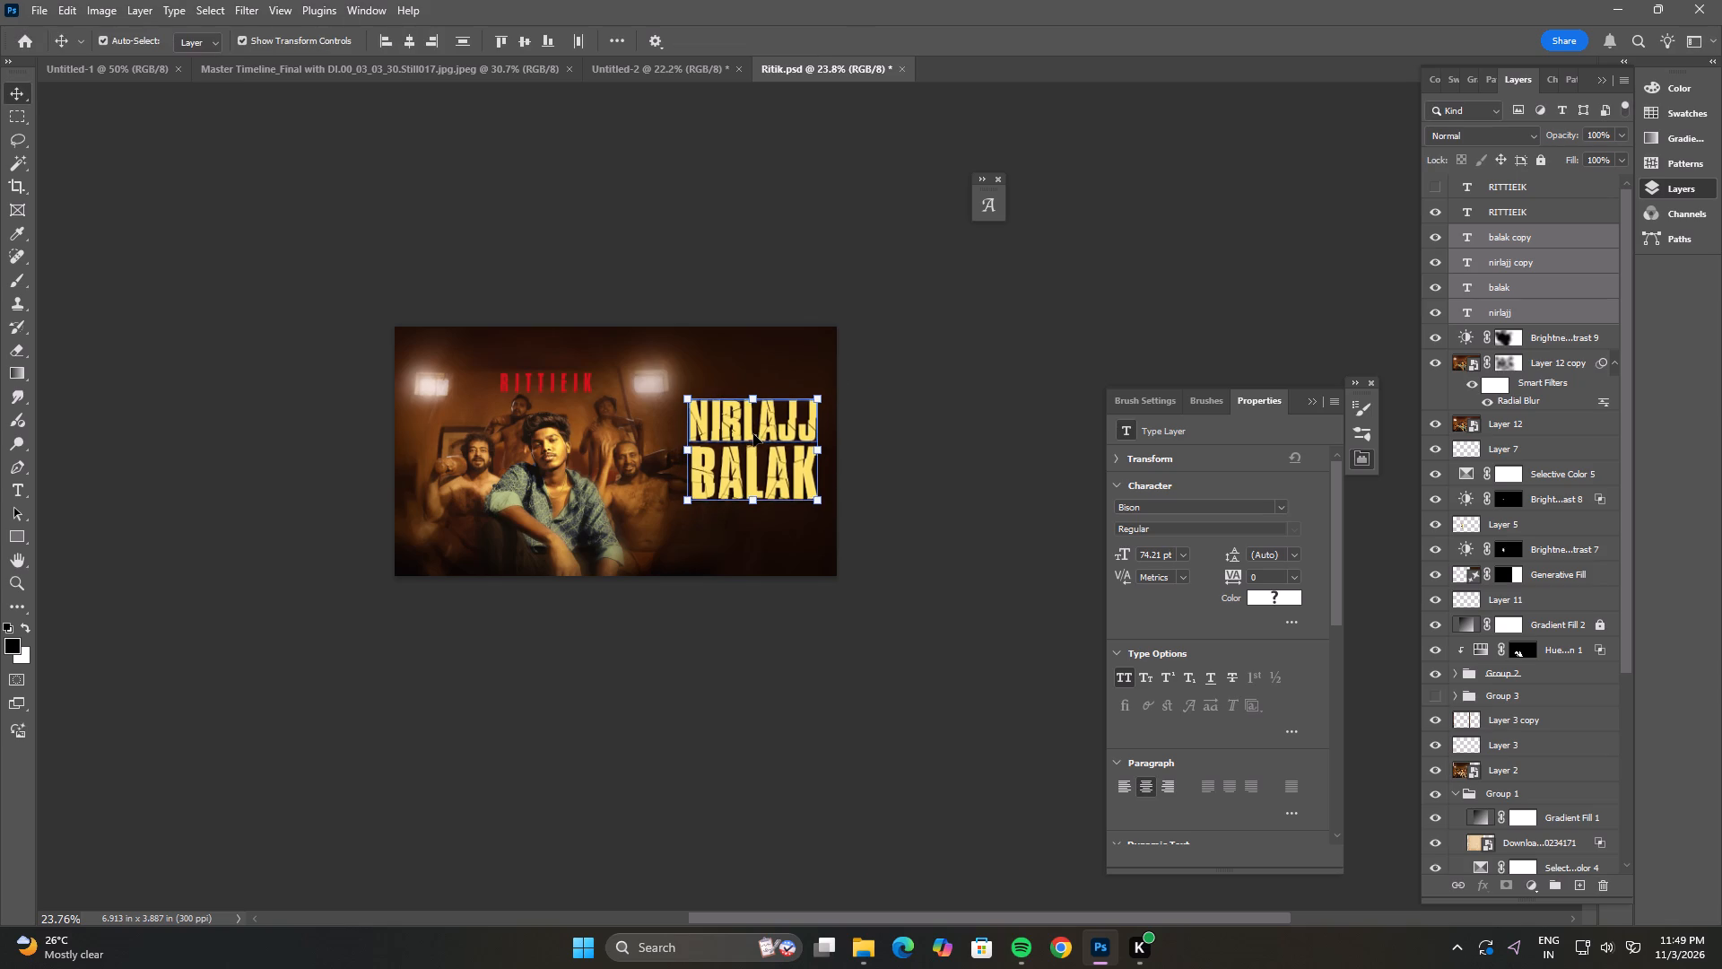
Nudge the four Nirlajj Balak title layers toward the men and slightly downward on the dark wall.
key("Left")
key("Left")
key("Left")
key("Left")
key("Left")
key("Left")
key("Left")
key("Left")
key("Left")
key("Left")
key("Left")
key("Left")
key("Left")
key("Left")
key("Left")
key("Left")
key("Left")
key("Left")
key("Left")
key("Left")
key("Left")
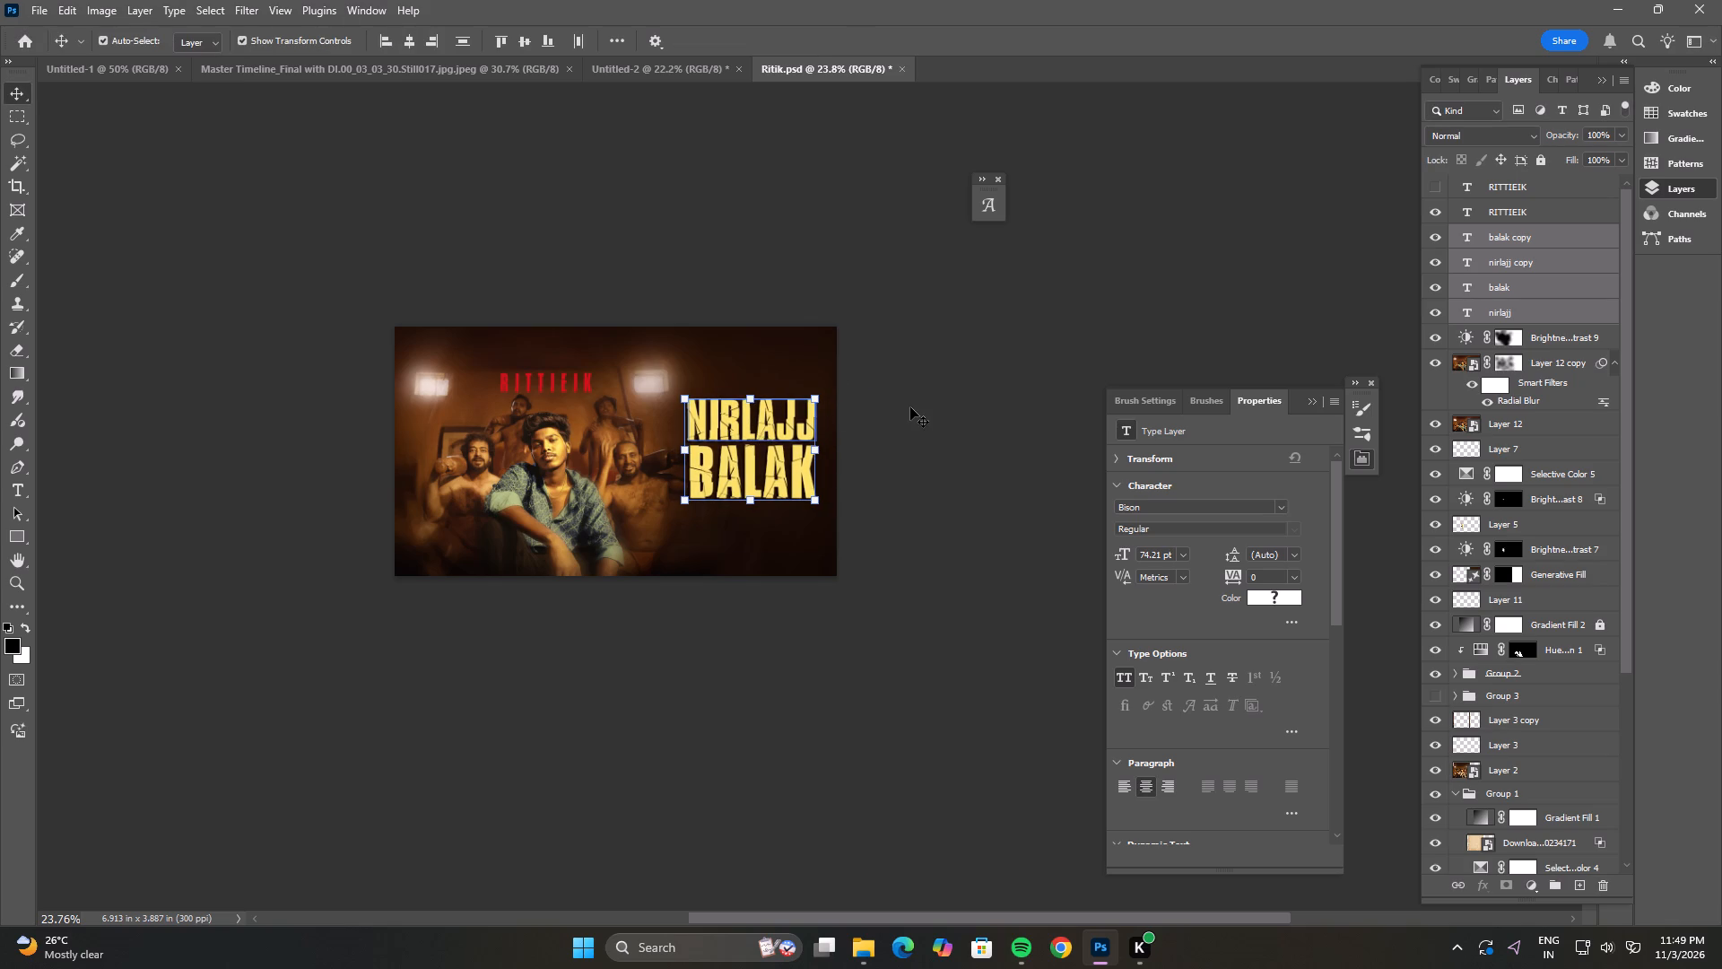
key("Down")
key("Down")
key("Down")
key("Down")
key("Down")
key("Down")
key("Down")
key("Down")
key("Down")
key("Down")
key("Down")
key("Down")
key("Down")
key("Down")
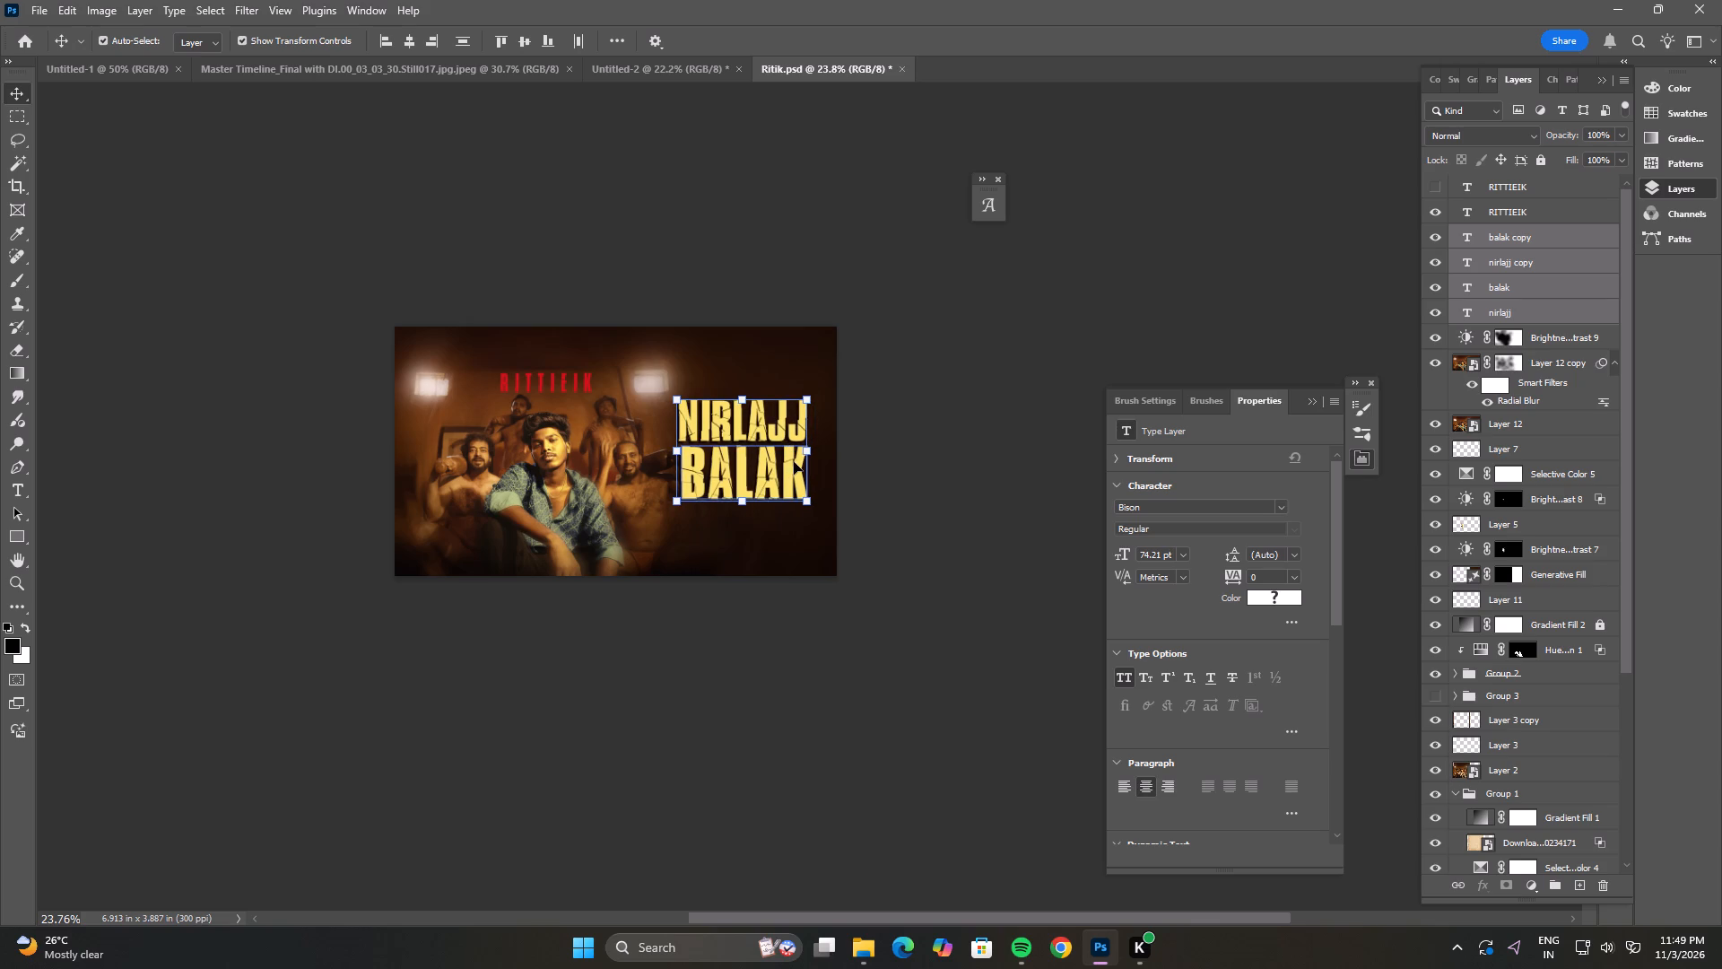
key("Left")
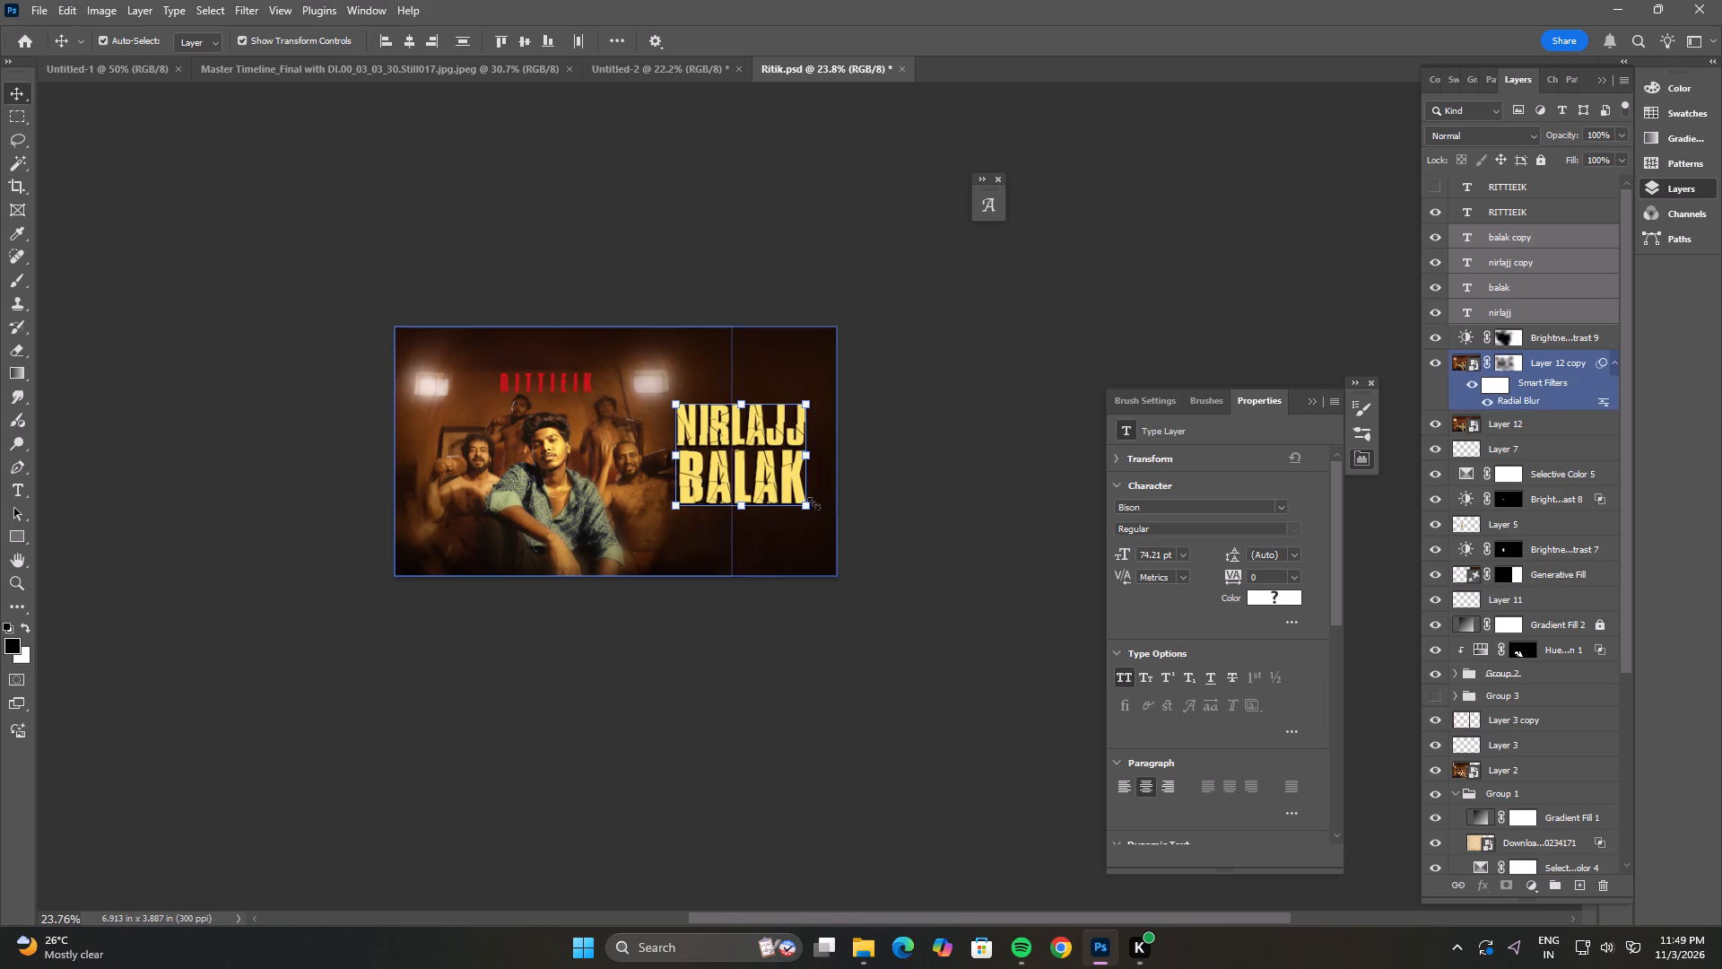
Enlarge the four Nirlajj Balak title layers slightly about their centre.
left_click(811, 510, "alt")
double_click(754, 460)
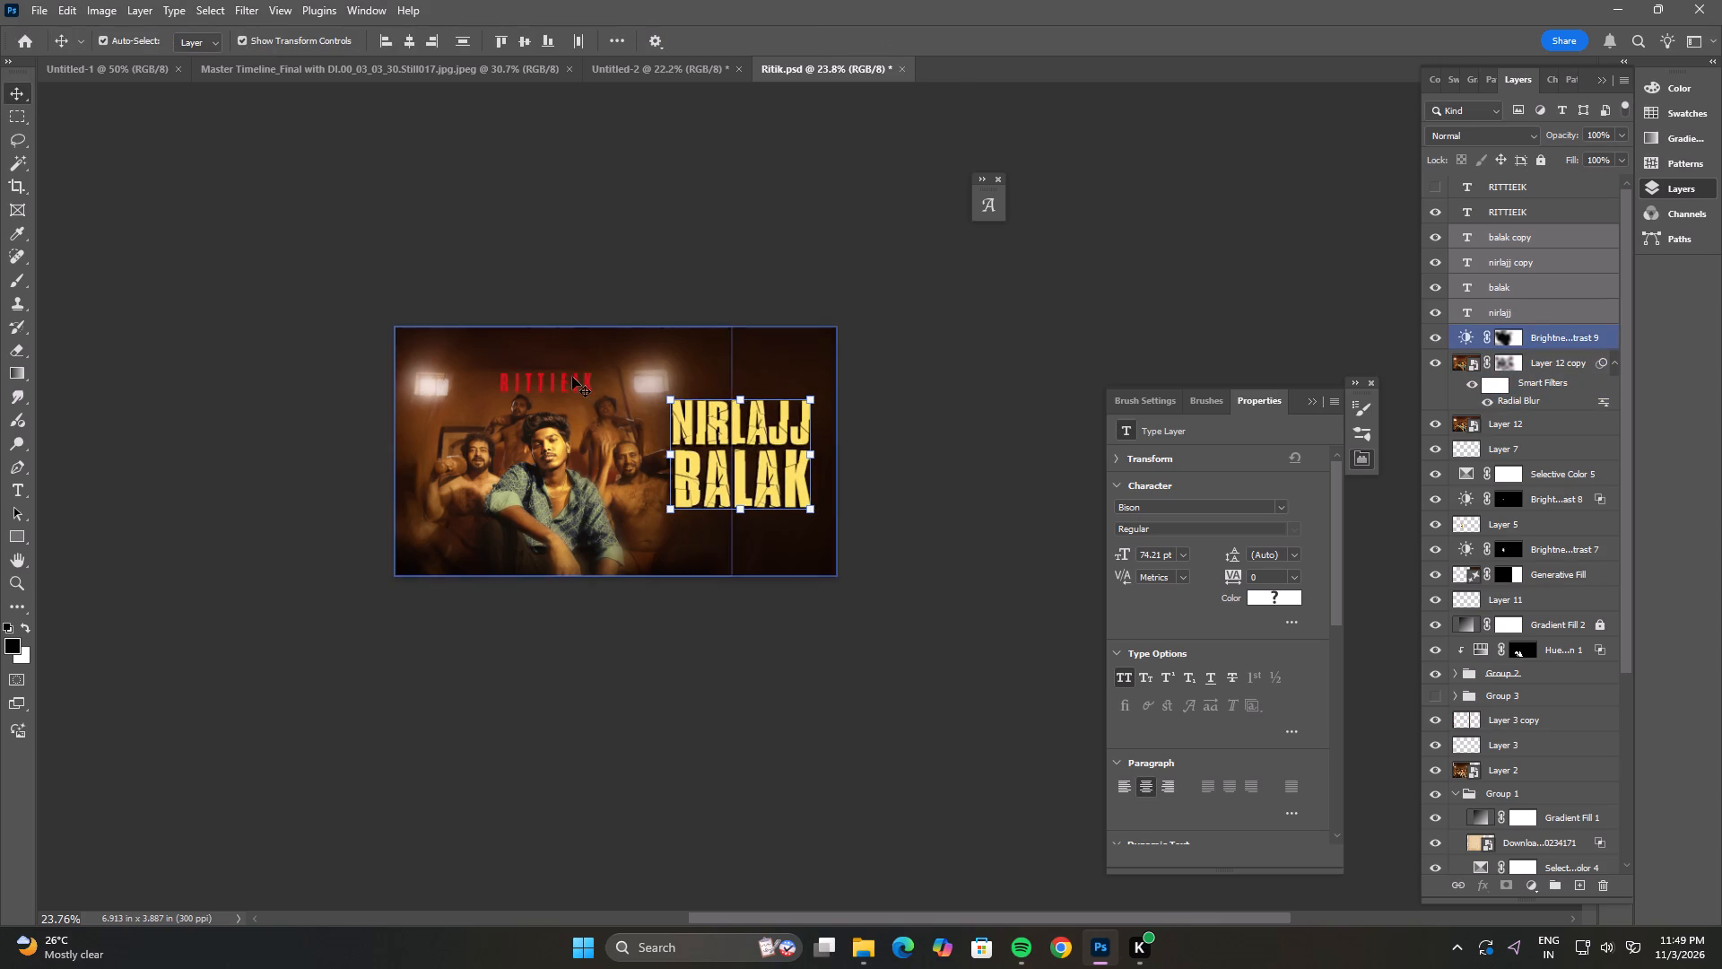
Enlarge the visible red RITTIEIK text to about 134%.
left_click(570, 376)
left_click_drag(590, 370, 605, 363, "alt")
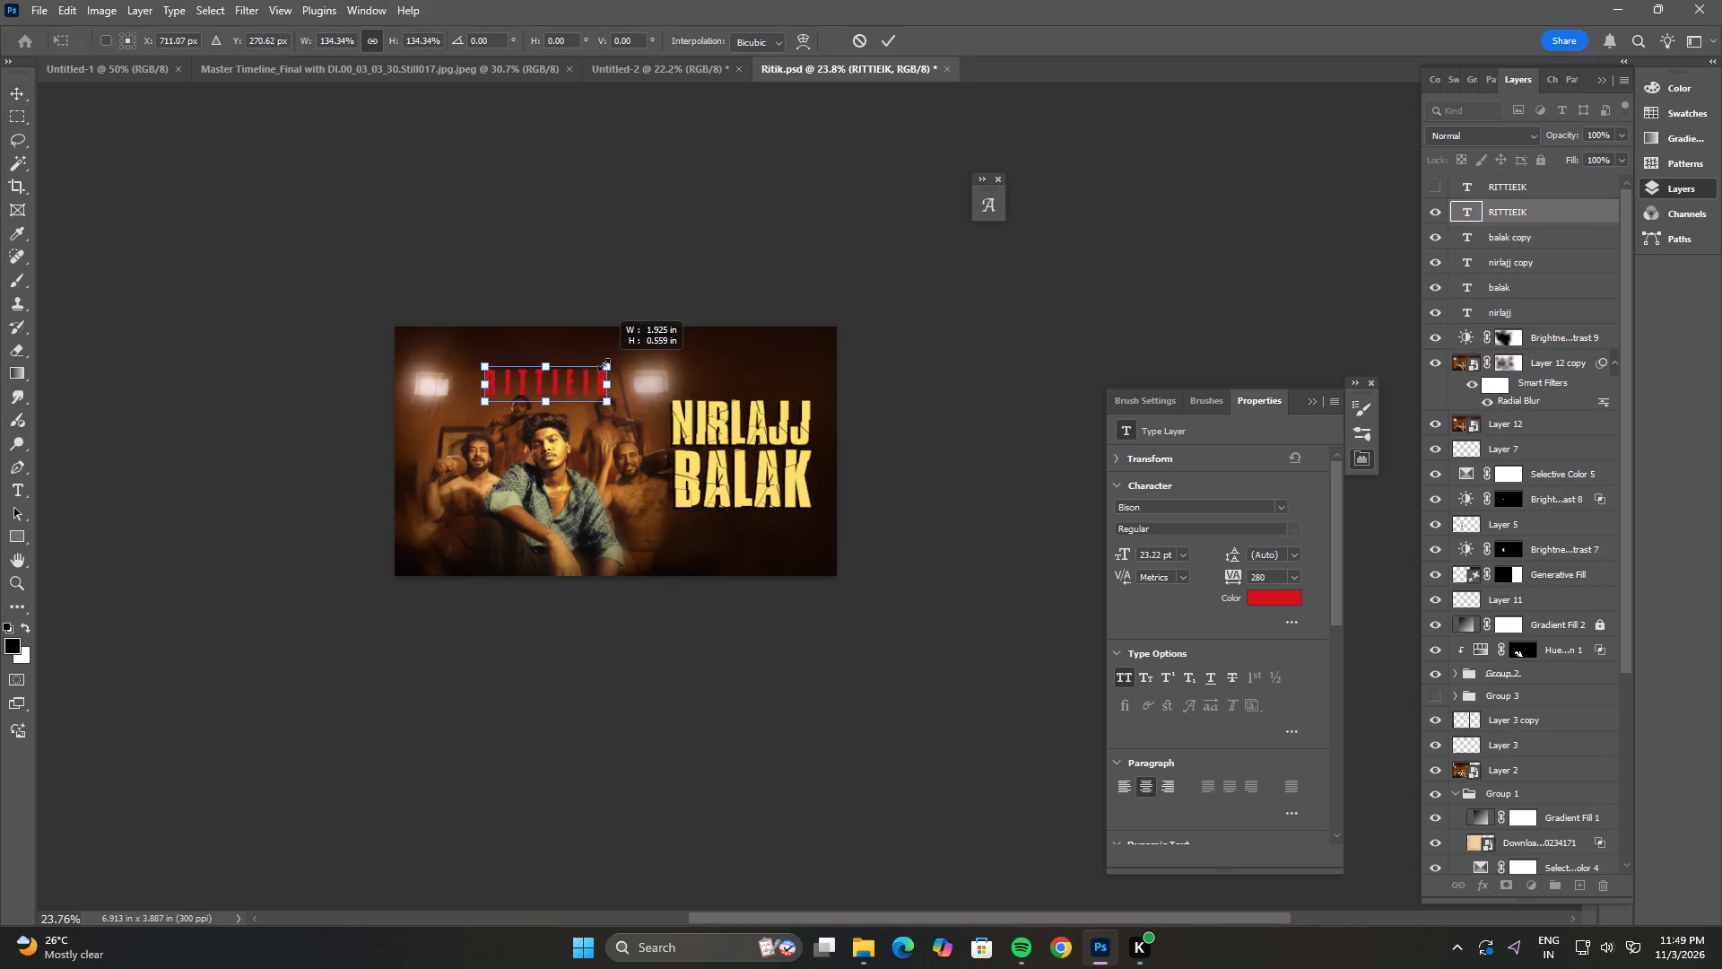
double_click(573, 377)
left_click(600, 249)
Move the RITTIEIK text just above NIRLAJJ, reduce it to about 26.57 pt and nudge it into line over the title.
left_click_drag(569, 387, 581, 387)
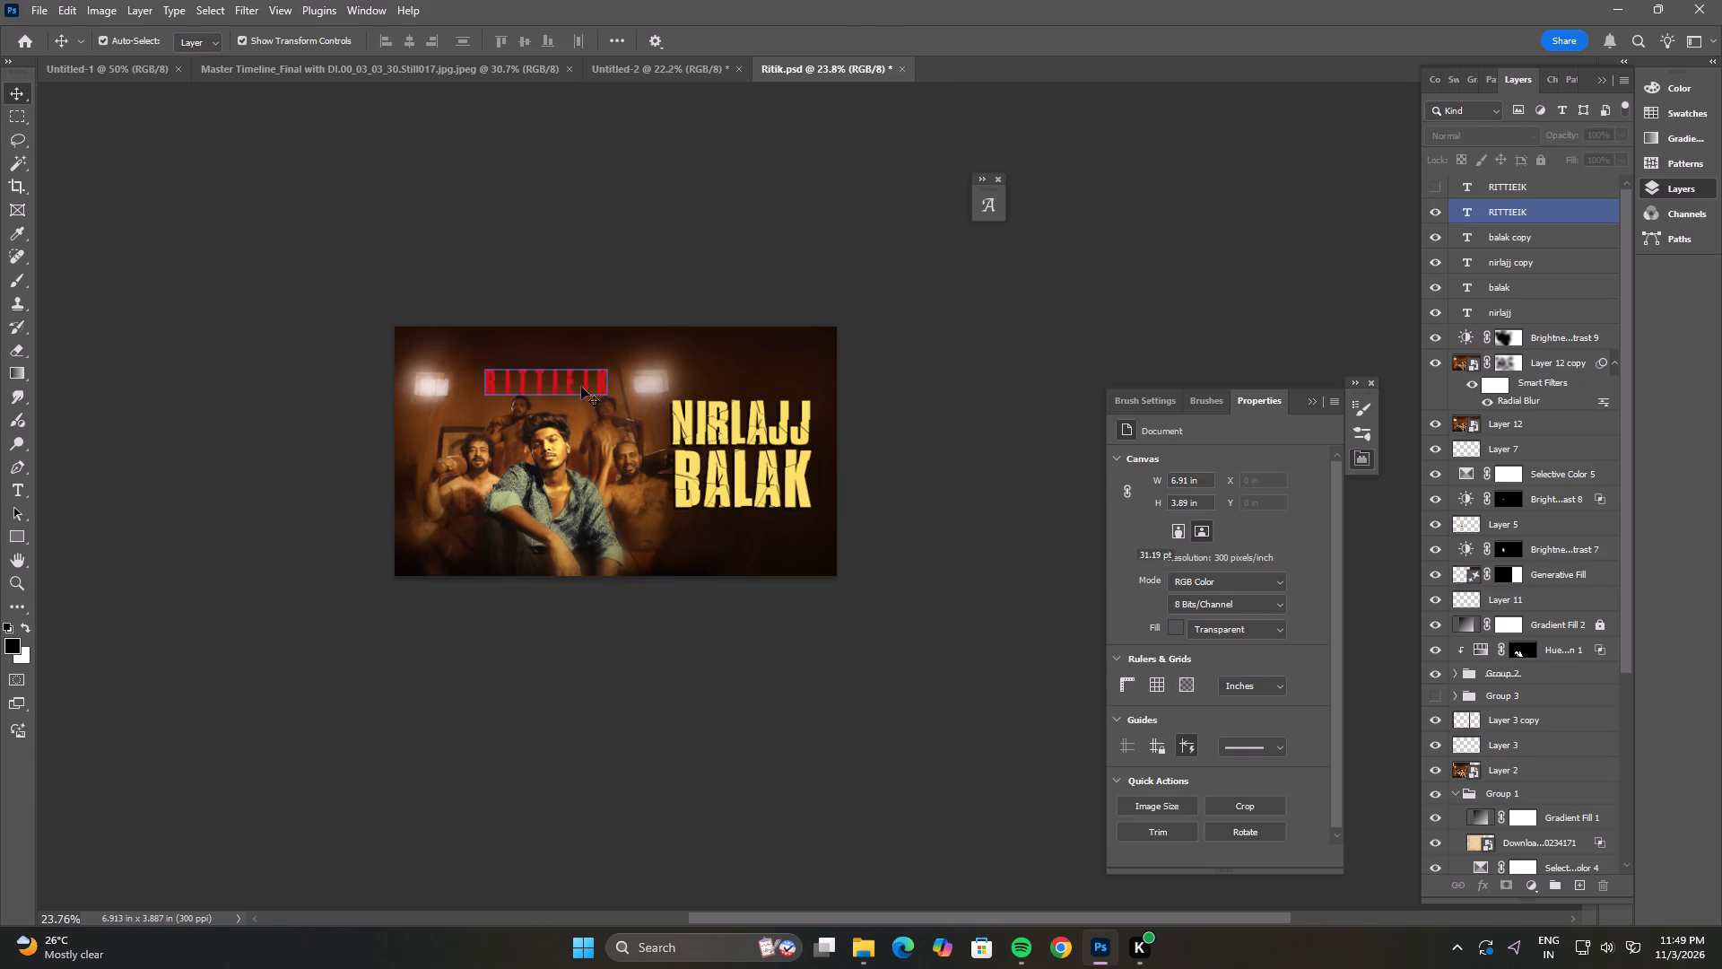
left_click_drag(581, 387, 761, 386)
left_click_drag(803, 362, 798, 366, "alt")
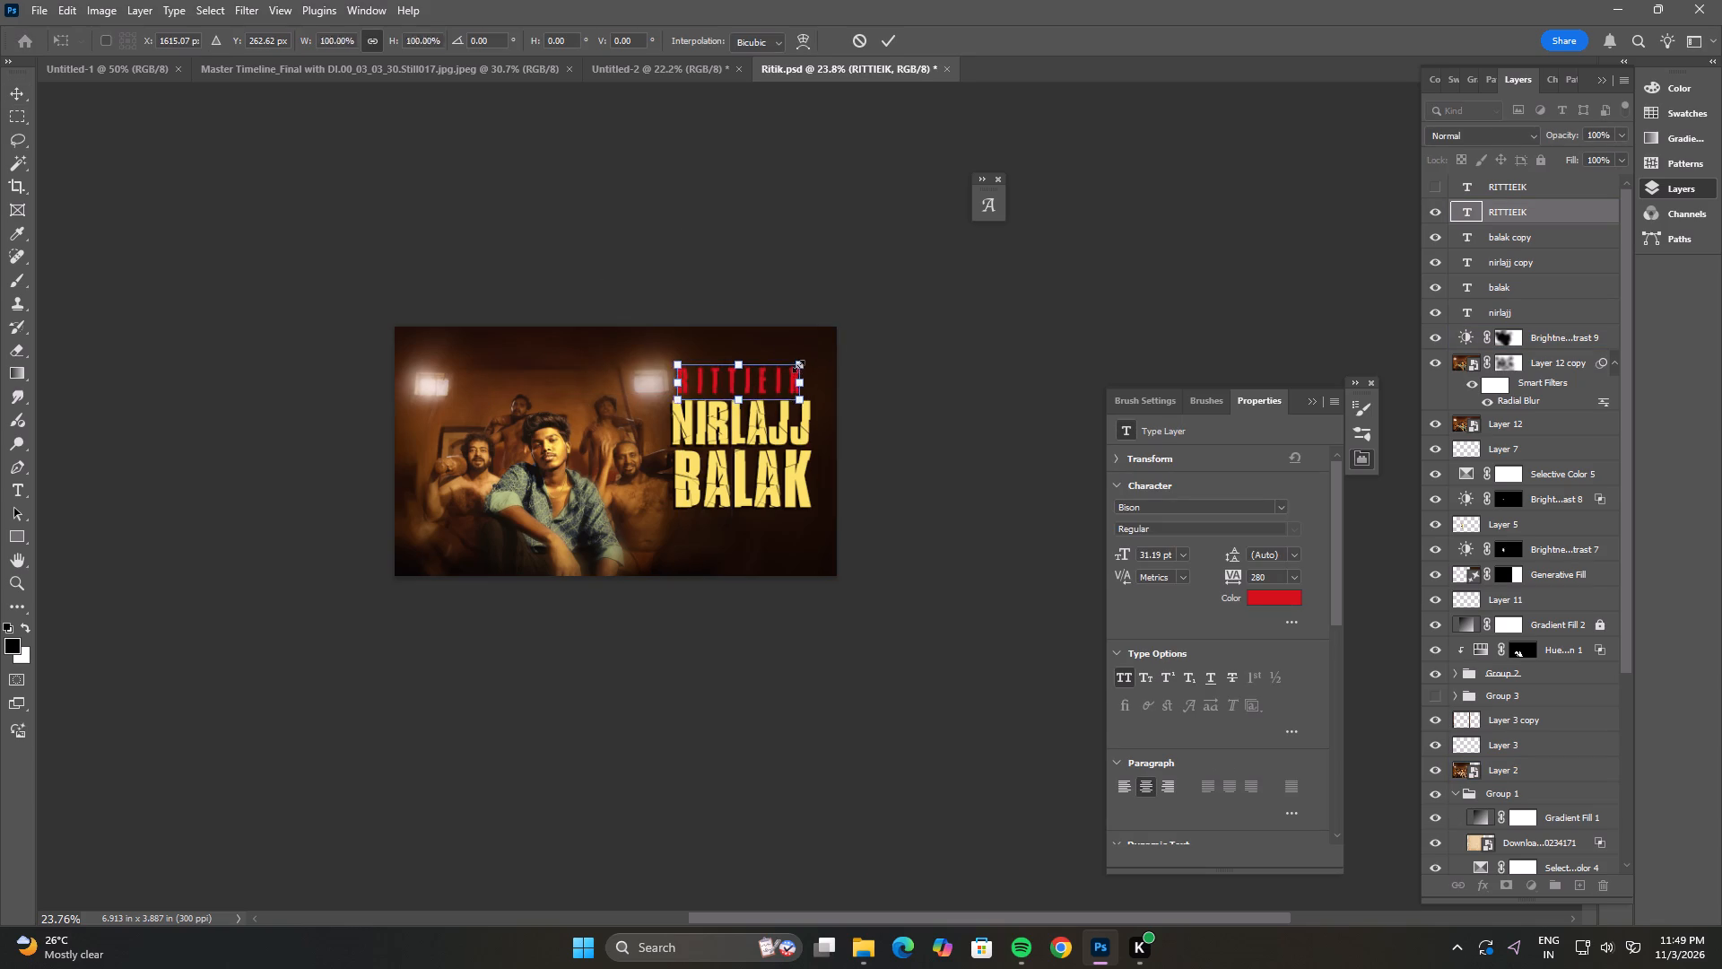
left_click_drag(798, 366, 795, 369, "alt")
double_click(757, 385)
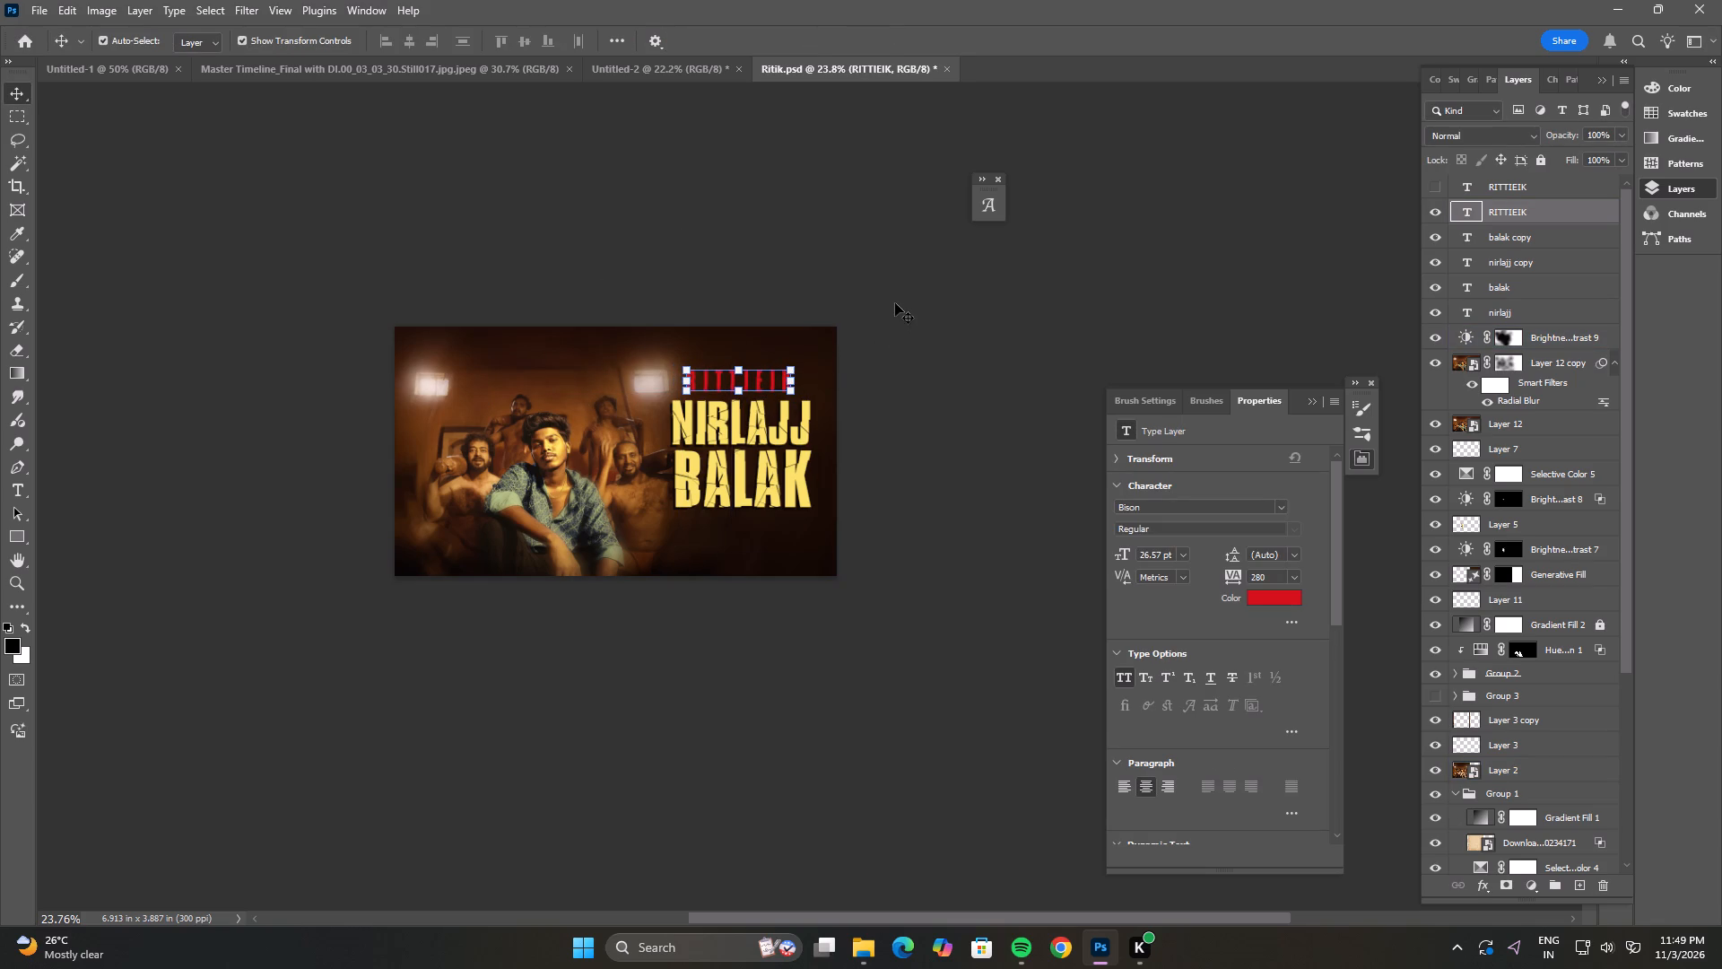
key("Right")
key("Right")
key("Right")
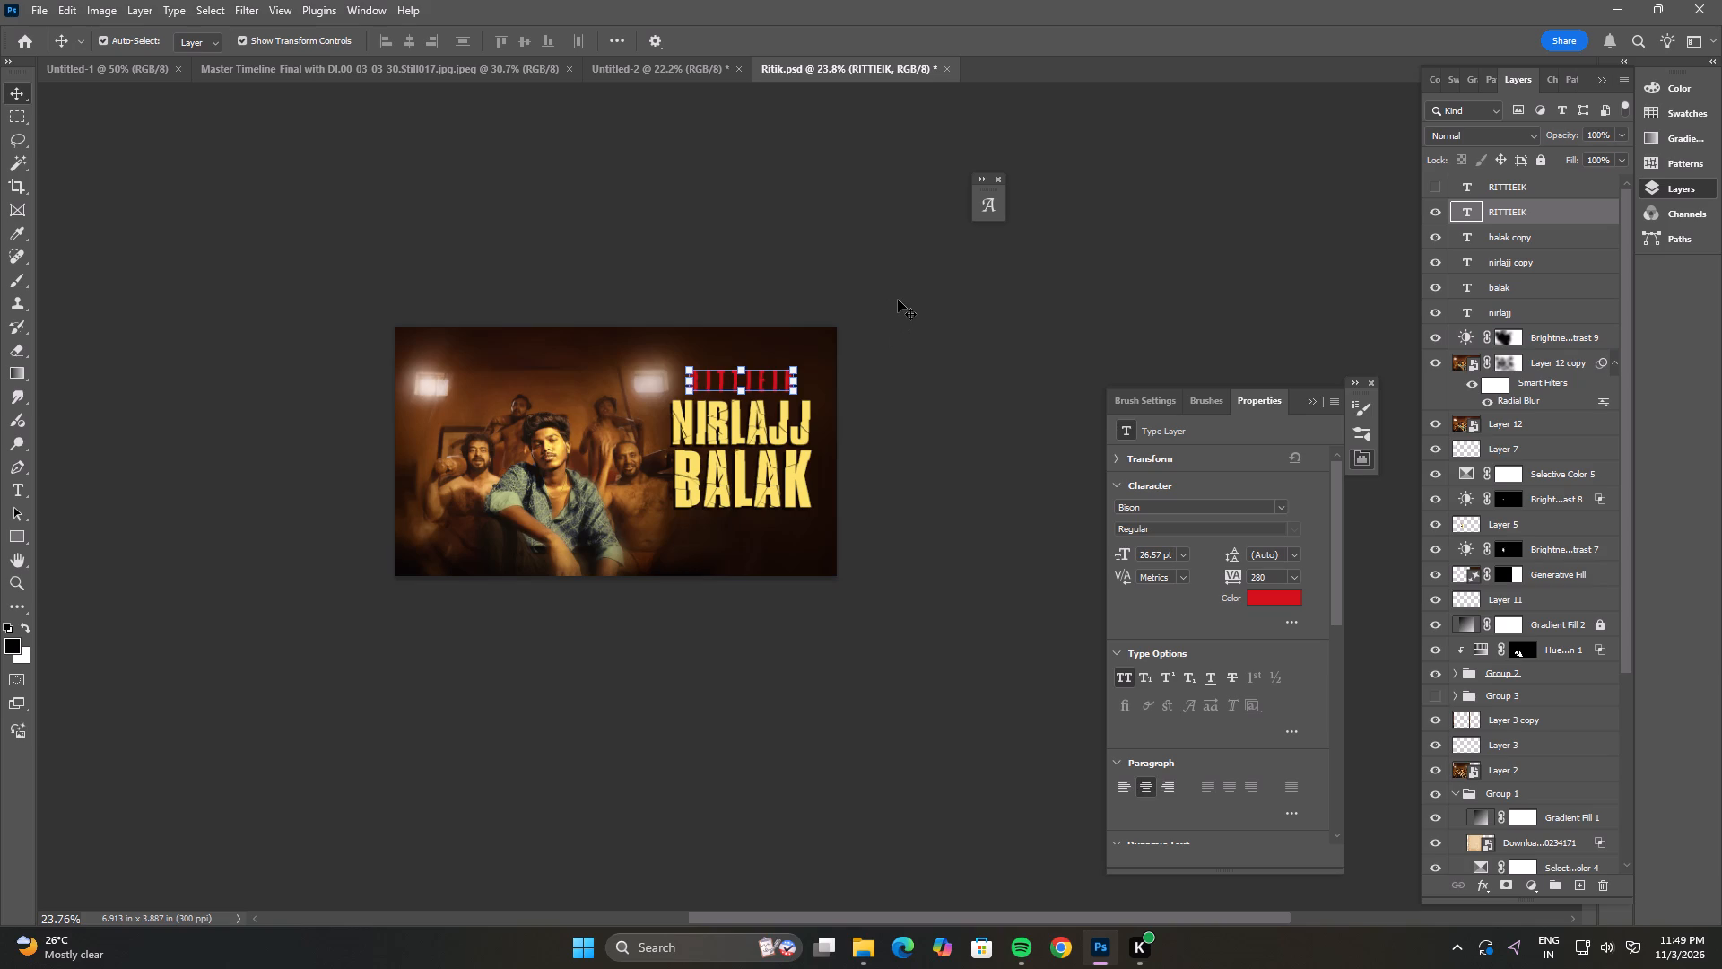
Examine the whole poster full-screen and closer up to check the placement of RITTIEIK and the title.
left_click(900, 300)
type("FF")
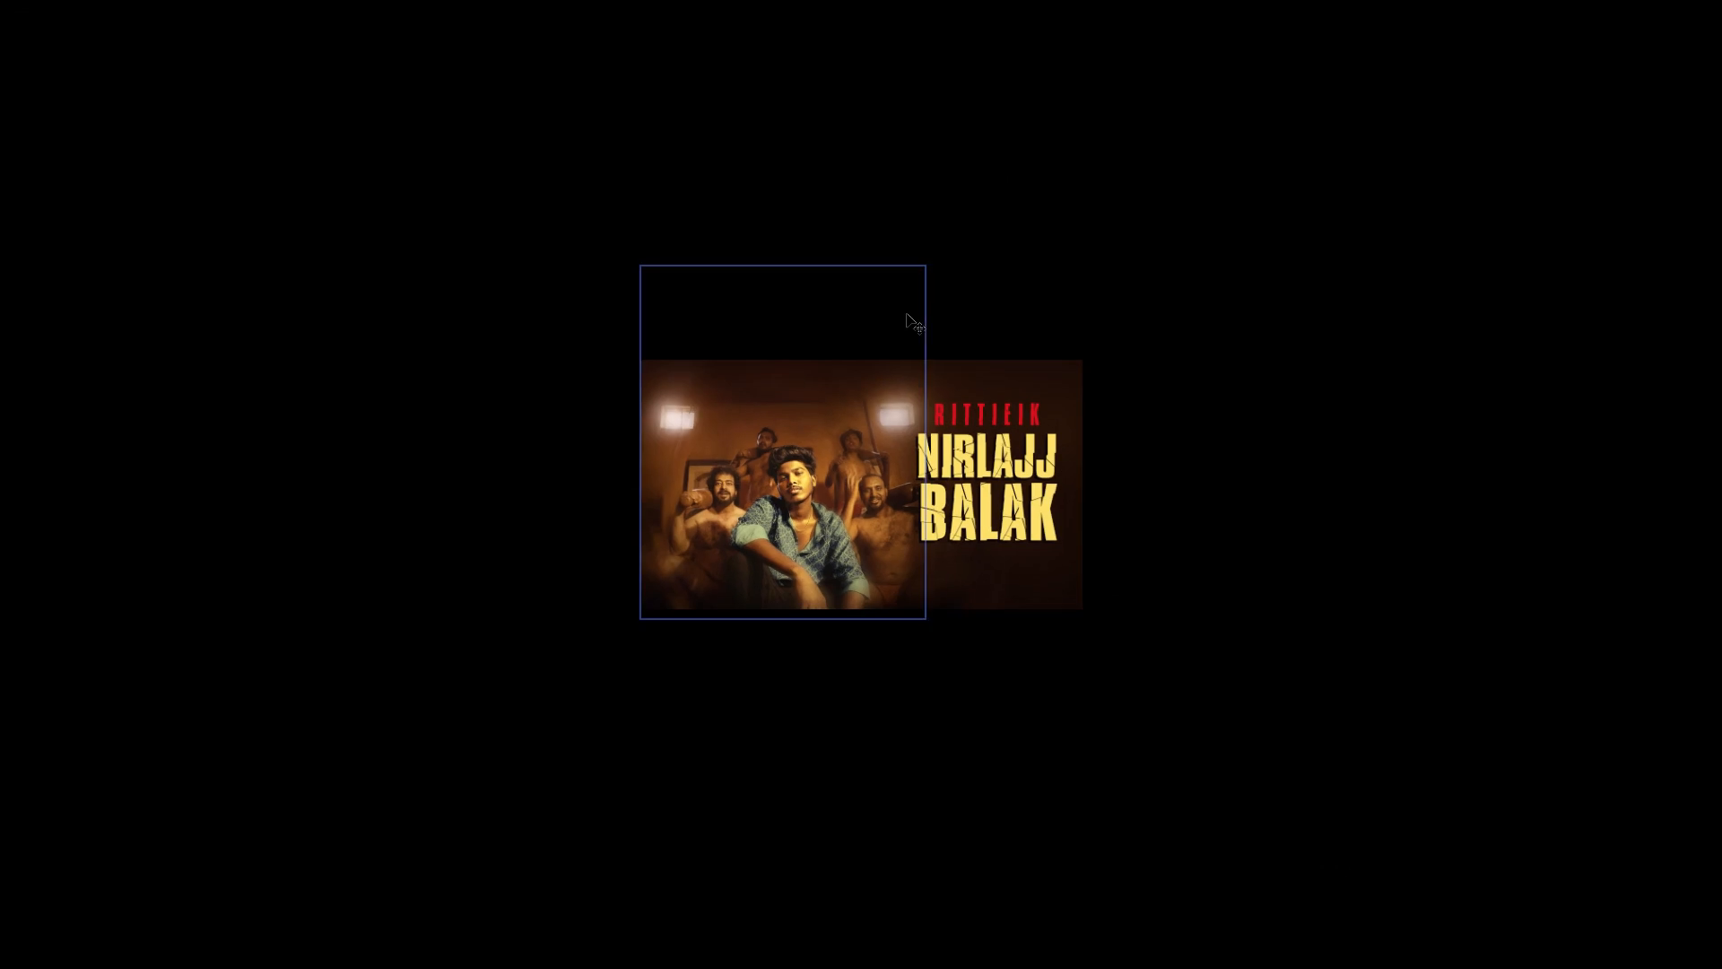
key("f")
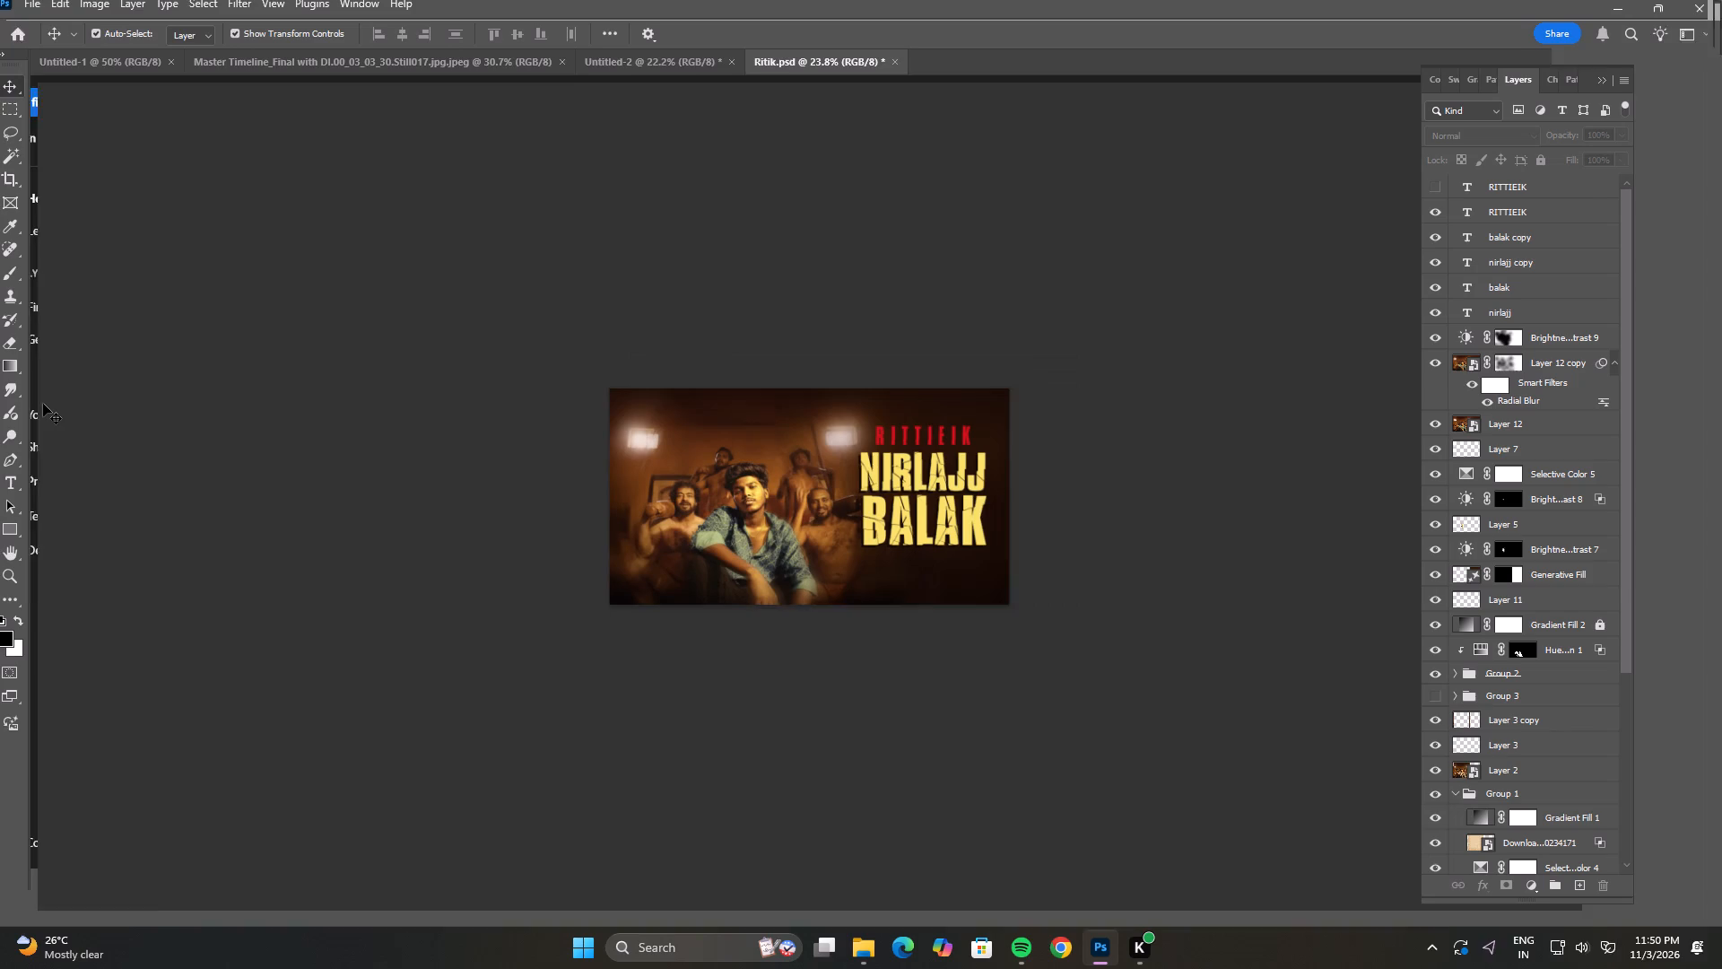
key("space")
key("space")
key("space")
key("space")
key("space")
key("space")
key("space")
key("space")
key("space")
key("space")
key("space")
key("space")
key("space")
key("space")
key("space")
key("space")
key("space")
left_click_drag(611, 719, 495, 694)
key("f")
key("f")
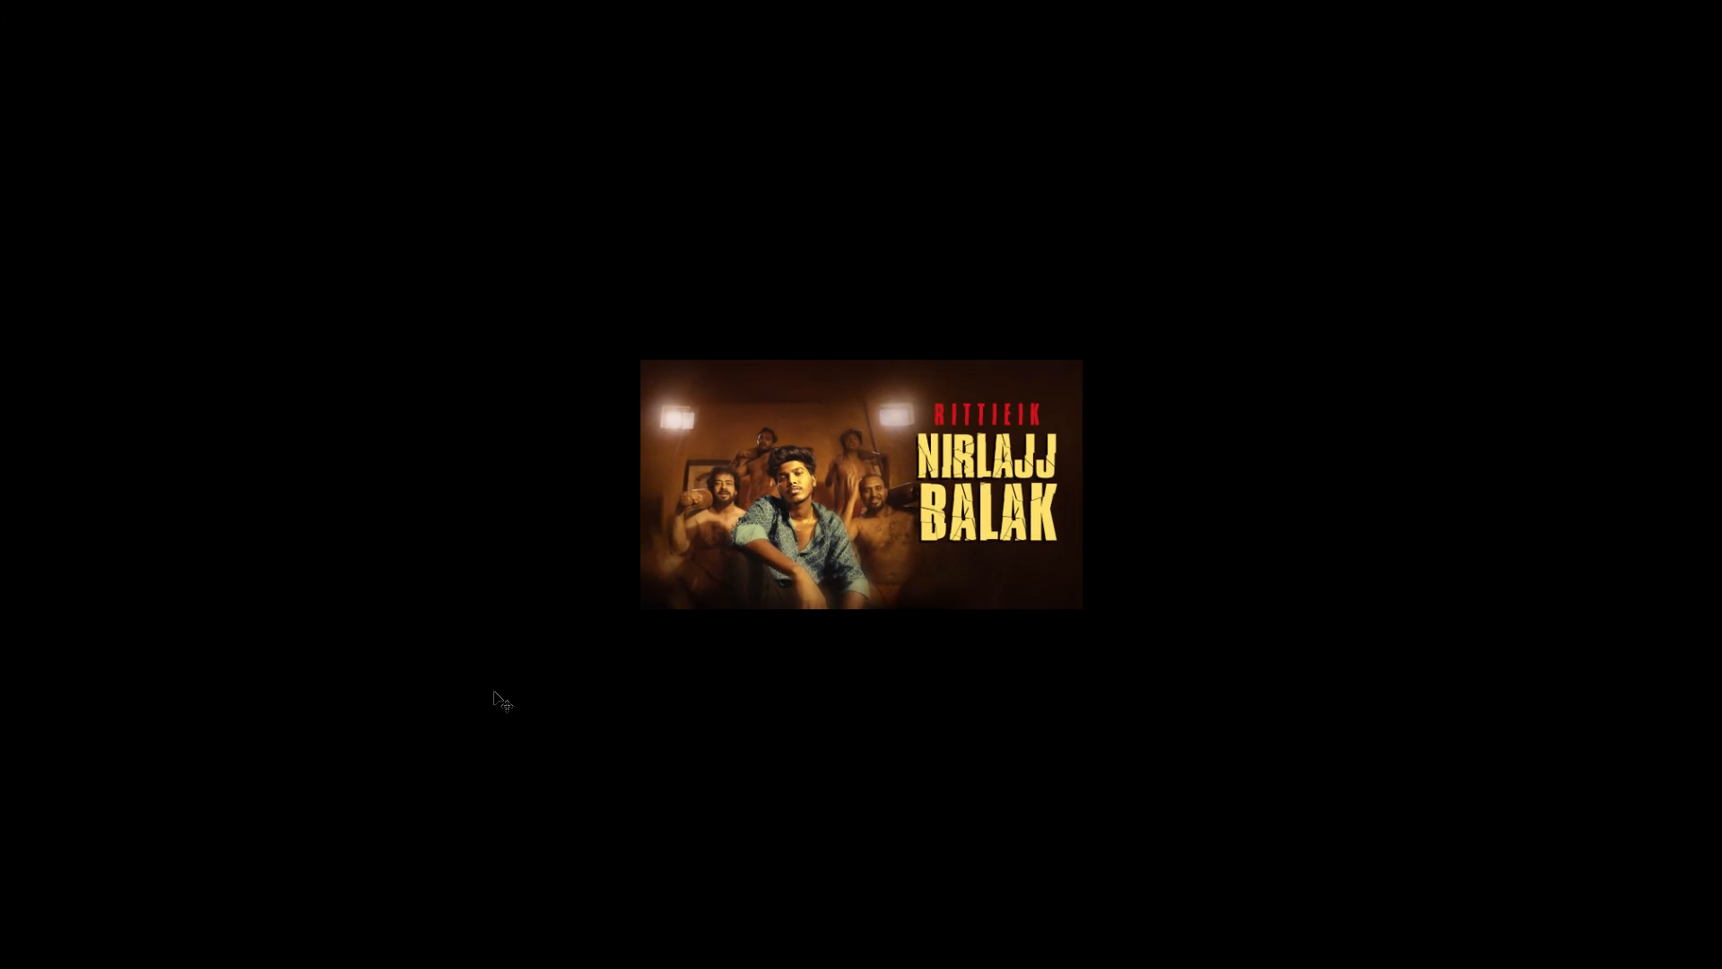
key("f")
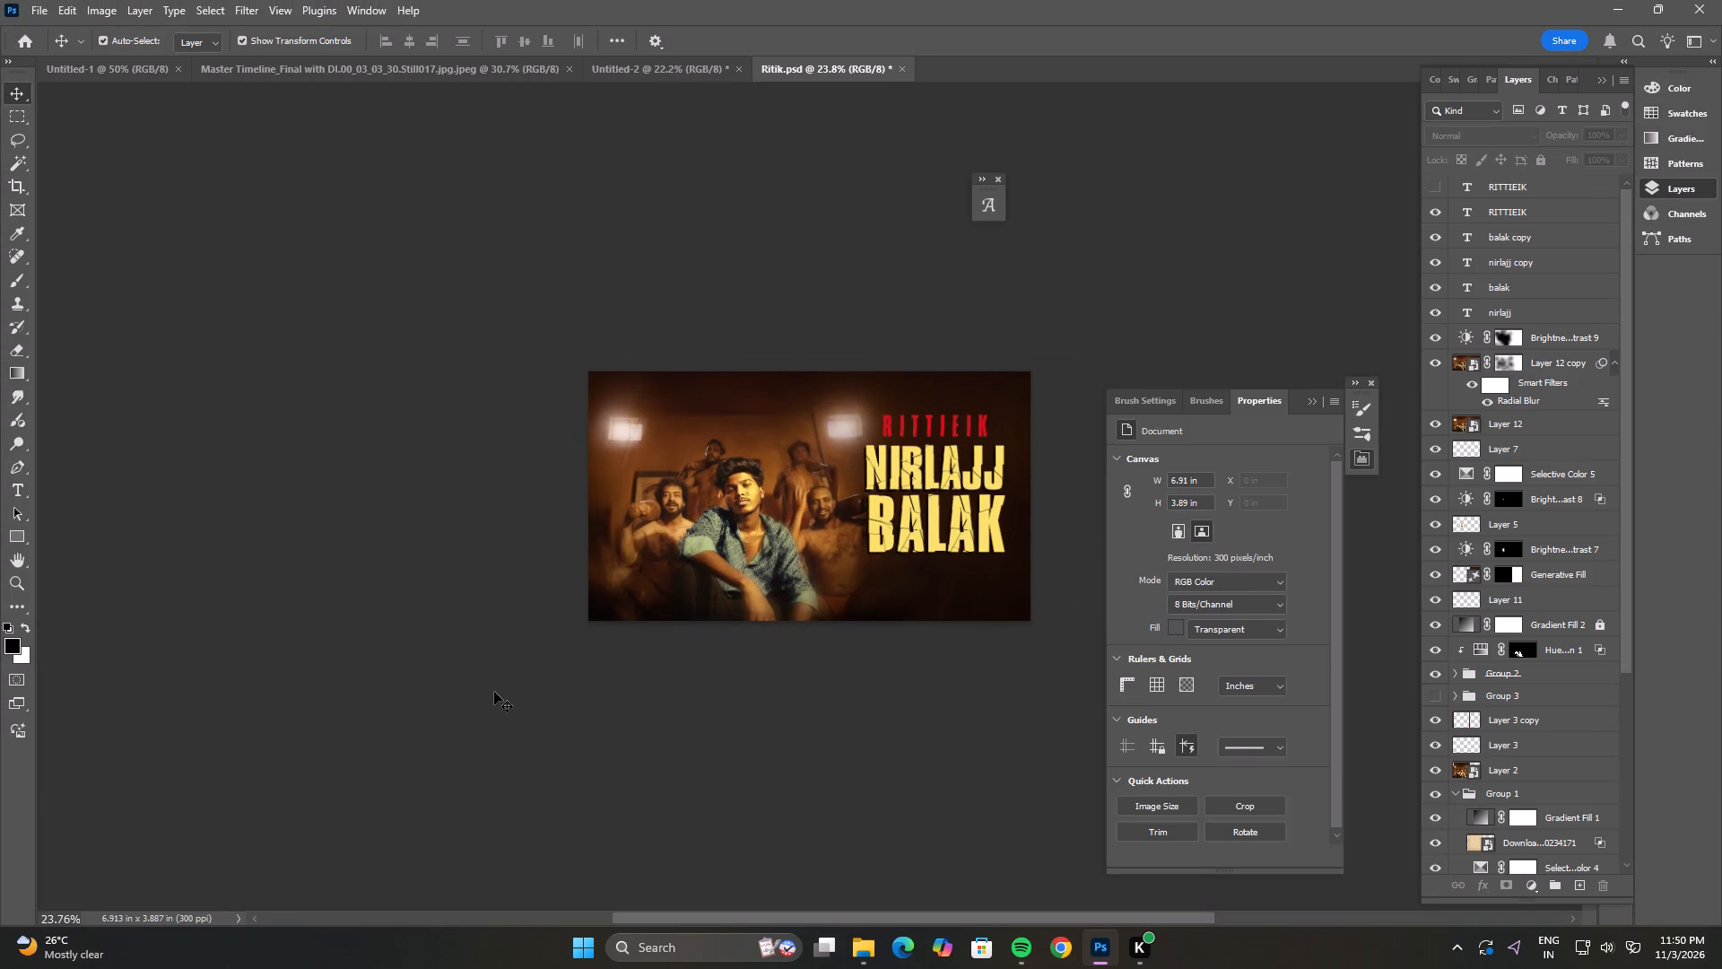
key("space")
key("space")
key("space")
key("space")
key("space")
key("space")
left_click_drag(1036, 679, 900, 698)
scroll(650, 642, "up", 6, "alt")
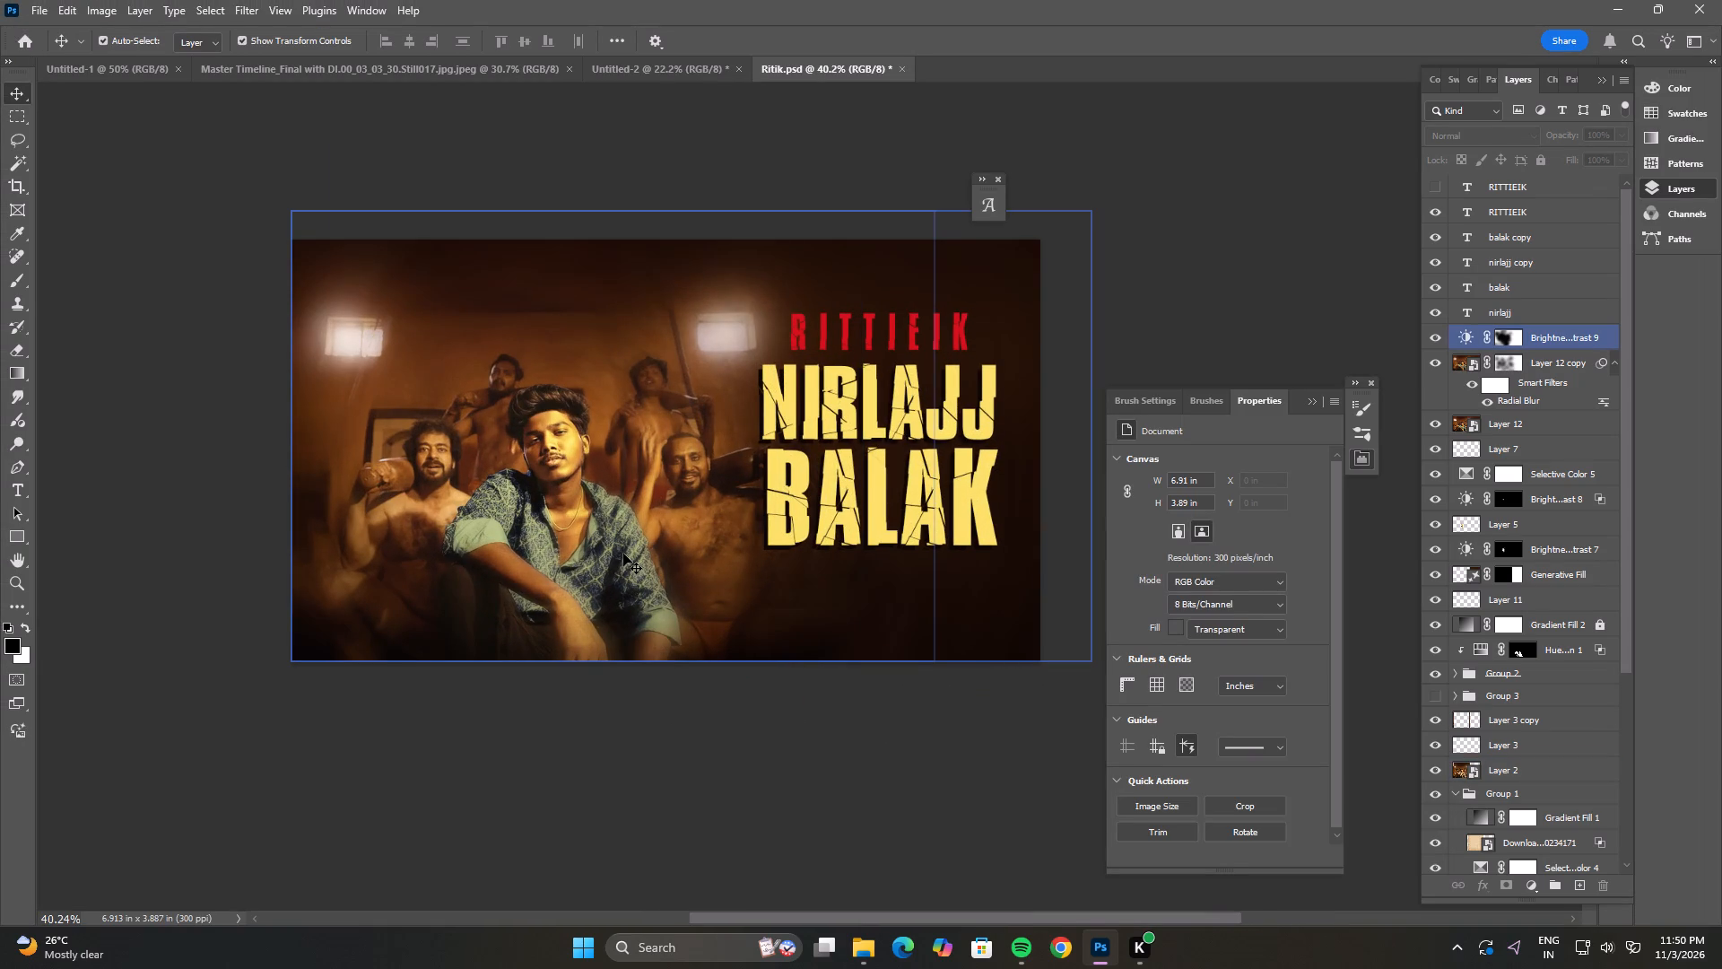
type("FF")
key("f")
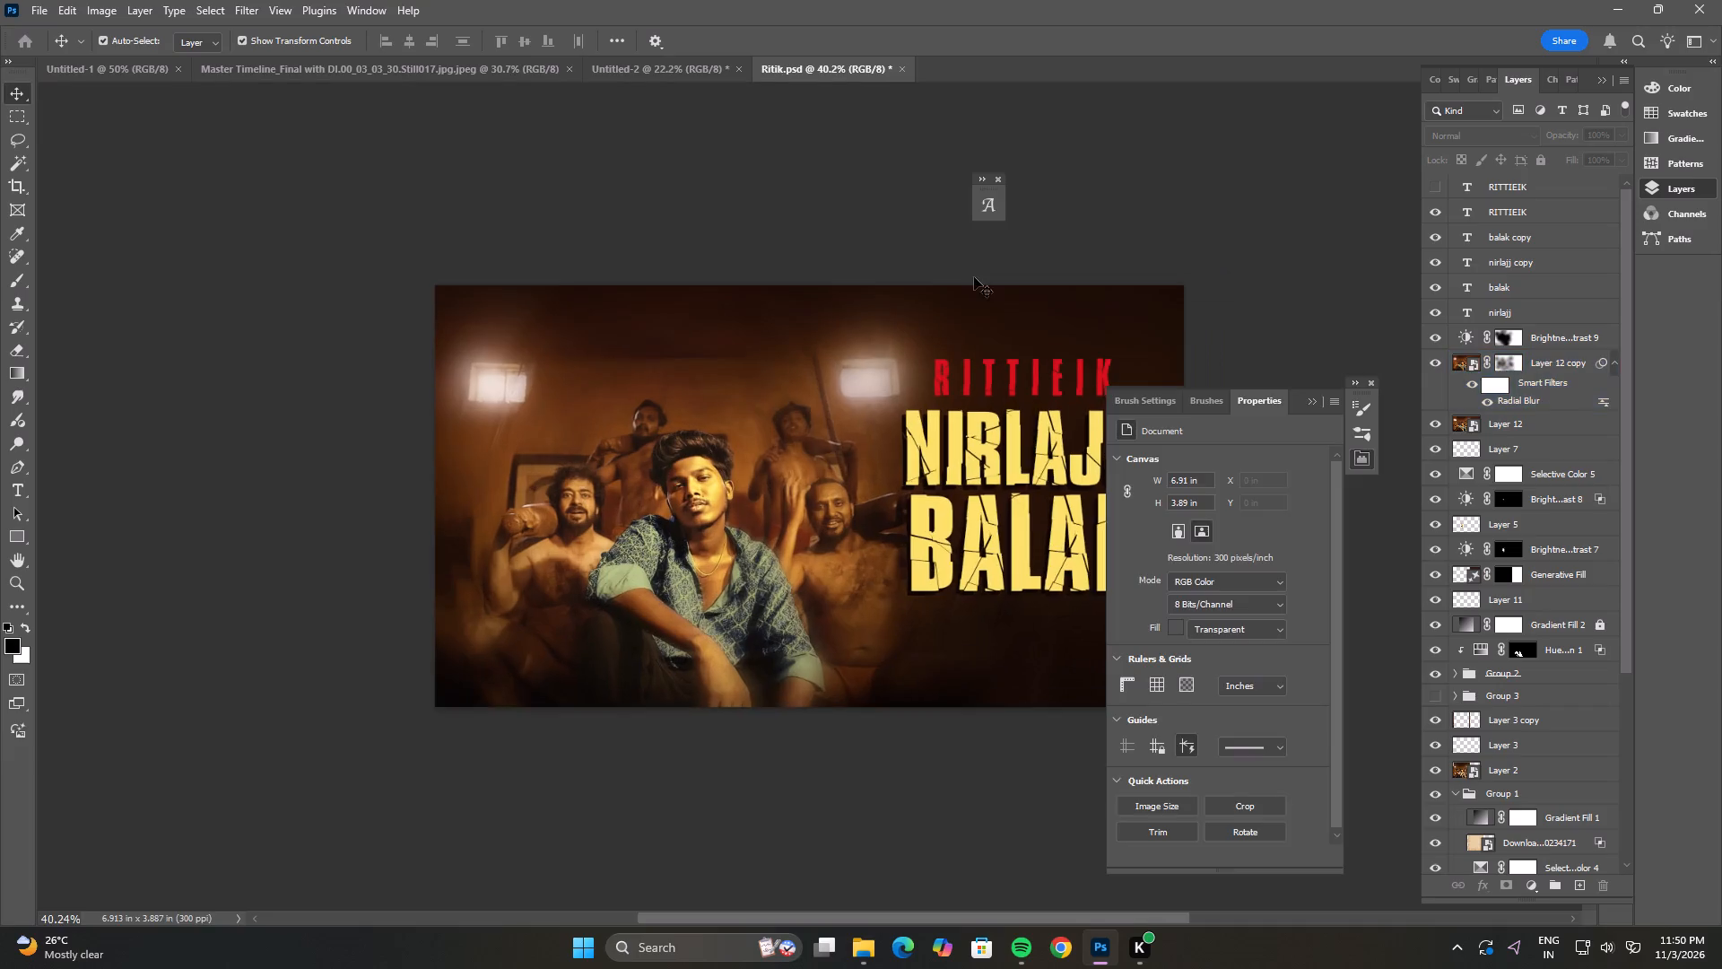
Recolour the letter R in the nirlajj copy layer with the red sampled from RITTIEIK (#d4111b).
key("space")
key("space")
key("space")
key("space")
key("space")
key("space")
key("space")
key("space")
key("space")
key("space")
key("space")
key("space")
left_click_drag(977, 400, 823, 406)
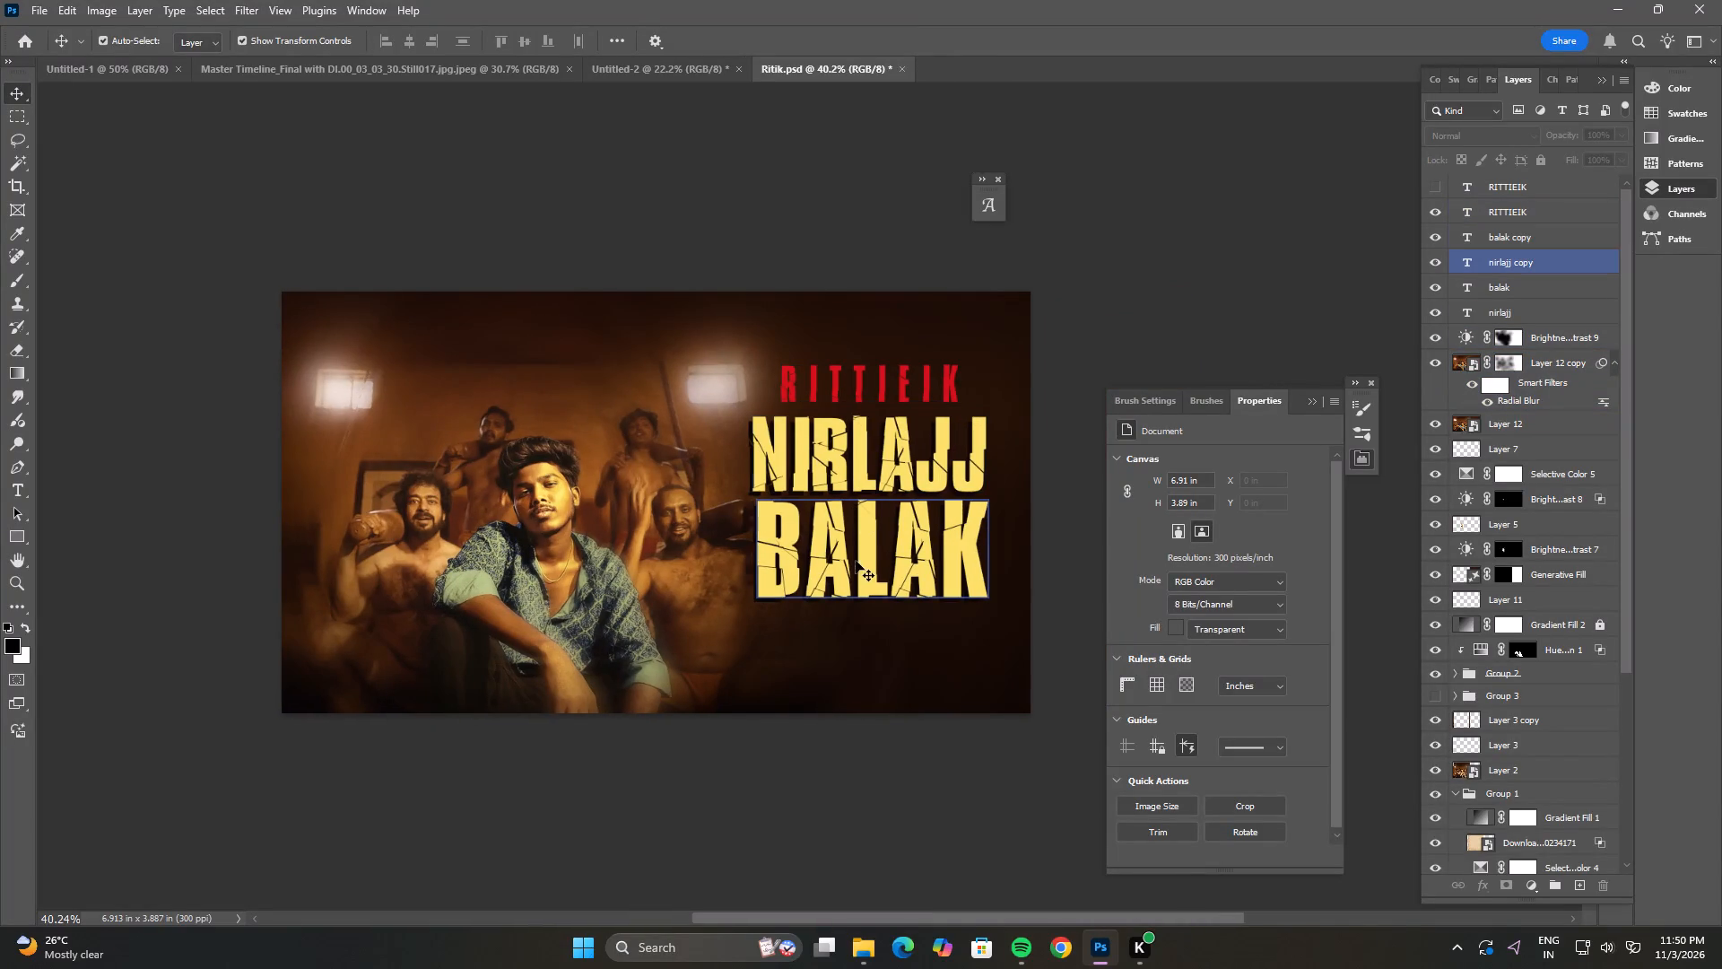
double_click(849, 468)
left_click_drag(820, 458, 849, 458)
left_click(1286, 590)
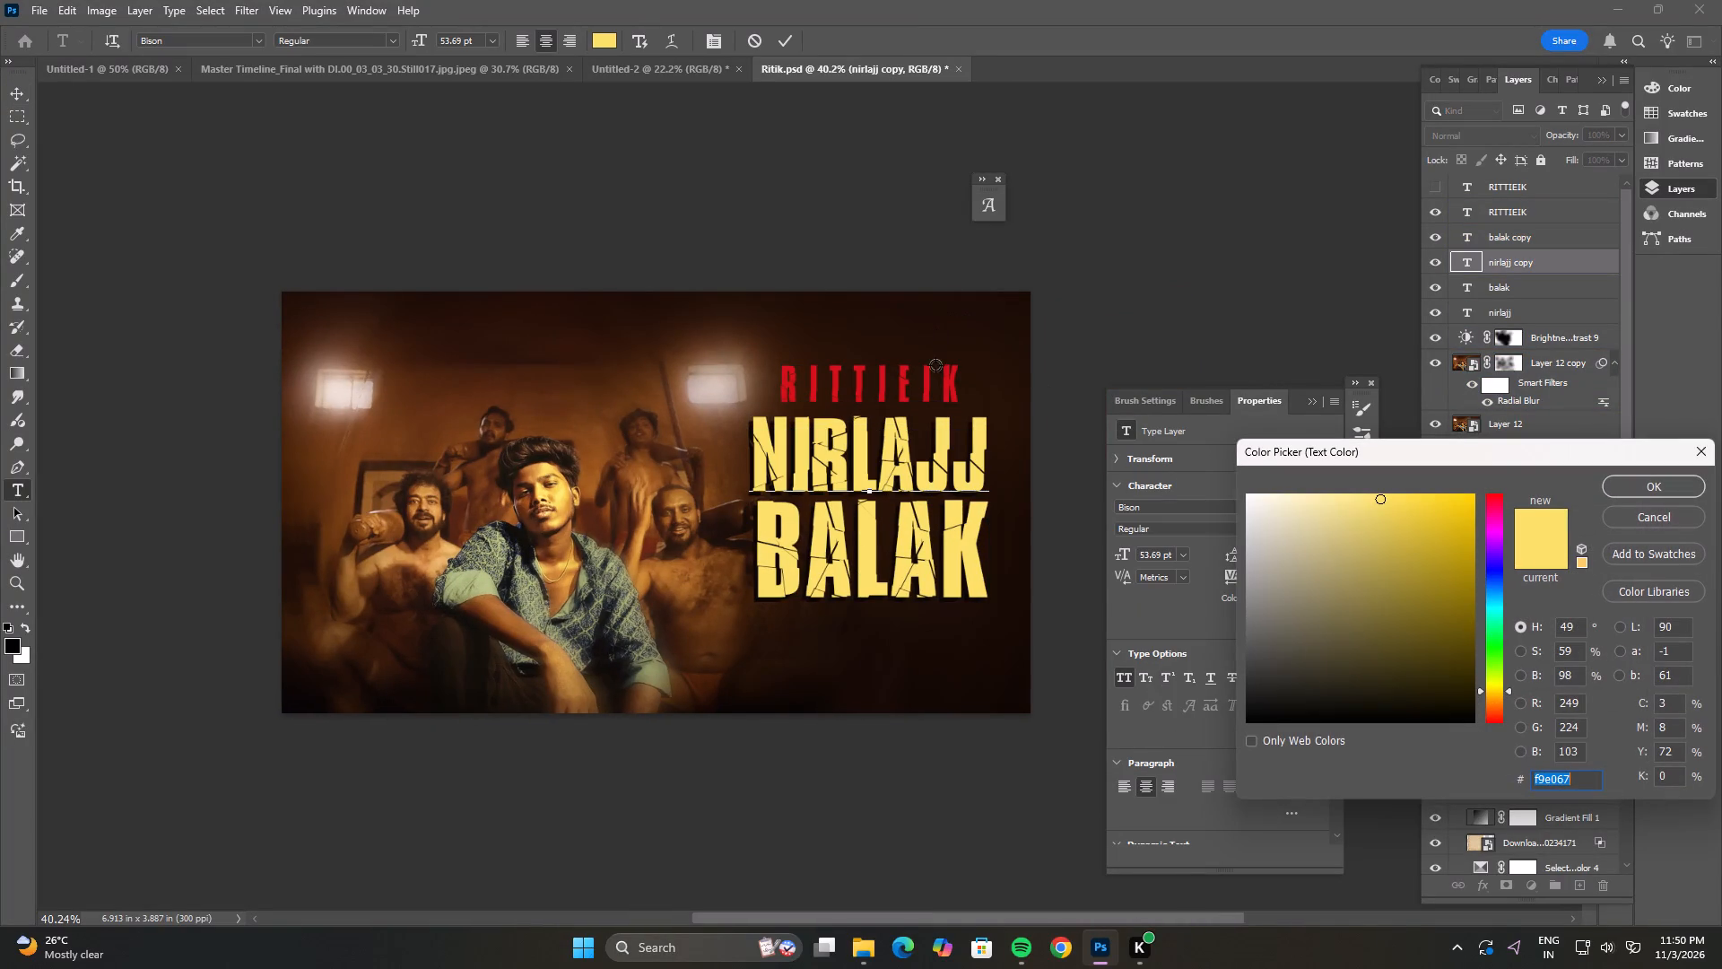
left_click(926, 370)
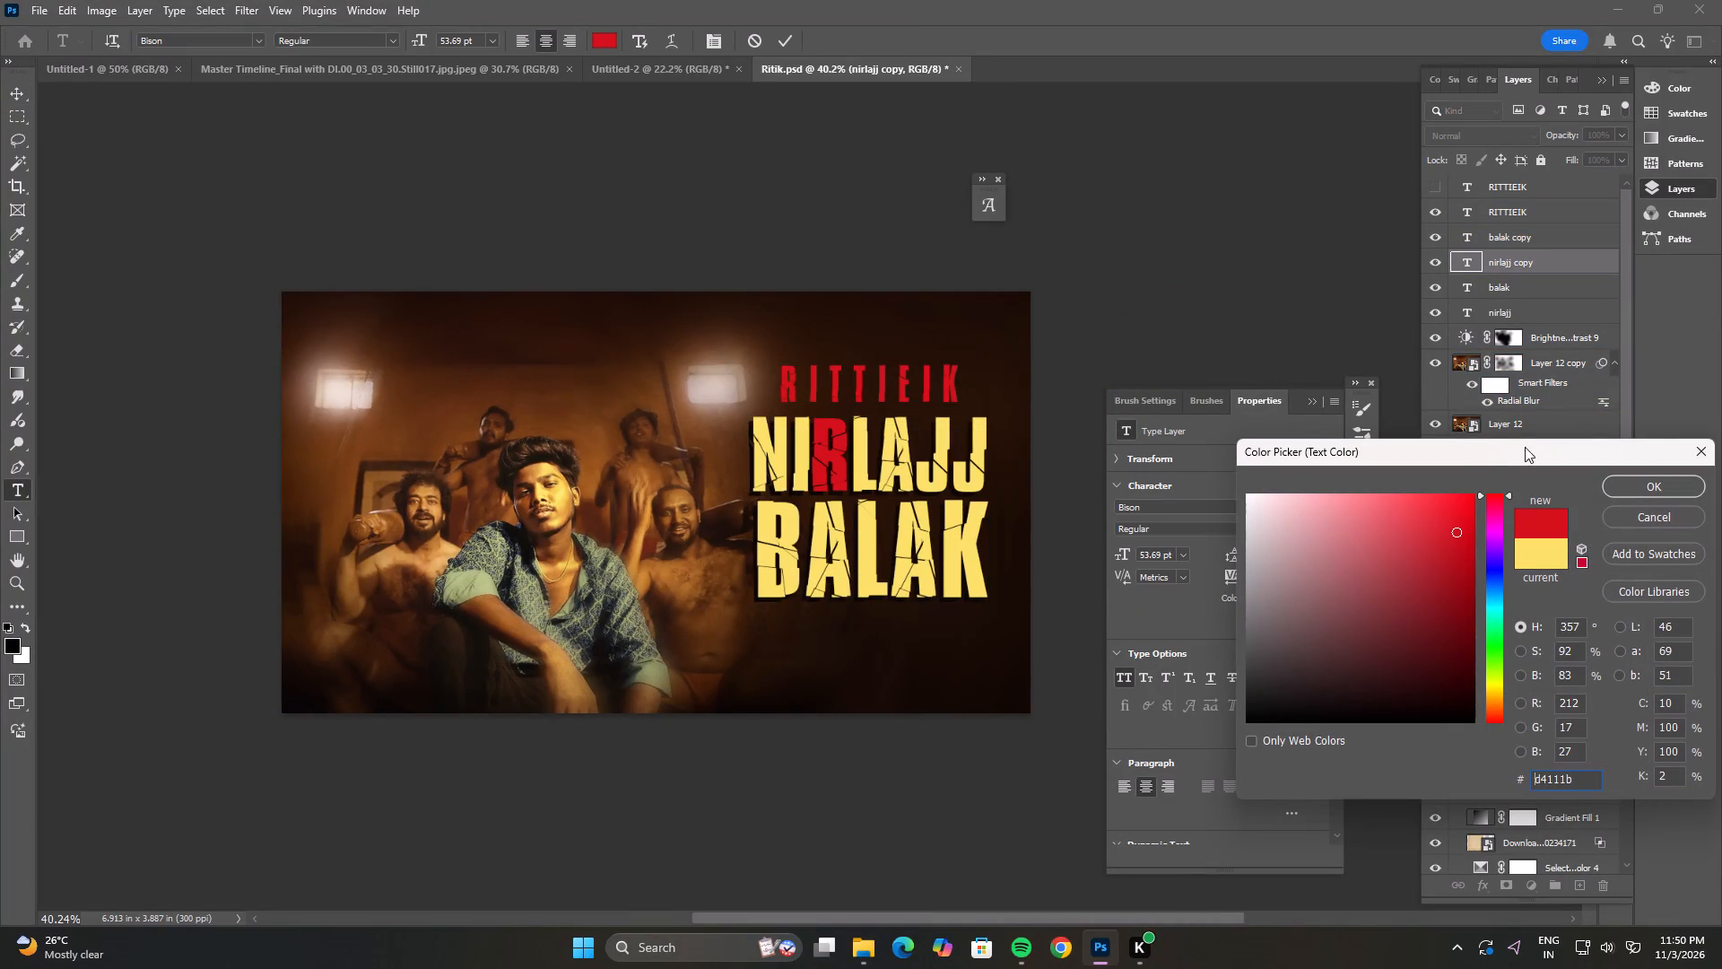
left_click(1638, 481)
left_click(1244, 288)
left_click(1247, 253)
Preview the poster full-screen and recolour the letter B in the balak copy layer with the title's red (#d4111b).
scroll(796, 488, "down", 5, "alt")
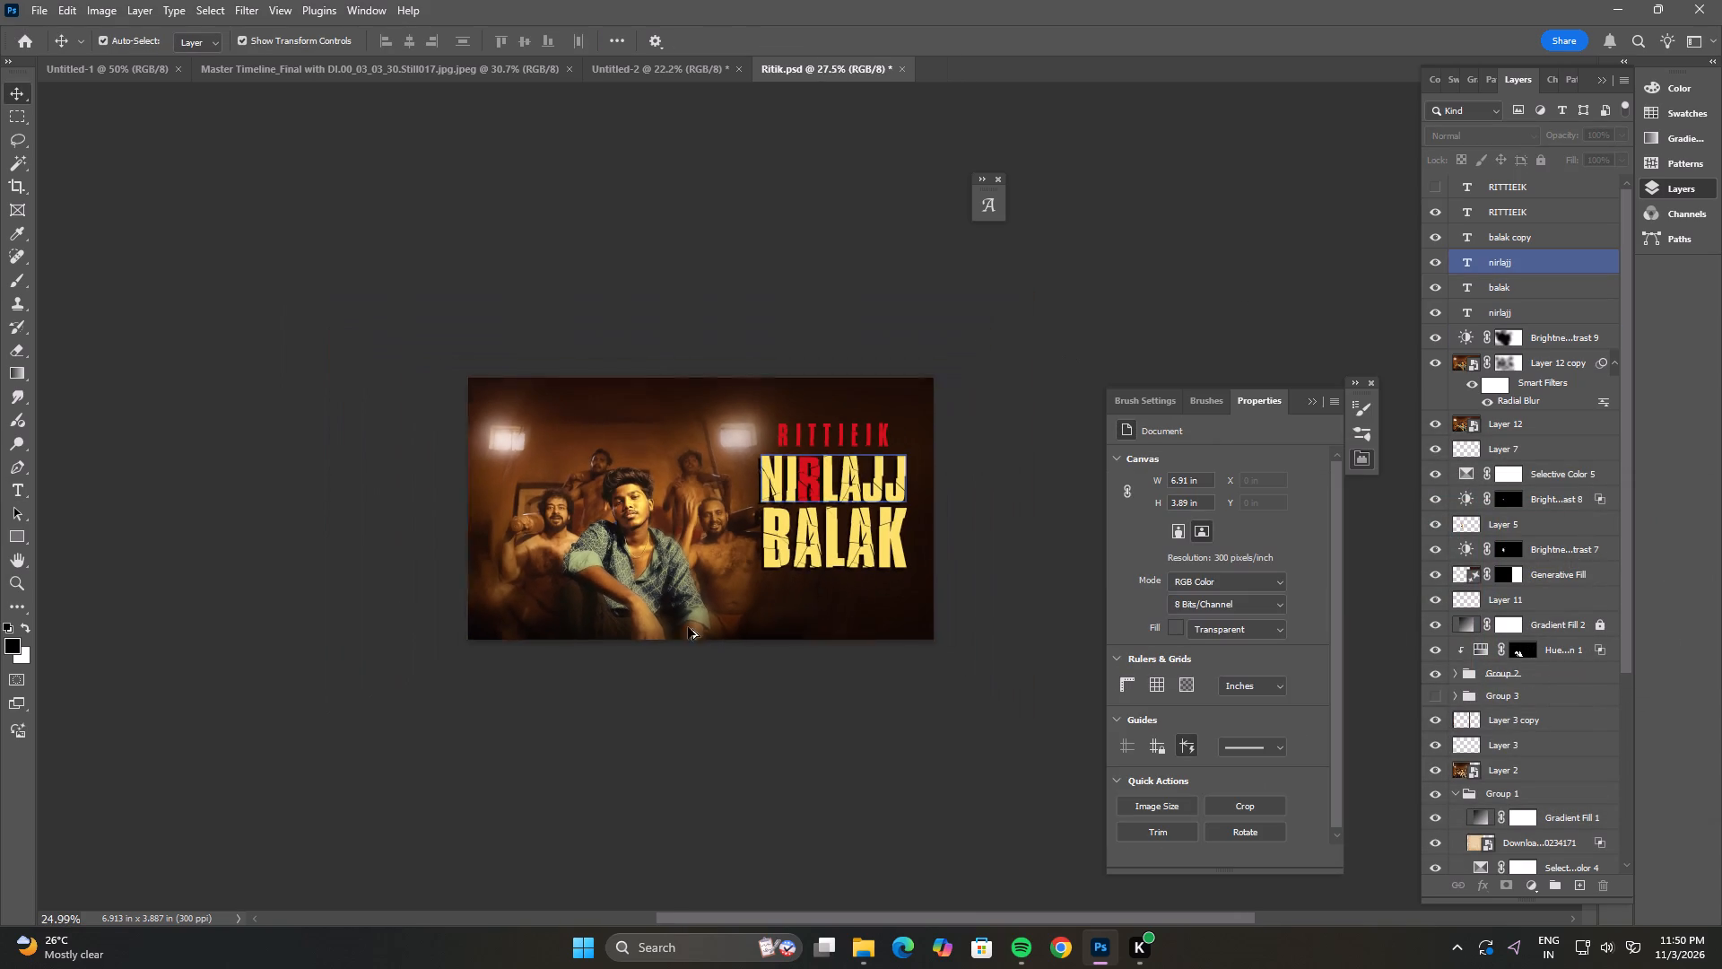
left_click(329, 501)
key("f")
key("f")
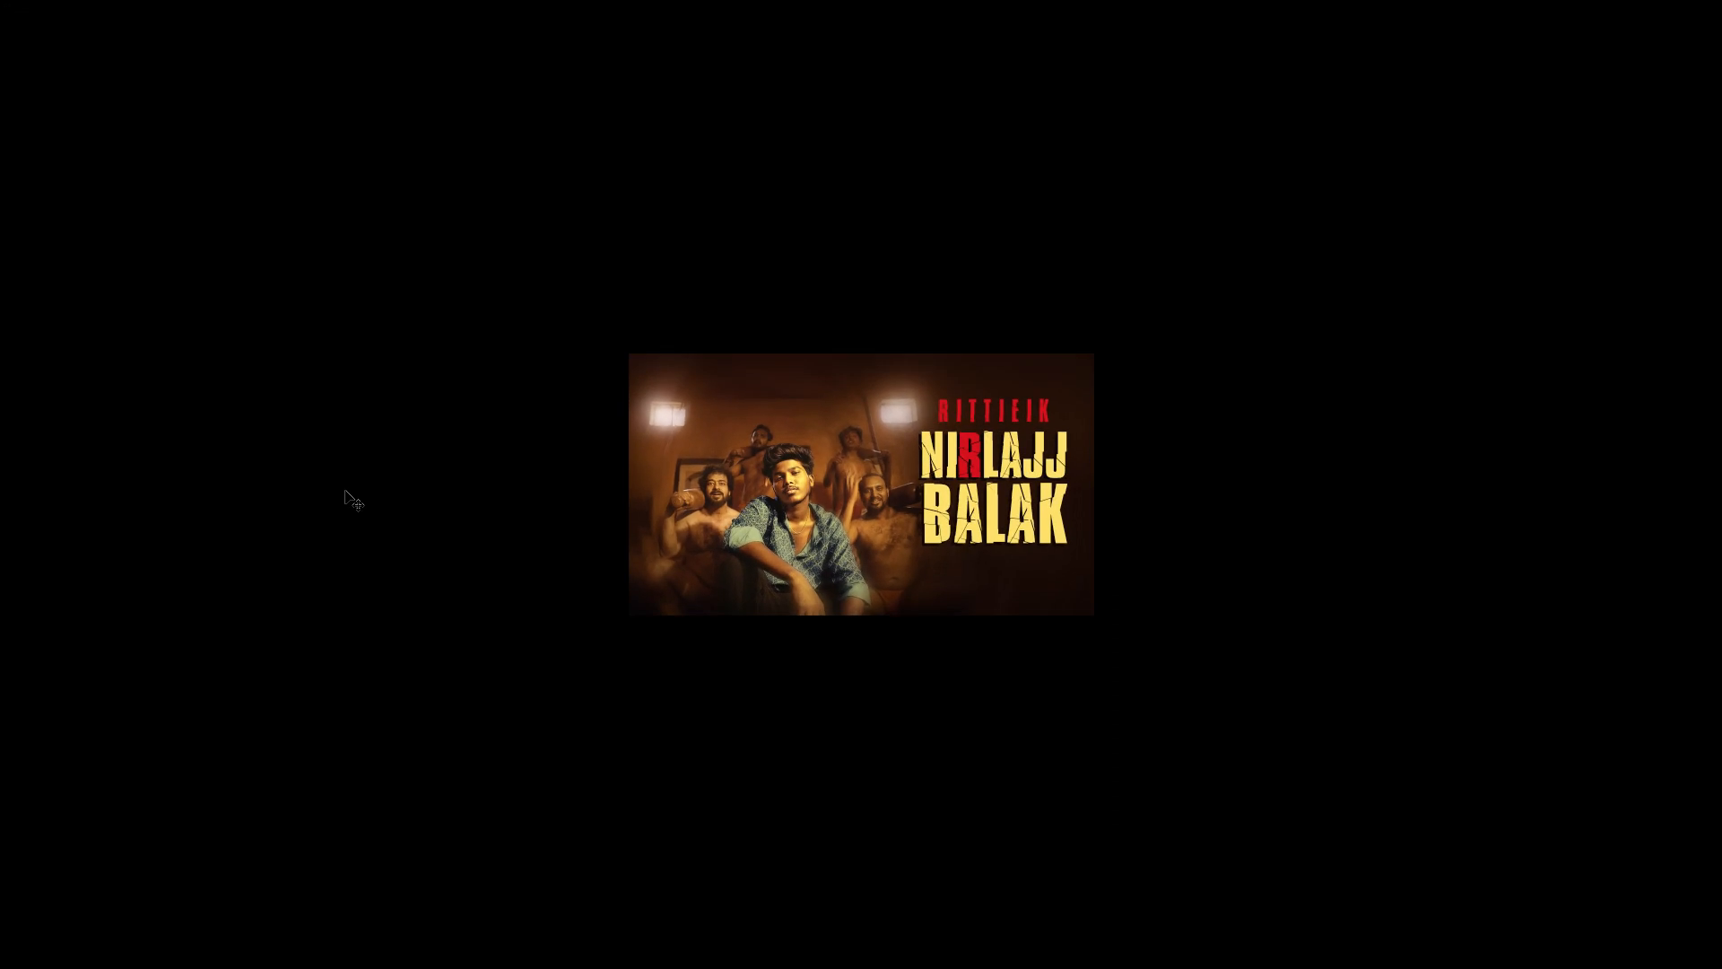
key("f")
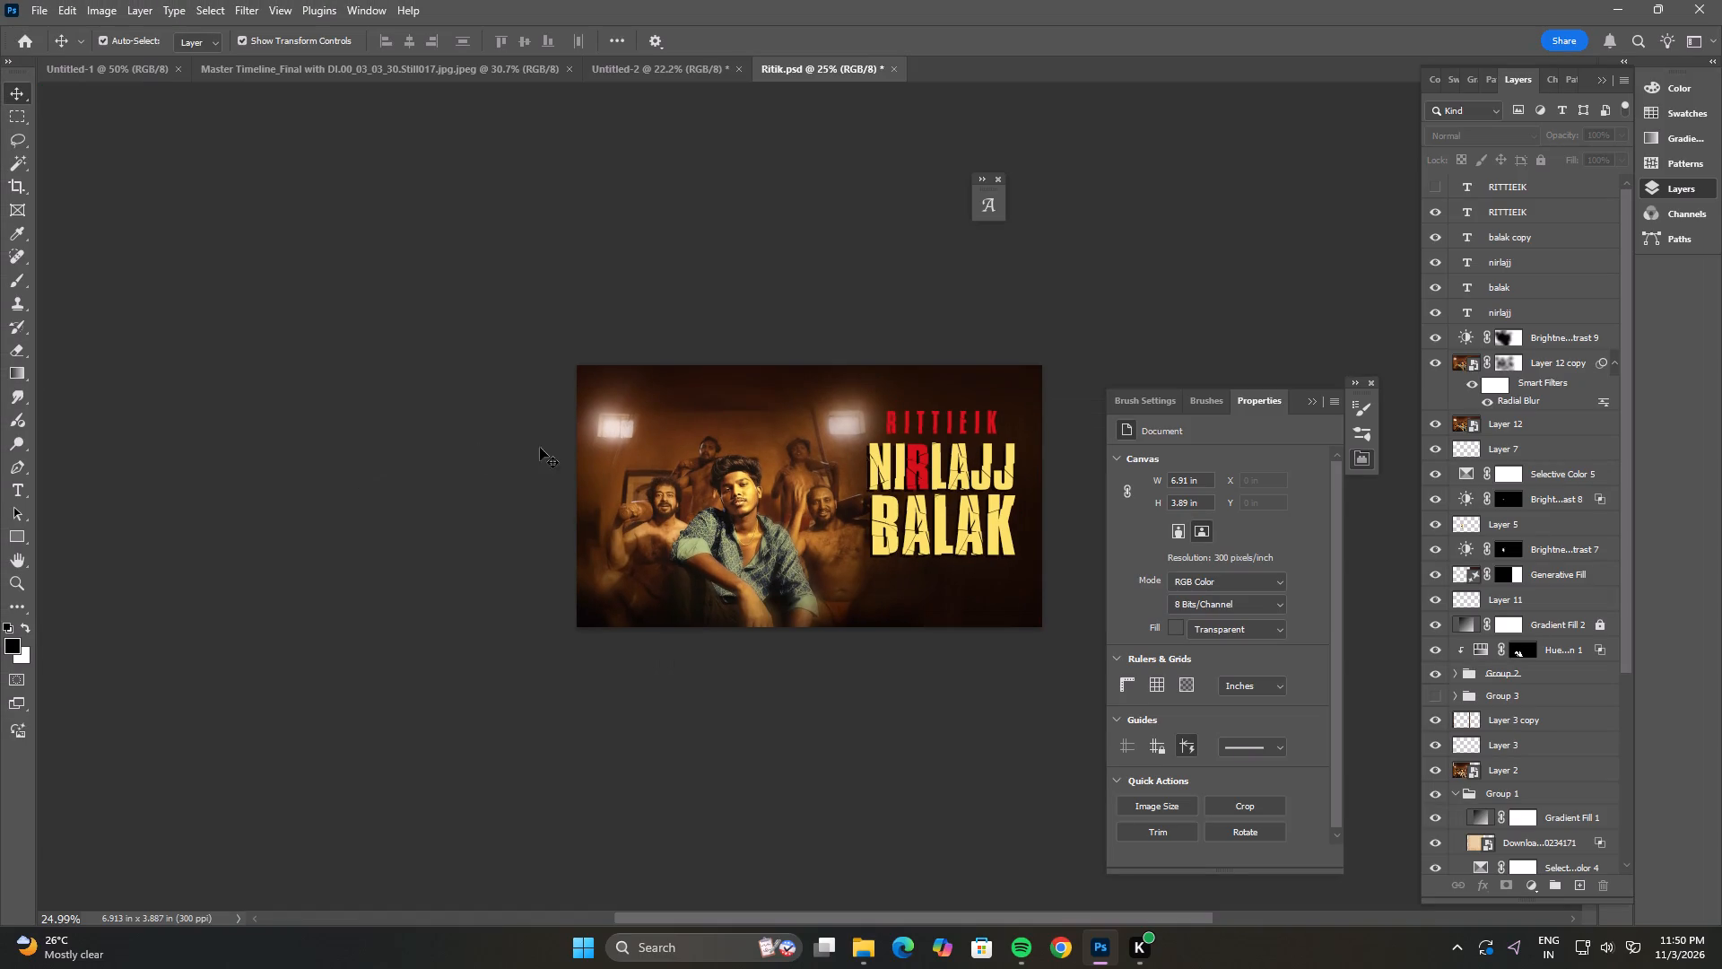
double_click(887, 522)
left_click_drag(894, 522, 873, 527)
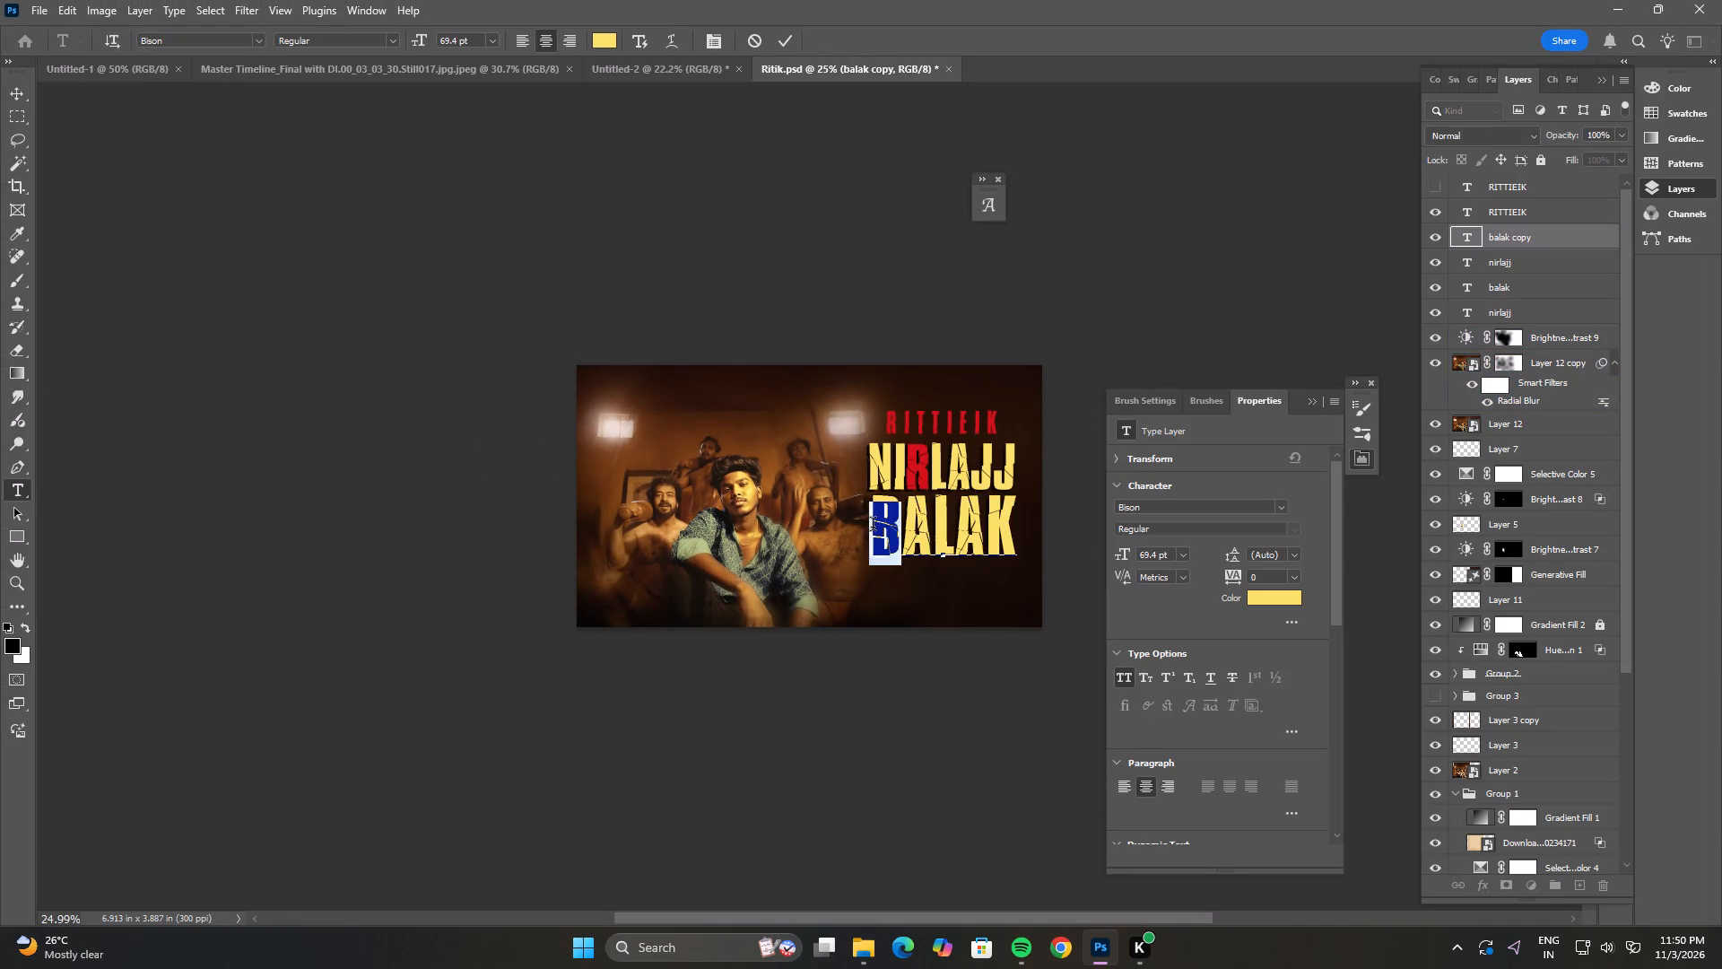
left_click_drag(873, 527, 872, 527)
left_click(1291, 598)
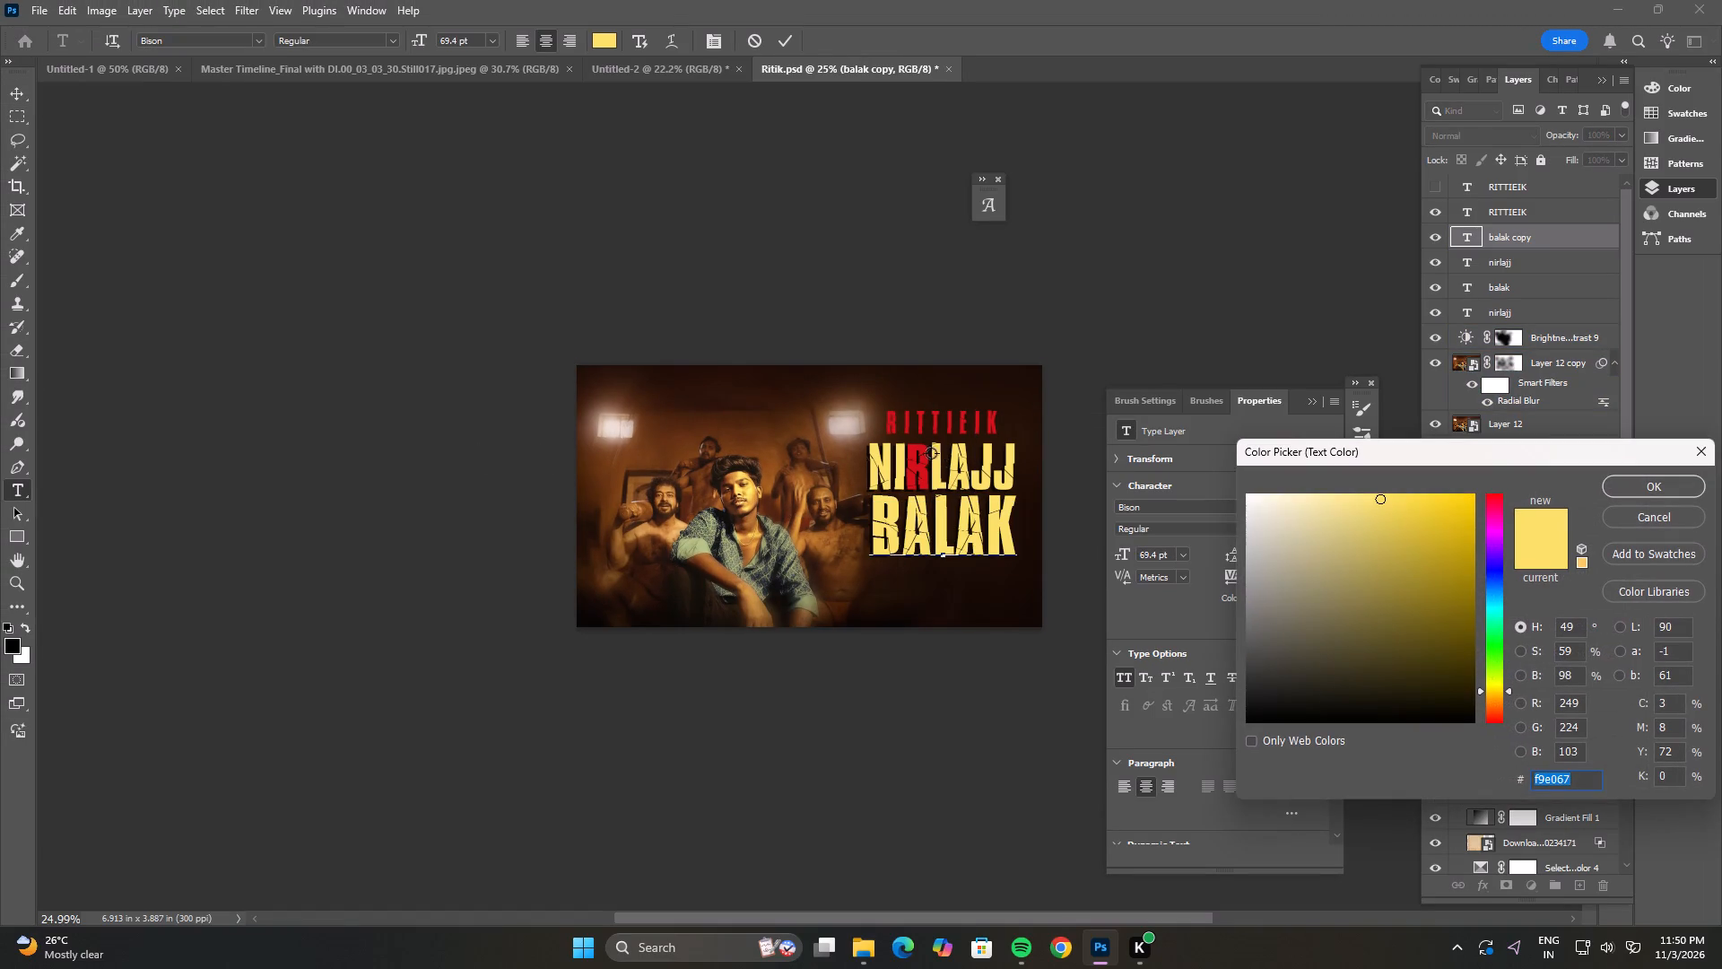
left_click(921, 452)
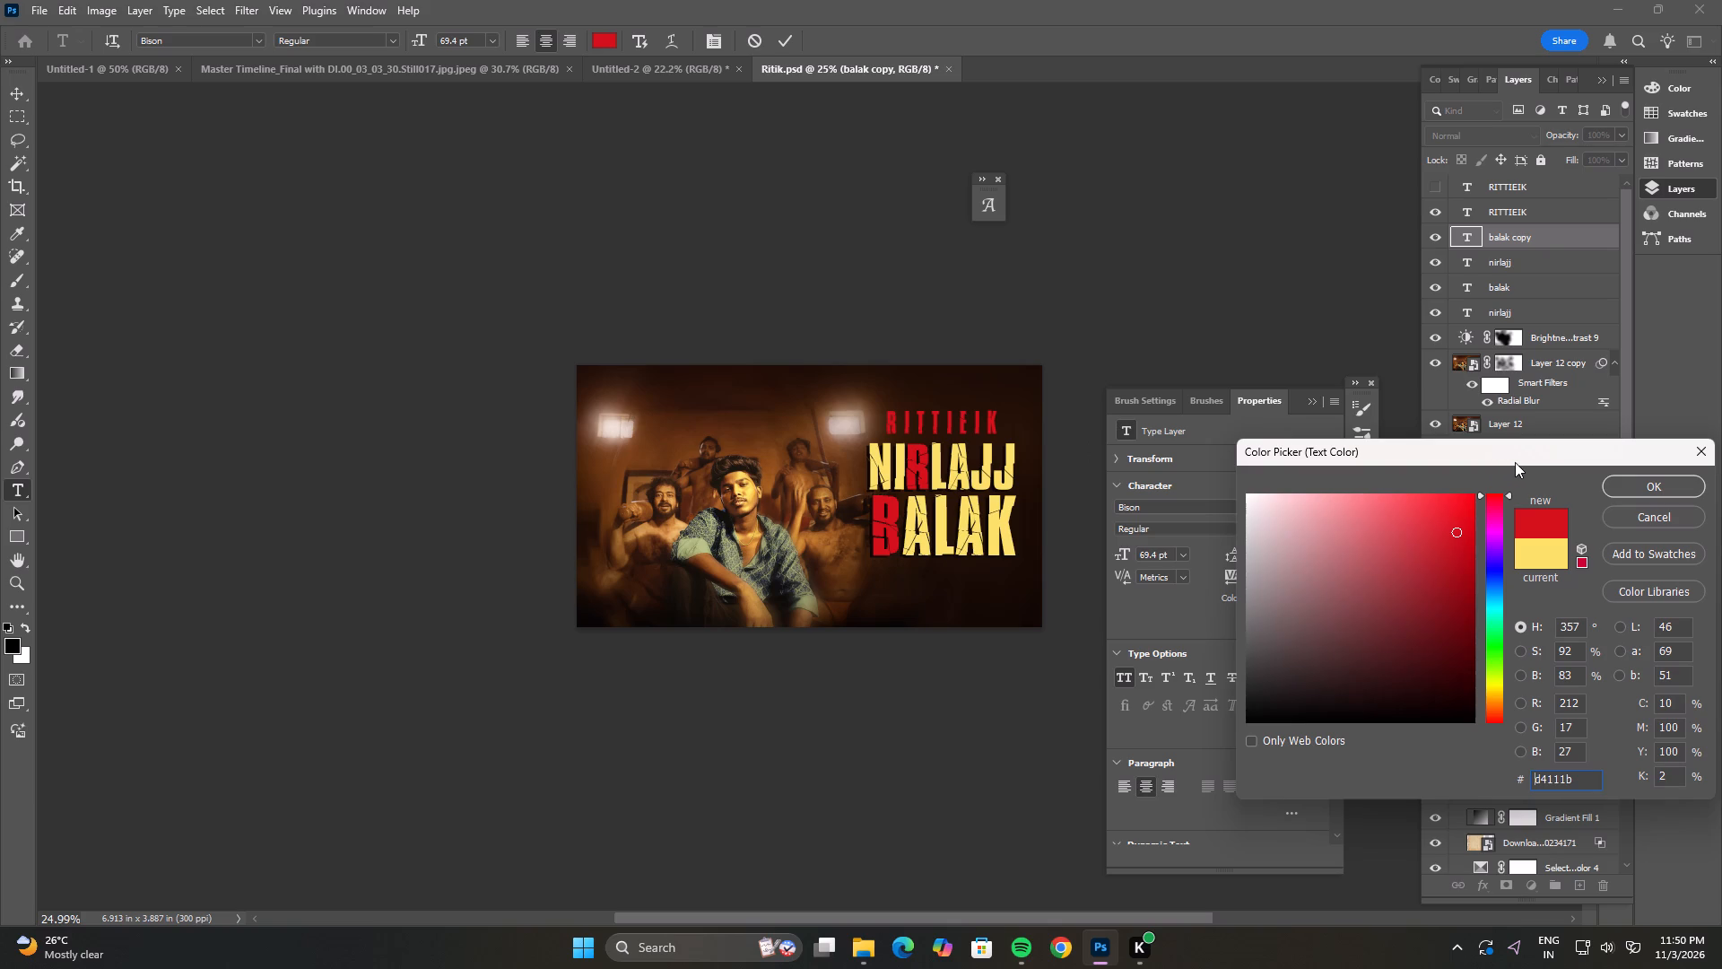
left_click(1634, 482)
Recolour the letters L and K in the balak copy layer with the same red (#d4111b).
left_click_drag(932, 528, 946, 529)
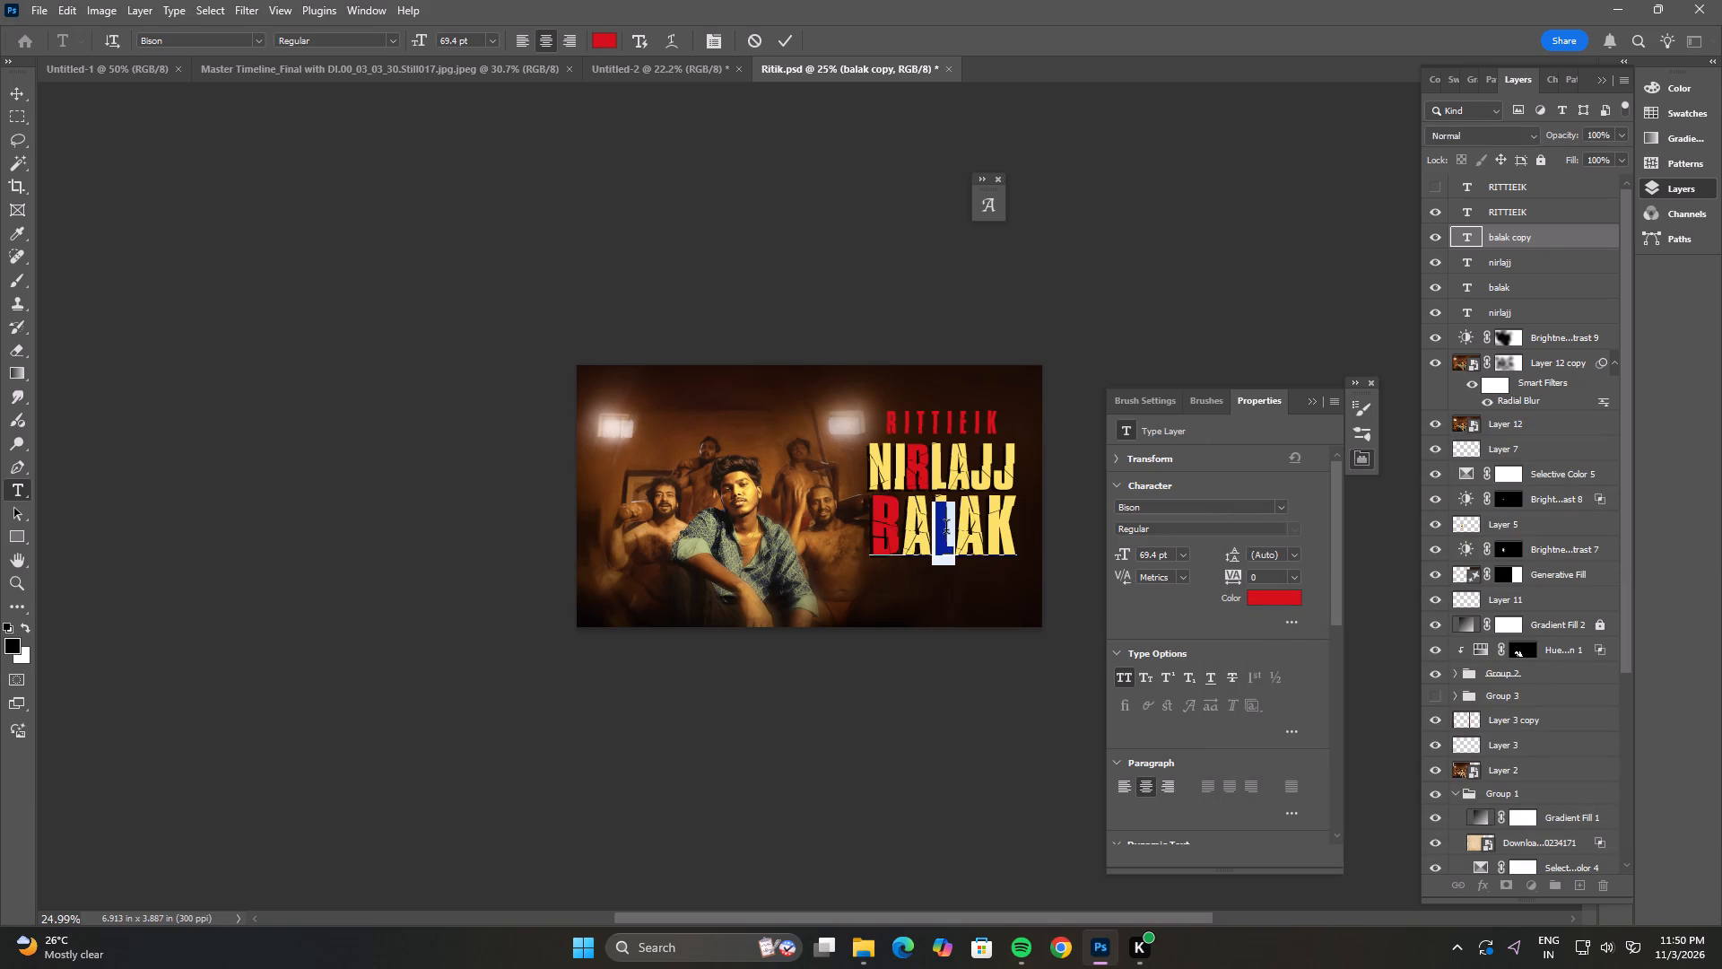
left_click(1281, 601)
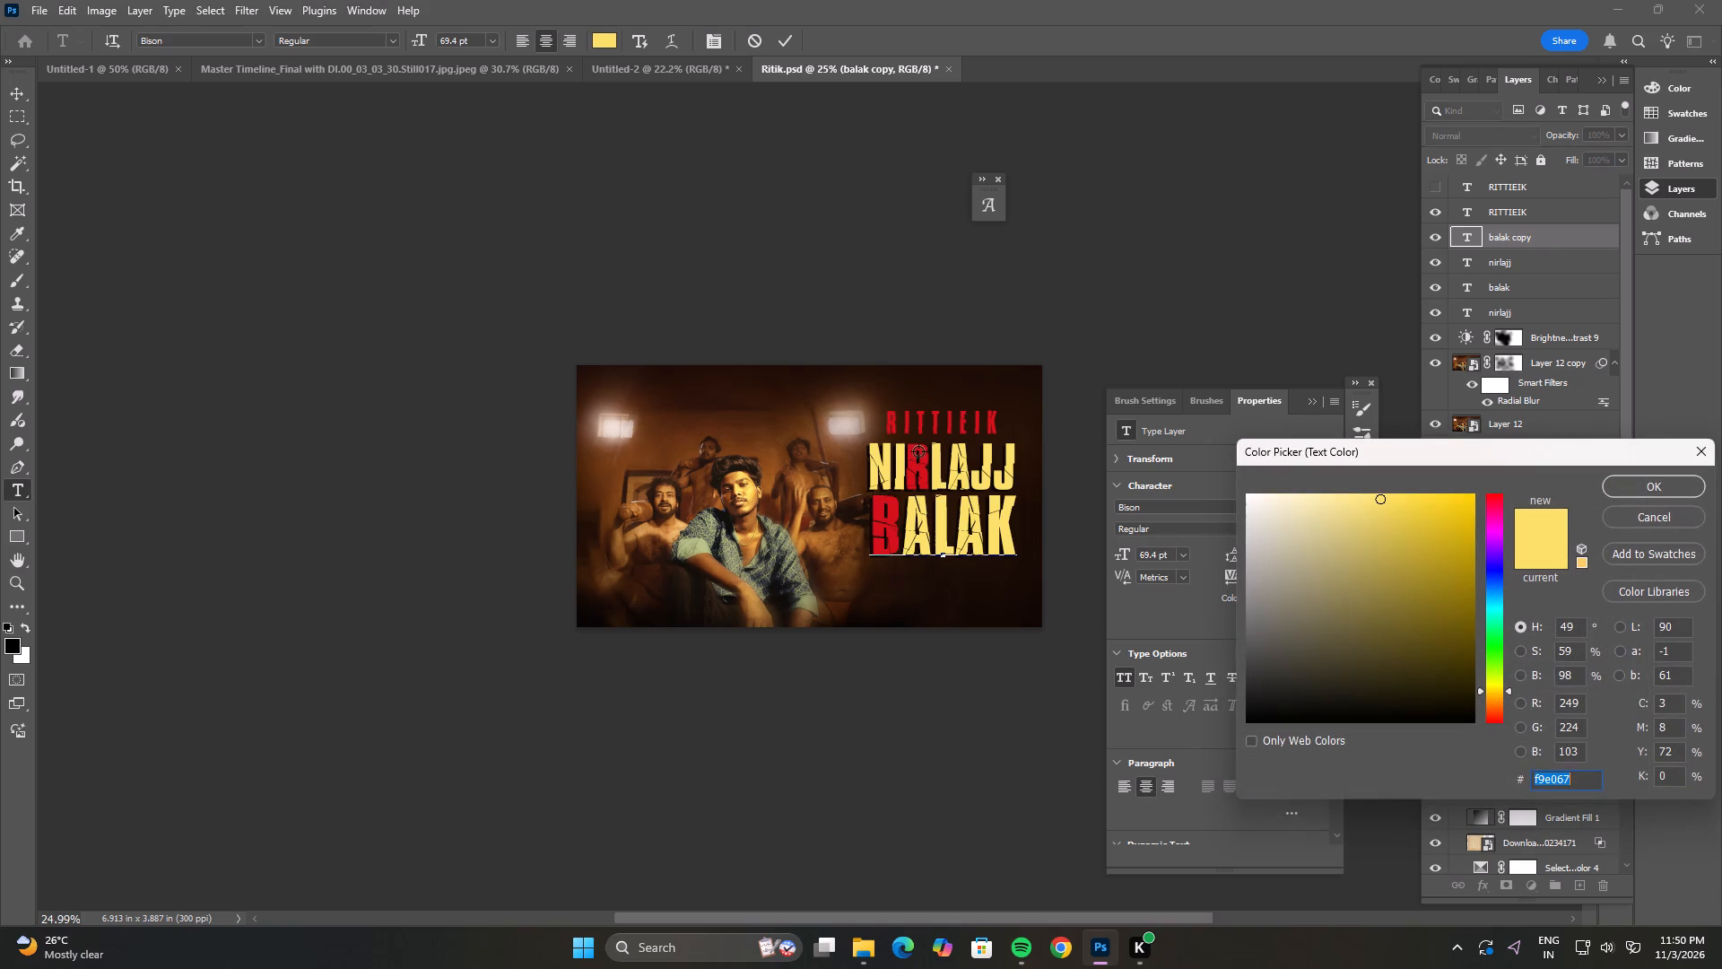
left_click(921, 446)
left_click(1632, 488)
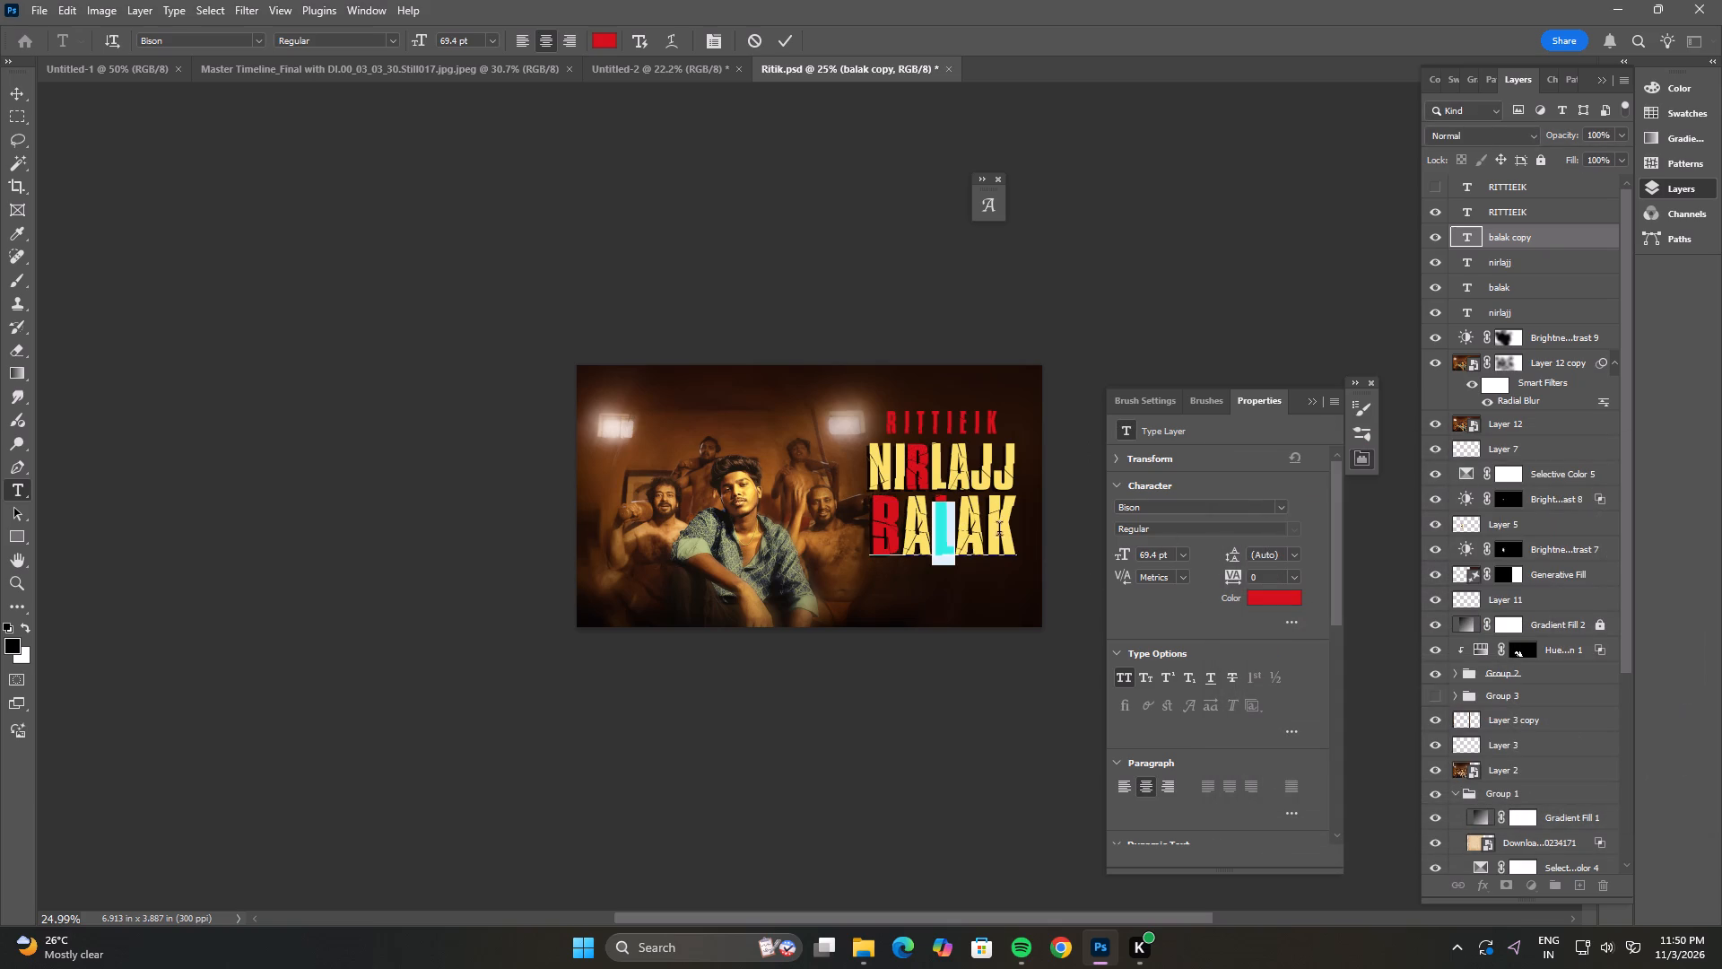
left_click_drag(984, 528, 1011, 529)
left_click(1270, 598)
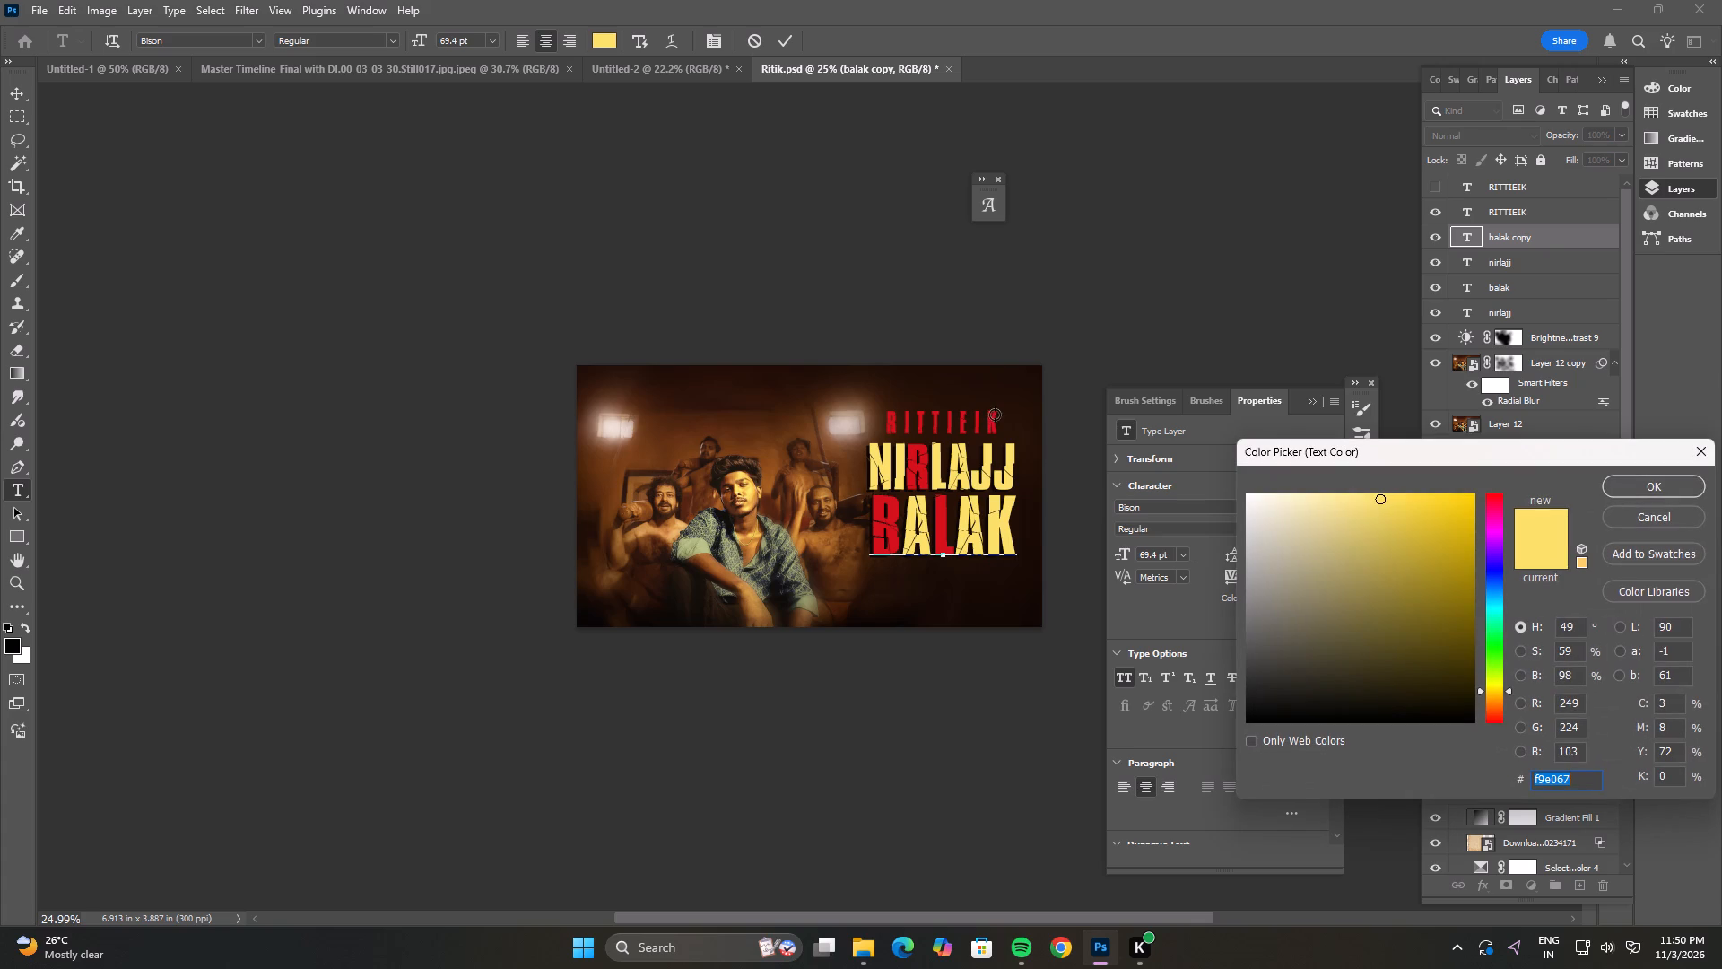
left_click(923, 448)
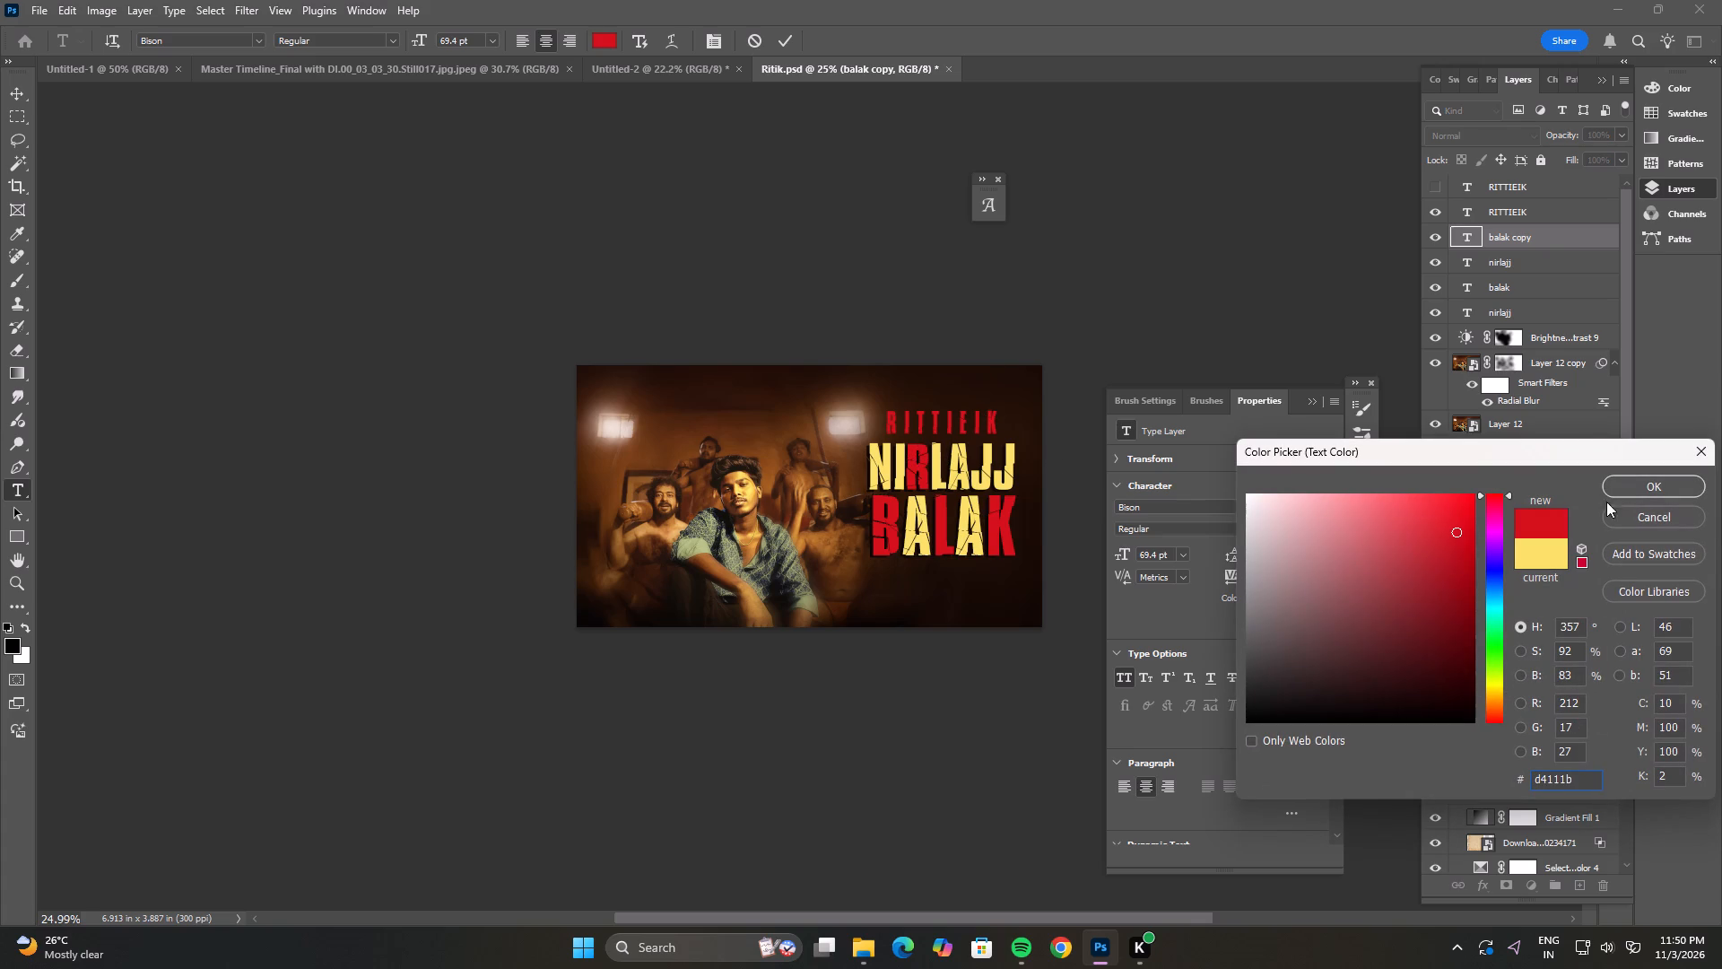
left_click(1641, 489)
left_click(1091, 360)
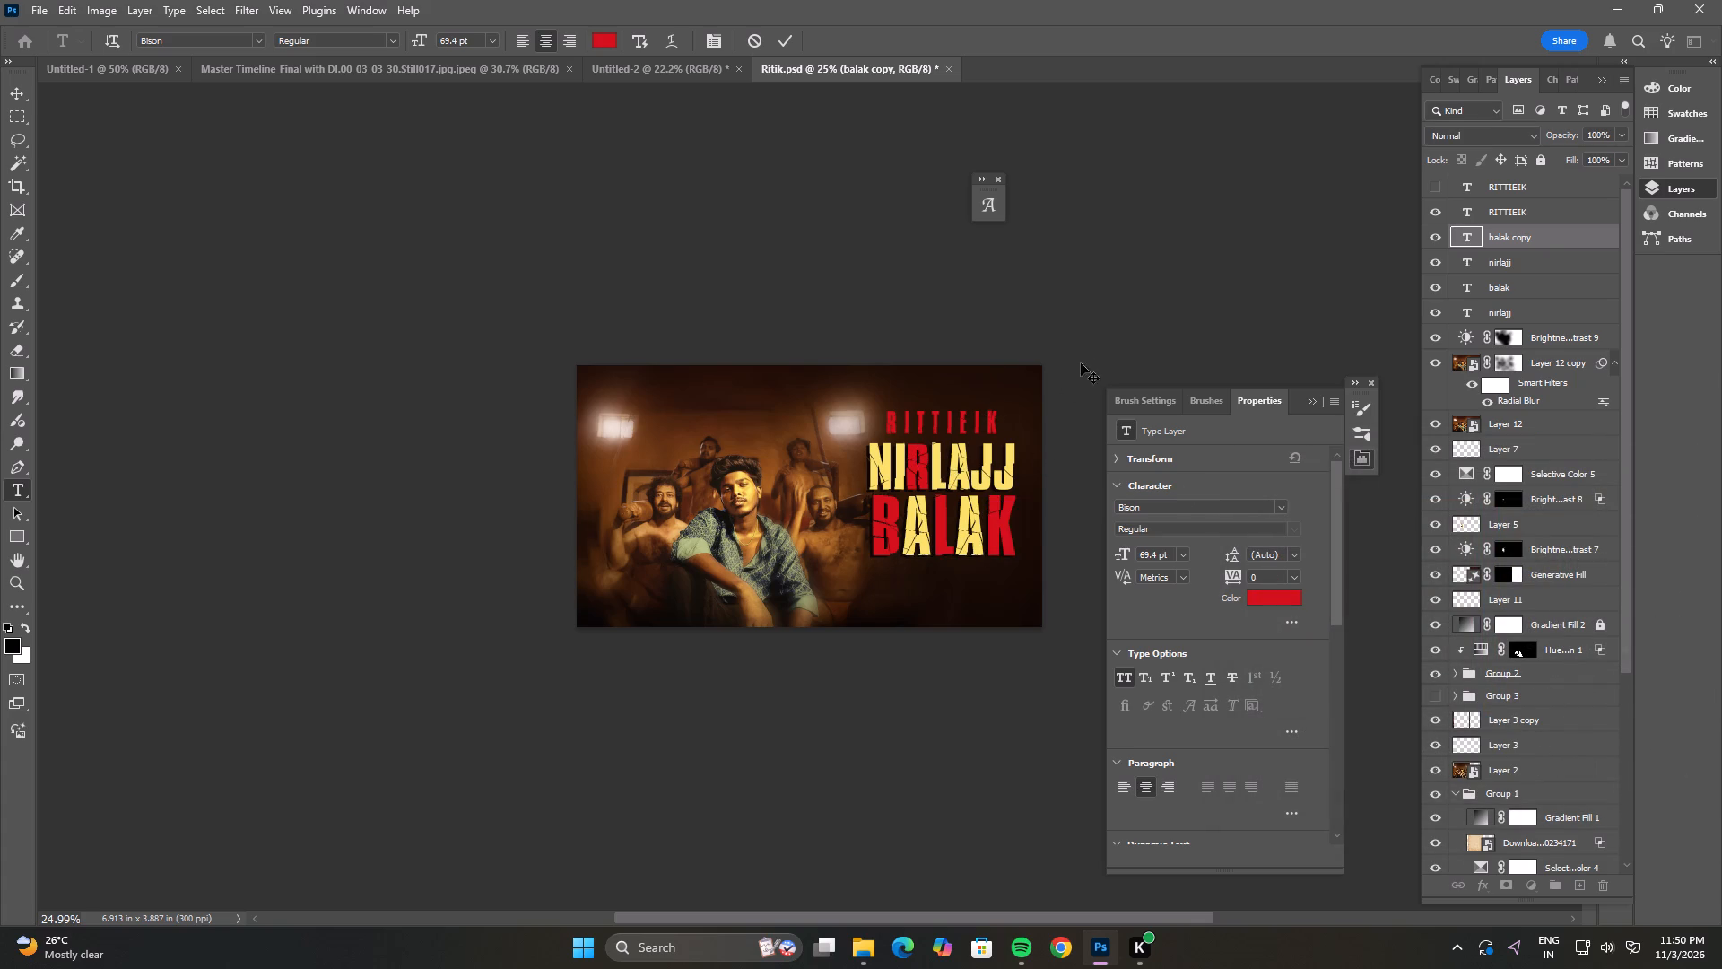
Recolour the first letter I in the upper nirlajj text layer with red #d4111b.
double_click(883, 455)
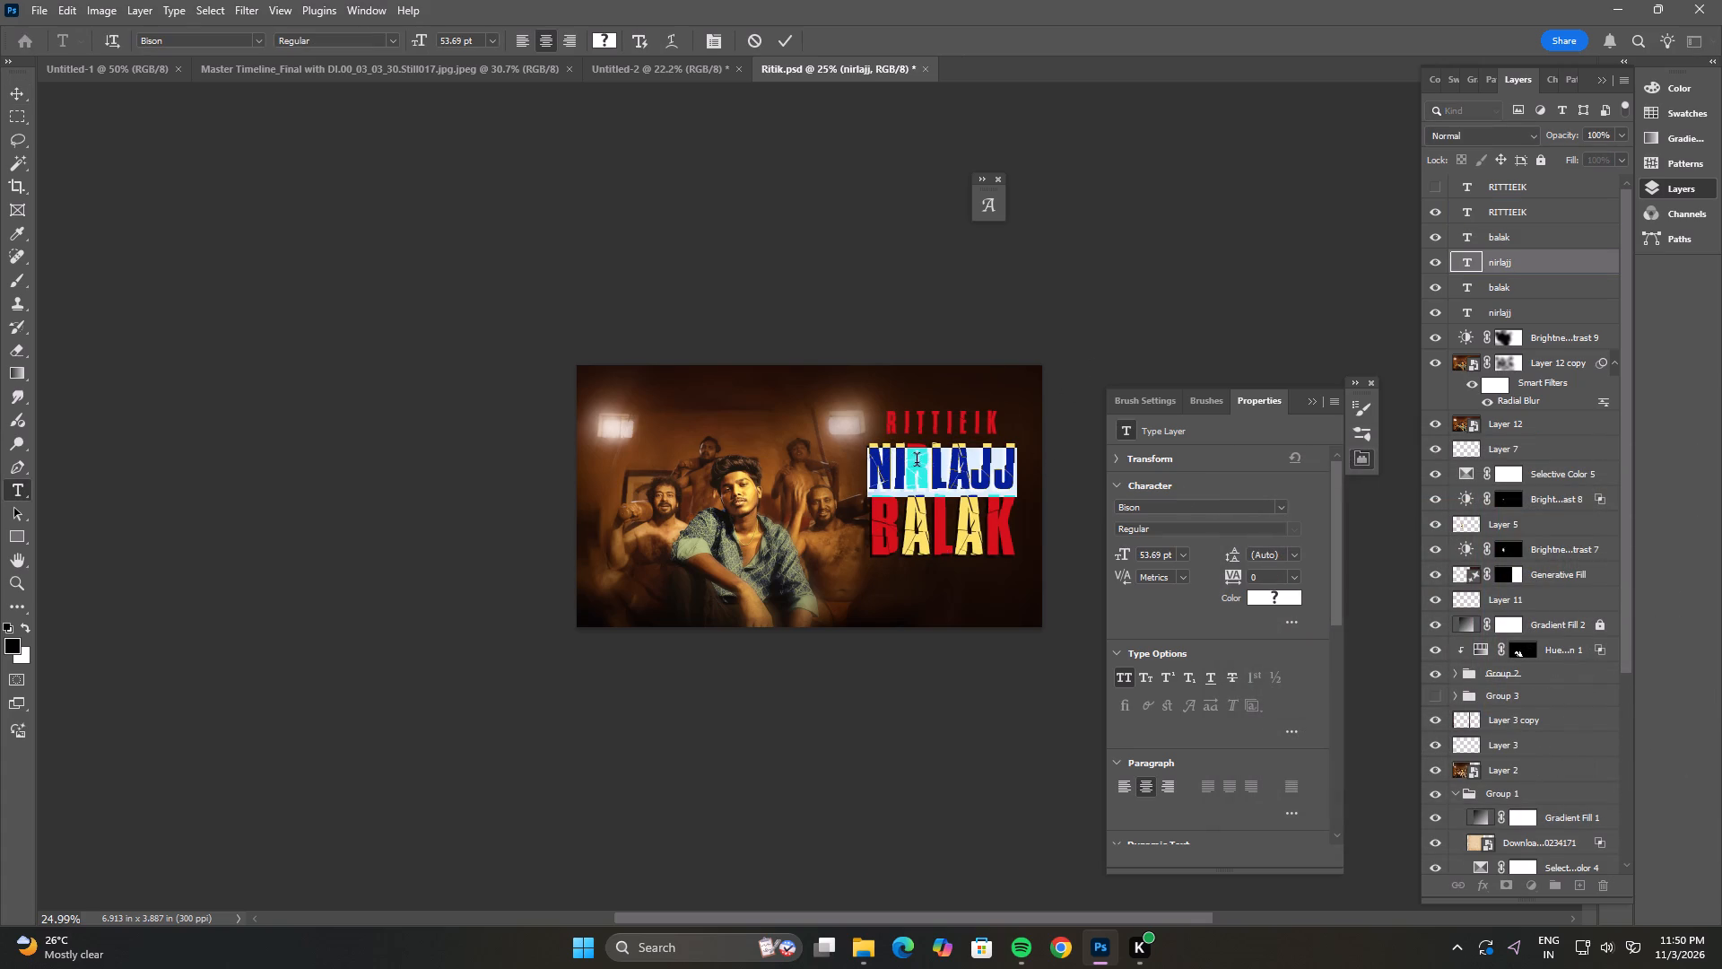
left_click_drag(893, 460, 905, 461)
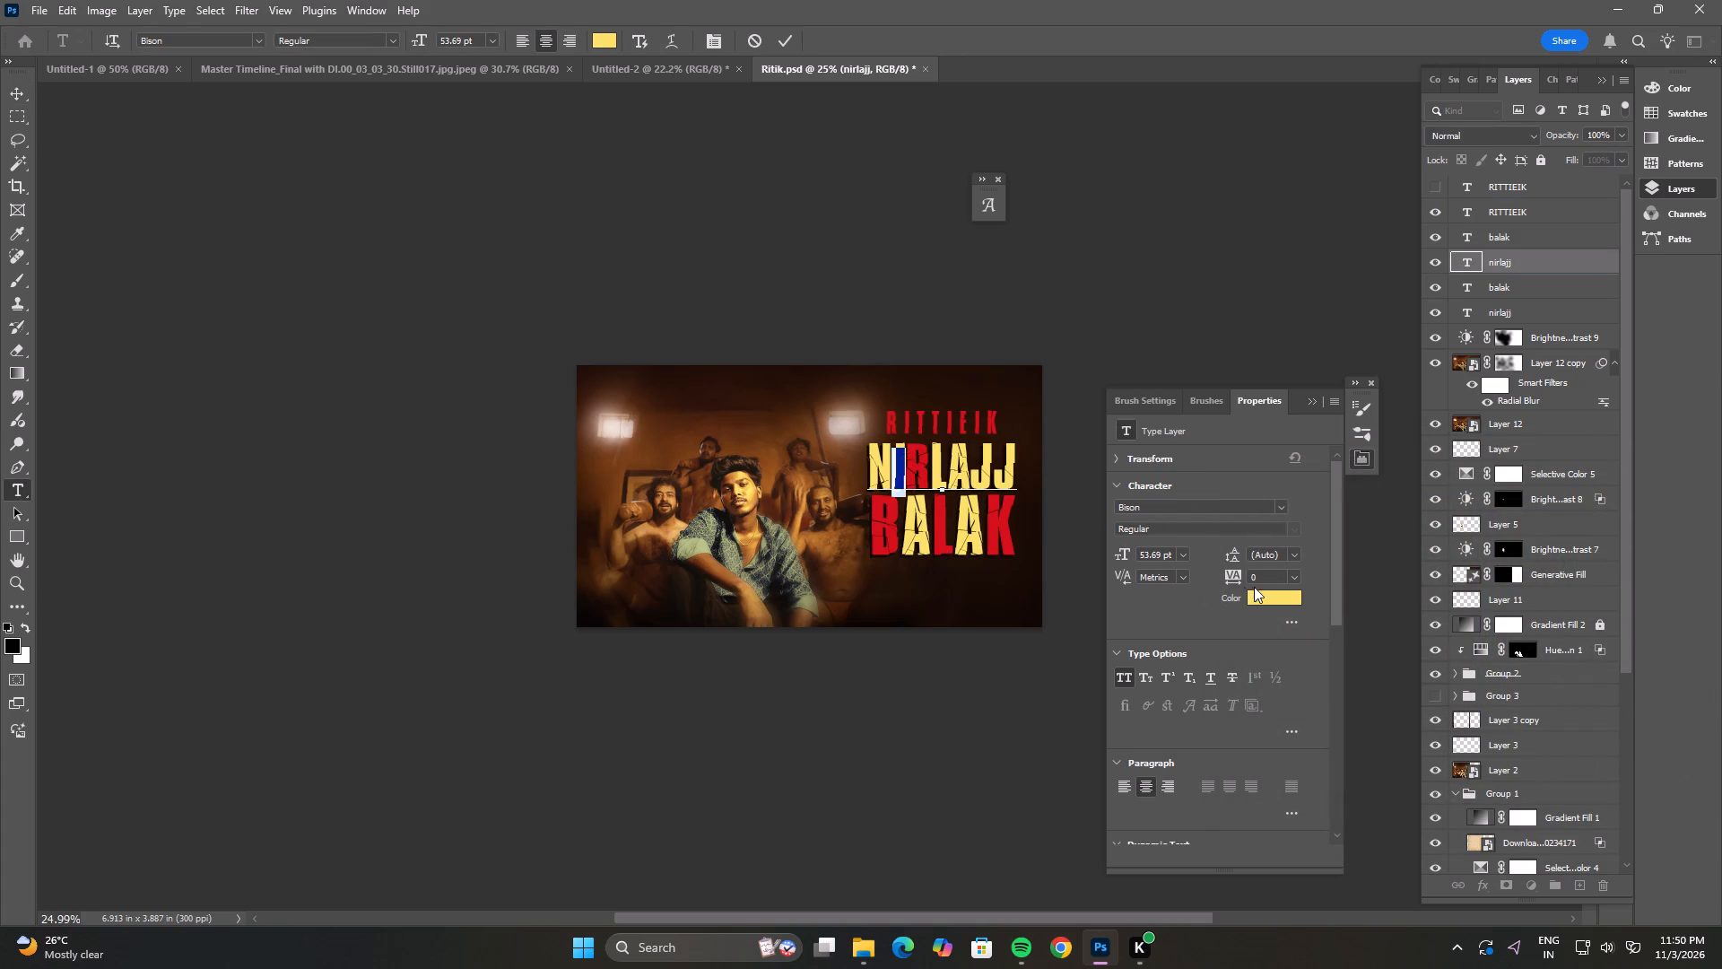
left_click(1270, 591)
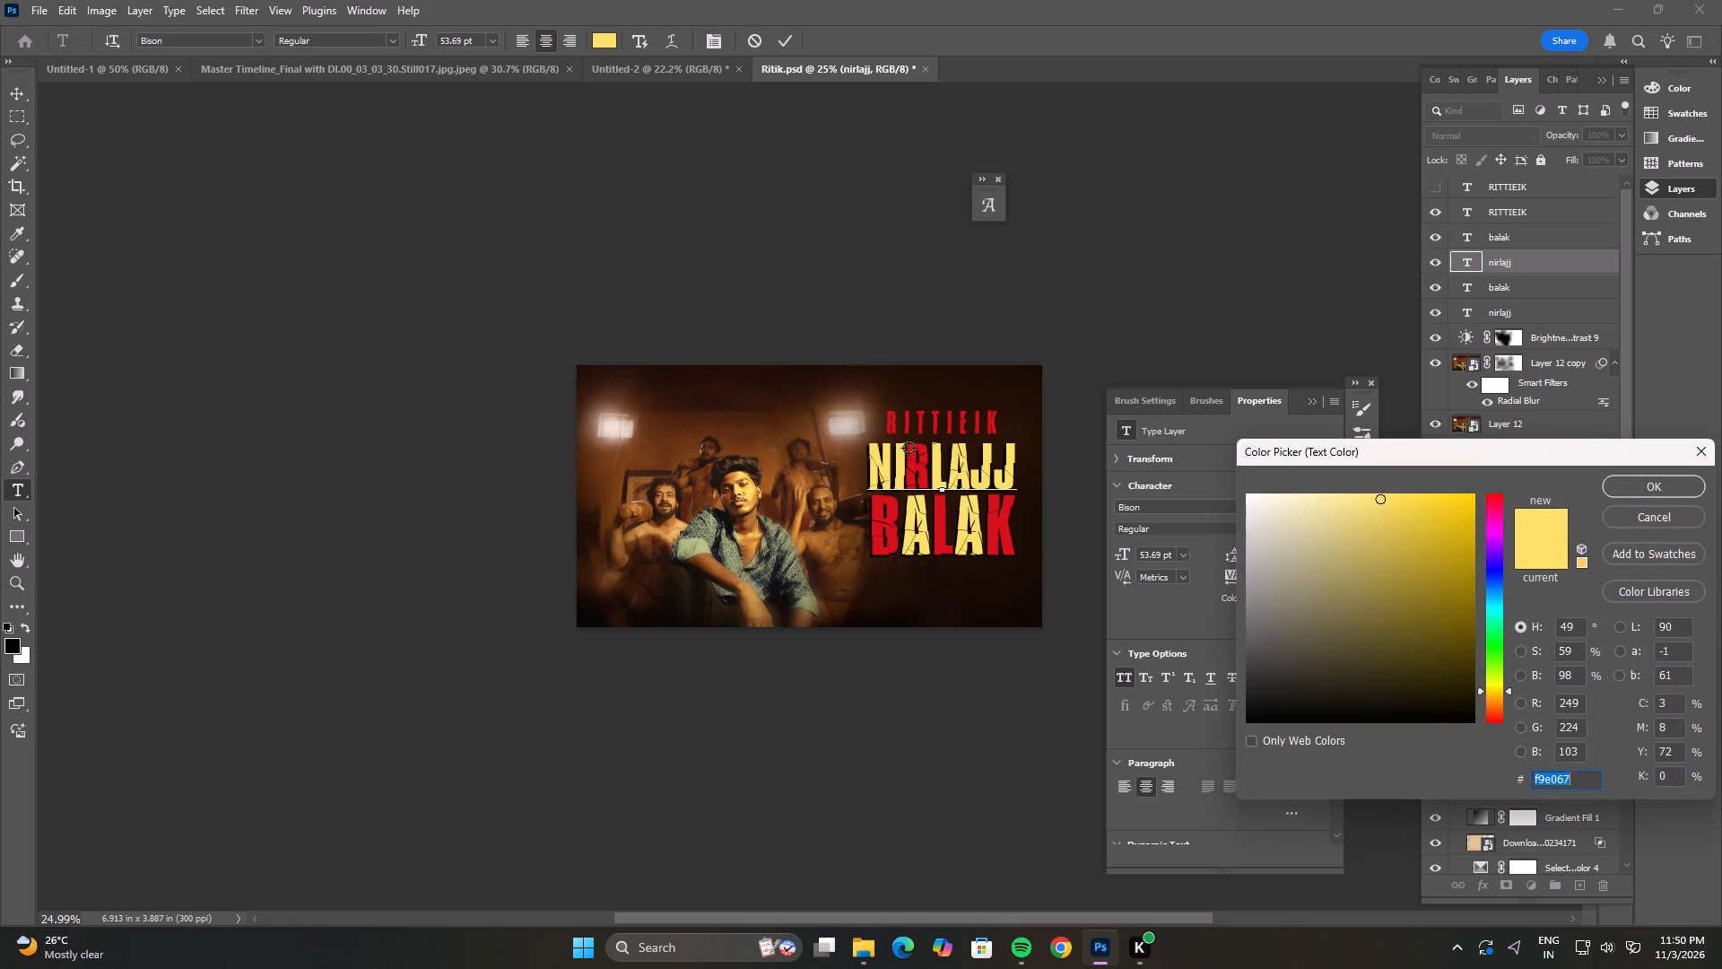
left_click(913, 448)
left_click(1640, 492)
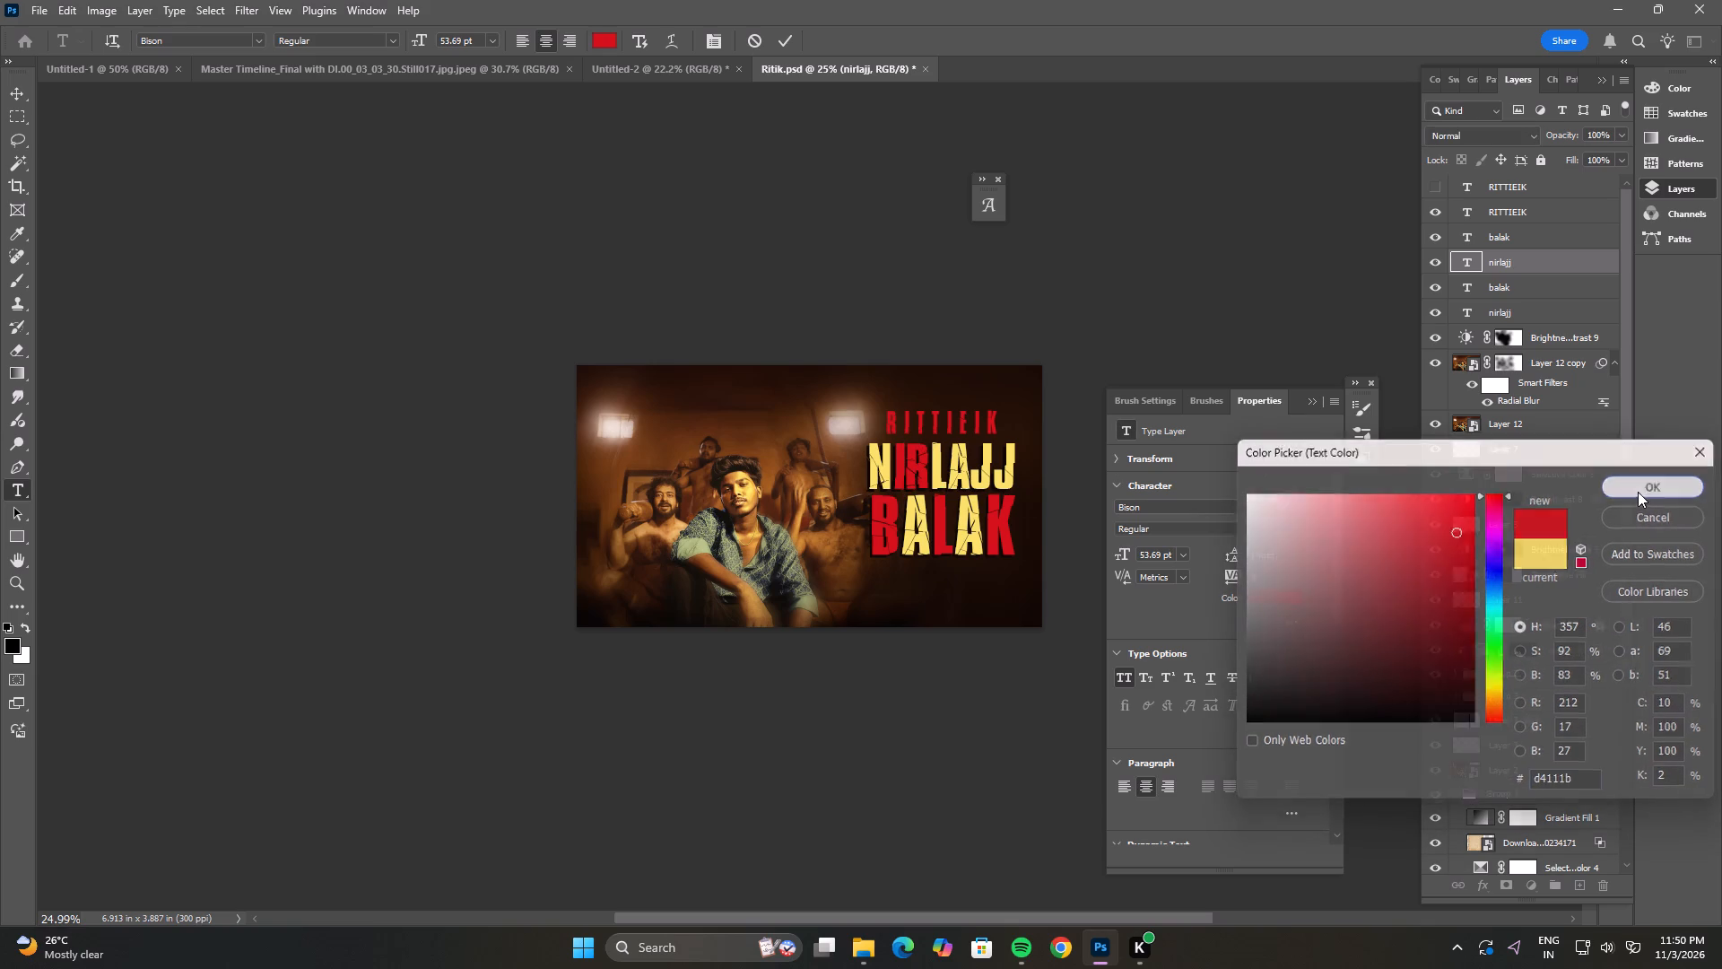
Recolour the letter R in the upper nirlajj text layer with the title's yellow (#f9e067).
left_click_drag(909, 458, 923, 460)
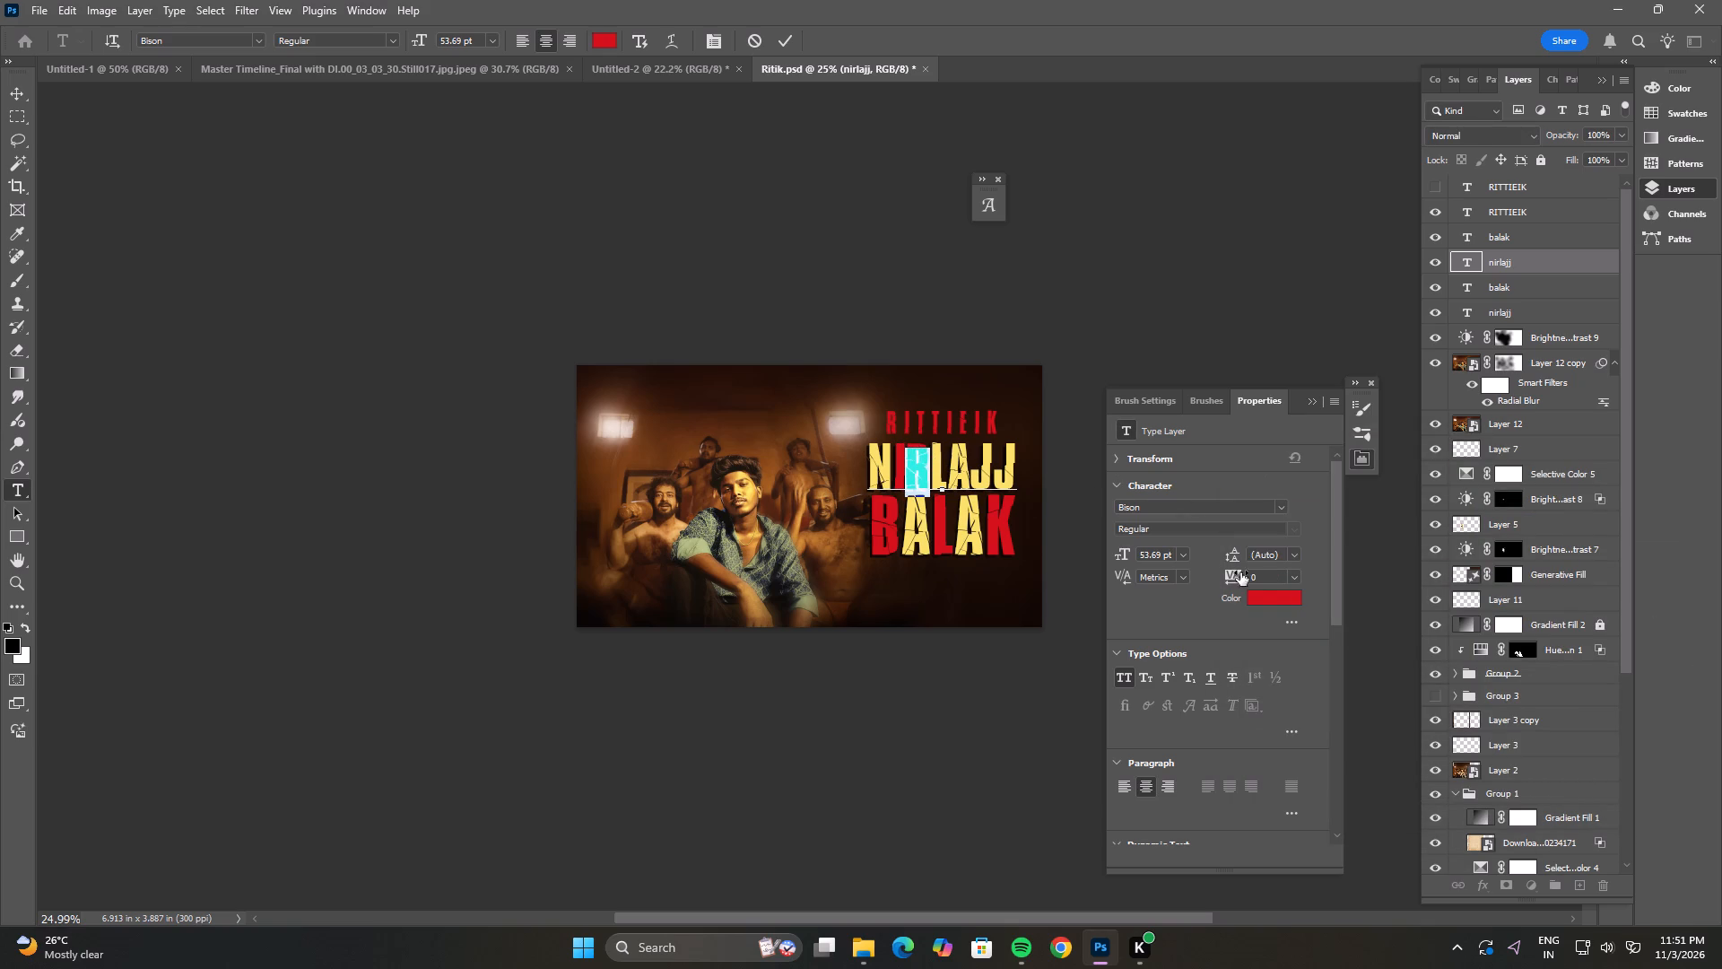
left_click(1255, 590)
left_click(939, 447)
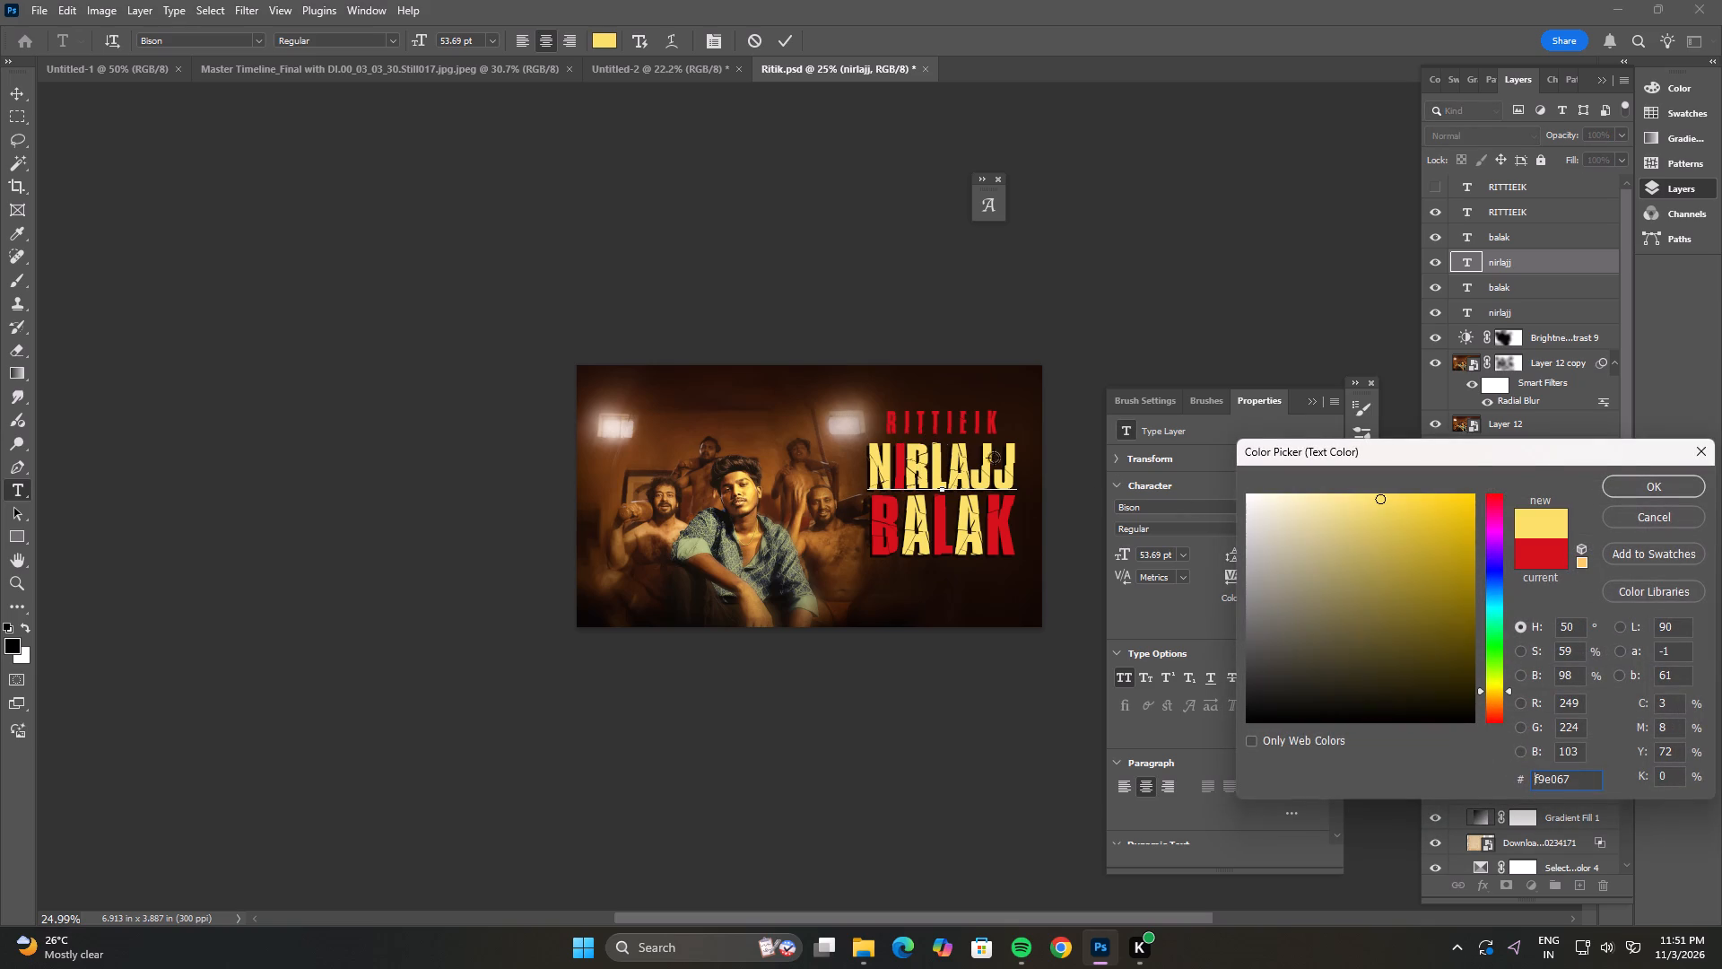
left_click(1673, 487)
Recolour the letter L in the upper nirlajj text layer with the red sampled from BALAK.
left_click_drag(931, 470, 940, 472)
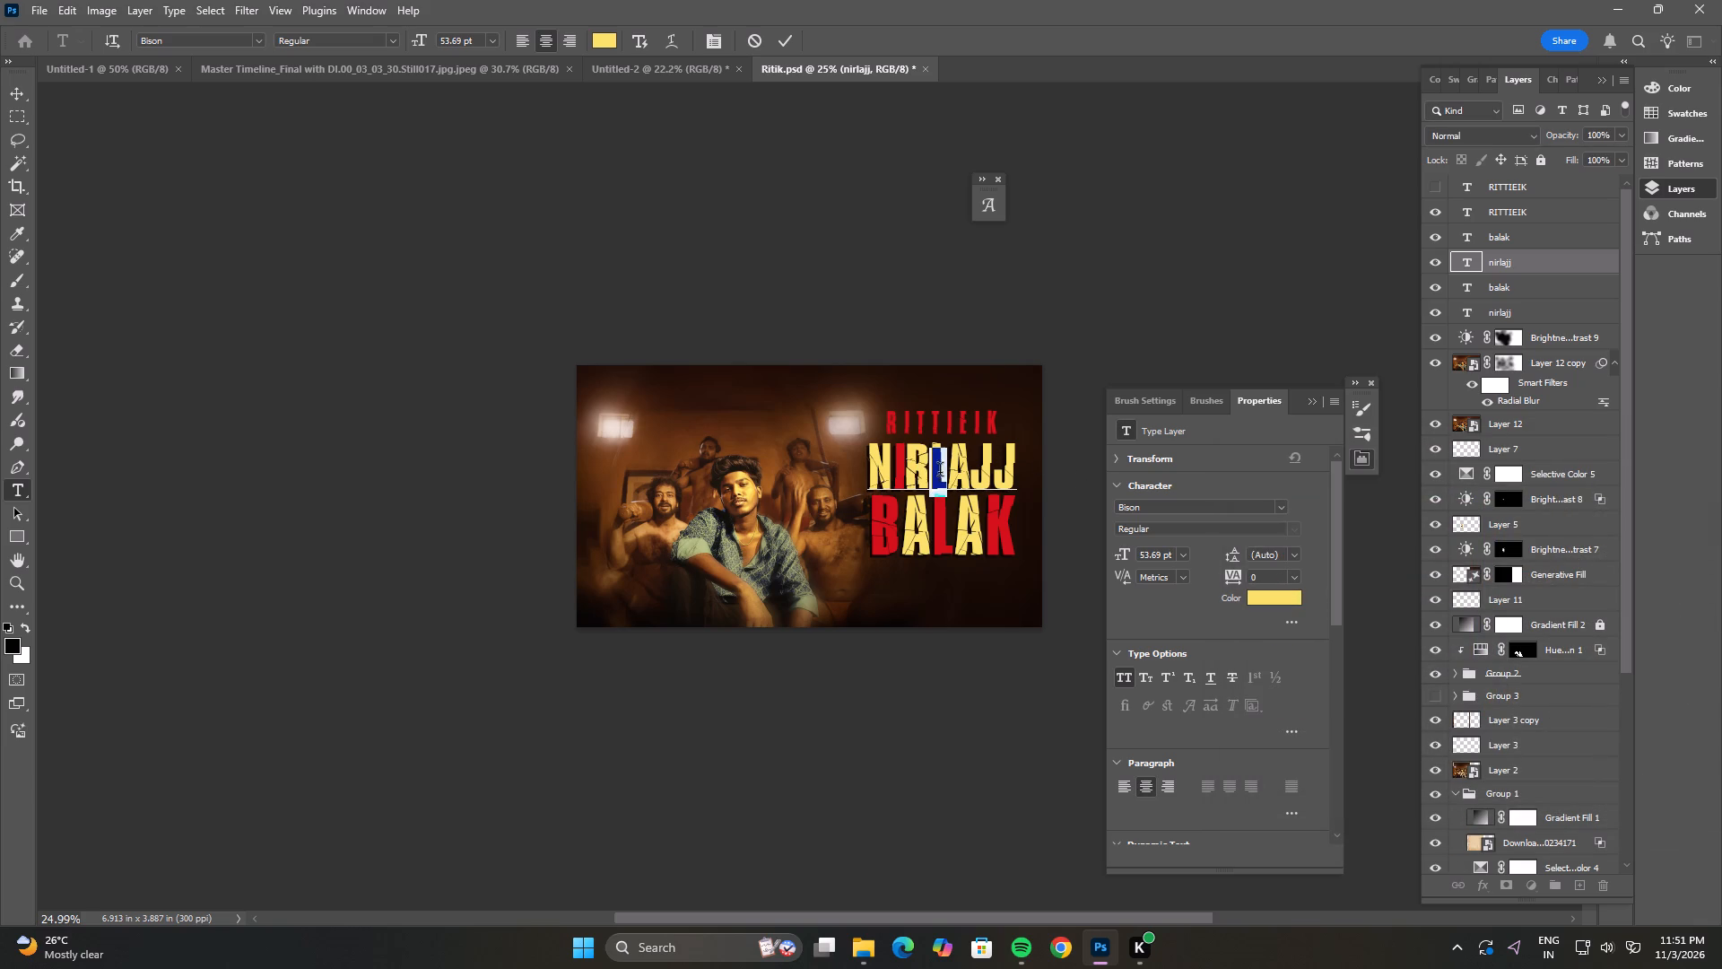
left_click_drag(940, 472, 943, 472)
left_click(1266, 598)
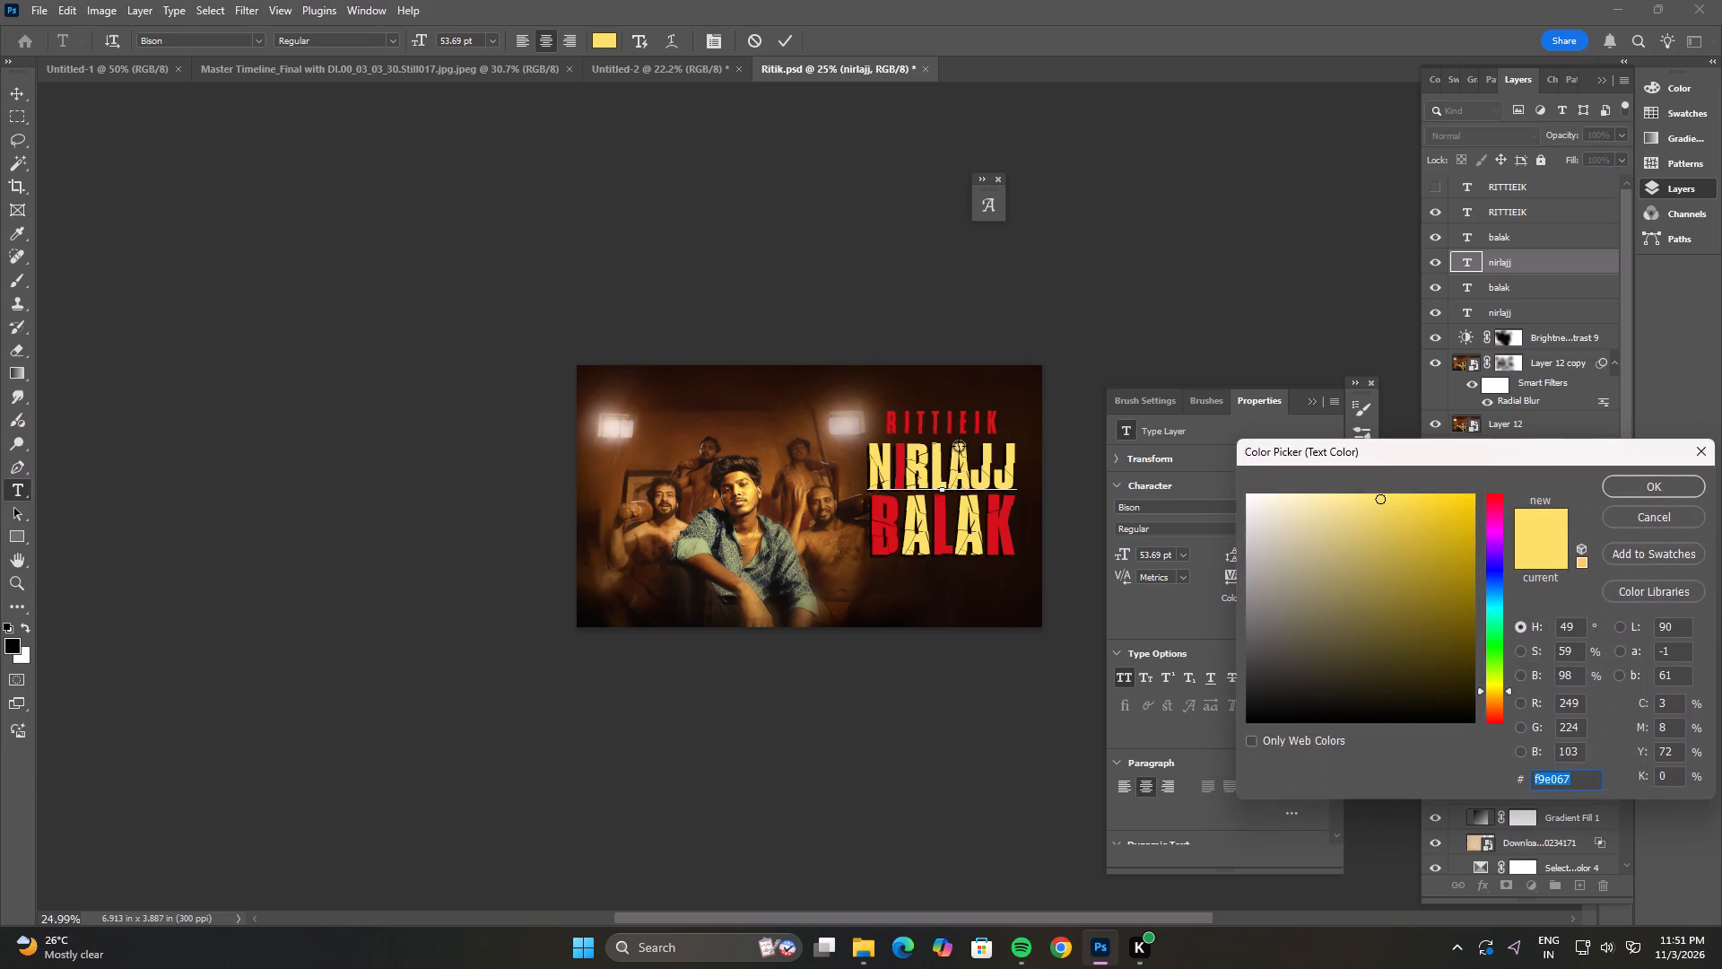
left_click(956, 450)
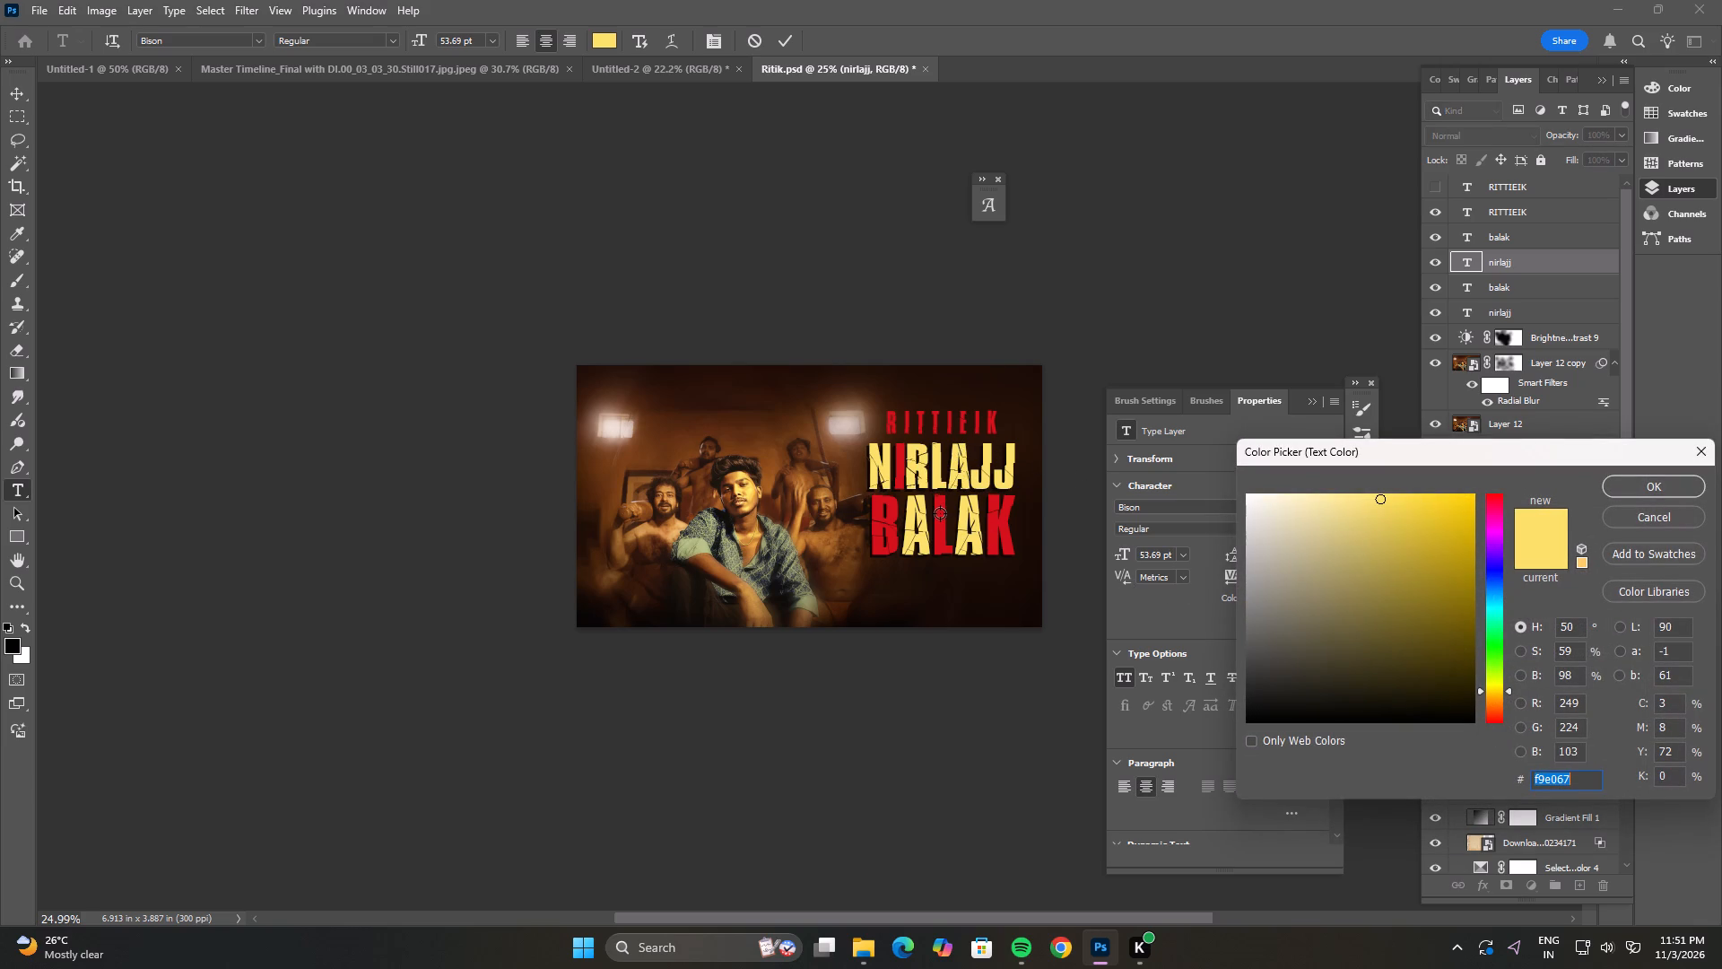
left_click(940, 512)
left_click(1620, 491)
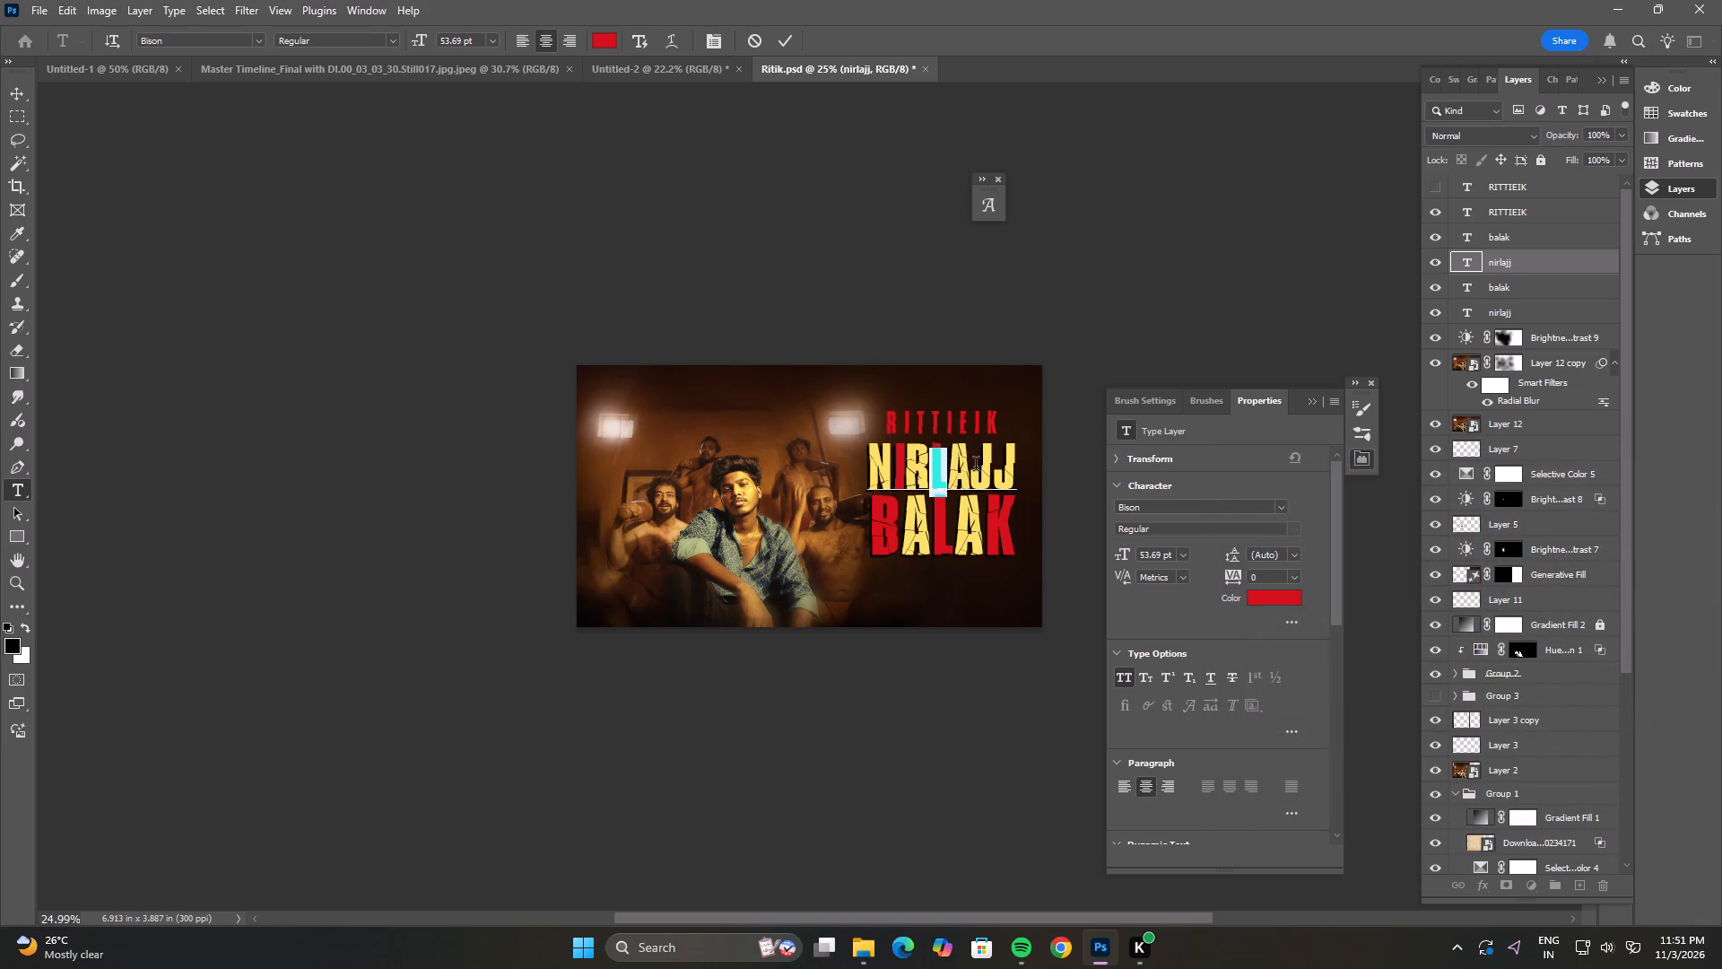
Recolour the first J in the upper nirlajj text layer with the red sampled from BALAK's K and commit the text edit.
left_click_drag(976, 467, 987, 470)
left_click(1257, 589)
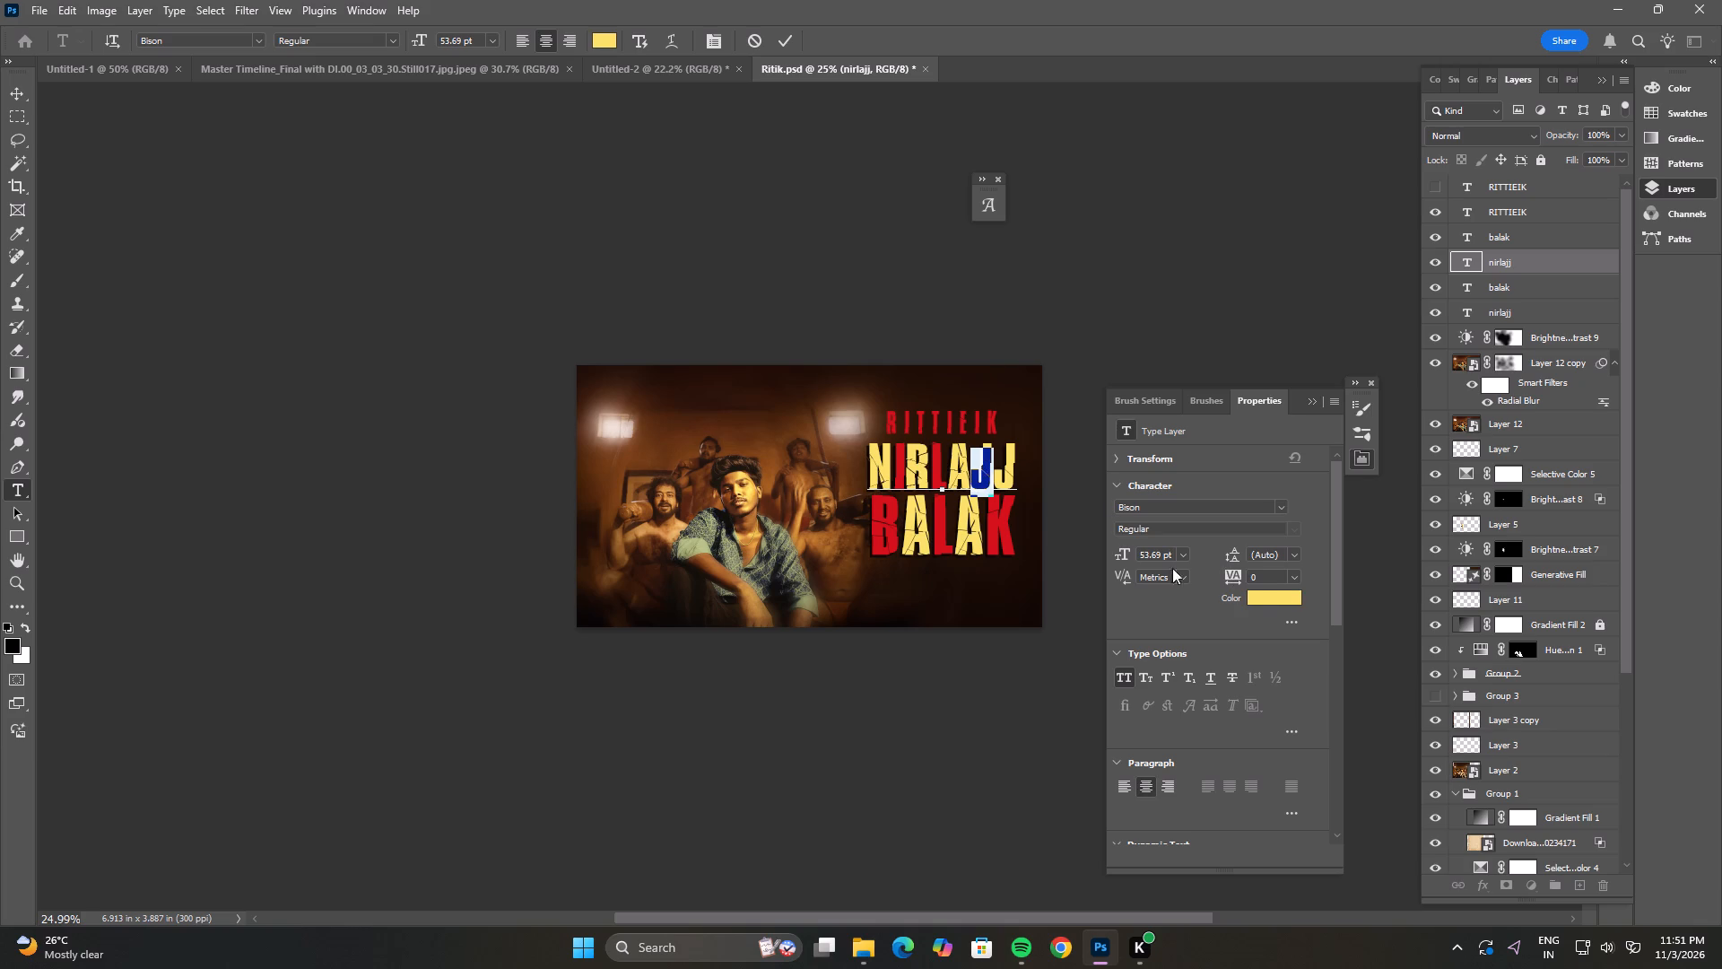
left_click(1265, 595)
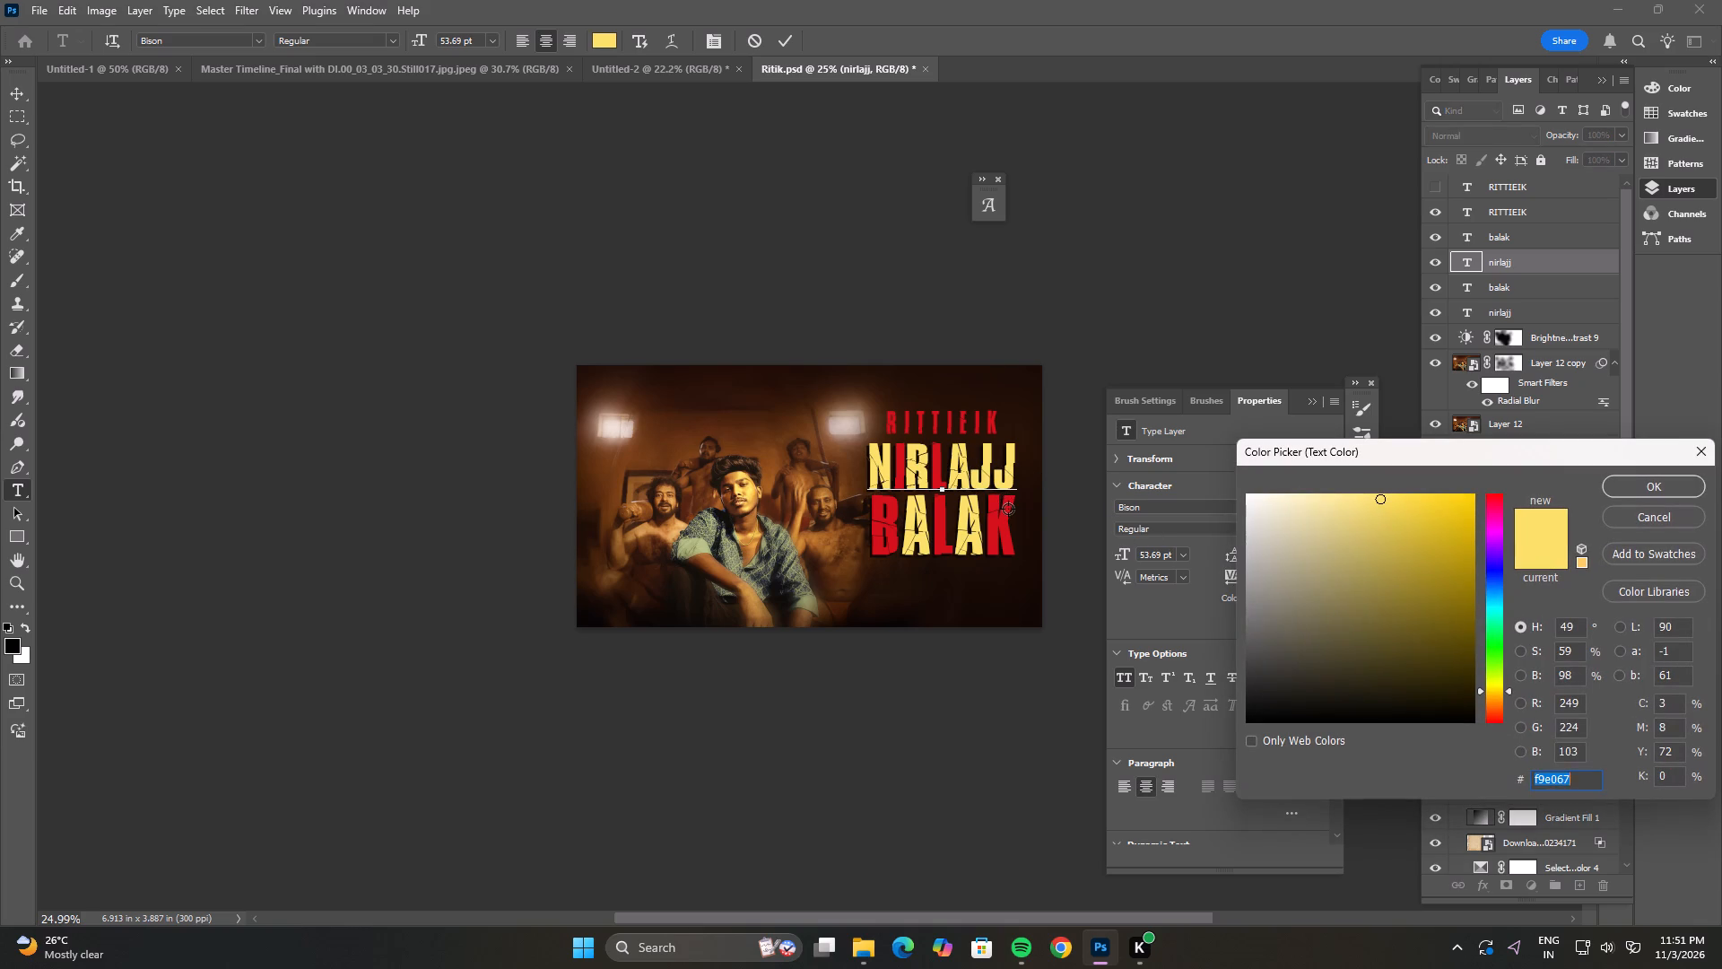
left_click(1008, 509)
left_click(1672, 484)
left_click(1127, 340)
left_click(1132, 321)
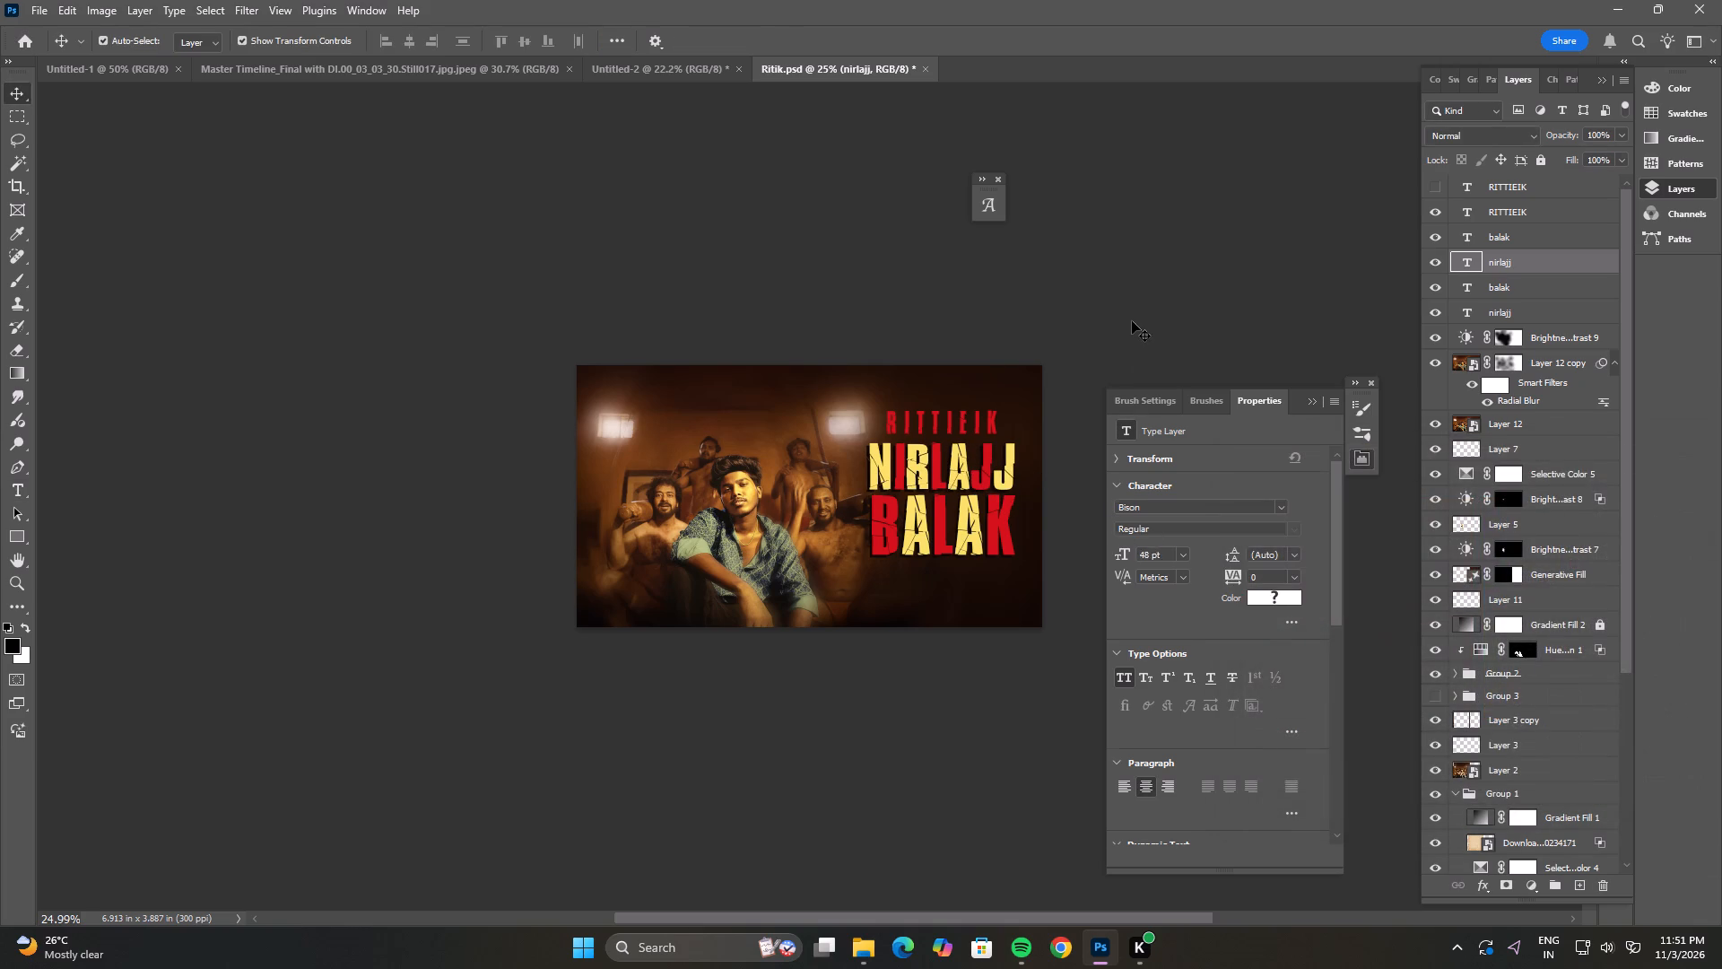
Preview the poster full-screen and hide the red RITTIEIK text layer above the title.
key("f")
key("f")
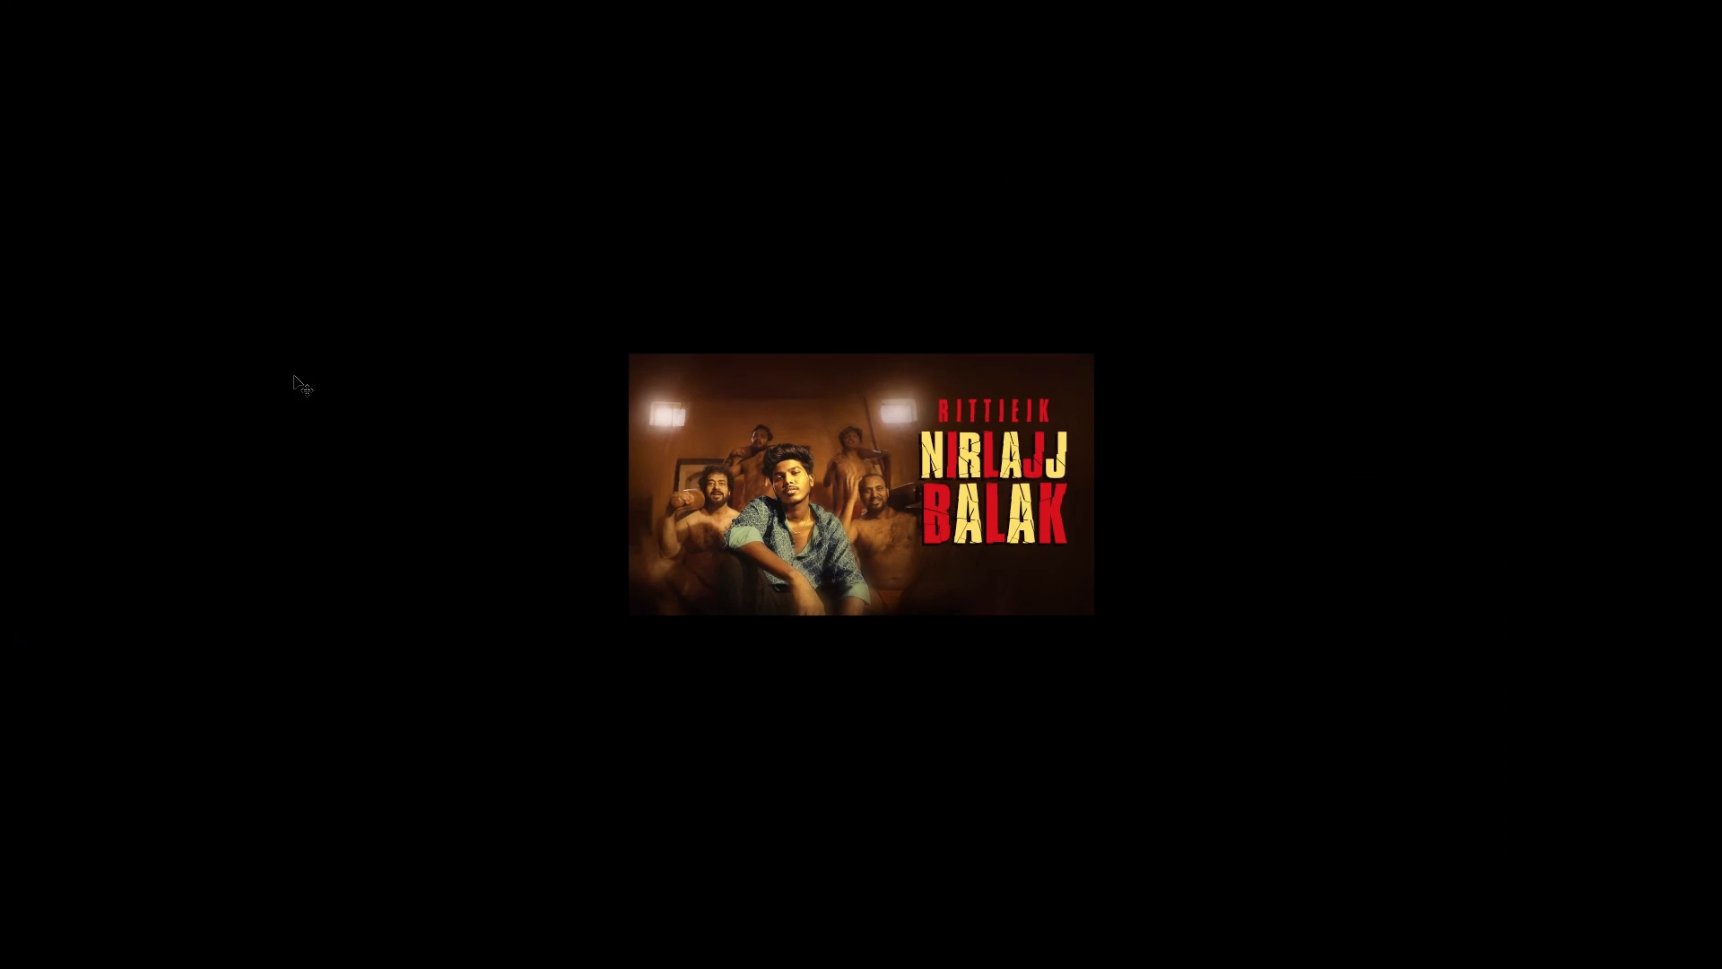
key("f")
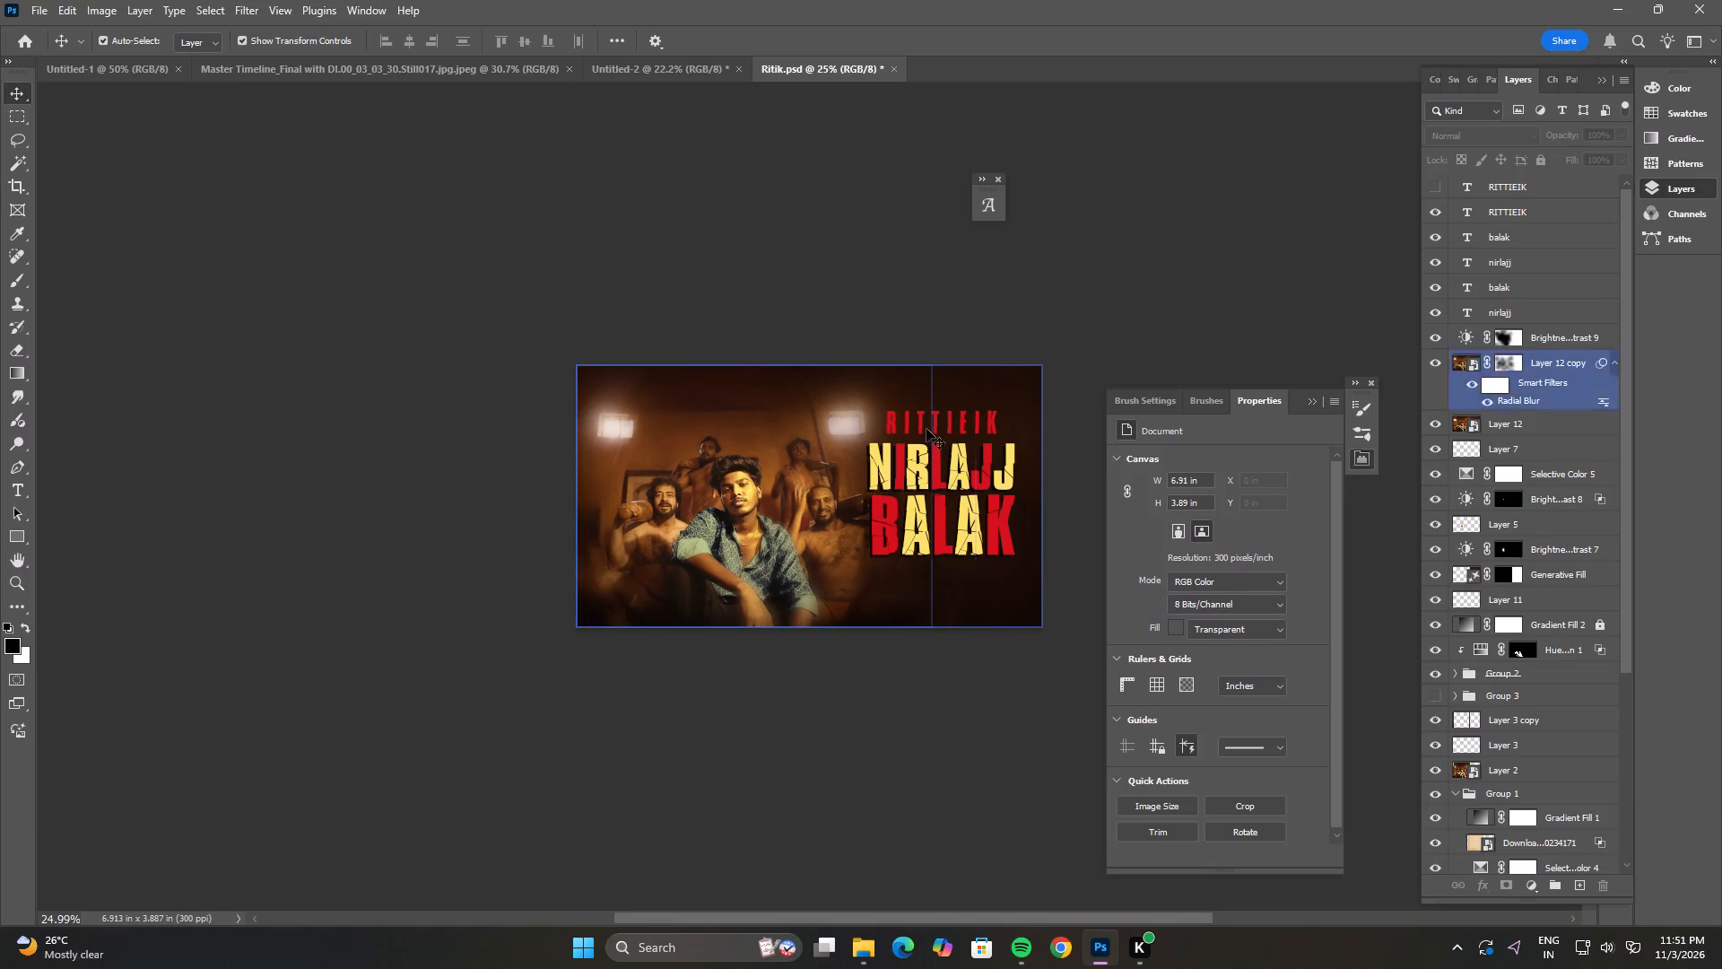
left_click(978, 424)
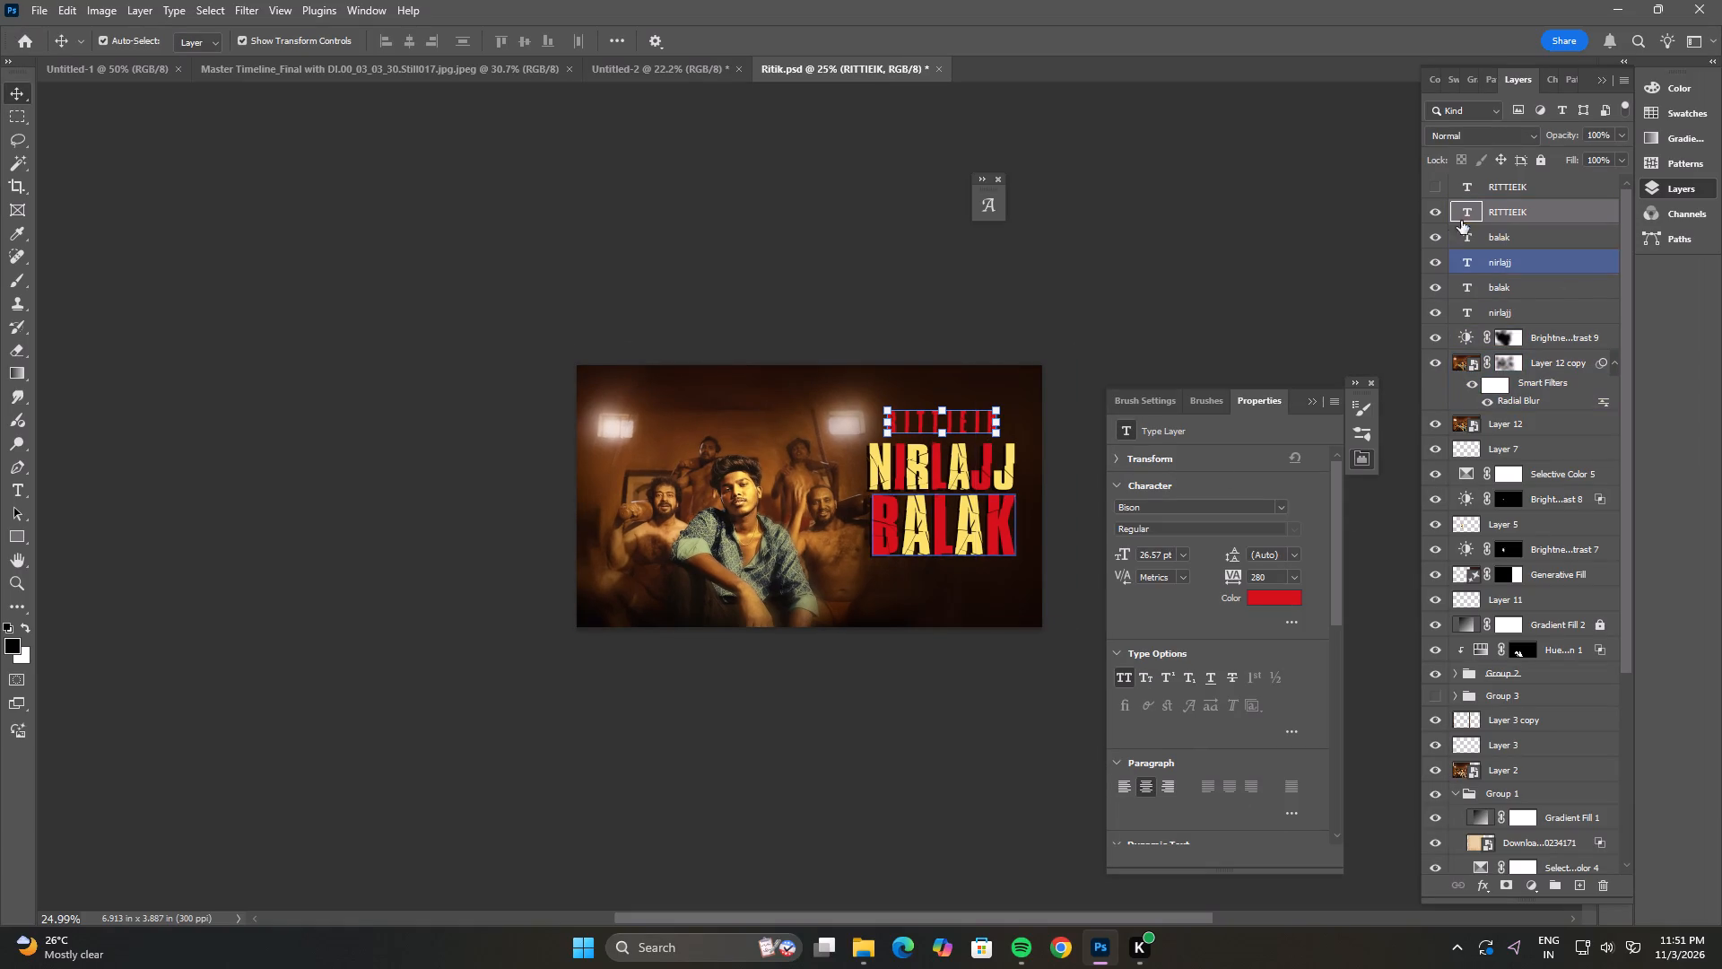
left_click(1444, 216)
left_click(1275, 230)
Examine the poster full-screen with only the two-tone NIRLAJJ BALAK title showing.
key("f")
key("f")
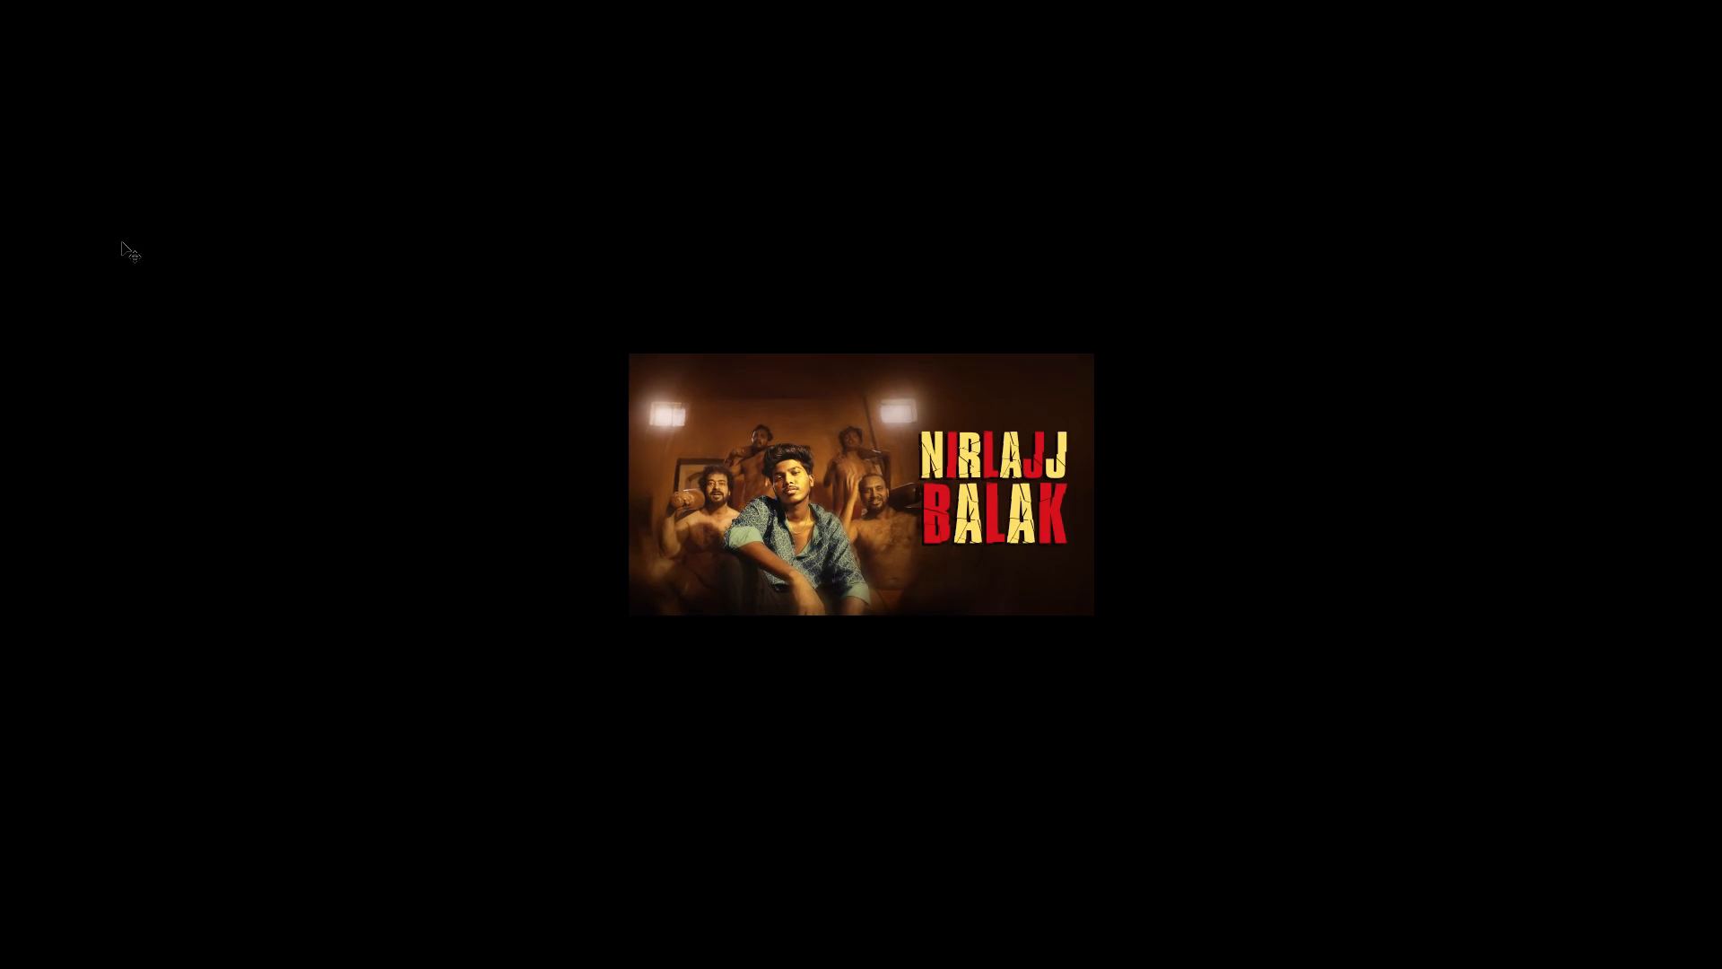
key("f")
key("space")
key("space")
key("space")
key("space")
key("space")
key("space")
key("space")
key("space")
key("space")
key("space")
key("space")
key("space")
key("space")
key("space")
key("space")
key("space")
key("space")
key("space")
key("space")
key("space")
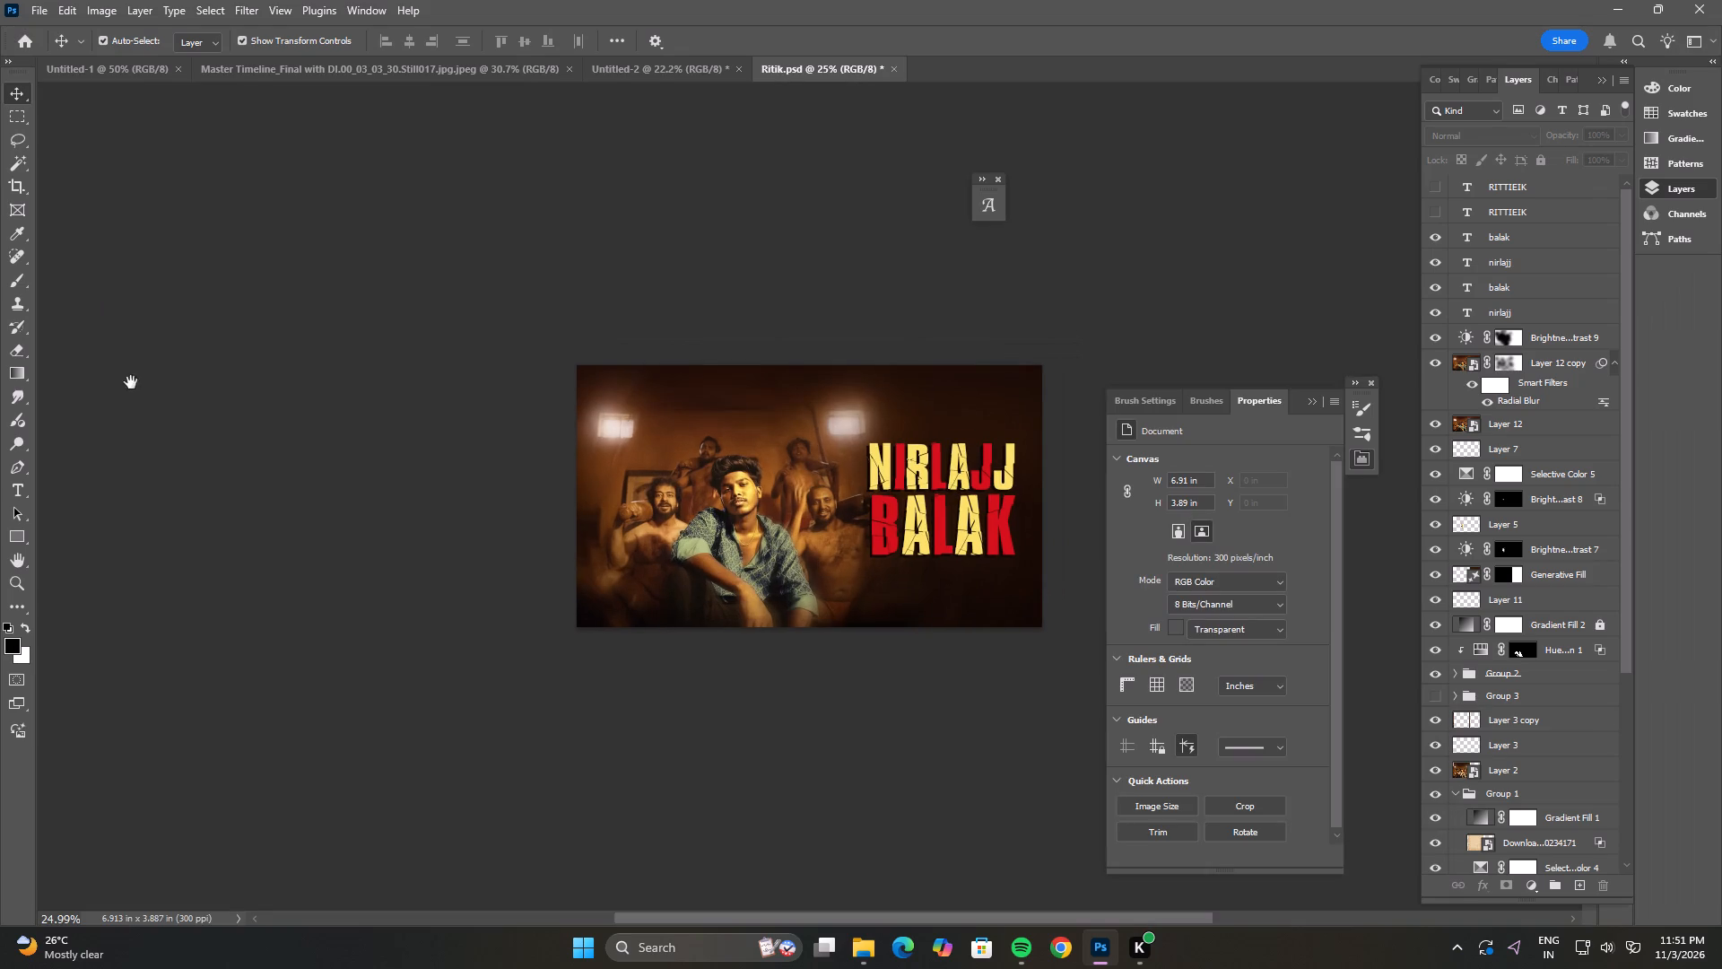
left_click_drag(314, 512, 256, 488)
type("FF")
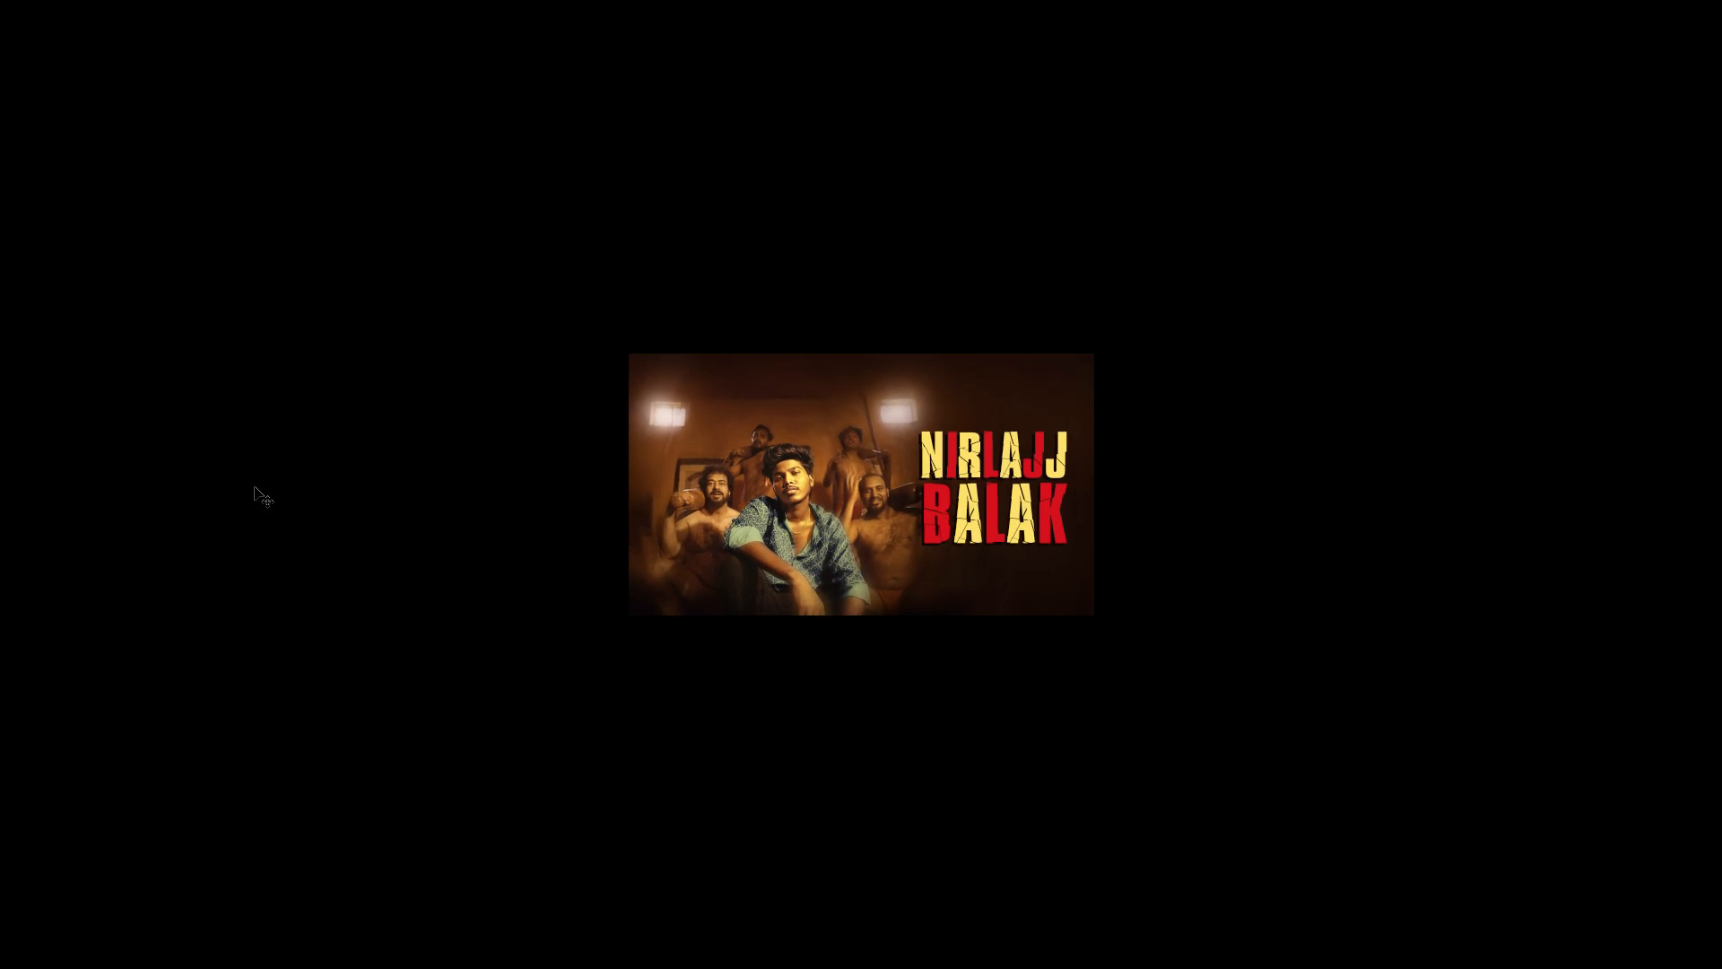
key("f")
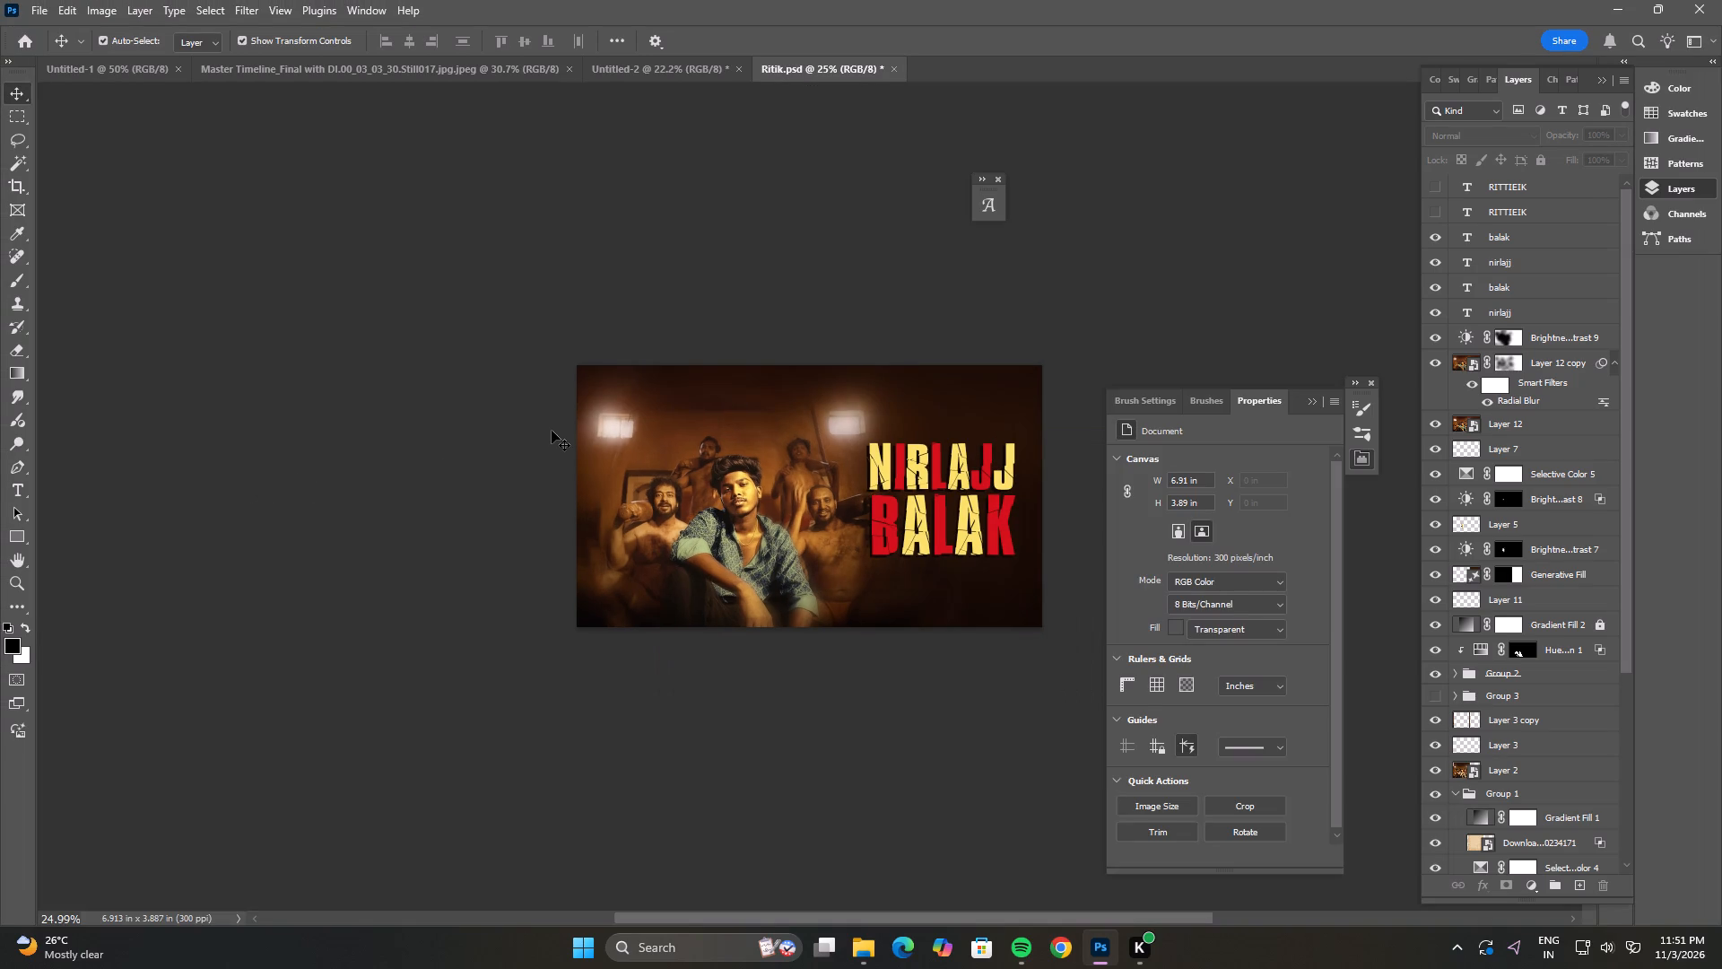
Undo the hiding of RITTIEIK and the latest letter recolouring in the nirlajj and balak copy layers.
key("ctrl+z")
key("ctrl+z")
key("ctrl+z")
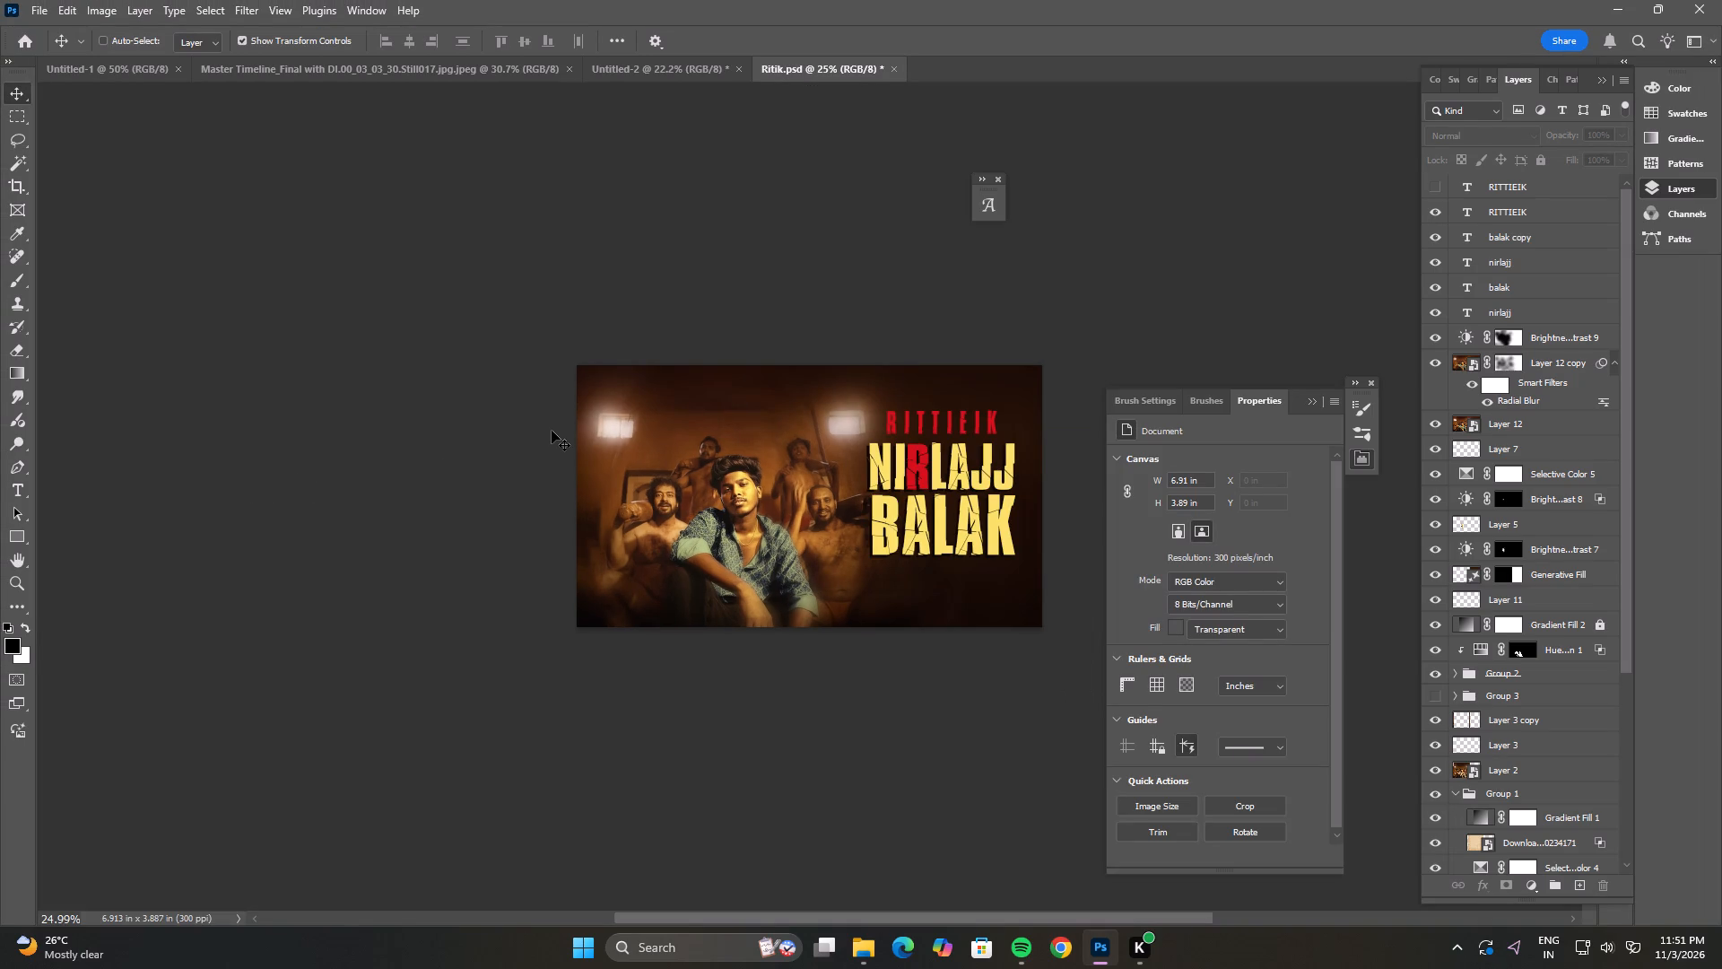
Examine the poster full-screen, checking the yellow title with its single red R beneath RITTIEIK.
type("FF")
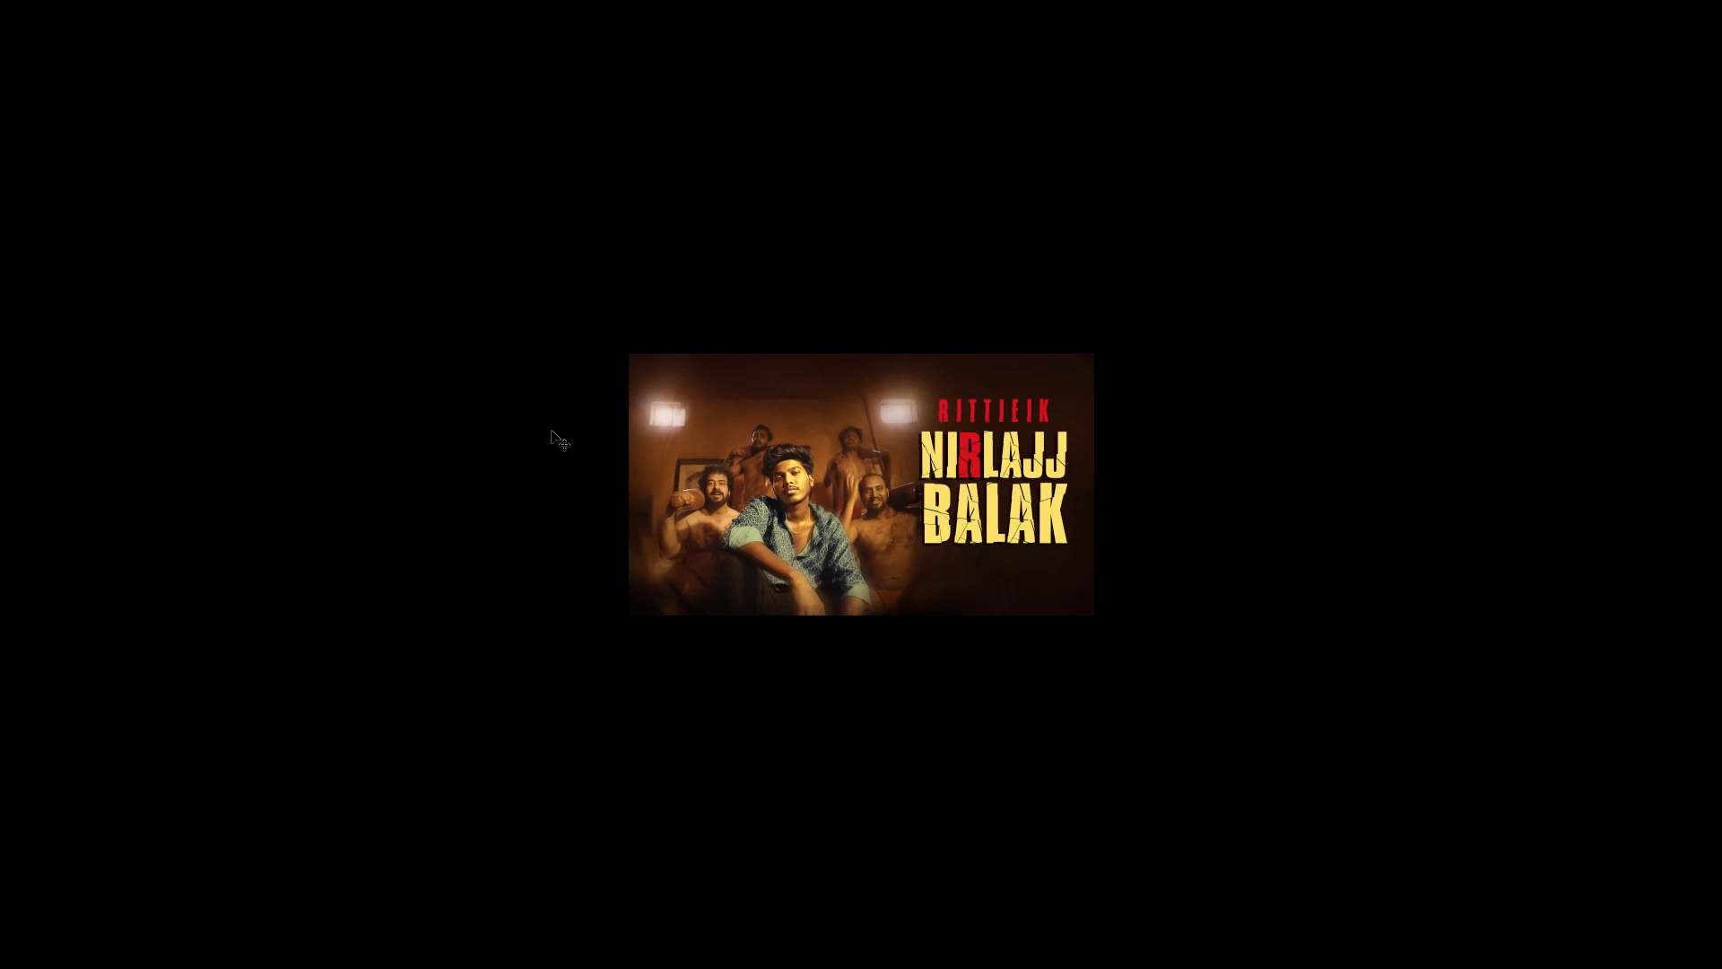
key("f")
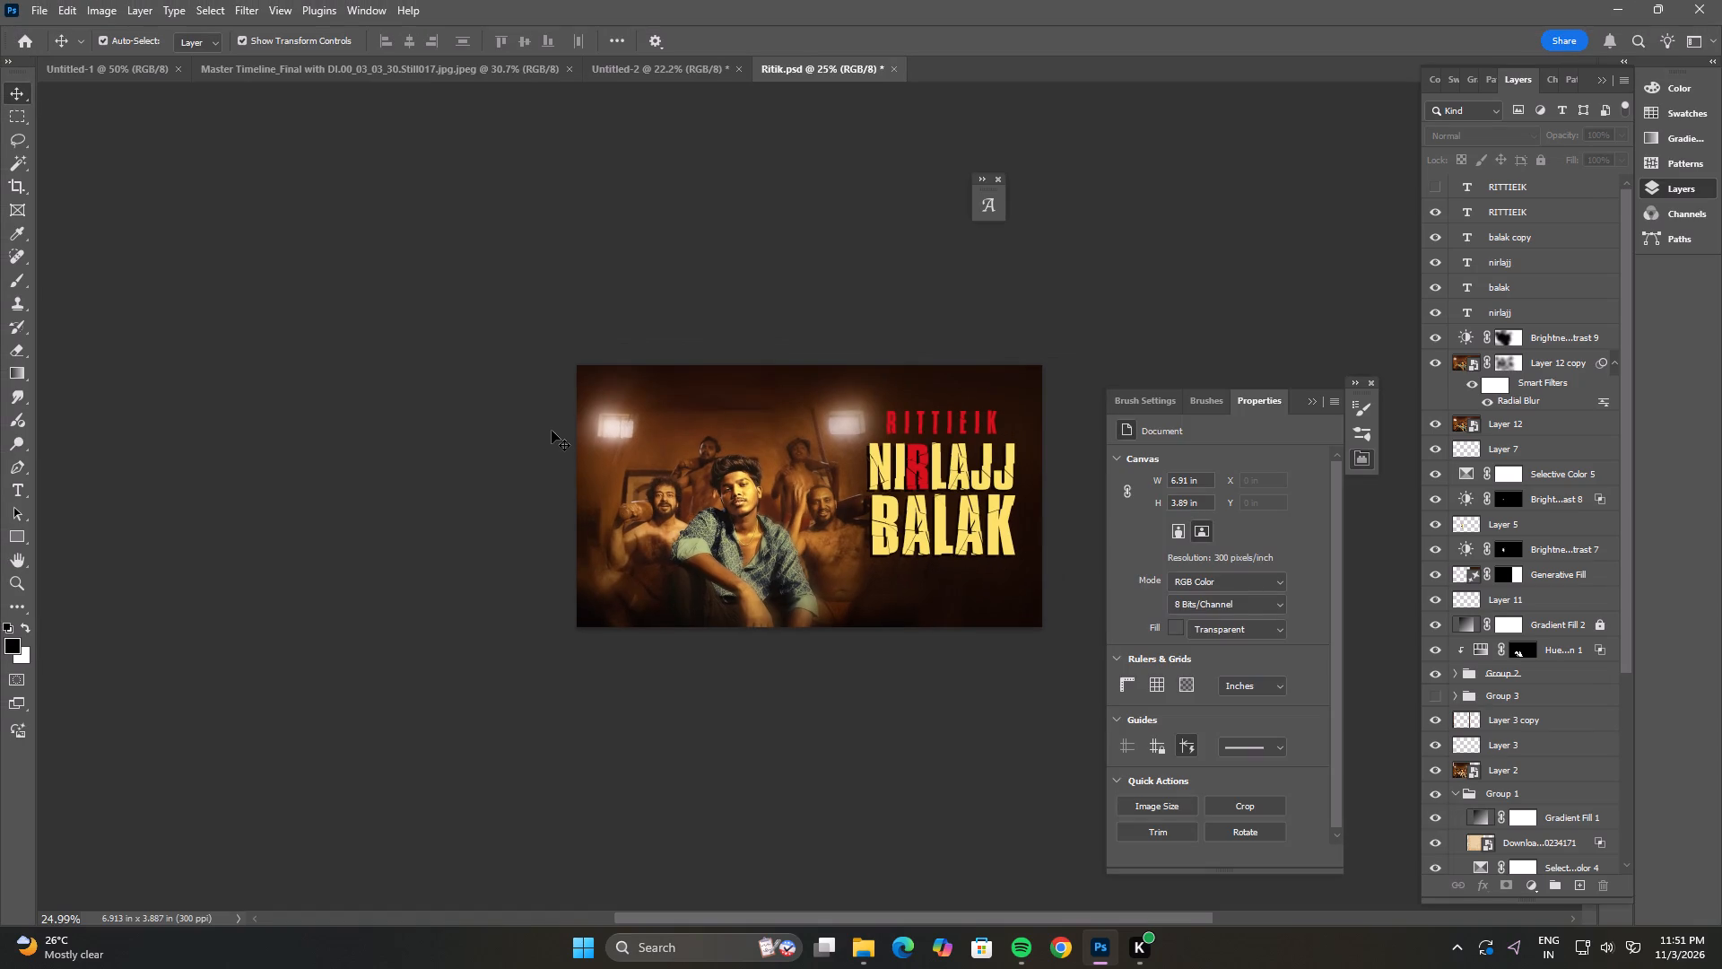
key("space")
key("space")
key("space")
key("space")
key("space")
key("space")
key("space")
key("space")
key("space")
key("space")
key("space")
key("space")
key("space")
key("space")
key("space")
key("space")
key("space")
key("space")
key("space")
left_click_drag(586, 529, 511, 541)
type("FF")
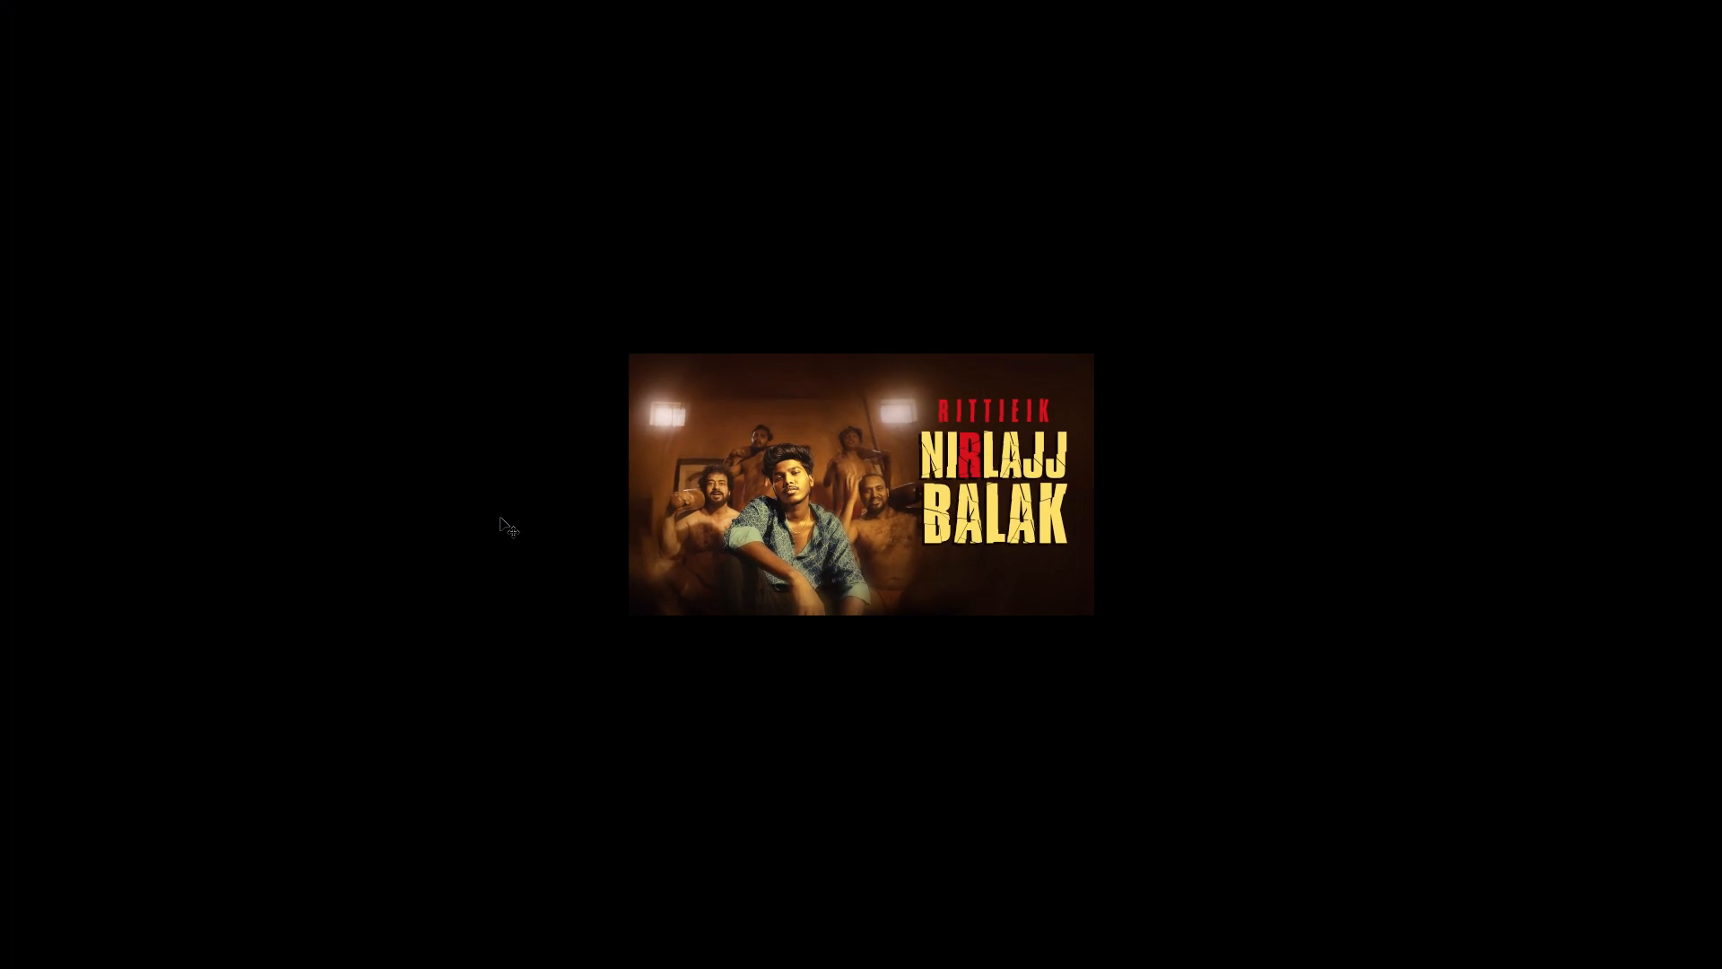
key("f")
key("space")
key("space")
key("space")
key("space")
key("space")
key("space")
key("space")
key("space")
key("space")
key("space")
key("space")
key("space")
key("space")
key("space")
key("space")
key("space")
key("space")
key("space")
key("space")
key("space")
left_click_drag(500, 518, 474, 518)
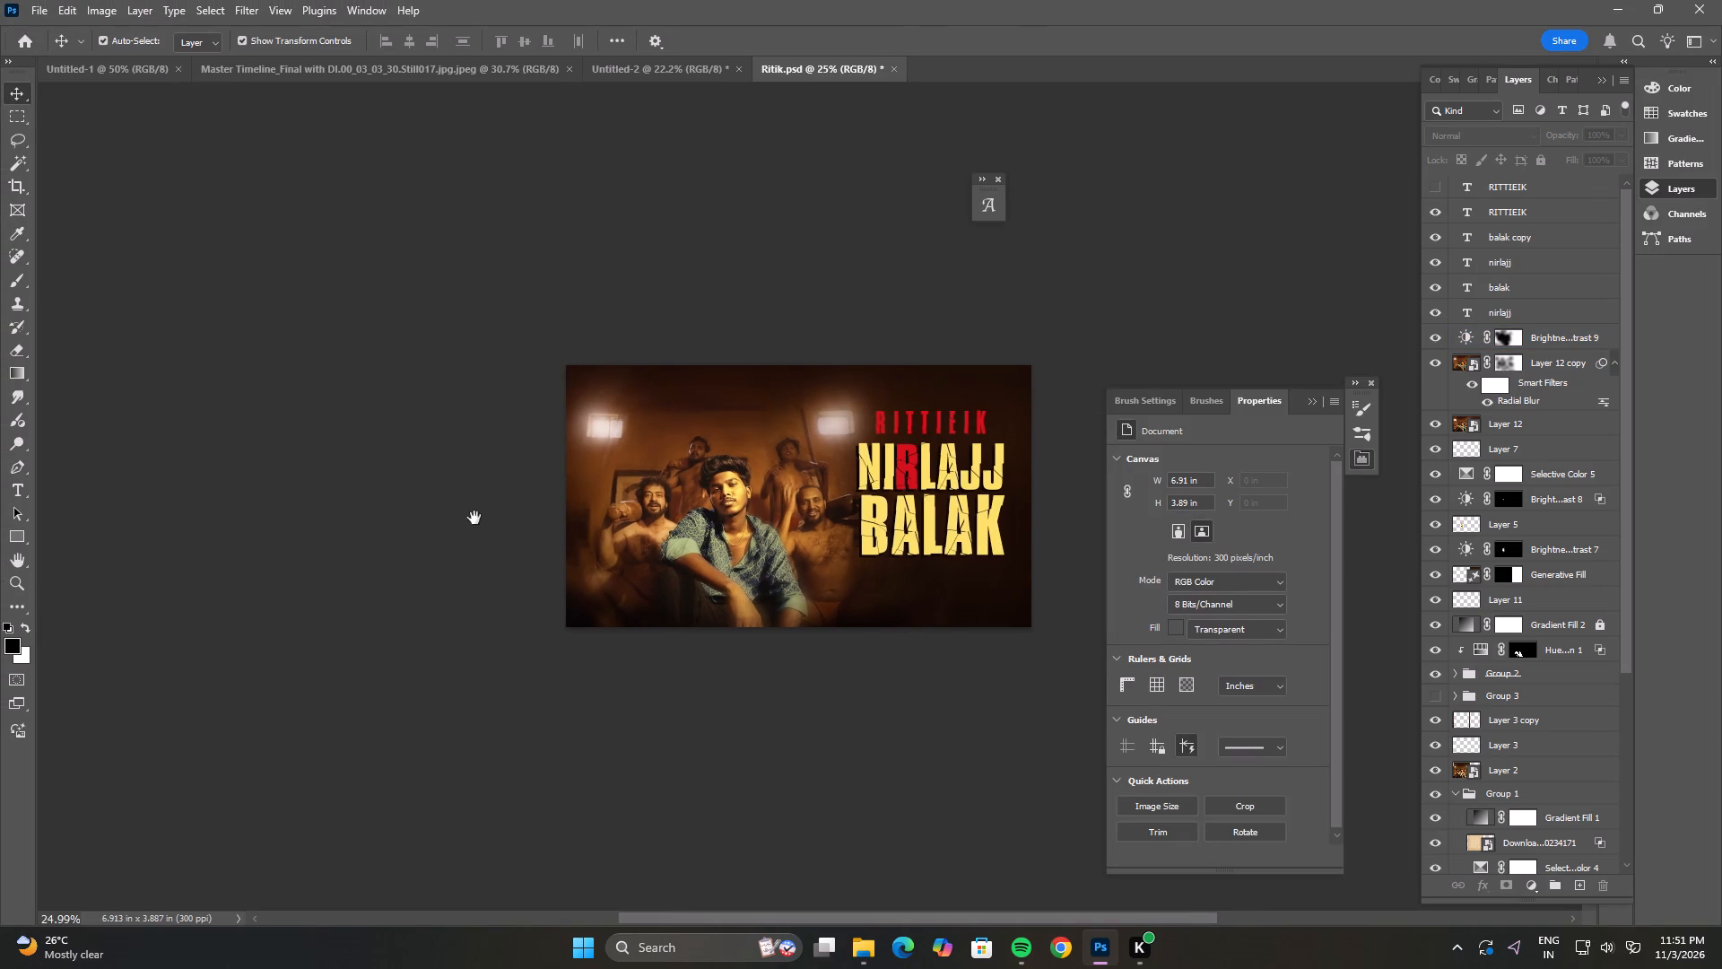
left_click_drag(474, 518, 379, 521)
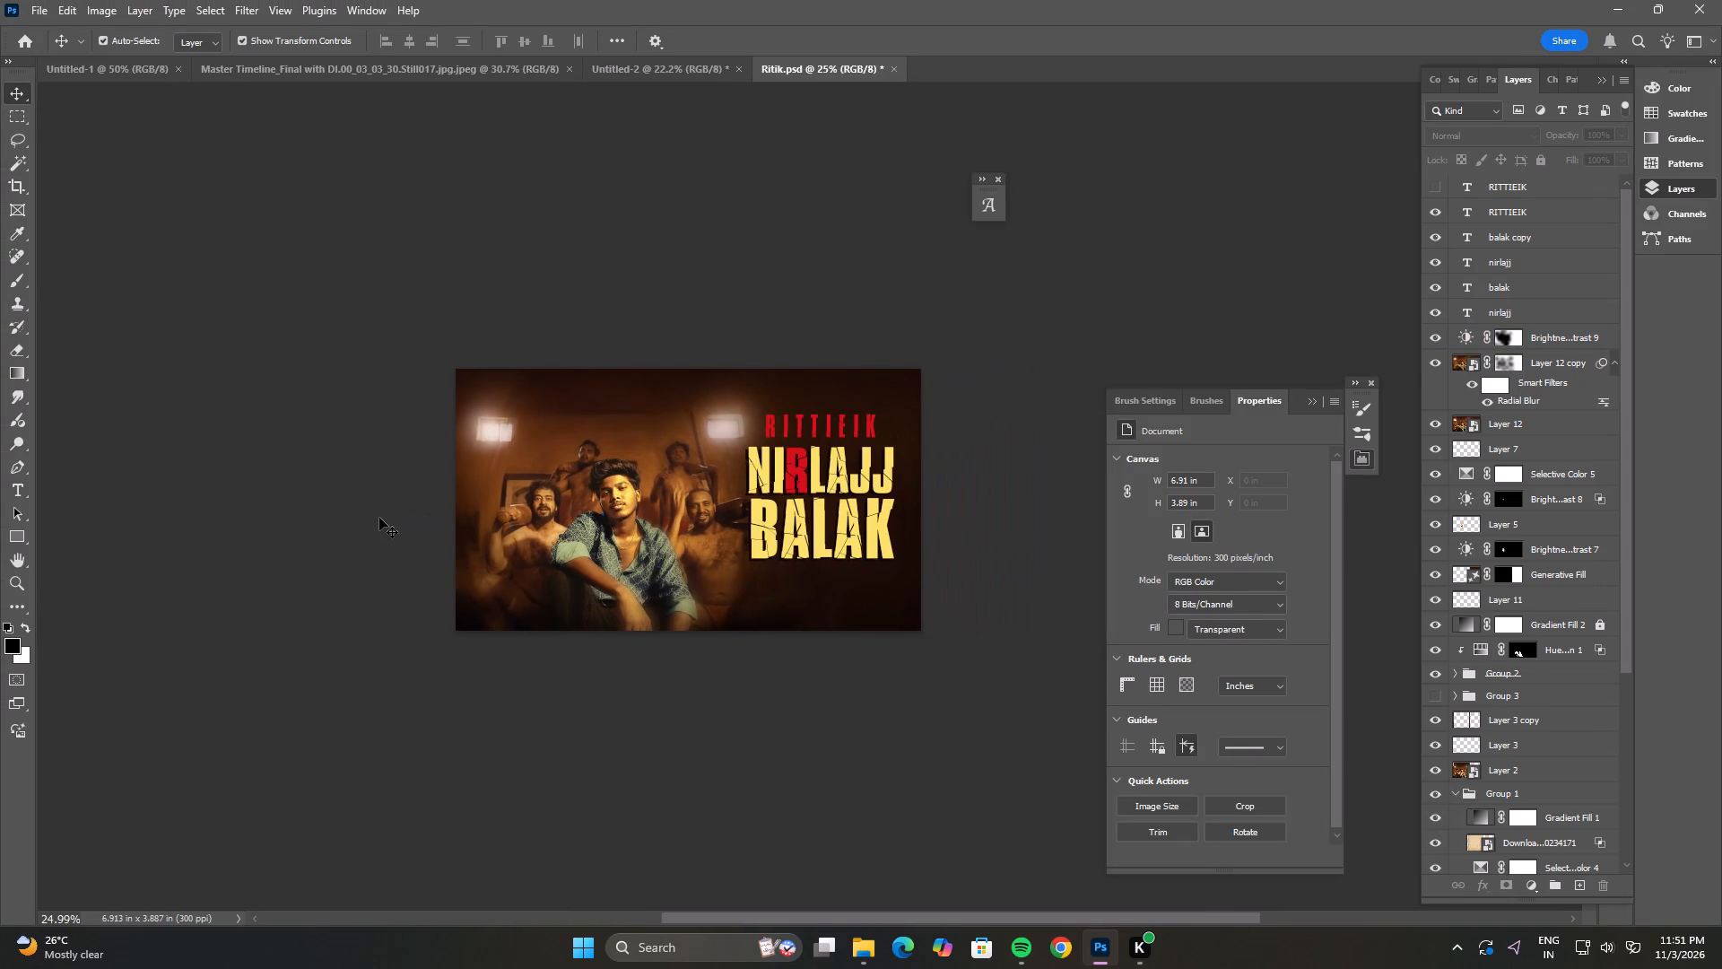
type("FF")
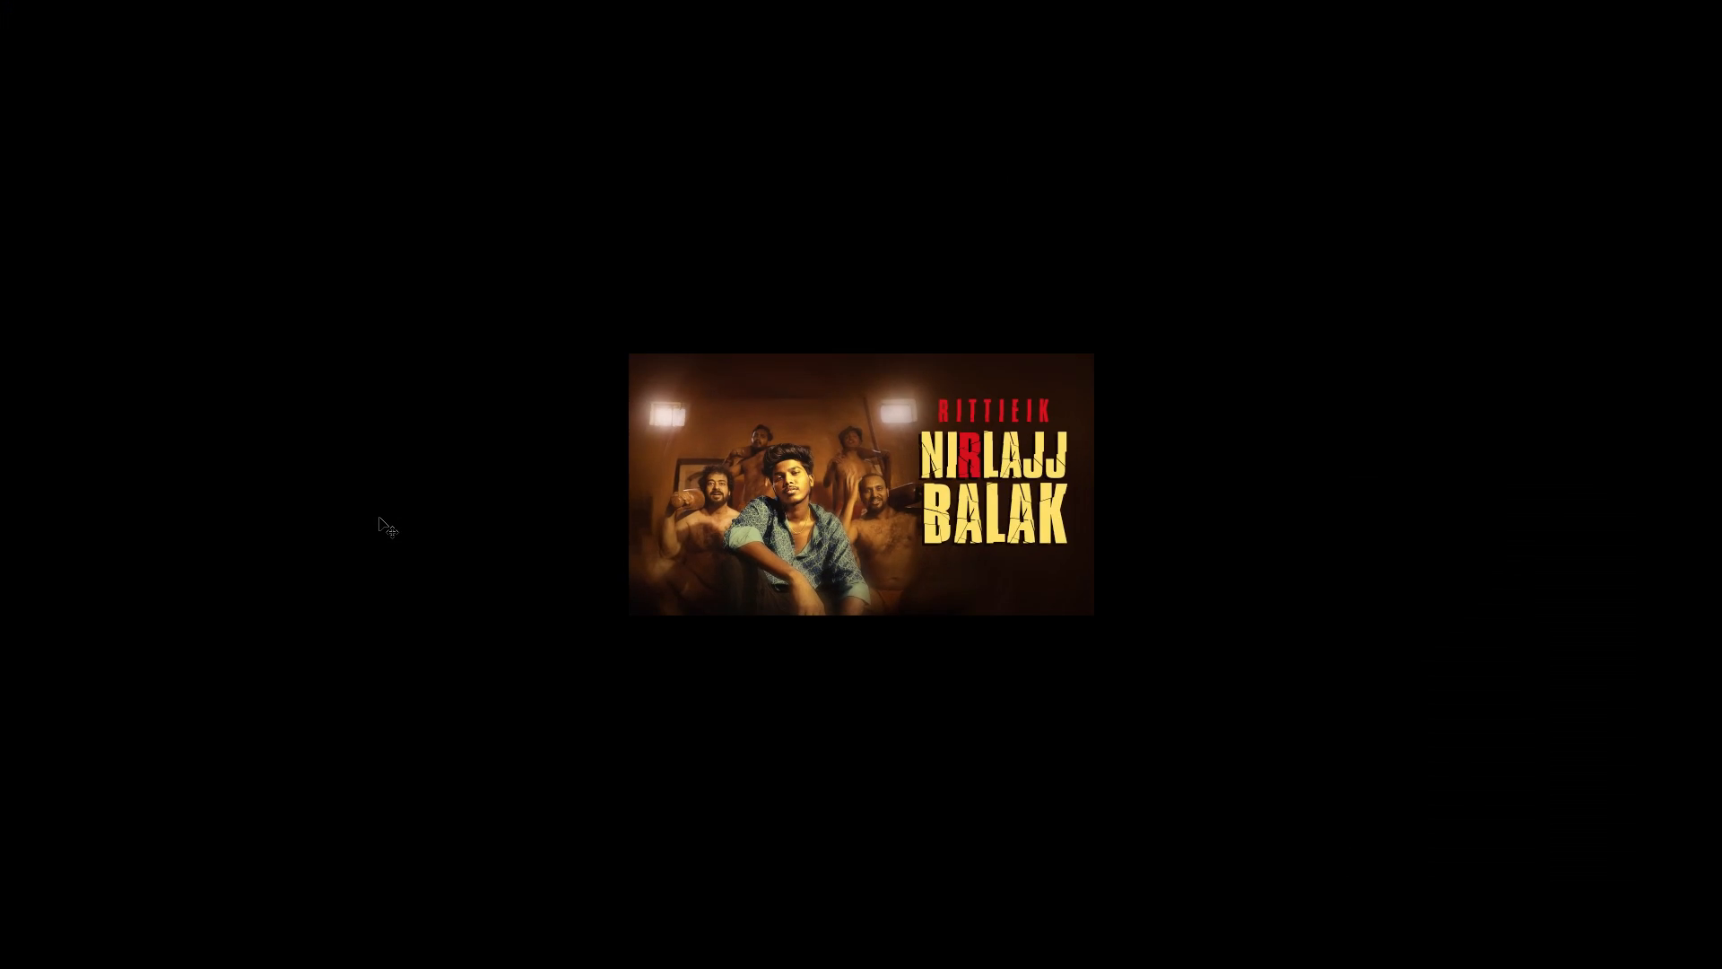
key("f")
Hide the red RITTIEIK text layer above the NIRLAJJ BALAK title.
left_click(974, 417)
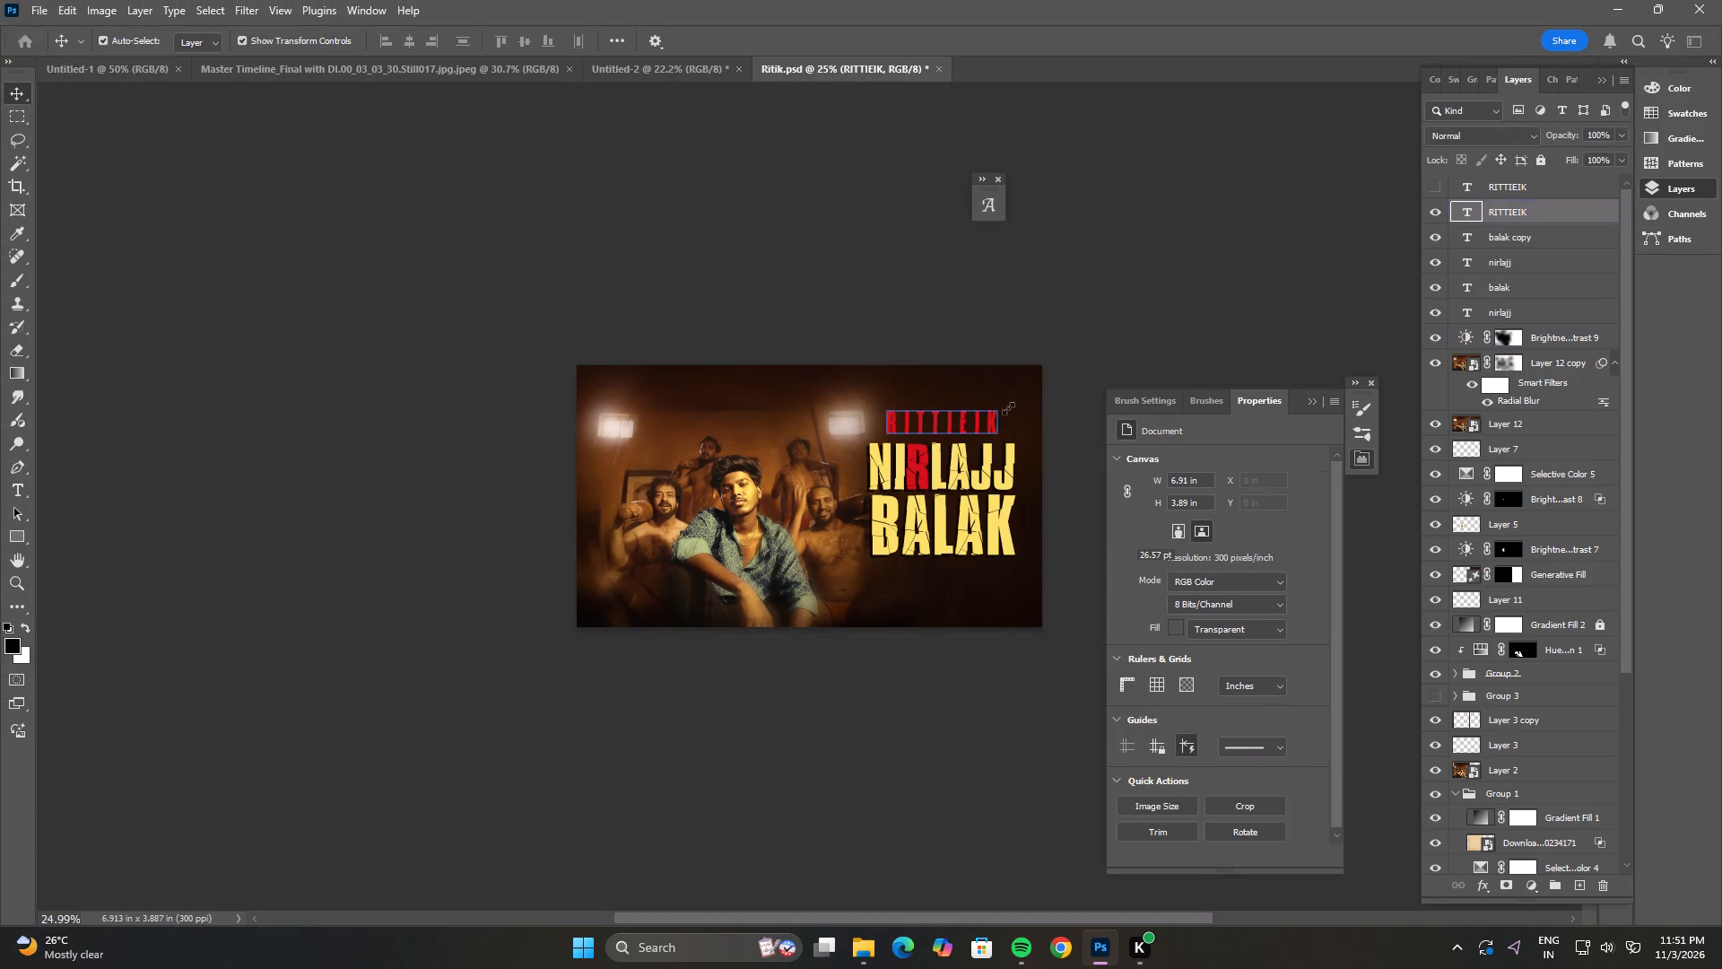
left_click(1439, 213)
left_click(1183, 294)
Select the balak copy, balak and both nirlajj layers and move the title up to about Y 583 px.
left_click(1003, 458)
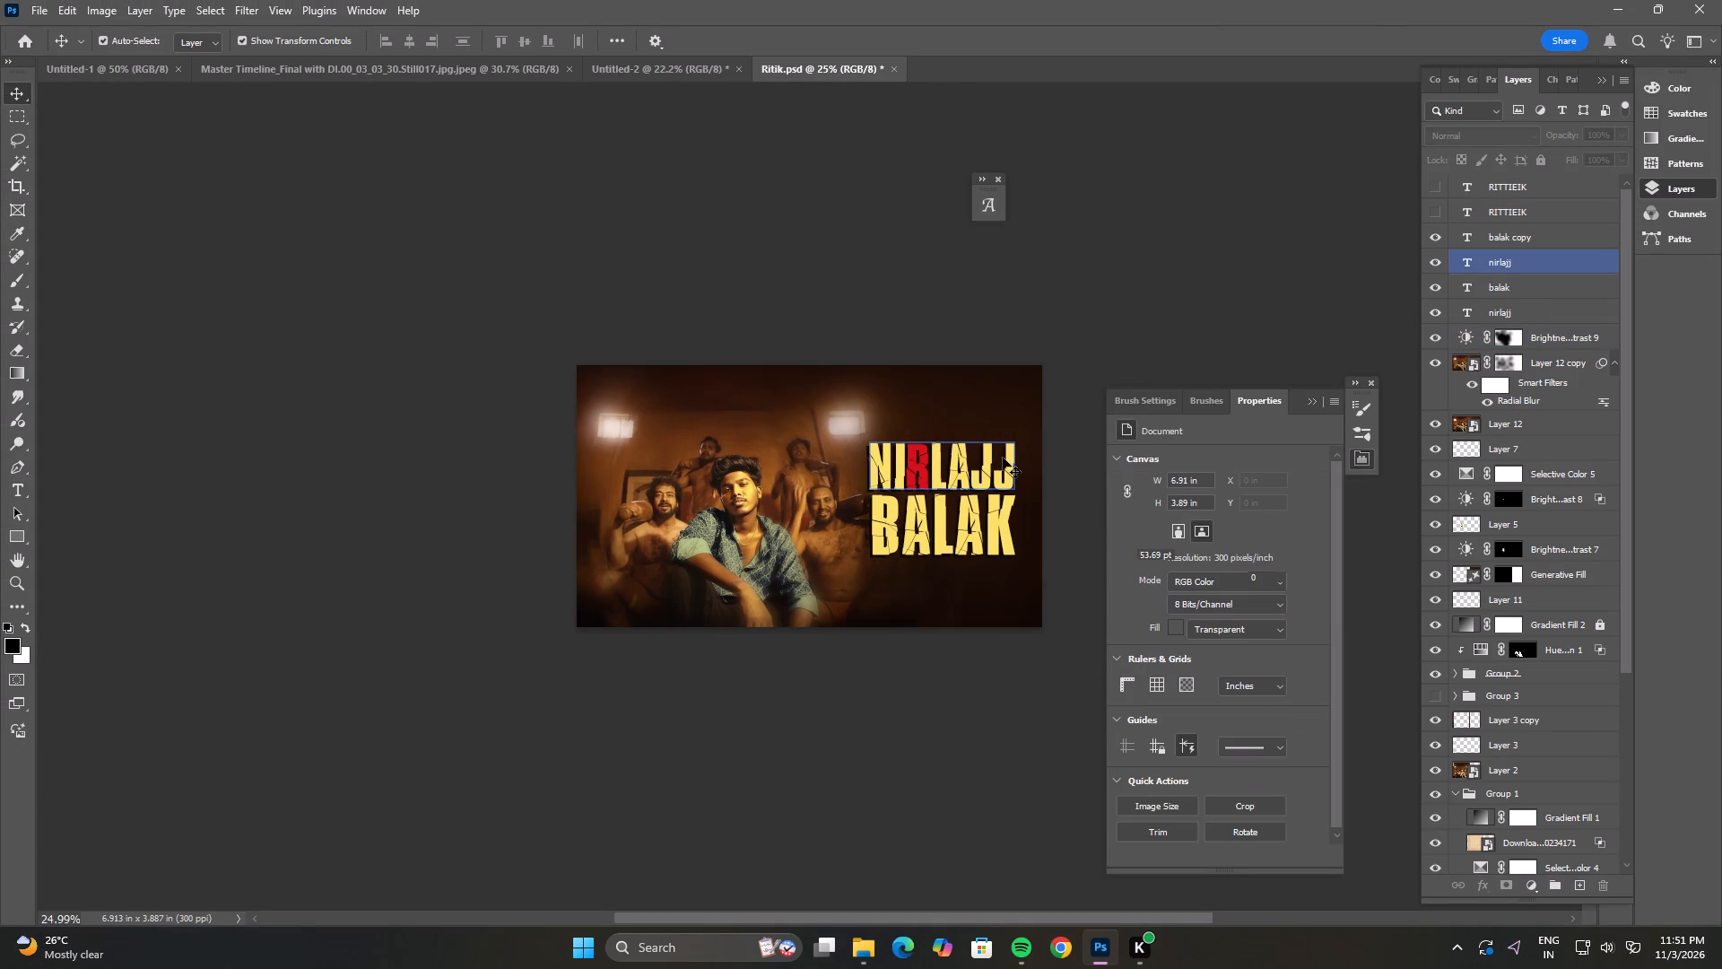
left_click(1518, 248)
left_click(1516, 258)
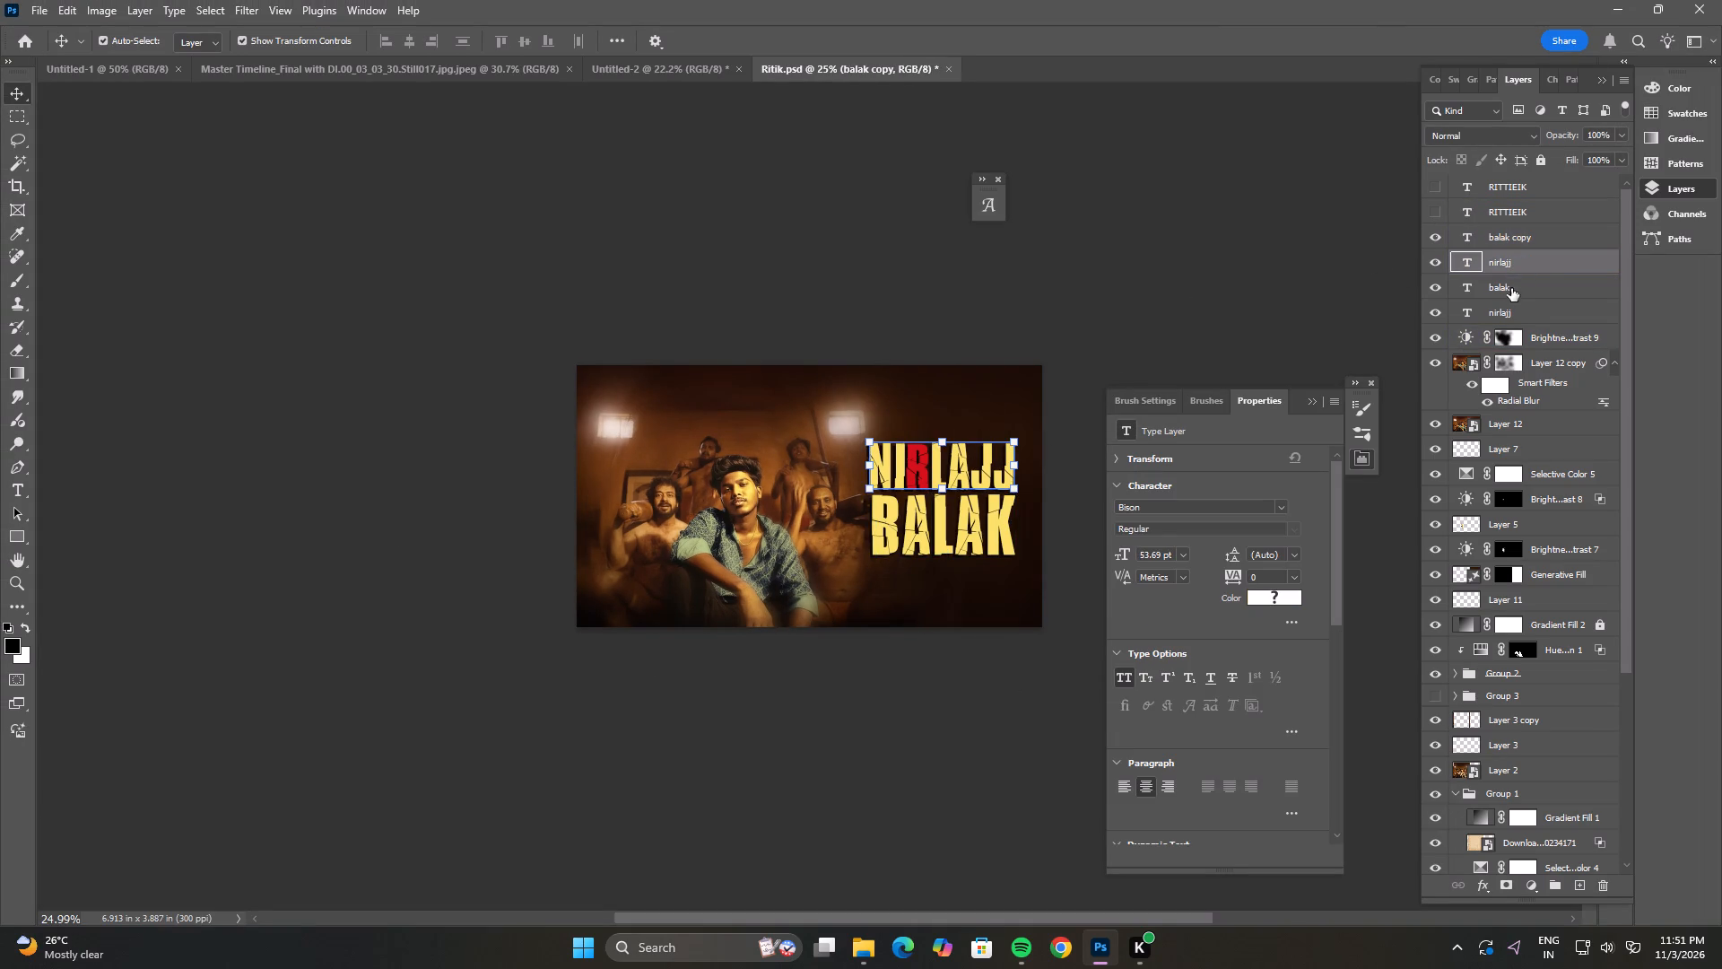
left_click(1506, 312, "shift")
left_click(949, 436)
left_click_drag(952, 468, 952, 453, "shift")
key("ctrl+z")
double_click(954, 477)
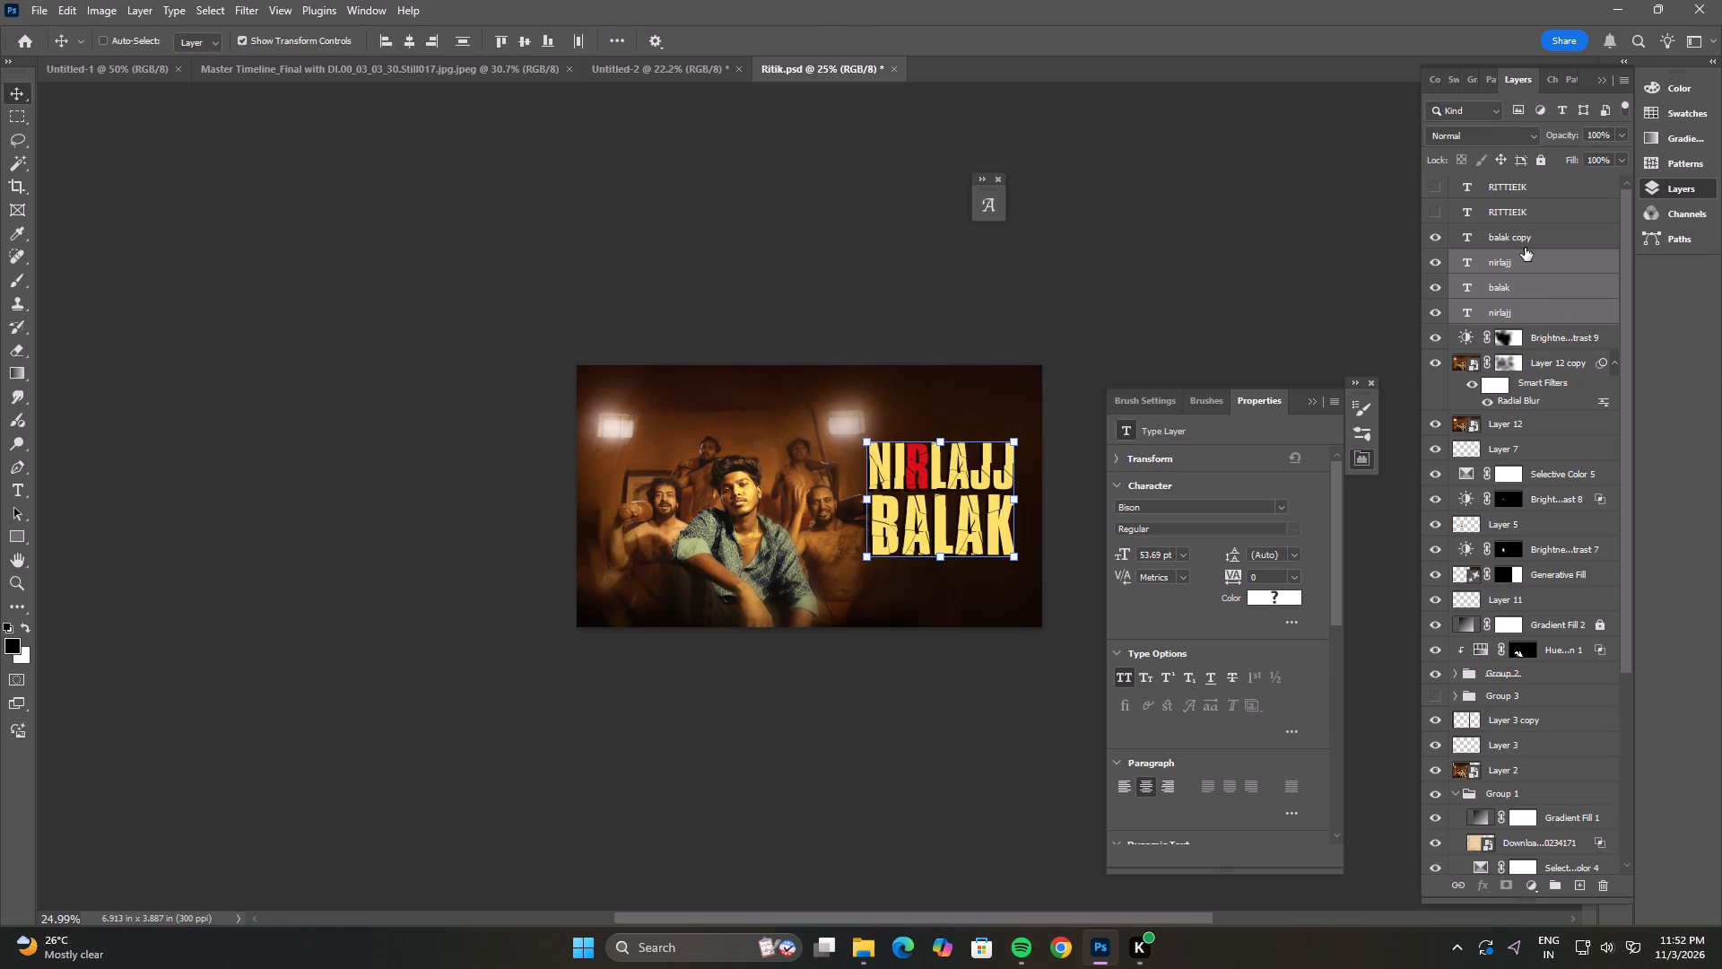
left_click(1521, 240, "ctrl")
left_click(945, 444)
left_click(949, 475, "shift")
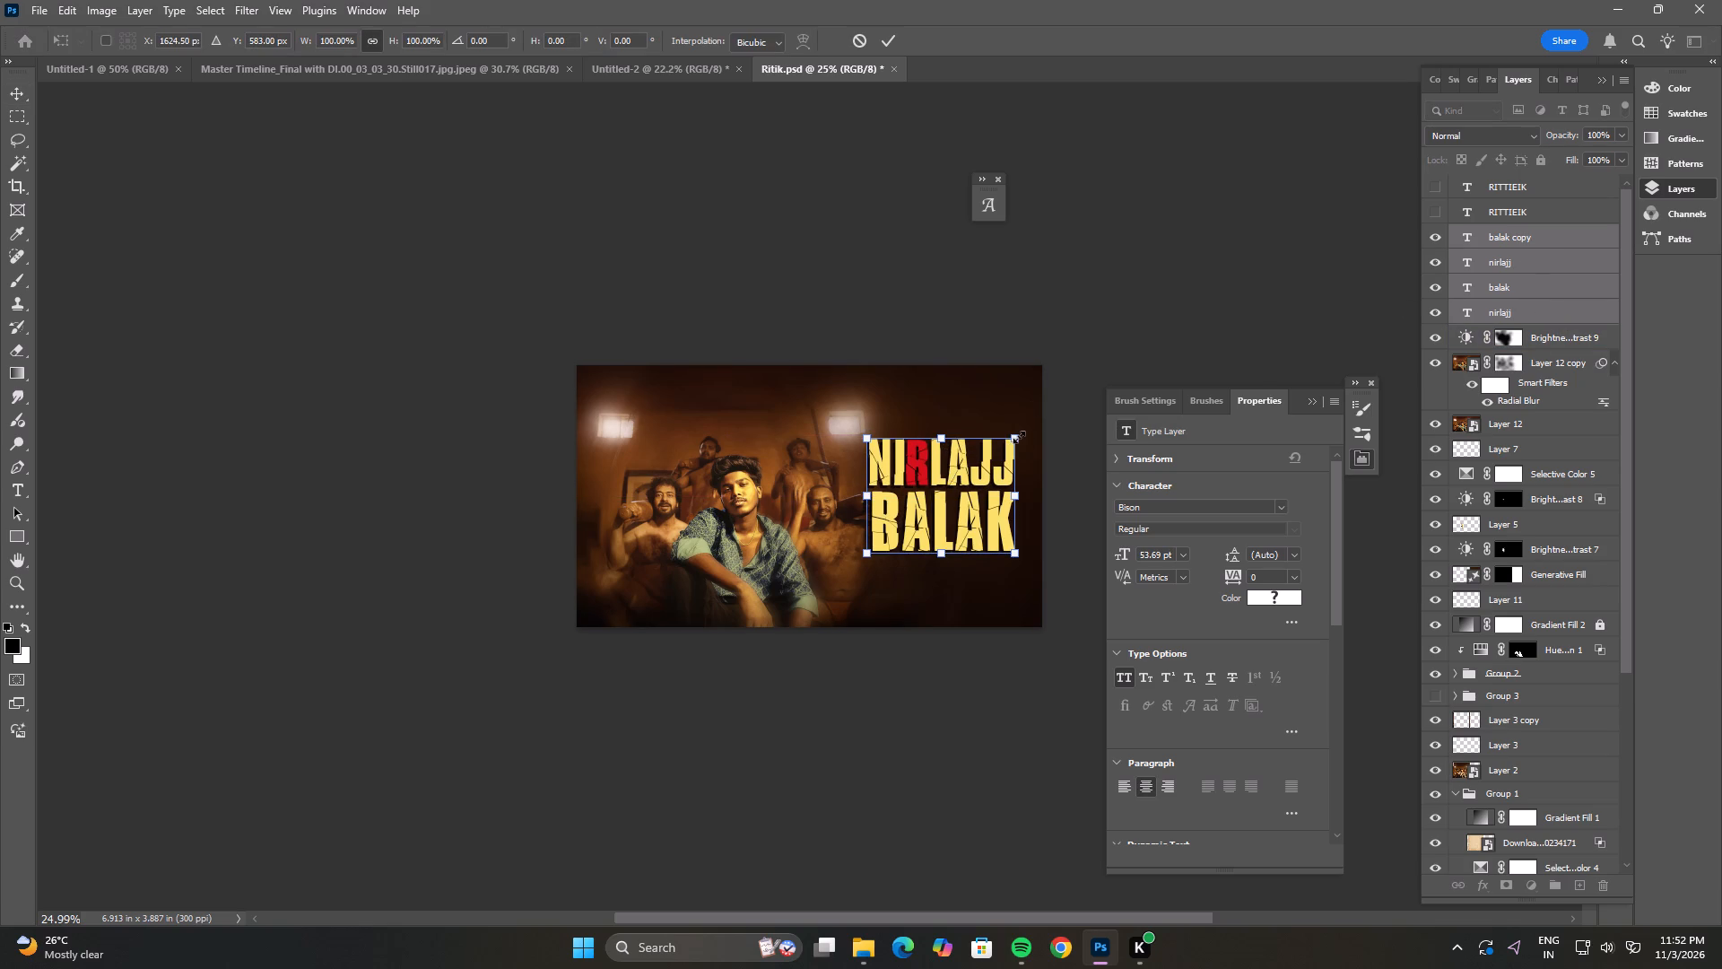
Move the title layers towards the poster's right edge, to about X 1658 px, and scale them to about 99.6%.
left_click(1019, 437, "alt")
left_click(968, 482, "shift")
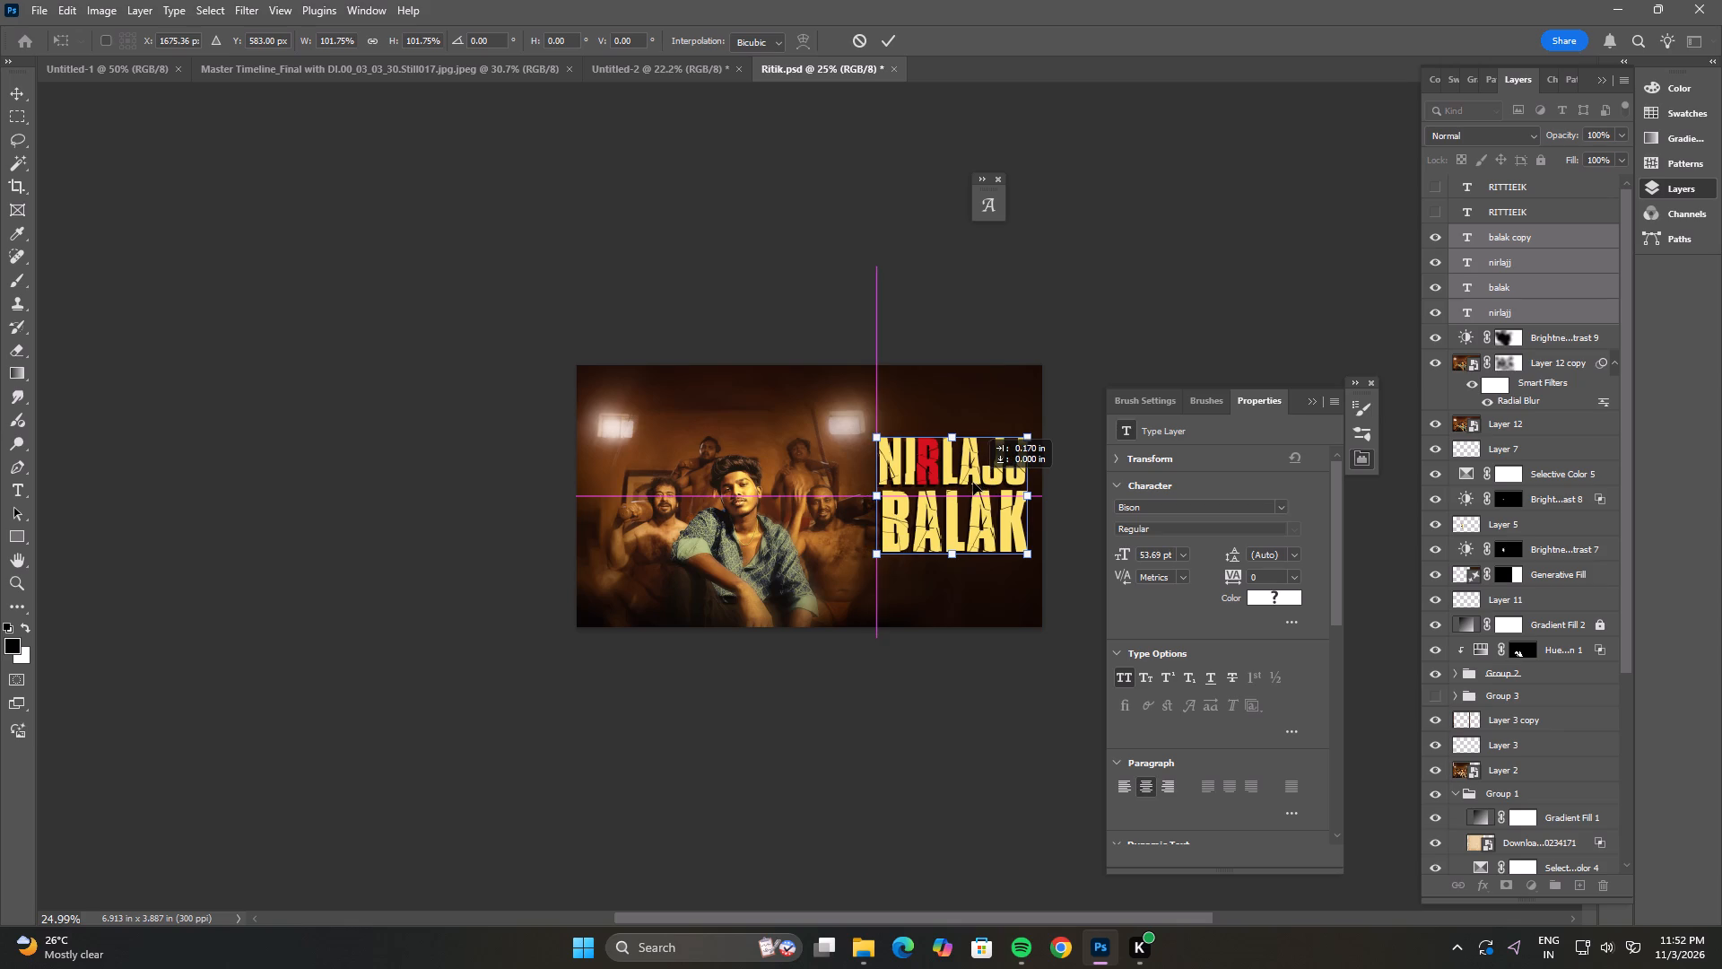
left_click(977, 482, "shift")
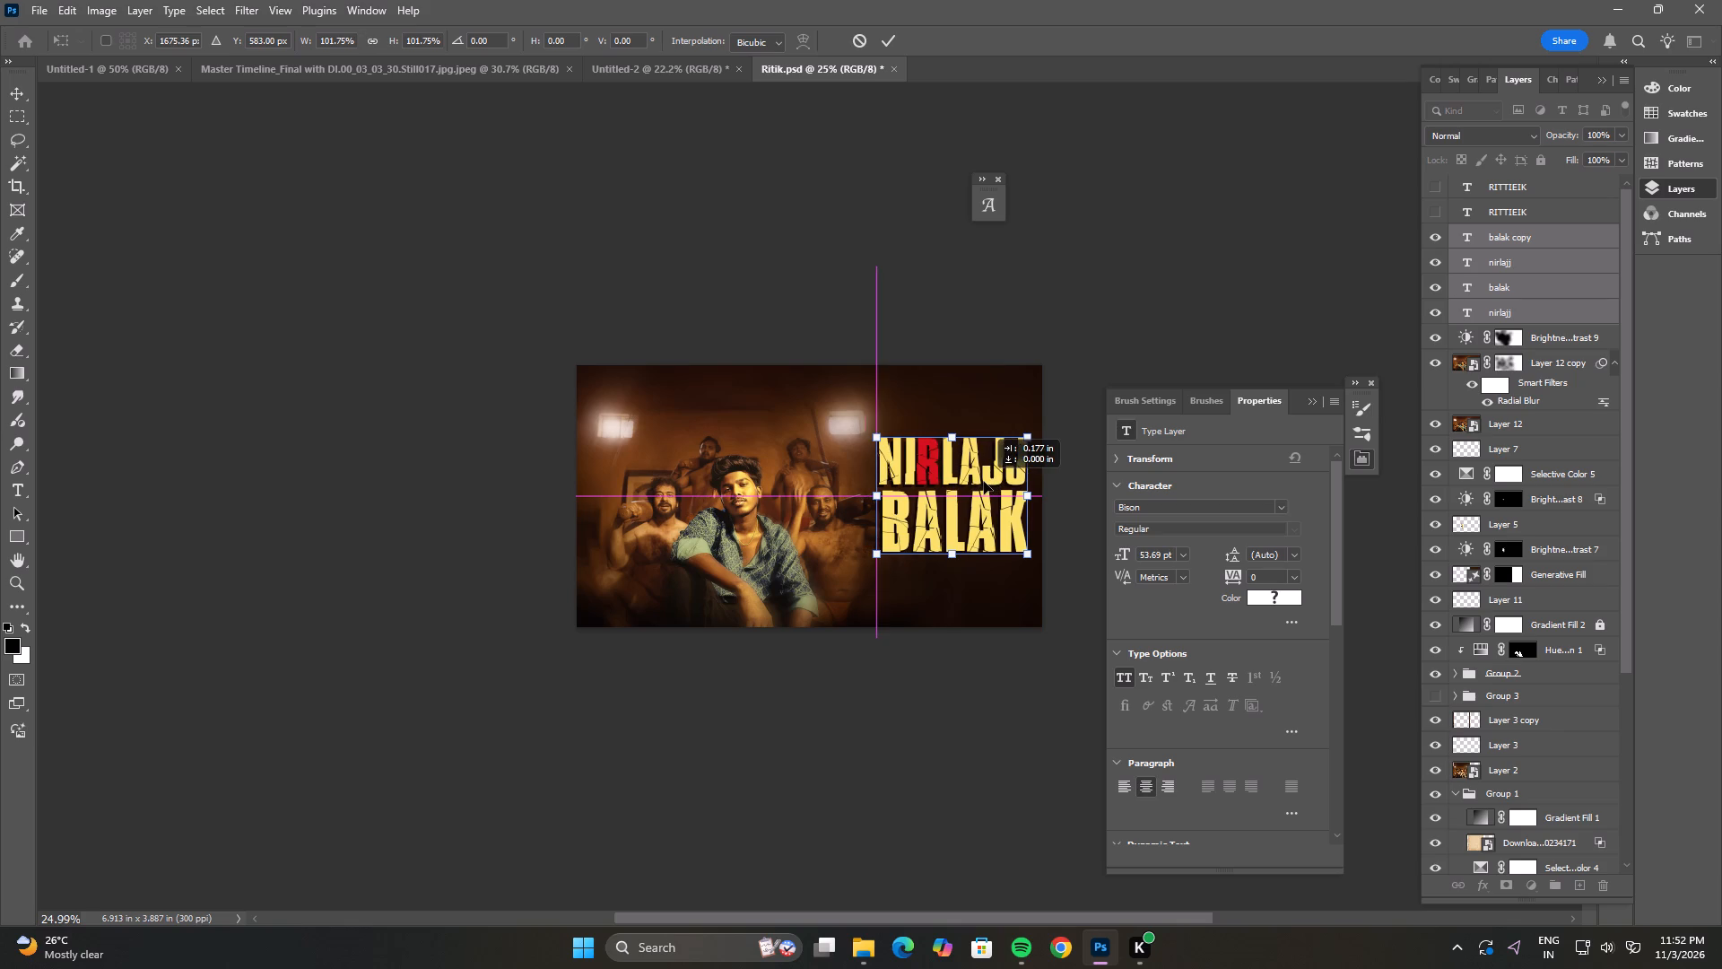
left_click(1027, 440, "alt")
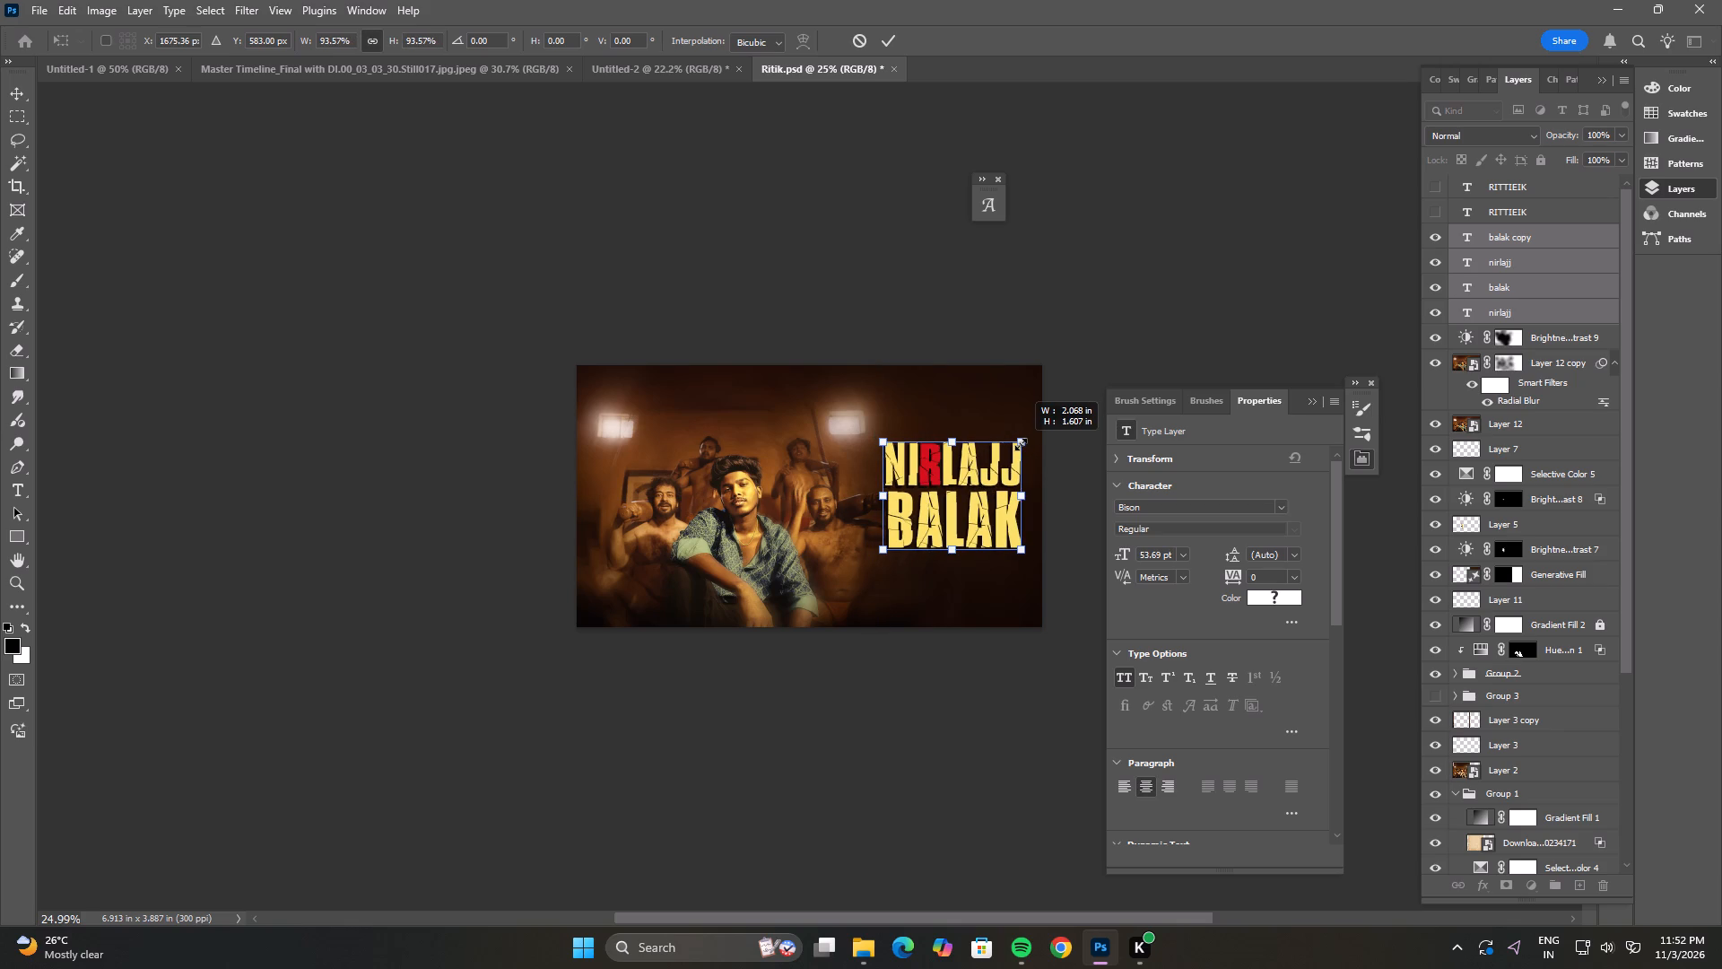
left_click(996, 479, "shift")
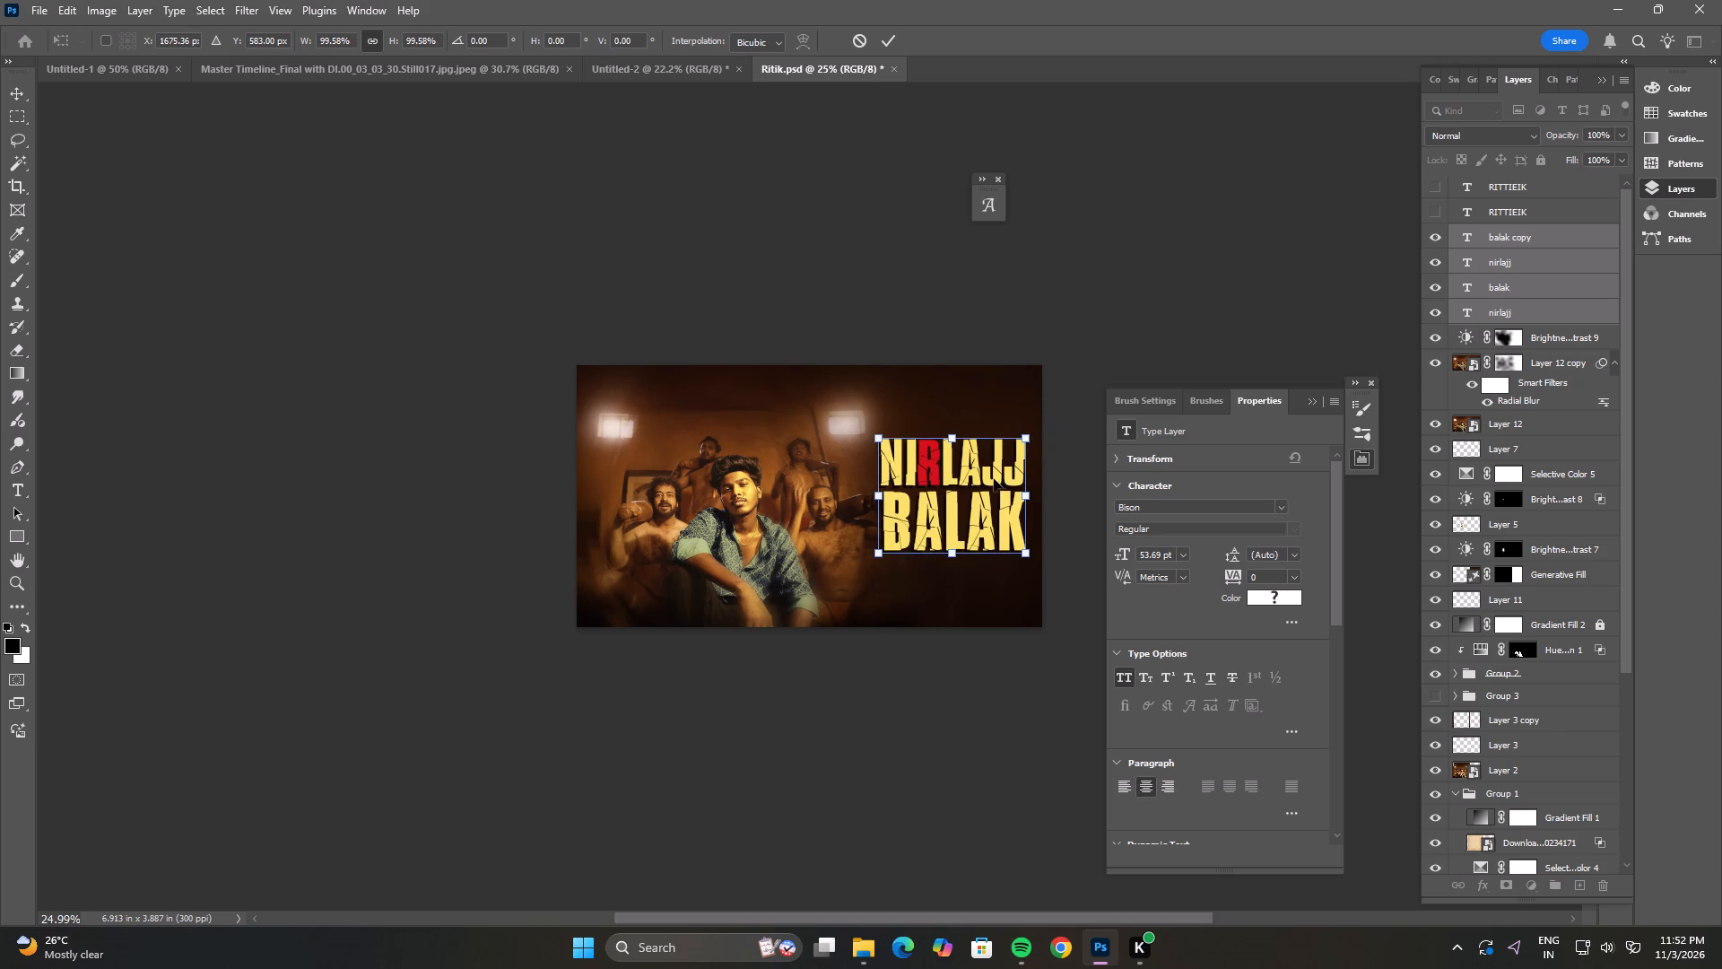
double_click(990, 479)
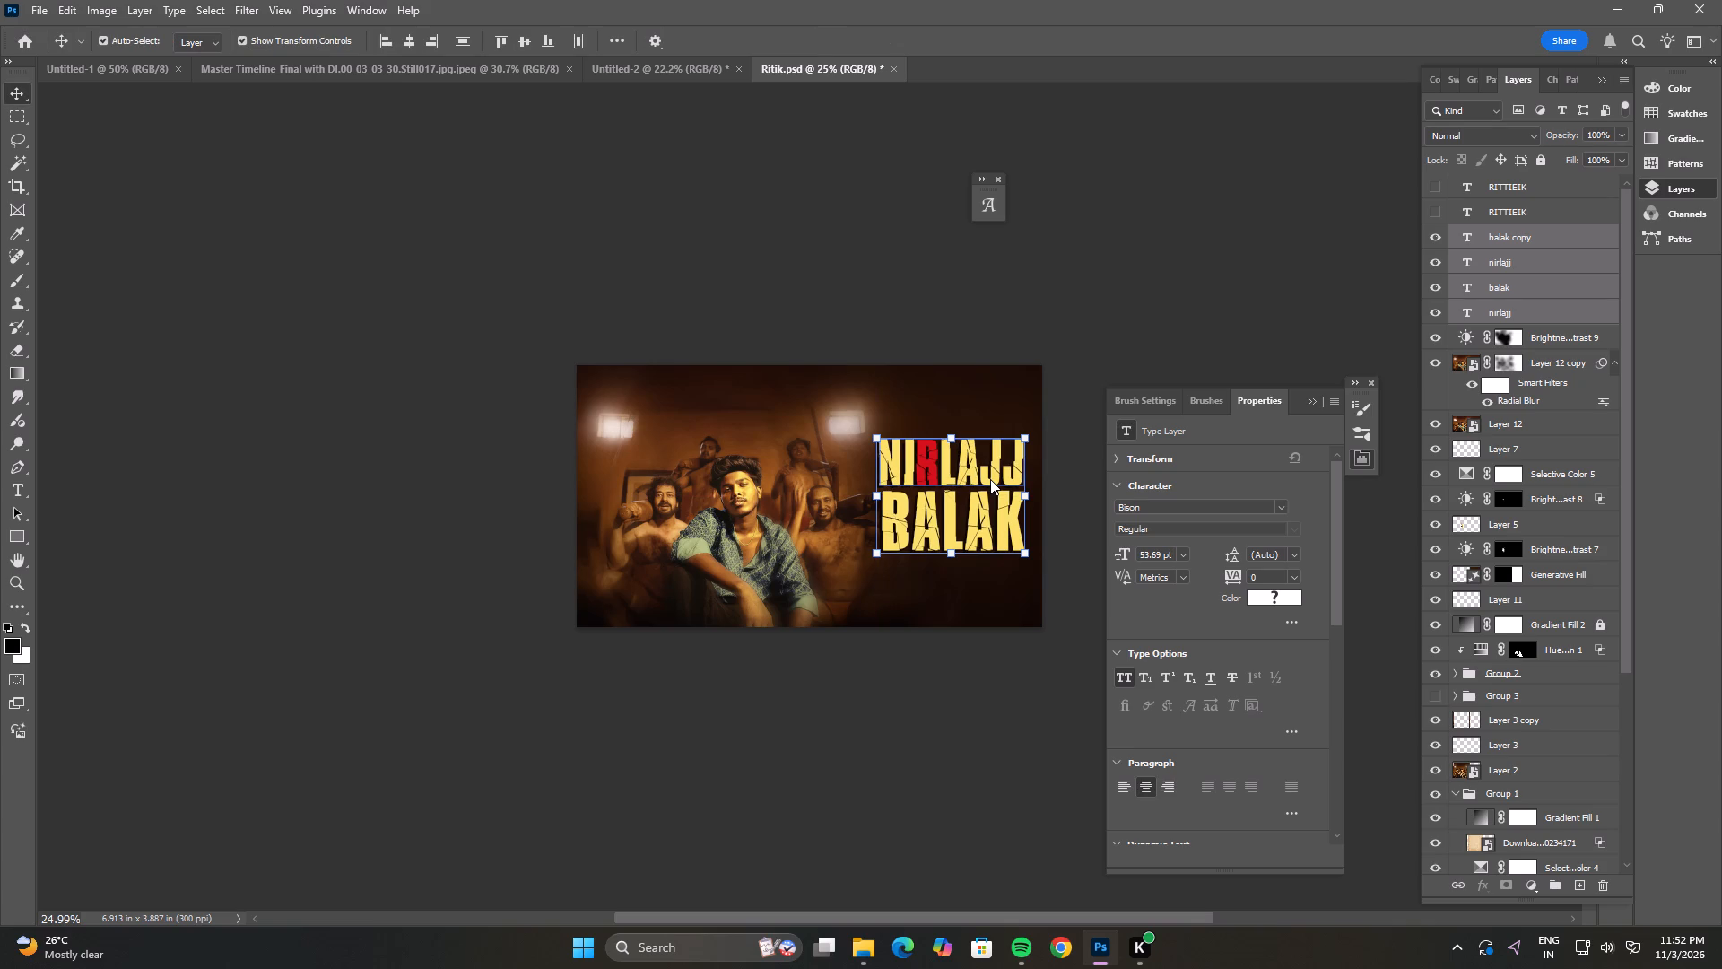
key("Left")
key("Left")
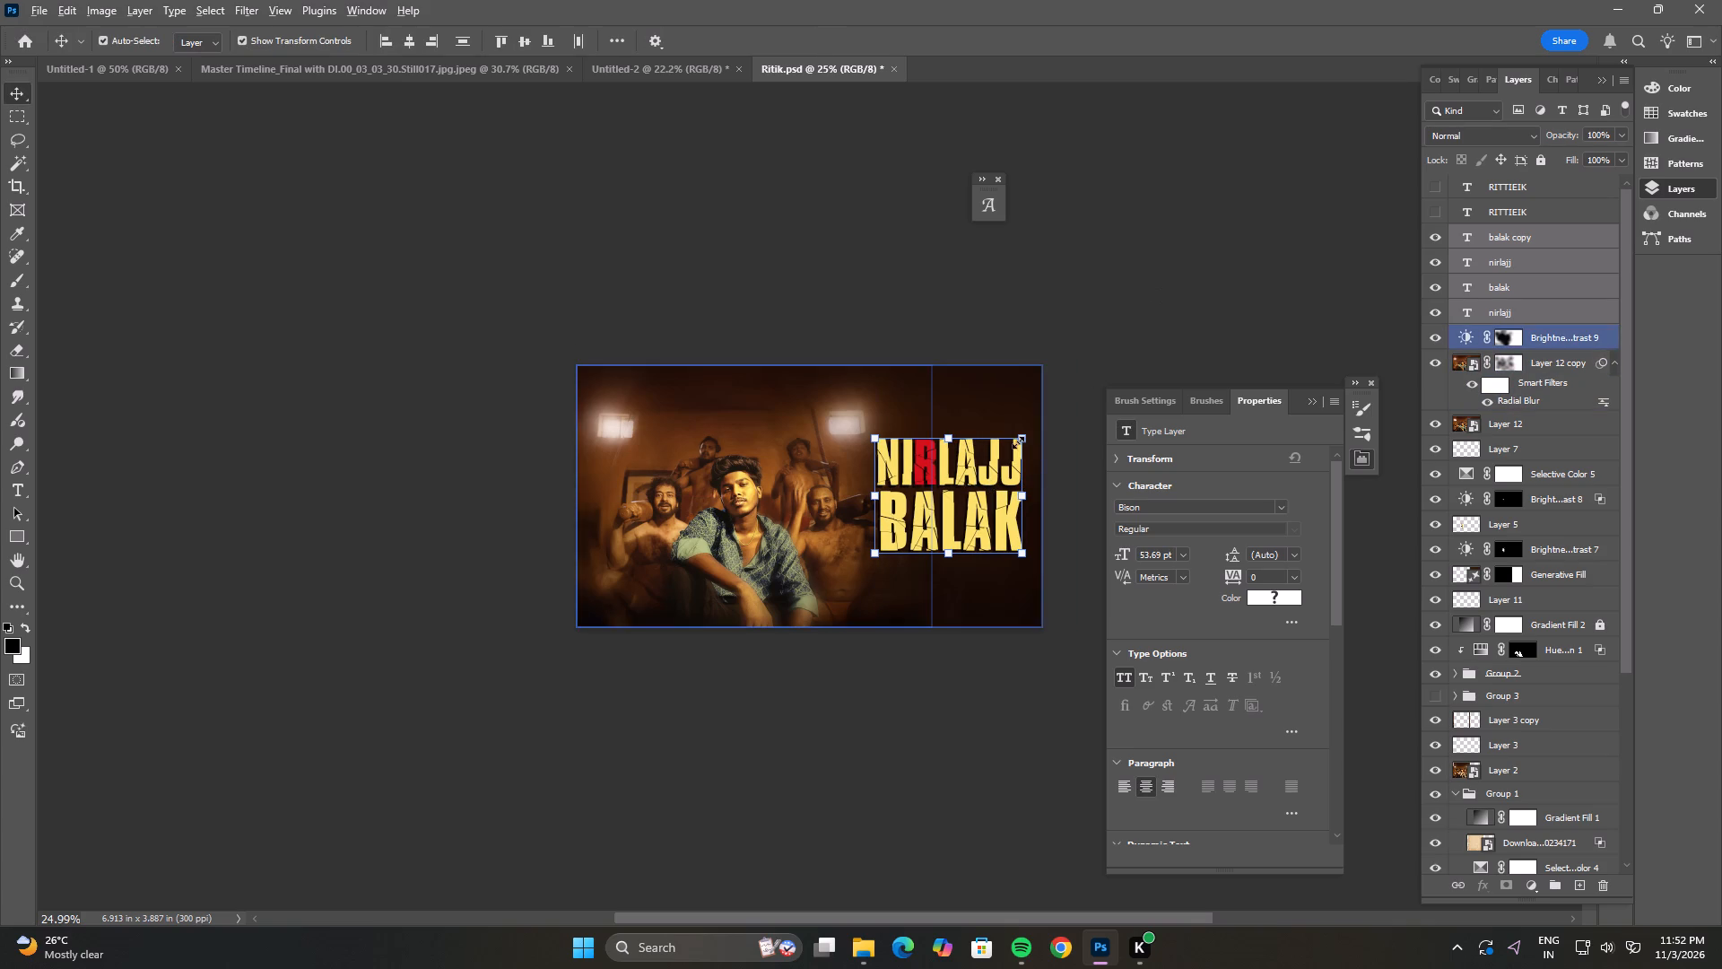
Enlarge the four NIRLAJJ BALAK title layers slightly, nudge them left, and check the poster full-screen.
left_click(1019, 440, "alt")
left_click(997, 466)
left_click(1003, 462)
left_click(1025, 438, "alt")
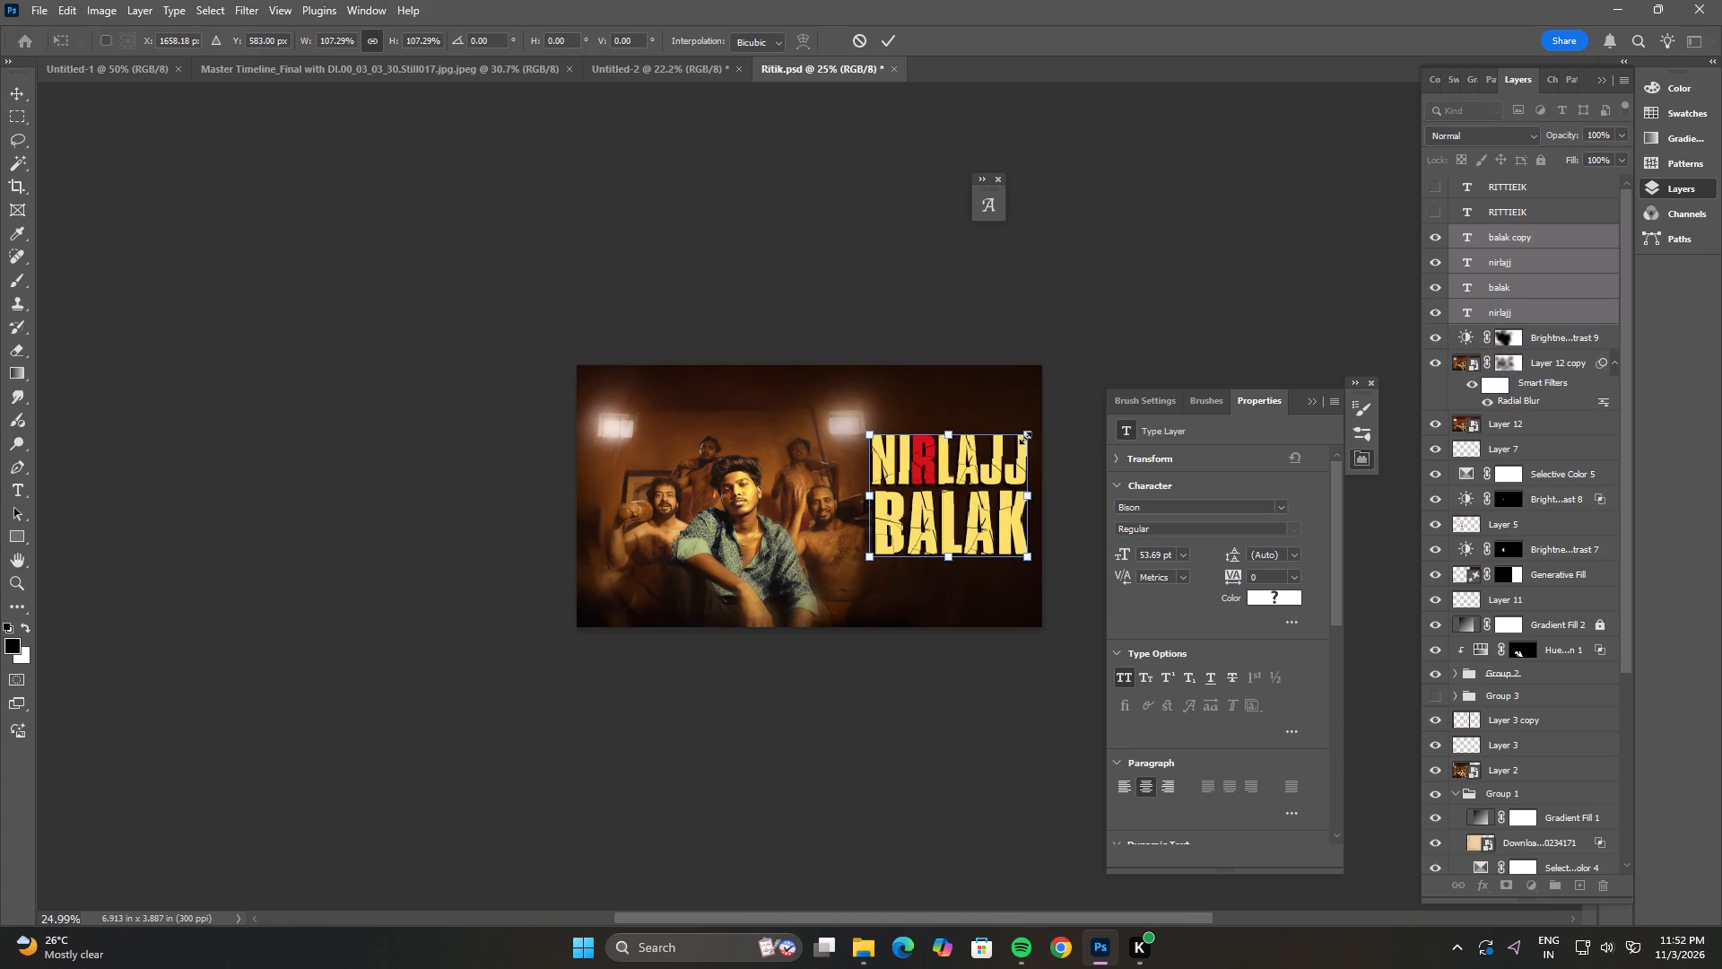
double_click(983, 466)
key("Left")
key("Left")
key("Left")
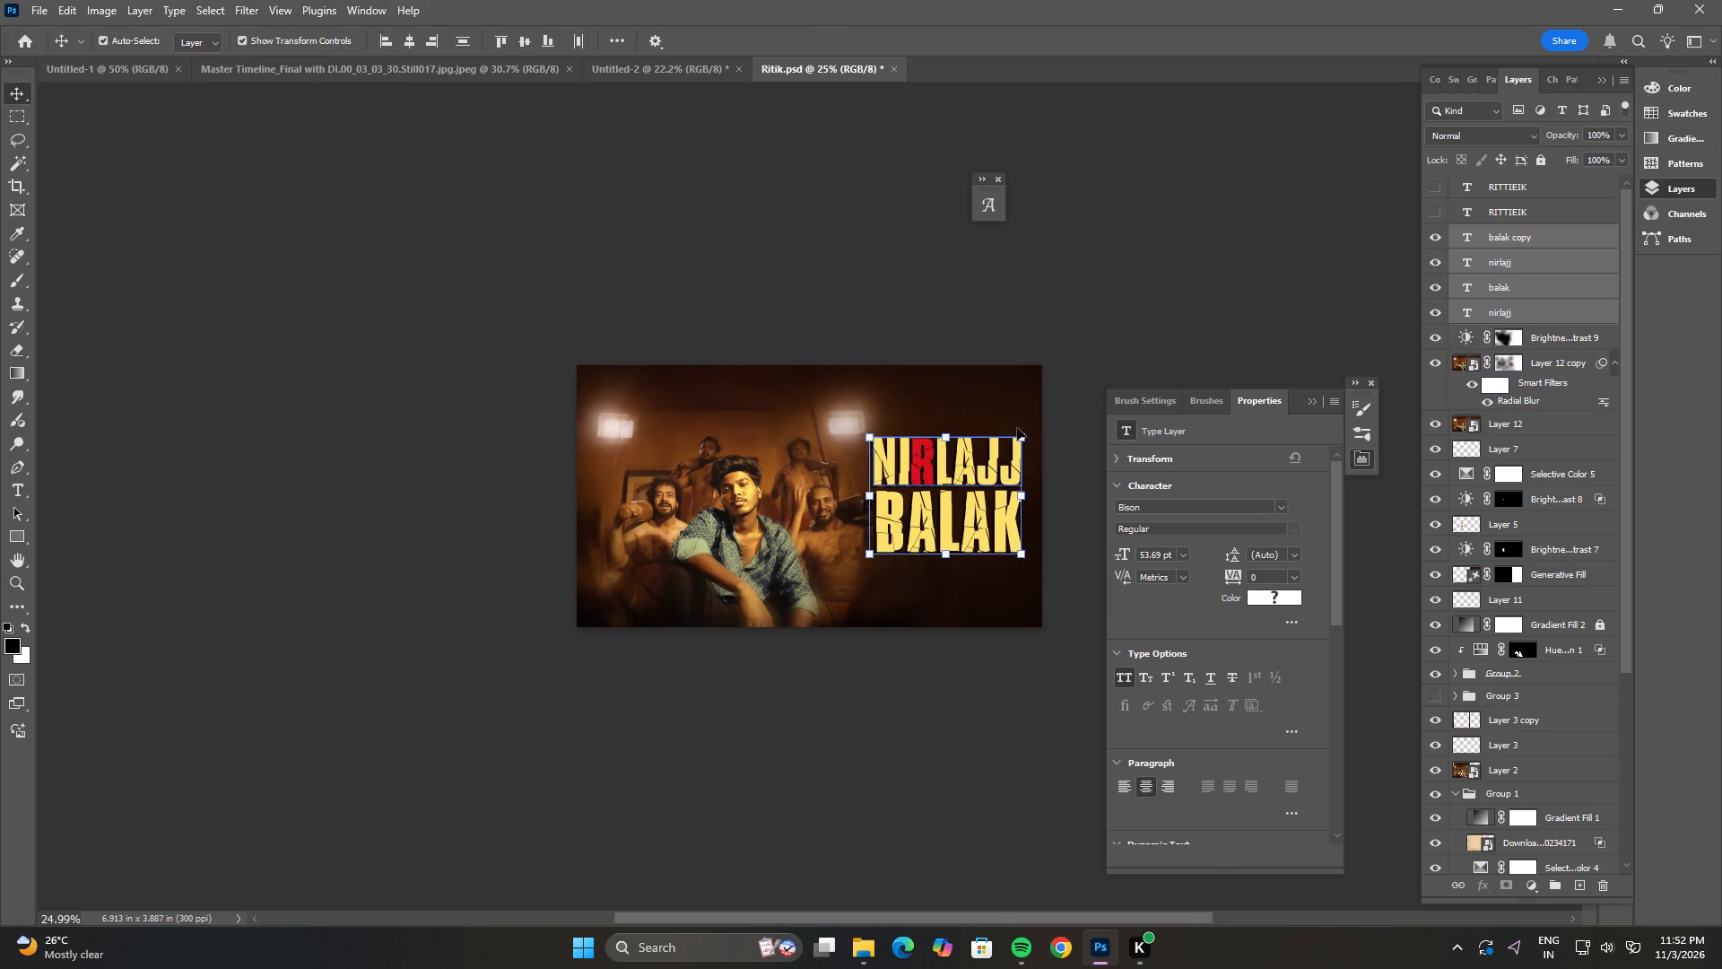
key("Left")
key("Left")
left_click(1164, 306)
scroll(465, 676, "down", 2, "alt")
left_click(147, 554)
key("f")
key("f")
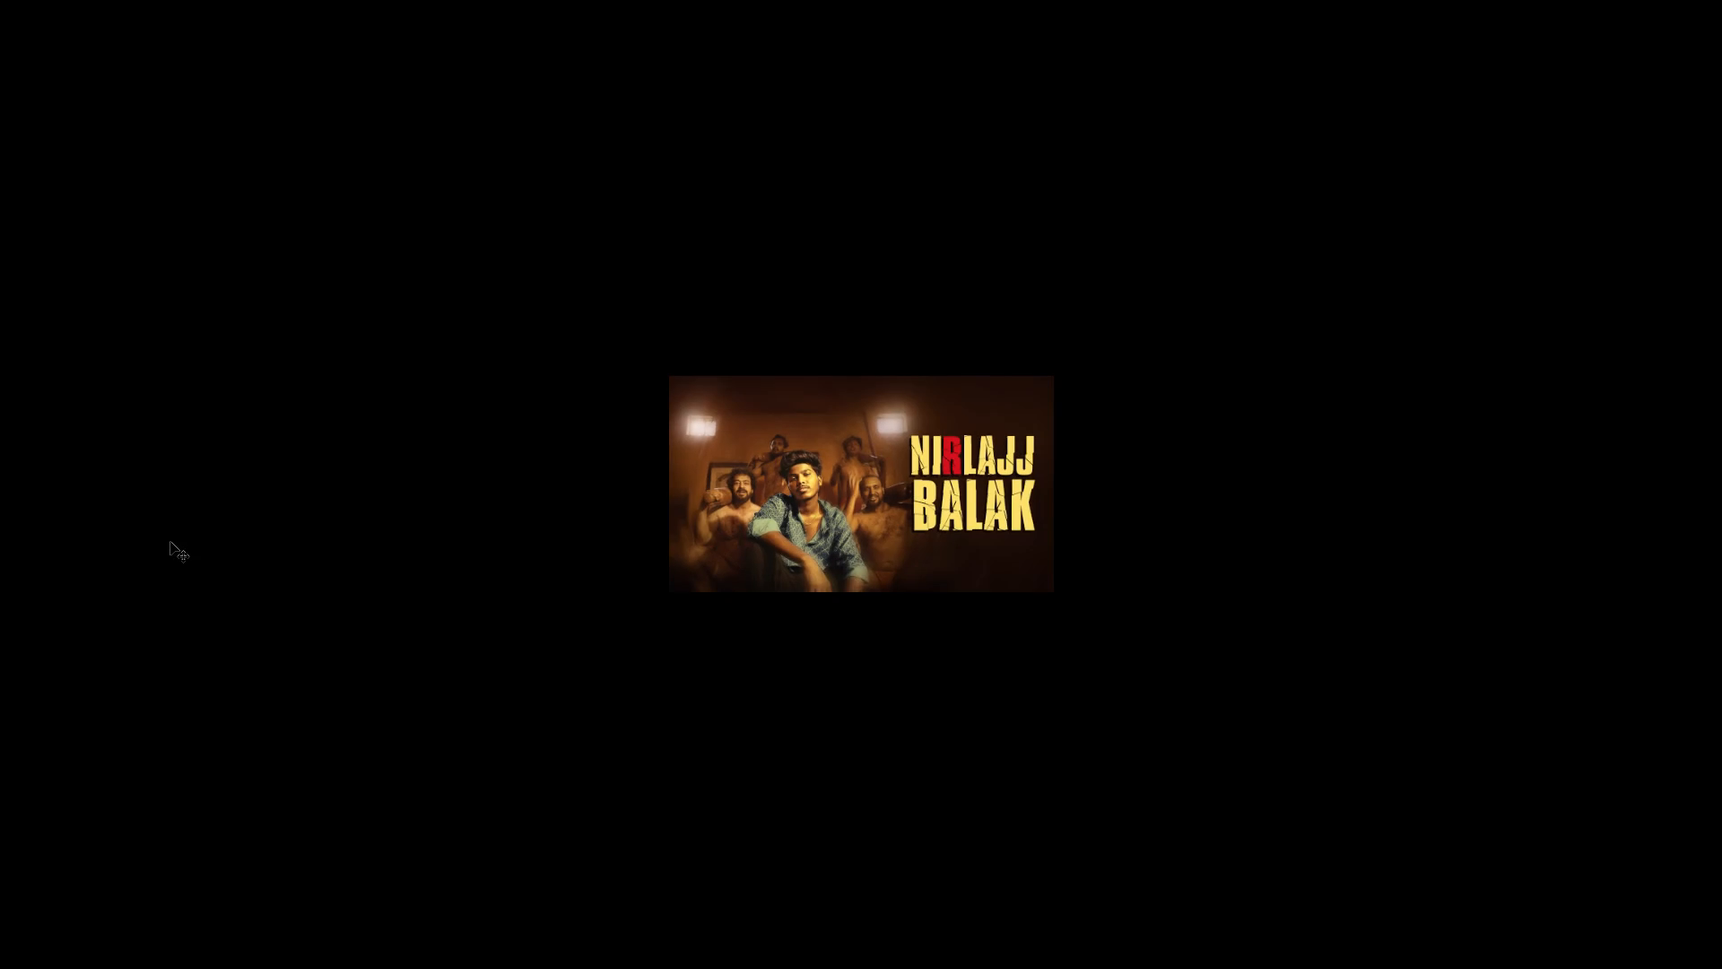
key("f")
Select Brightness/Contrast 9, Layer 12 copy and Layer 12, scale them to about 105.23%, and compare with the previous size.
left_click(945, 416)
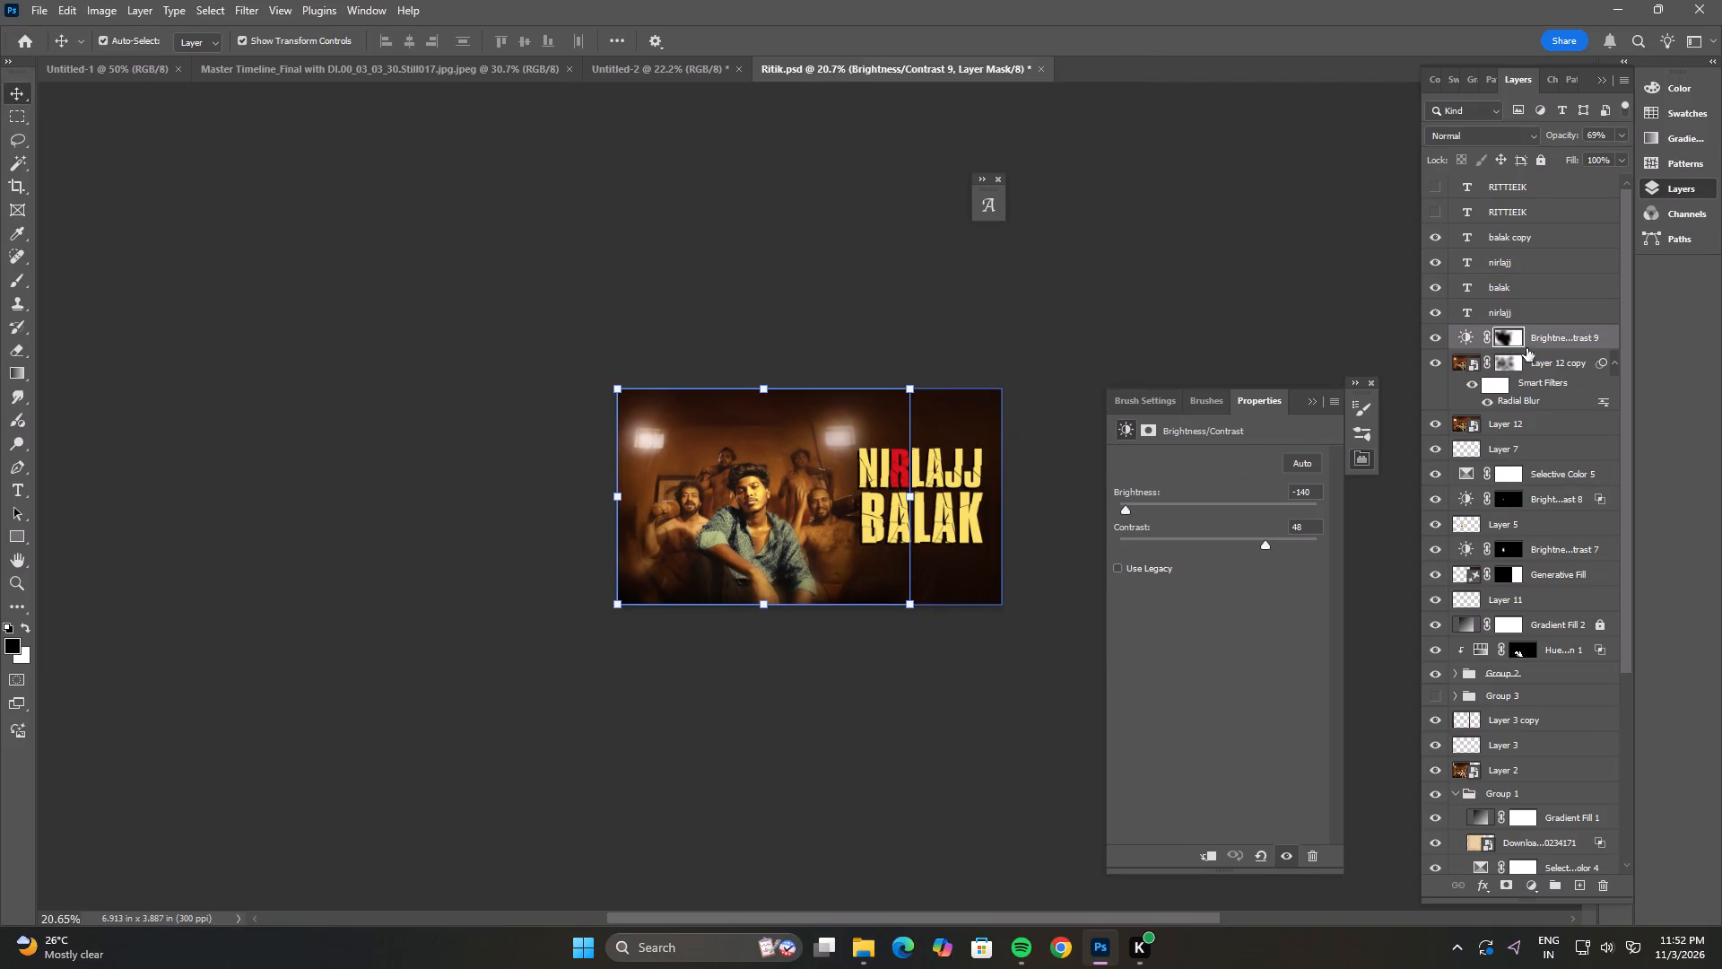
left_click(1530, 370)
left_click(1519, 419, "shift")
left_click(1544, 340, "ctrl")
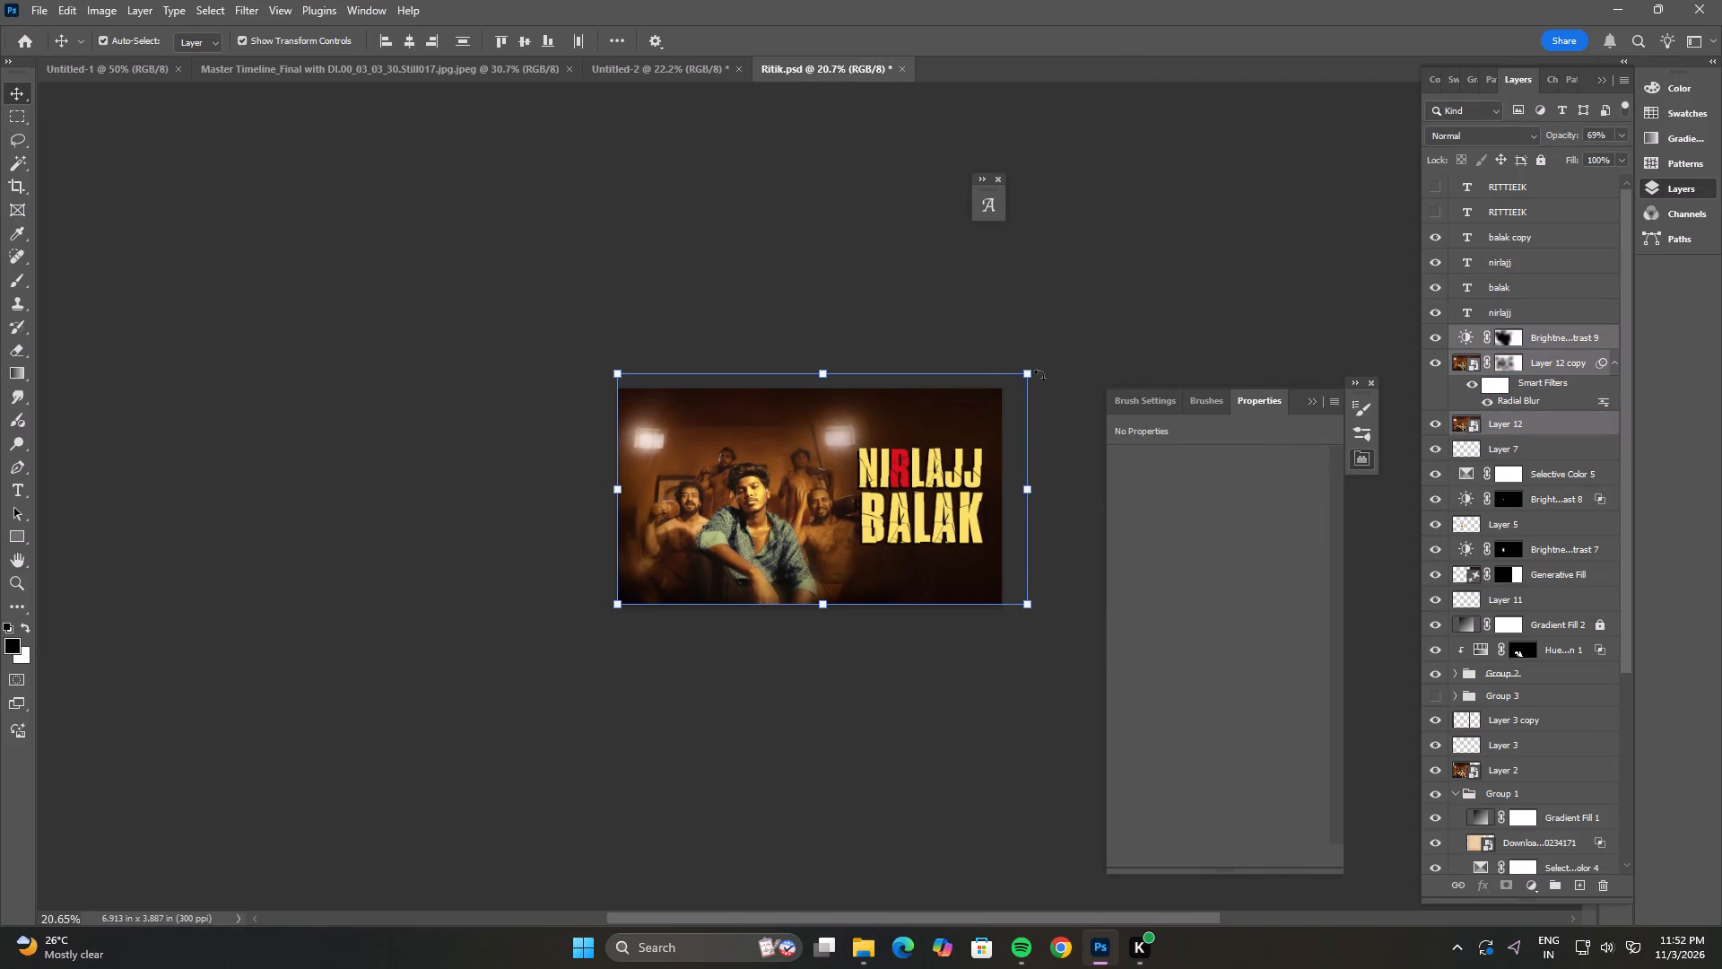
left_click_drag(1034, 374, 1046, 345)
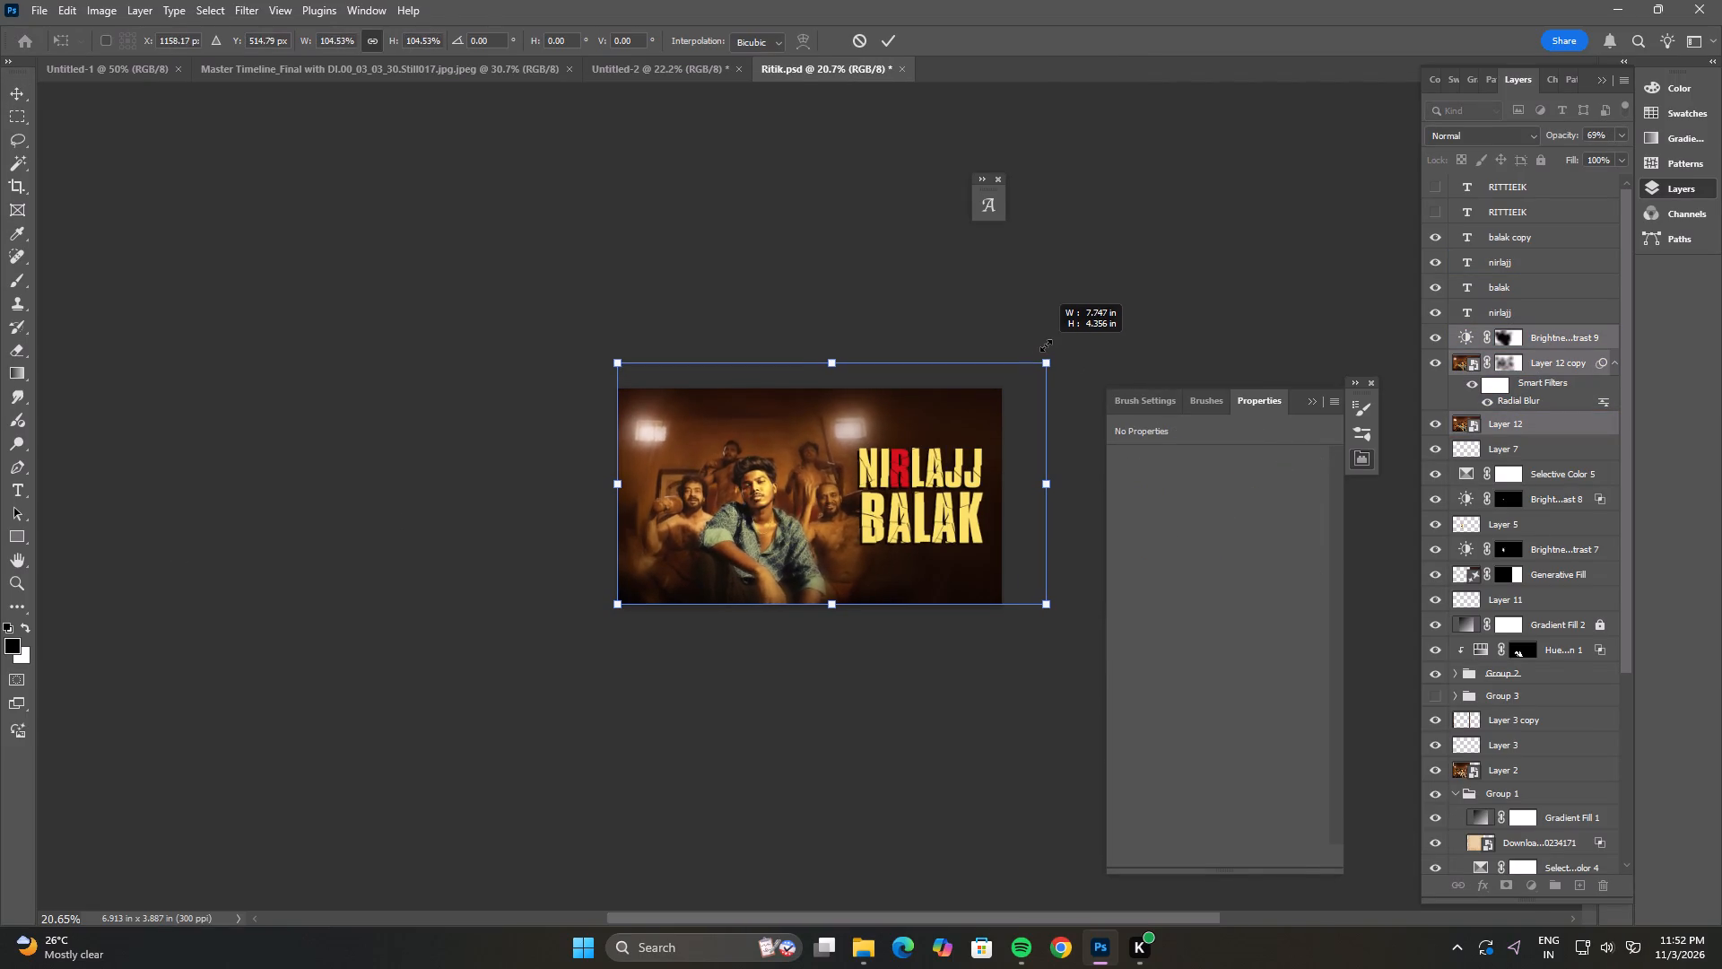
left_click_drag(1046, 345, 1046, 345)
double_click(1004, 406)
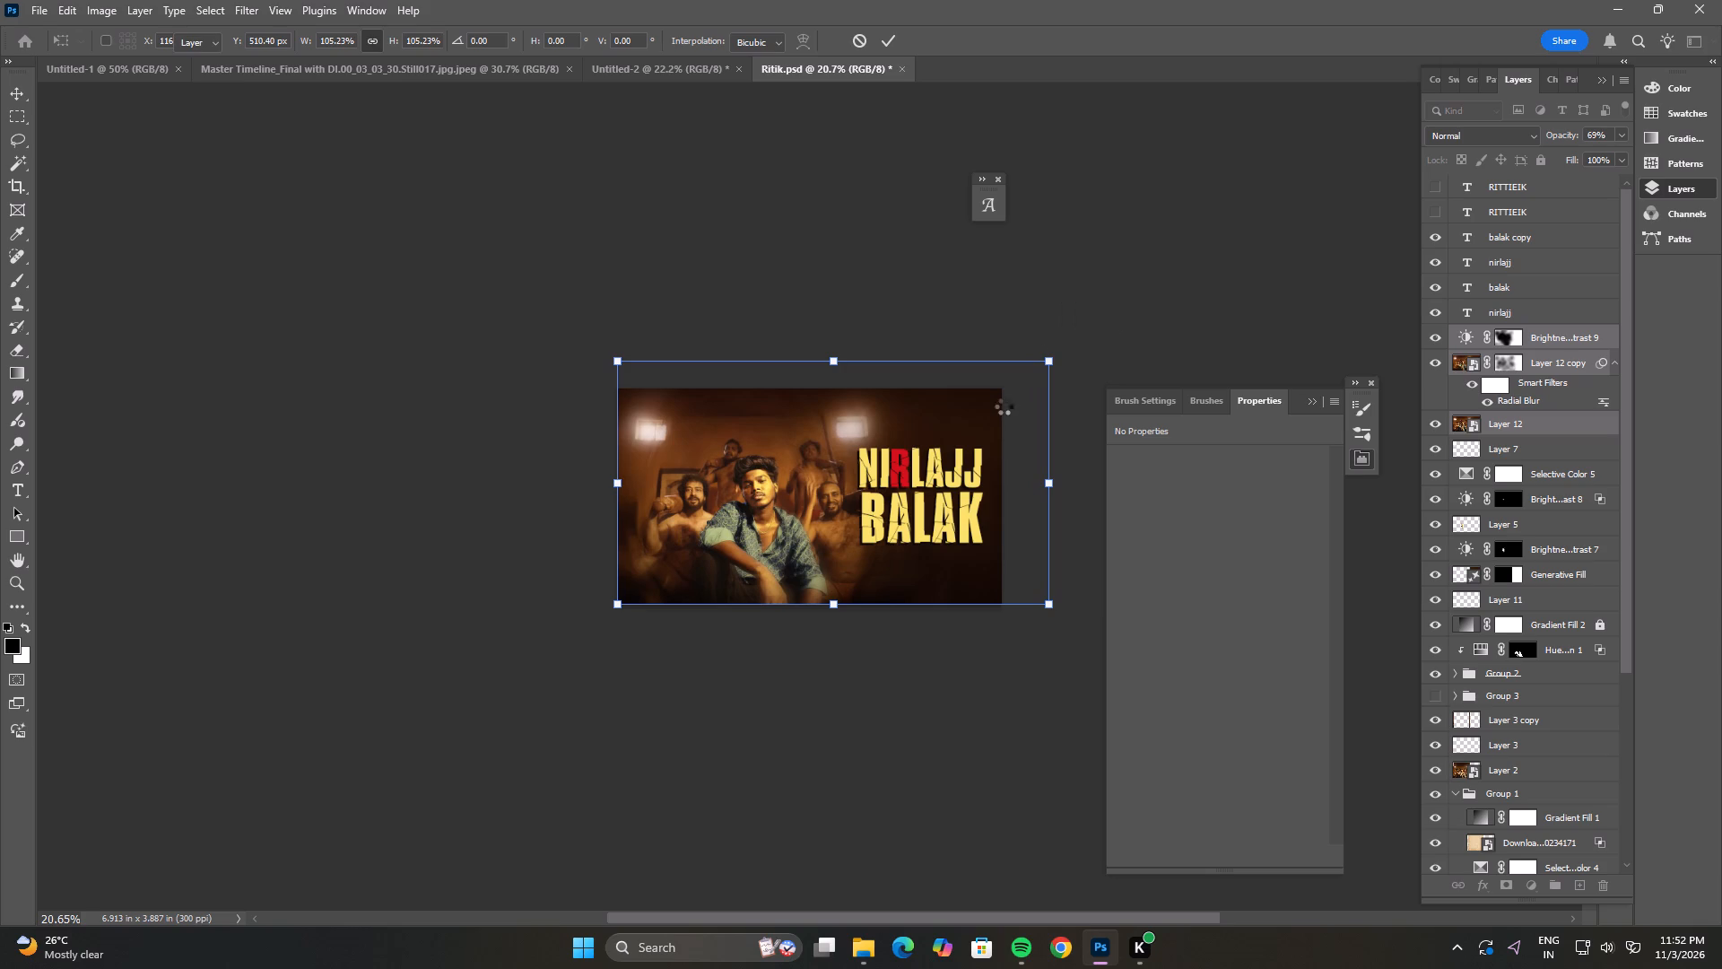
left_click(1167, 276)
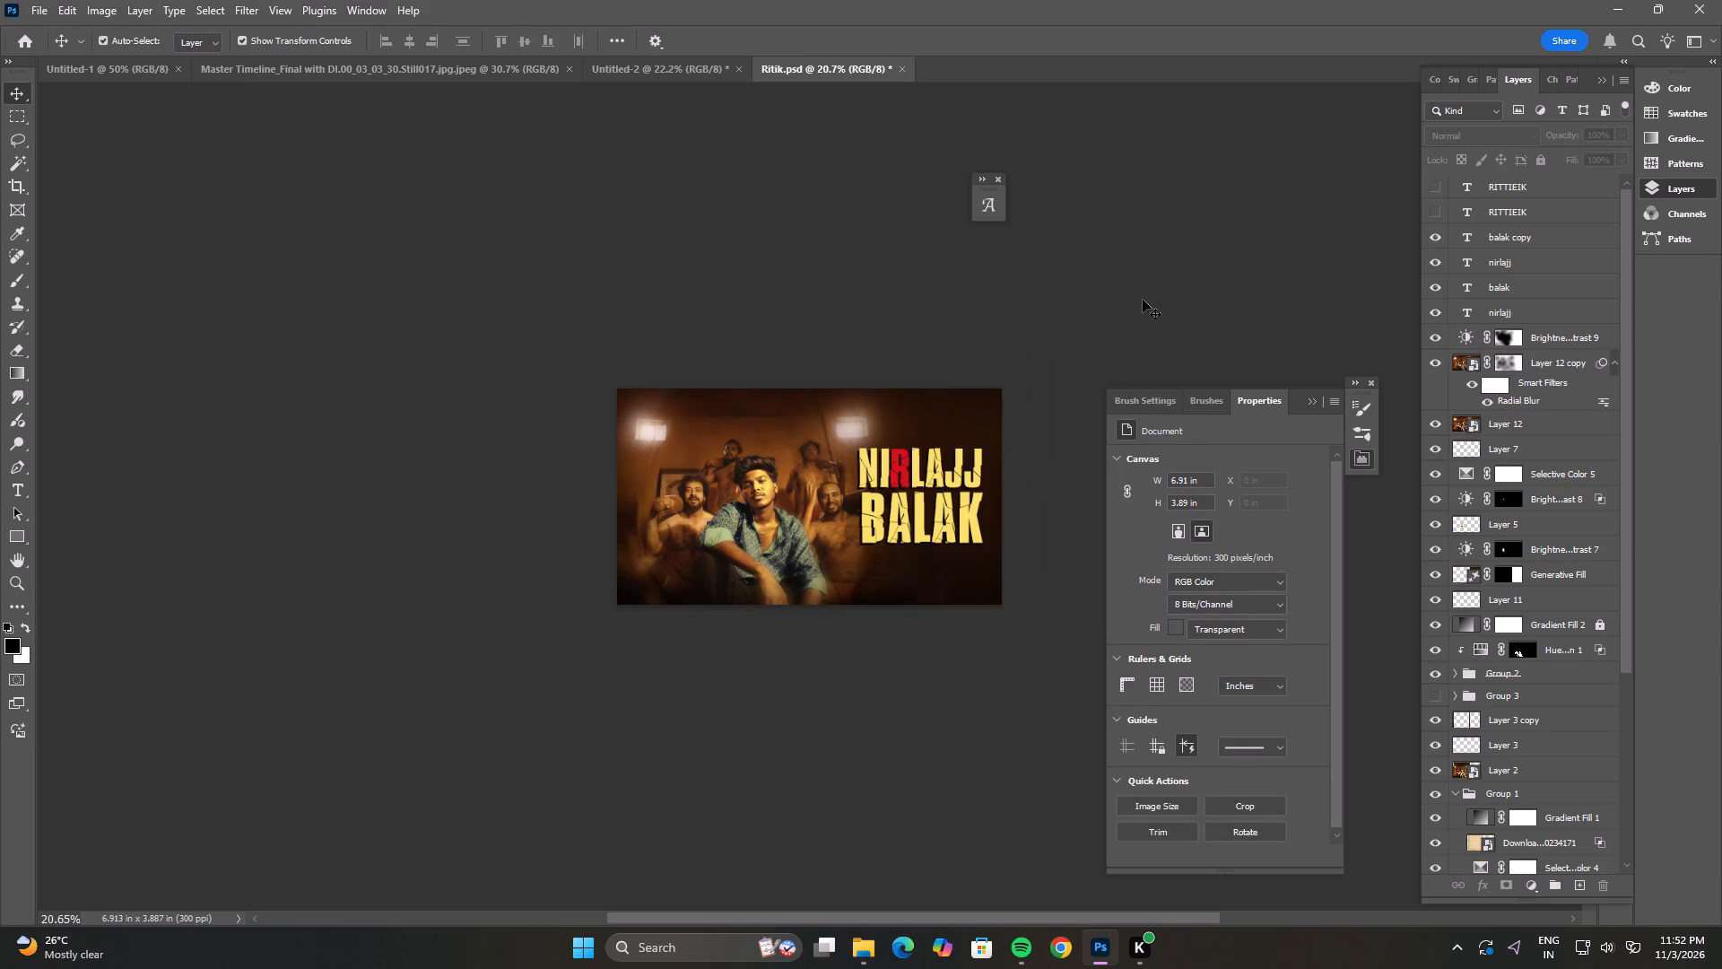
key("f")
key("f")
key("f")
key("ctrl+z")
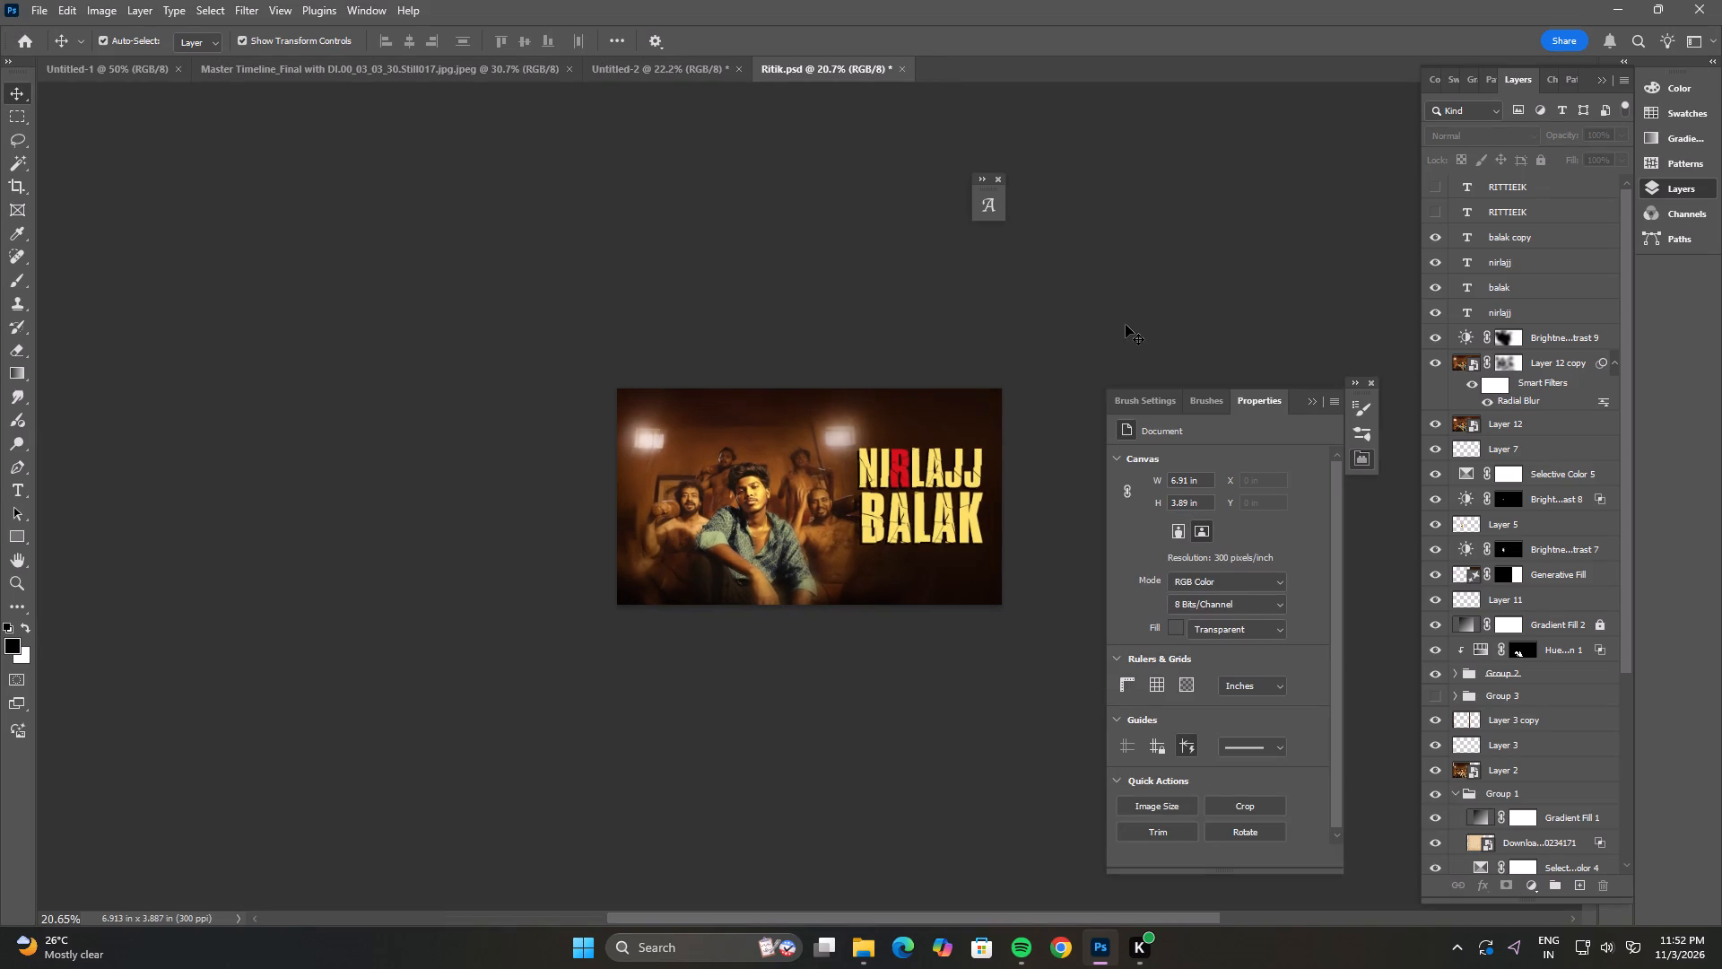
key("ctrl+shift+z")
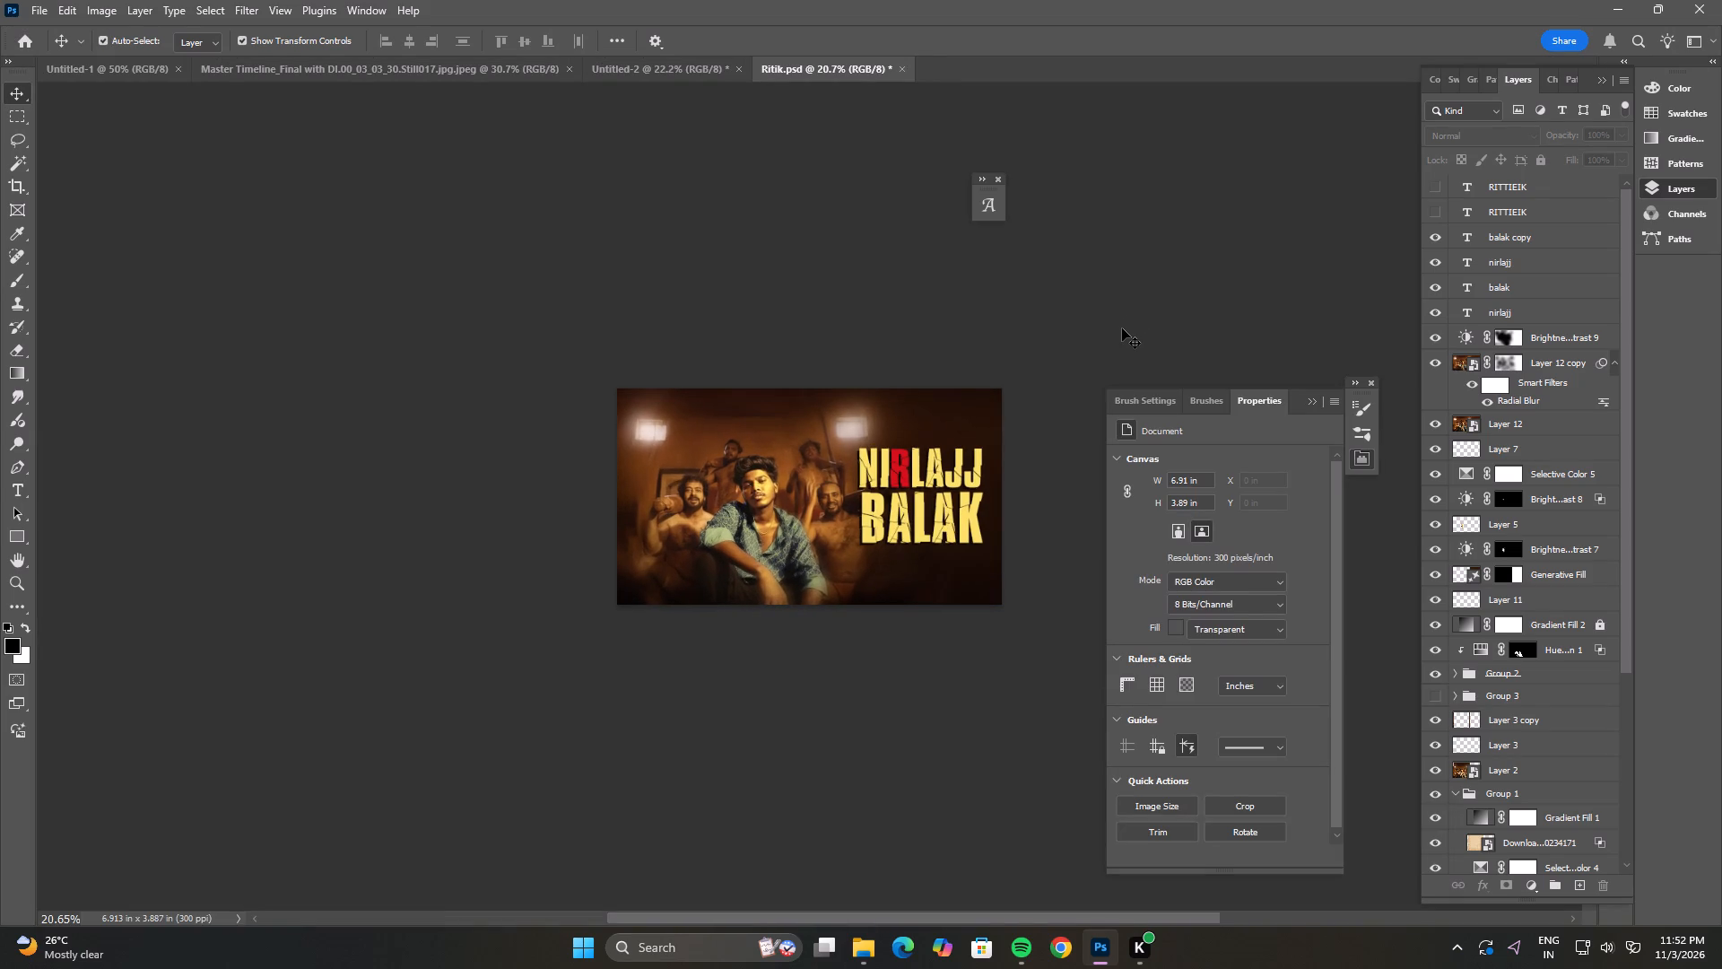
Select Brightness/Contrast 9 through Layer 12 again and scale them to about 102.69%, extending past the poster's upper-left corner.
left_click(1538, 346)
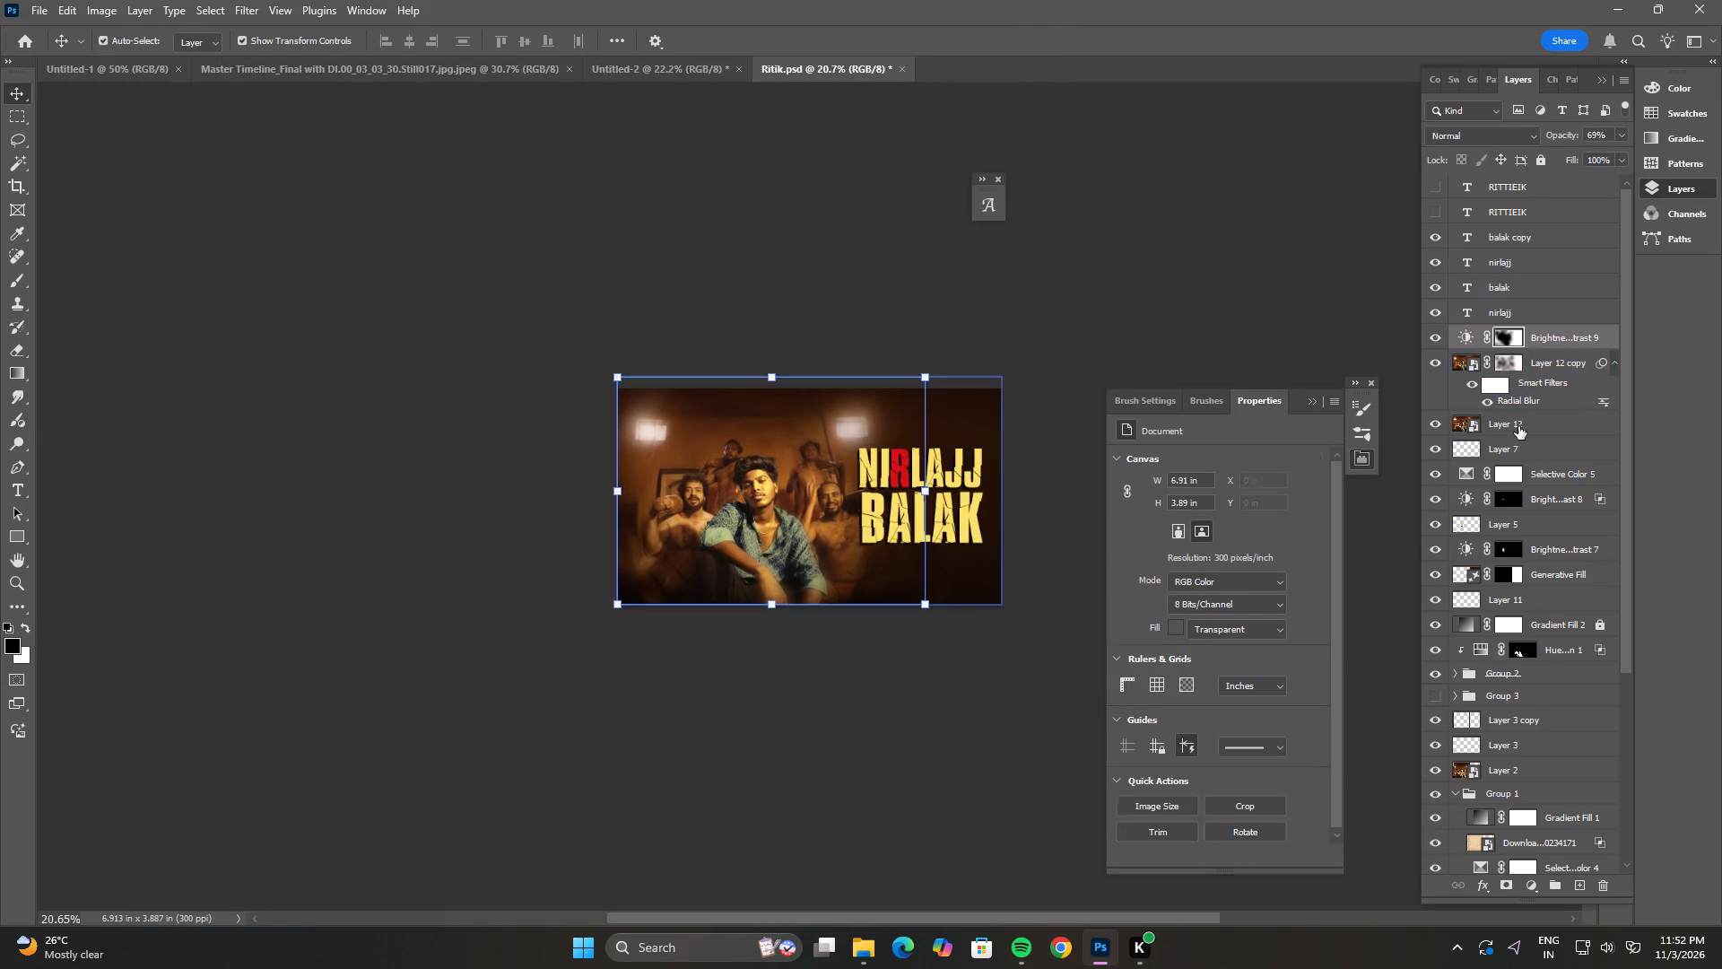
left_click(1518, 430, "shift")
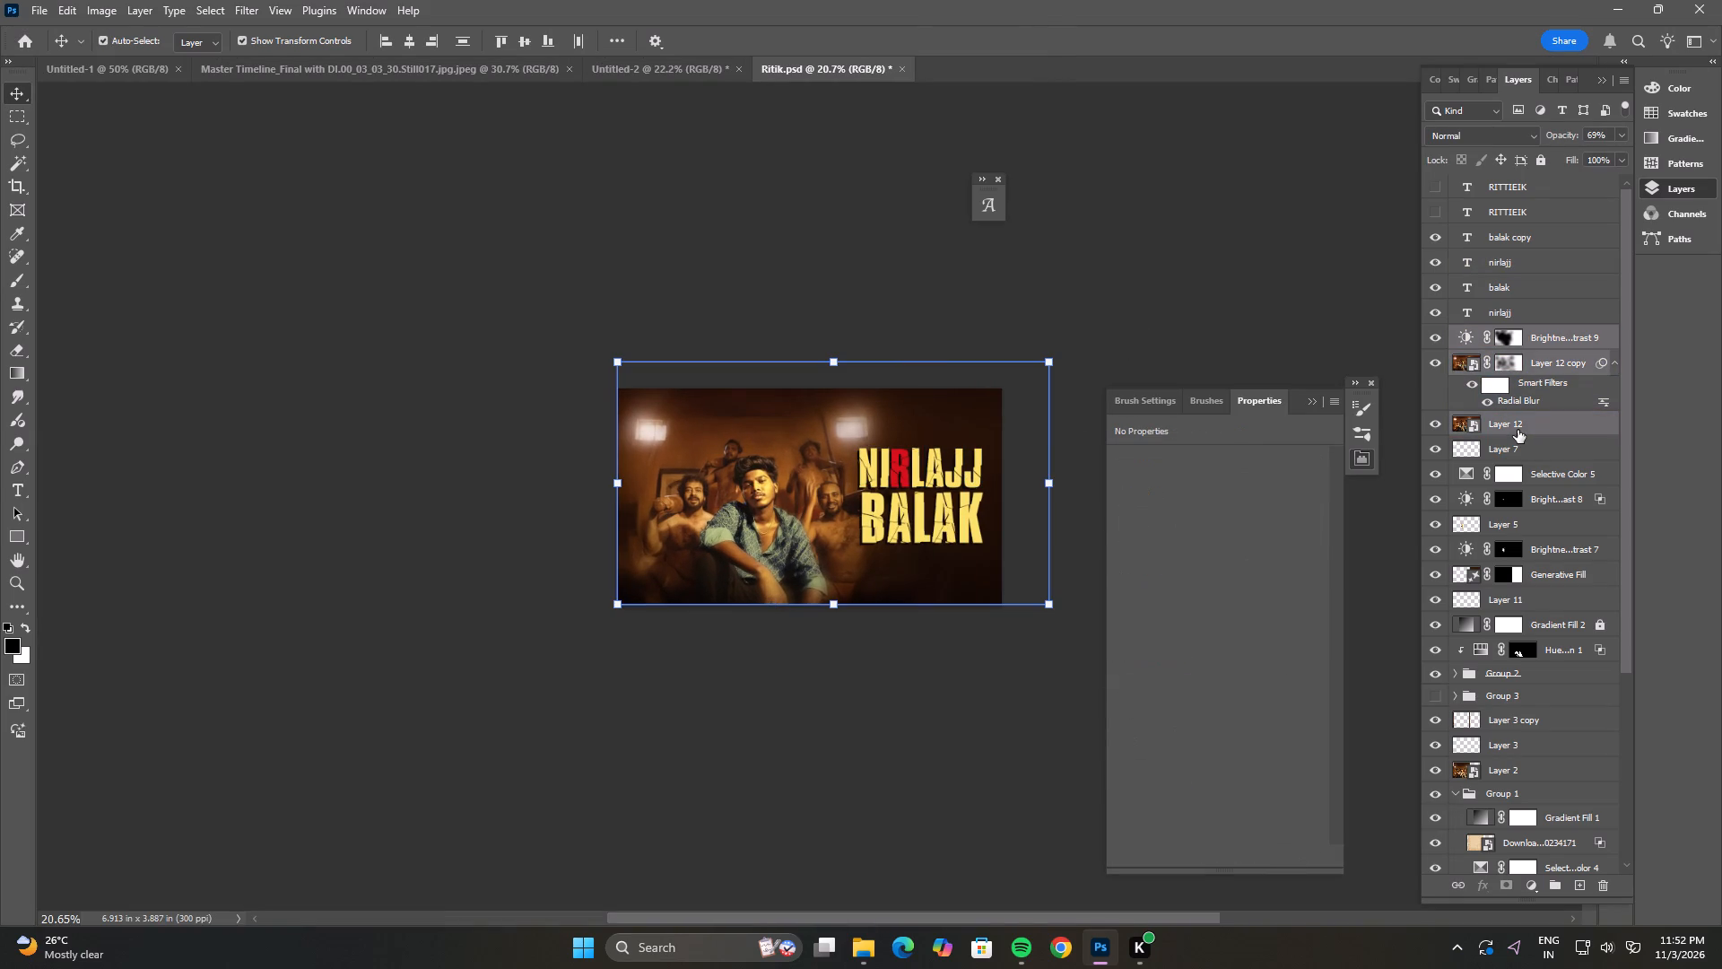
left_click(837, 356)
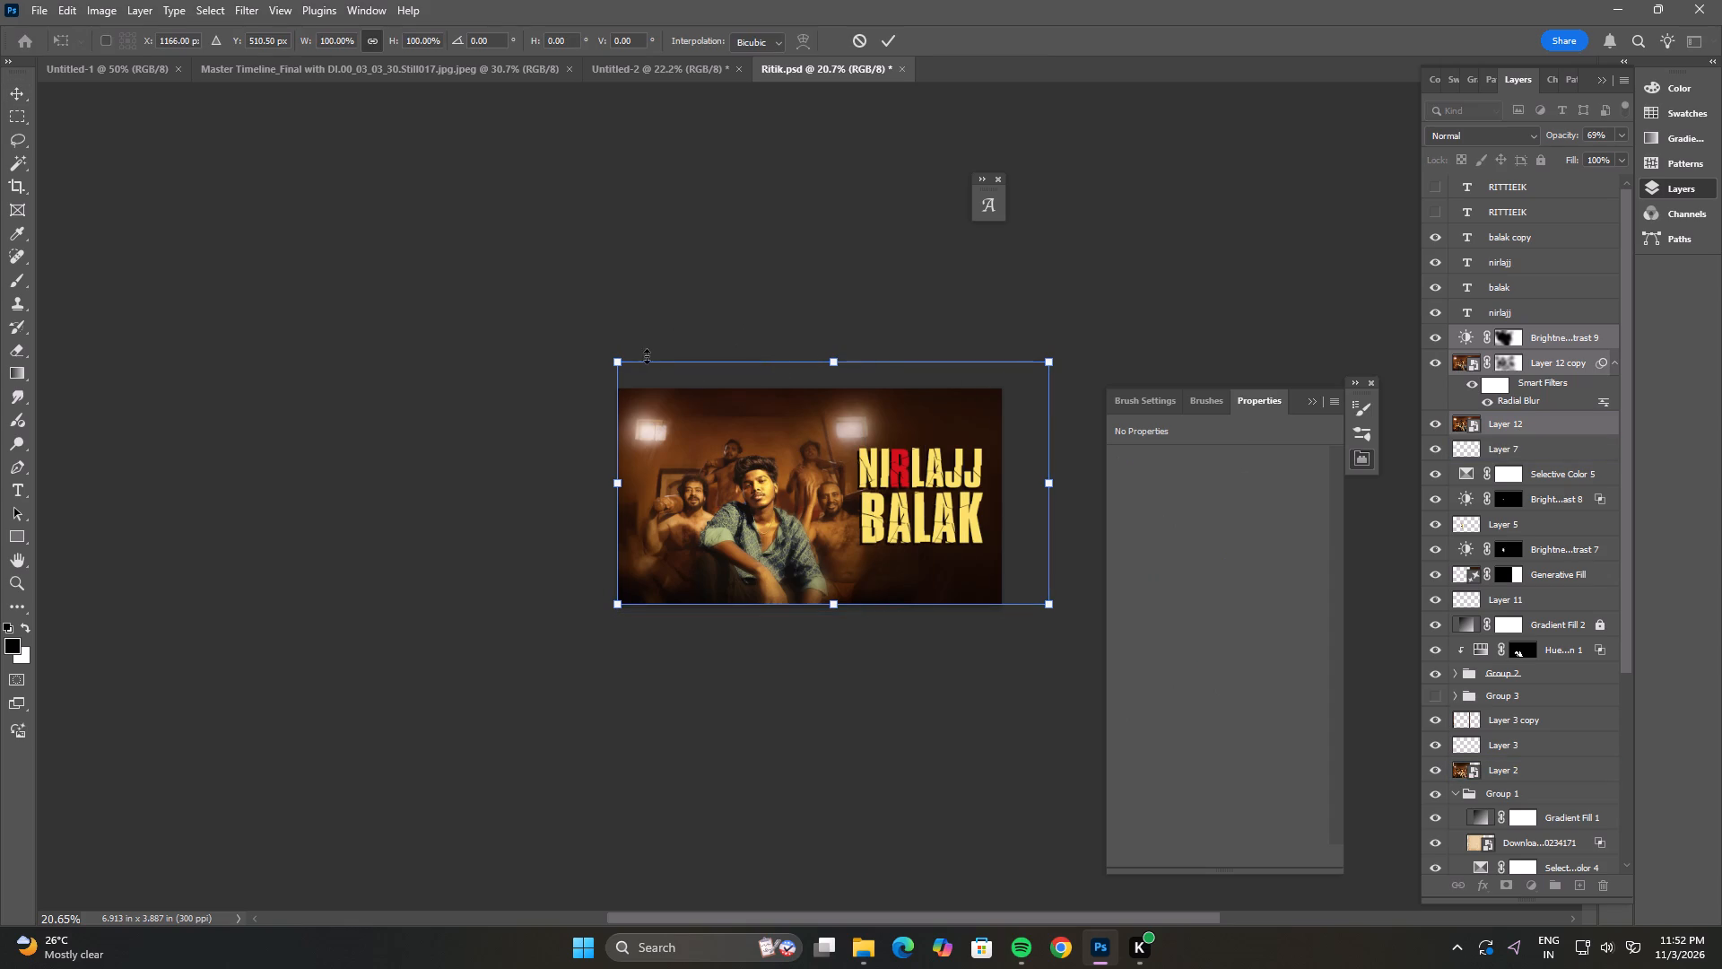
left_click_drag(623, 357, 611, 349)
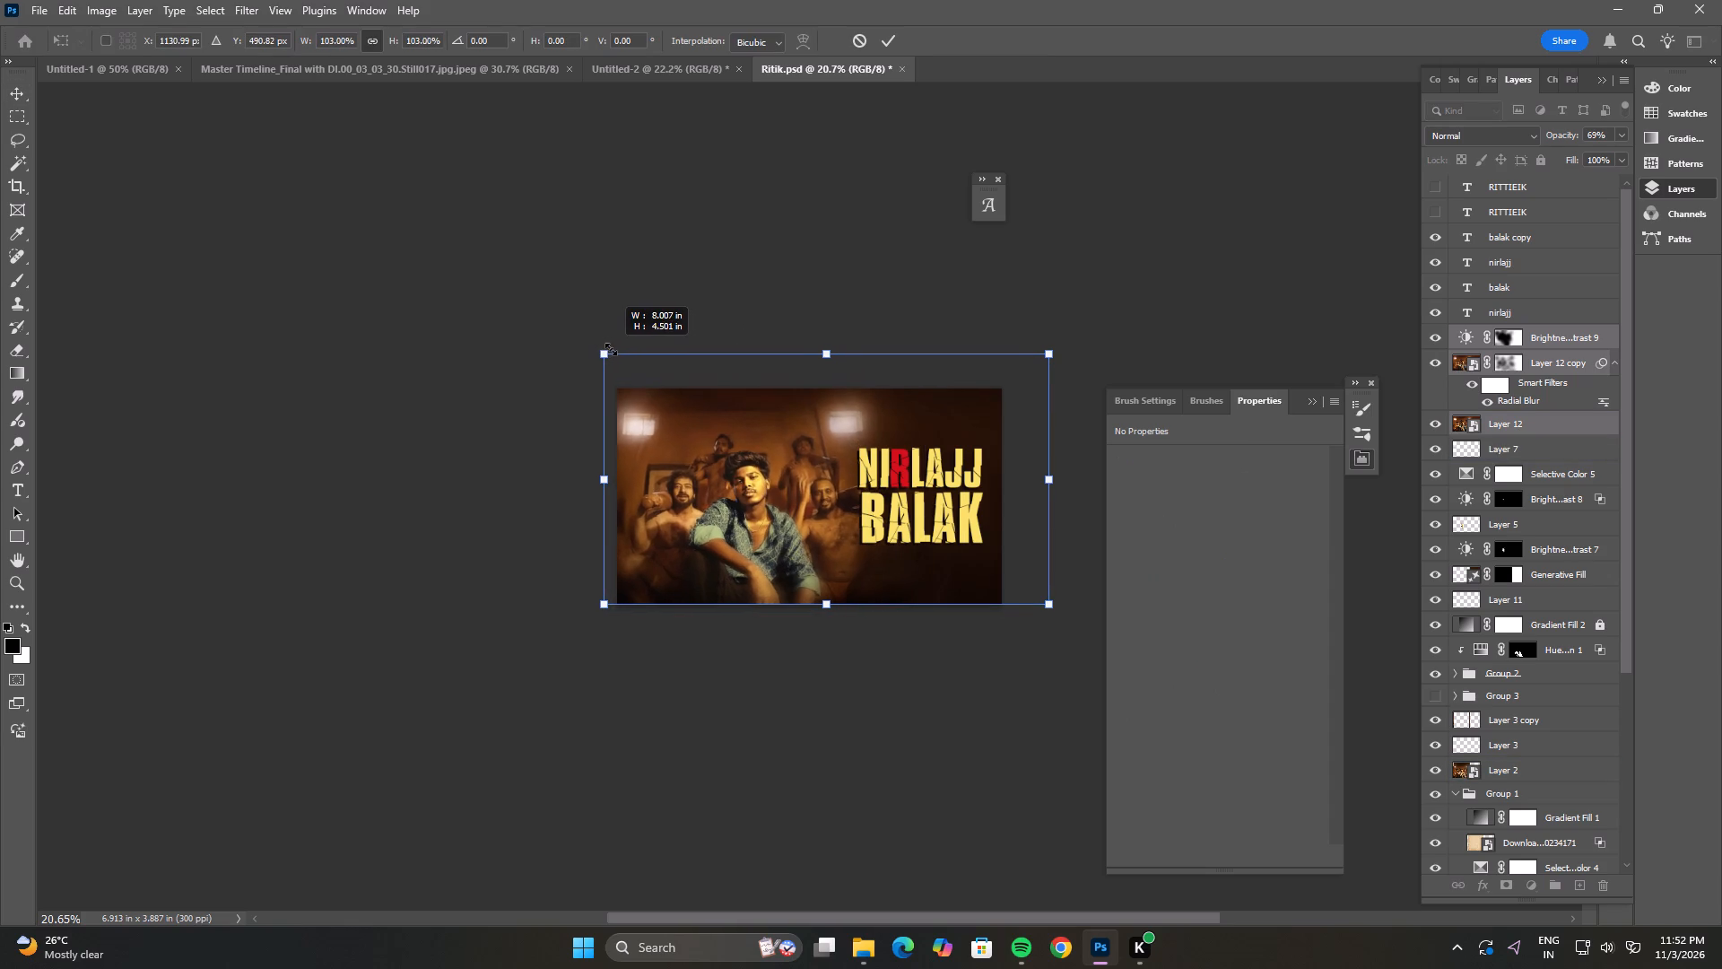
left_click_drag(611, 349, 613, 349)
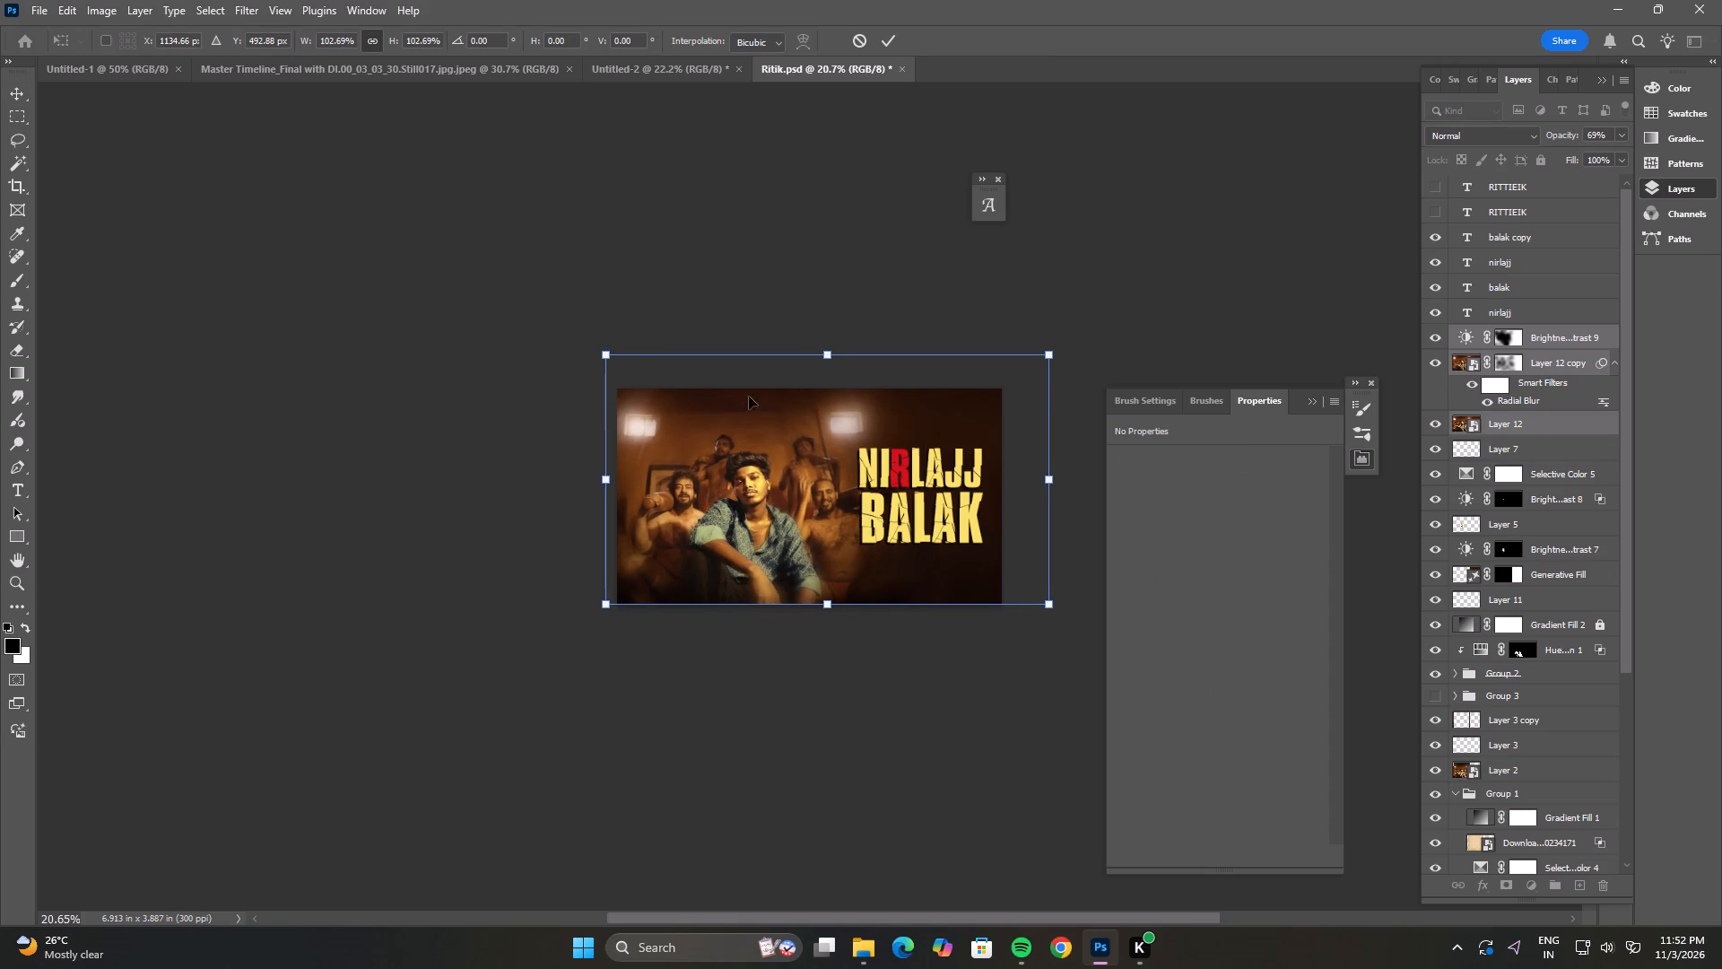
double_click(761, 404)
left_click(464, 492)
Examine the poster full-screen, comparing the enlarged photo with its earlier sizes by undoing and redoing the scaling.
key("f")
key("f")
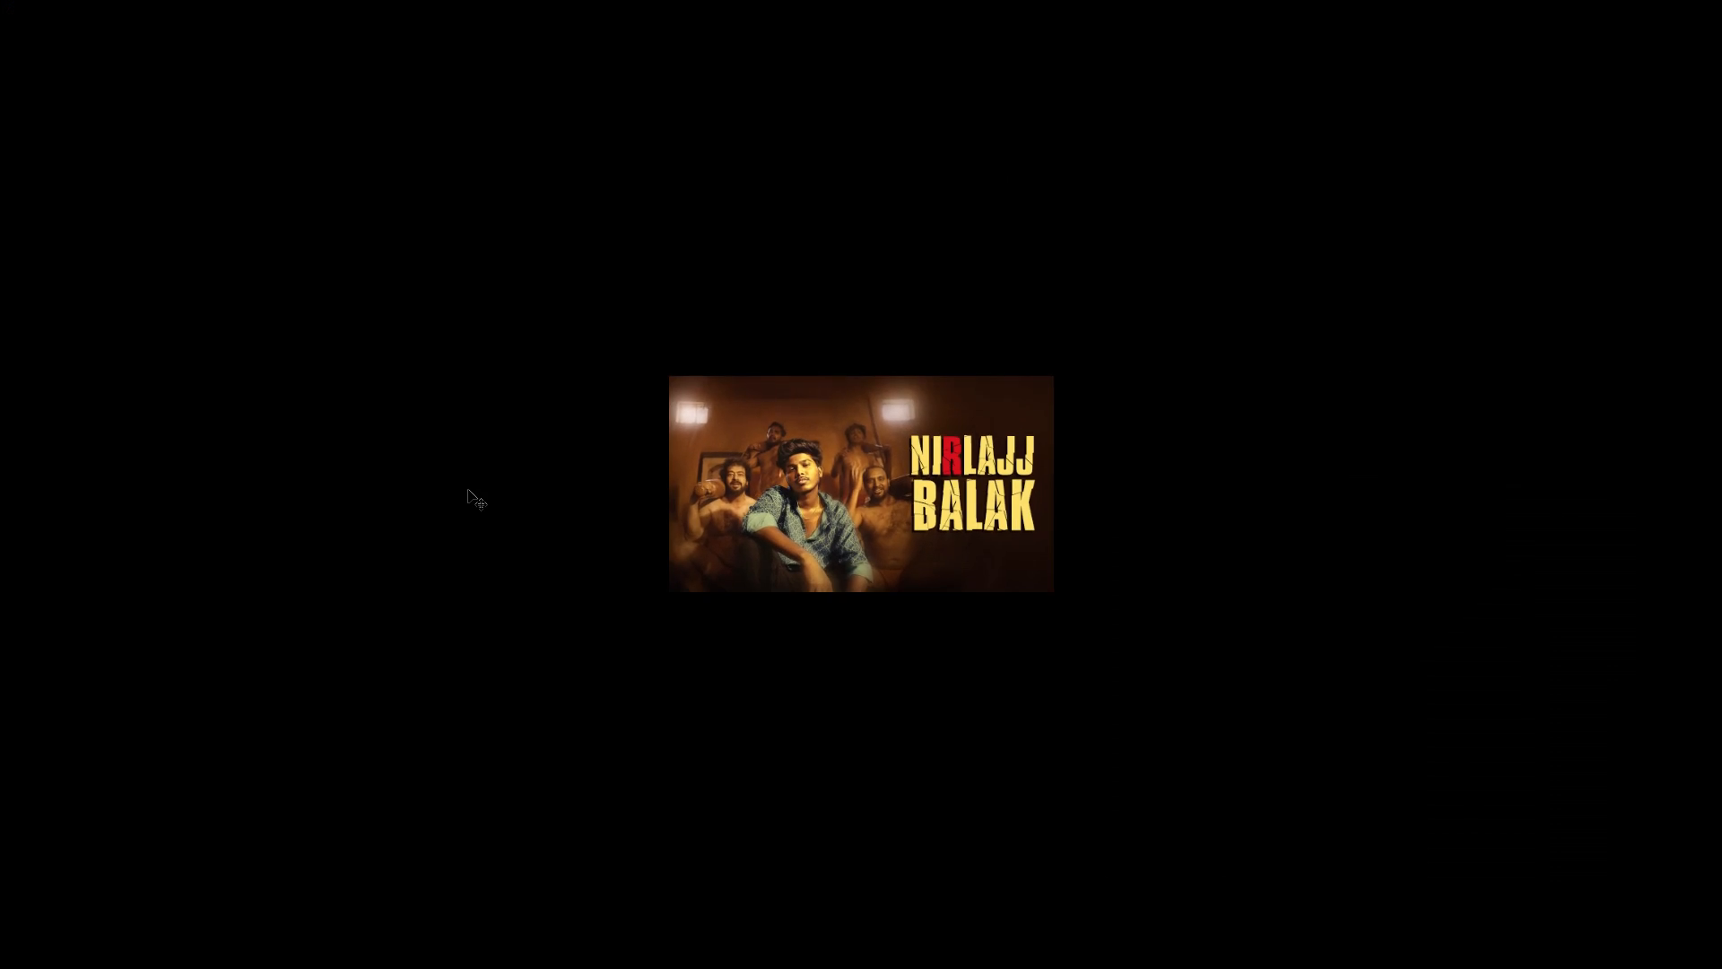
key("ctrl+z")
key("ctrl+z")
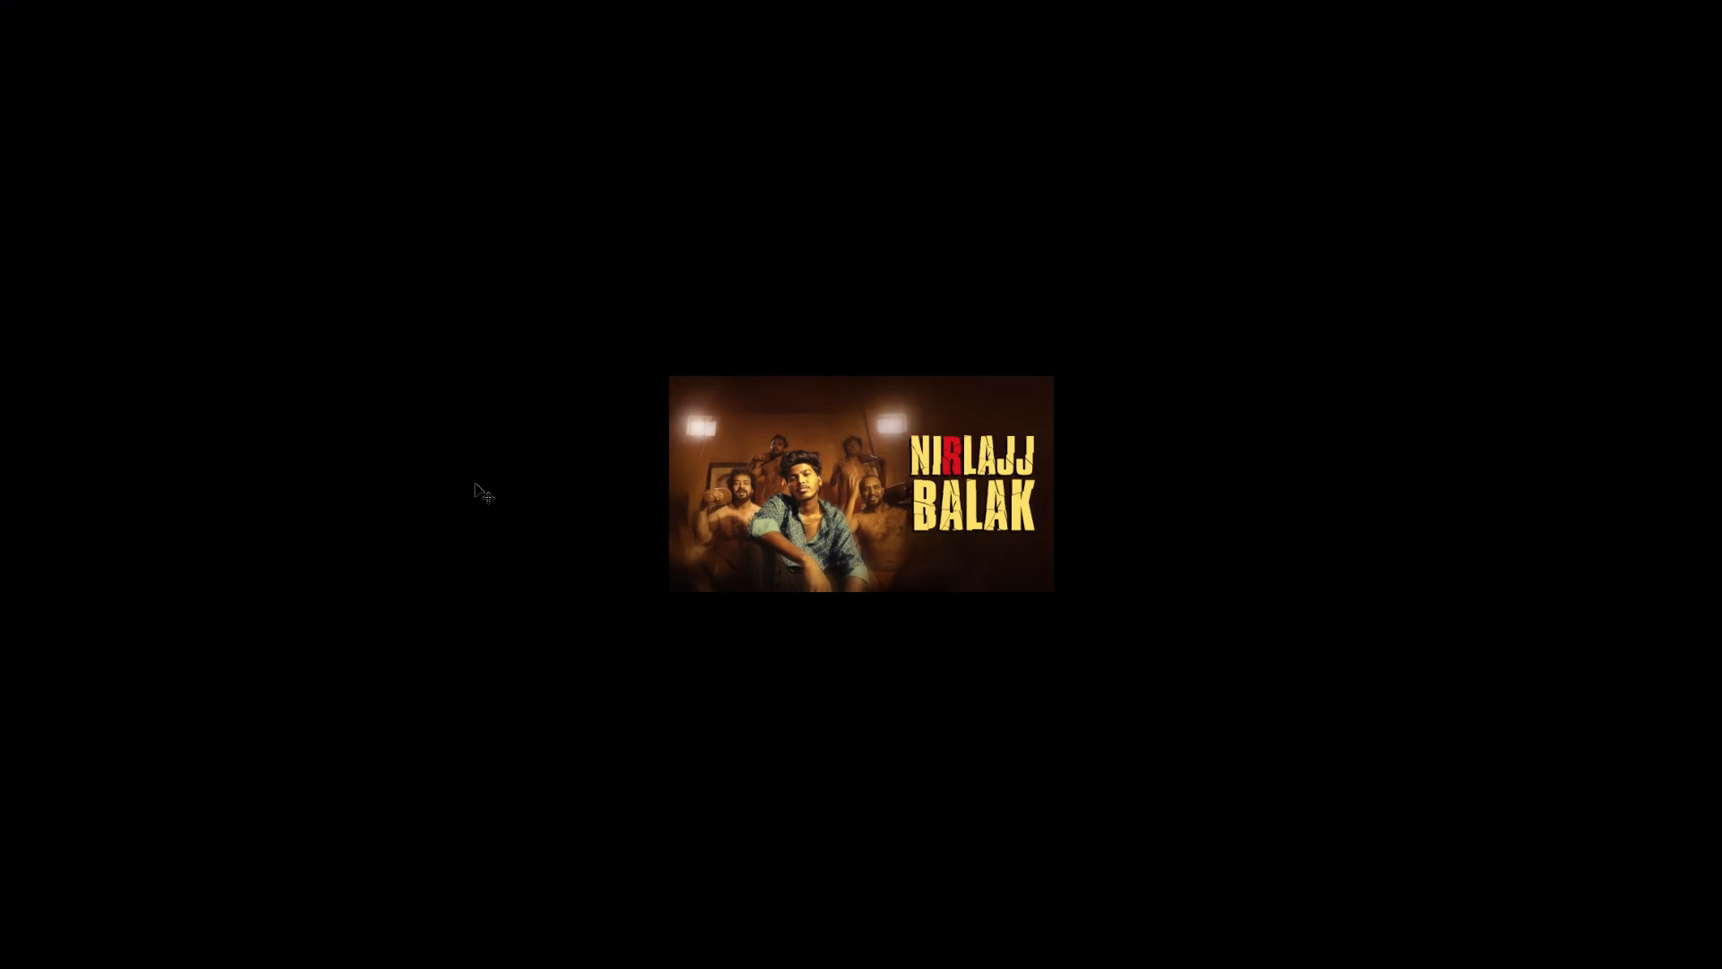
type("zz")
key("ctrl+shift+z")
key("ctrl+shift+z")
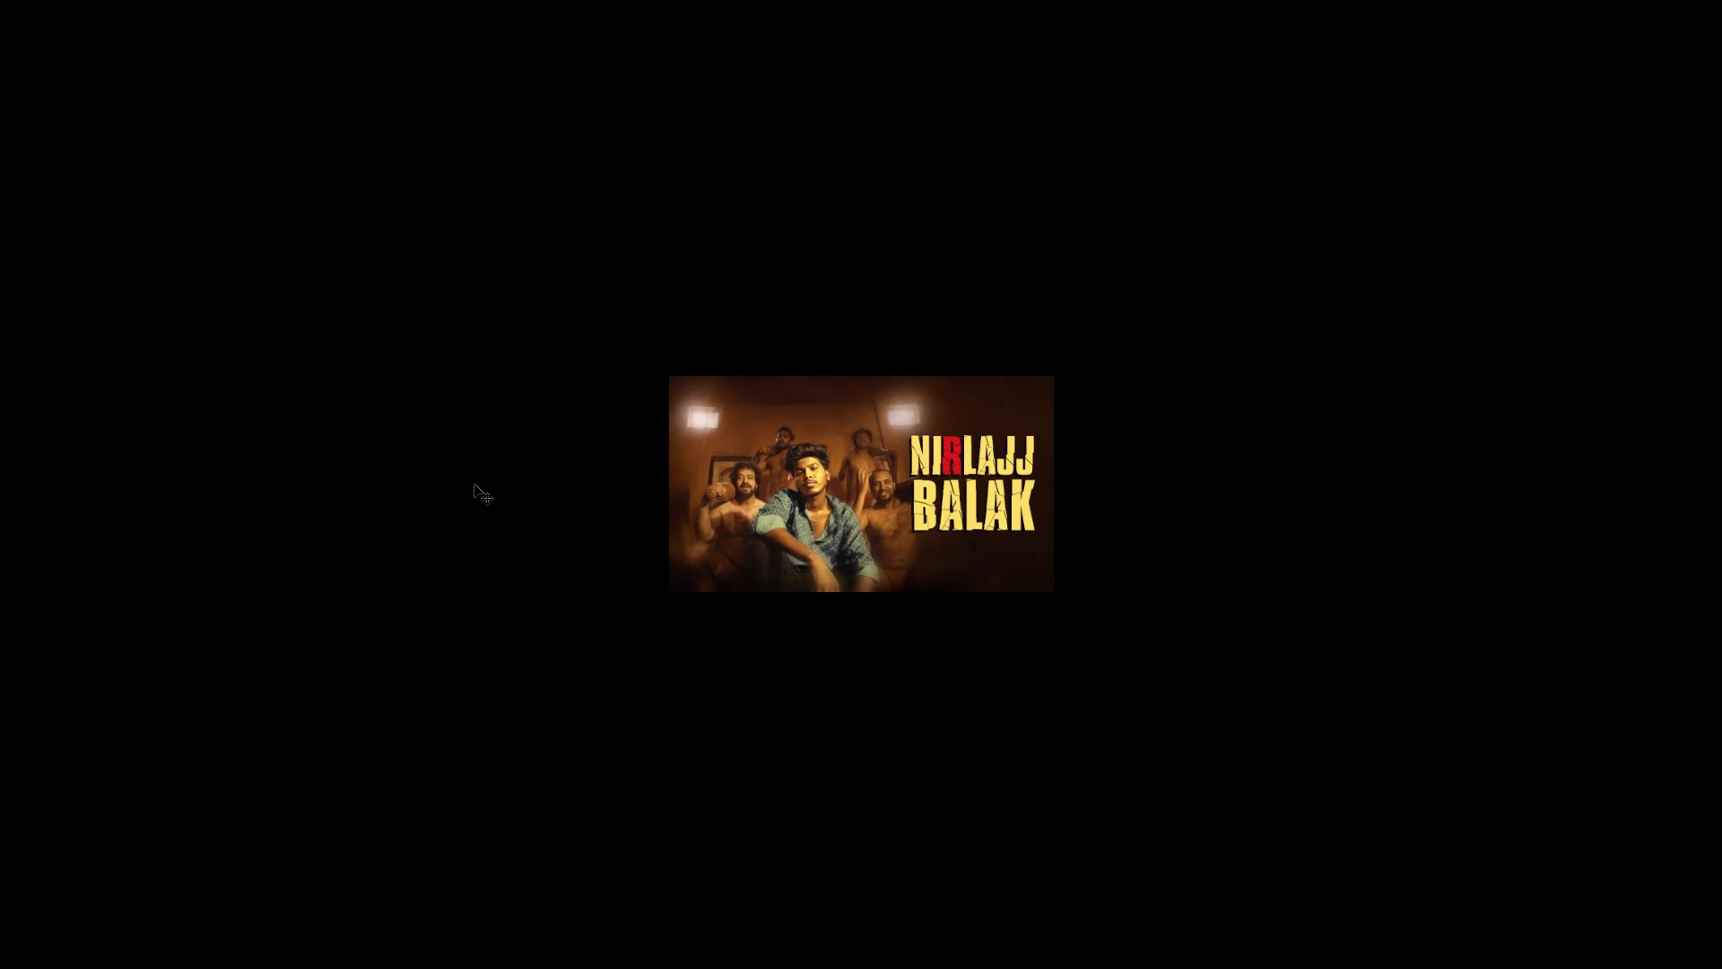
key("f")
key("f")
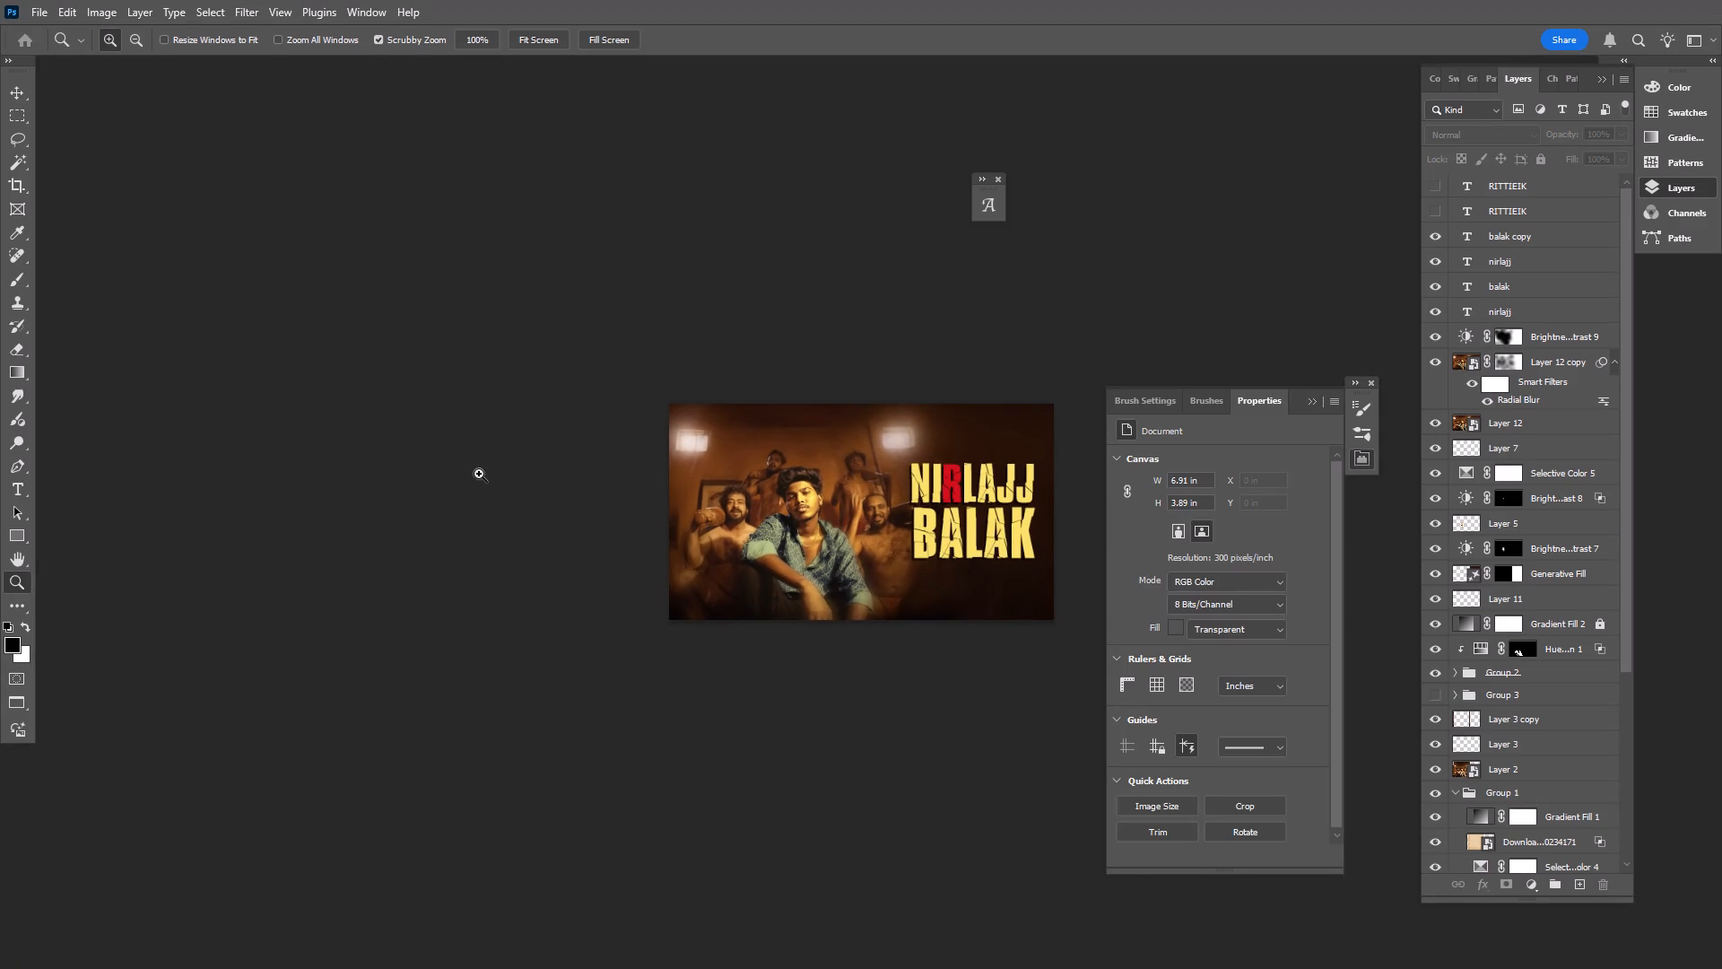
key("f")
key("f")
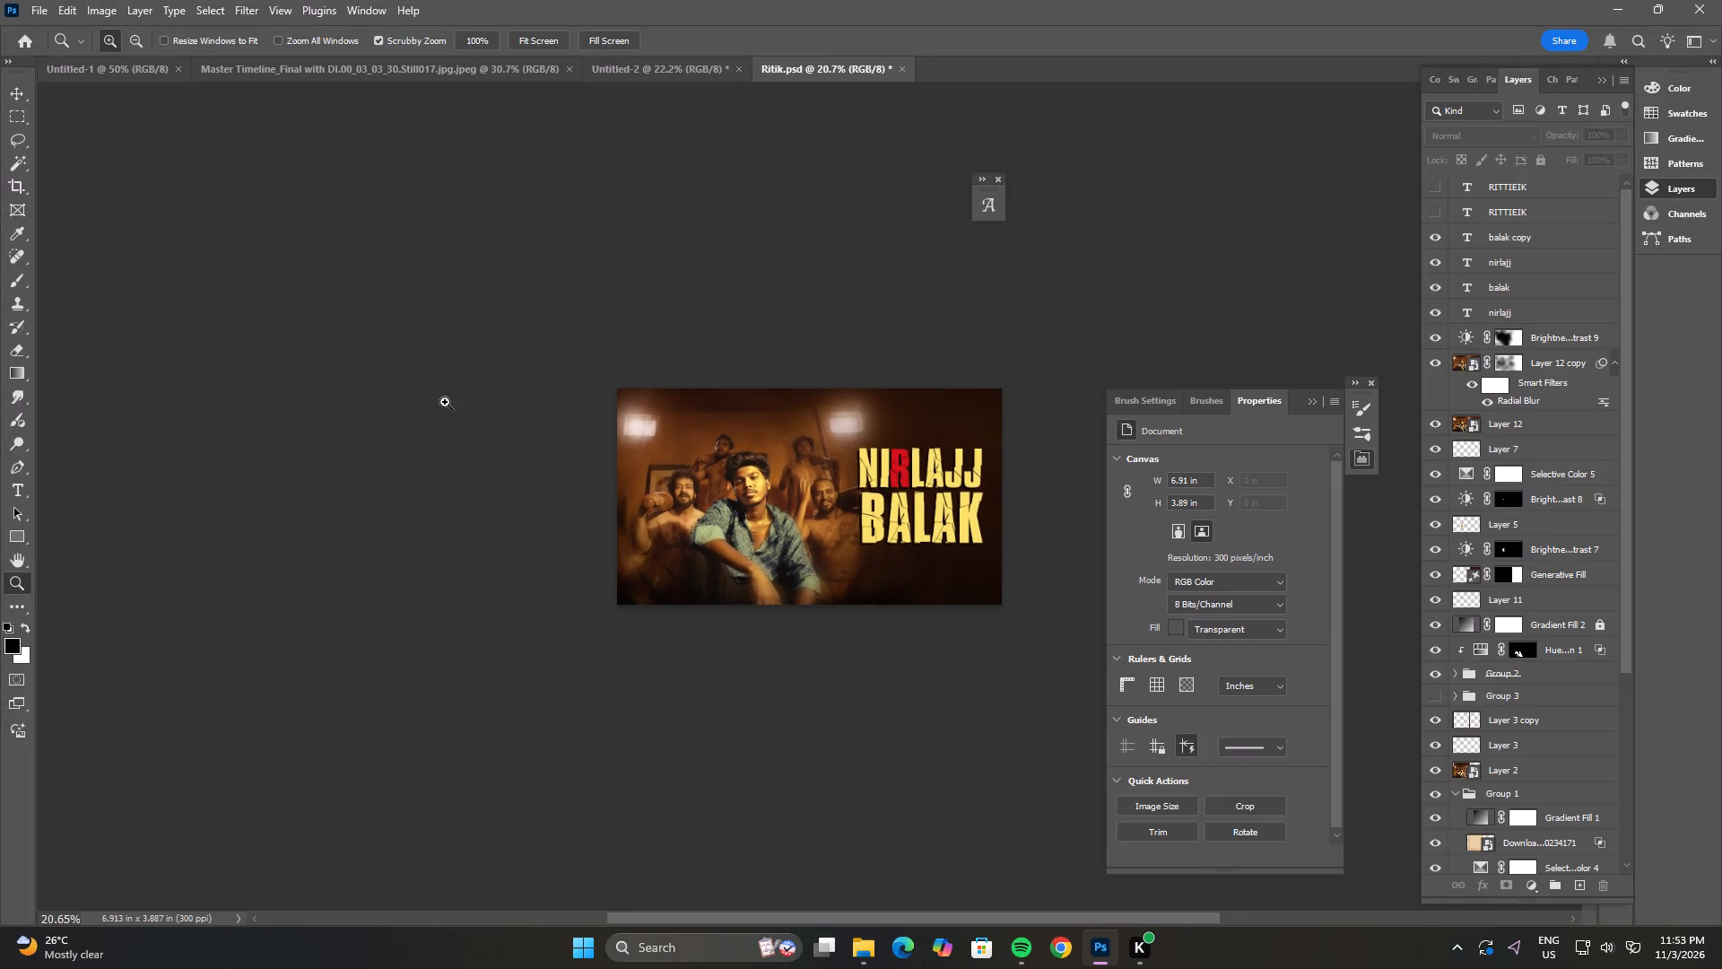
left_click(10, 92)
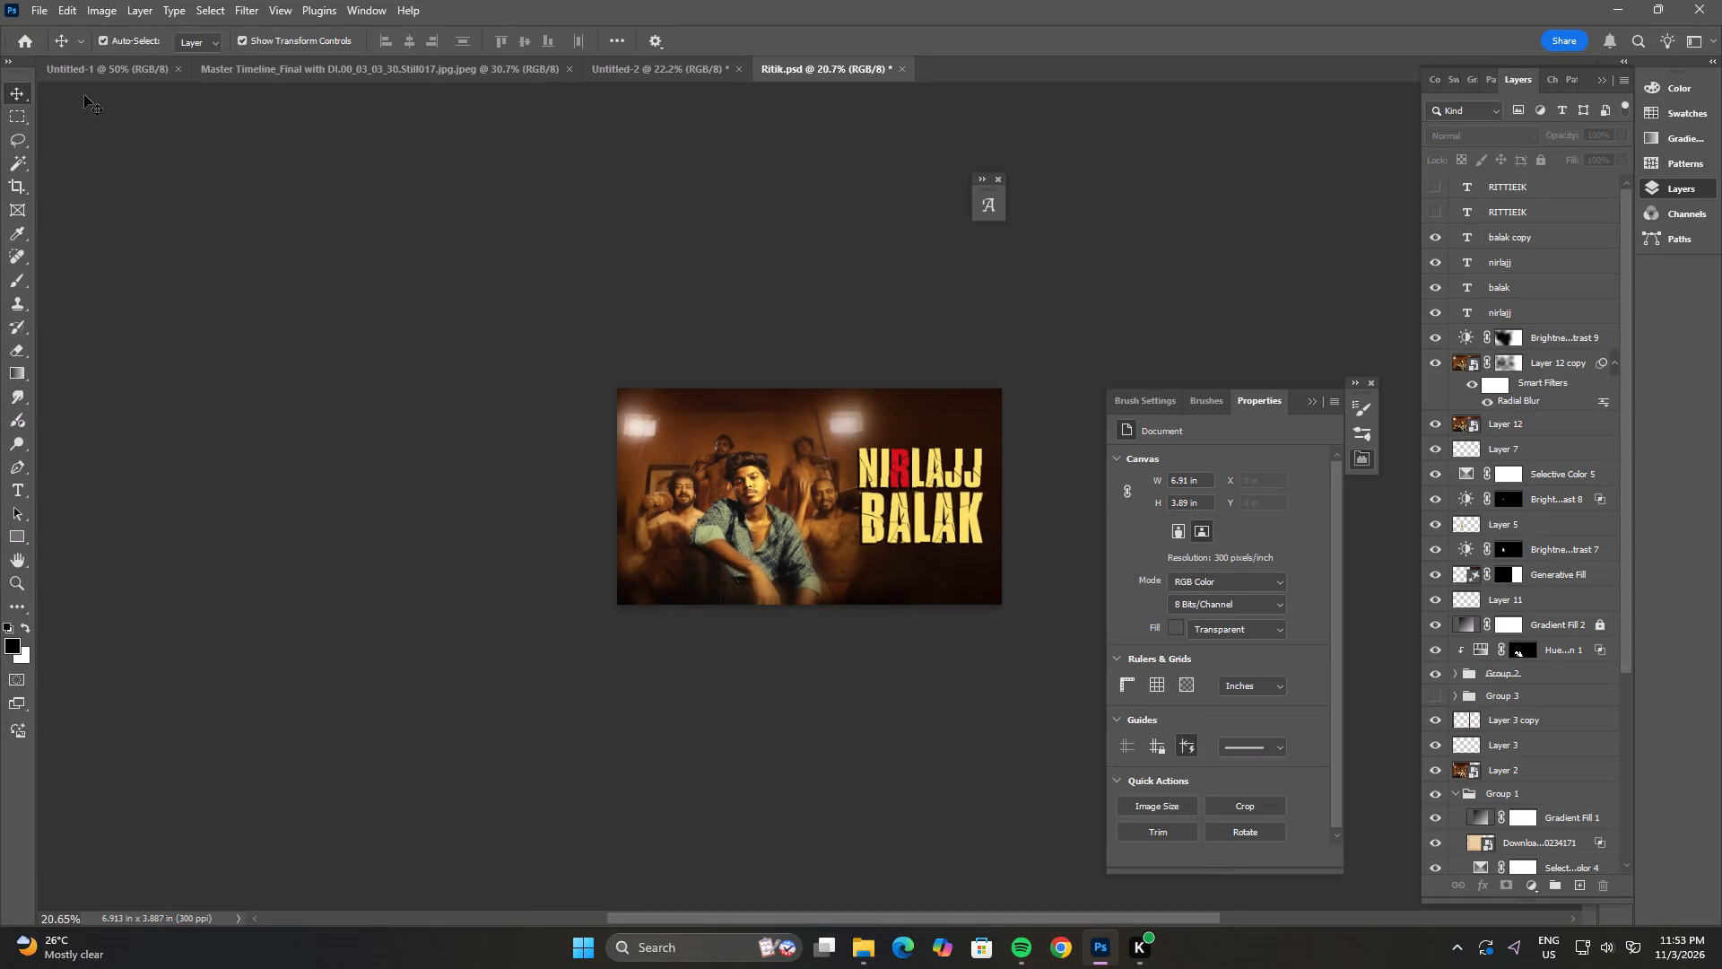
type("FF")
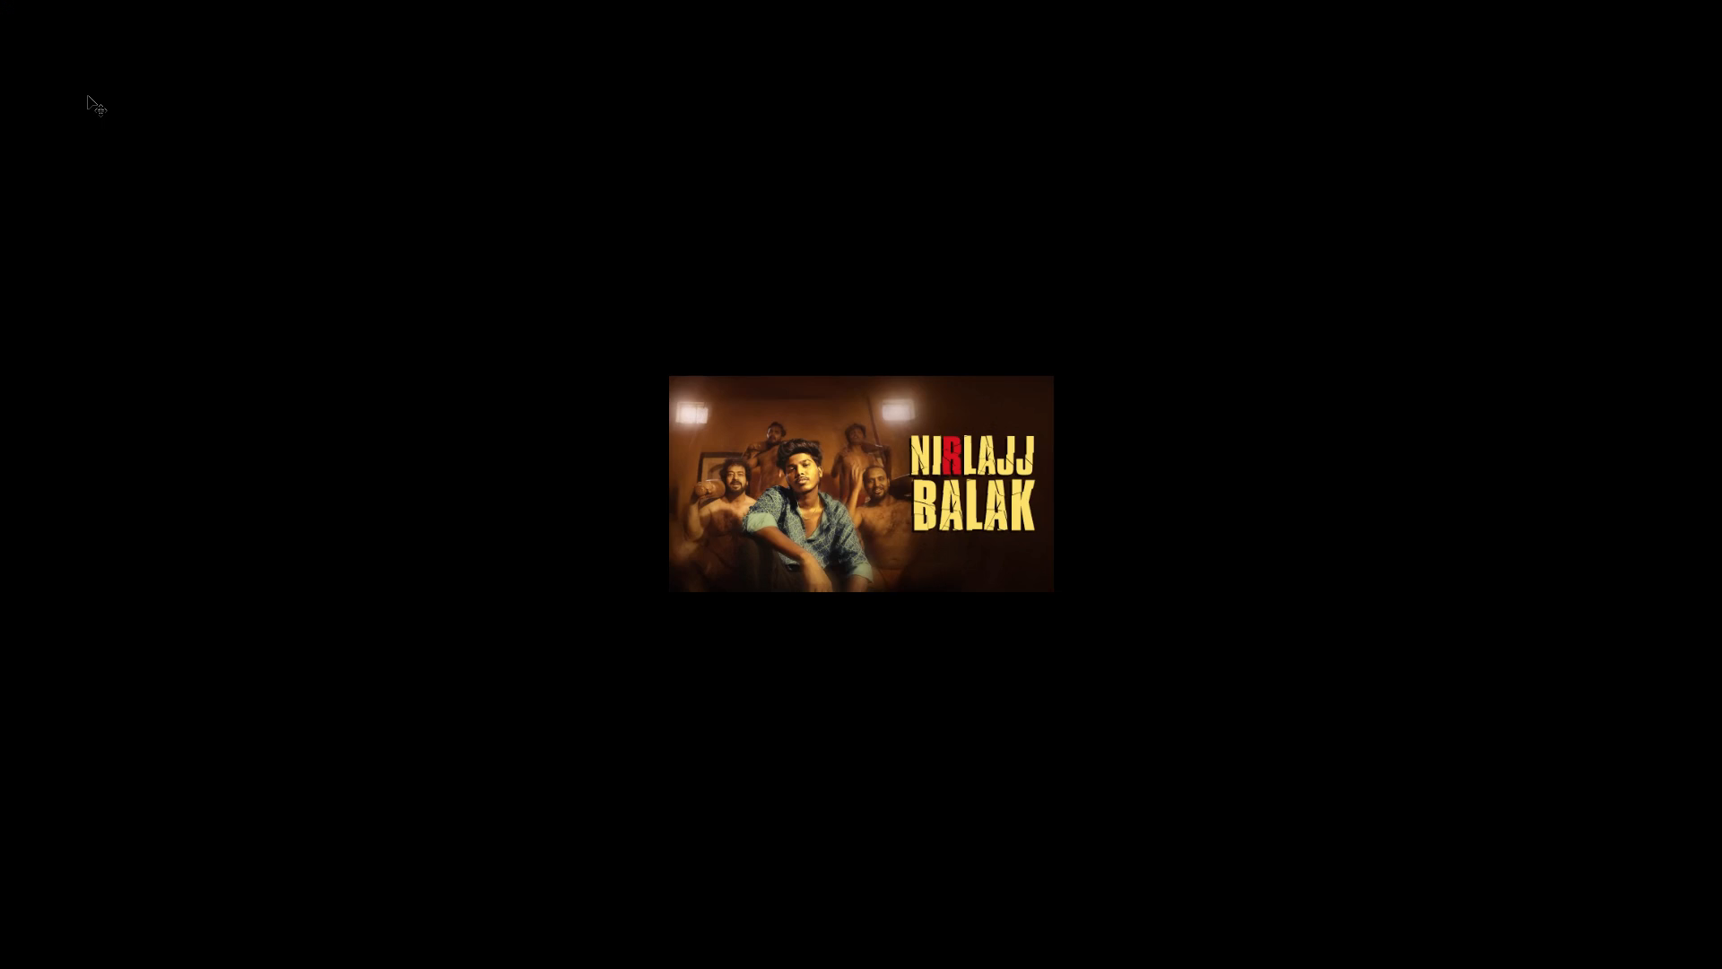
key("f")
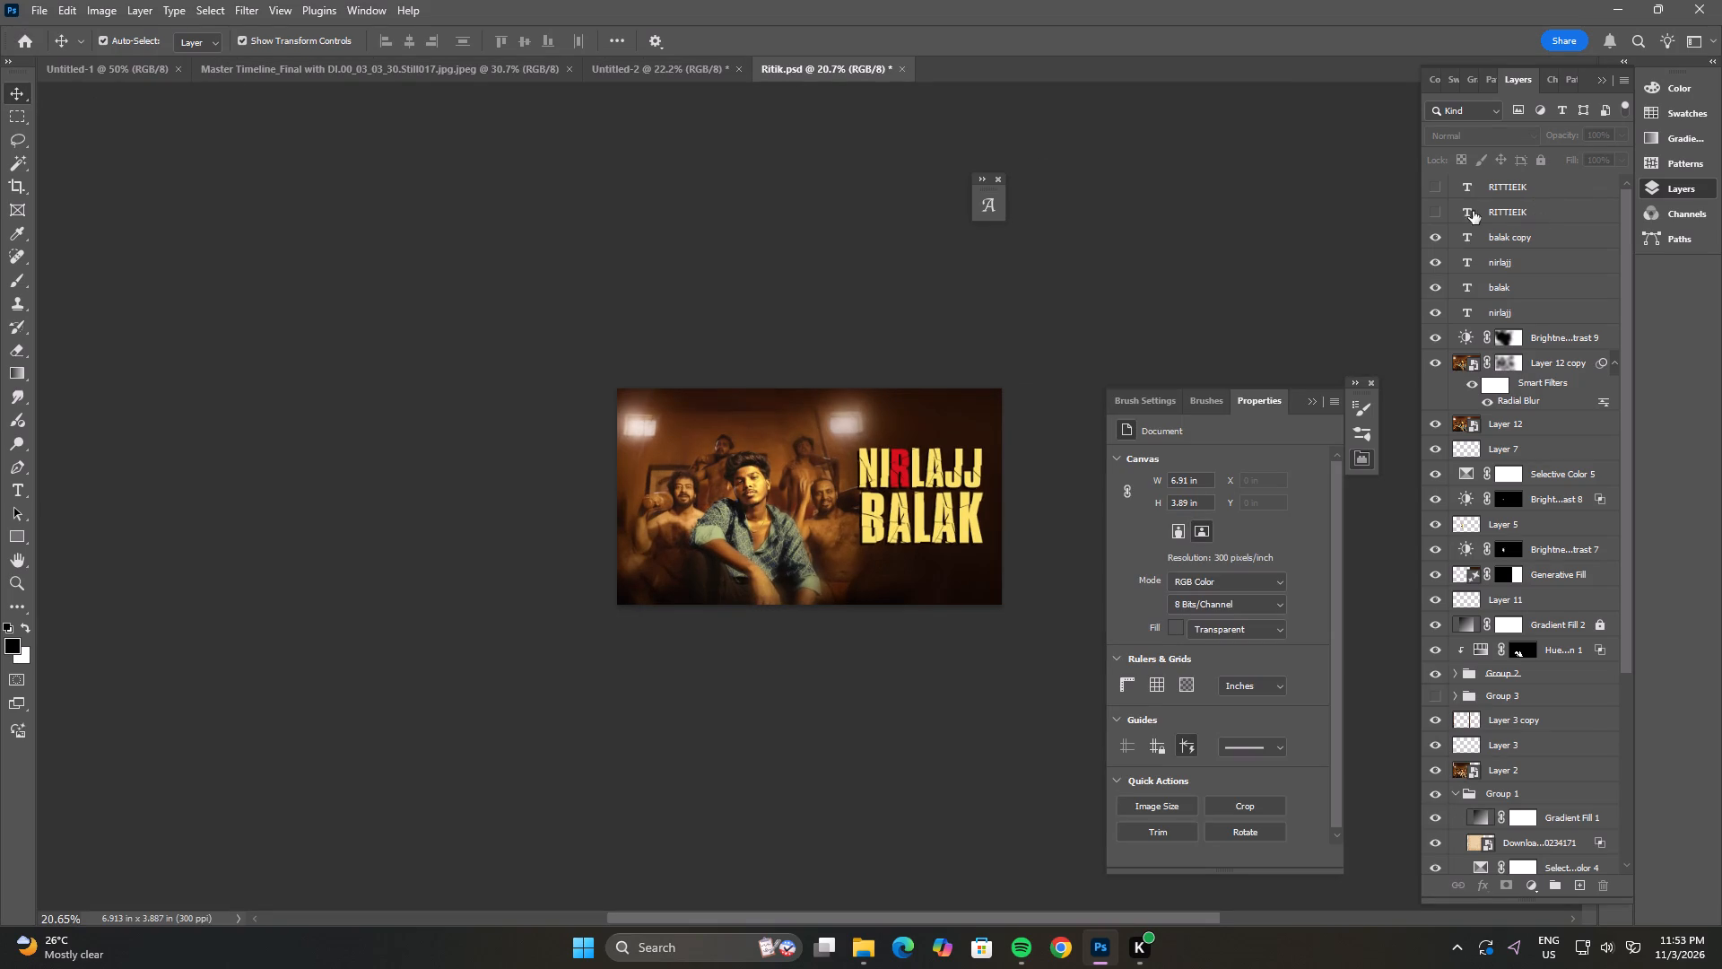
Show the second RITTIEIK text layer and move the red text below the seated man's chest, near the poster's bottom.
left_click(1432, 214)
left_click_drag(949, 430, 768, 577)
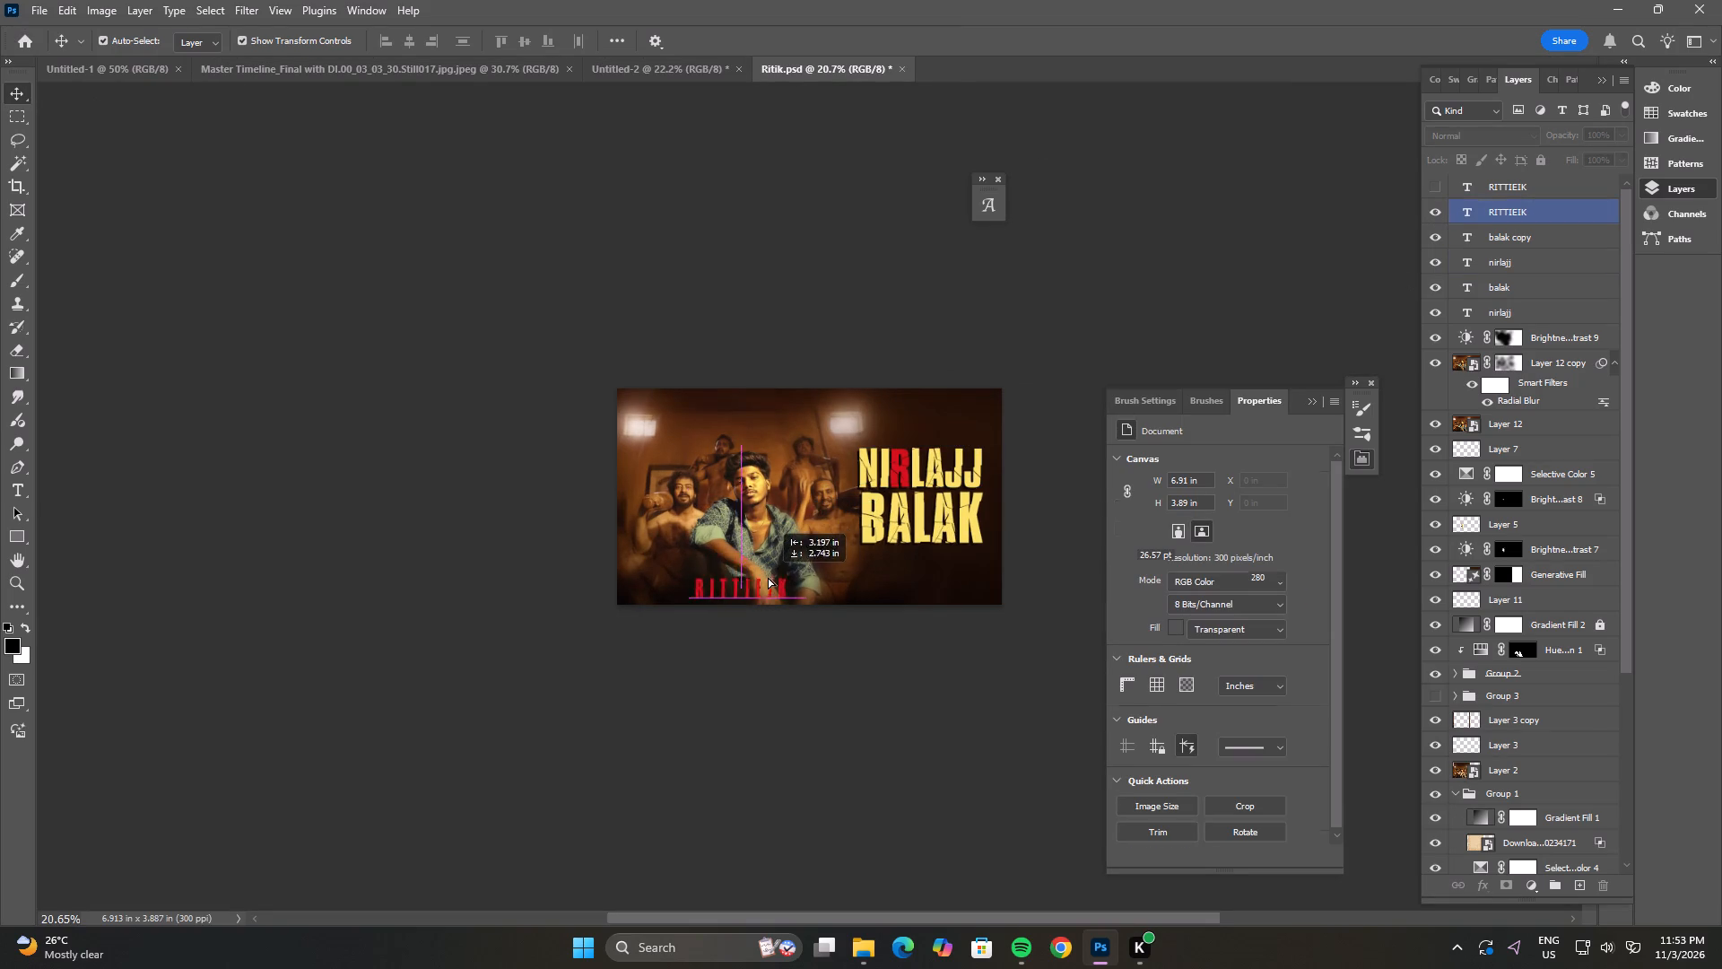
left_click_drag(768, 577, 782, 575)
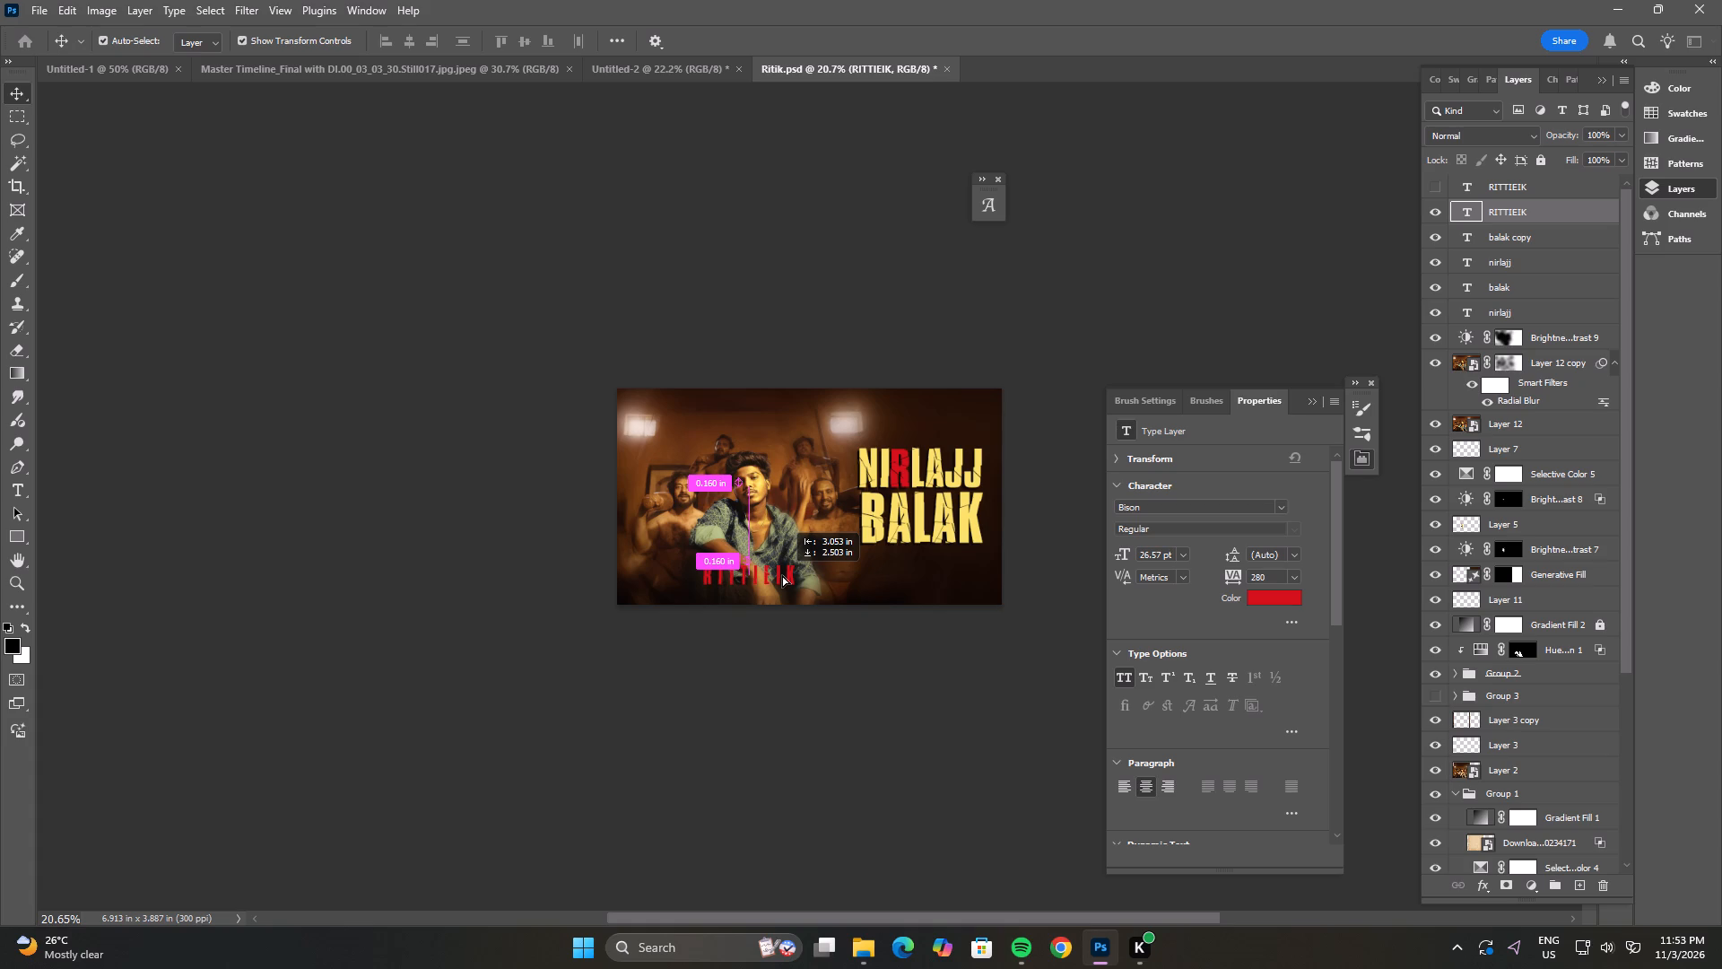
left_click_drag(782, 575, 782, 574)
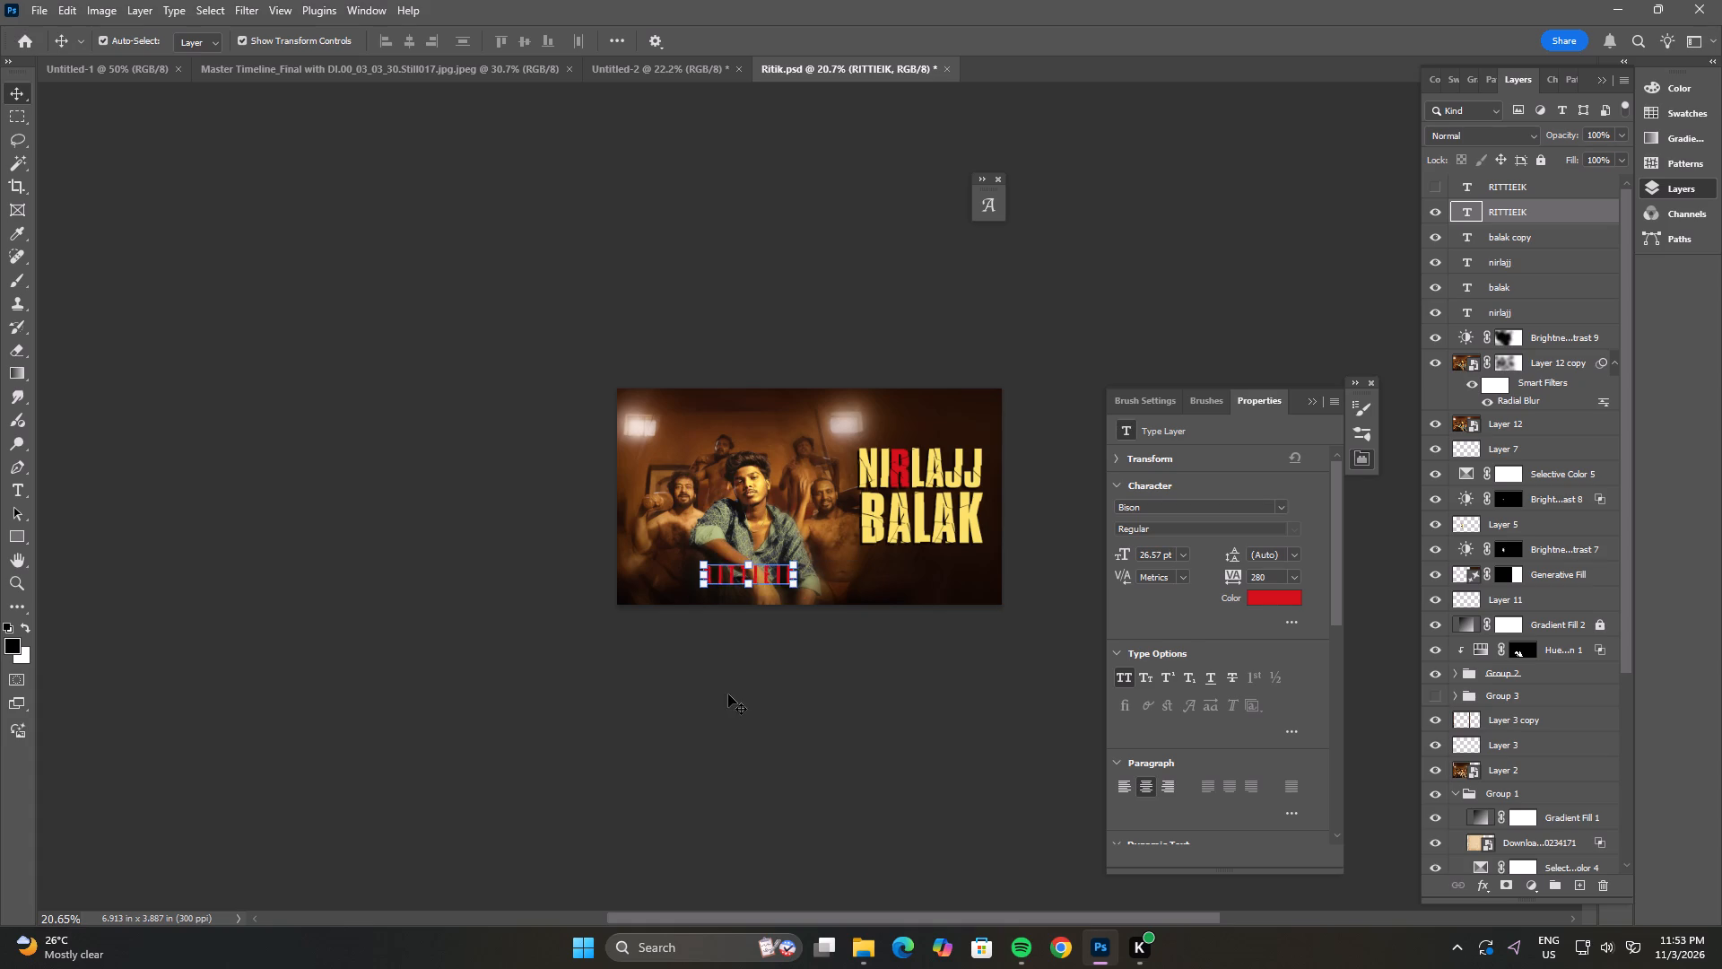
left_click(728, 694)
Nudge the red RITTIEIK text straight down, closer to the poster's bottom edge.
left_click(772, 573)
key("Down")
key("Down")
key("Down")
key("Down")
key("Down")
key("Down")
key("Down")
key("Down")
key("Down")
key("Down")
key("Down")
key("Down")
key("Down")
key("Down")
key("Down")
key("Down")
key("Down")
key("Down")
key("Down")
key("Down")
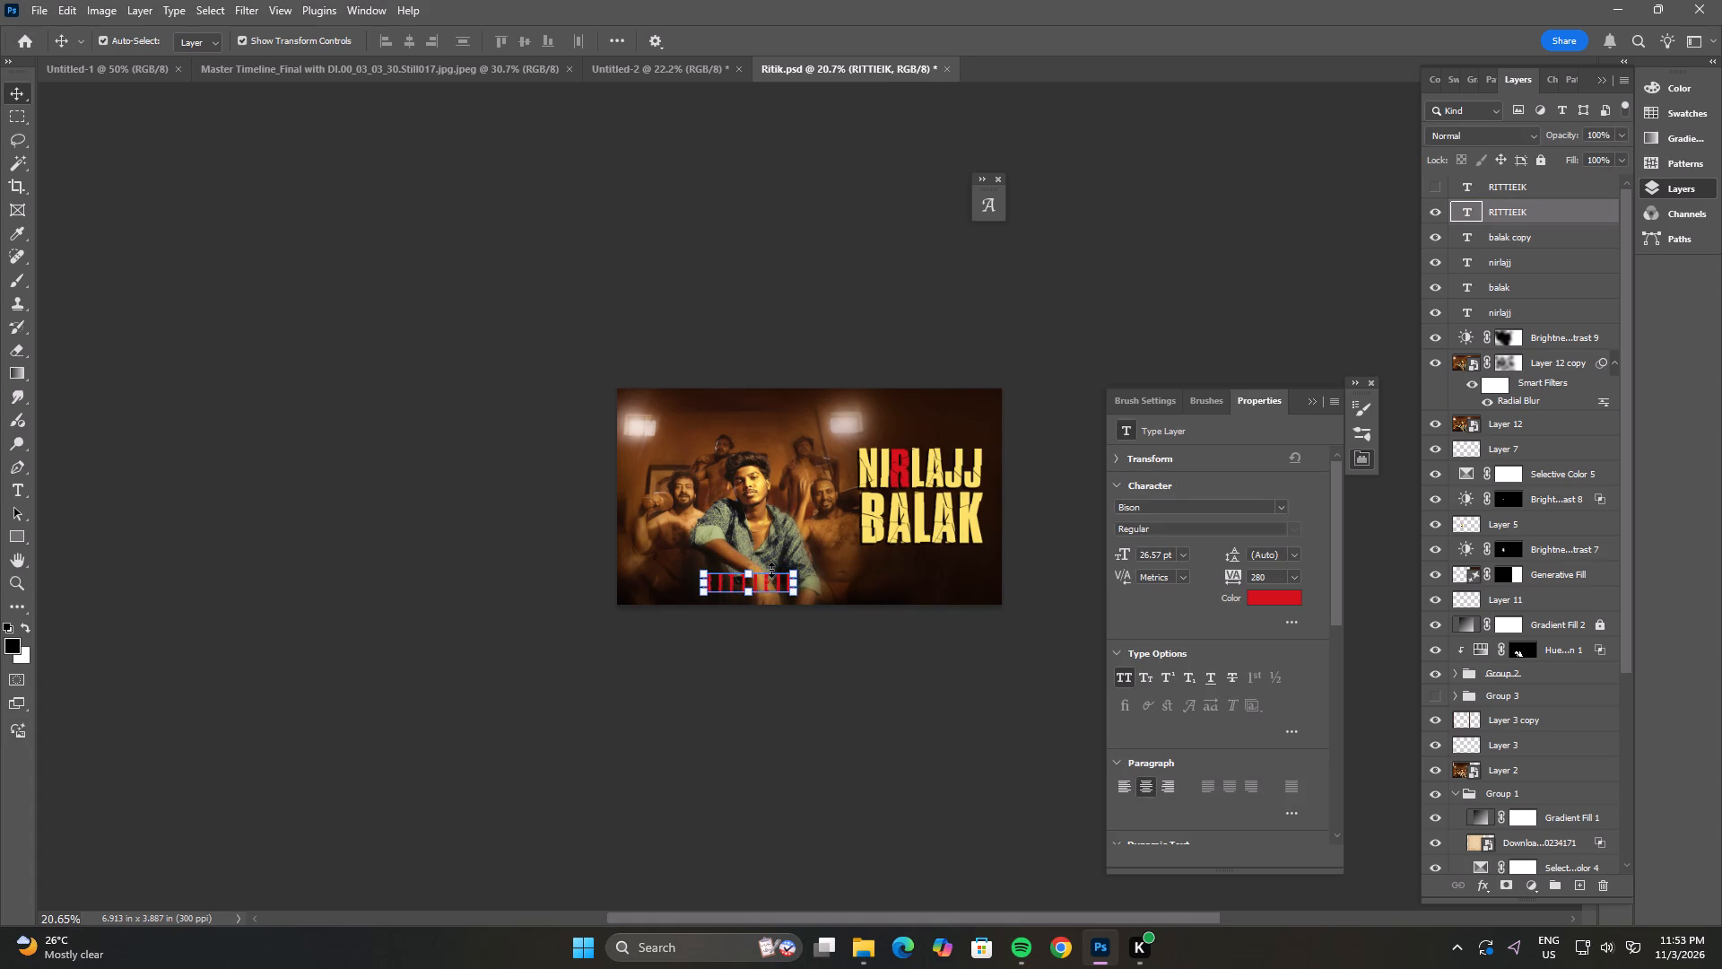
left_click(724, 301)
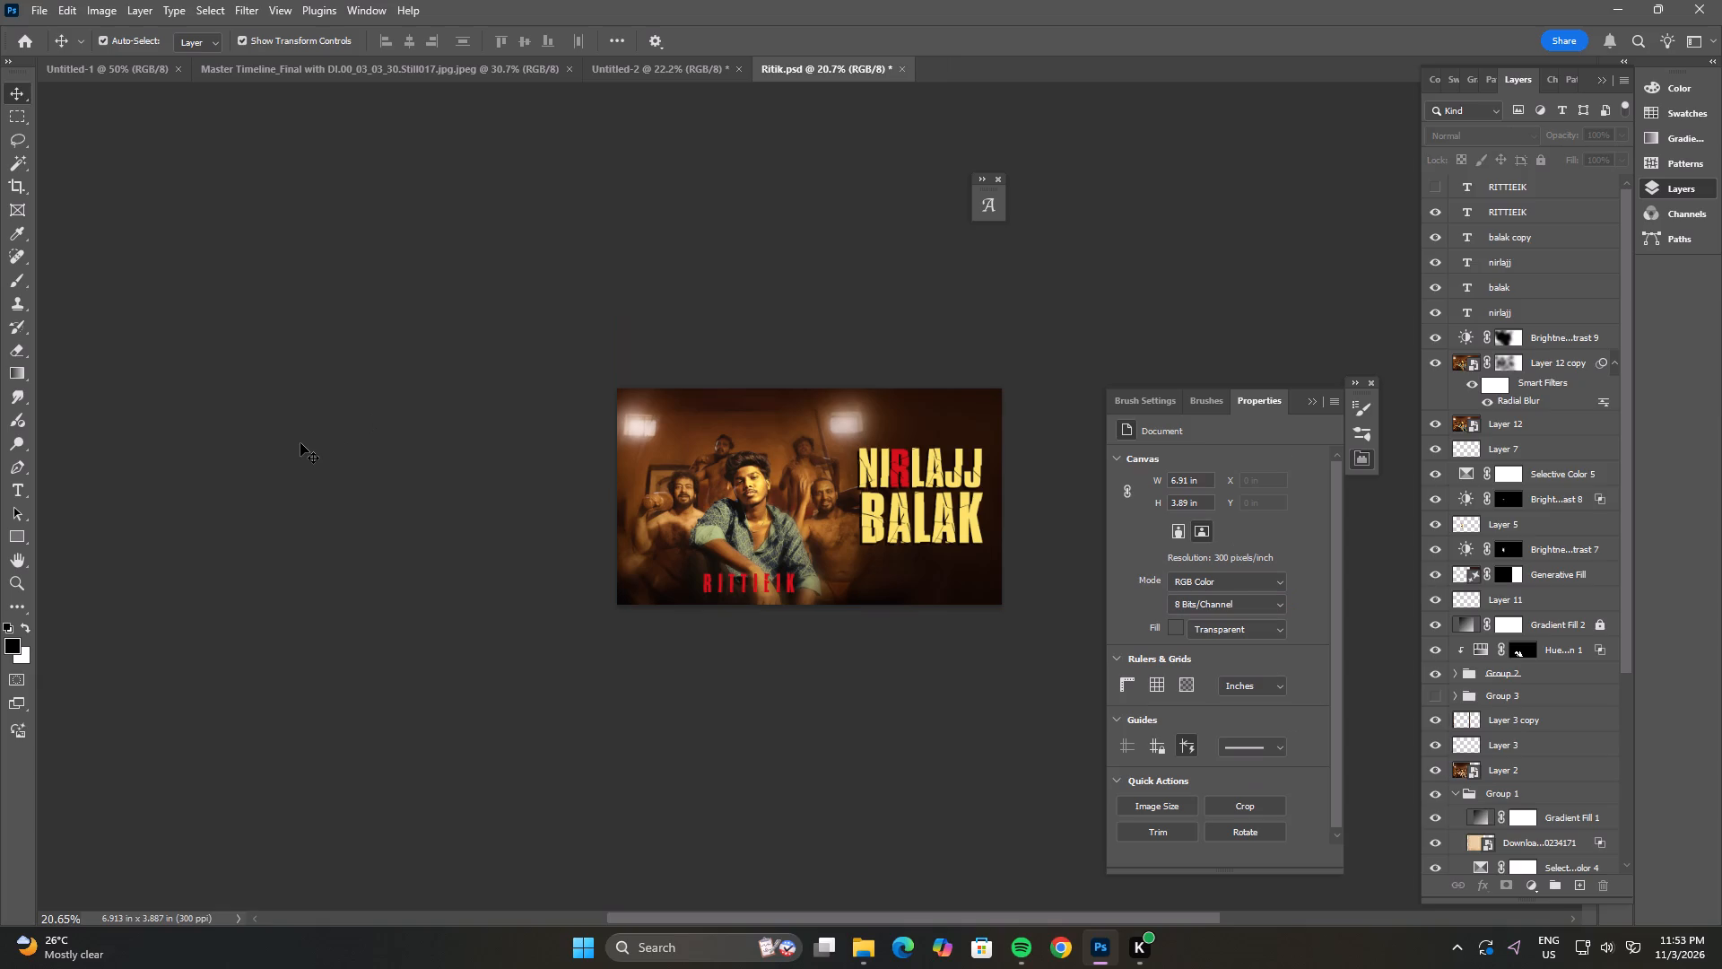
Move the red RITTIEIK text slightly up from the poster's bottom edge and check it full-screen.
type("FF")
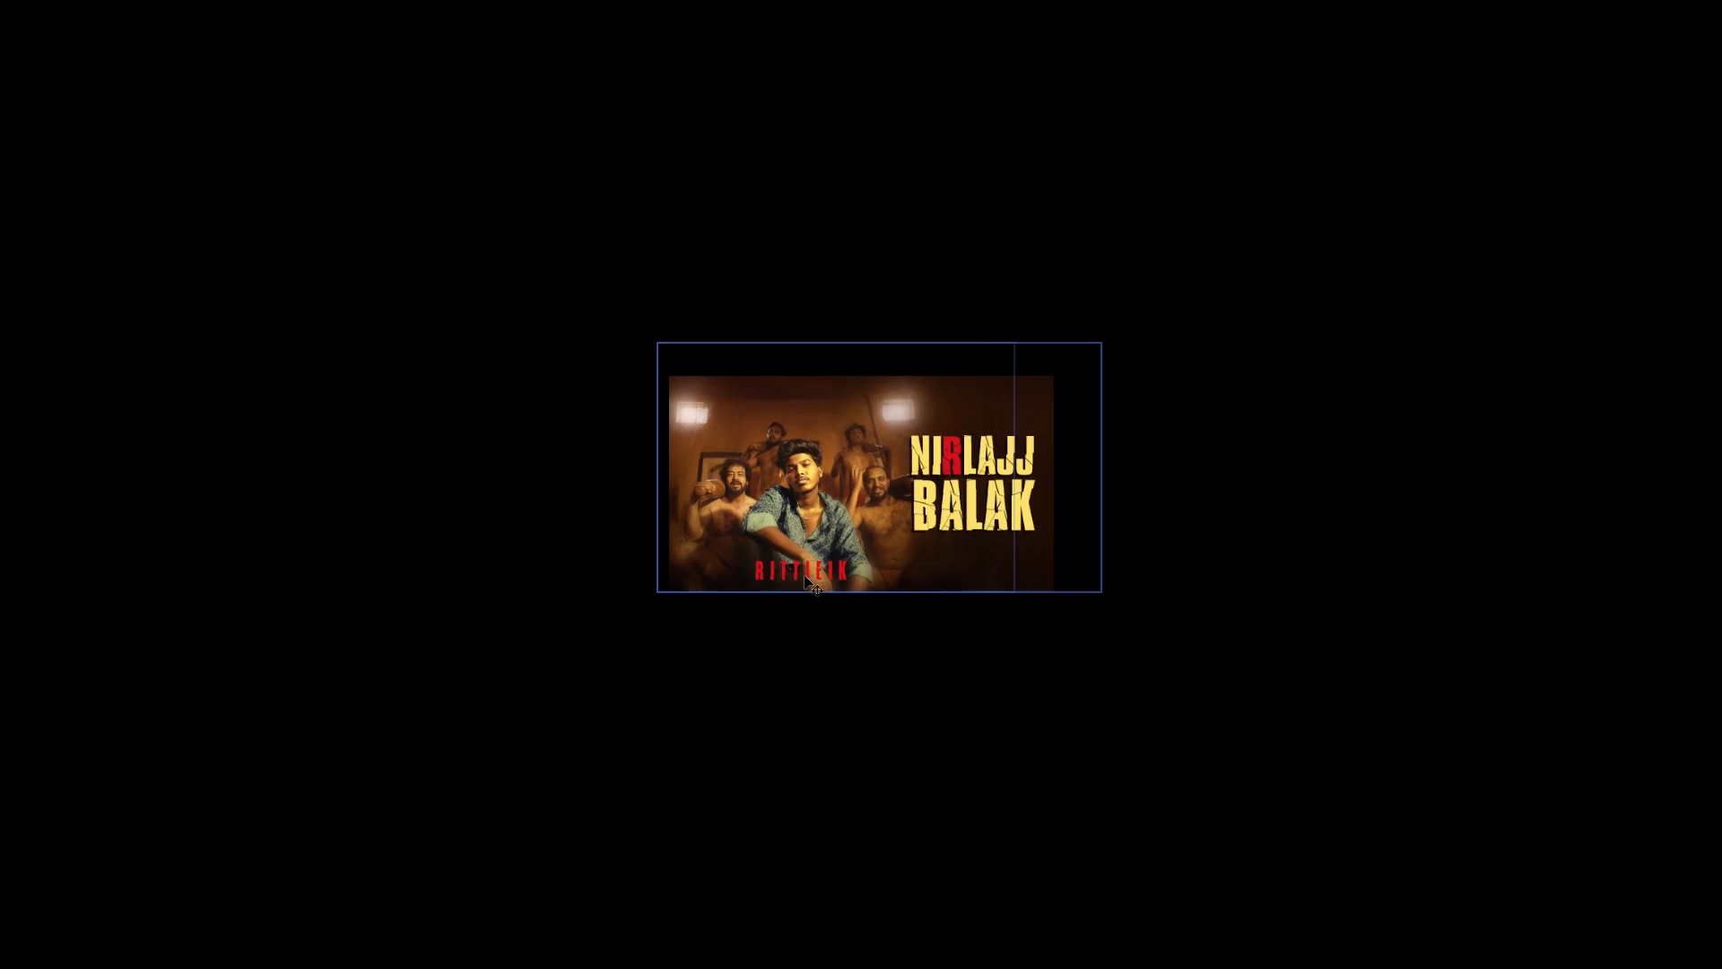
left_click(804, 577)
left_click_drag(824, 571, 826, 563, "shift")
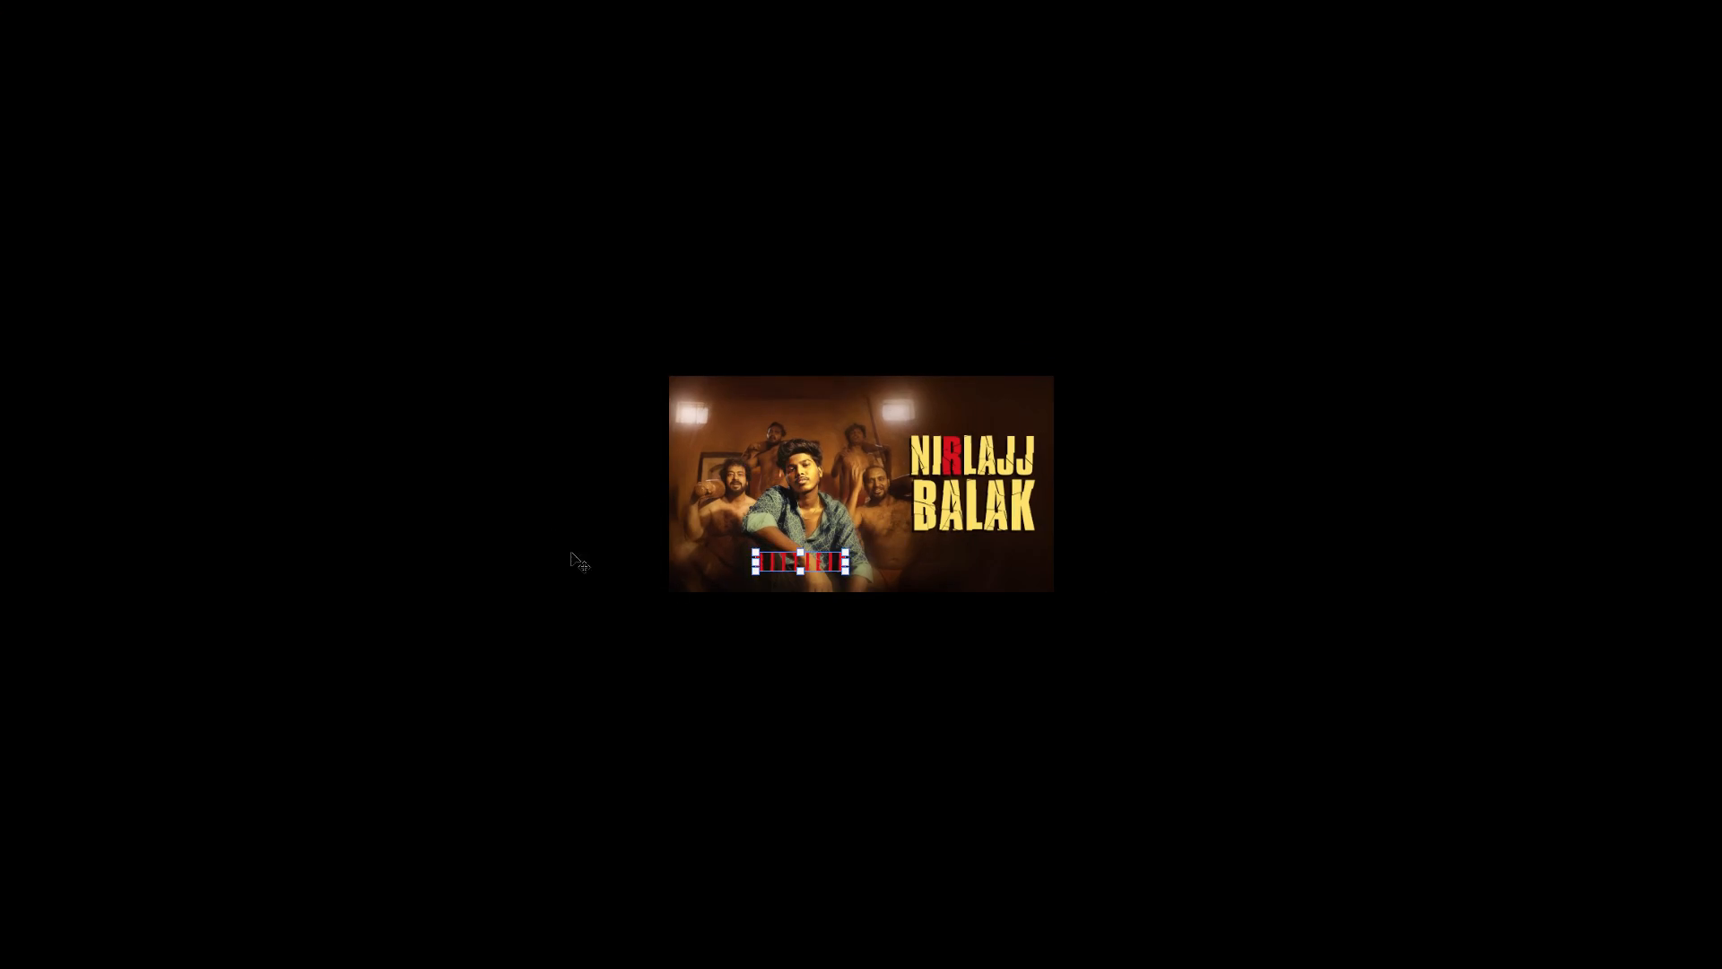
left_click(544, 527)
type("FF")
key("f")
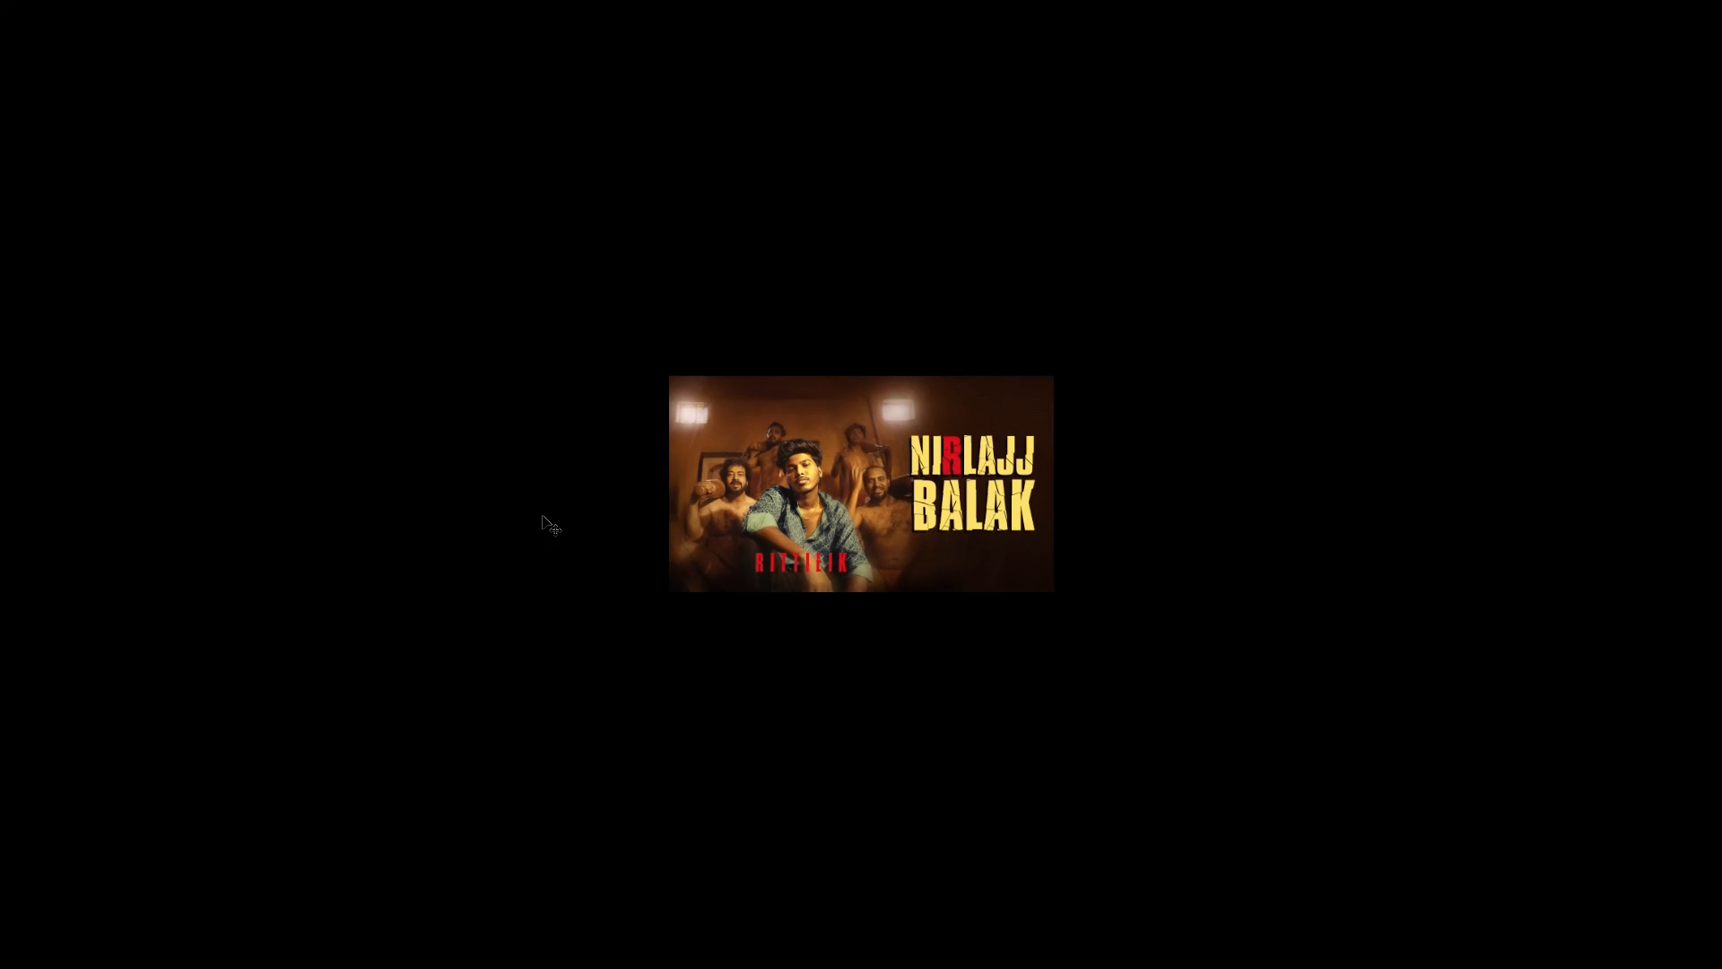
key("f")
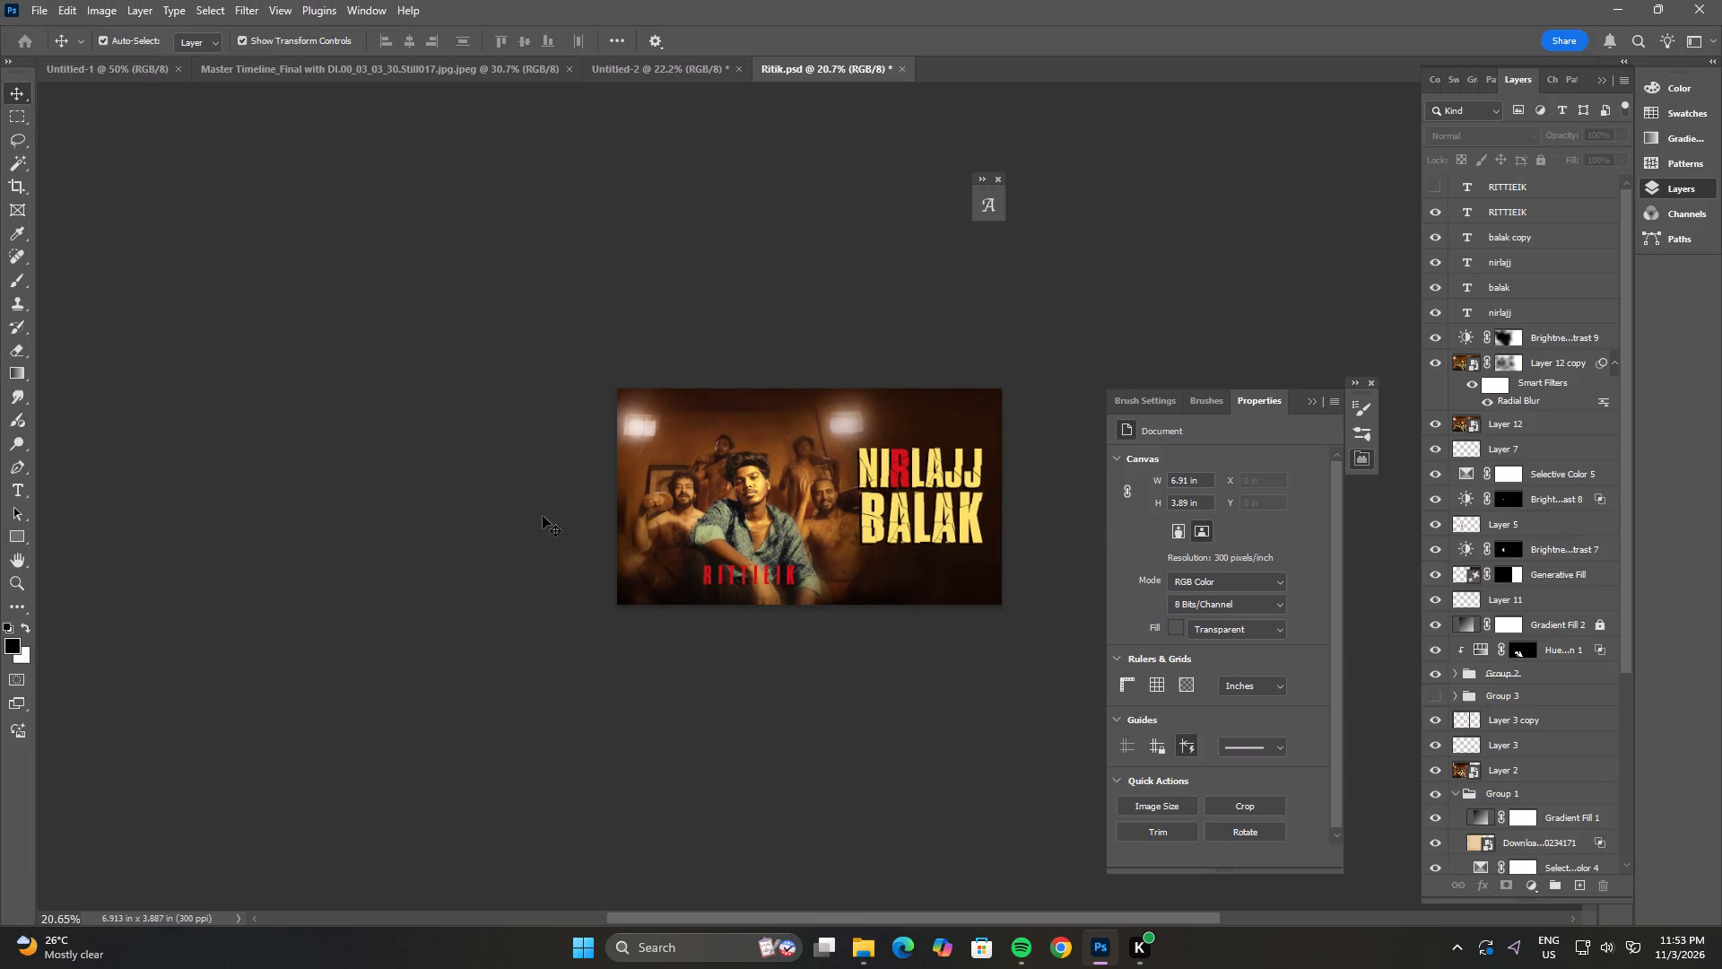
Move the red RITTIEIK text straight down and fine-tune its height just above the poster's bottom edge.
left_click(777, 578)
left_click_drag(771, 565, 772, 581, "shift")
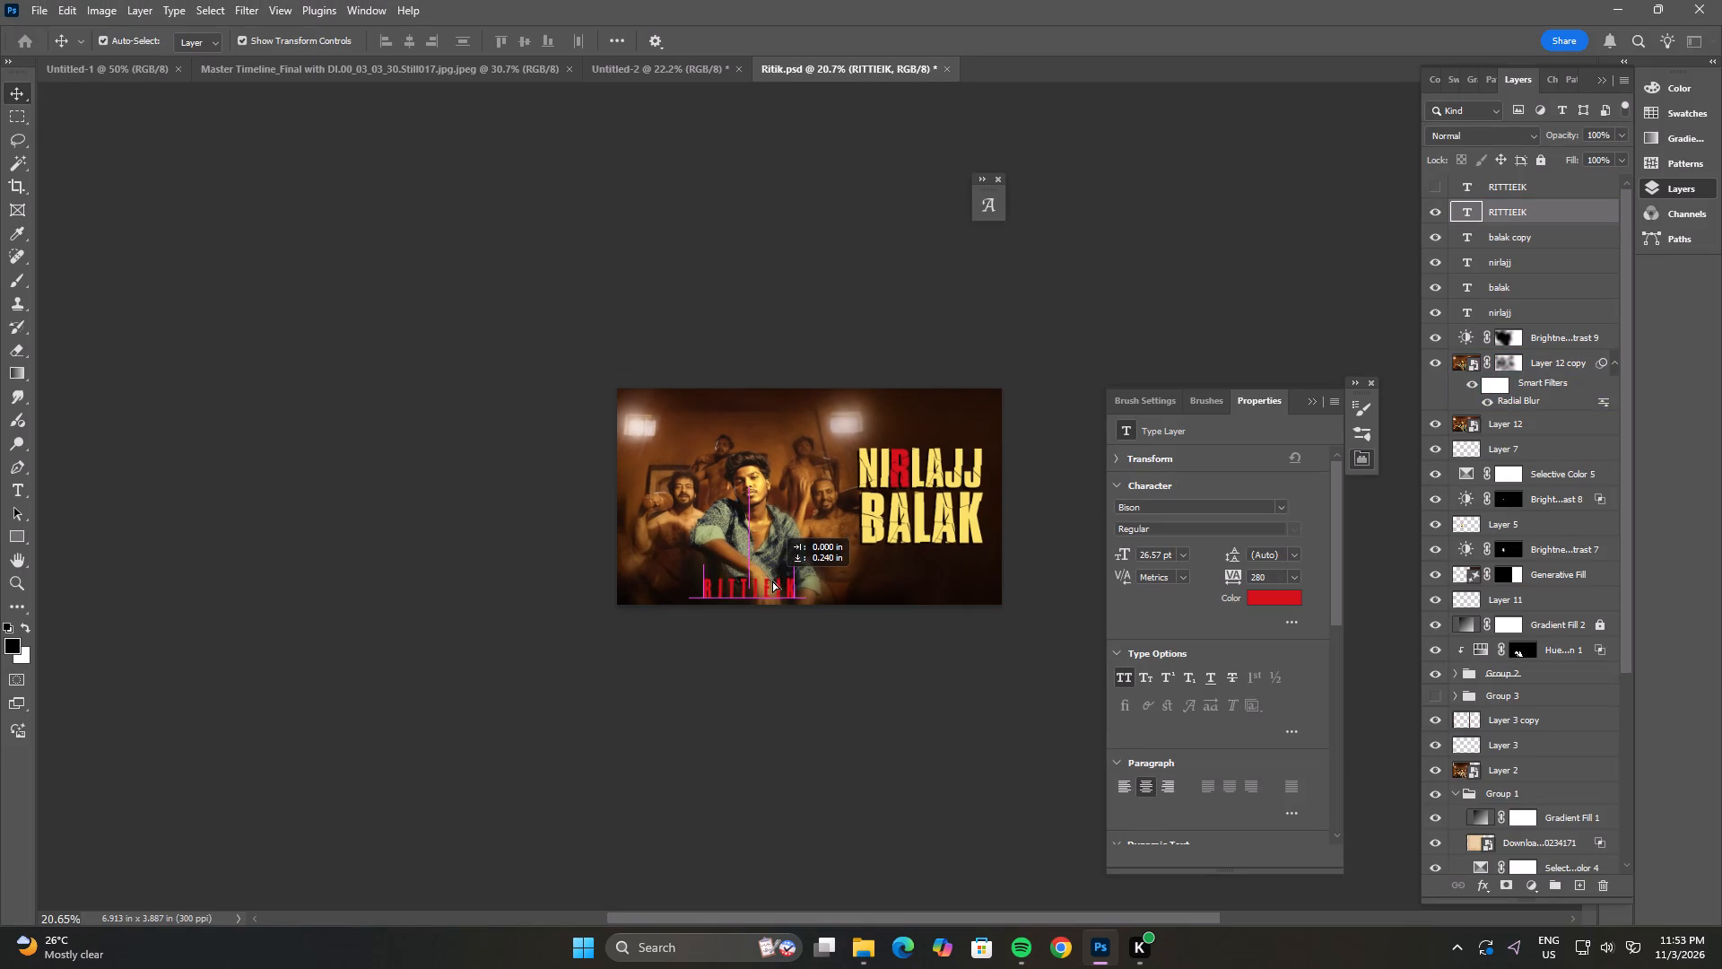
left_click_drag(772, 581, 773, 580, "shift")
key("shift+Up")
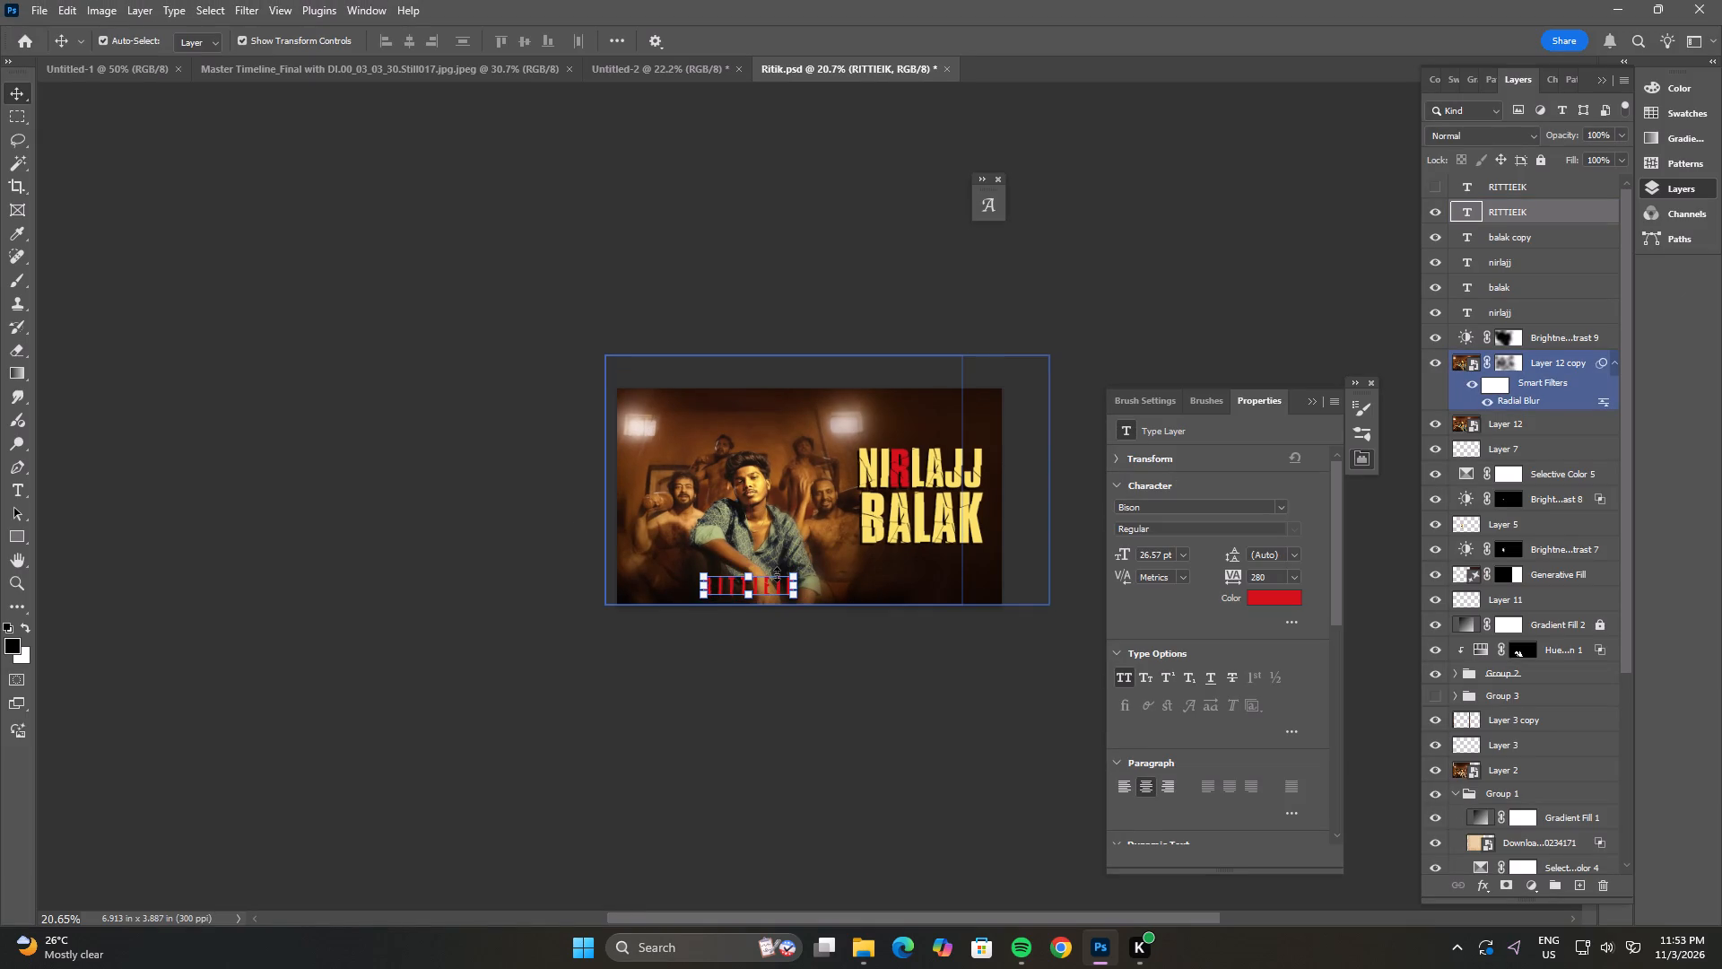
key("shift+Up")
key("shift+Down")
left_click(433, 541)
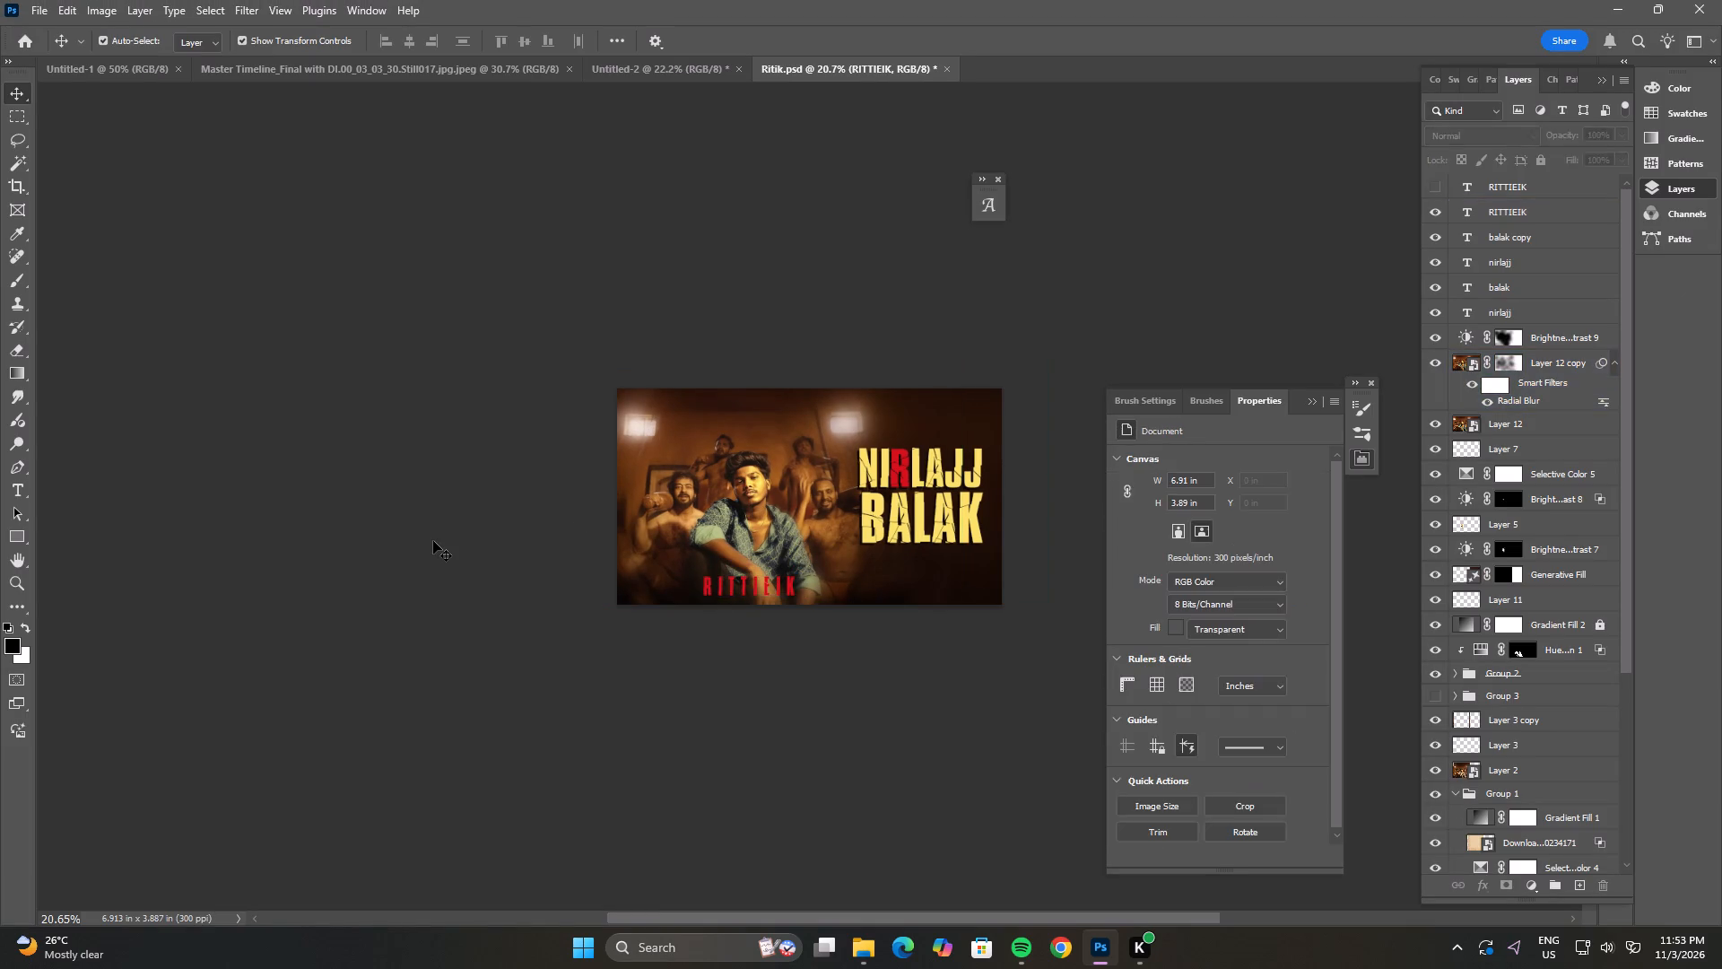
Examine the poster full-screen and enlarged, checking the lowered RITTIEIK text against the photo and title.
key("f")
key("f")
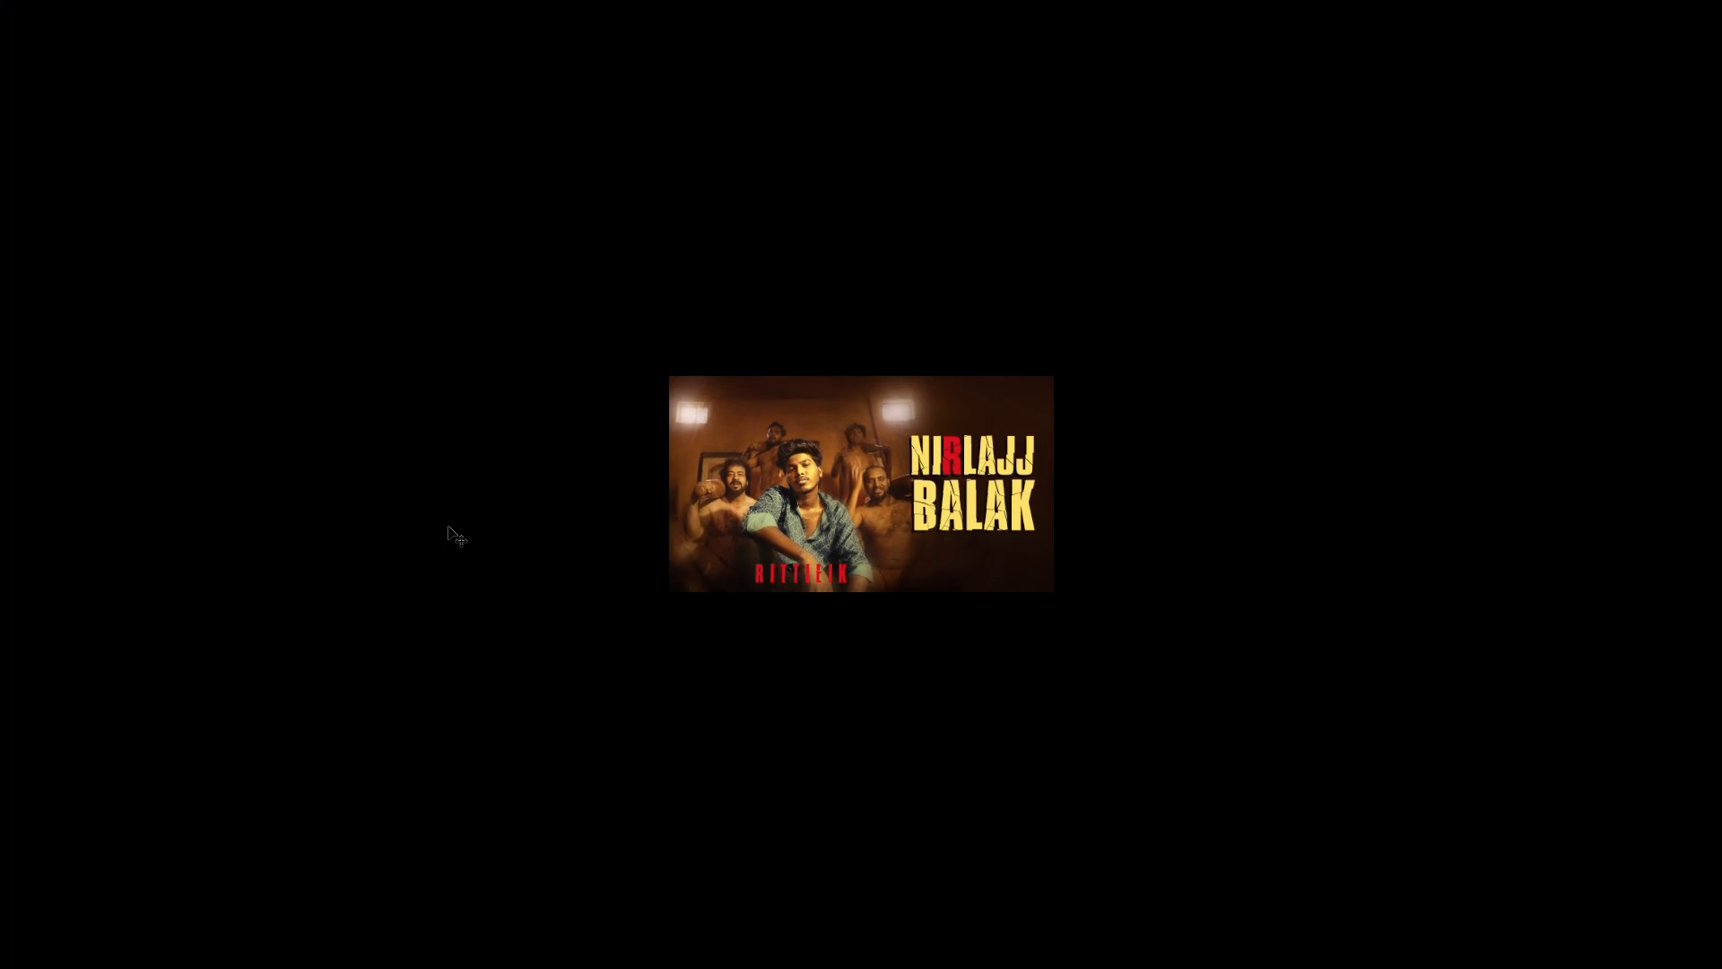
key("f")
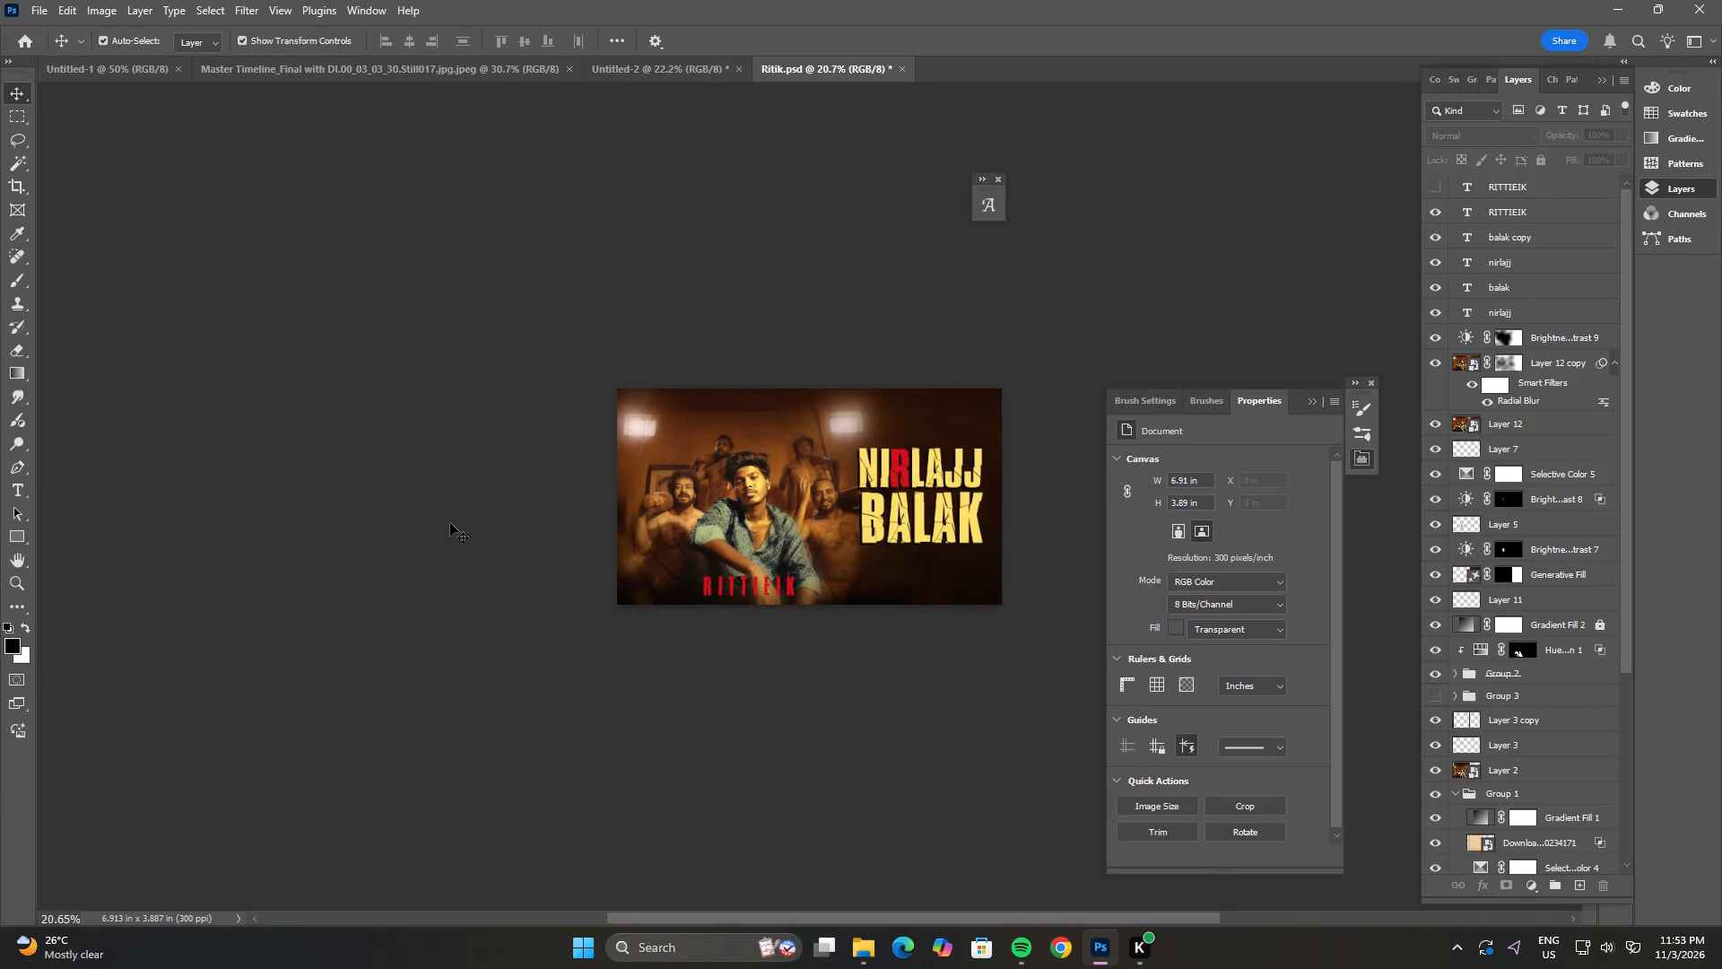
type("FF")
scroll(779, 566, "up", 5, "alt")
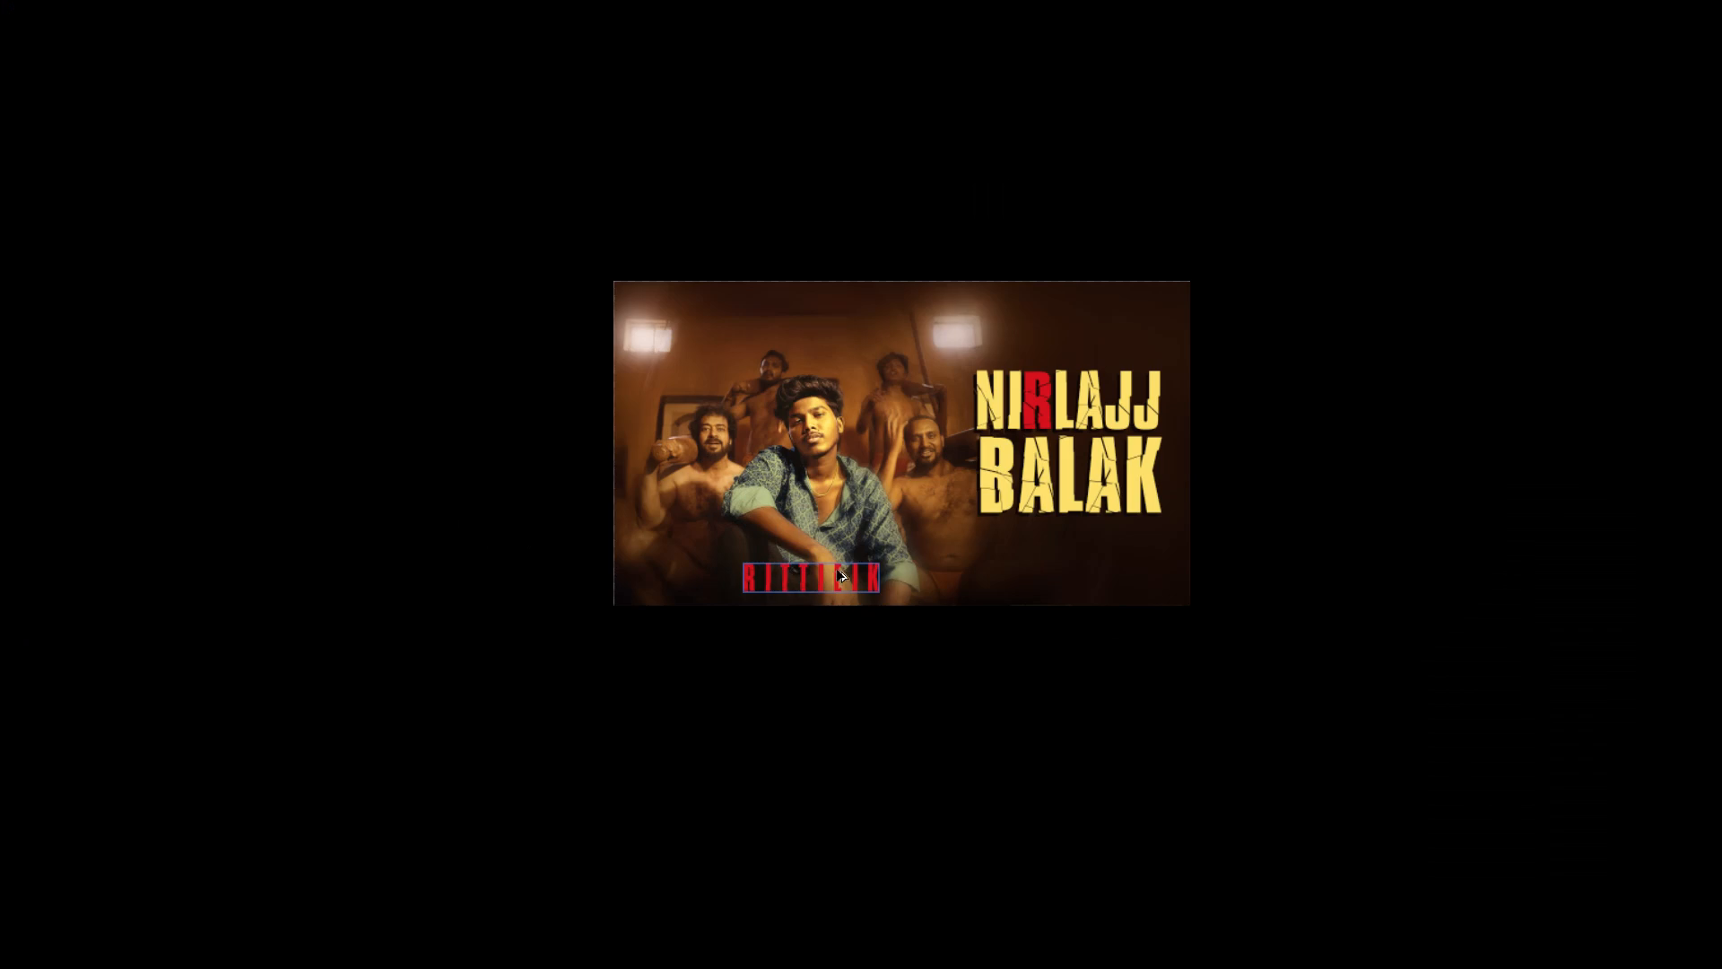
scroll(893, 570, "up", 2, "alt")
key("f")
key("f")
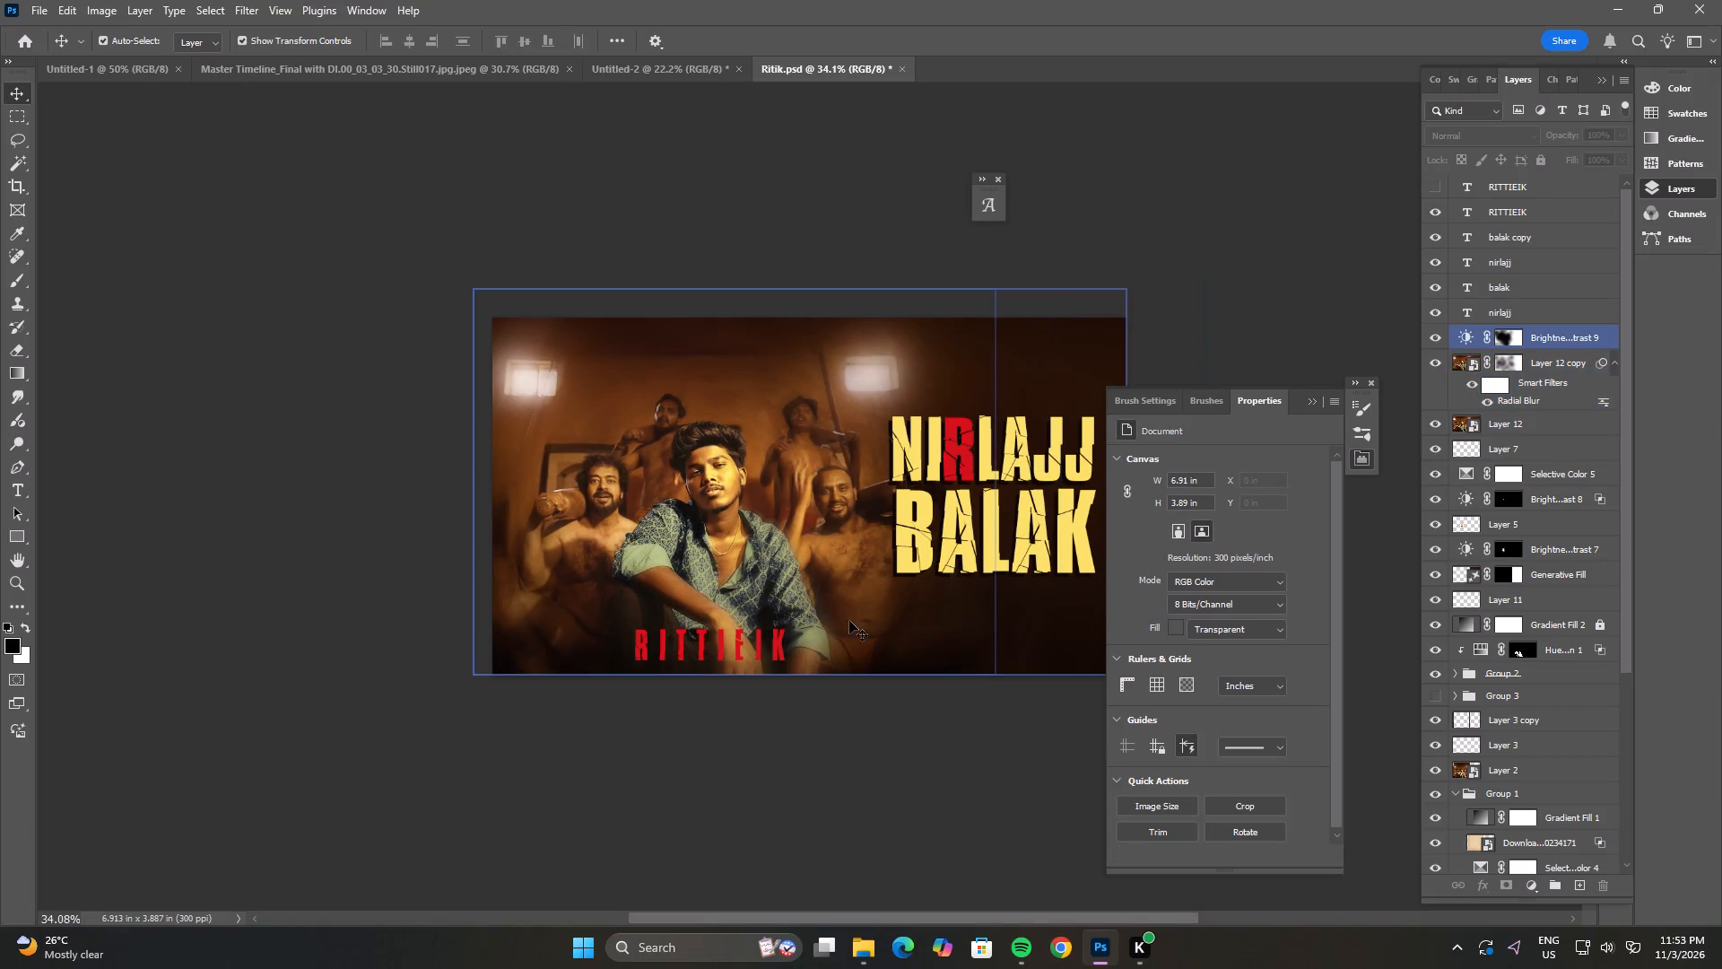
key("space")
key("space")
key("space")
key("space")
key("space")
key("space")
key("space")
key("space")
key("space")
key("space")
key("space")
left_click_drag(964, 822, 701, 776)
scroll(570, 729, "up", 3, "alt")
key("space")
key("space")
key("space")
key("space")
key("space")
key("space")
key("space")
key("space")
key("space")
key("space")
key("space")
key("space")
key("space")
key("space")
key("space")
key("space")
key("space")
key("space")
key("space")
key("space")
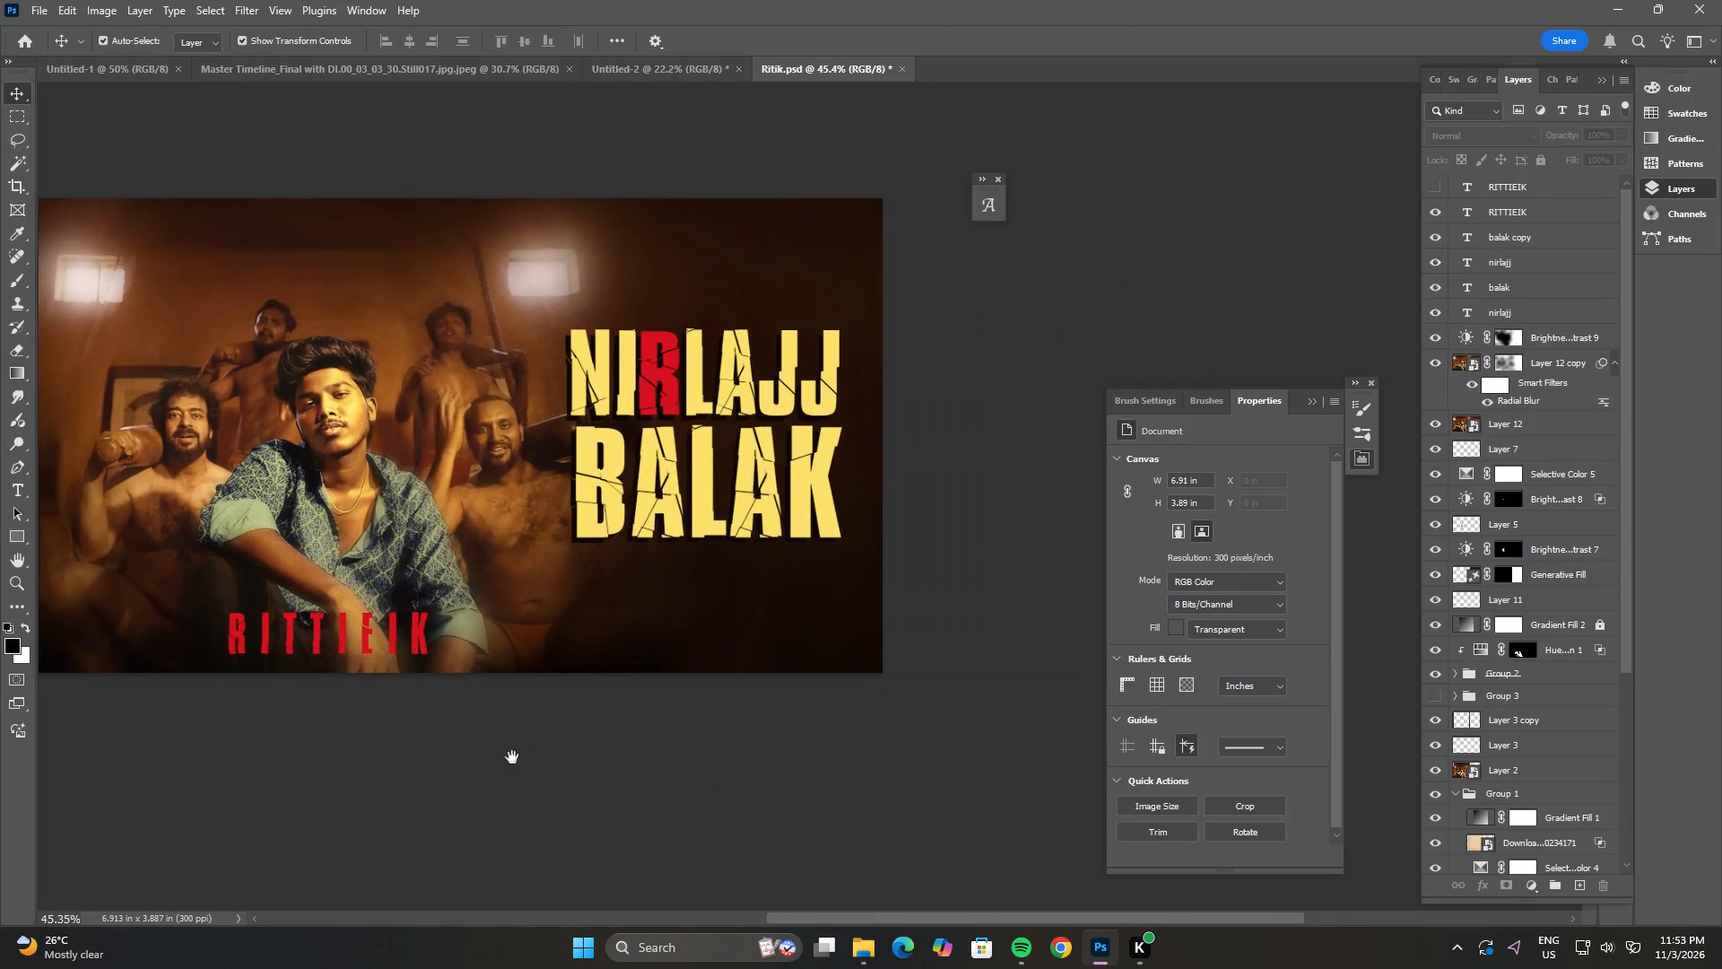
left_click_drag(506, 761, 677, 779)
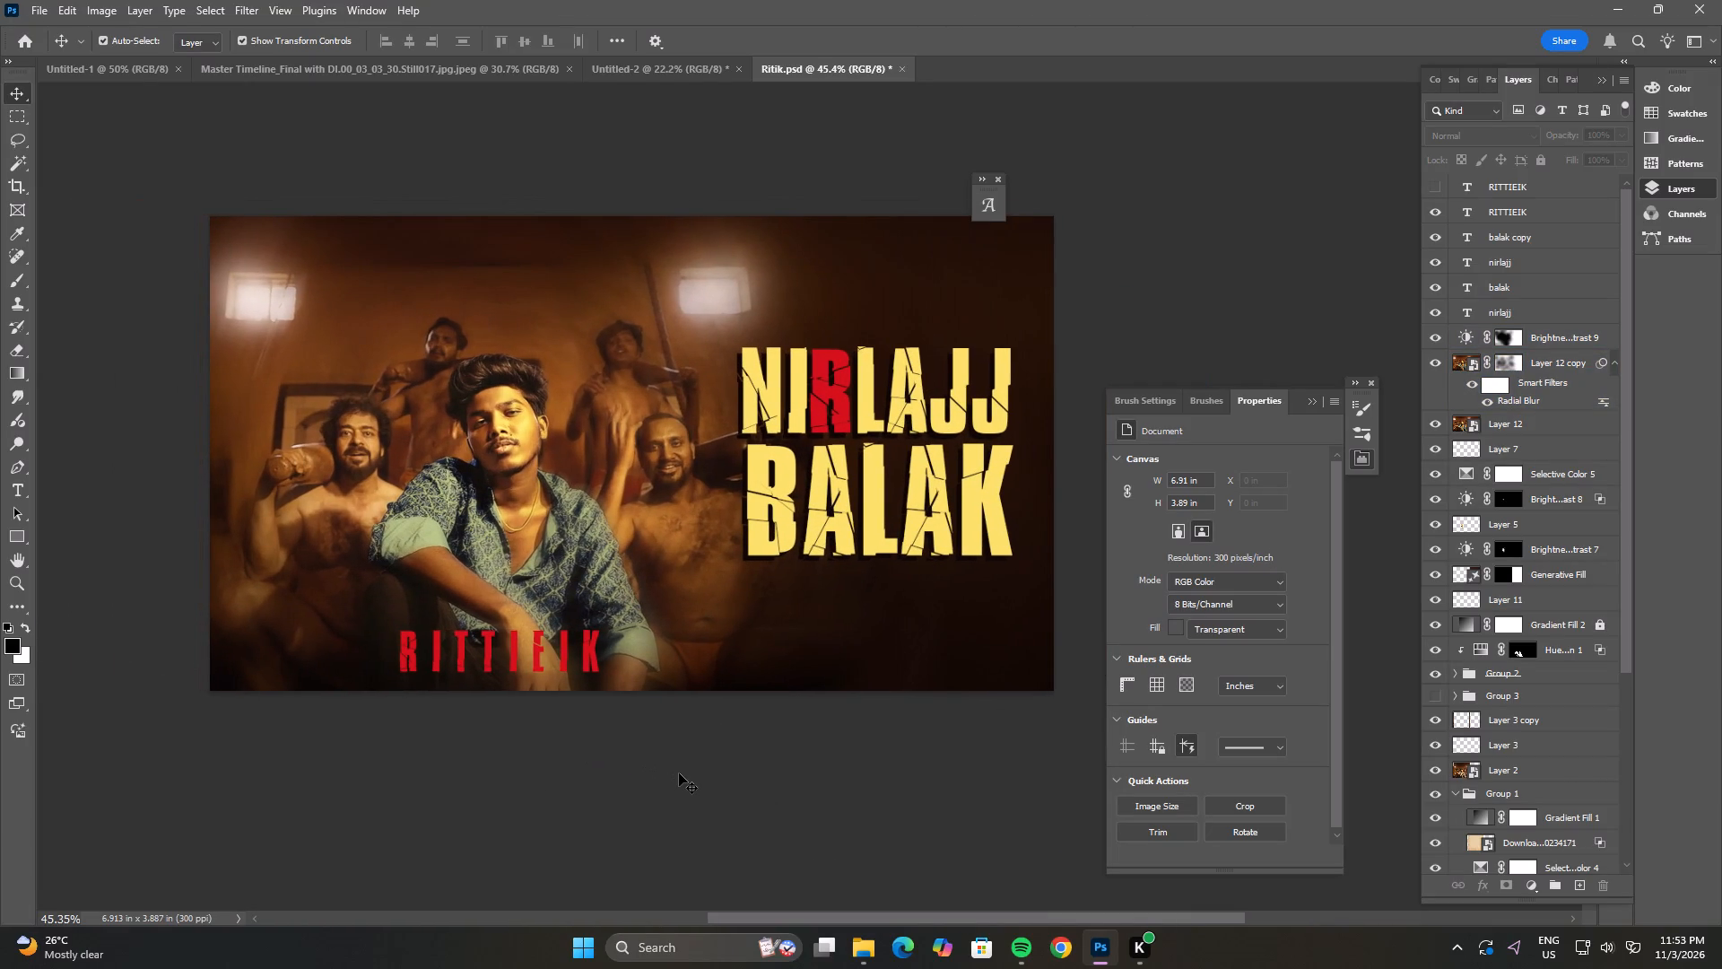
scroll(679, 773, "down", 1, "alt")
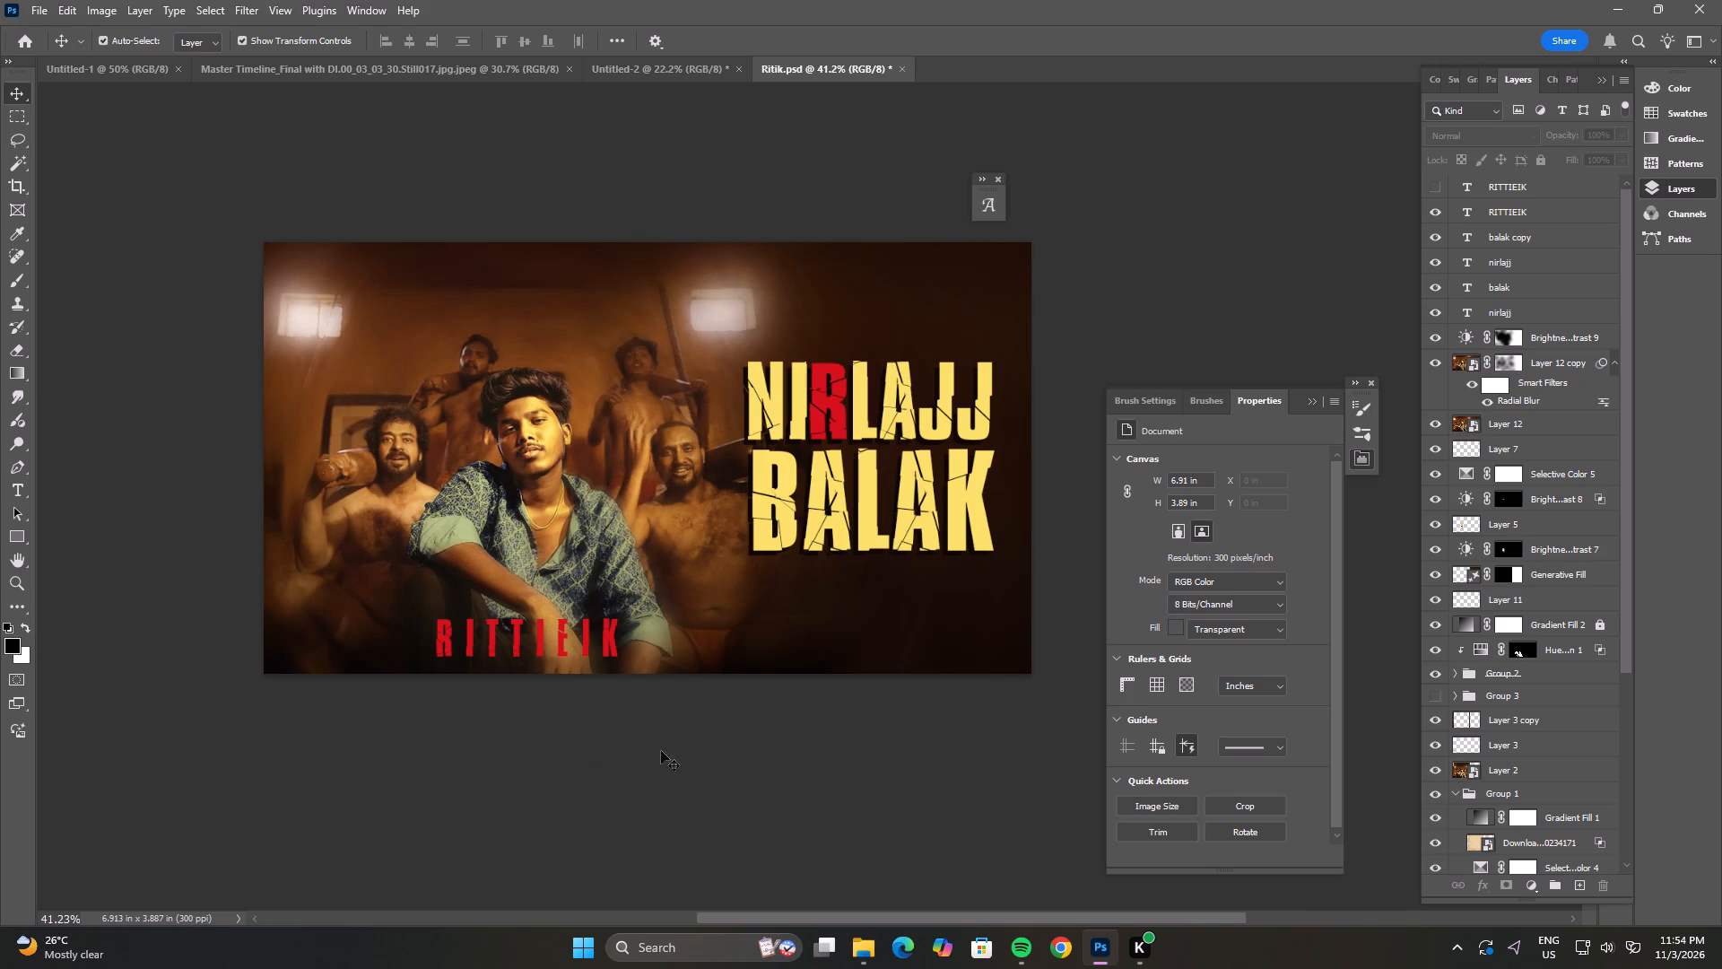
Recolor the RITTIEIK text at the poster's bottom to pale cream, fff8d6.
left_click(587, 641)
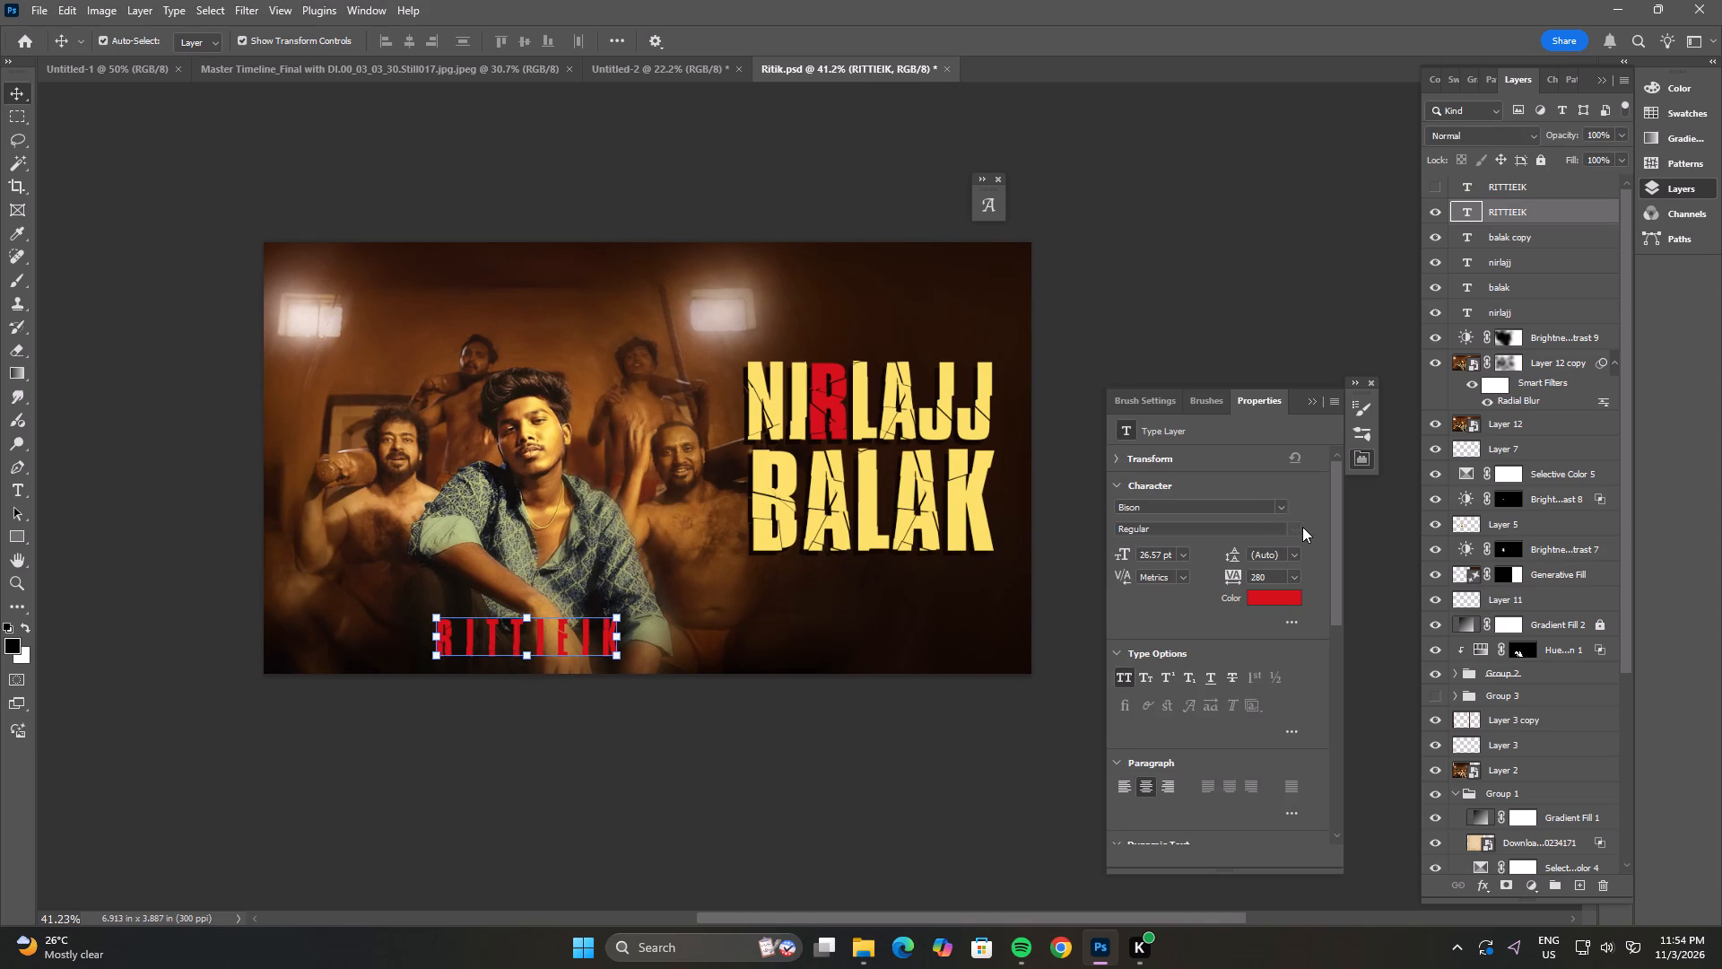
left_click(1274, 592)
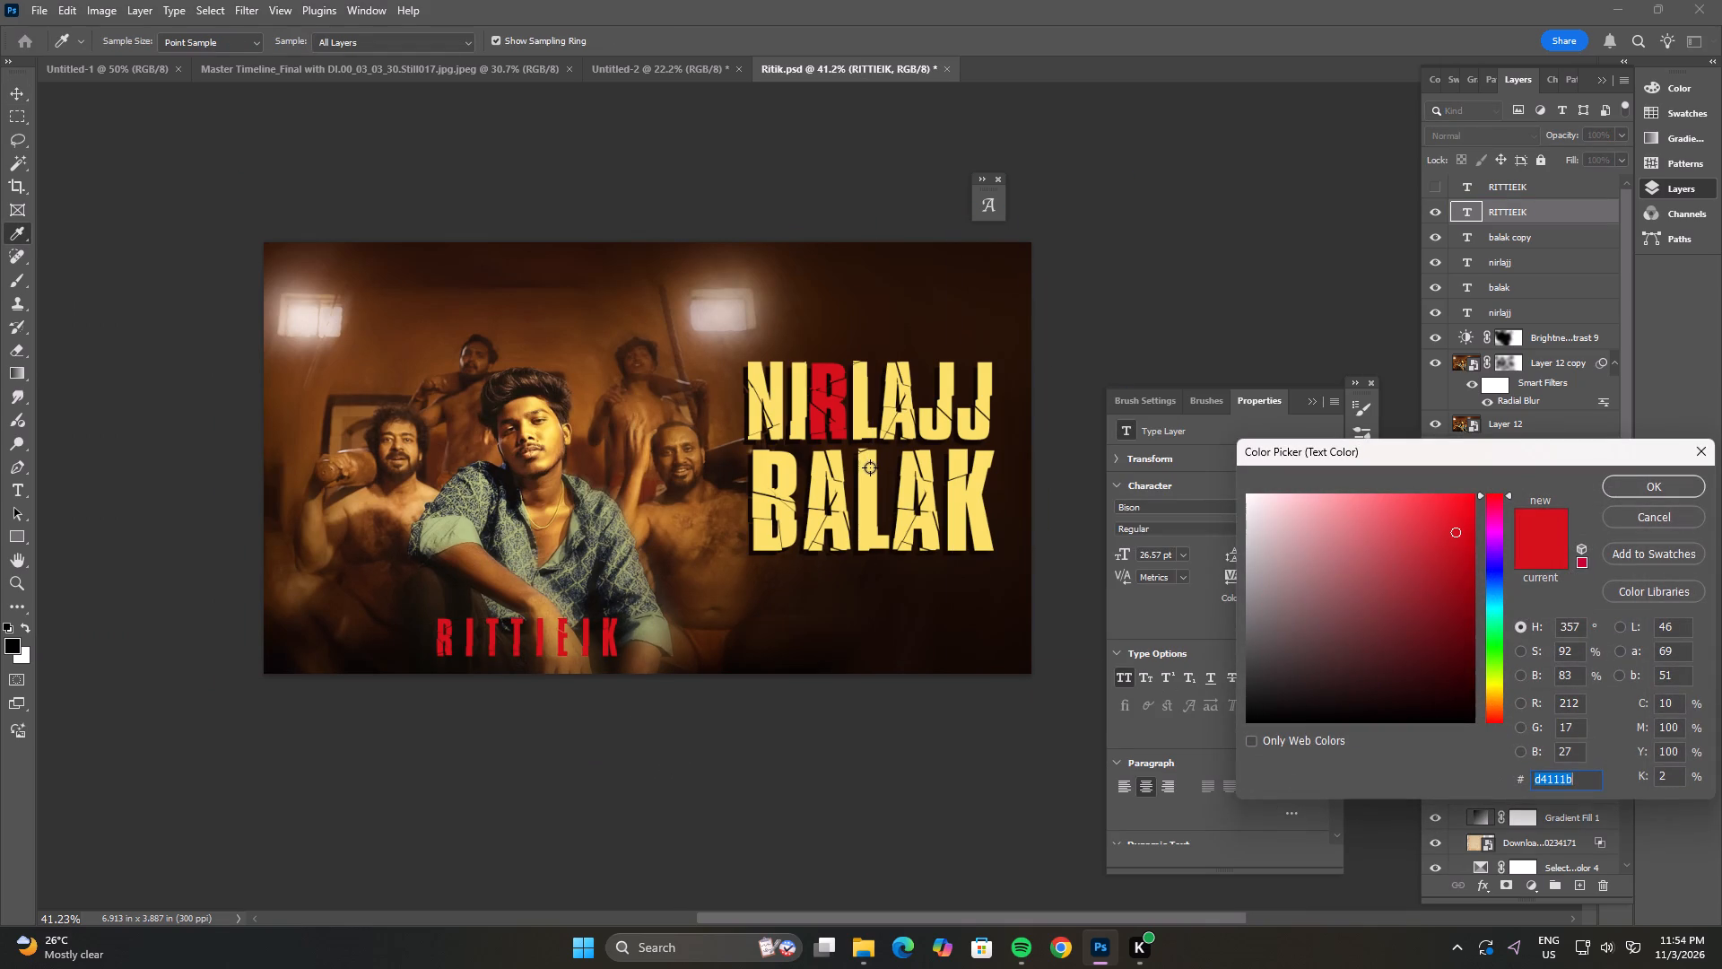
left_click(870, 467)
left_click_drag(1321, 500, 1283, 476)
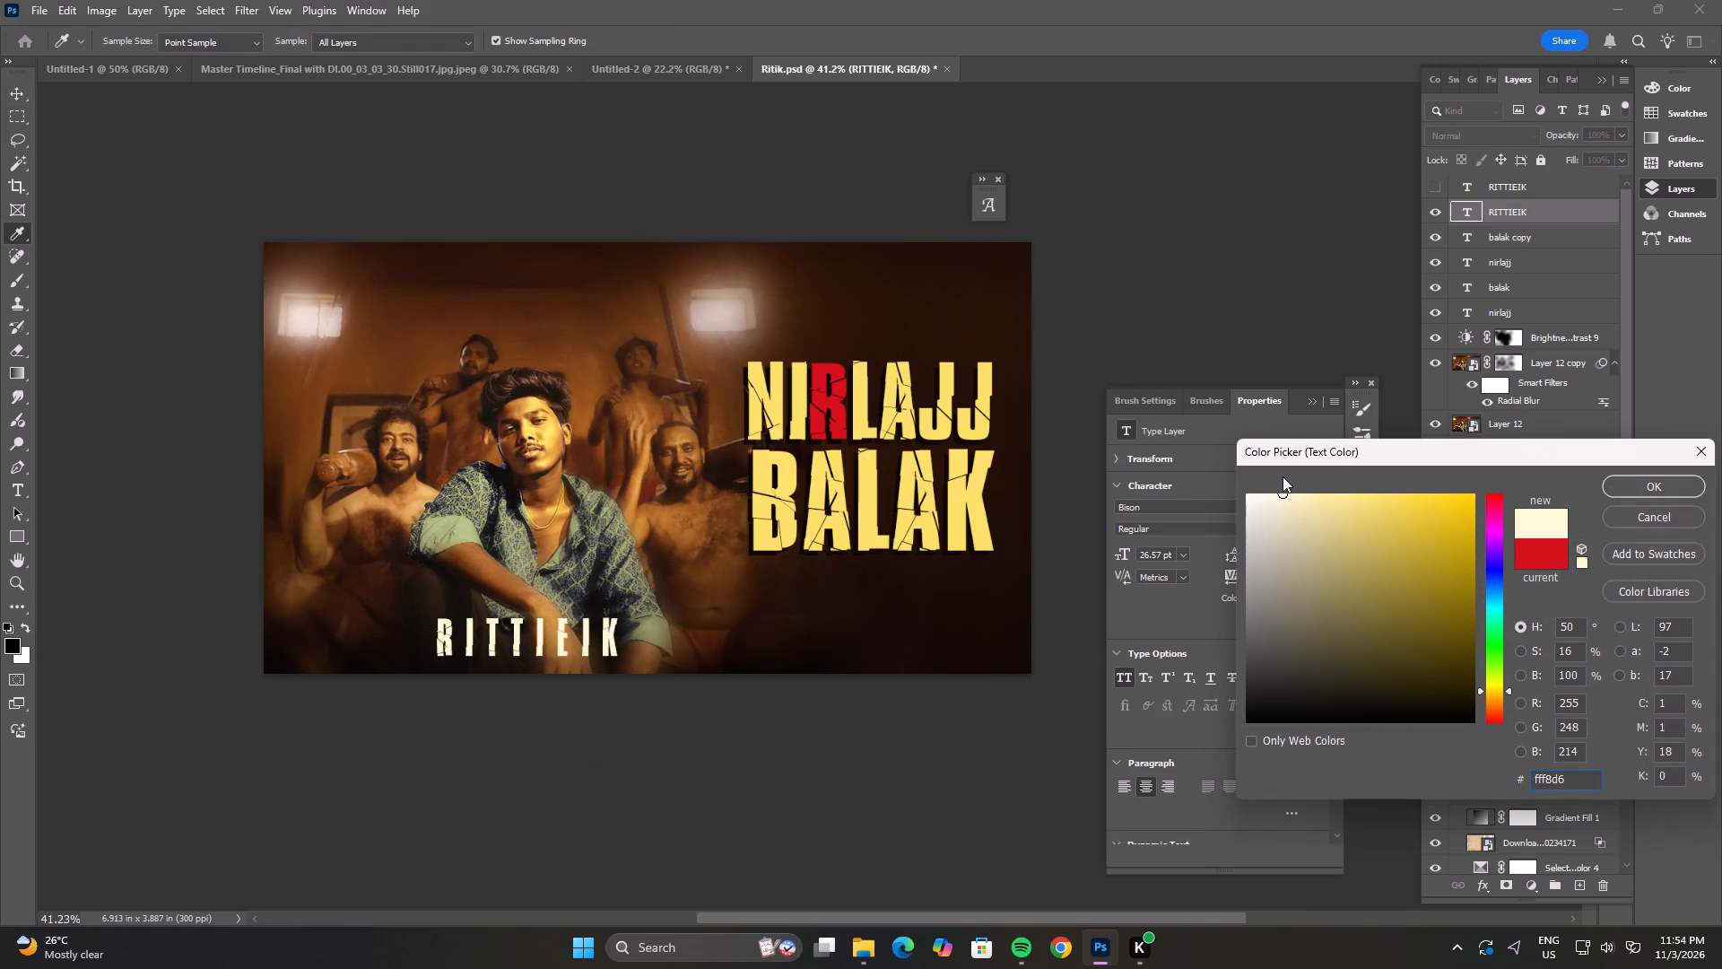
left_click(1693, 478)
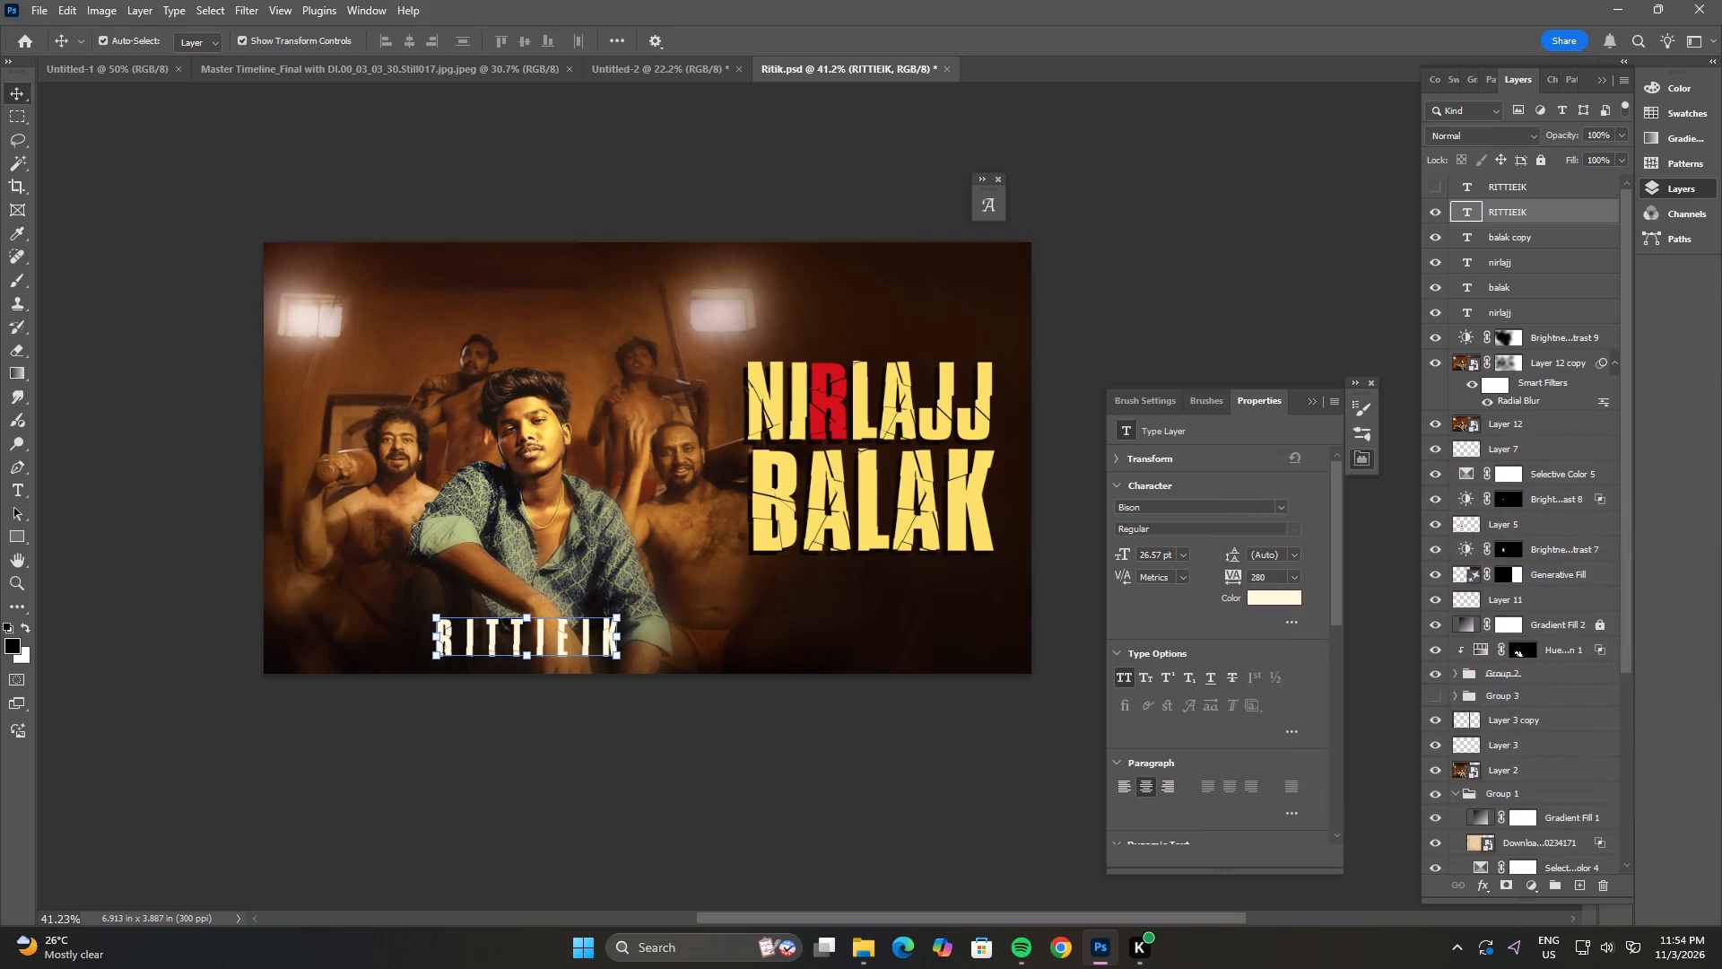
Turn off All Caps for the cream RITTIEIK text.
left_click(1126, 680)
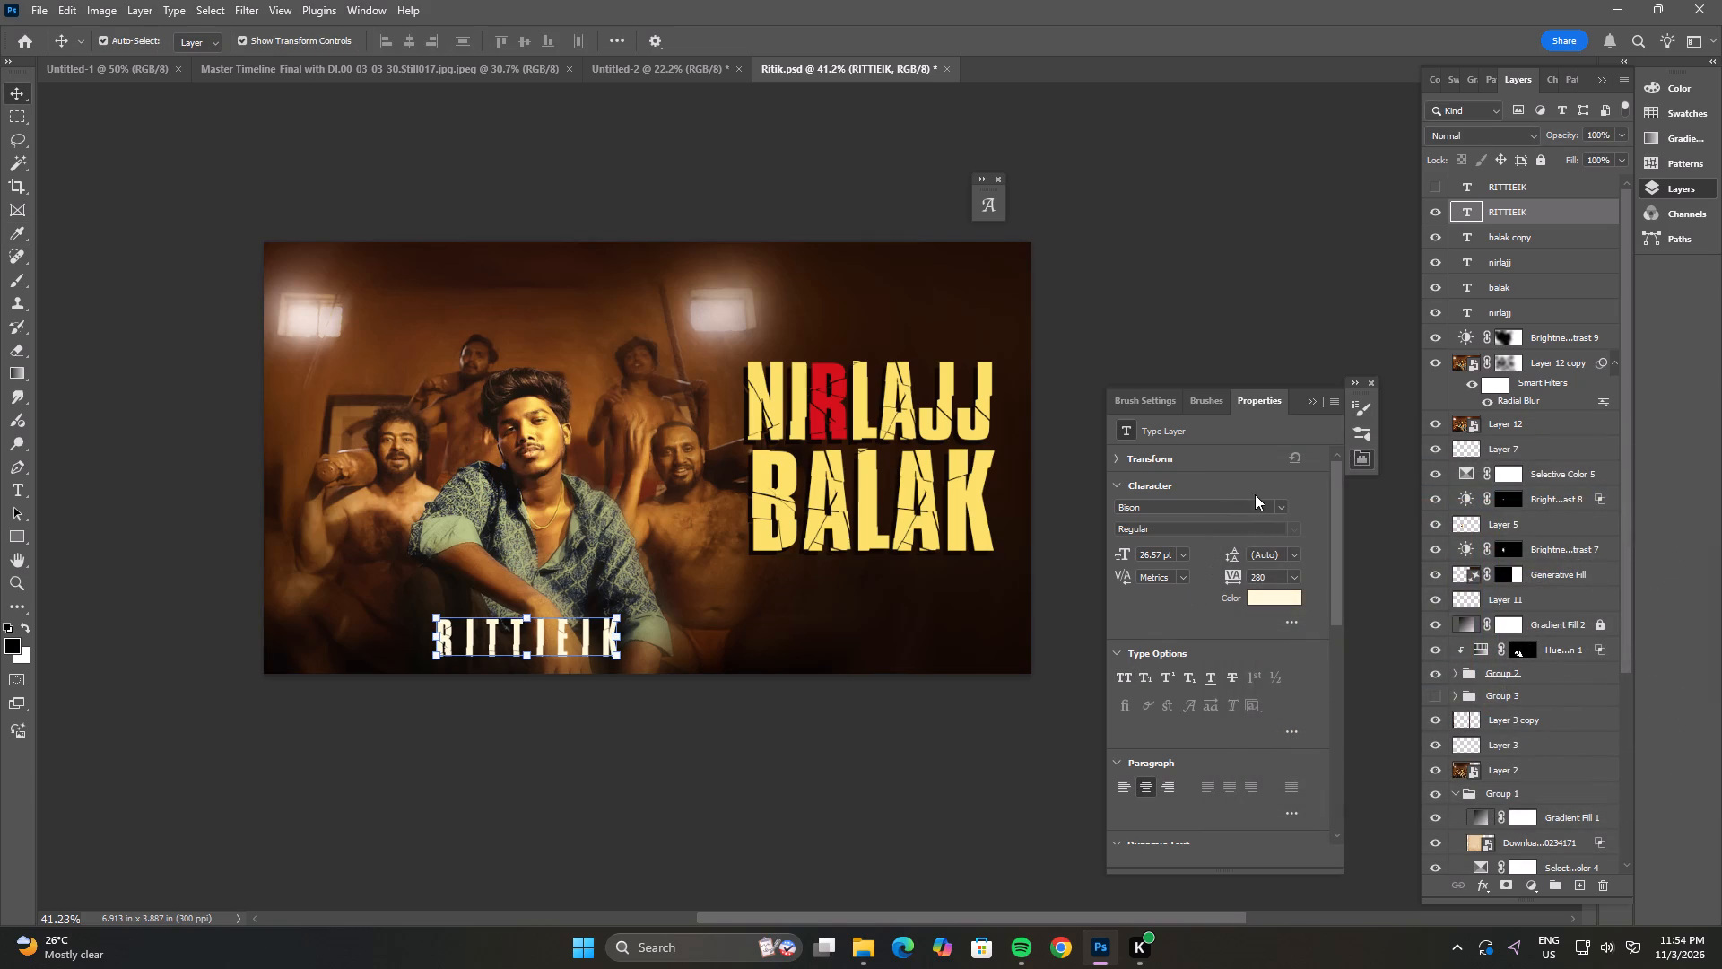
Browse the available fonts alphabetically, previewing alternatives to Bison on the cream RITTIEIK text.
left_click(1273, 507)
left_click(1283, 504)
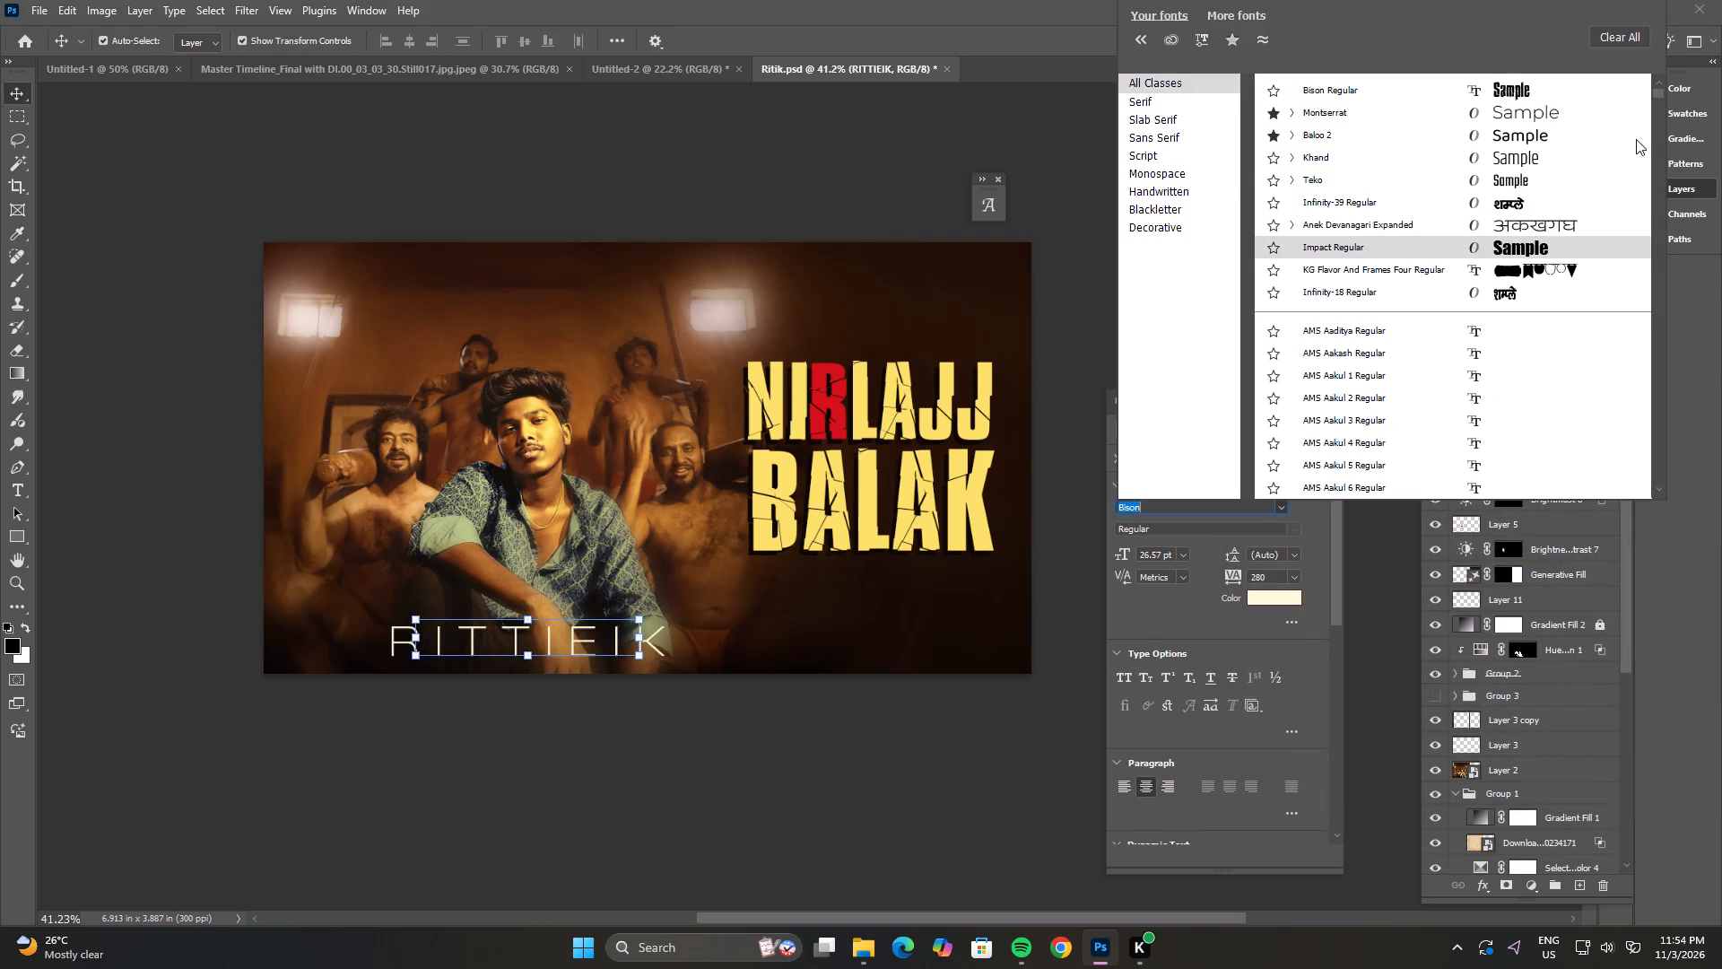
left_click_drag(1660, 92, 1648, 201)
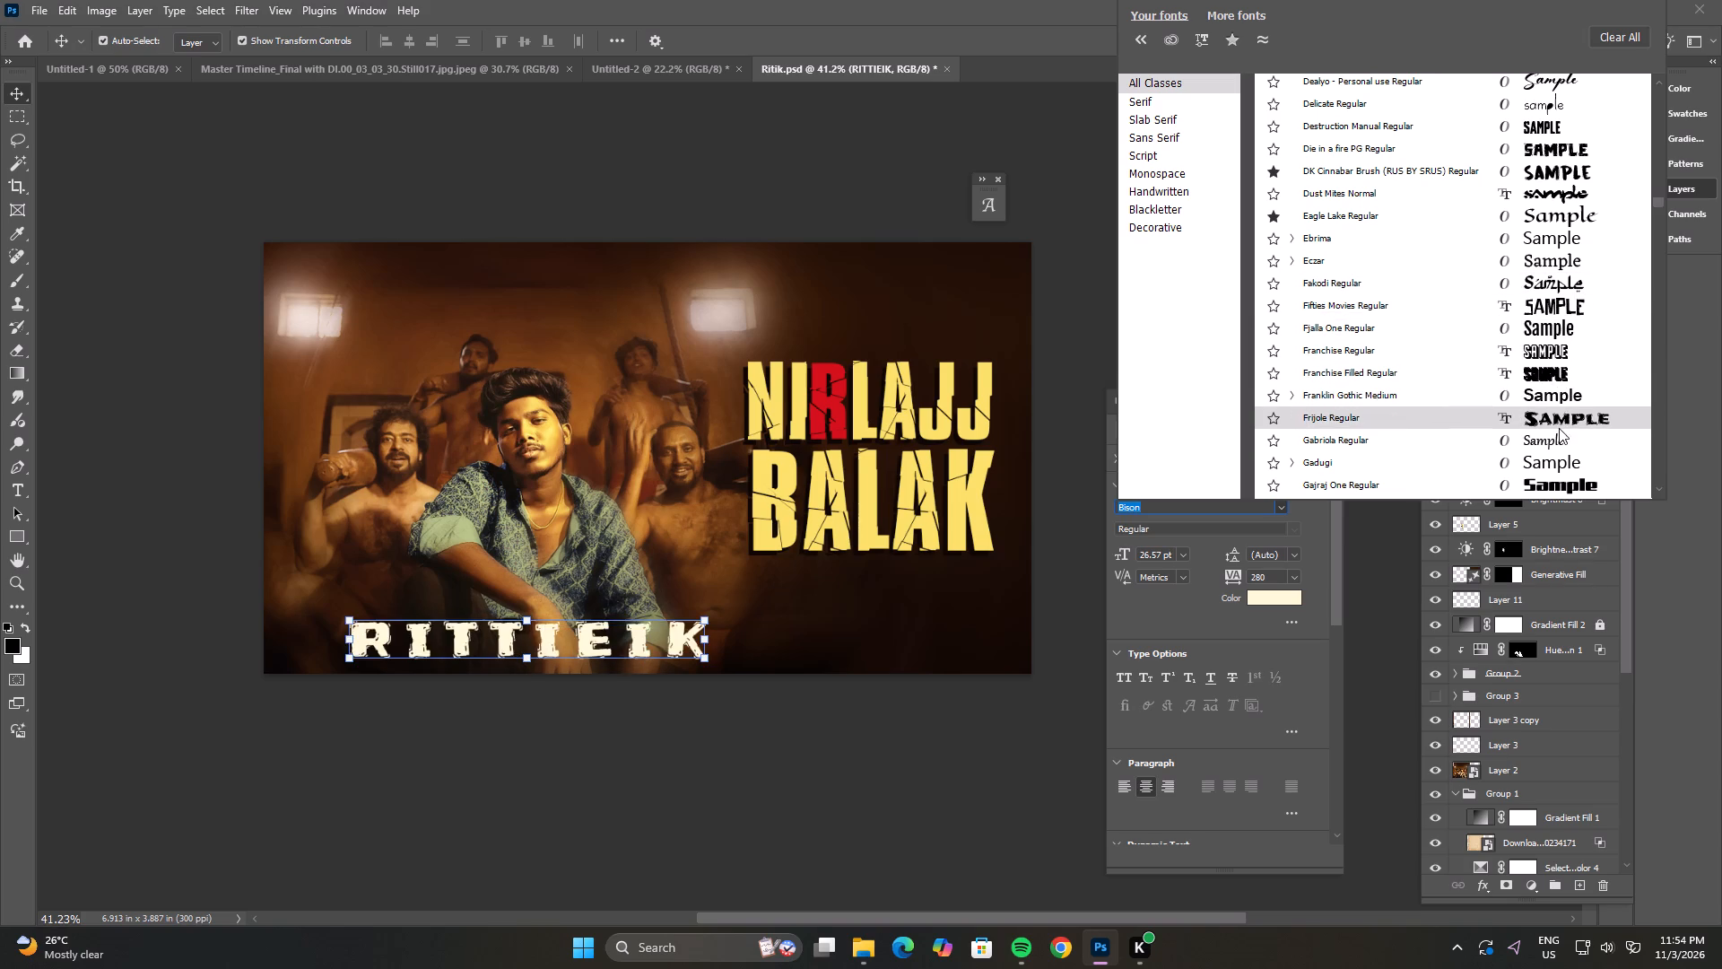
scroll(1560, 432, "down", 1)
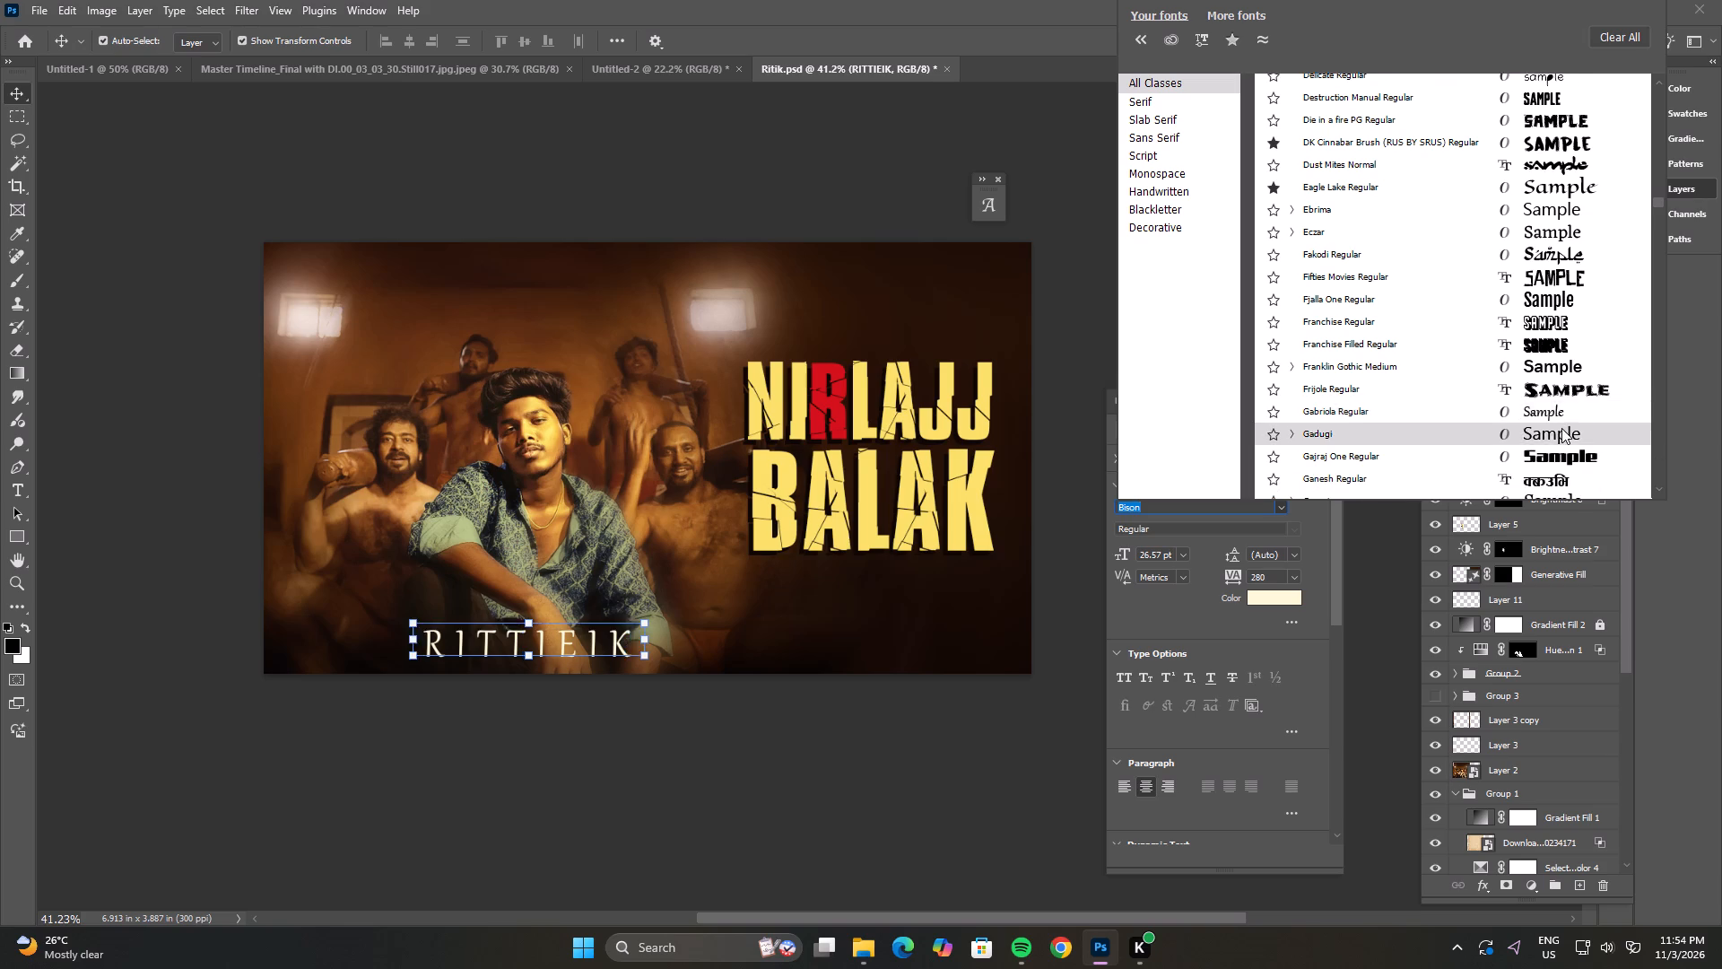
scroll(1561, 428, "down", 3)
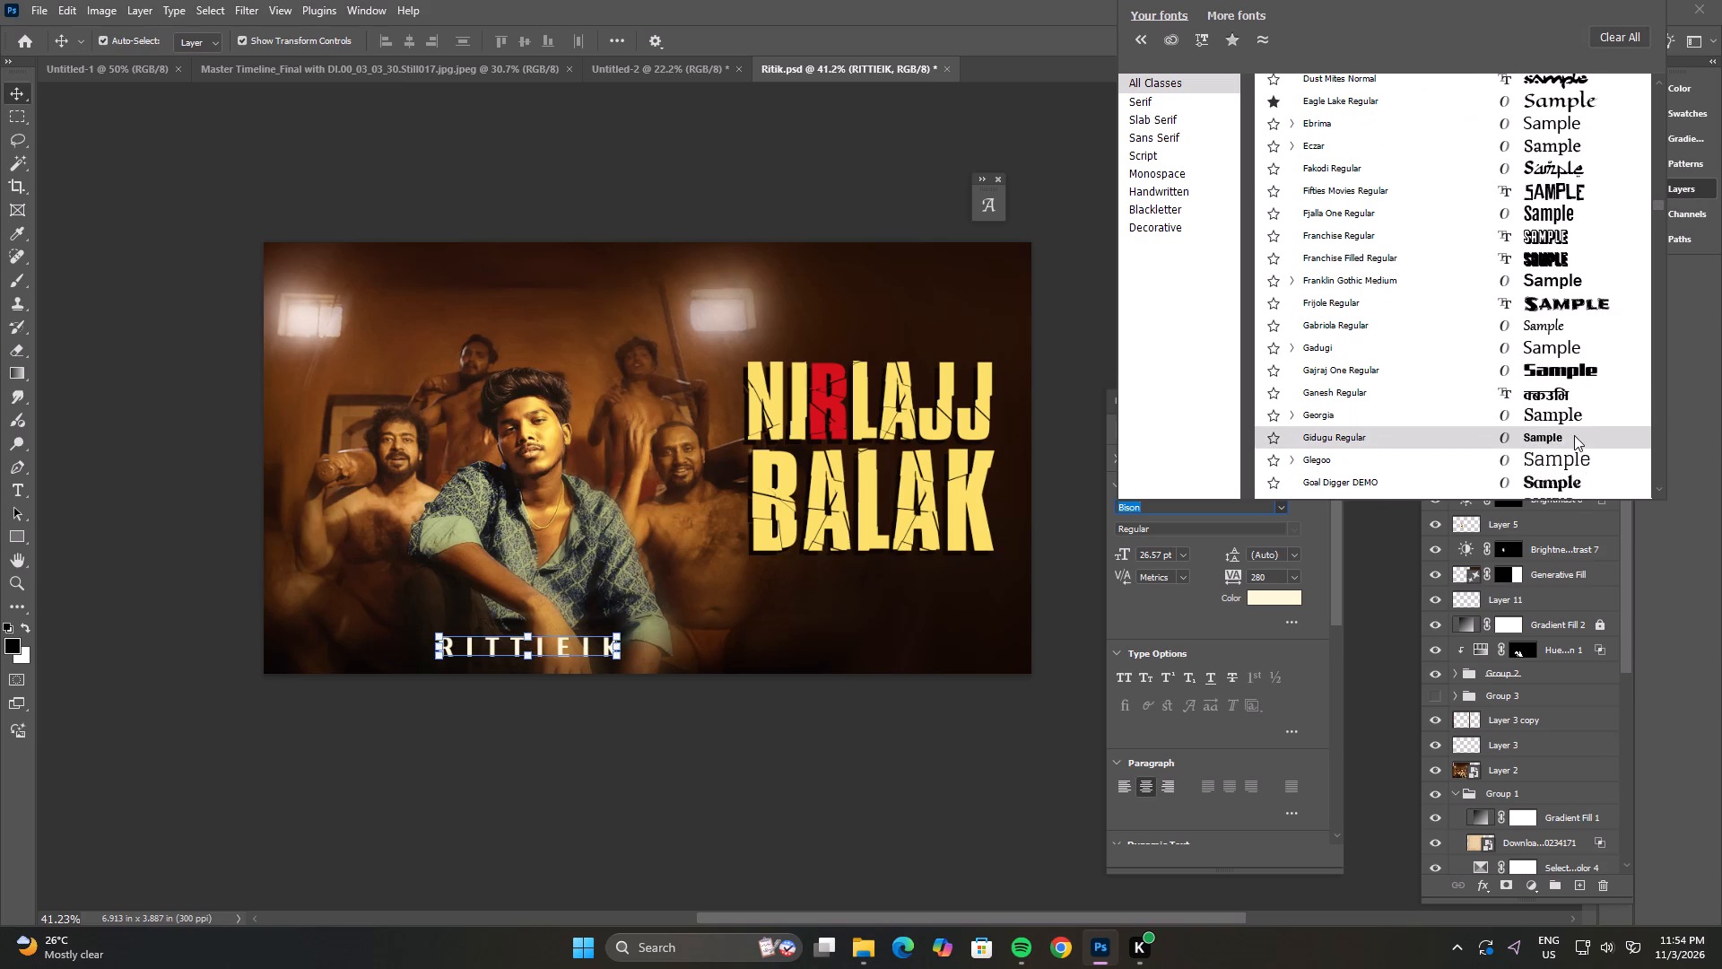
scroll(1575, 432, "down", 2)
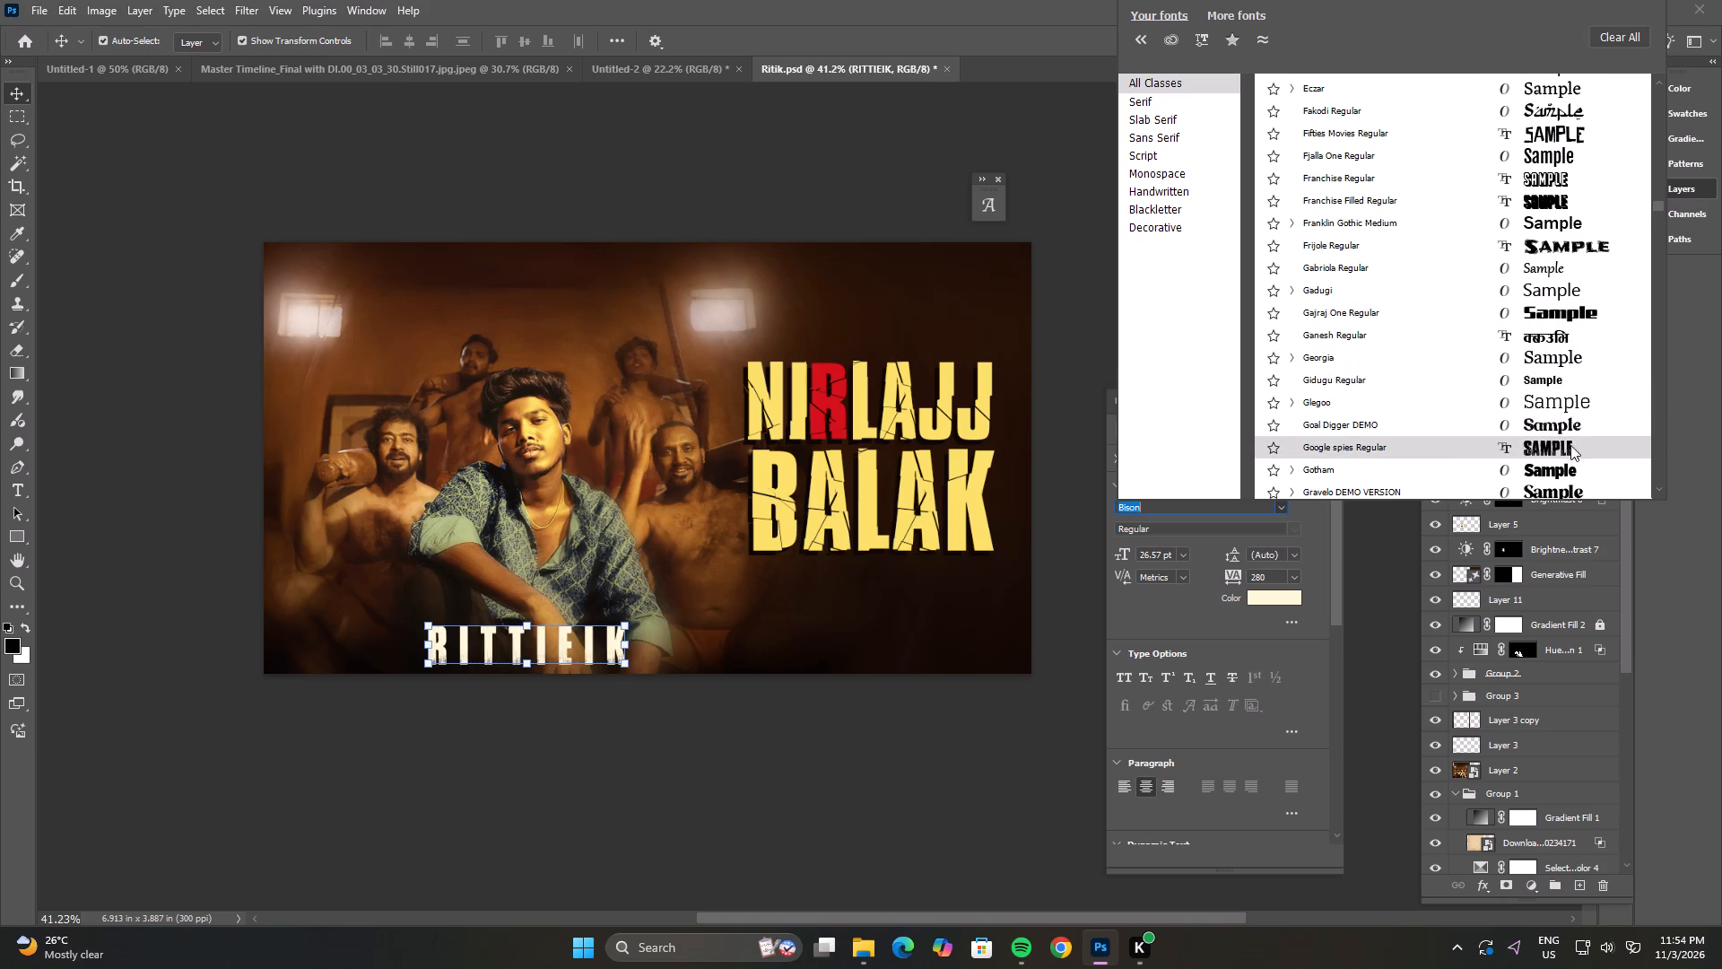
scroll(1578, 423, "down", 2)
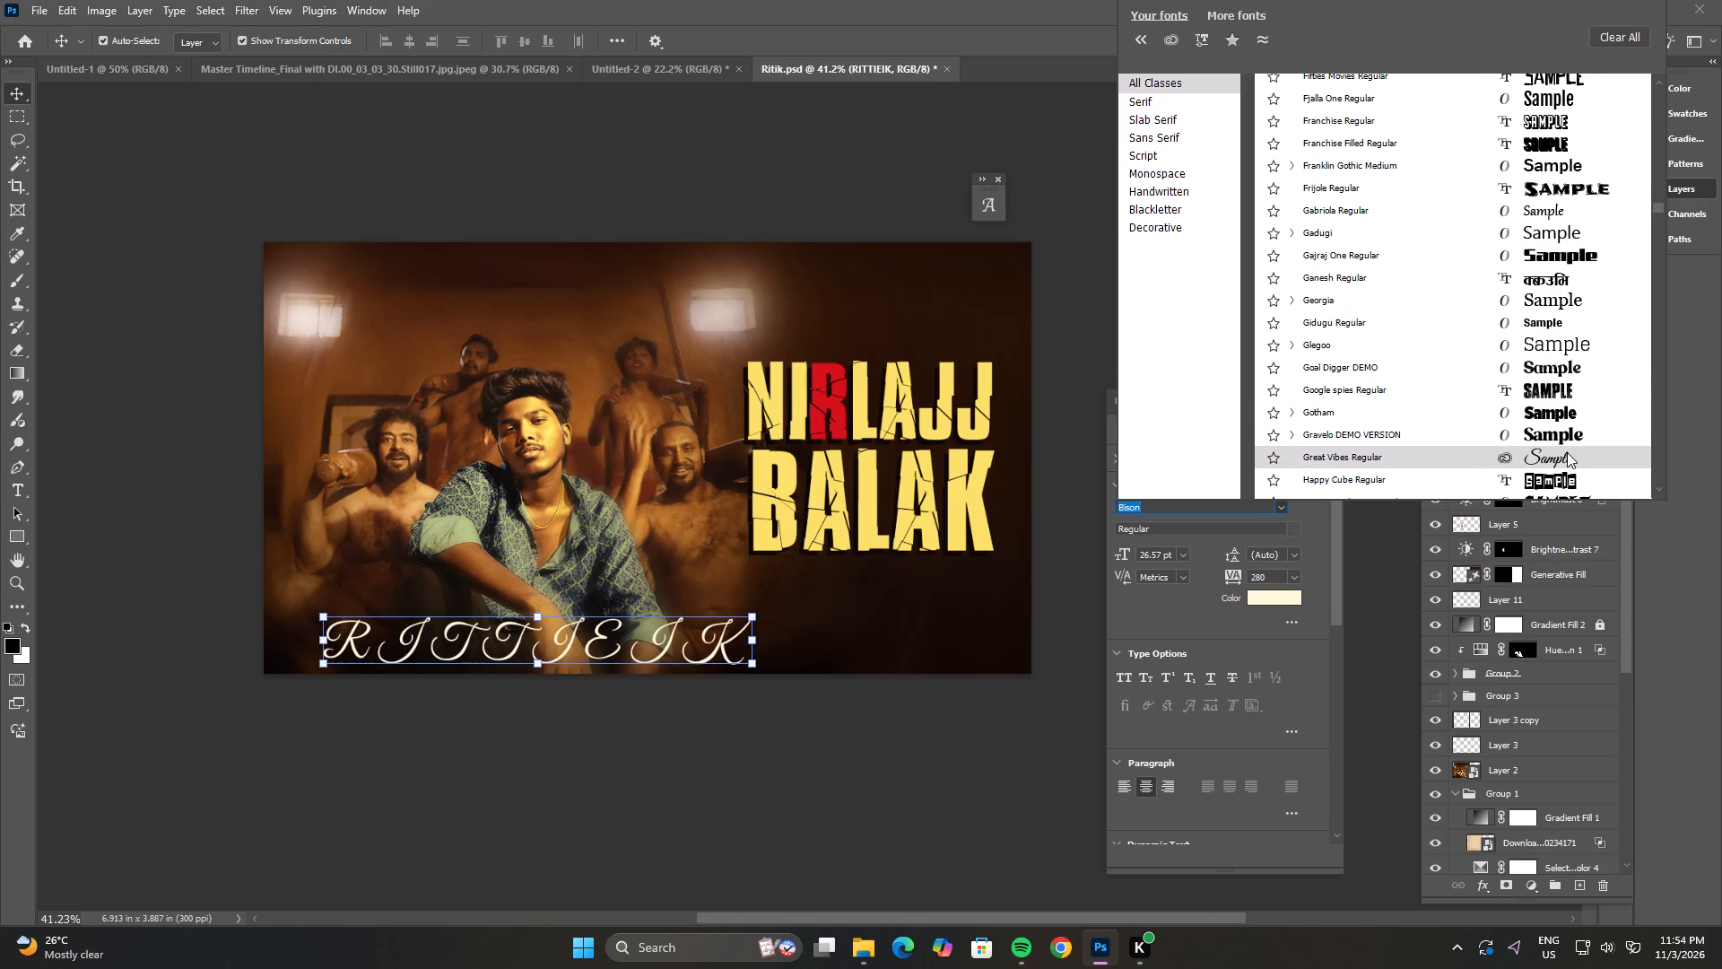
scroll(1570, 427, "down", 3)
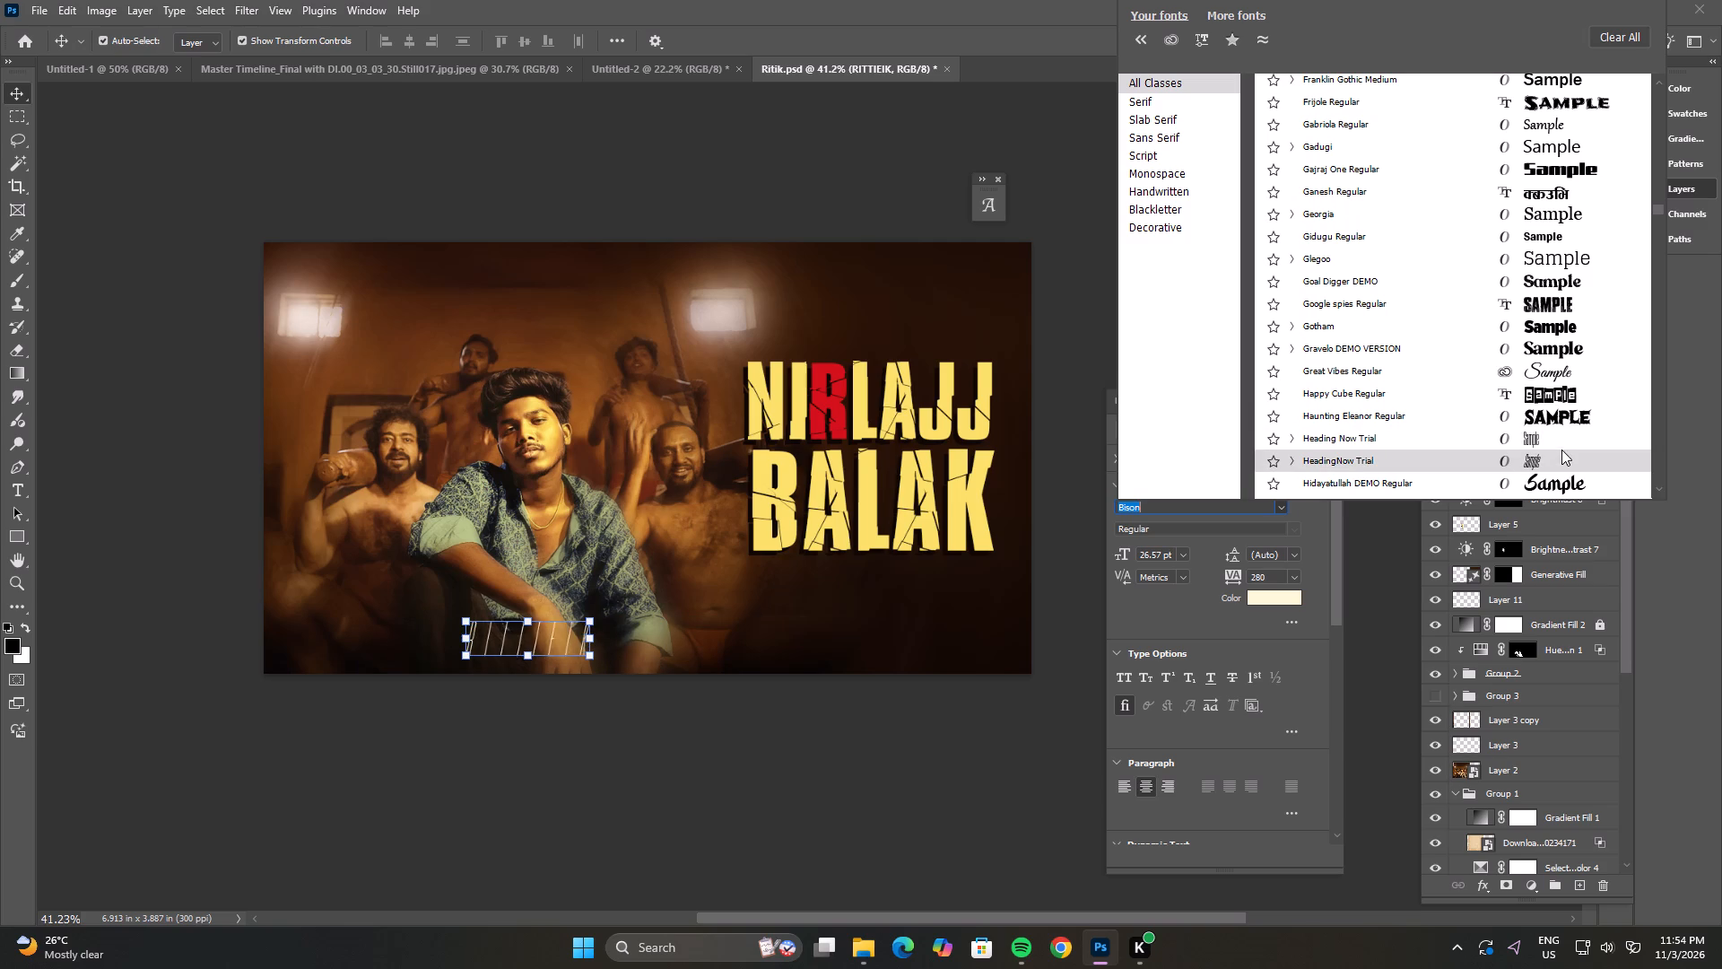
scroll(1566, 432, "down", 4)
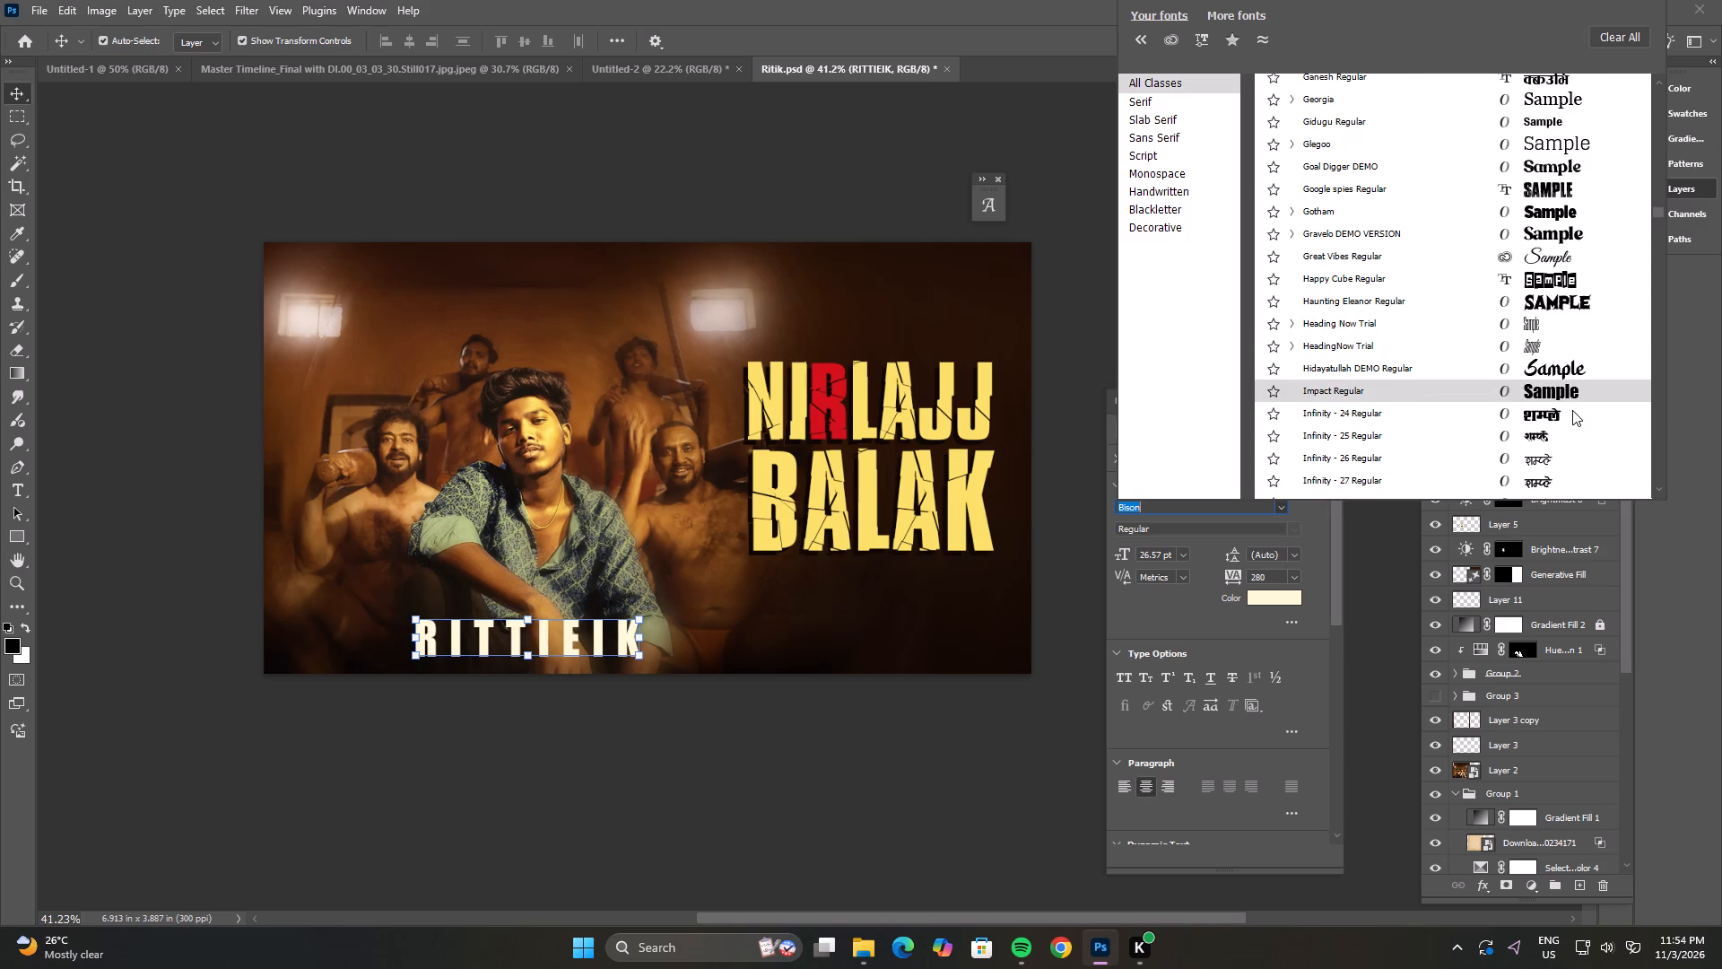
scroll(1572, 410, "down", 5)
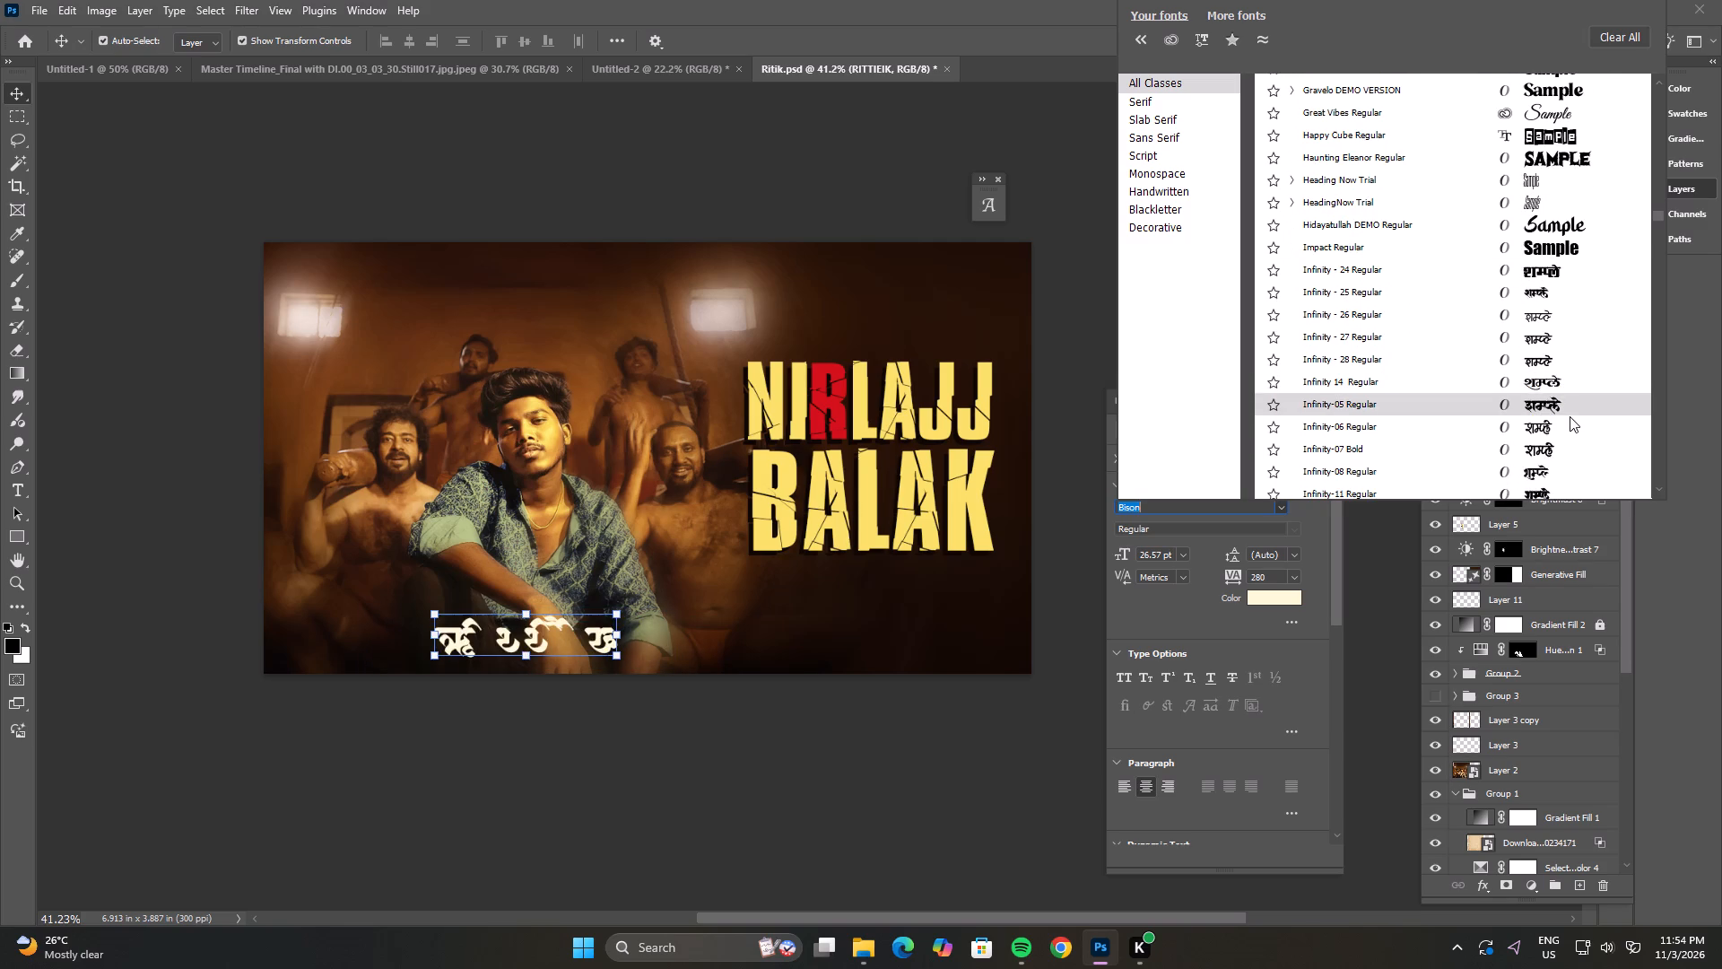
scroll(1561, 427, "down", 12)
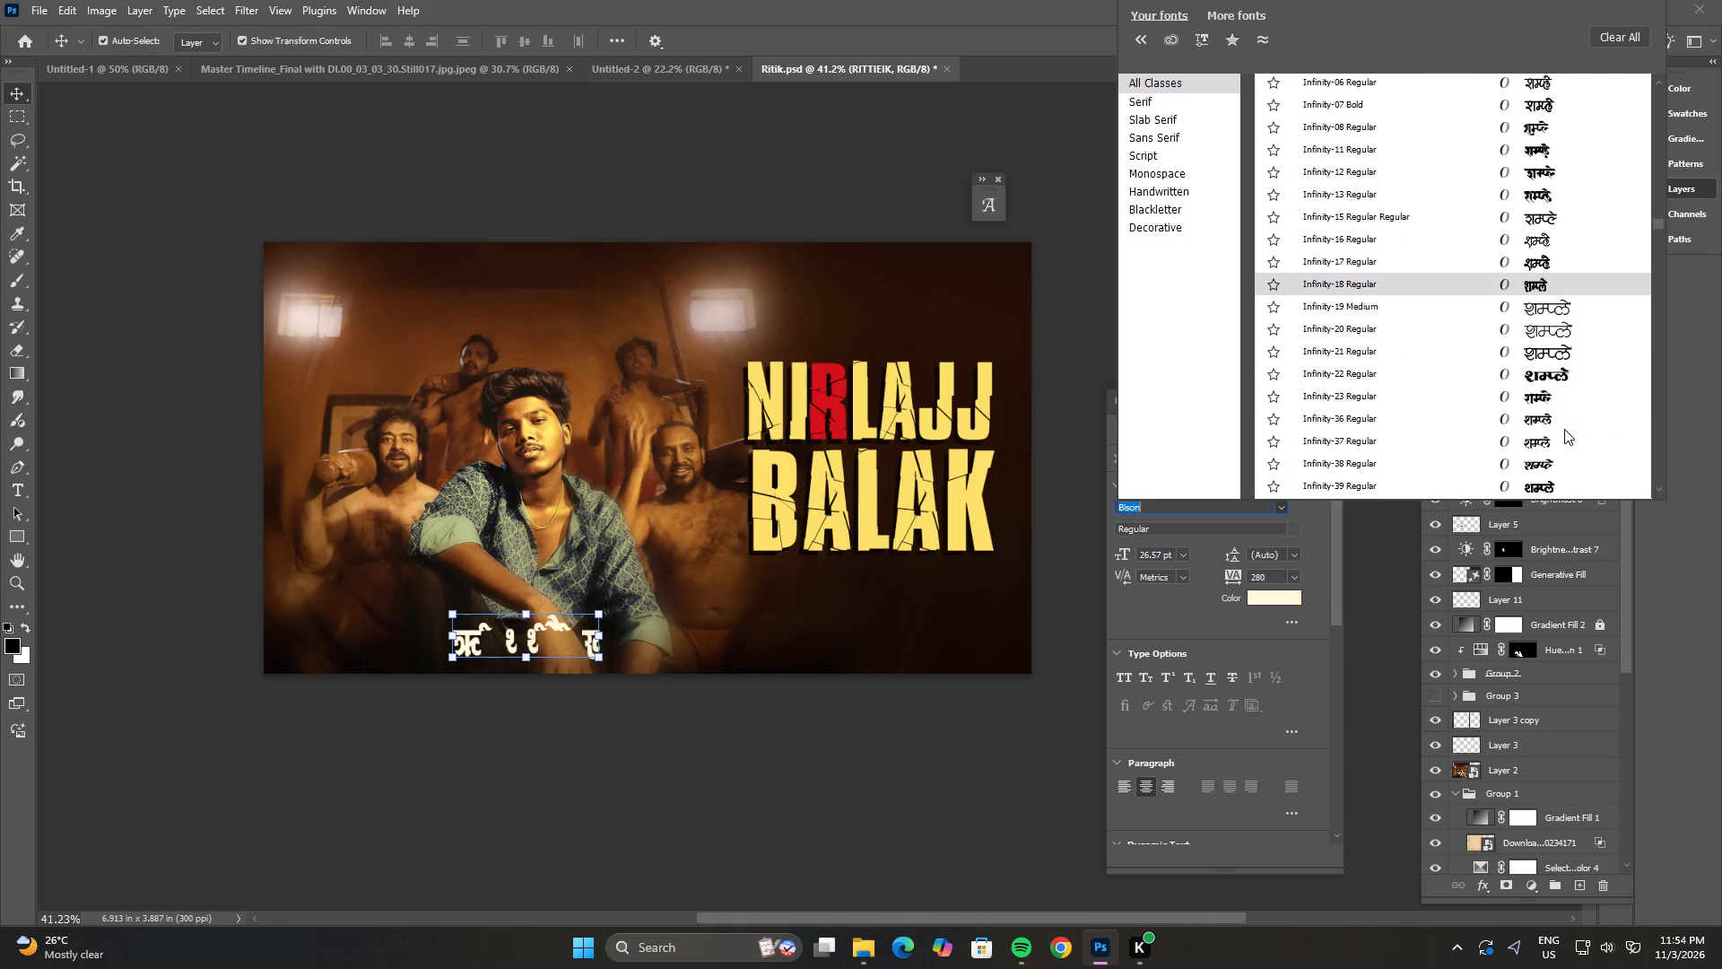
scroll(1564, 429, "down", 5)
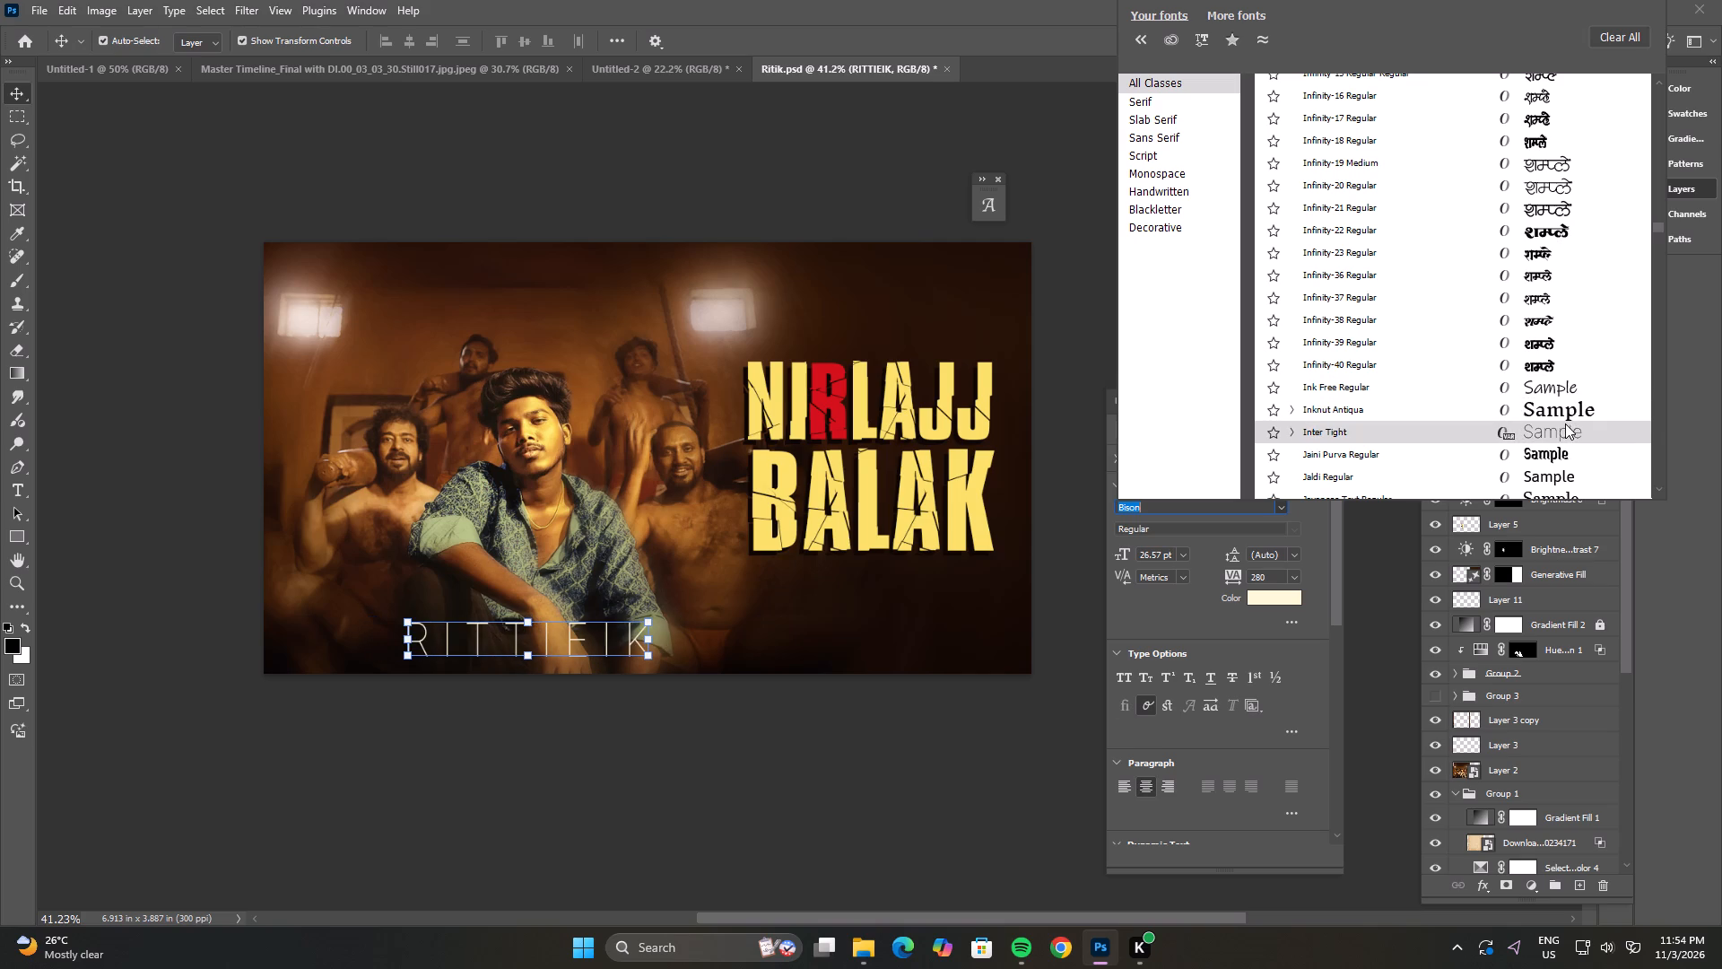
scroll(1565, 414, "down", 3)
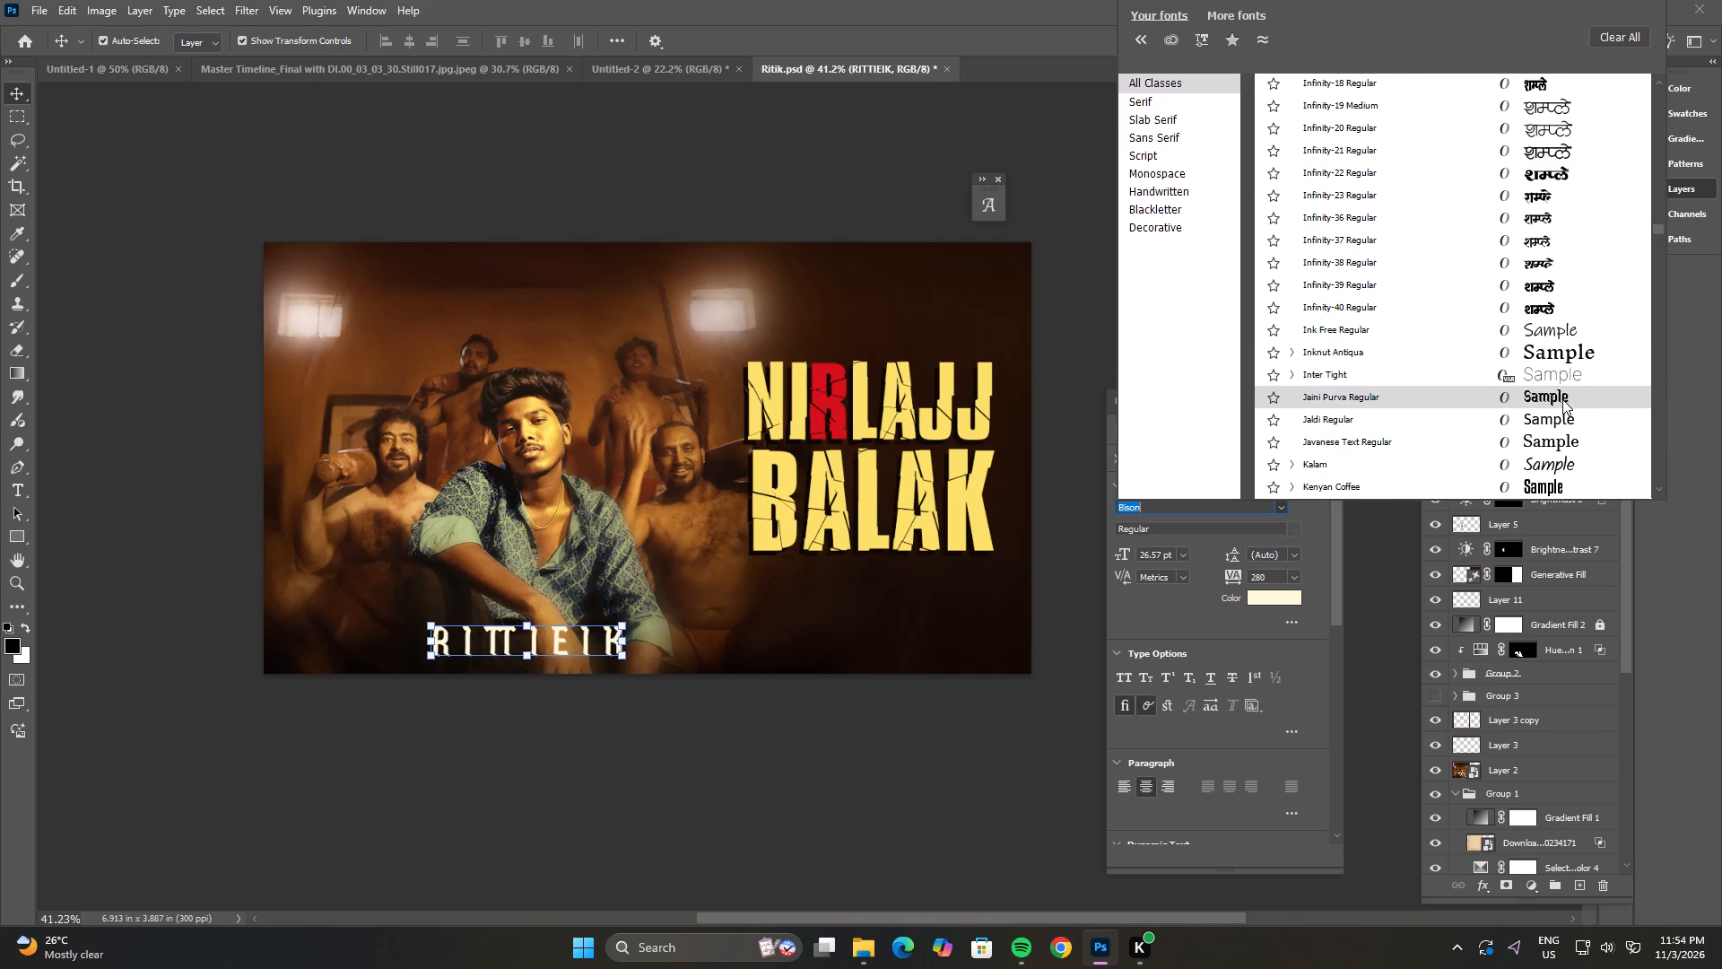
scroll(1551, 441, "down", 1)
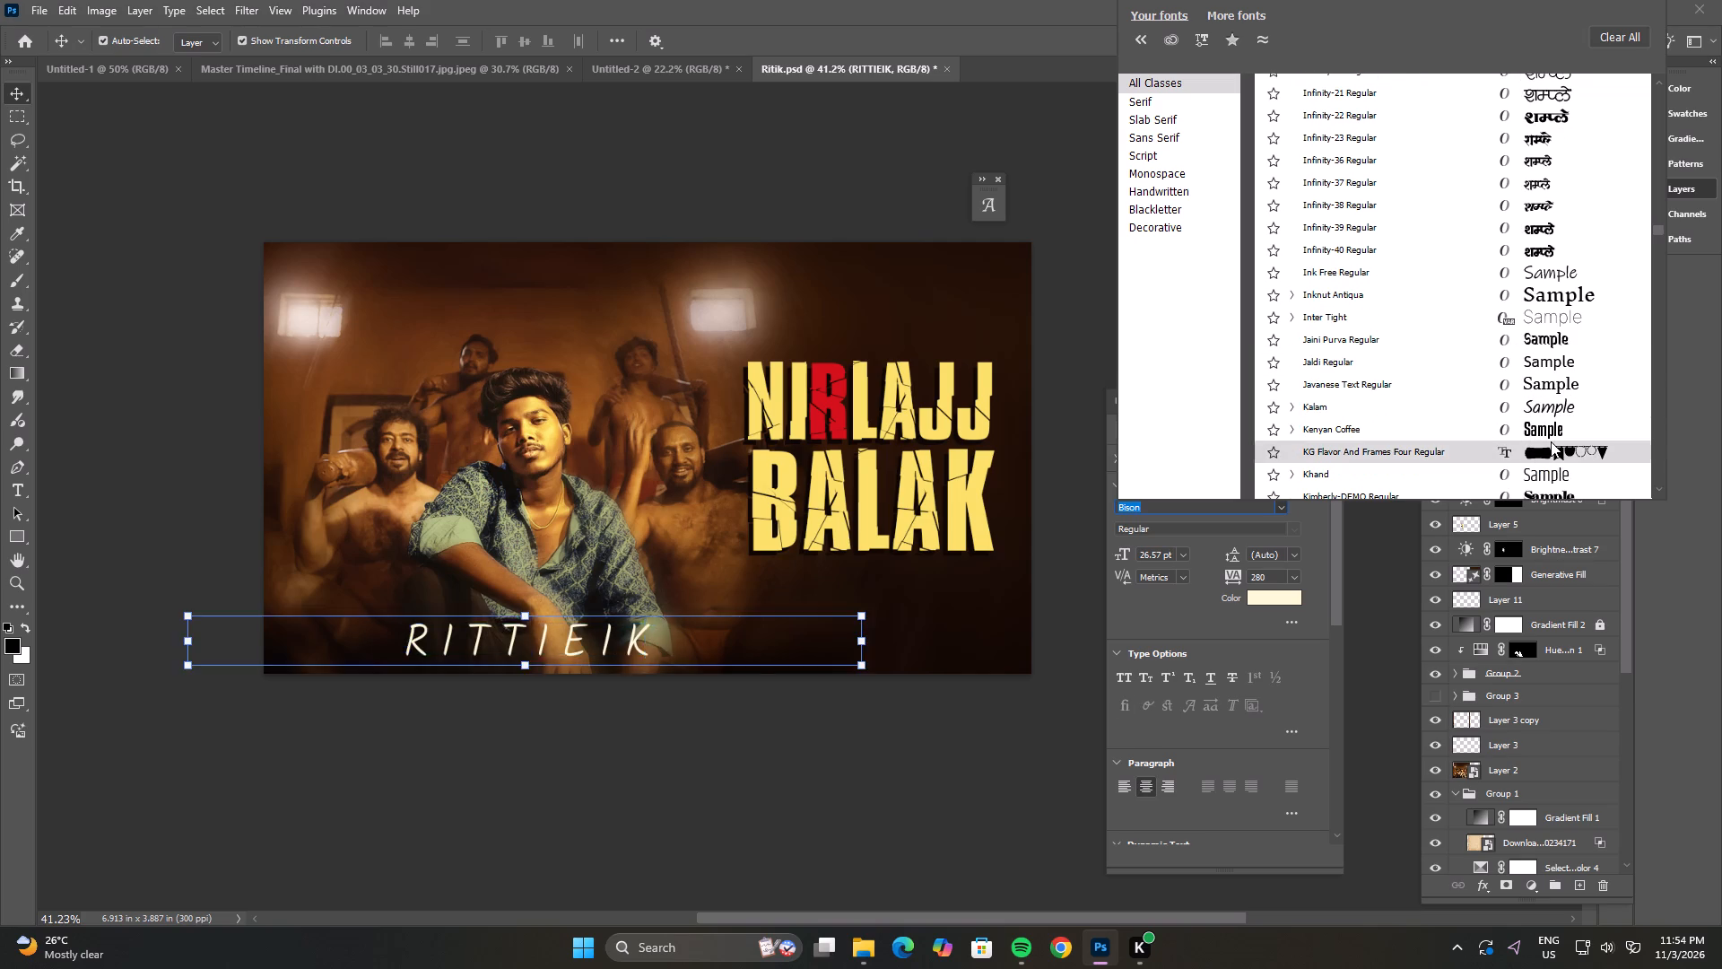
scroll(1555, 470, "down", 2)
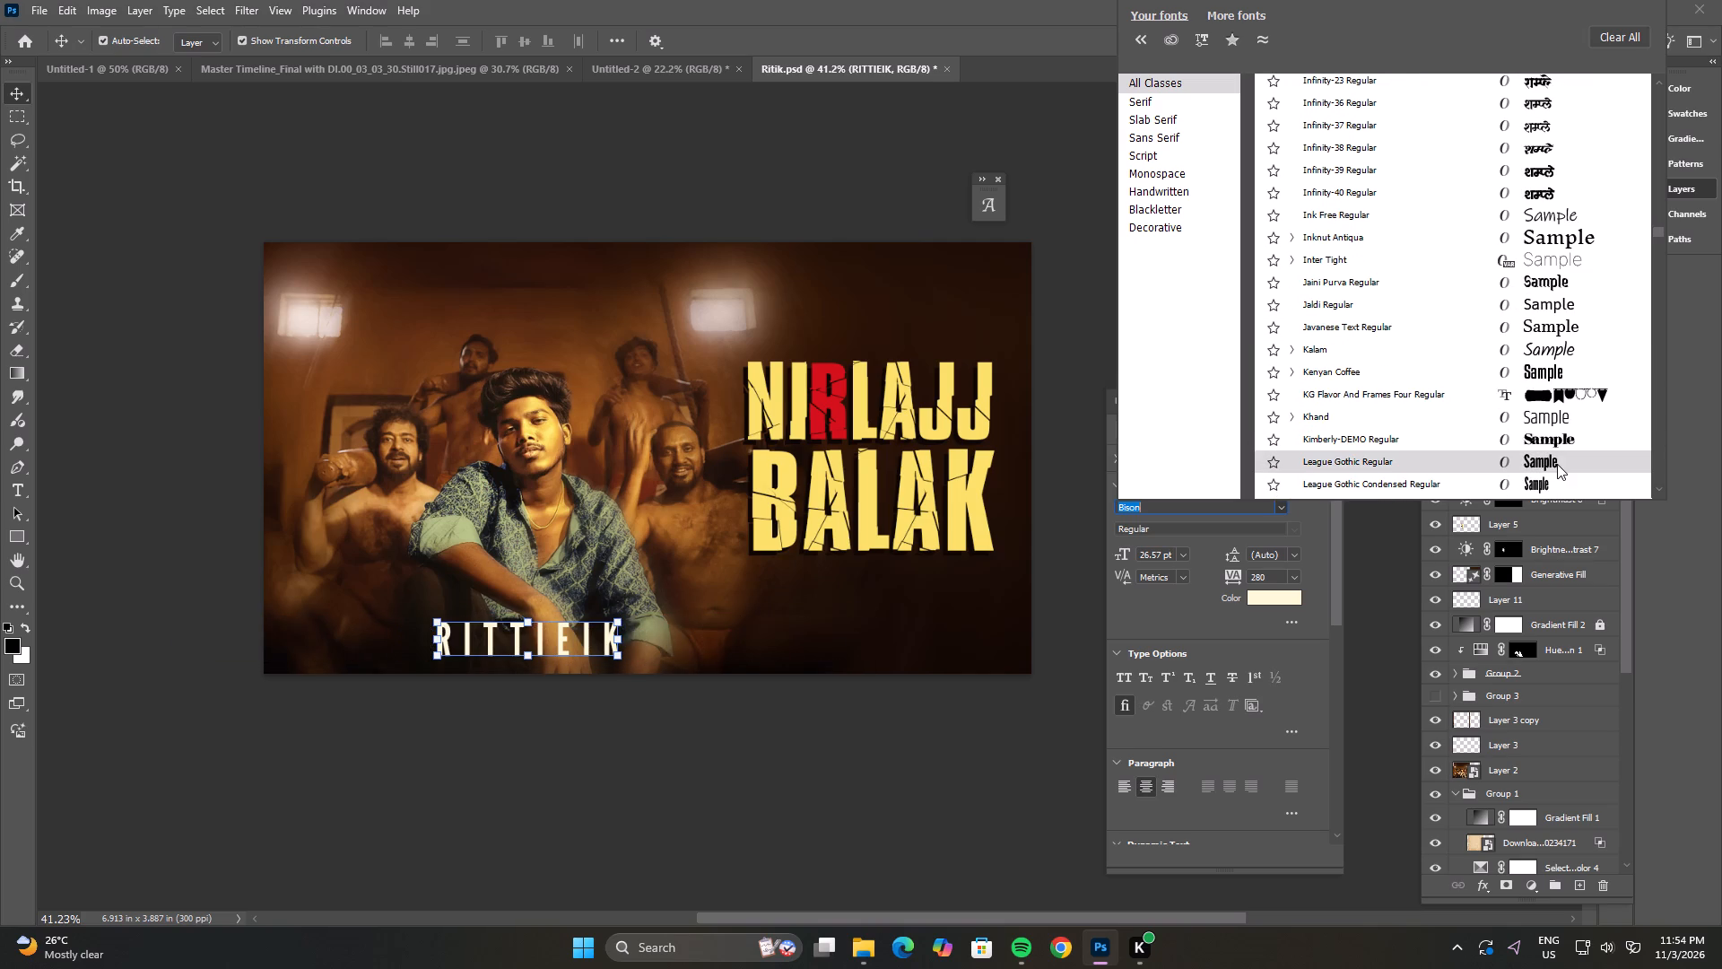
scroll(1560, 447, "down", 2)
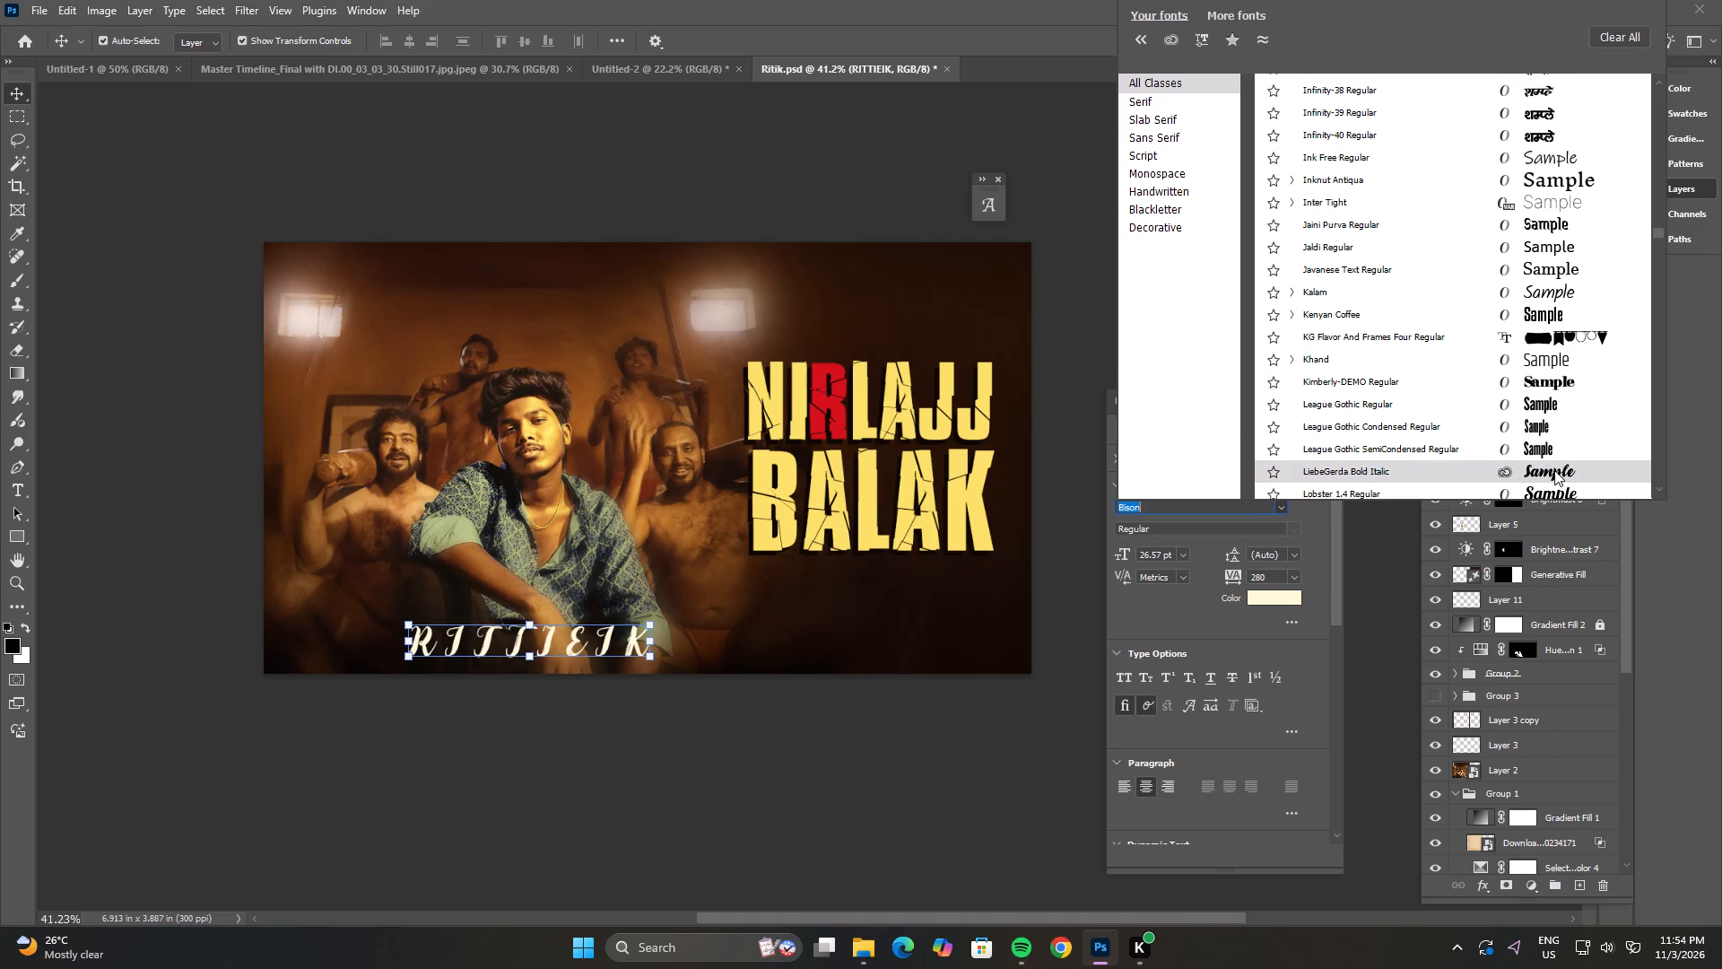
scroll(1554, 470, "down", 3)
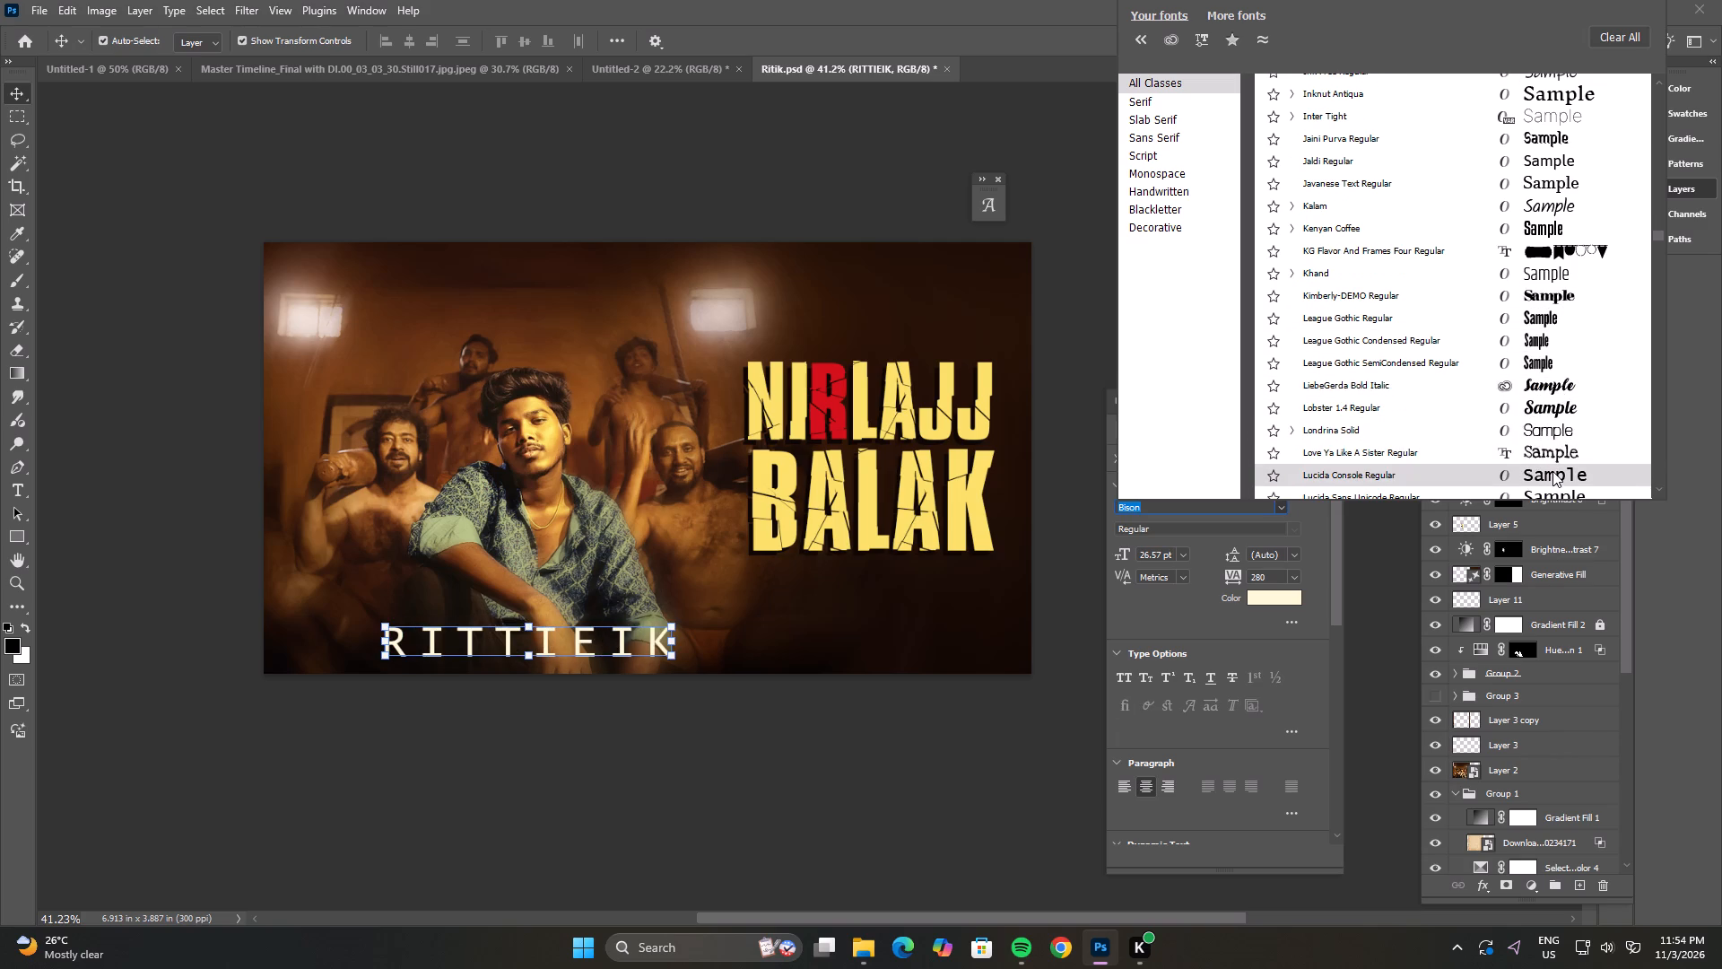
scroll(1552, 467, "down", 5)
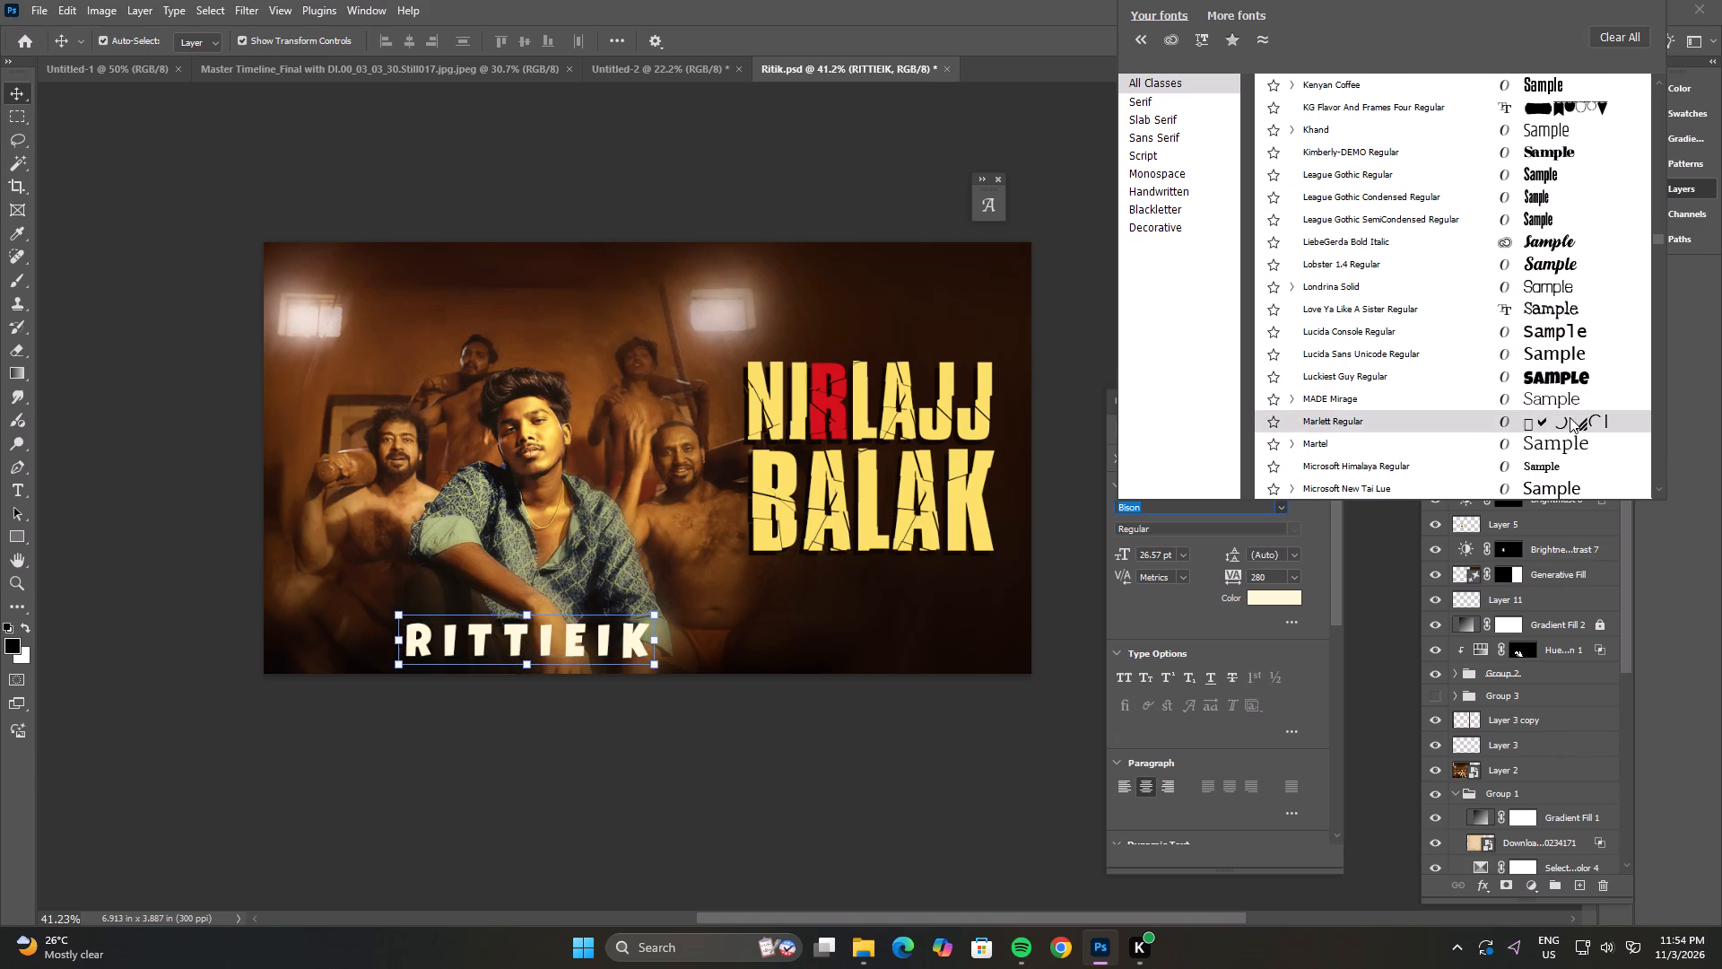
scroll(1553, 465, "down", 3)
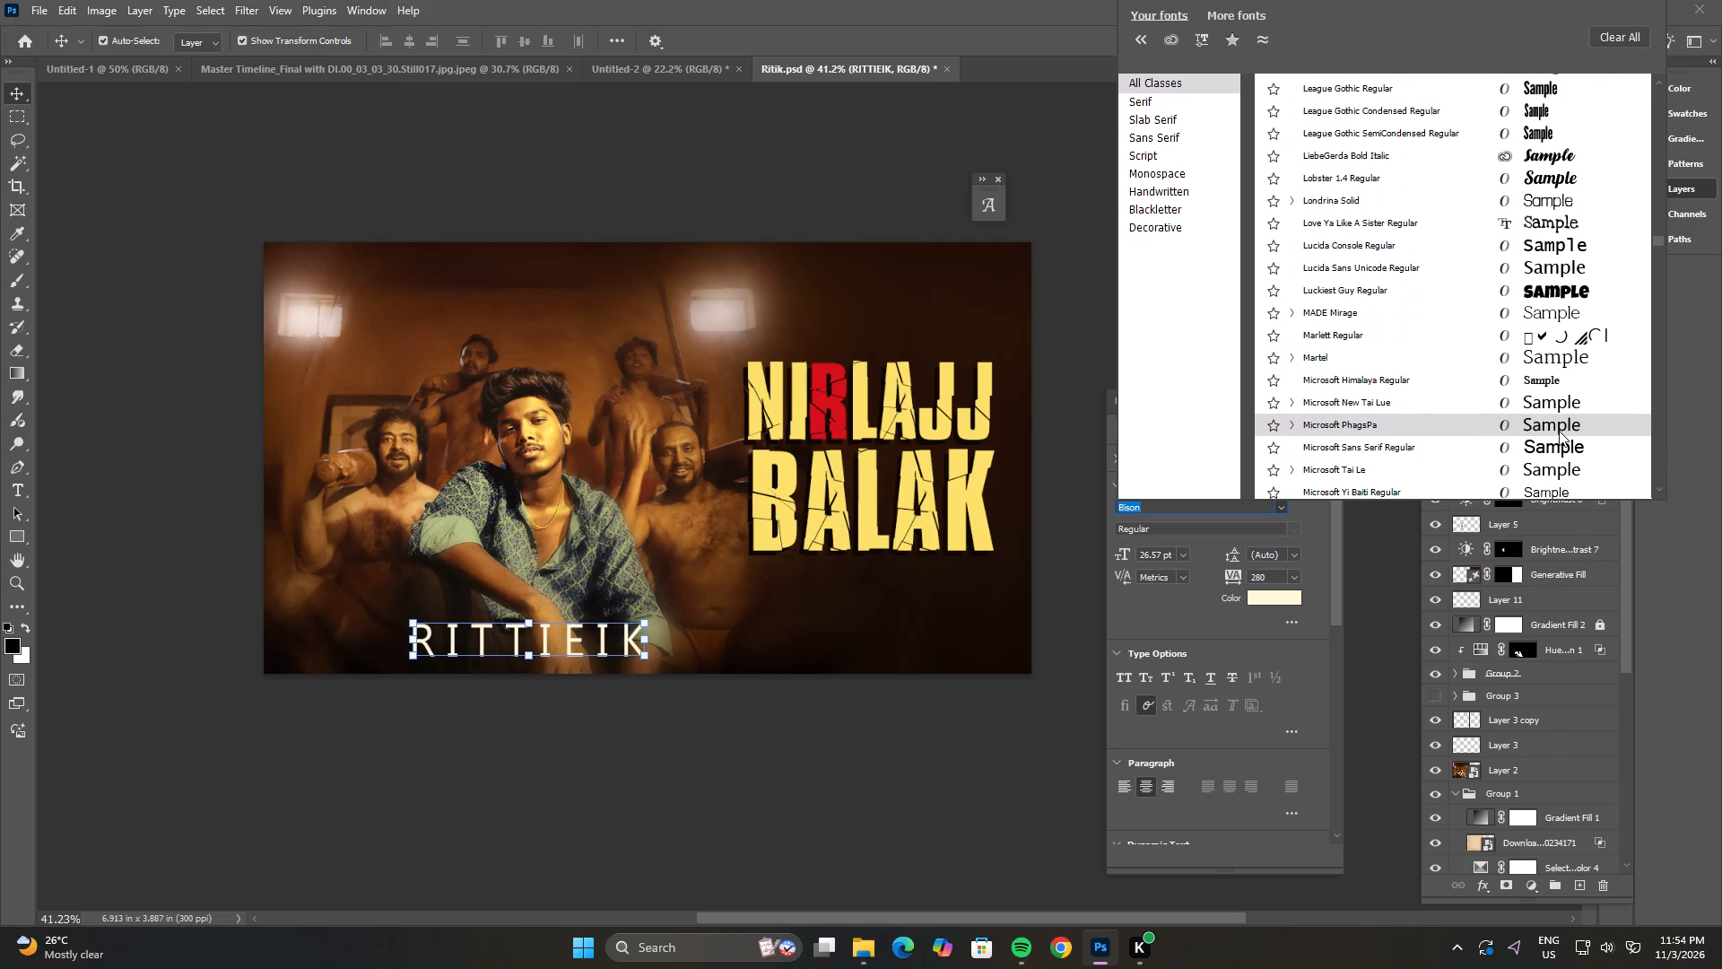
scroll(1563, 424, "down", 5)
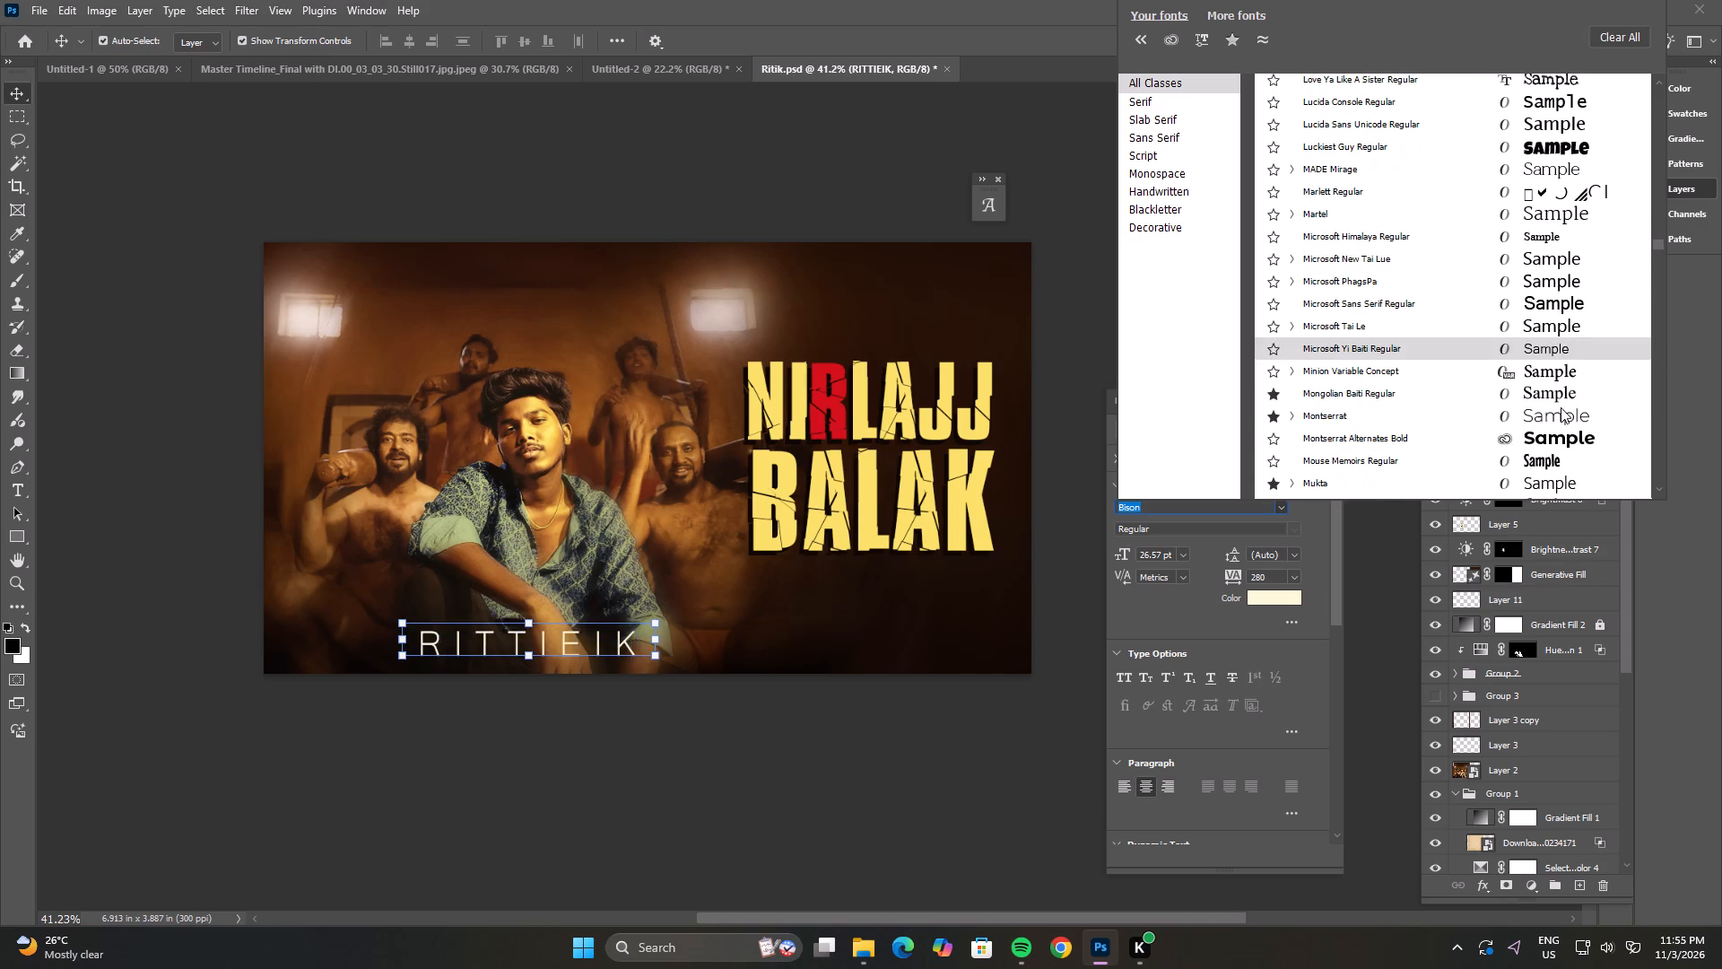
scroll(1553, 452, "down", 1)
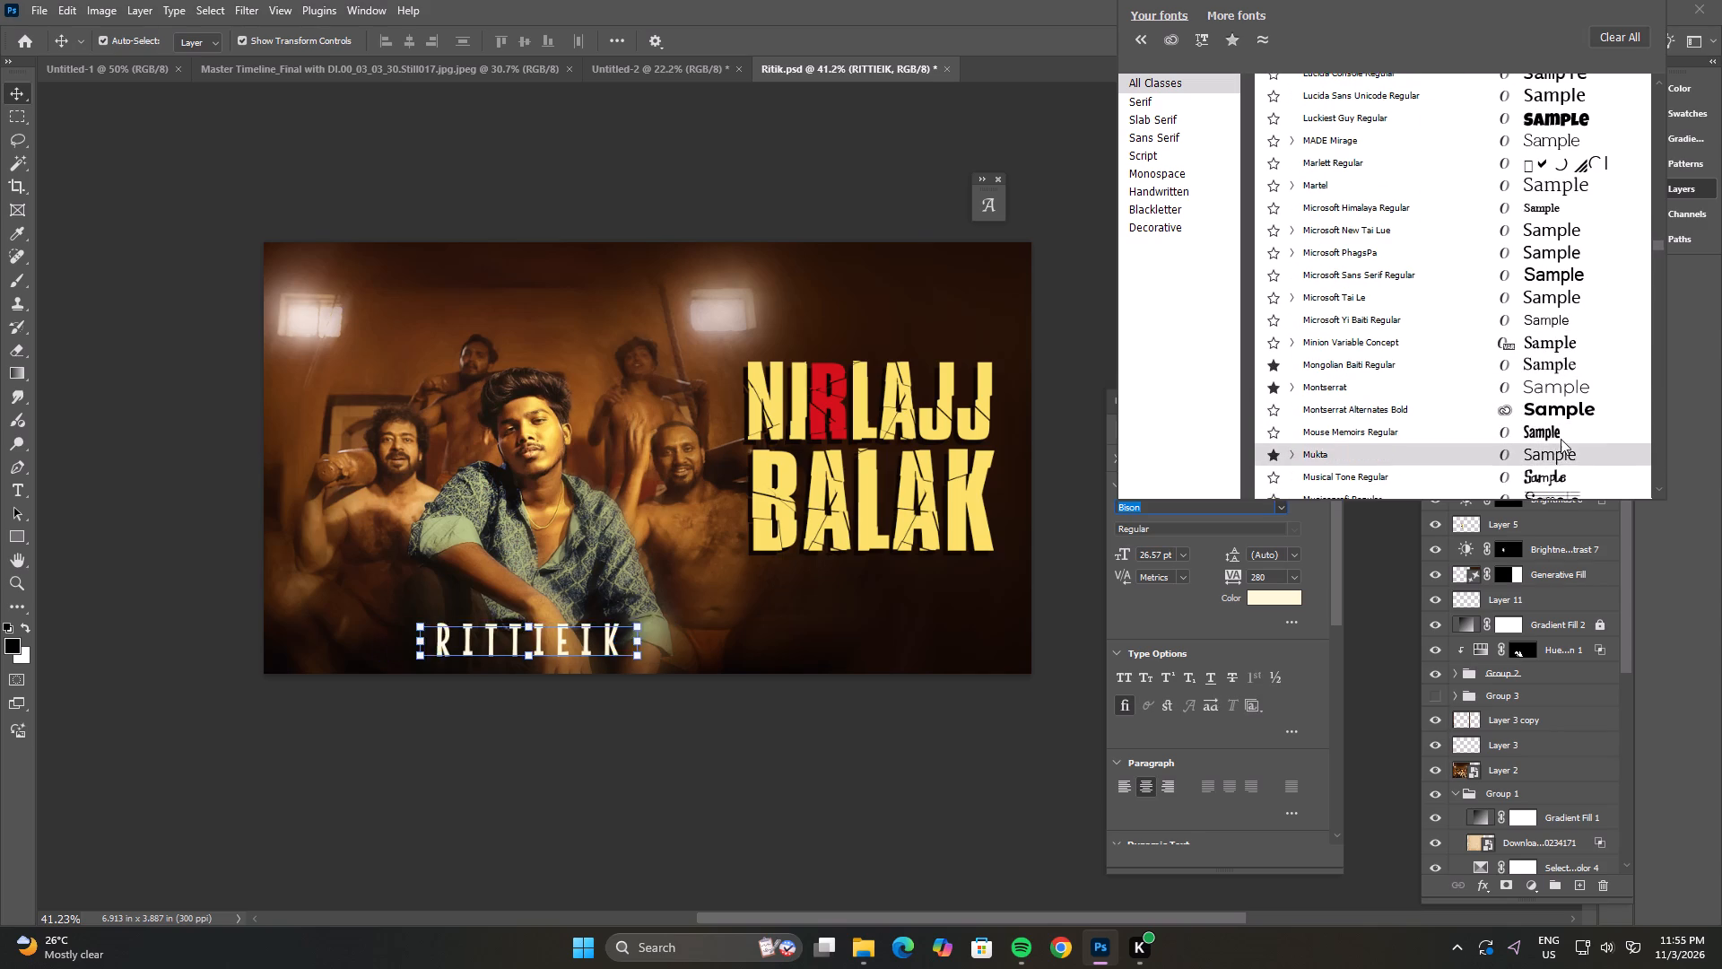
Continue browsing the fonts alphabetically from Mukta onward, previewing alternatives on the cream RITTIEIK text.
scroll(1561, 437, "down", 3)
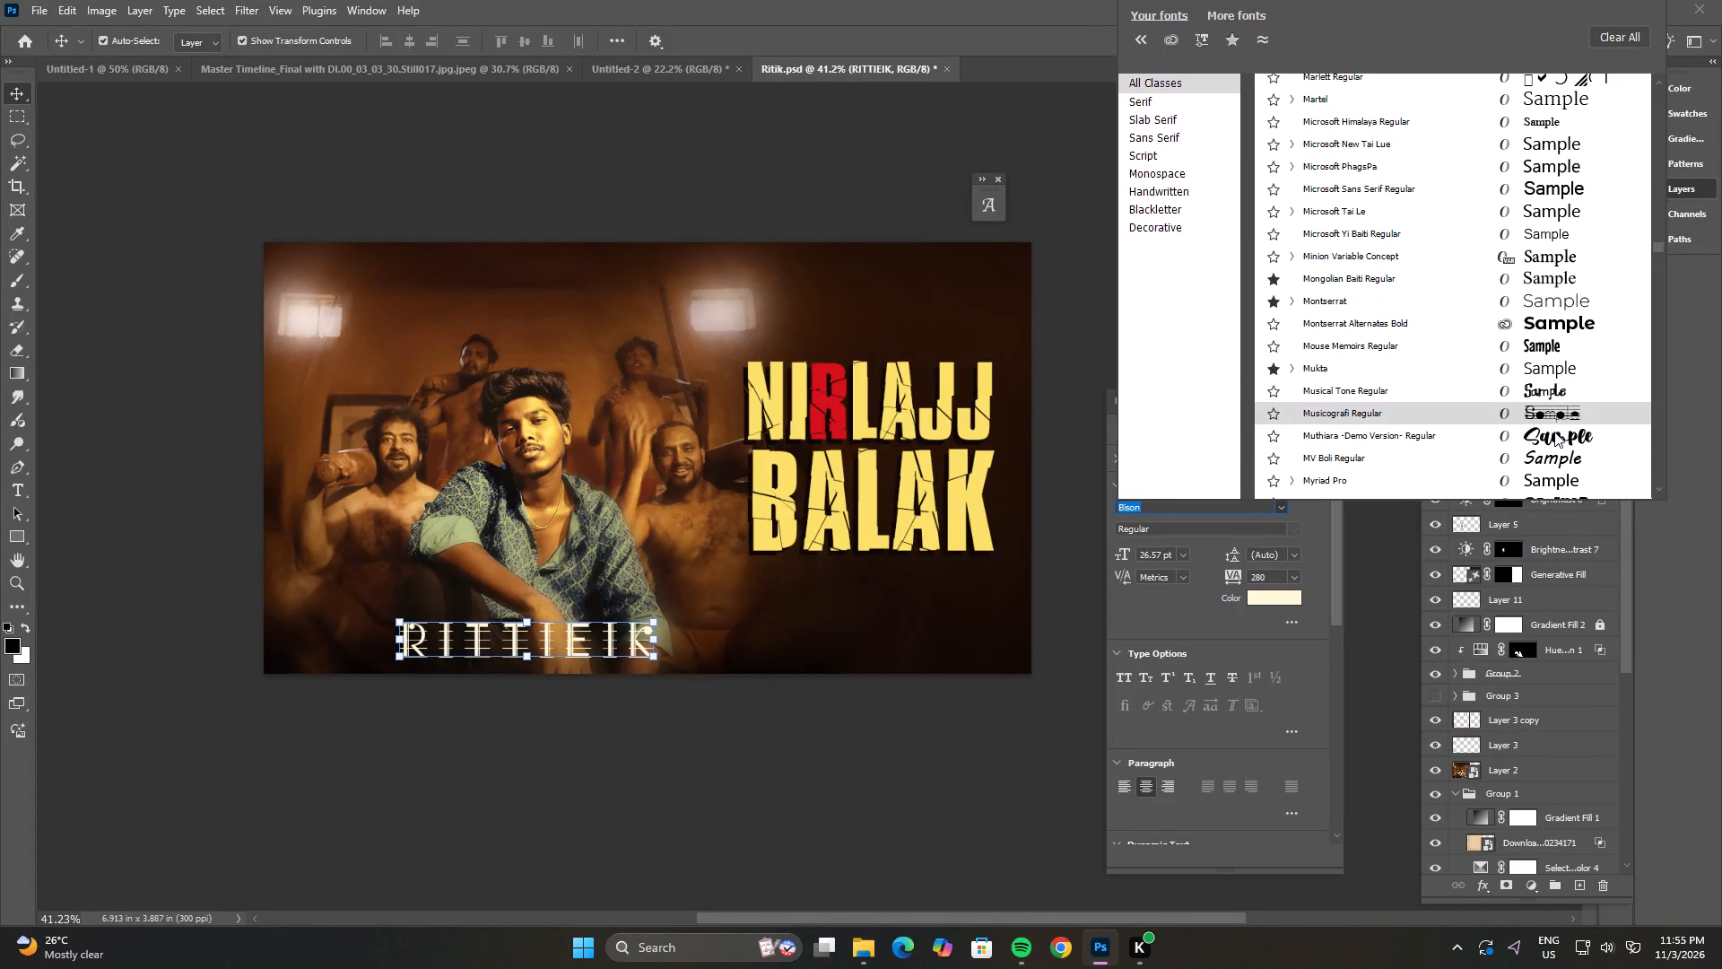
scroll(1554, 432, "down", 3)
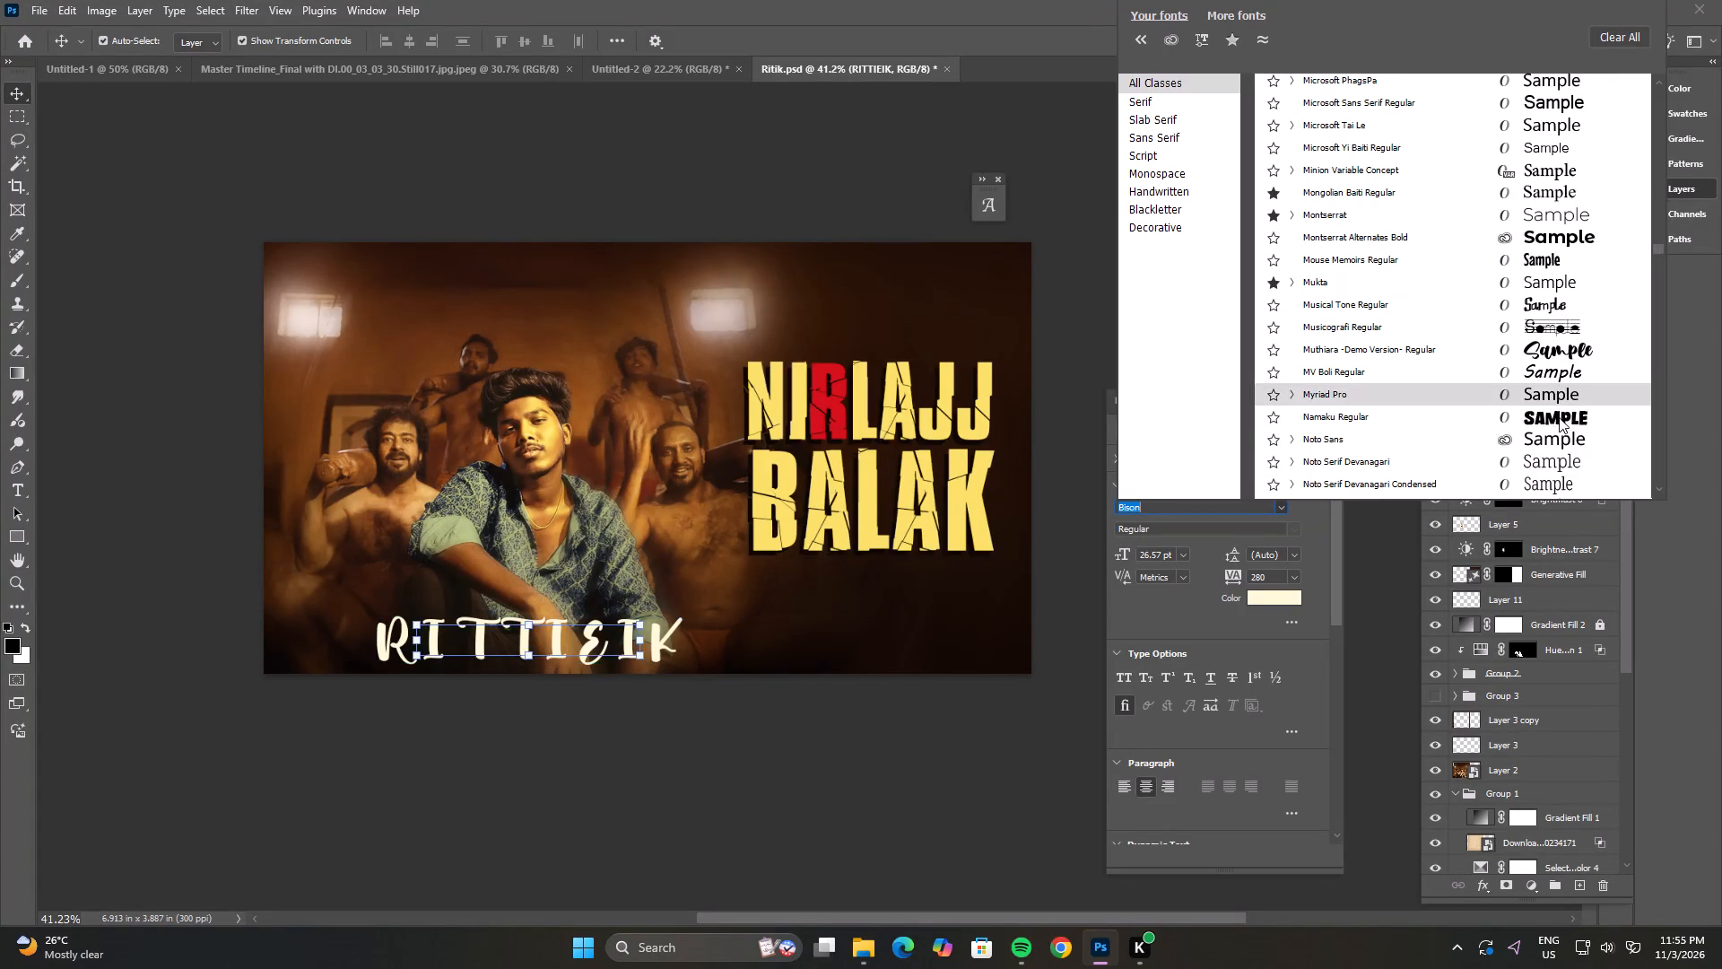
scroll(1578, 472, "down", 4)
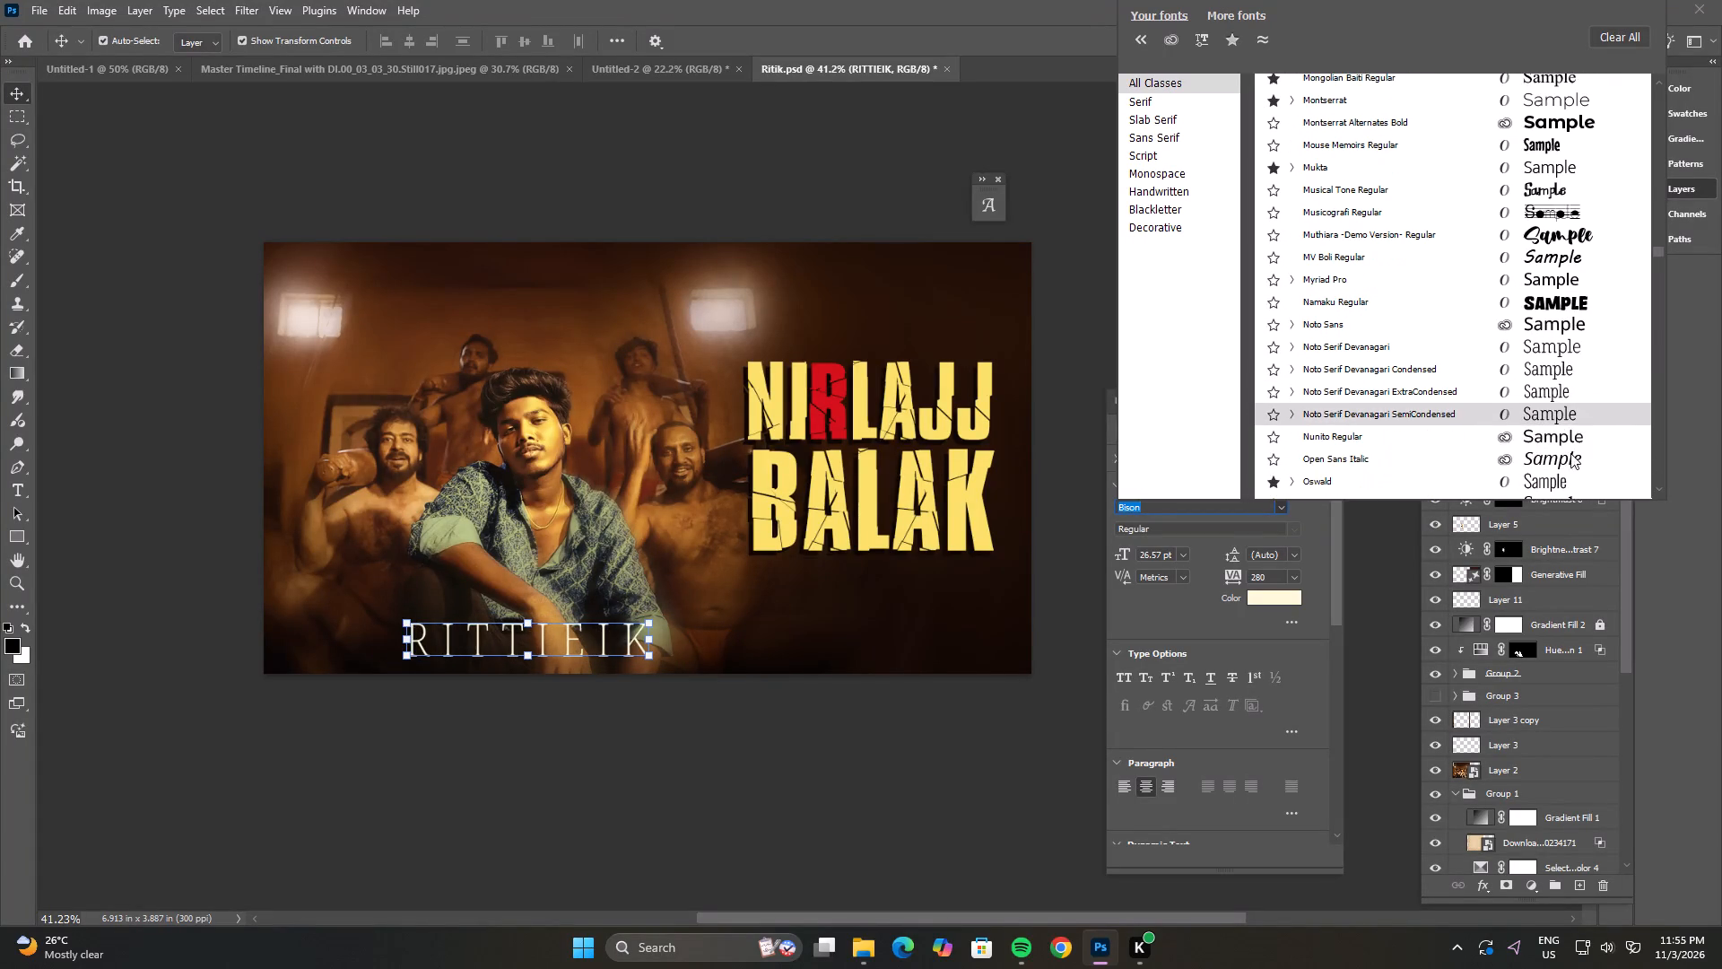
scroll(1565, 467, "down", 7)
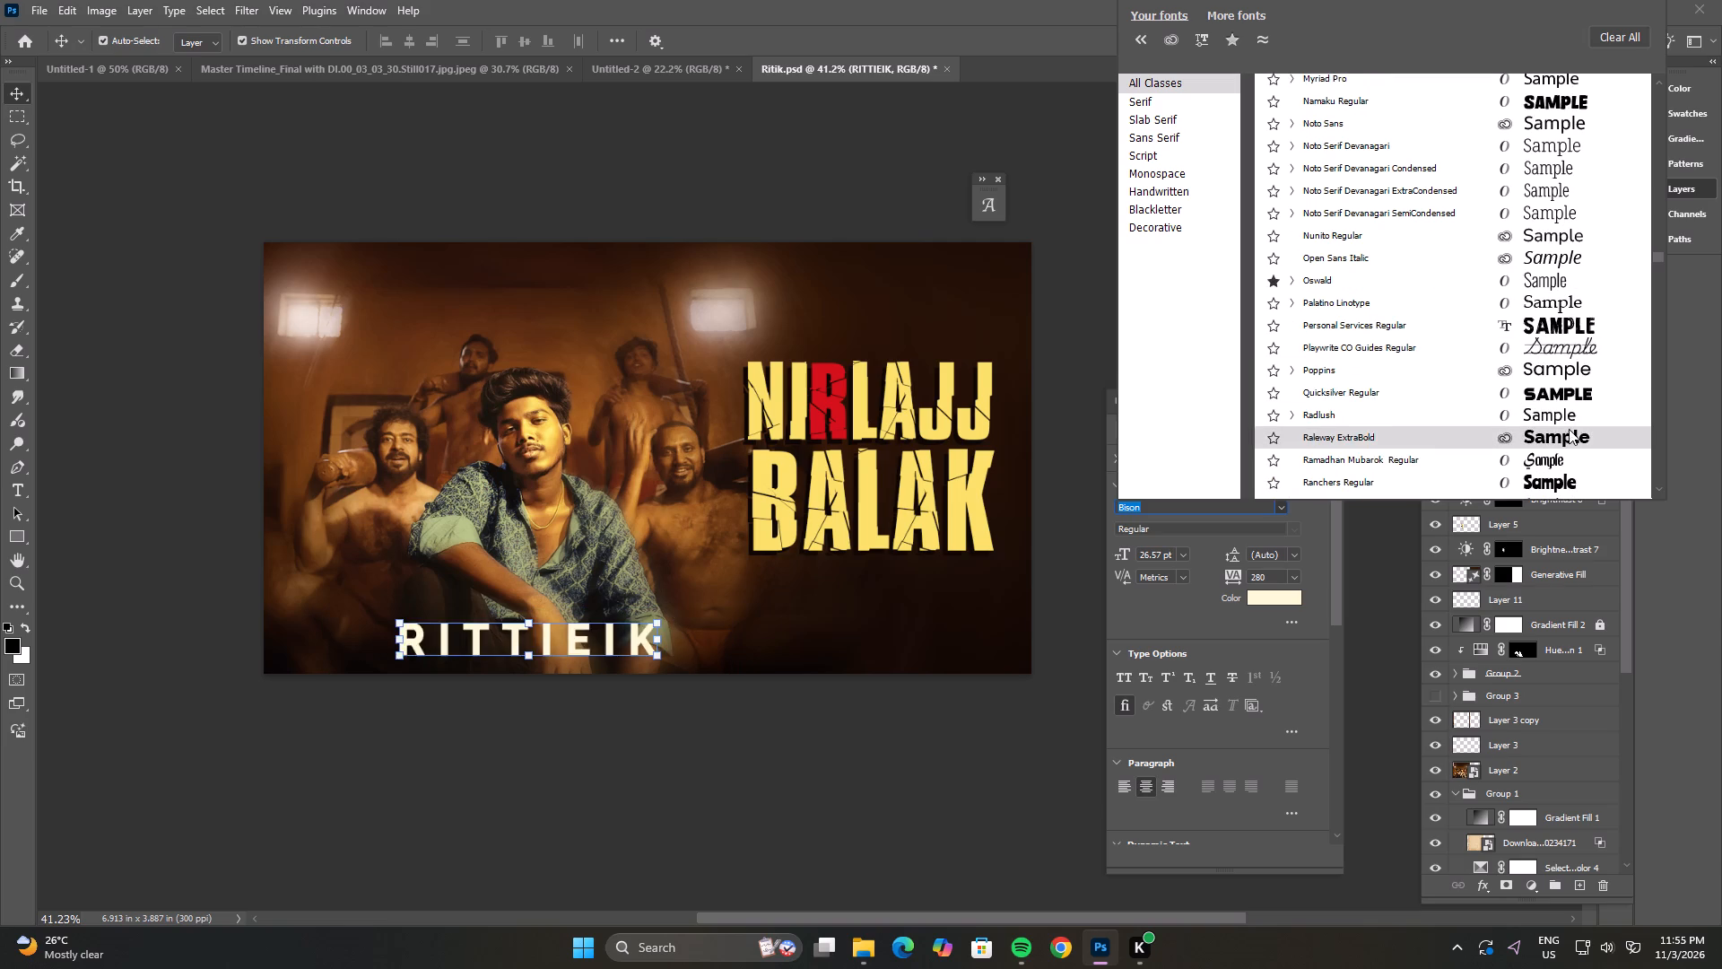
scroll(1572, 419, "down", 6)
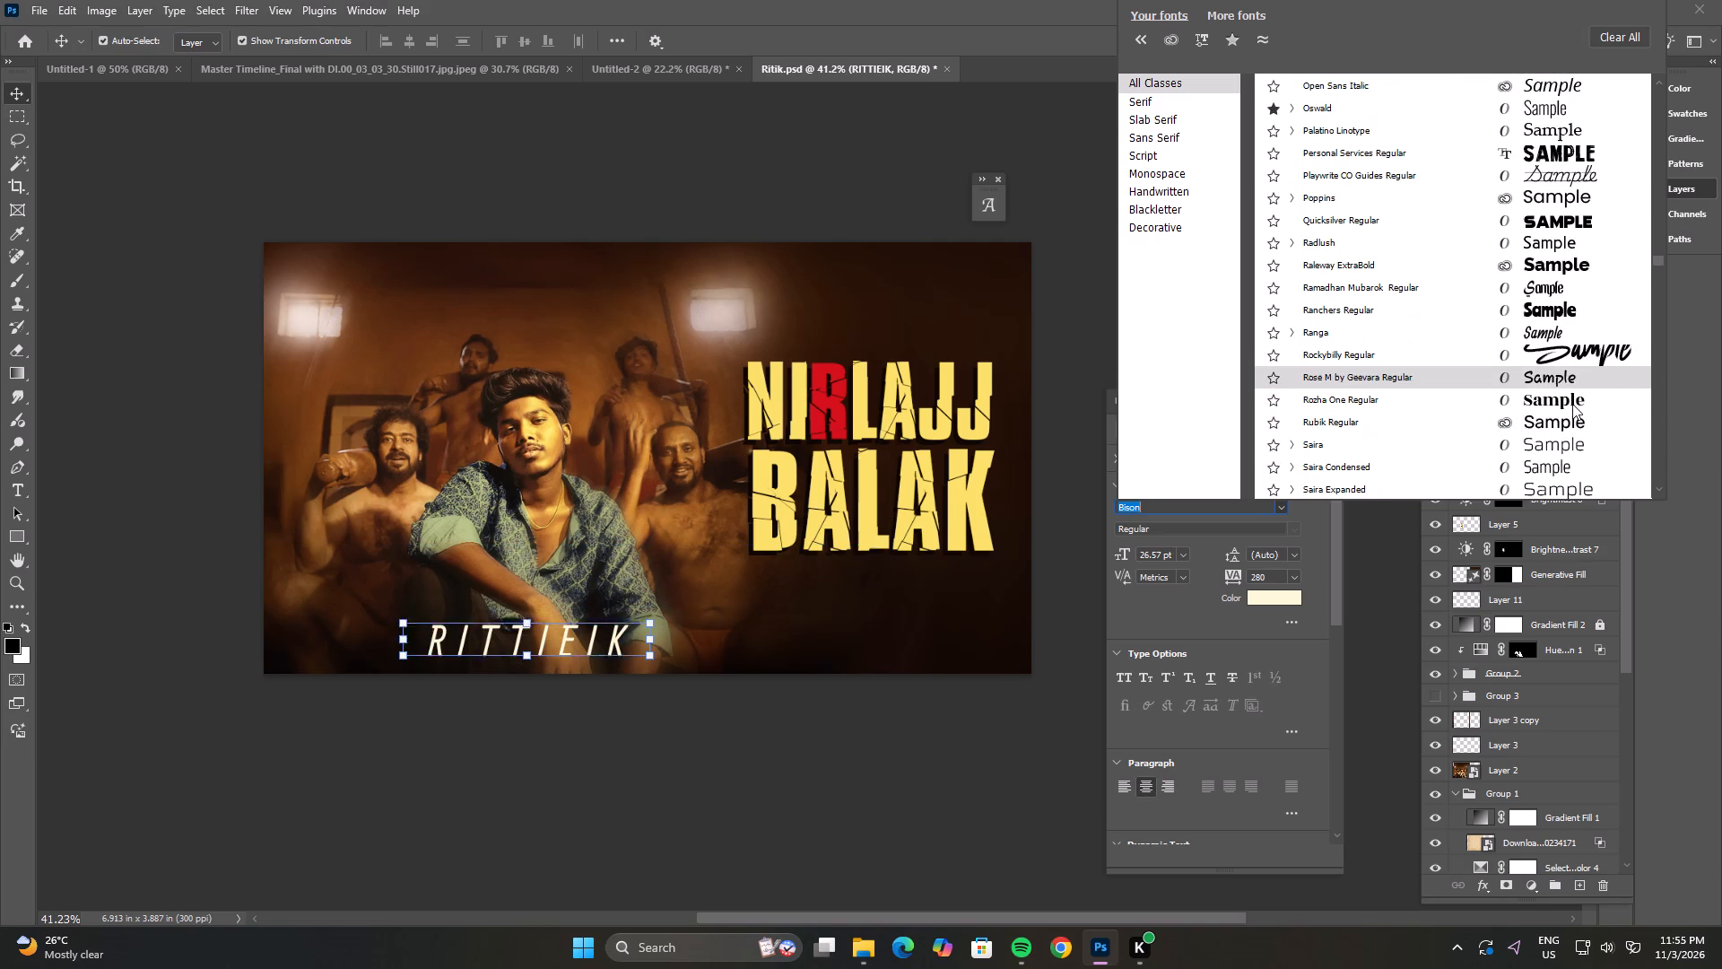
scroll(1552, 451, "down", 5)
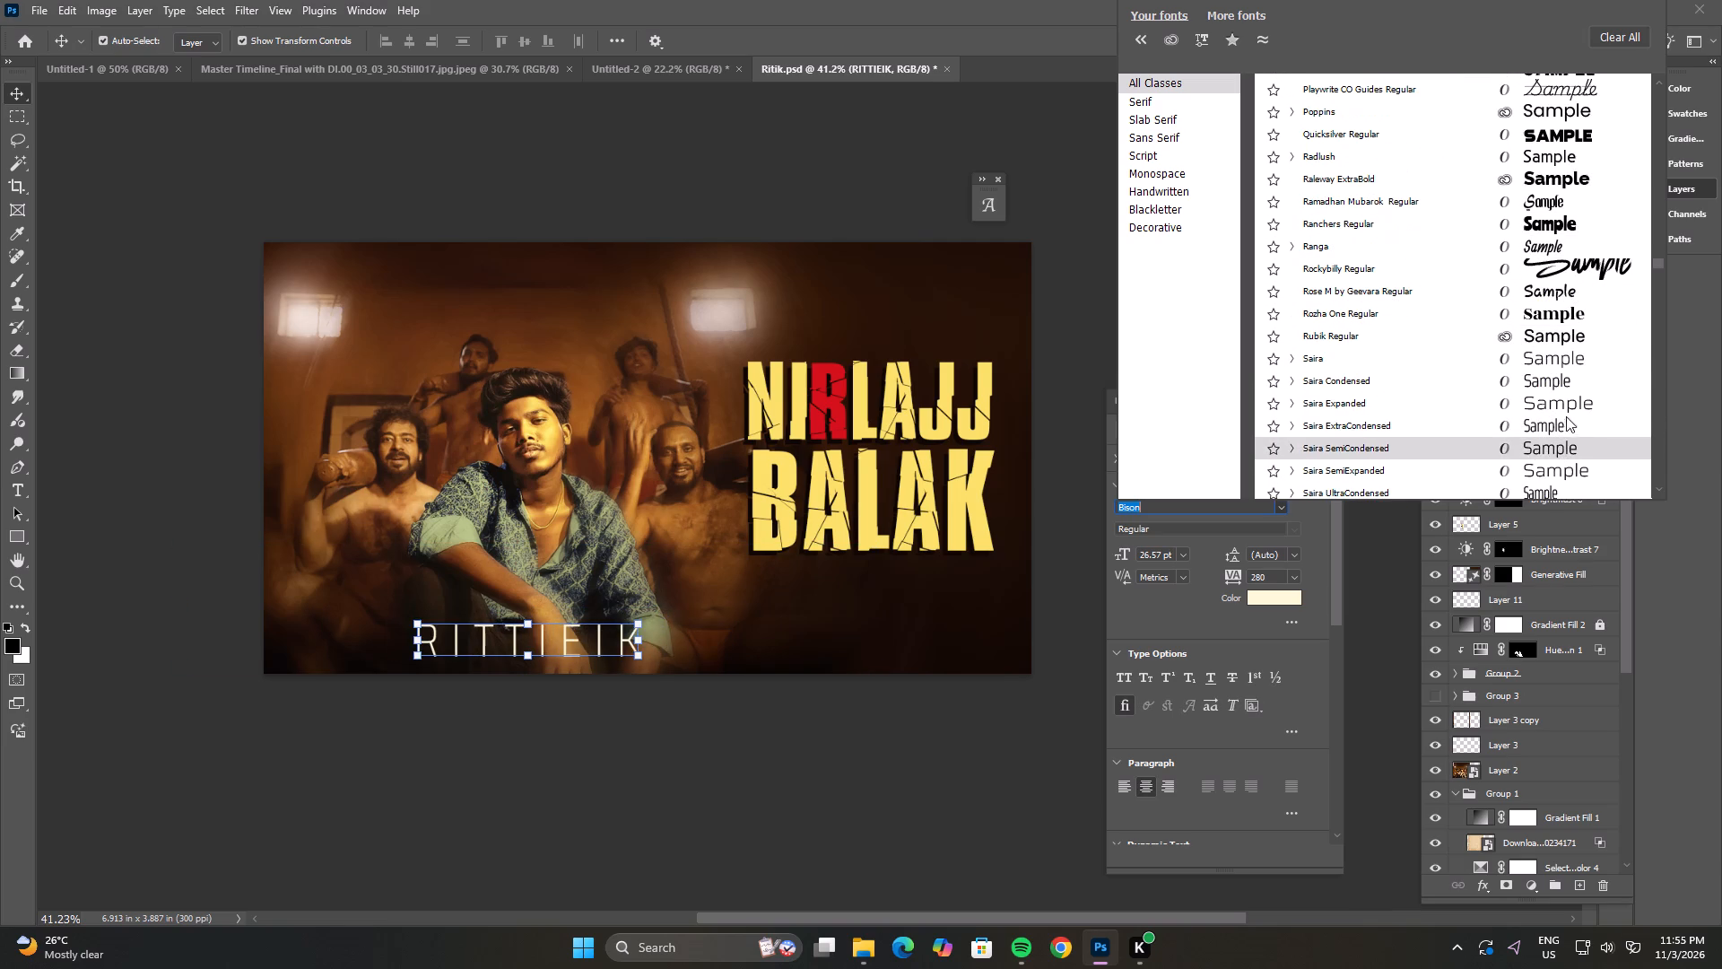
scroll(1566, 416, "down", 1)
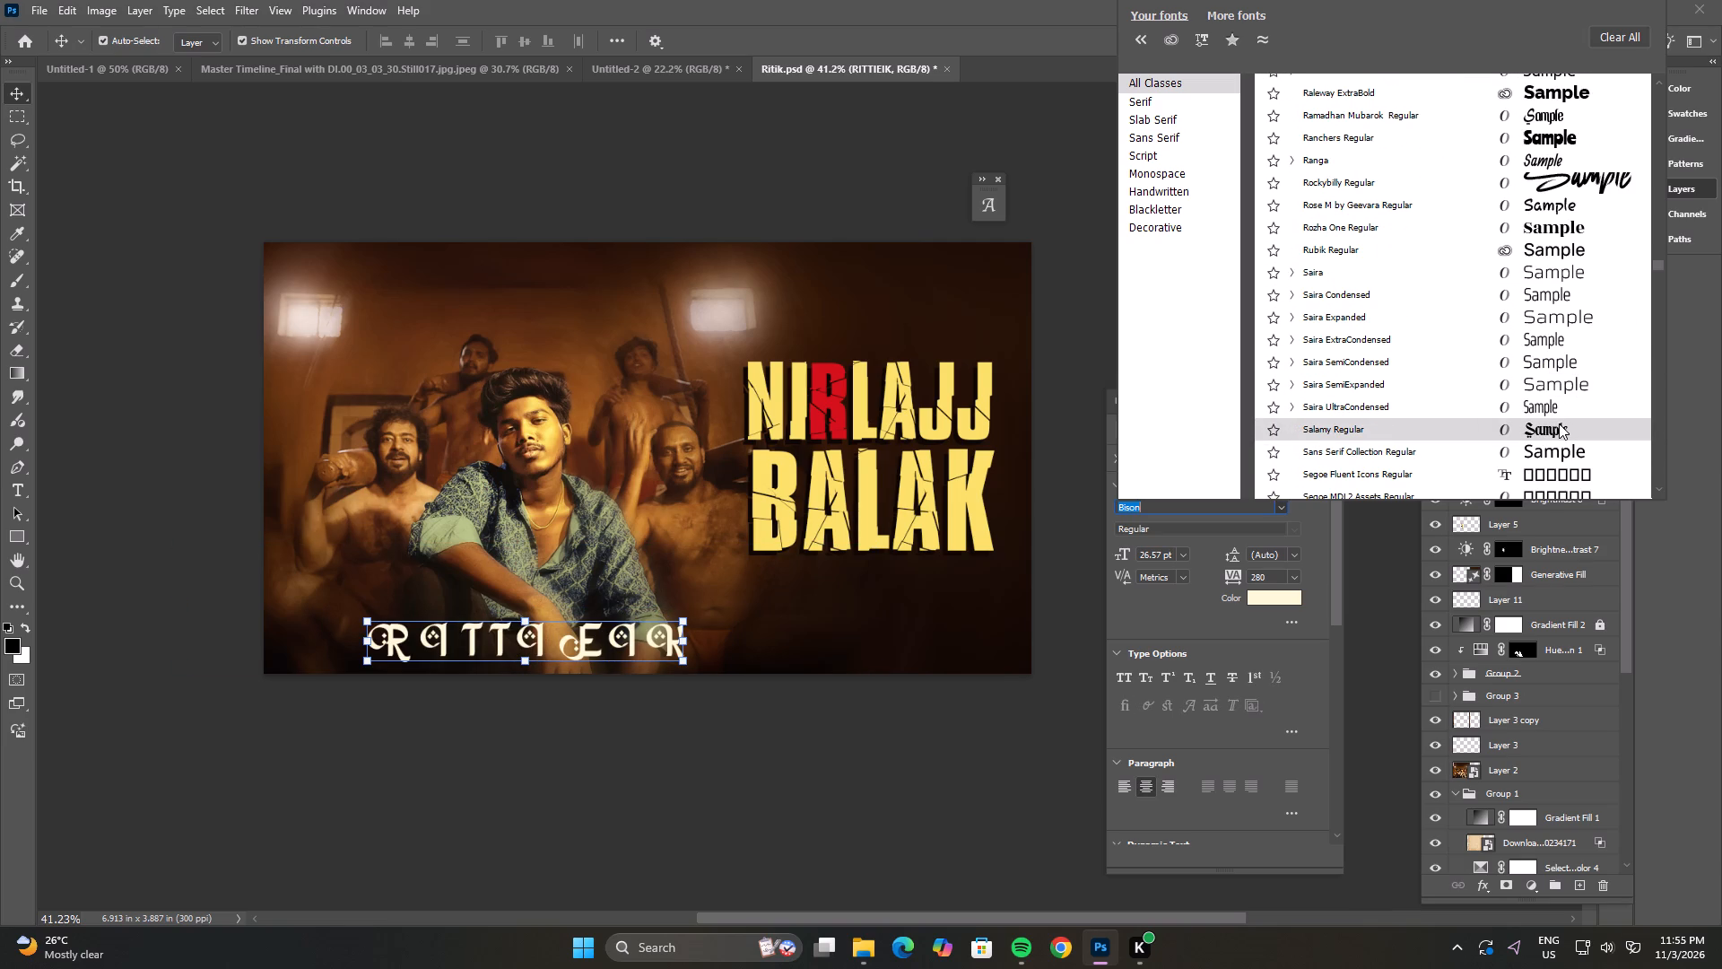
scroll(1559, 423, "down", 7)
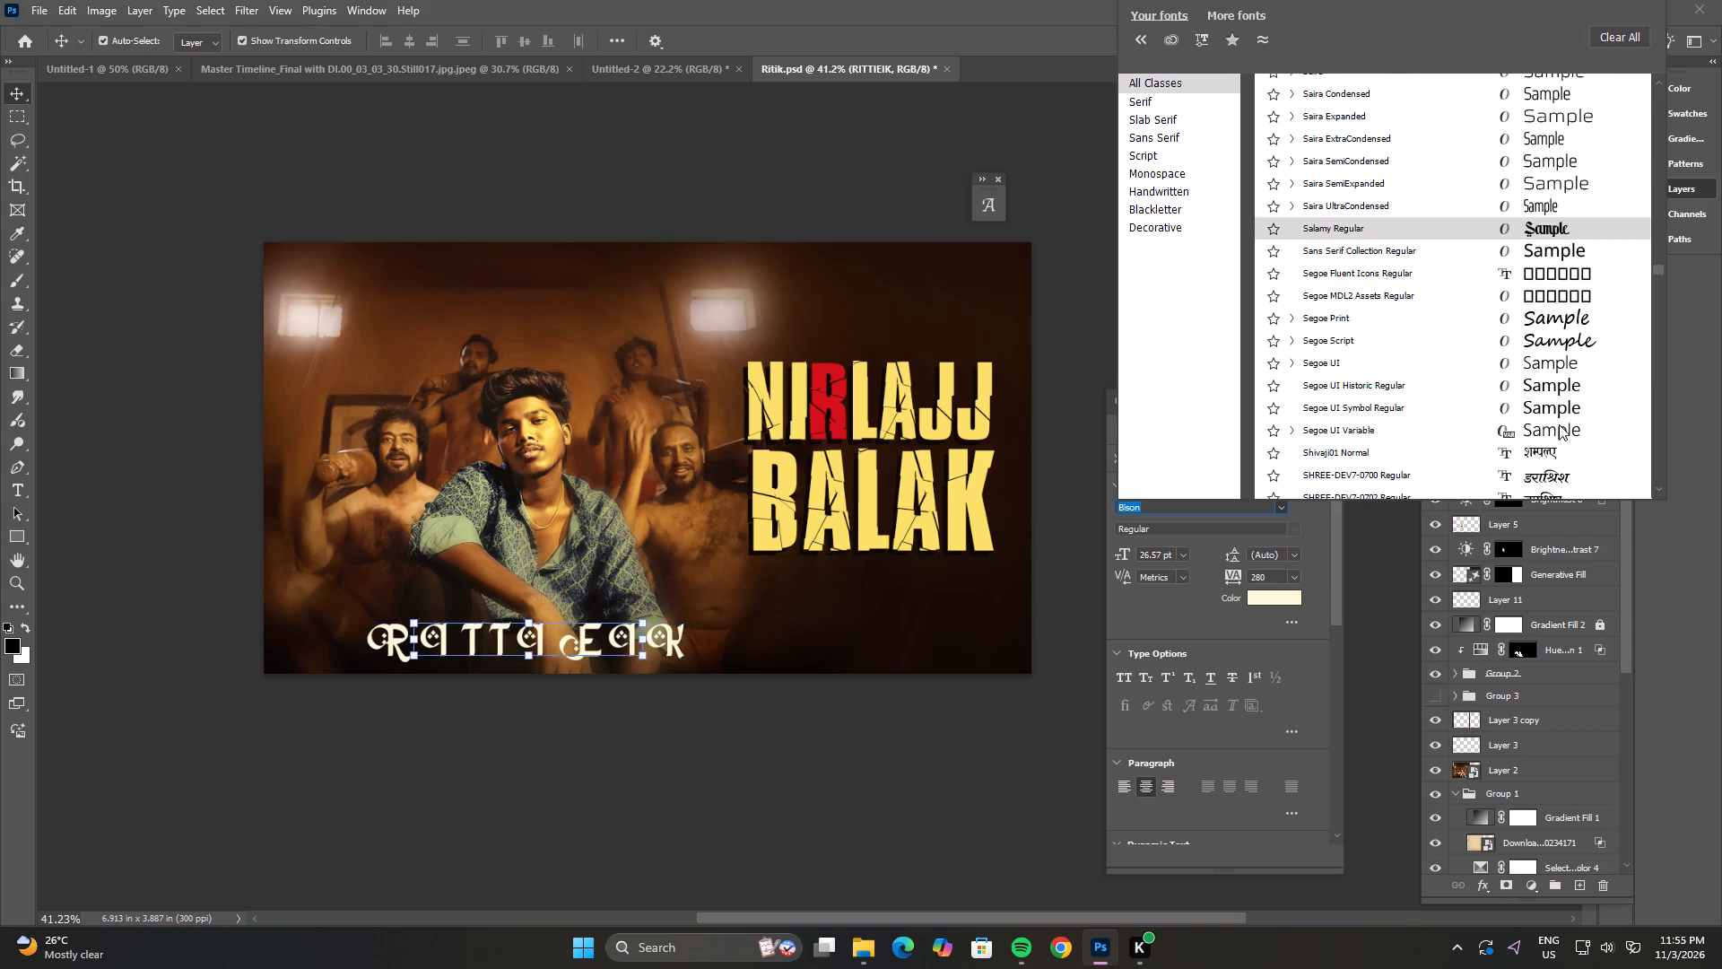
scroll(1548, 456, "down", 9)
left_click_drag(1655, 273, 1655, 316)
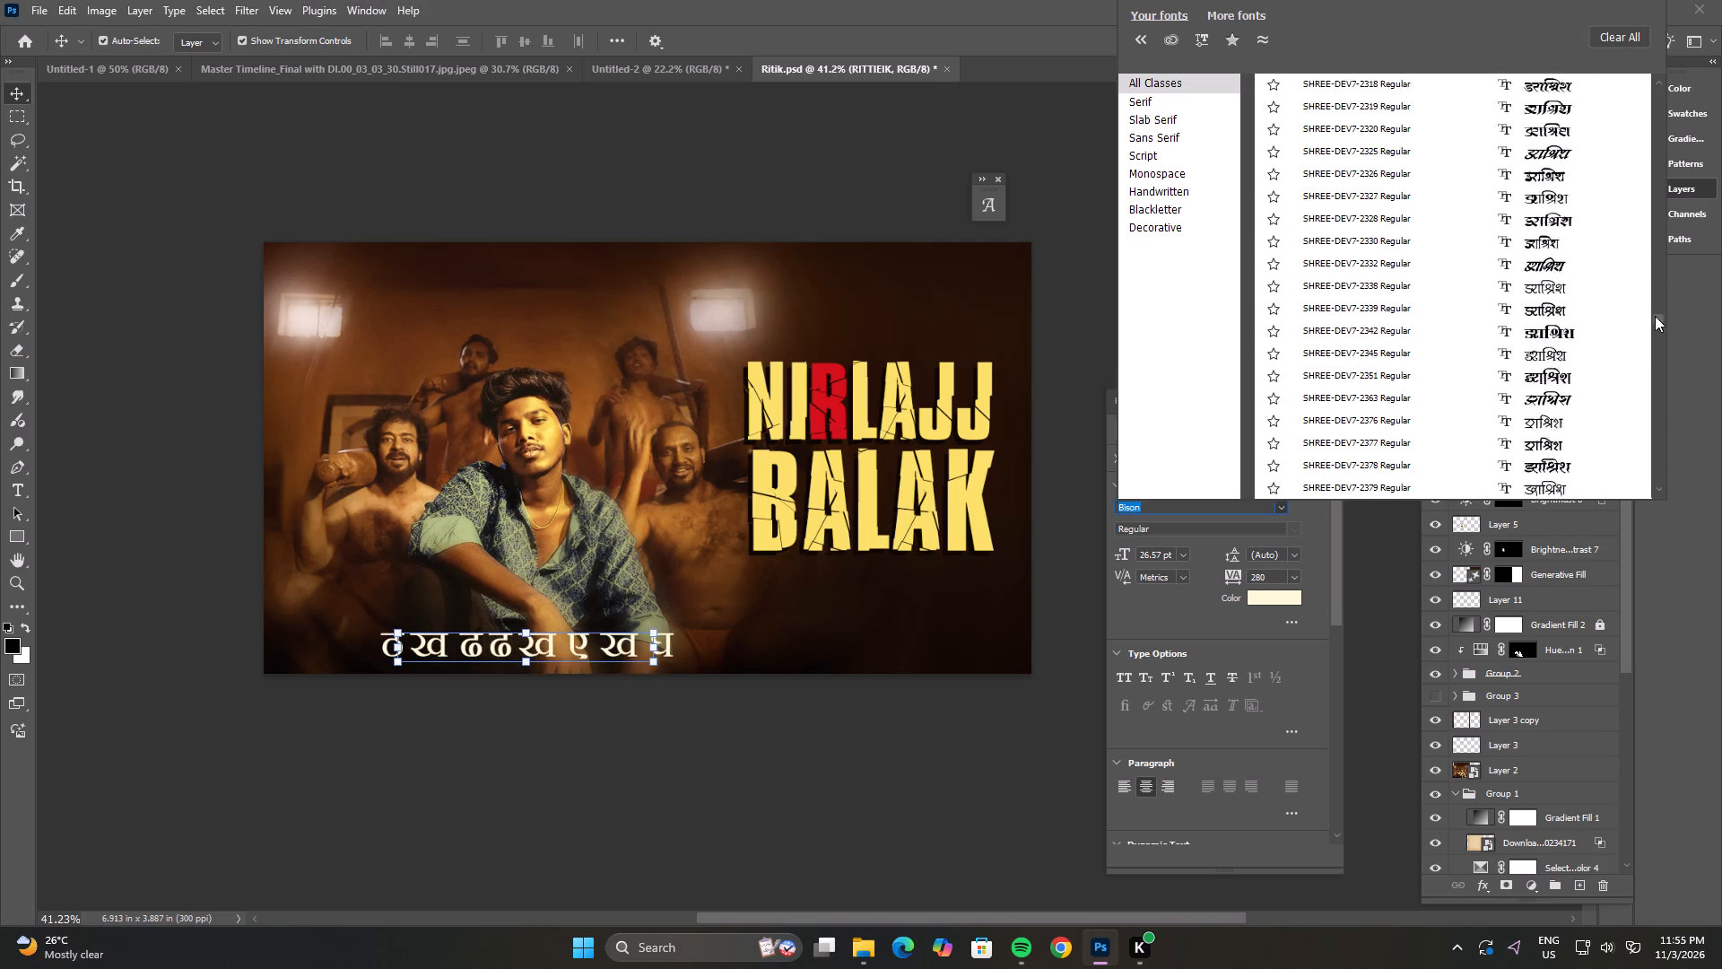
left_click_drag(1655, 316, 1634, 433)
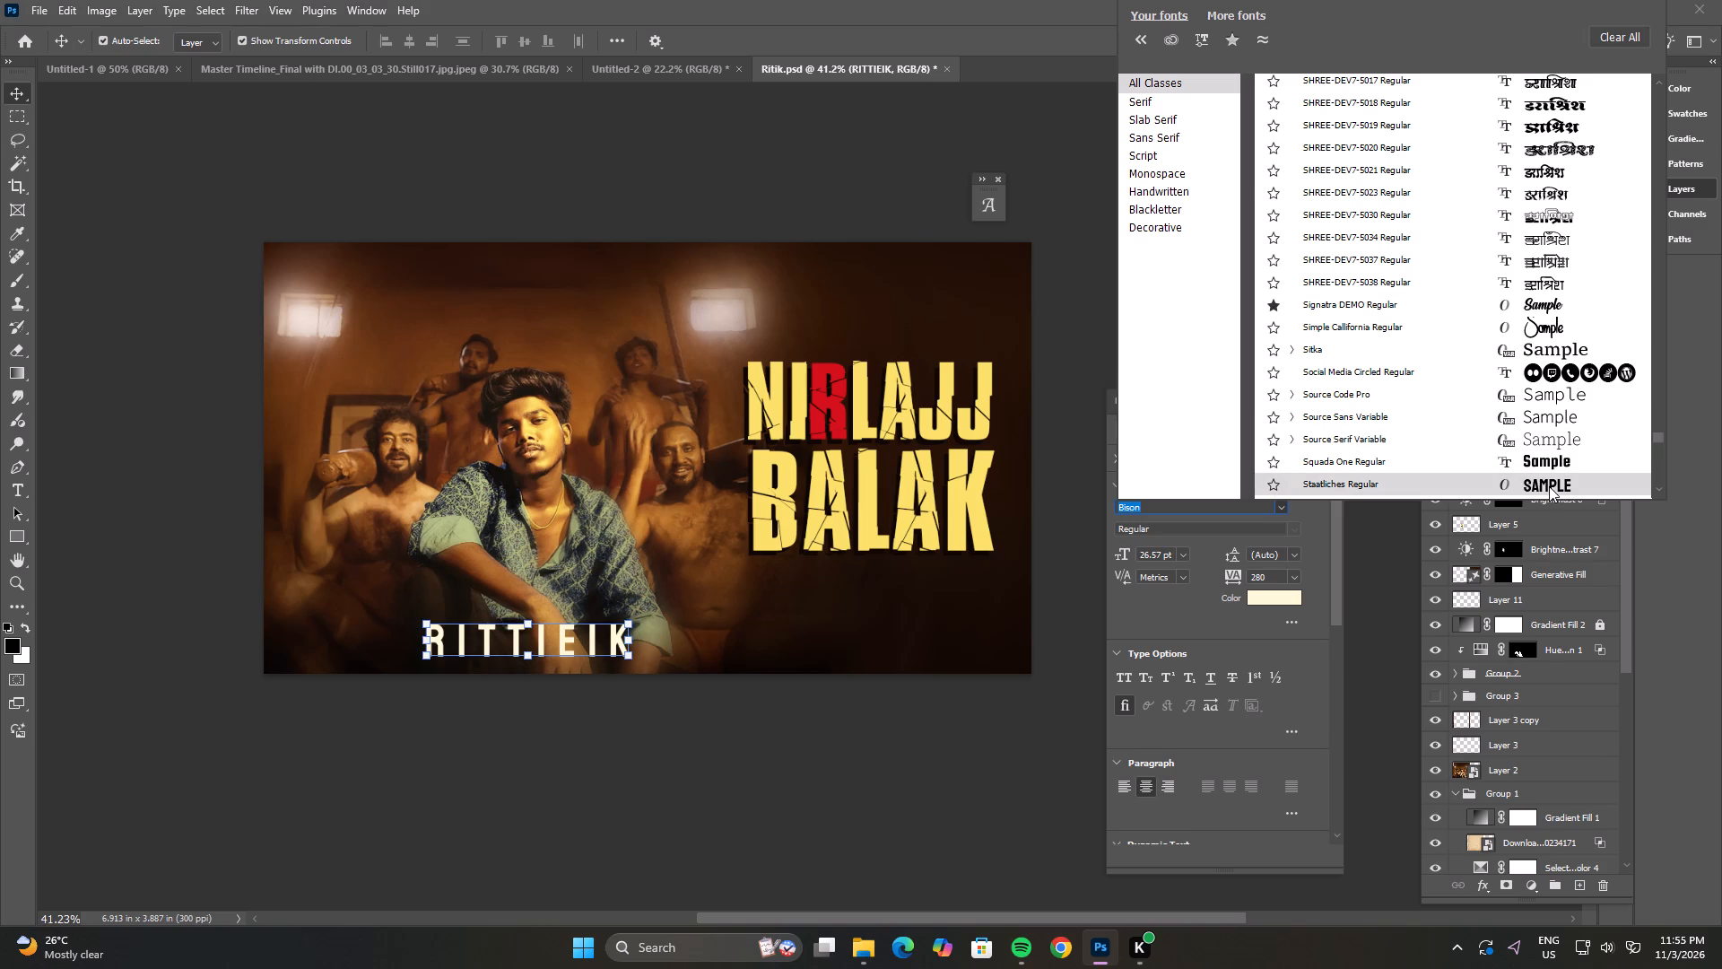
Change the cream RITTIEIK text's font to X Typewriter after previewing the last fonts in the alphabet.
scroll(1556, 463, "down", 3)
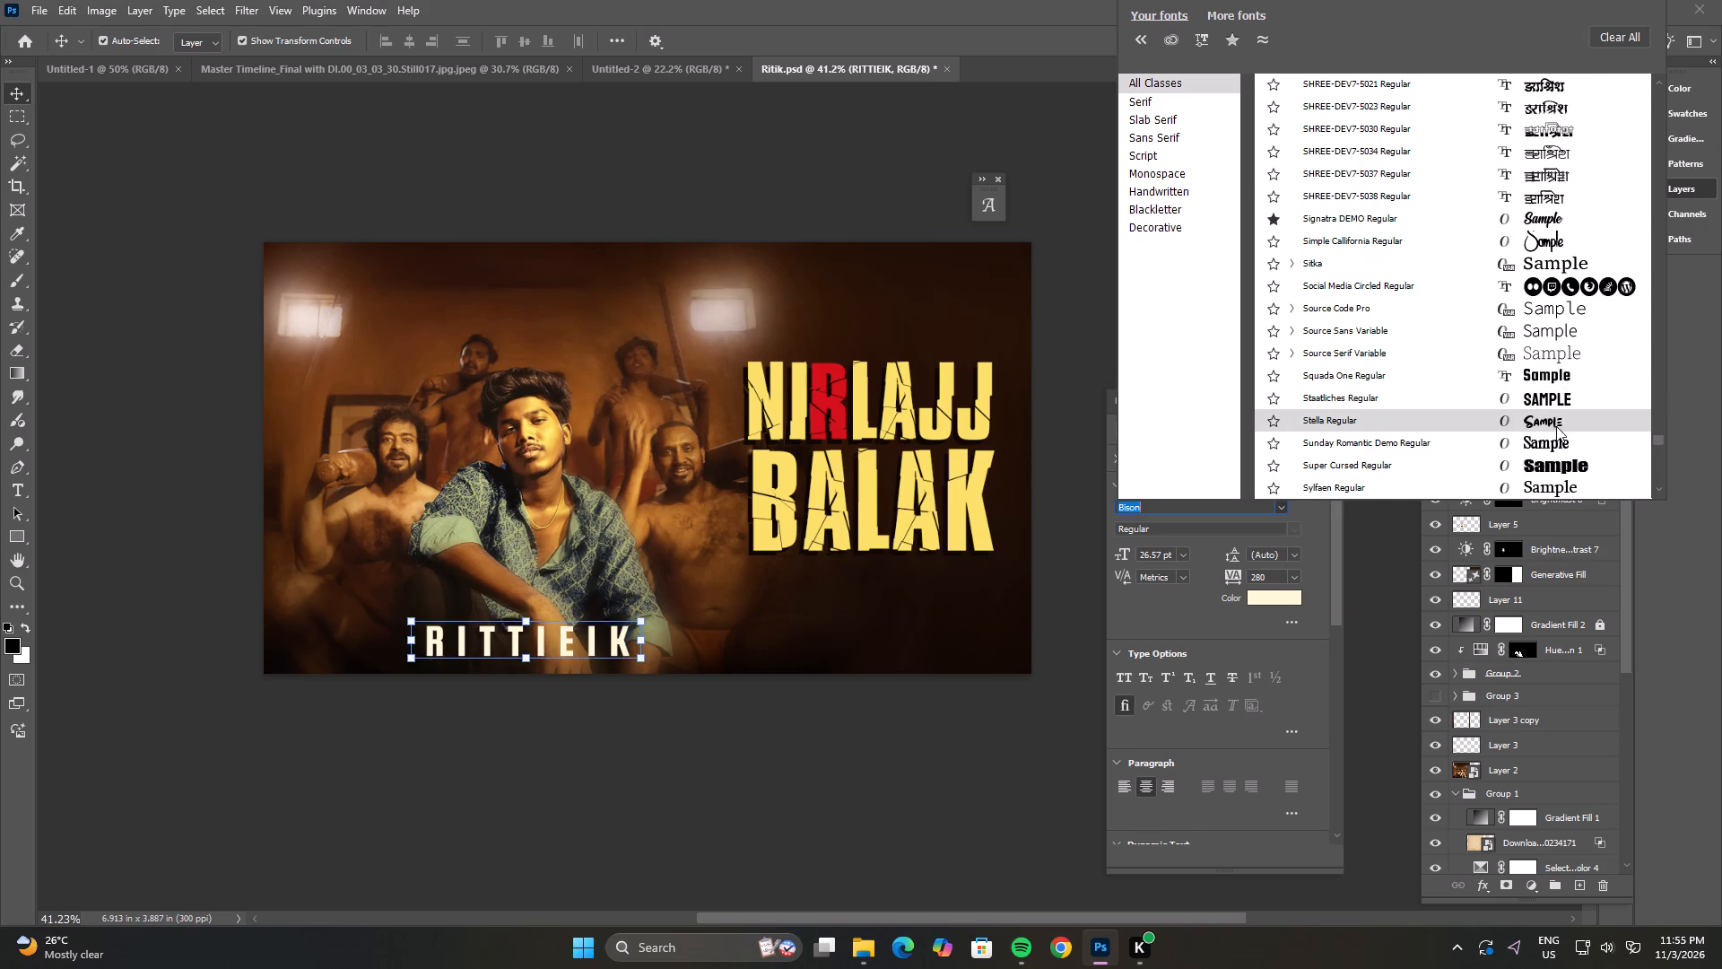
scroll(1552, 441, "down", 2)
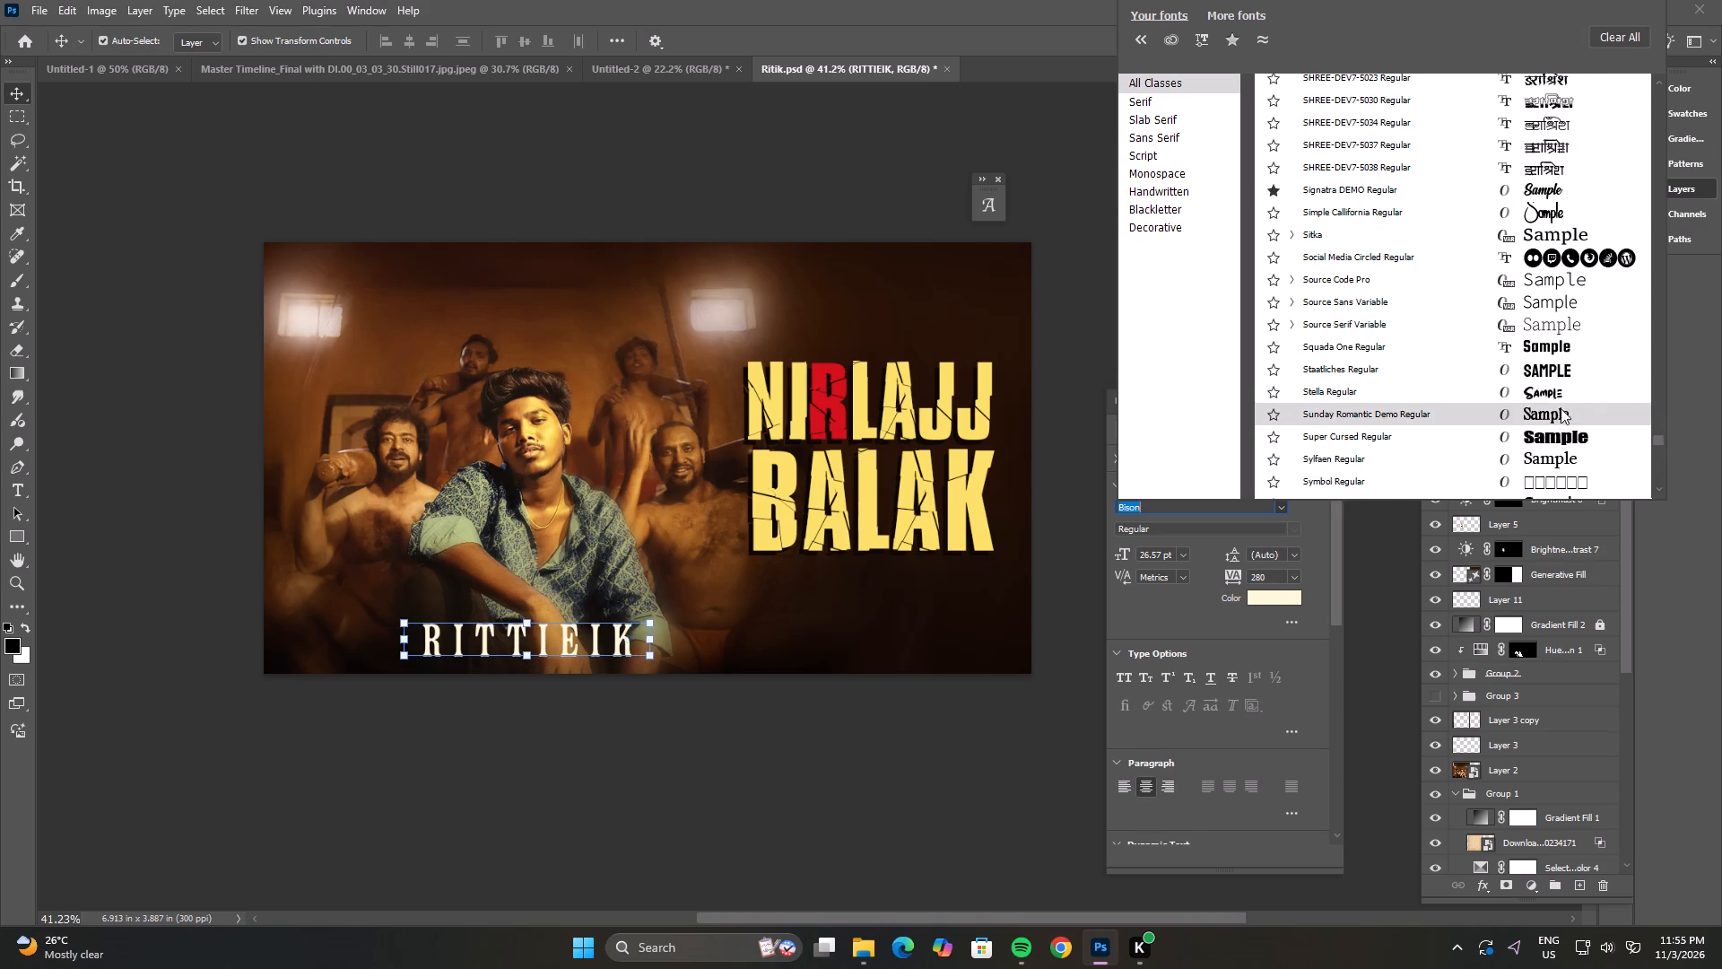
scroll(1561, 408, "down", 7)
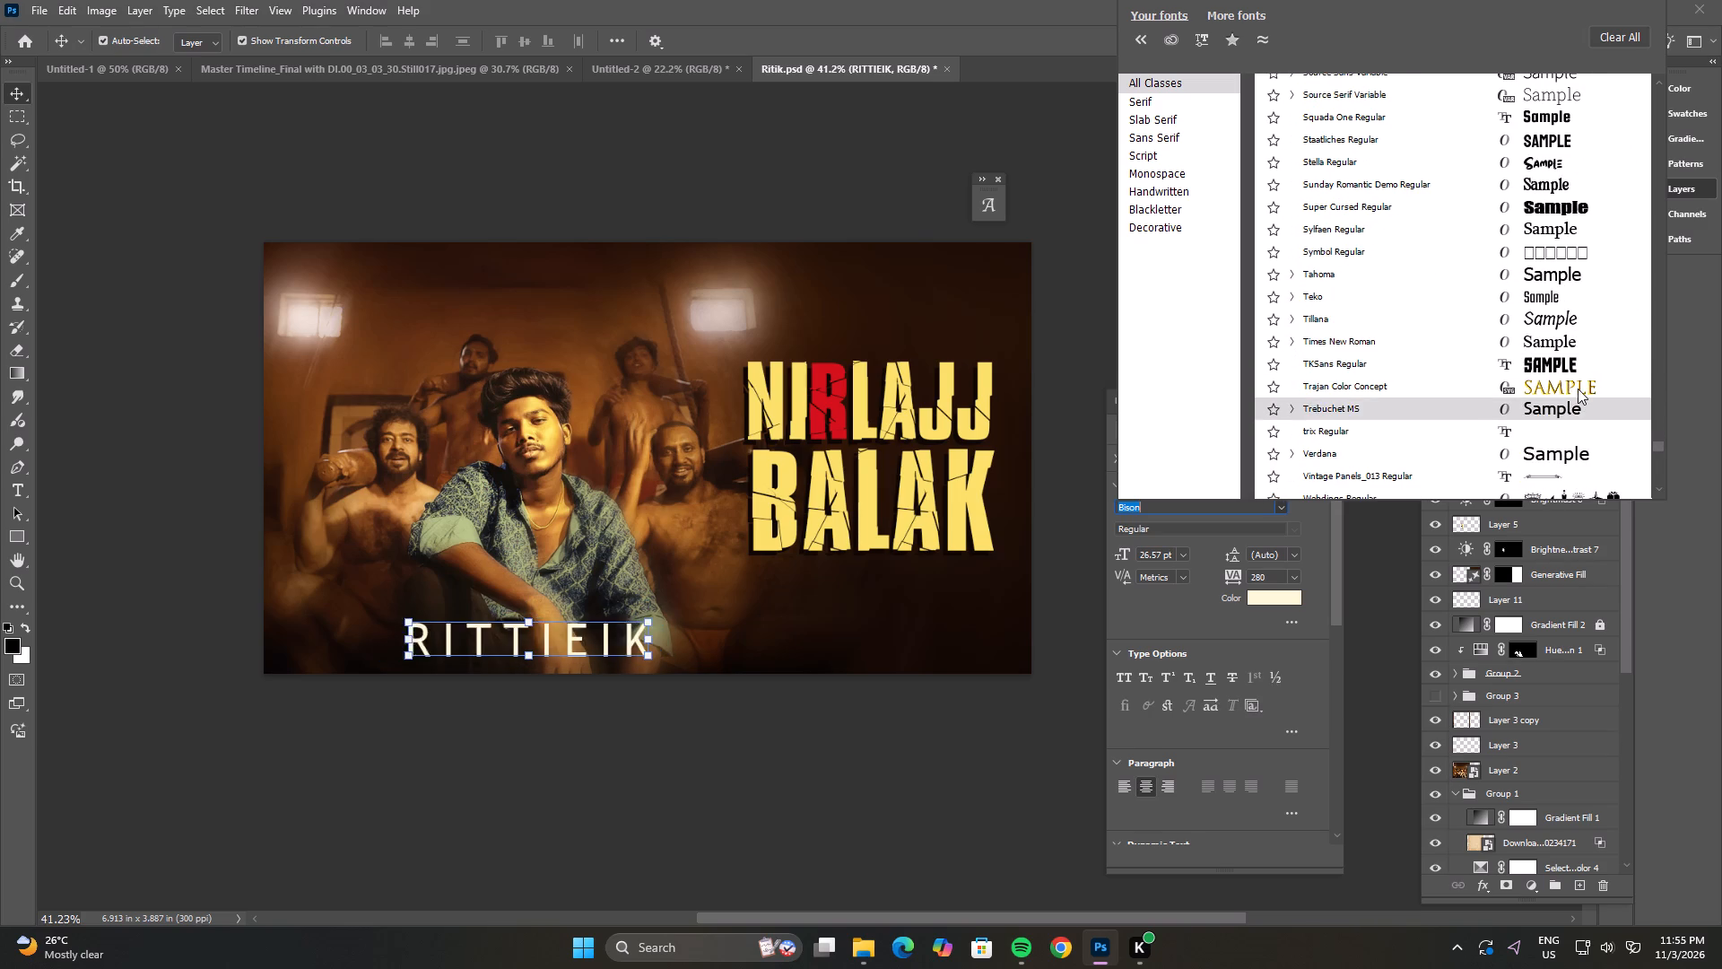
scroll(1578, 388, "down", 3)
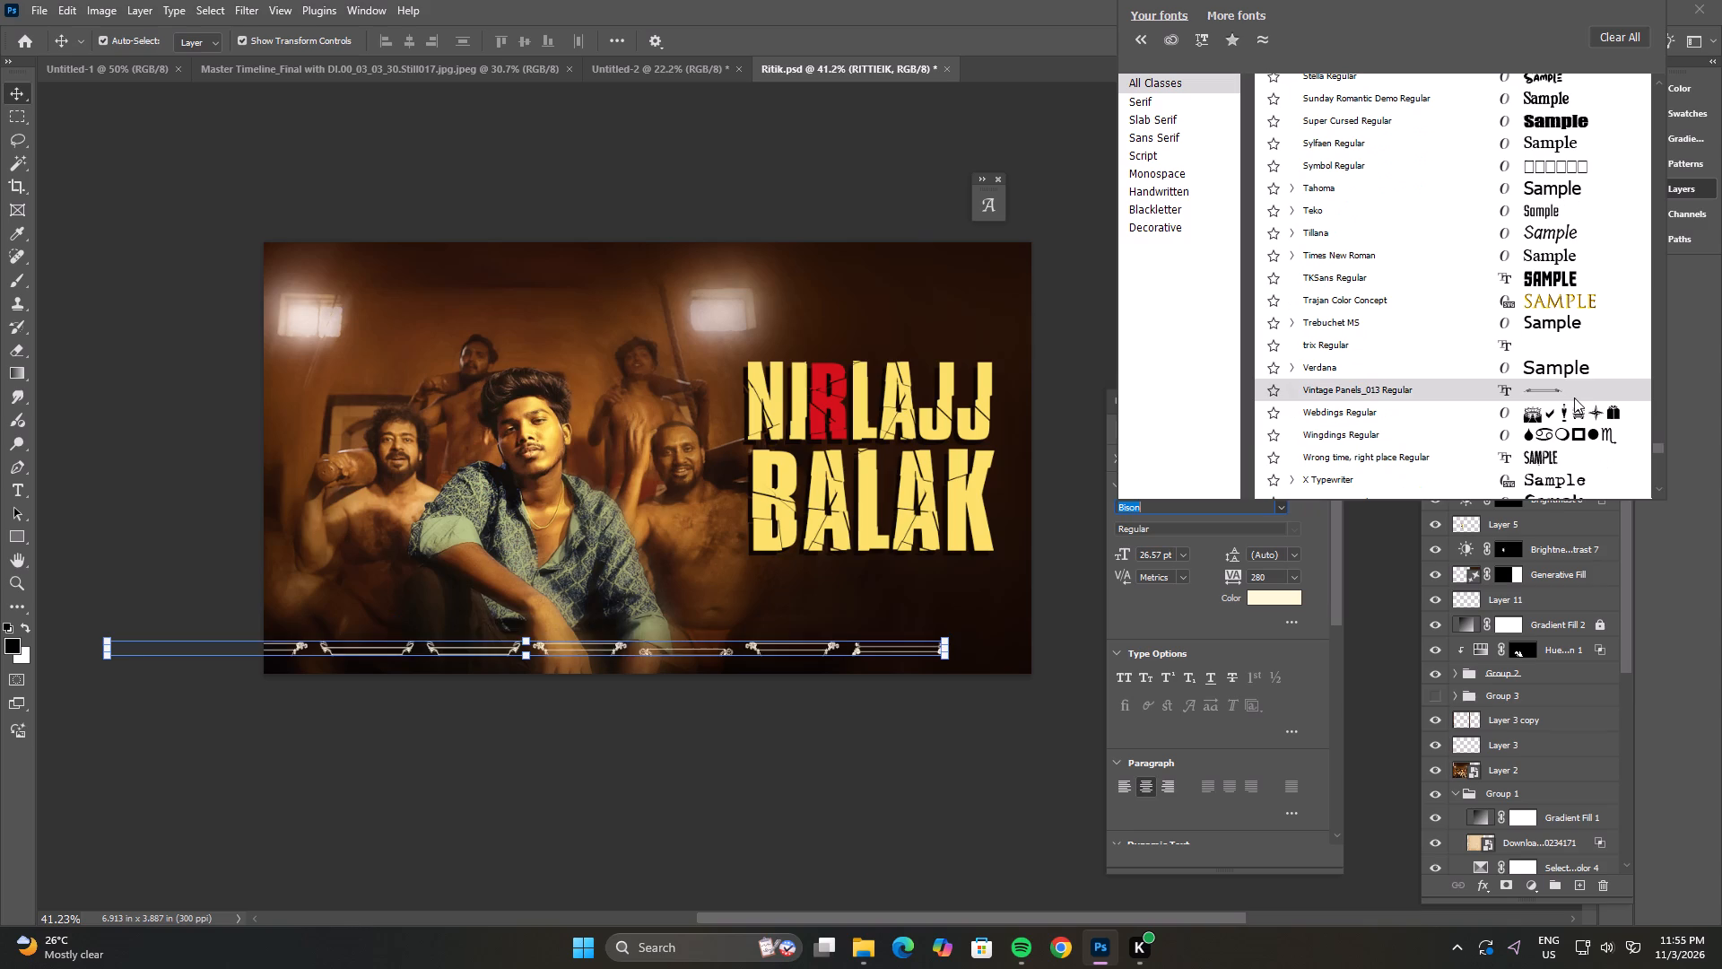
scroll(1552, 451, "down", 2)
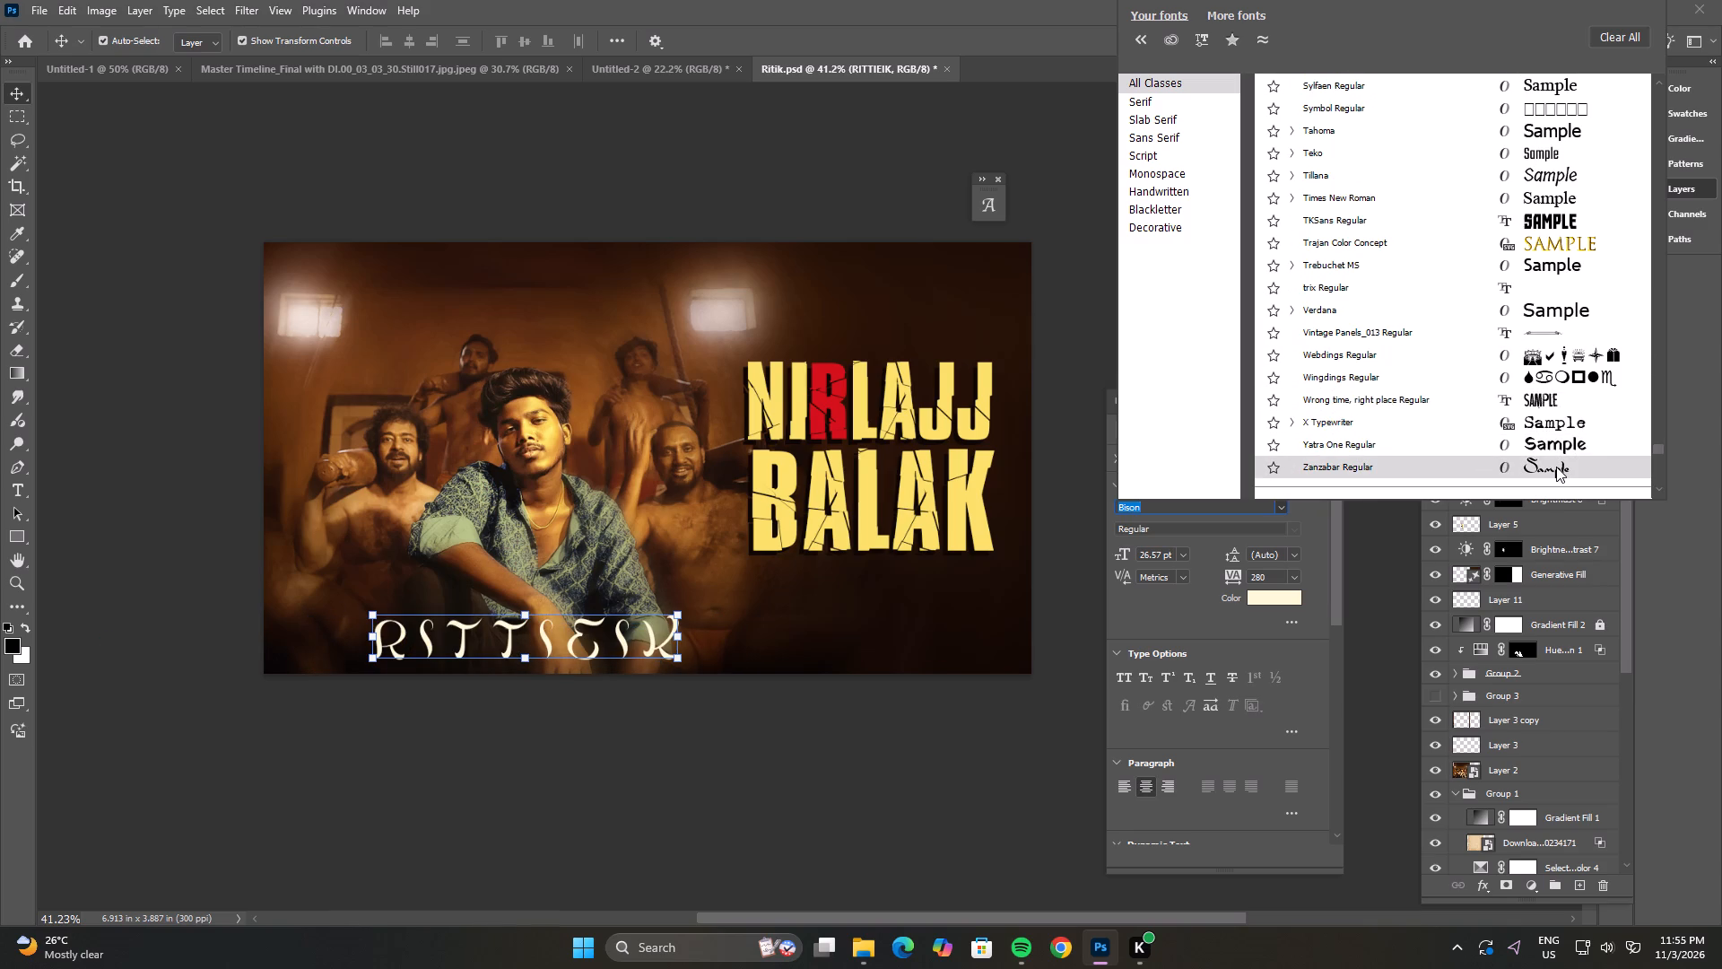
left_click(1557, 421)
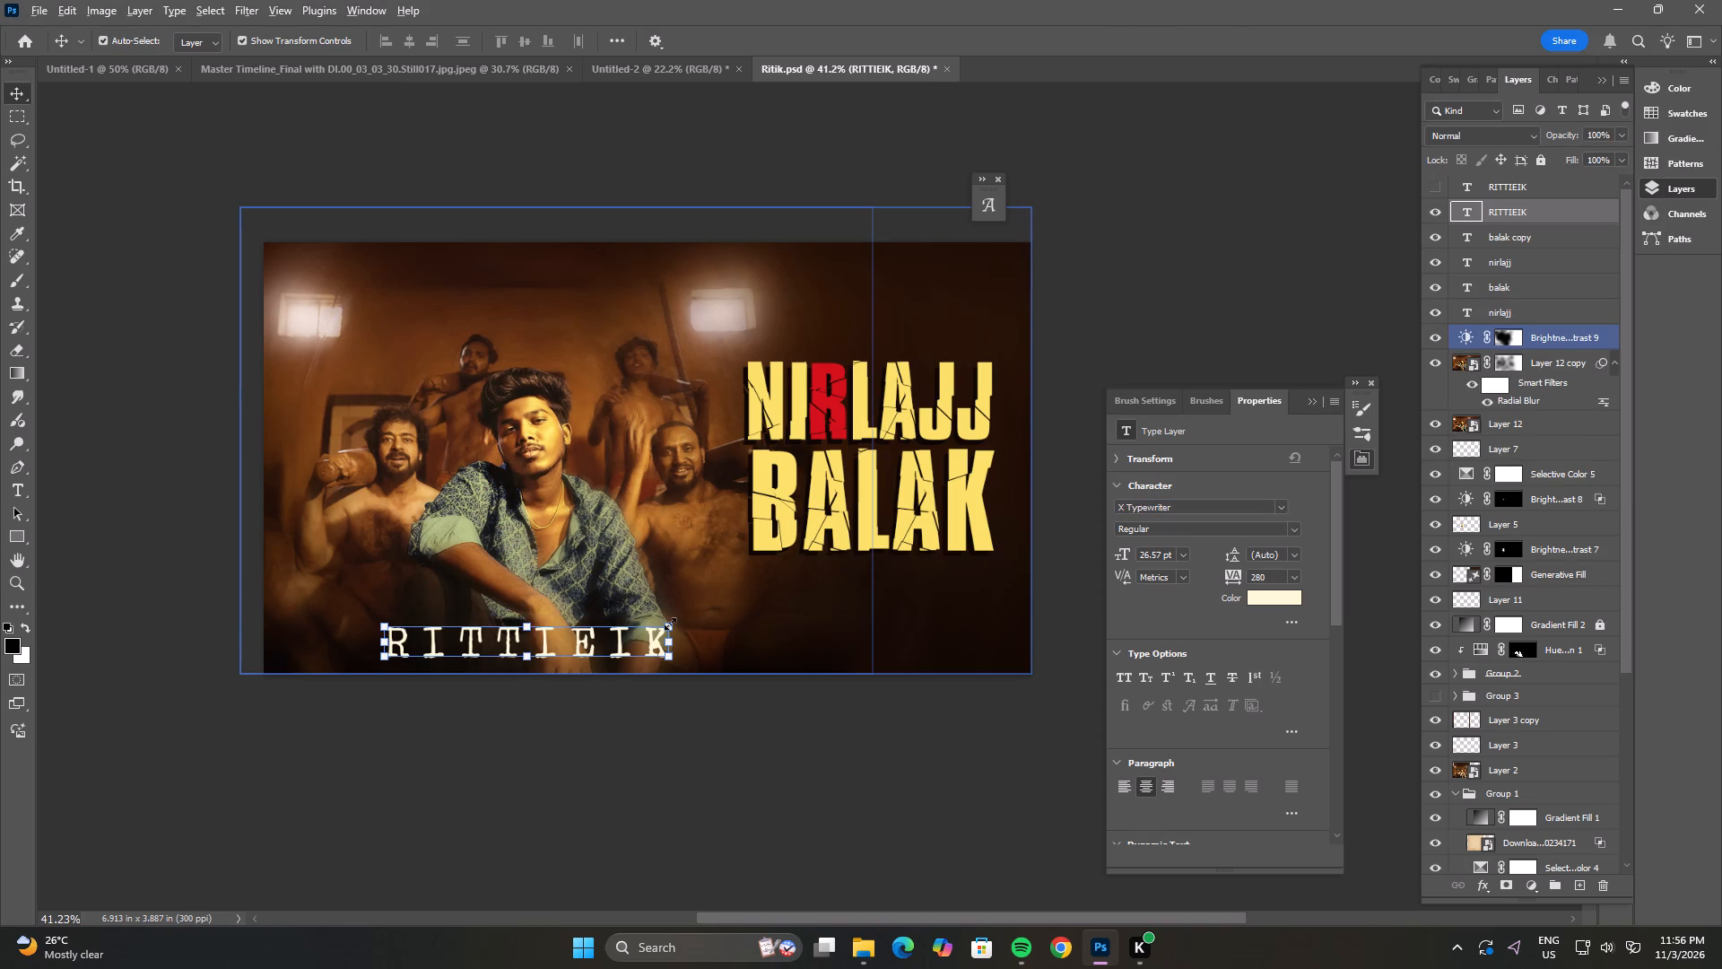
Scale the RITTIEIK text down to about 16.84 pt and place it above the NIRLAJJ title.
left_click_drag(670, 624, 621, 650, "alt")
double_click(587, 653)
left_click_drag(579, 652, 777, 442)
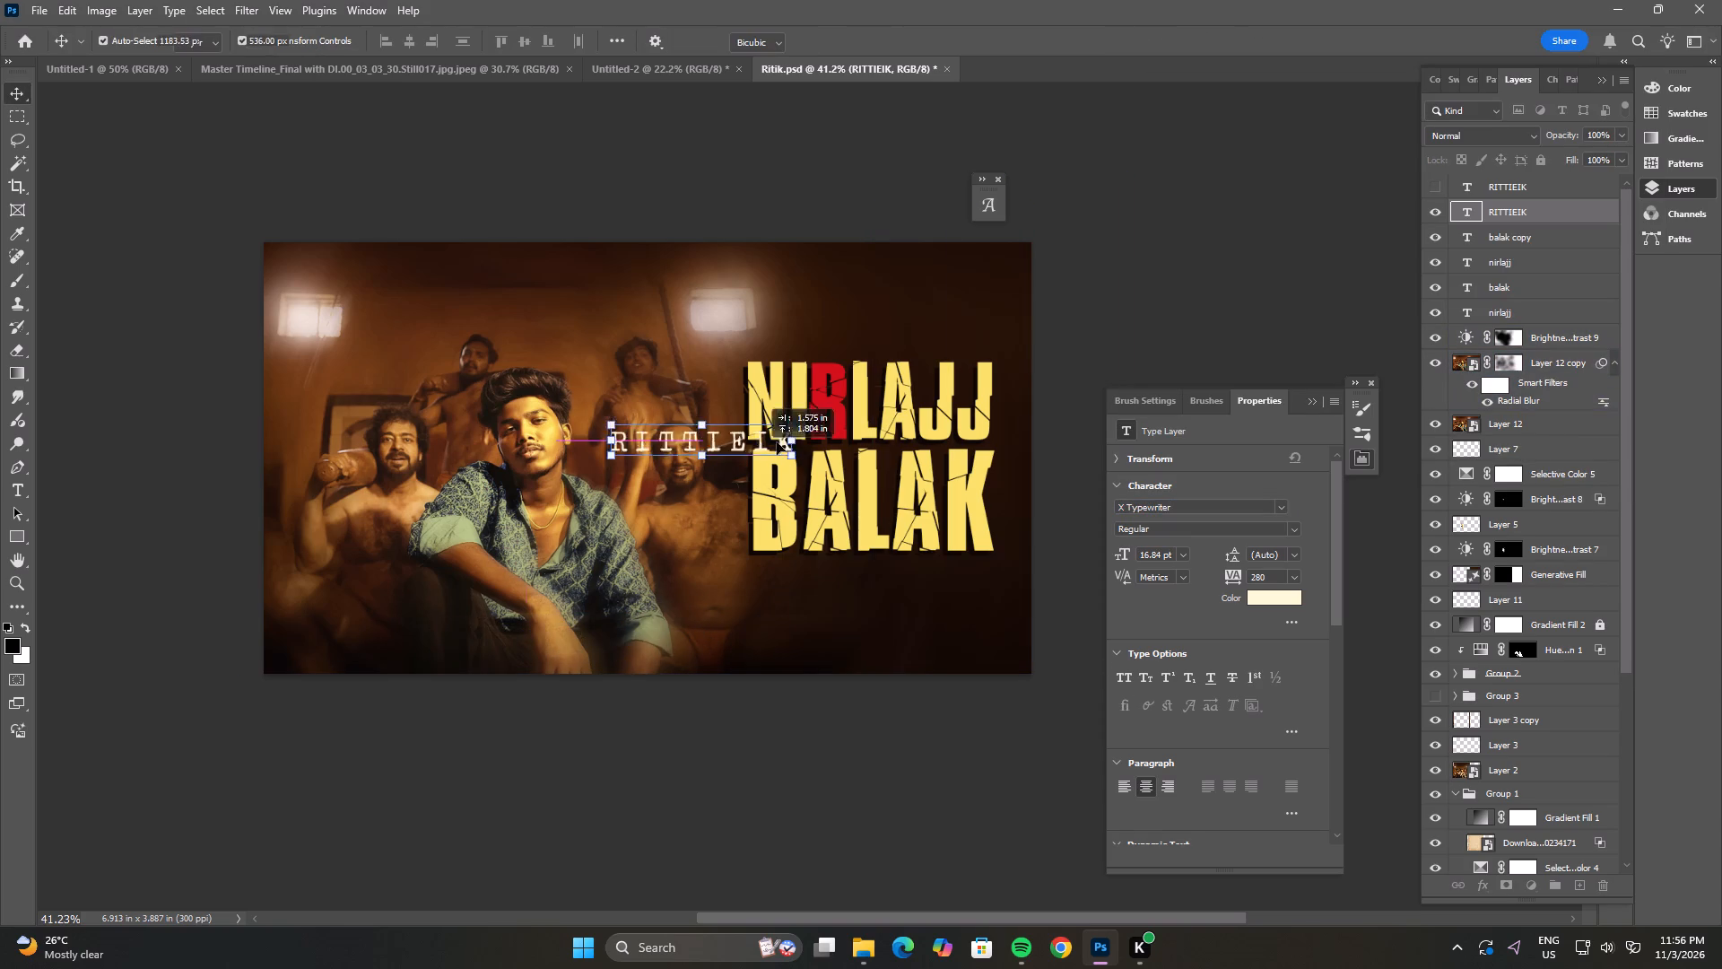
left_click_drag(777, 442, 922, 341)
left_click(1152, 270)
left_click_drag(937, 330, 935, 330)
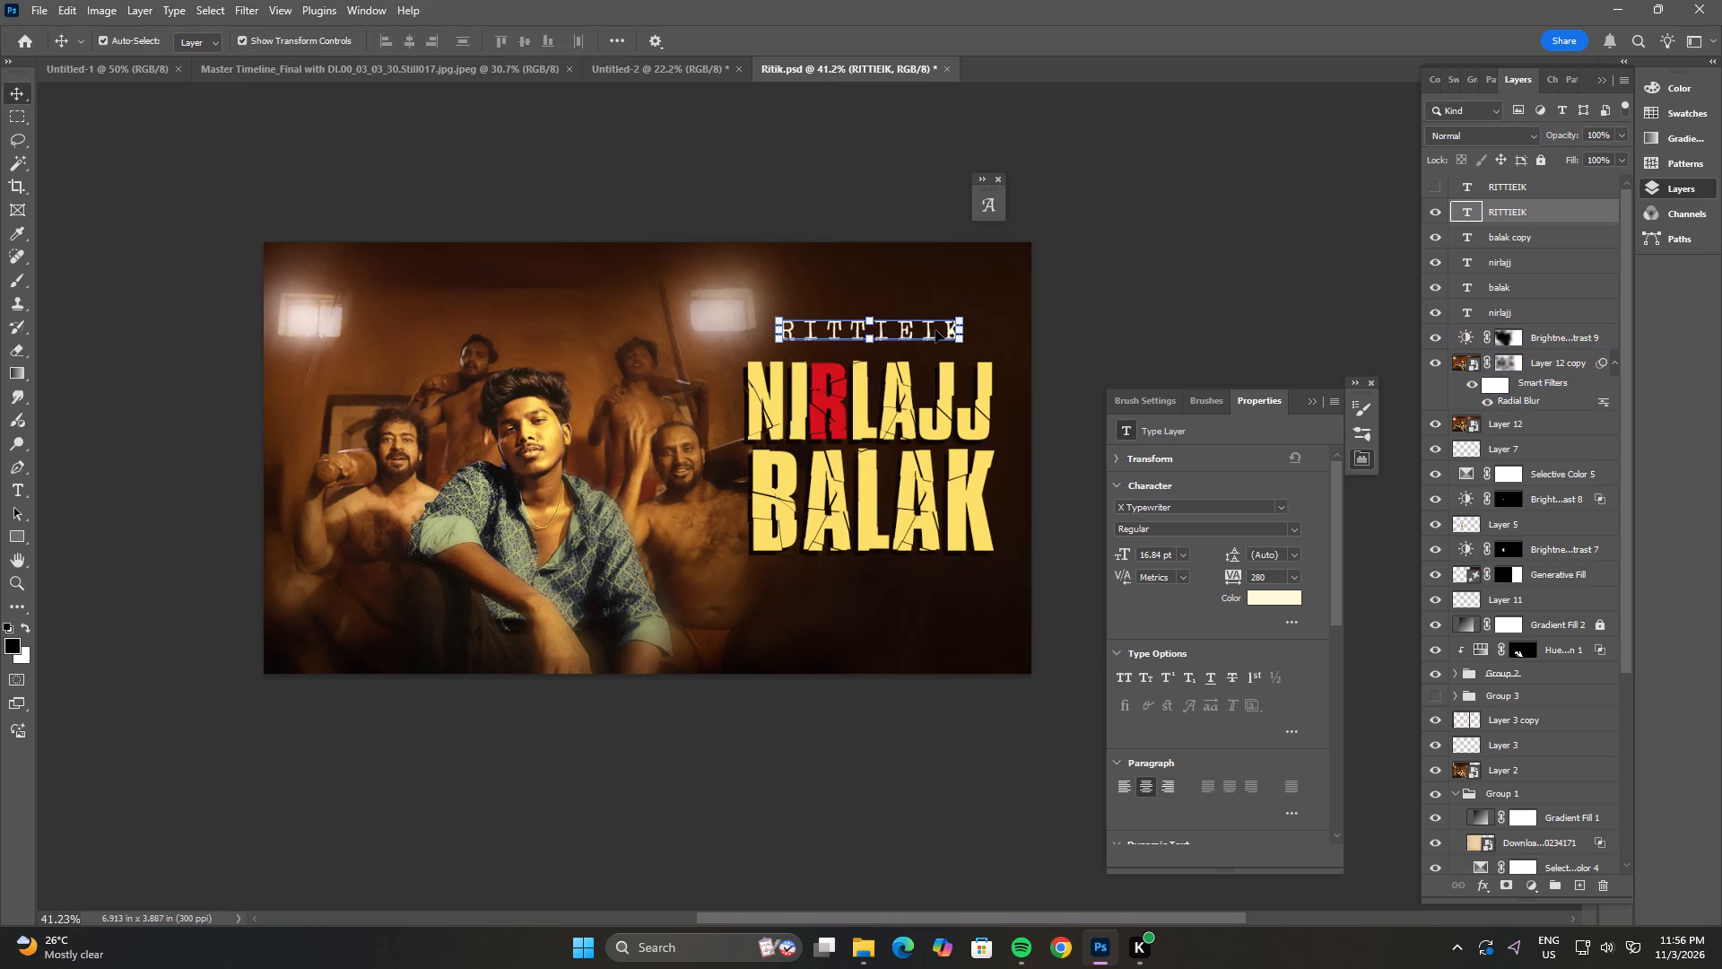
Reposition the small RITTIEIK text over the photo, trying it above the central man's head and over his lower body.
left_click_drag(935, 330, 585, 627)
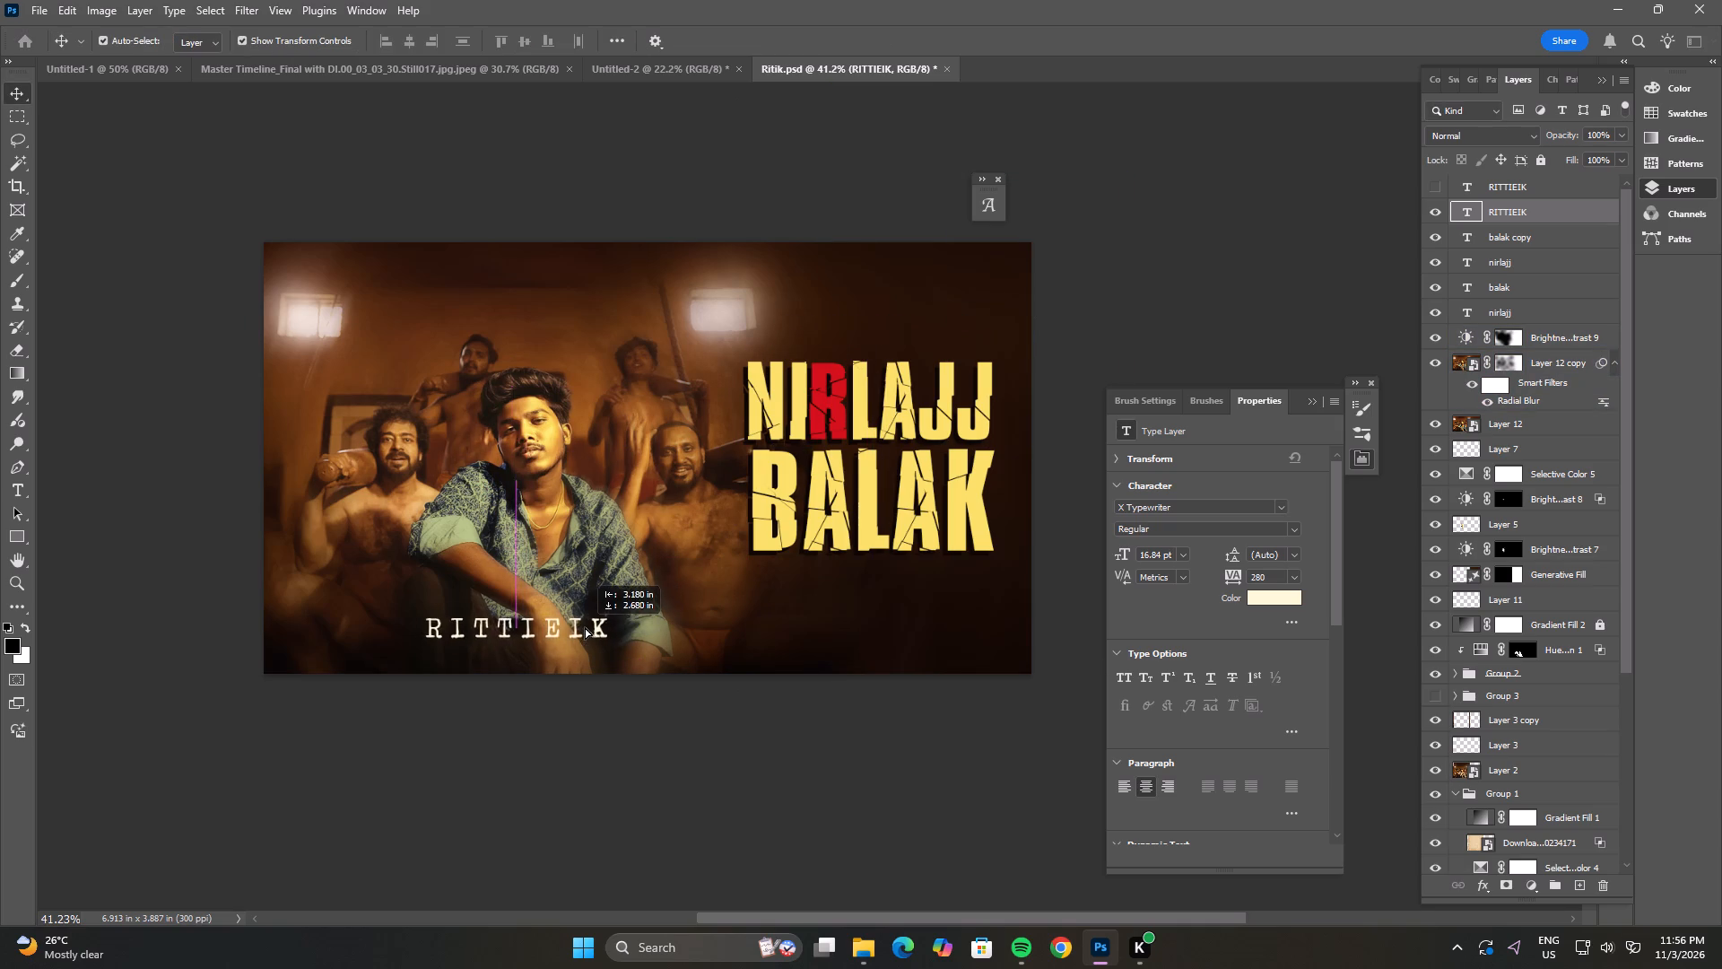
left_click_drag(585, 627, 610, 308)
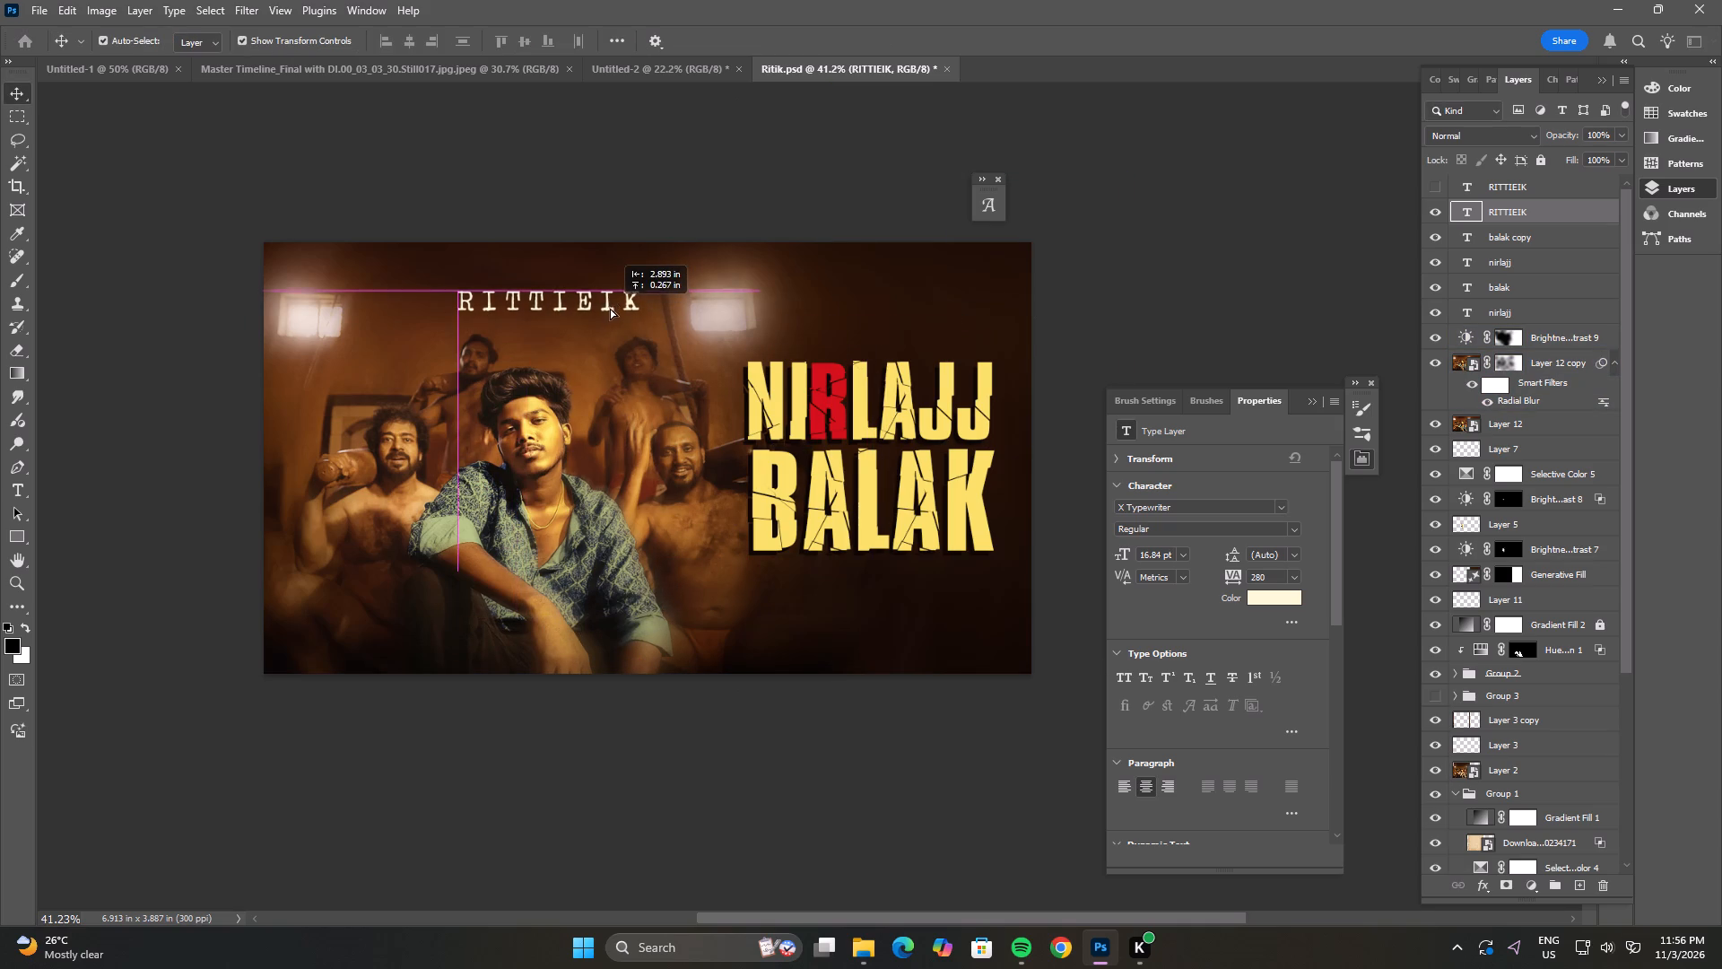
left_click_drag(610, 308, 607, 310)
left_click(633, 154)
scroll(641, 166, "down", 4, "alt")
left_click(791, 183)
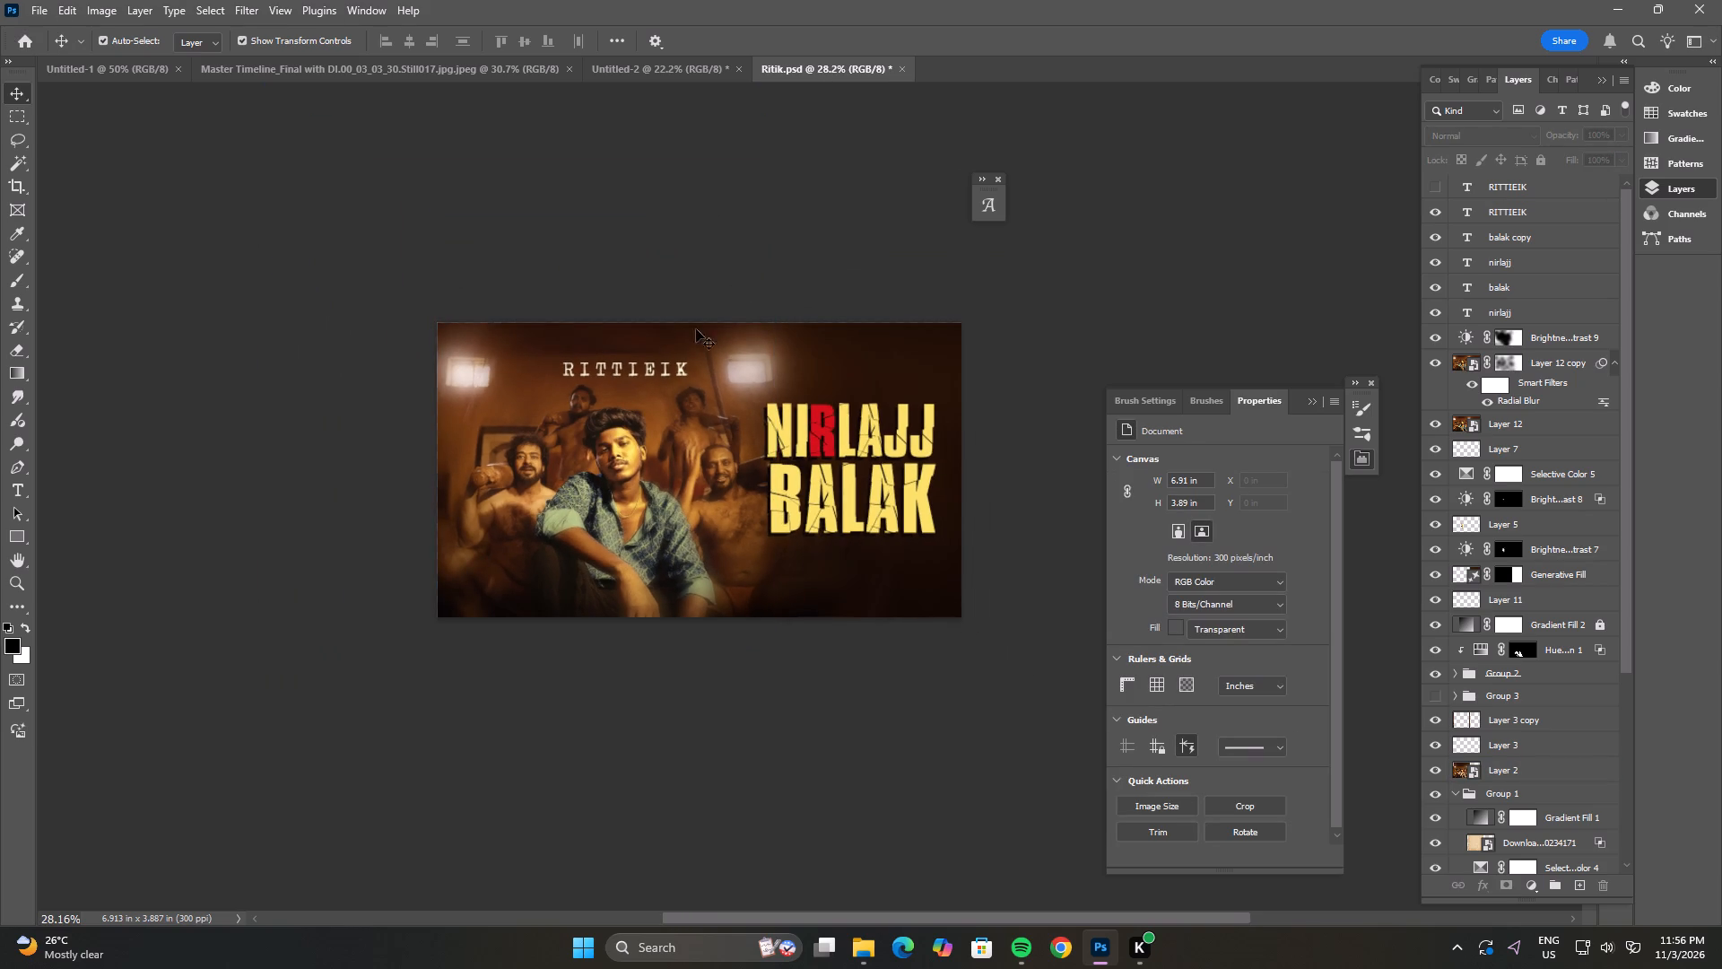
left_click_drag(663, 366, 638, 584)
Hide the cream RITTIEIK text layer and check the poster full-screen without the name.
left_click(1435, 213)
left_click(1134, 229)
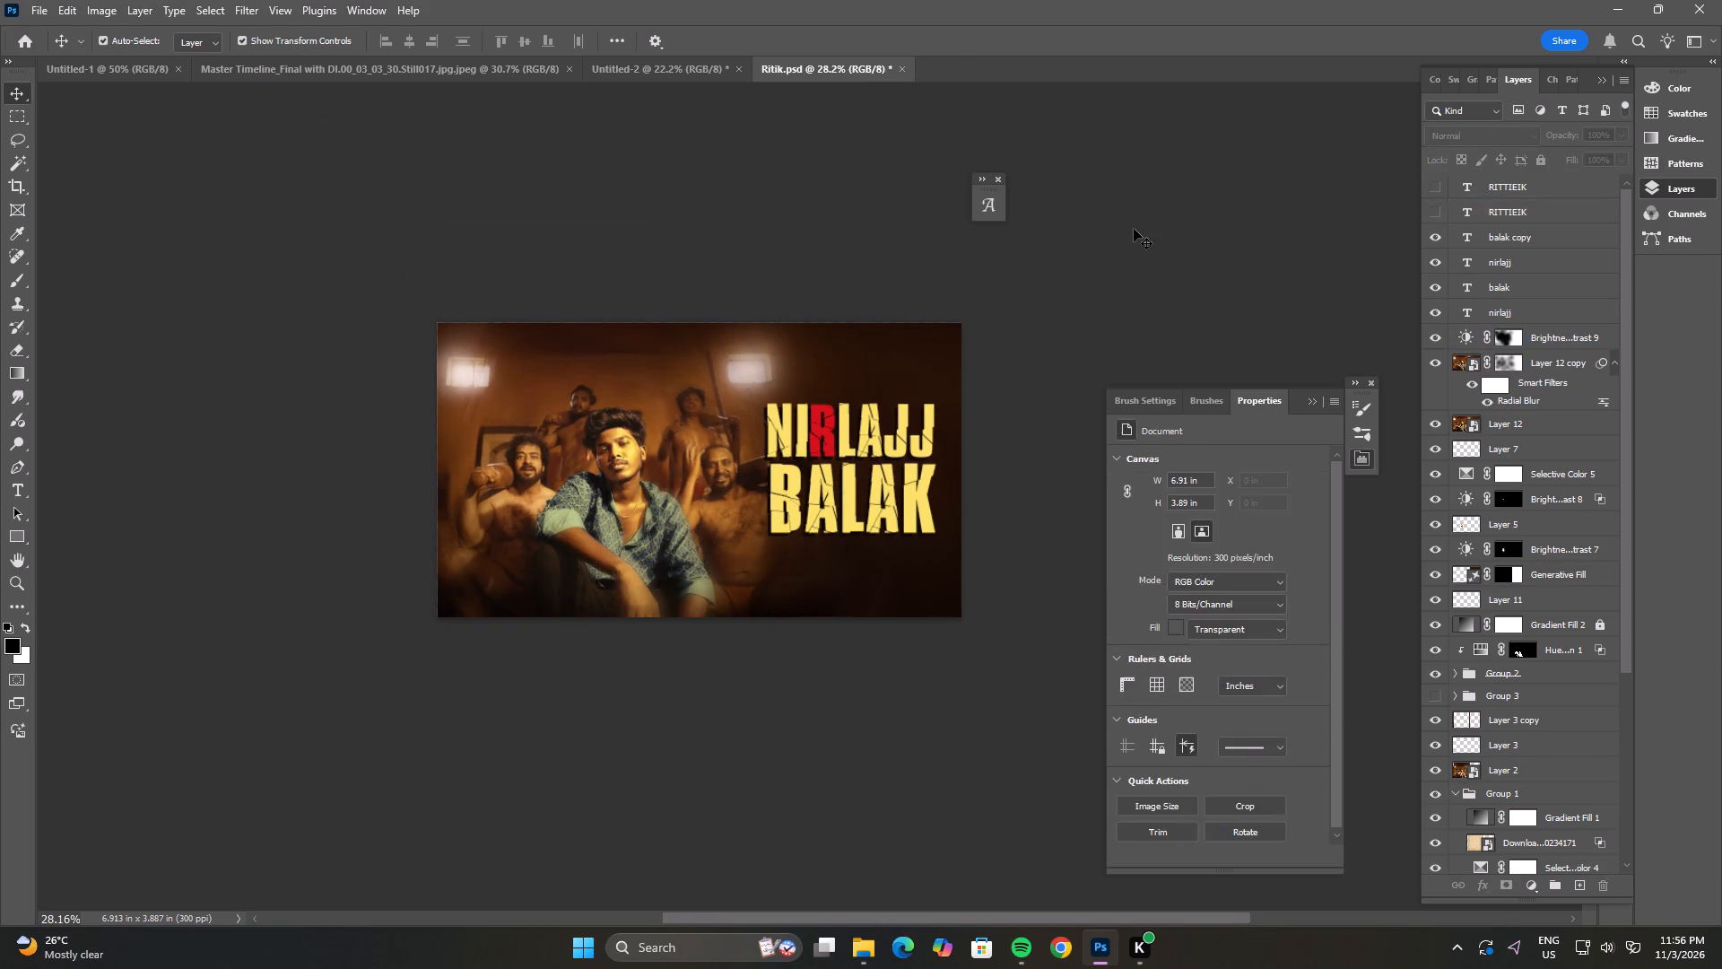
key("f")
key("f")
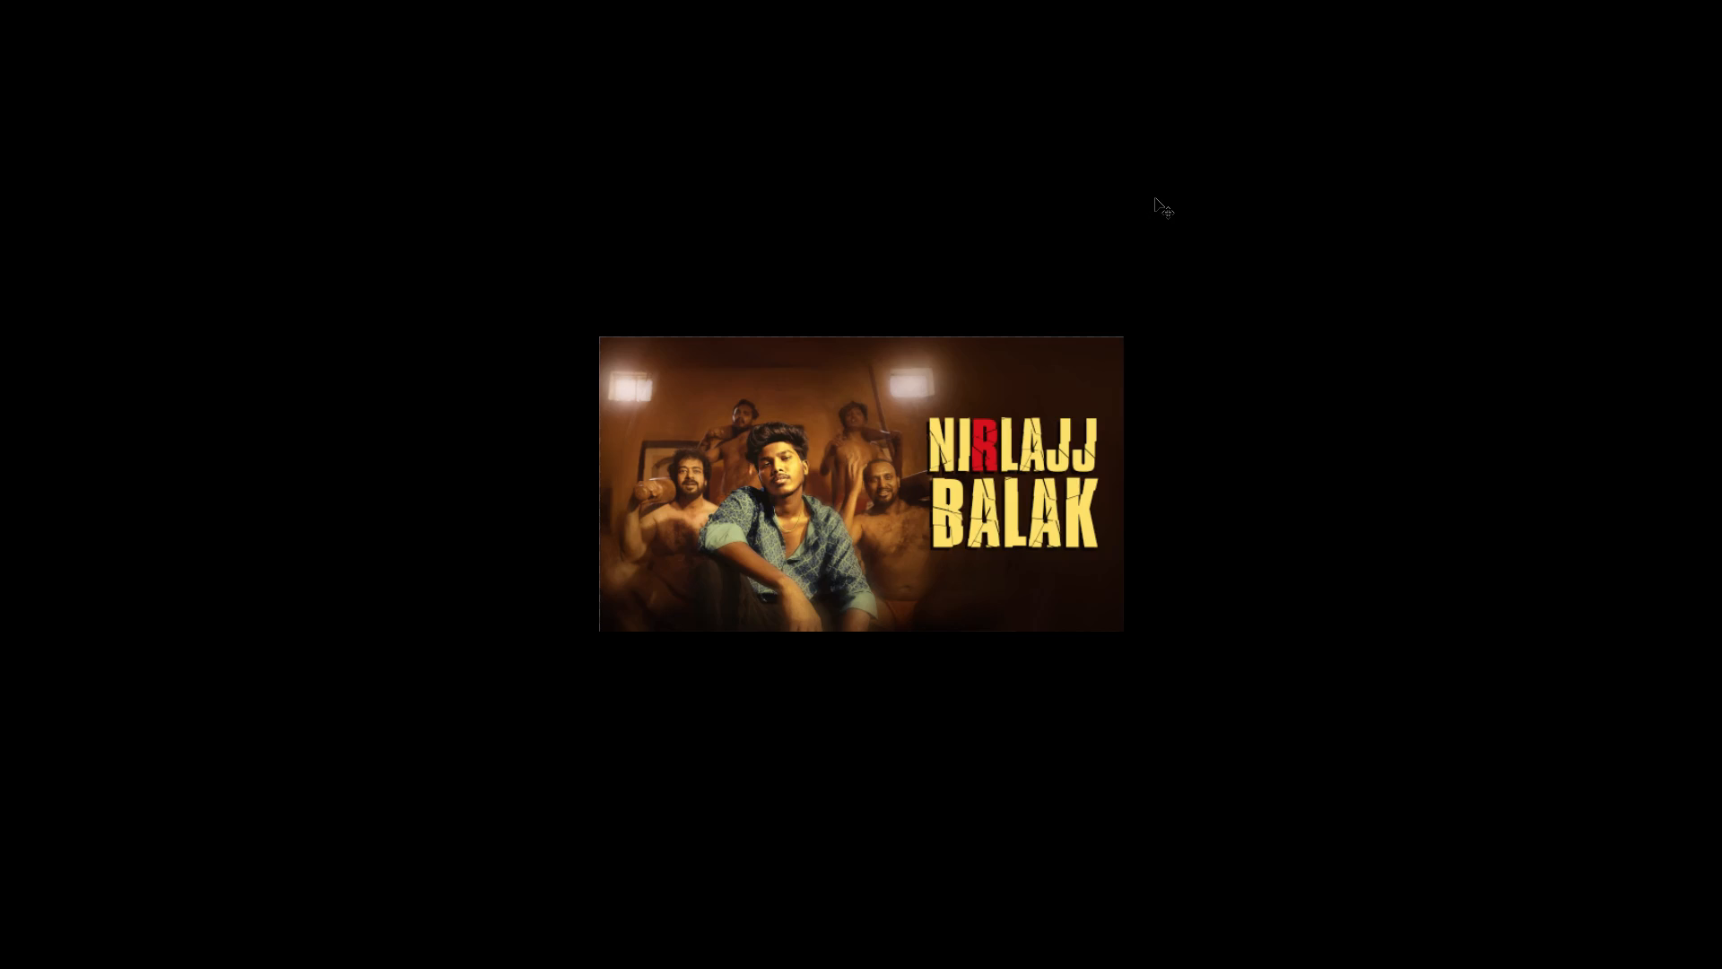
key("f")
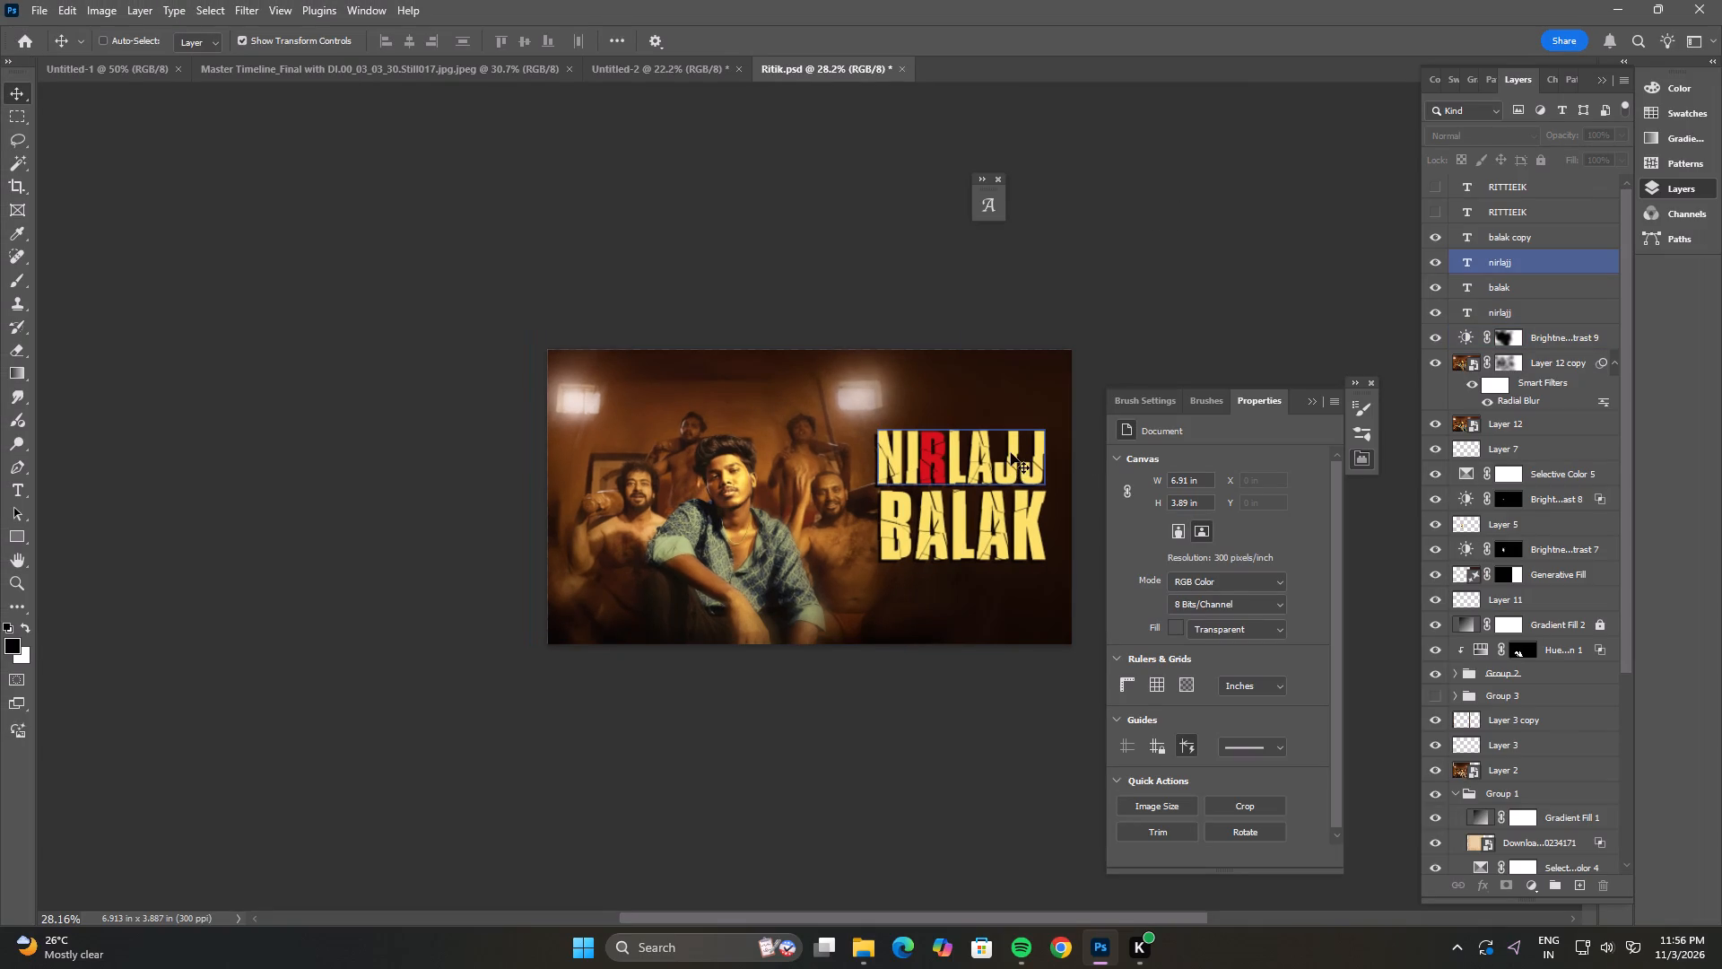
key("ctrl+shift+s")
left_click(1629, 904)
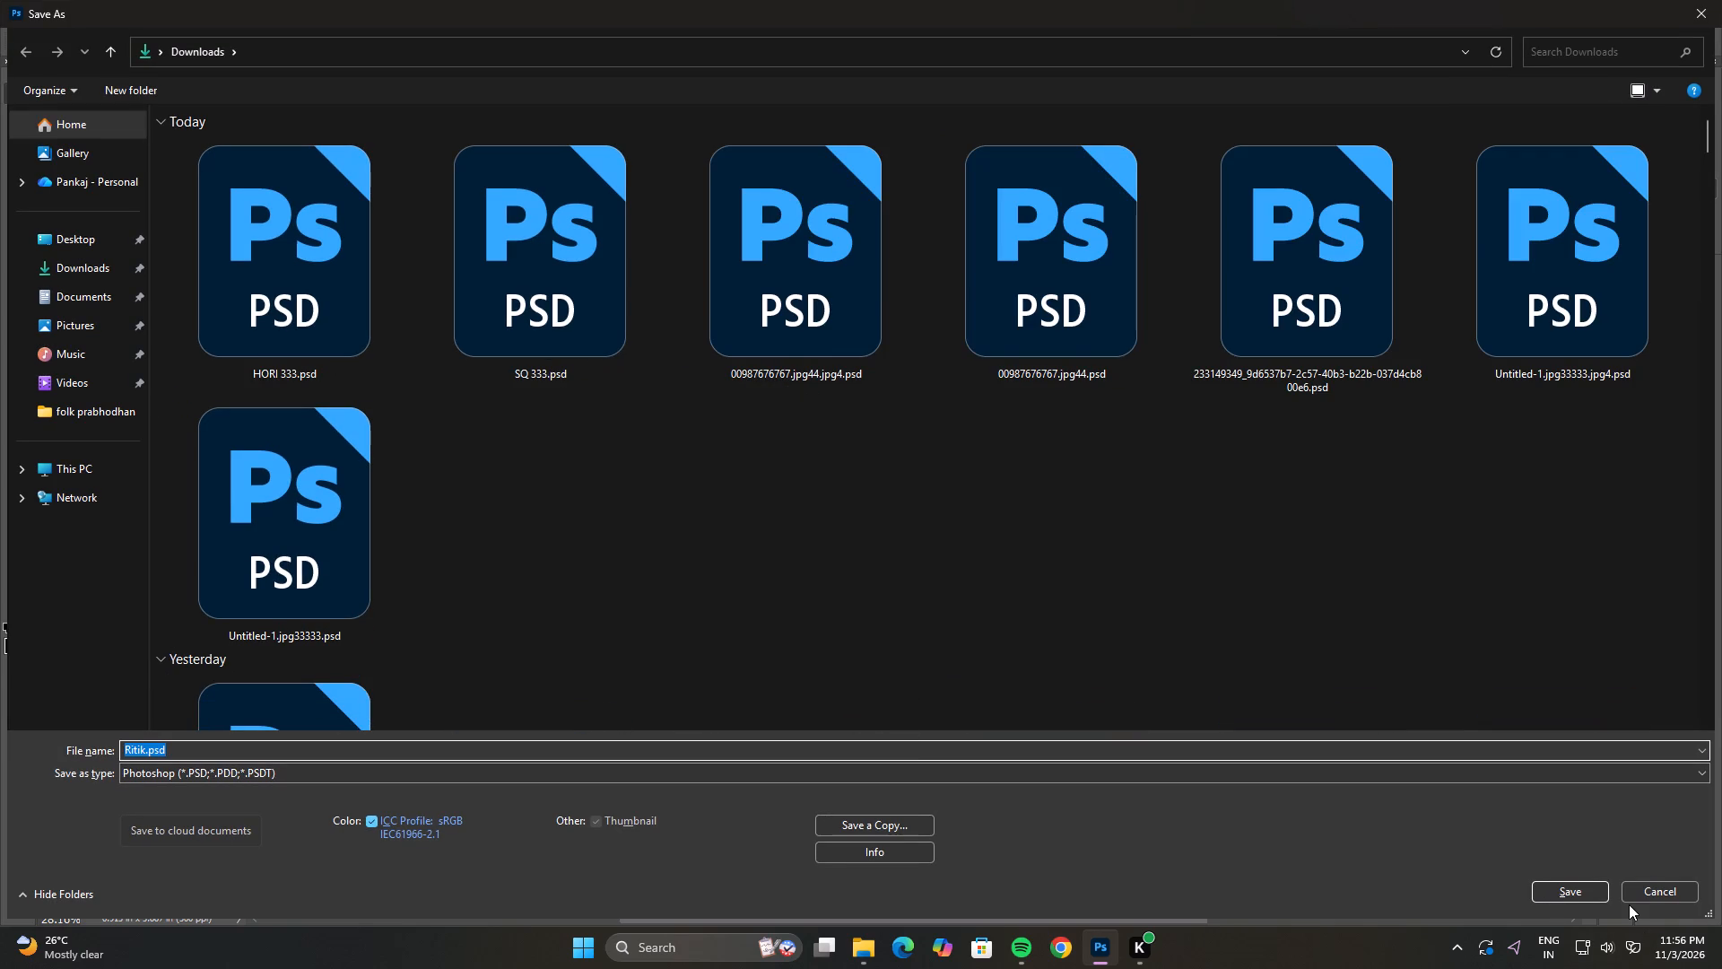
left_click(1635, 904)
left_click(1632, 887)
Stamp all visible layers into a new layer above balak copy and convert it to a smart object.
scroll(1561, 202, "up", 7)
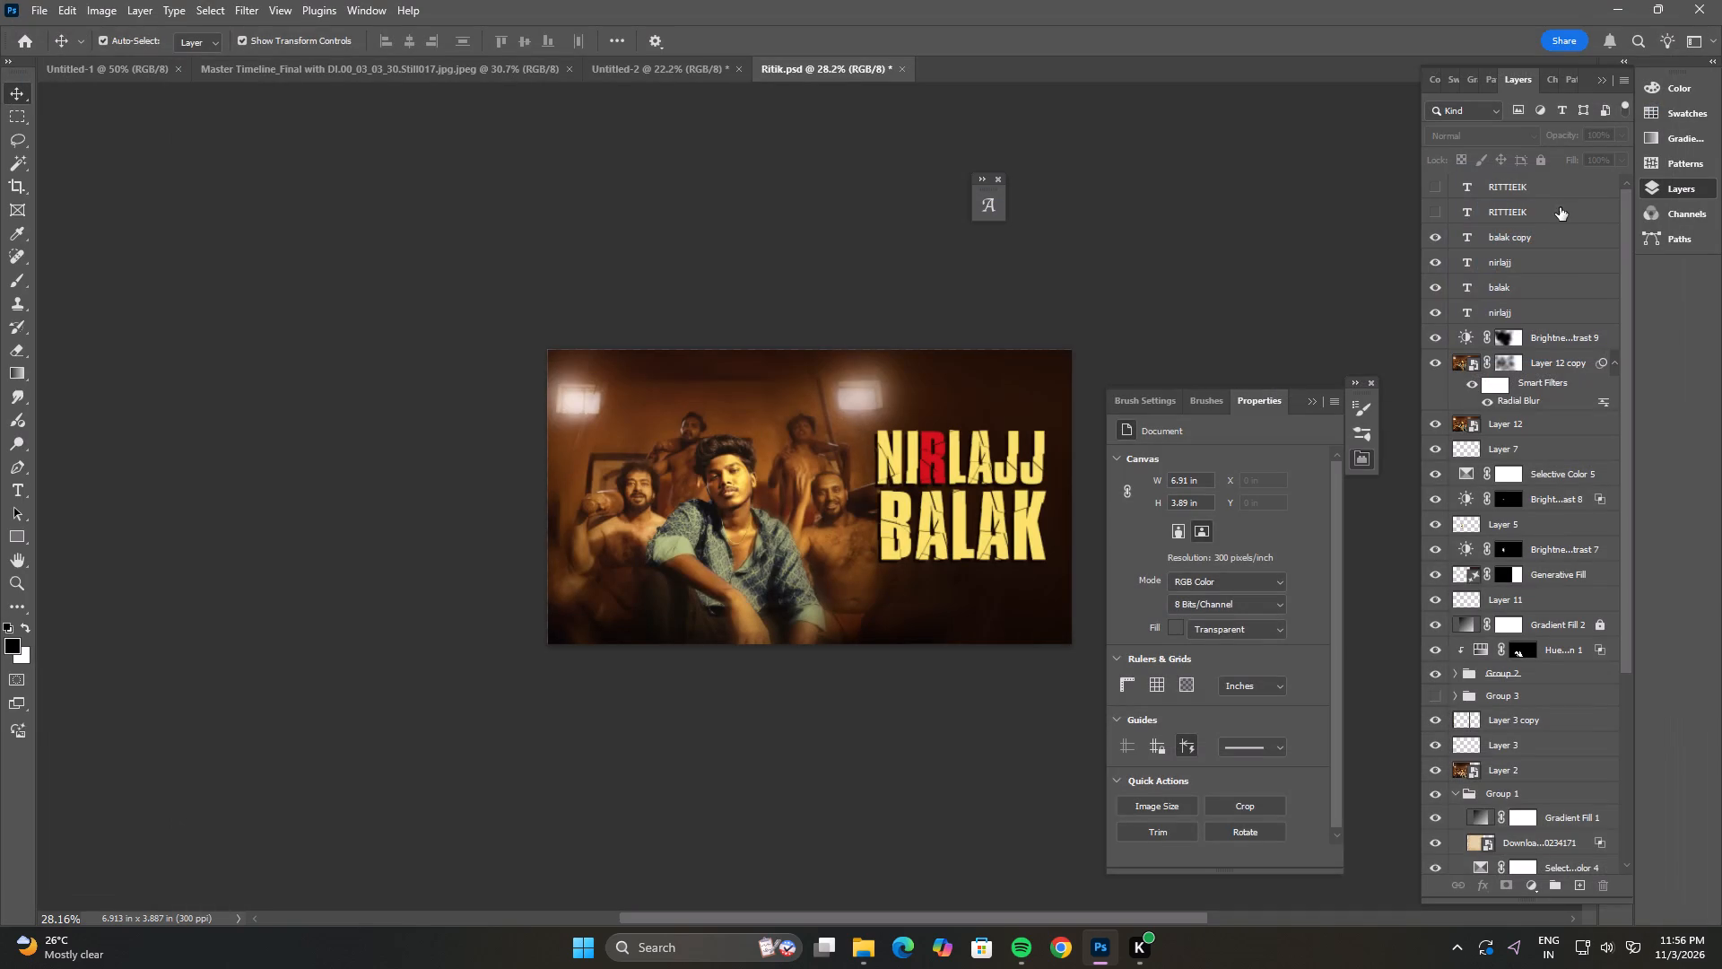
left_click(1546, 234)
key("ctrl+alt+shift+e")
right_click(1546, 234)
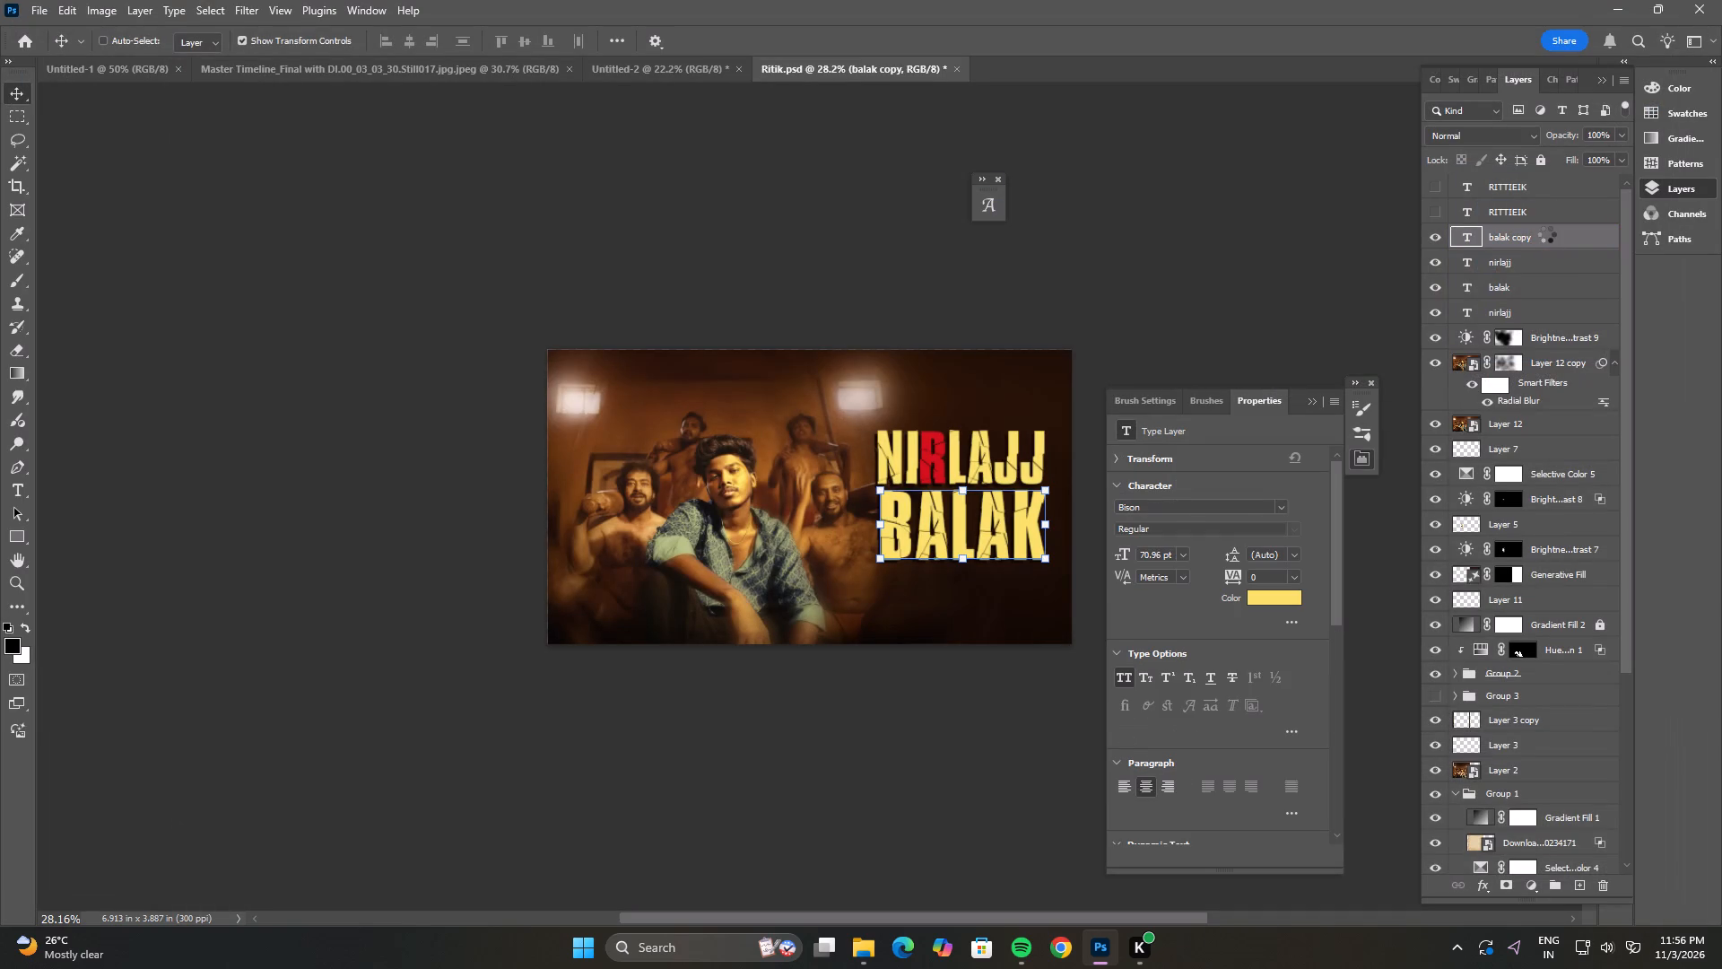
left_click(1580, 613)
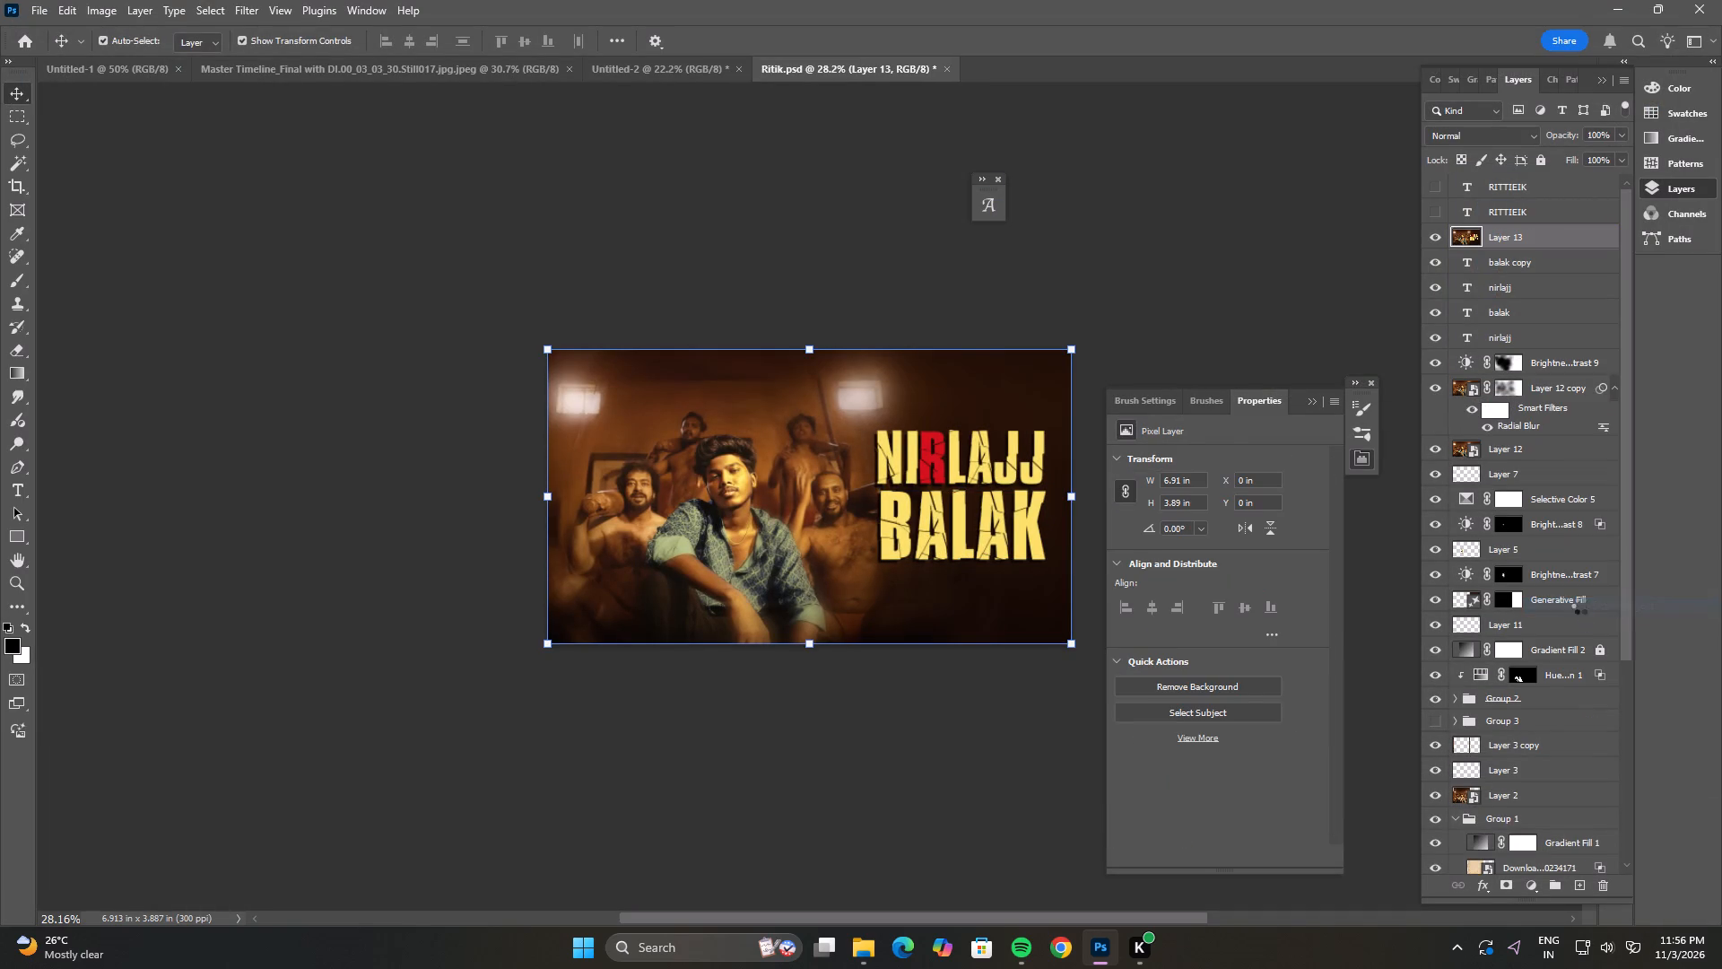
Apply the Camera Raw filter to the stamped poster layer with Texture +25 and Clarity +8.
key("ctrl+shift+a")
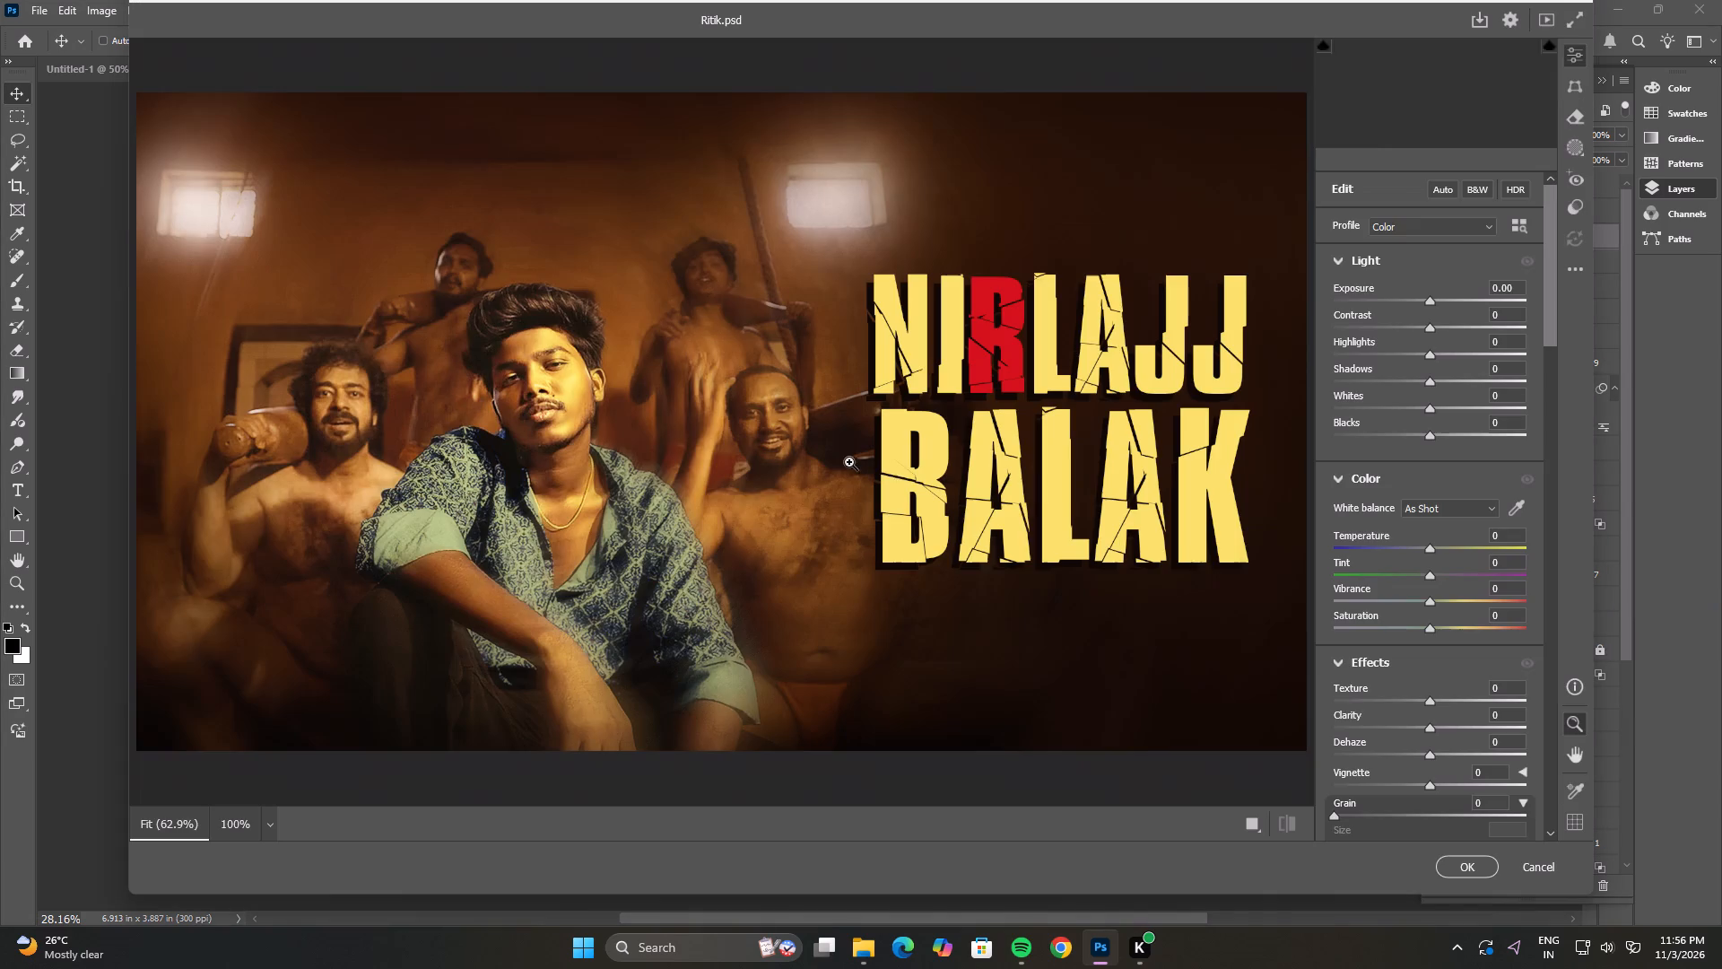
left_click_drag(1434, 699, 1452, 703)
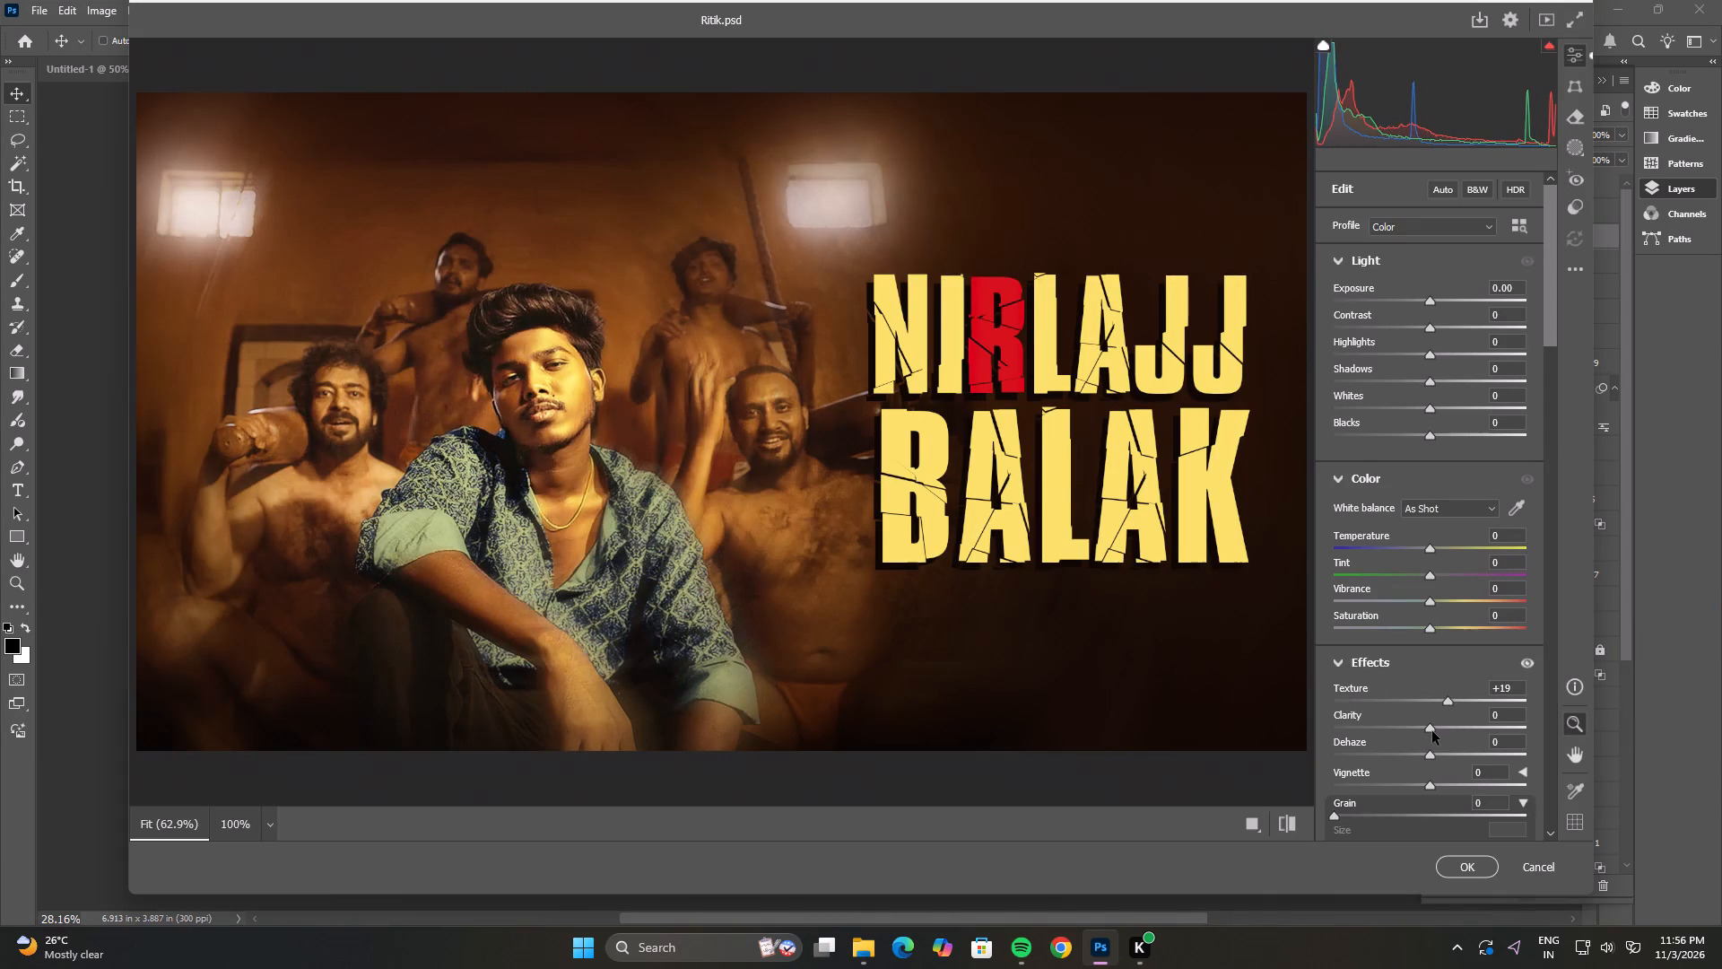
left_click_drag(1432, 731, 1440, 732)
left_click(1451, 699)
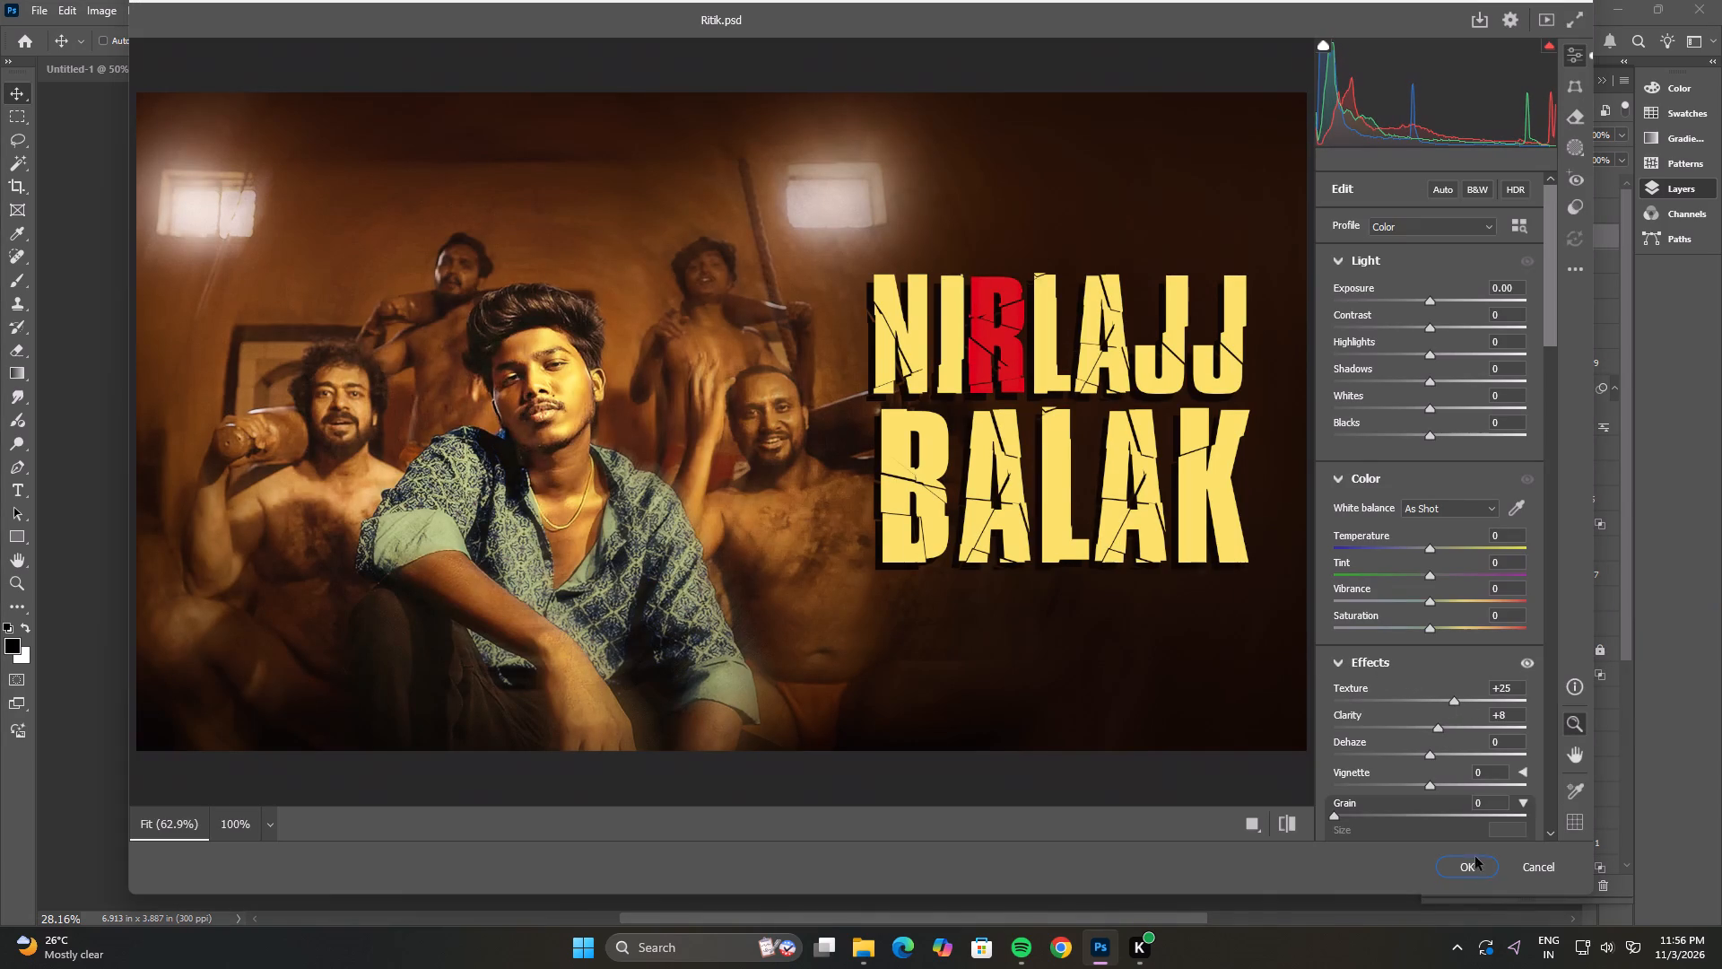
left_click(1472, 871)
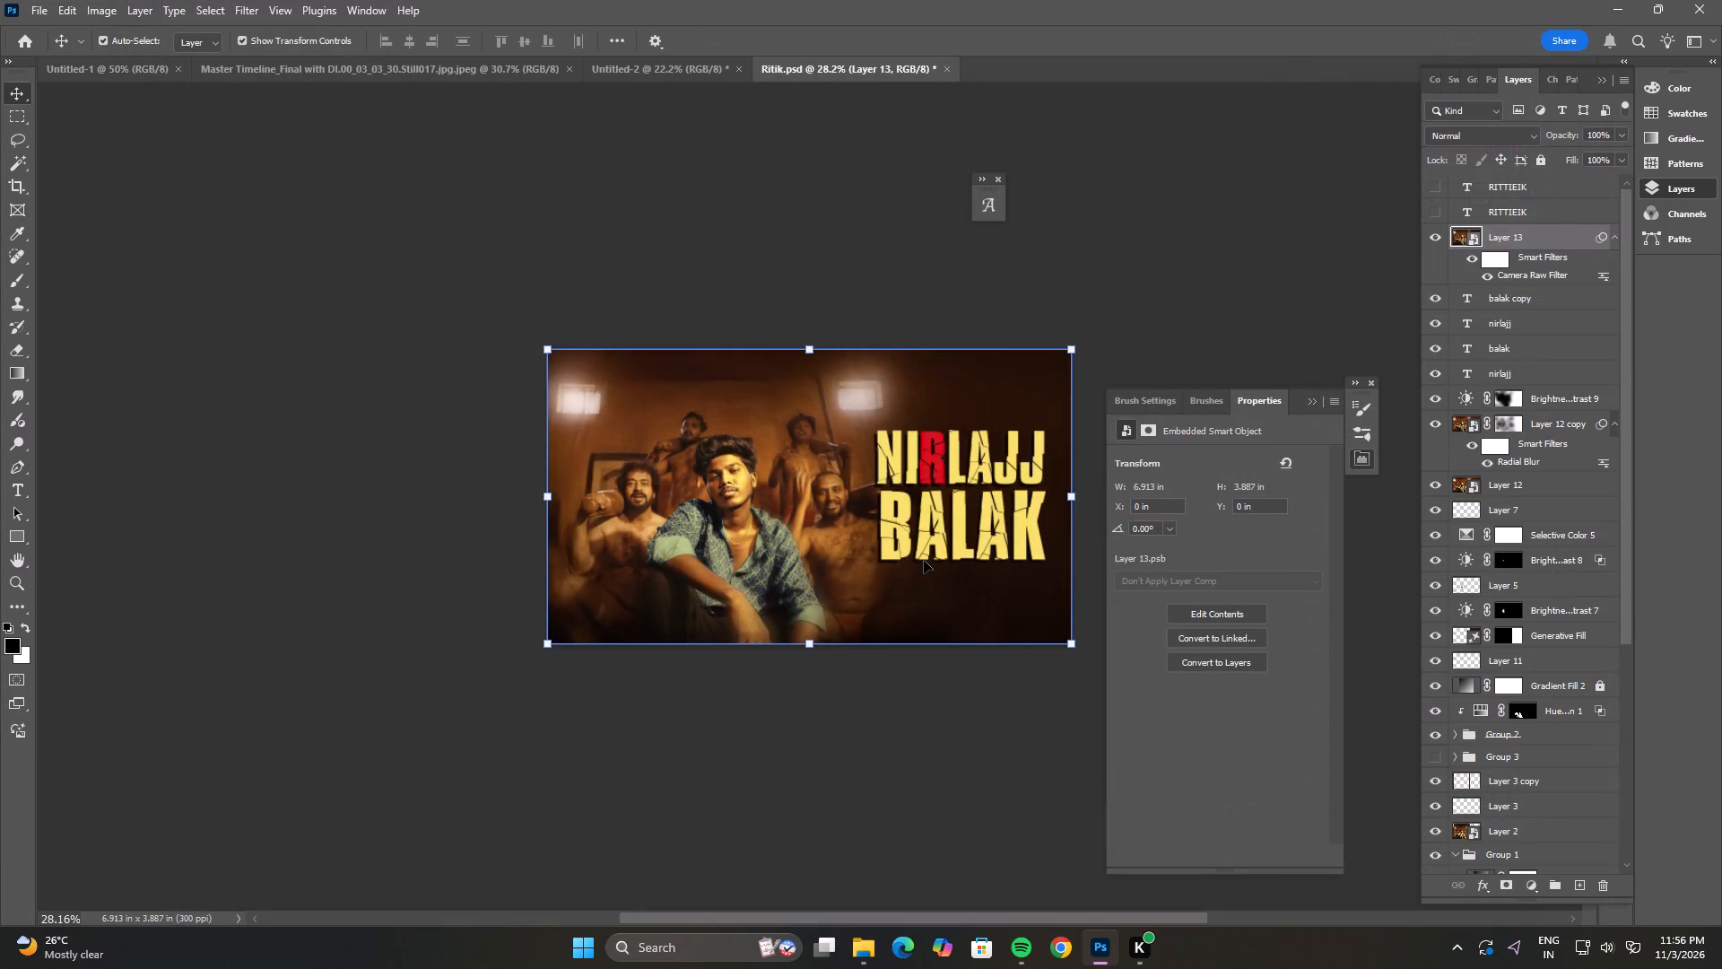
Apply Smart Sharpen to the stamped poster layer, Layer 13, with Amount about 179% and Radius 0.8 px.
left_click(244, 4)
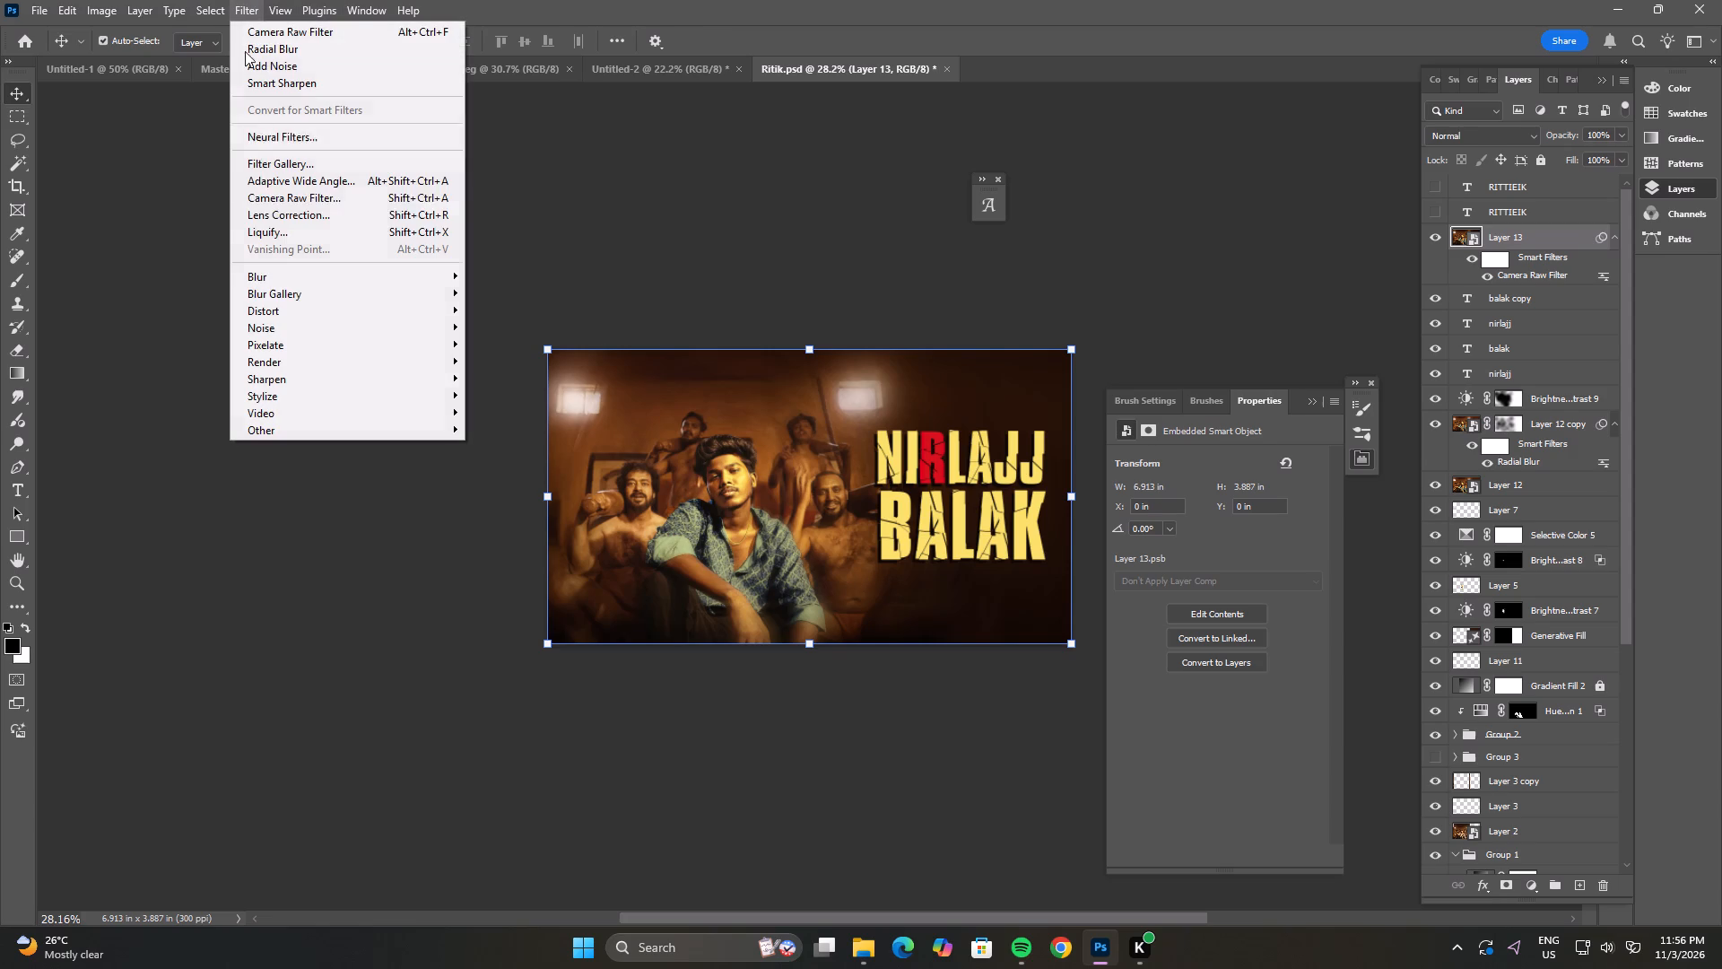
left_click(308, 383)
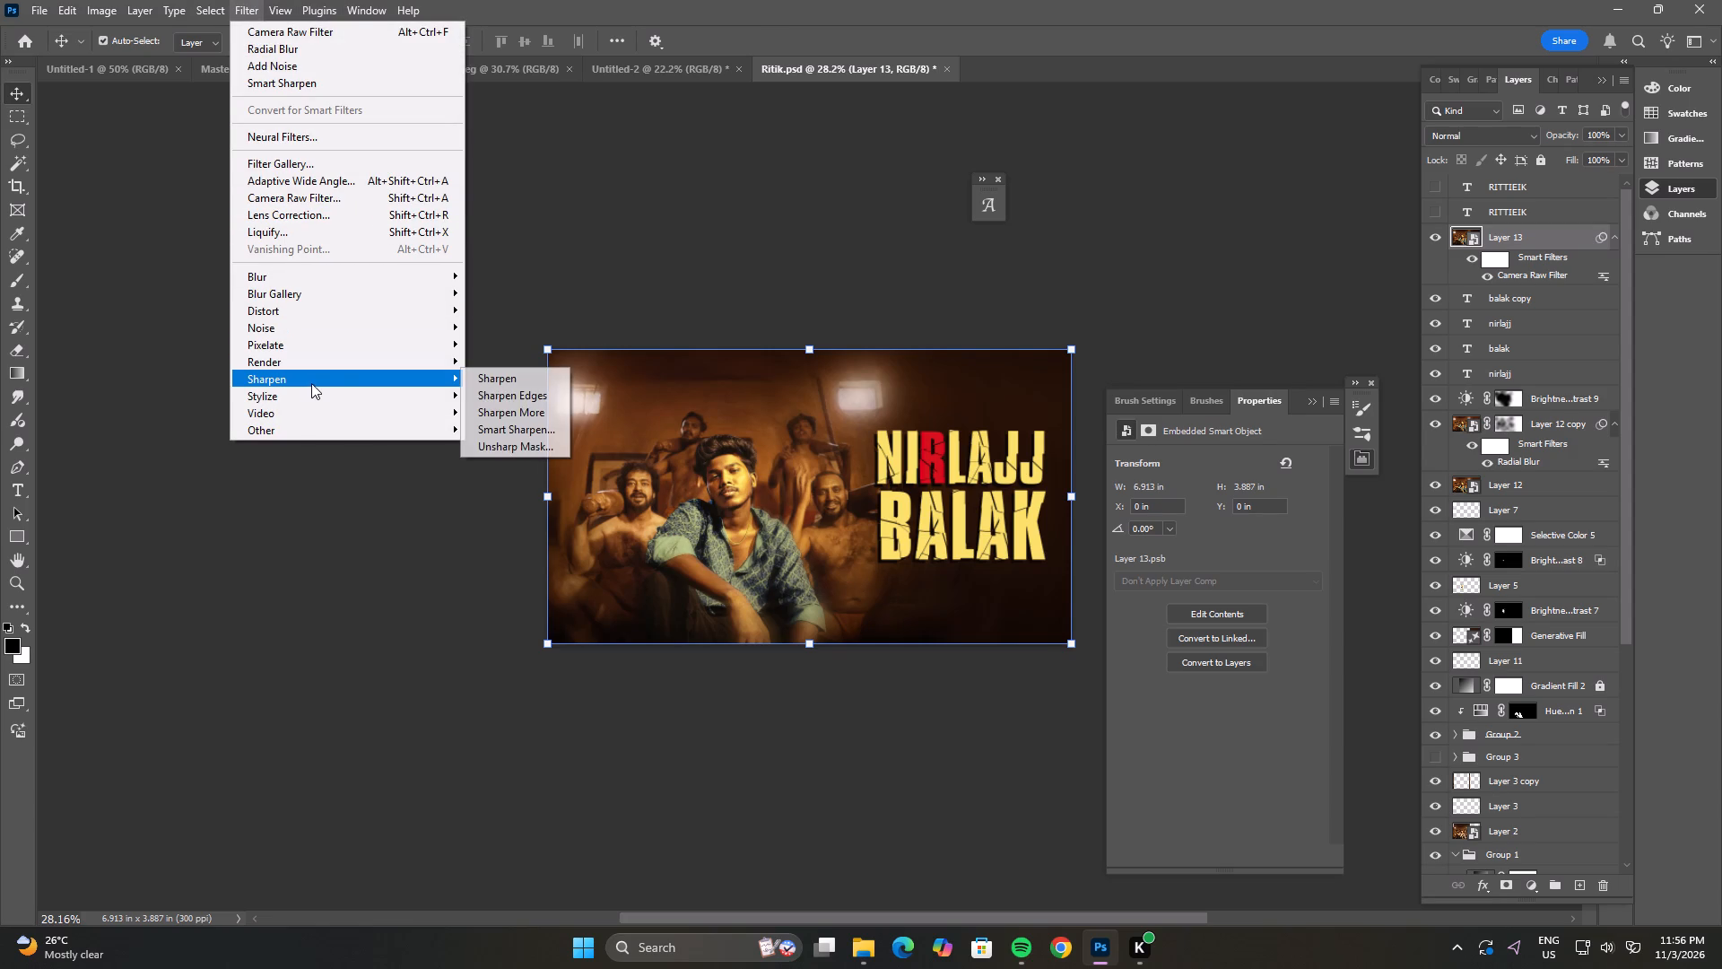
left_click(509, 423)
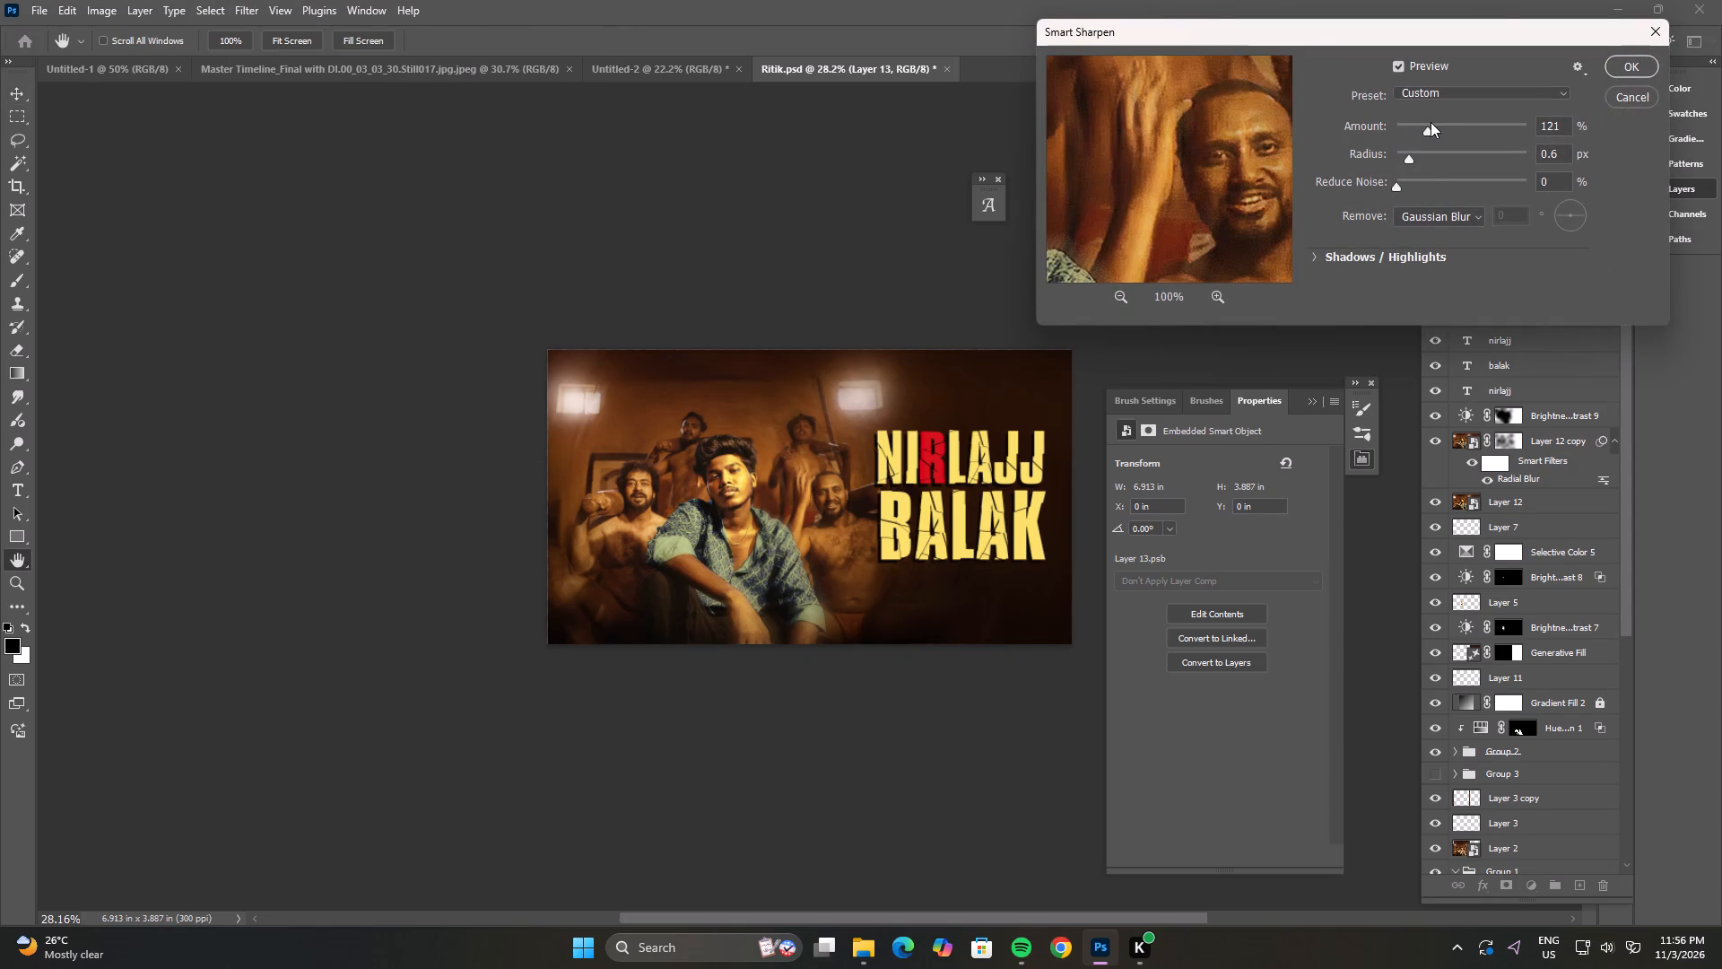
left_click_drag(1430, 125, 1439, 128)
left_click(1413, 158)
left_click(1441, 122)
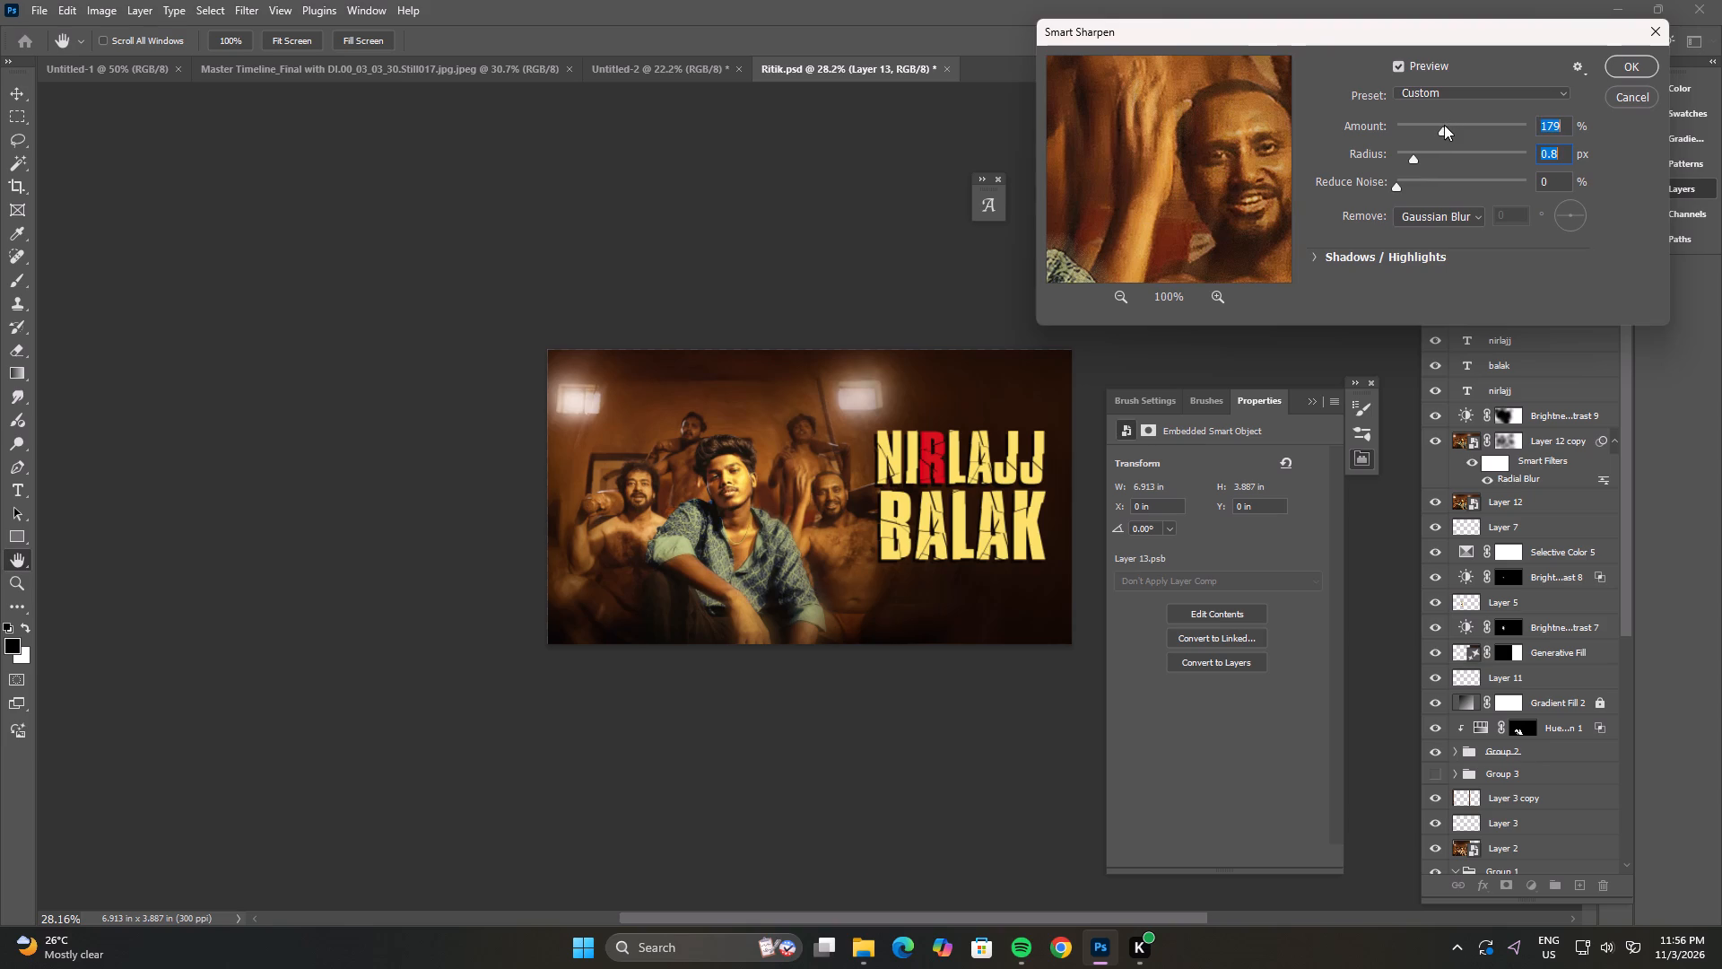
left_click(1618, 65)
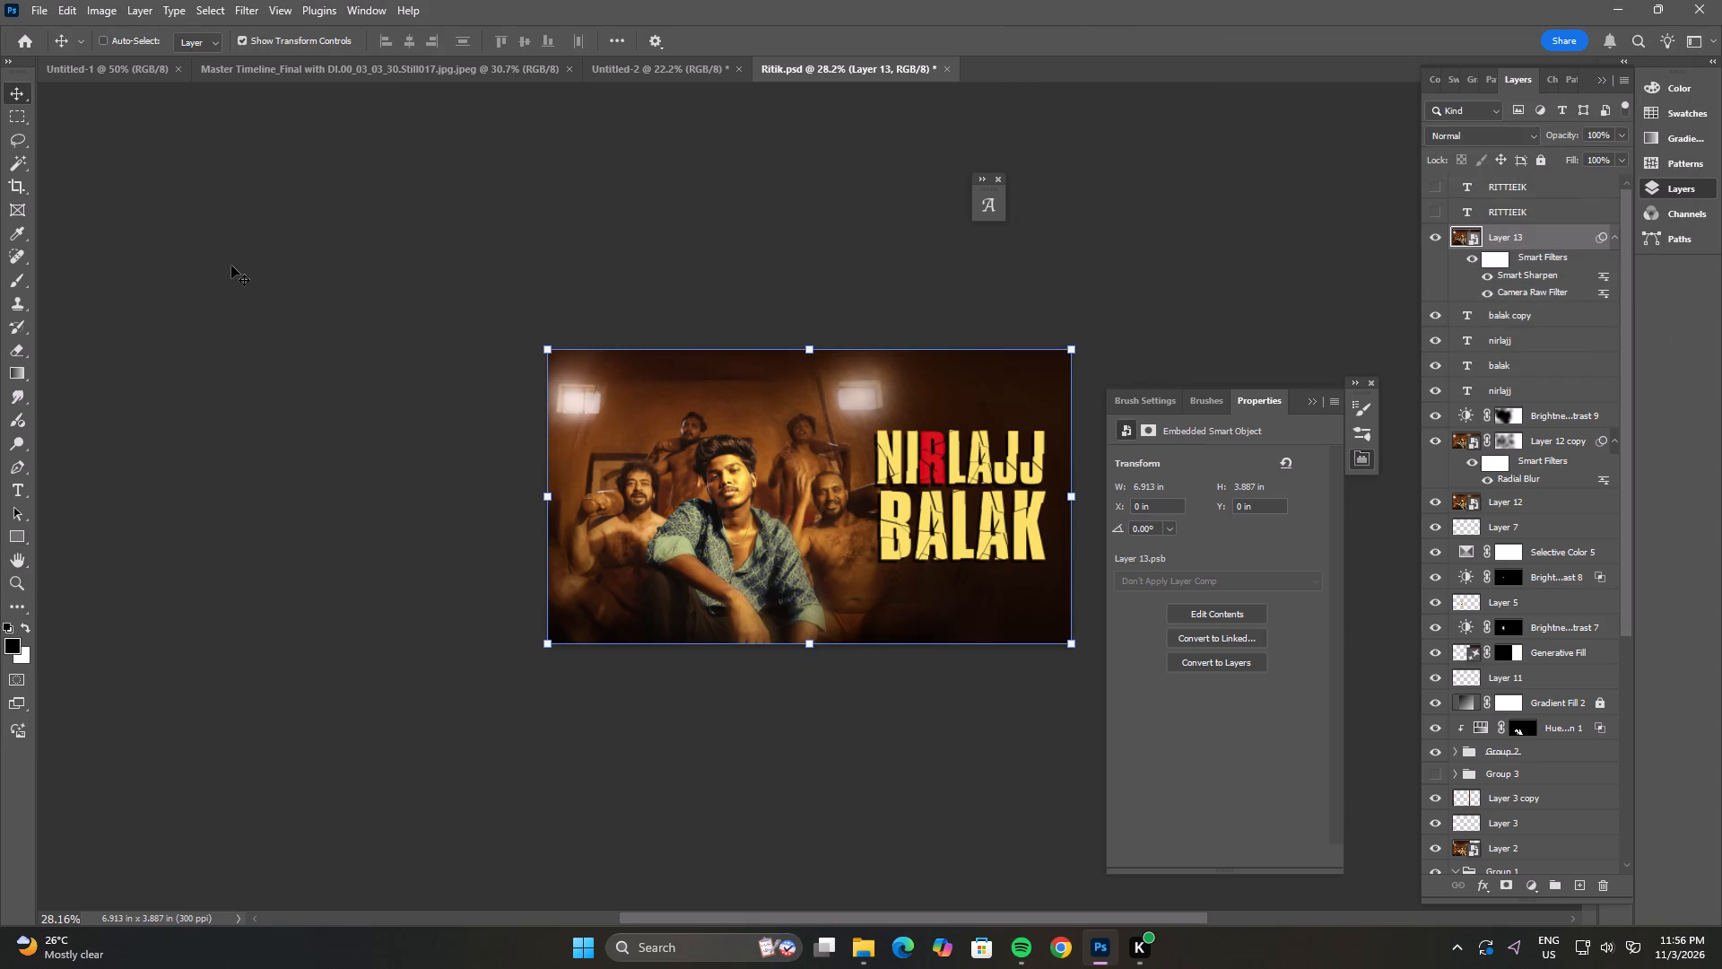
Save a JPEG copy of the poster in Downloads as "tHAMBNAIL 4444" at maximum quality 12.
key("ctrl+shift+s")
left_click(910, 815)
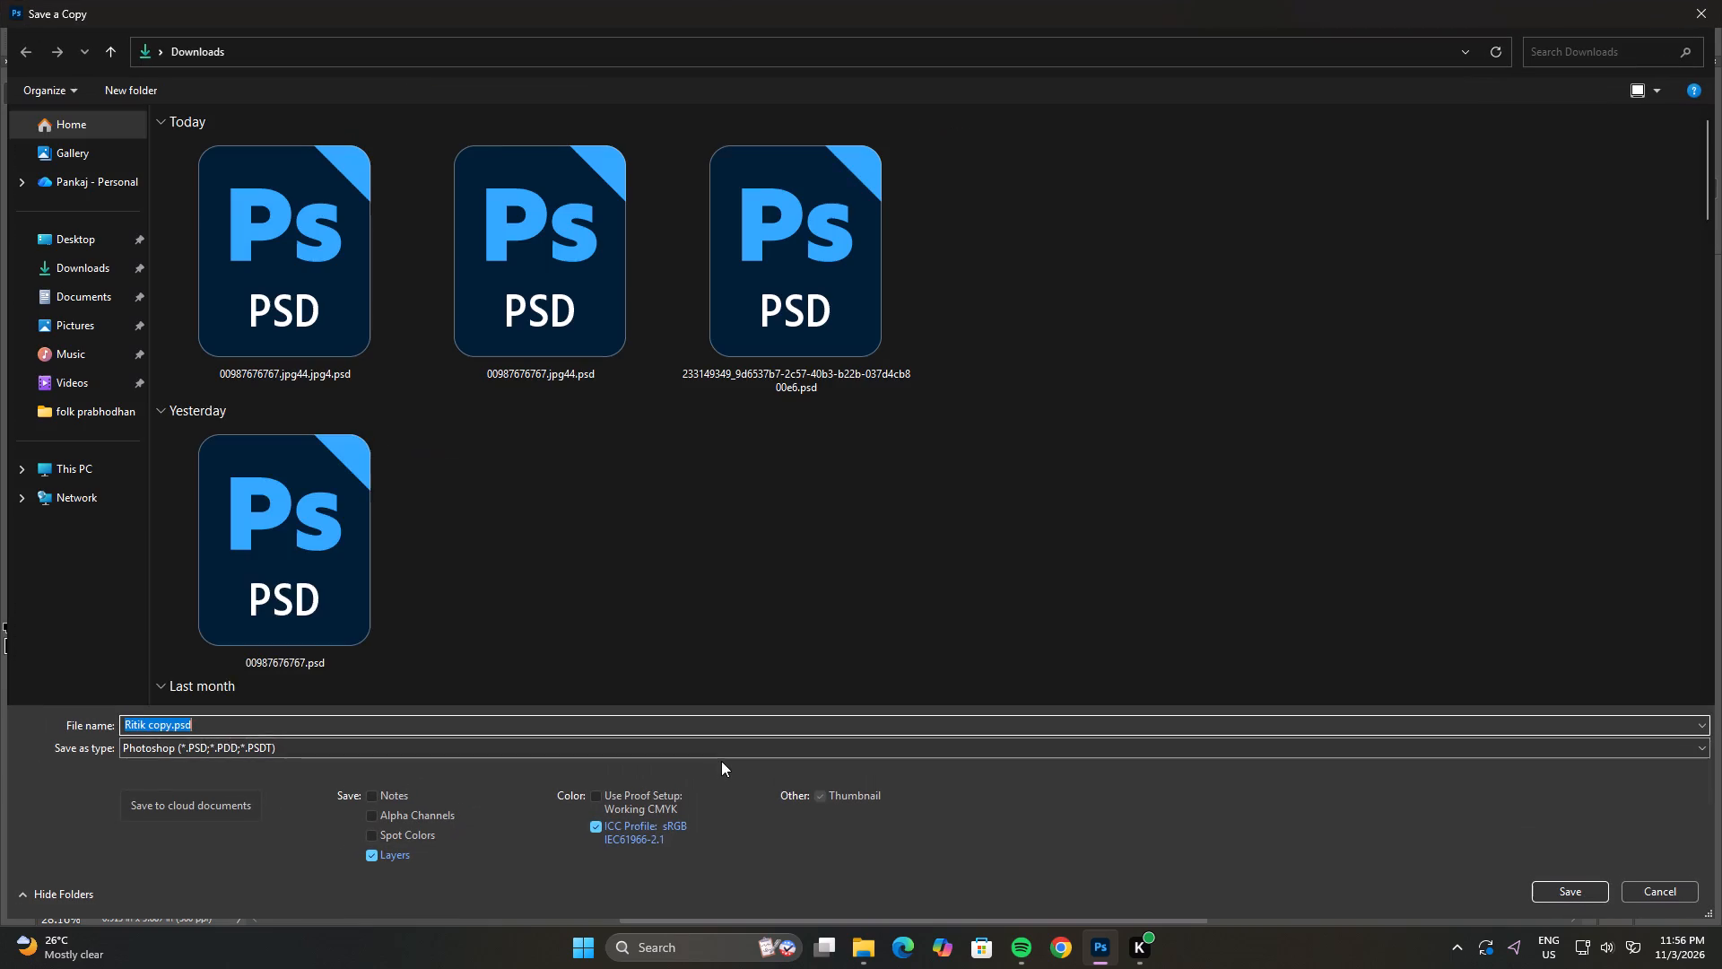
left_click(705, 753)
left_click(396, 531)
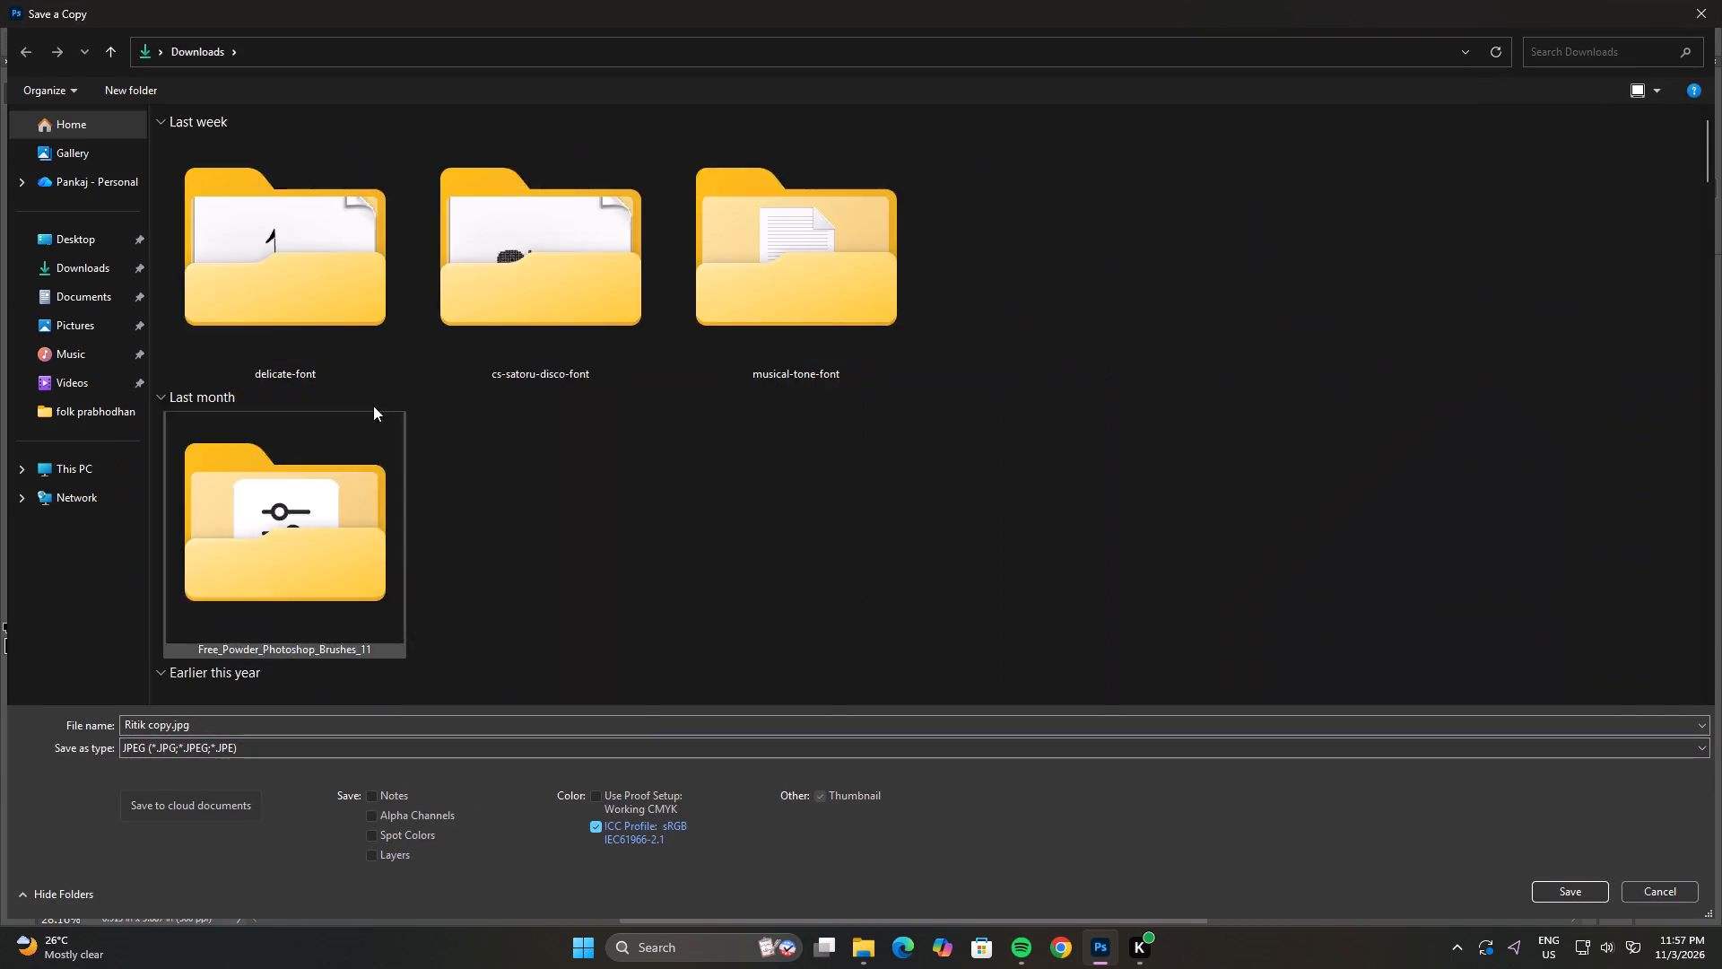
left_click(336, 725)
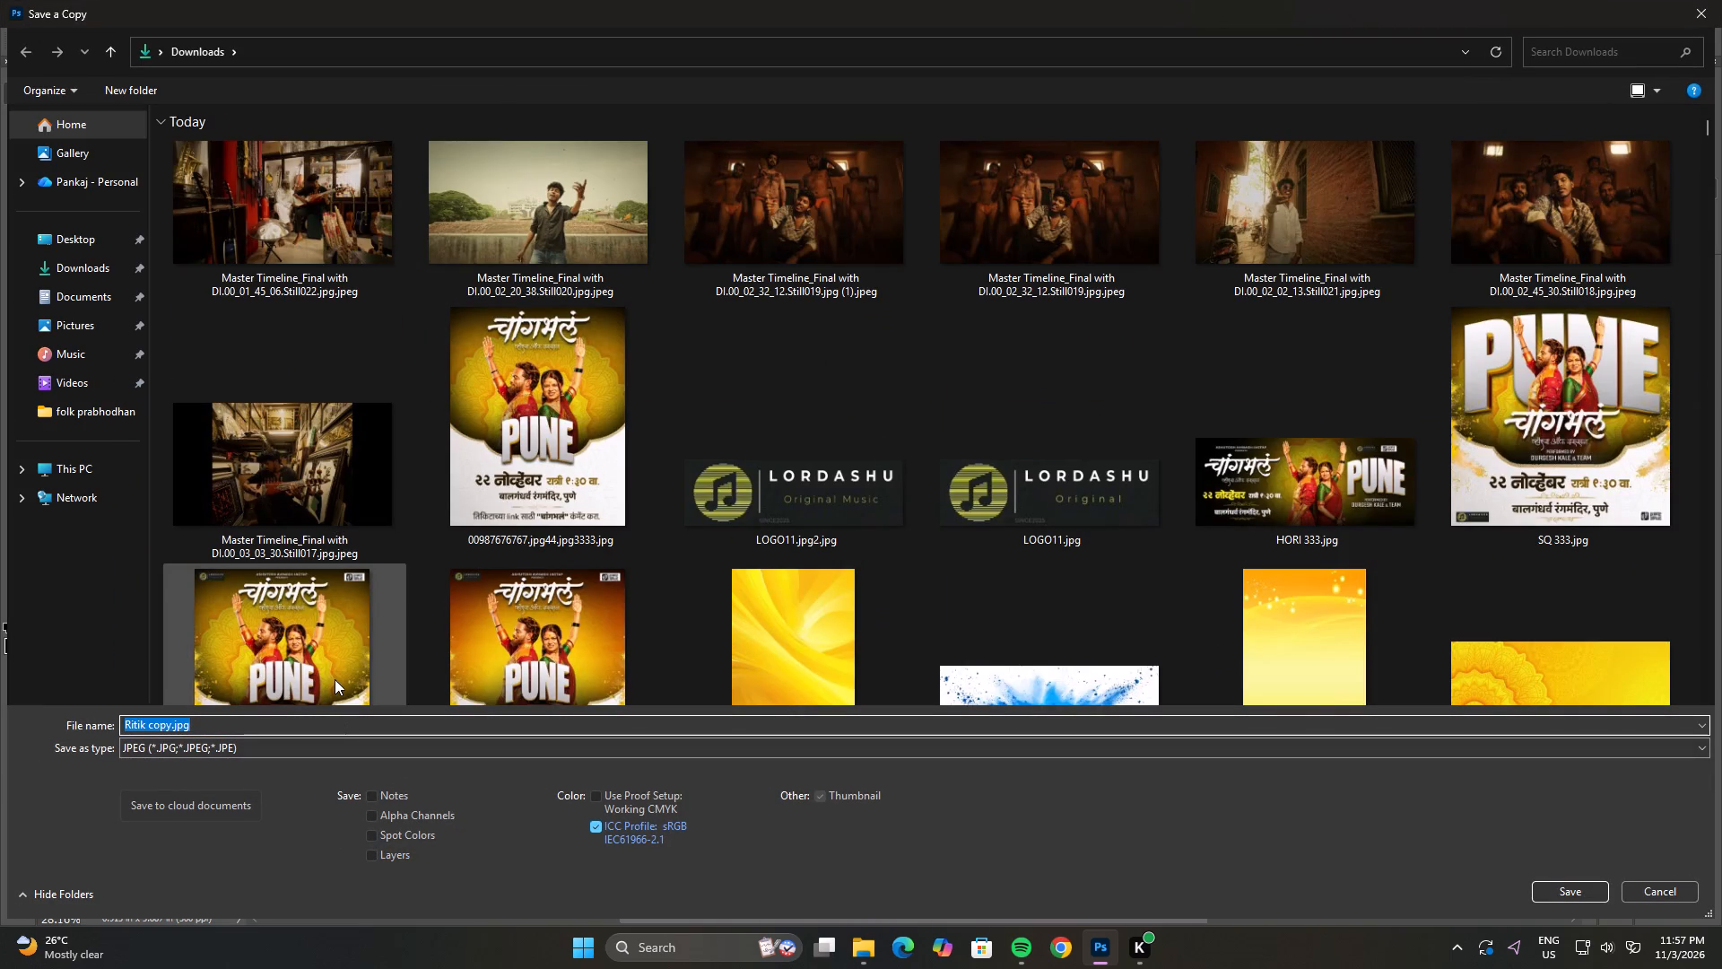
type("tHAMBNAIL")
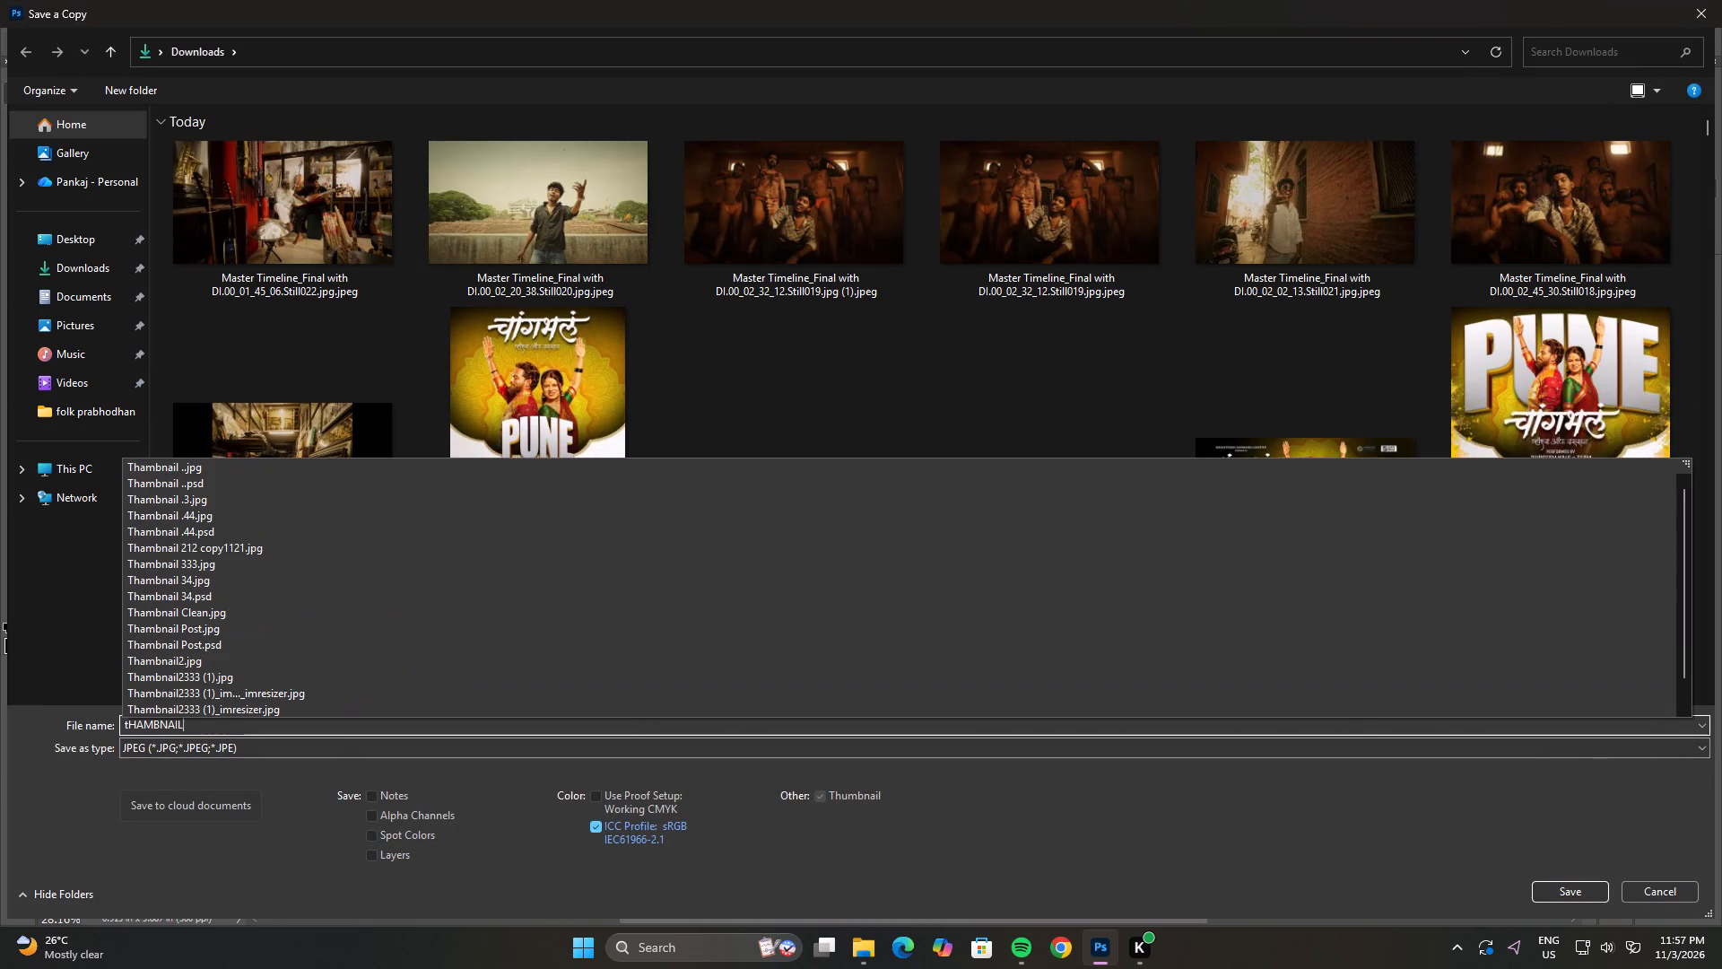
key("space")
key("ctrl+a")
key("ctrl+c")
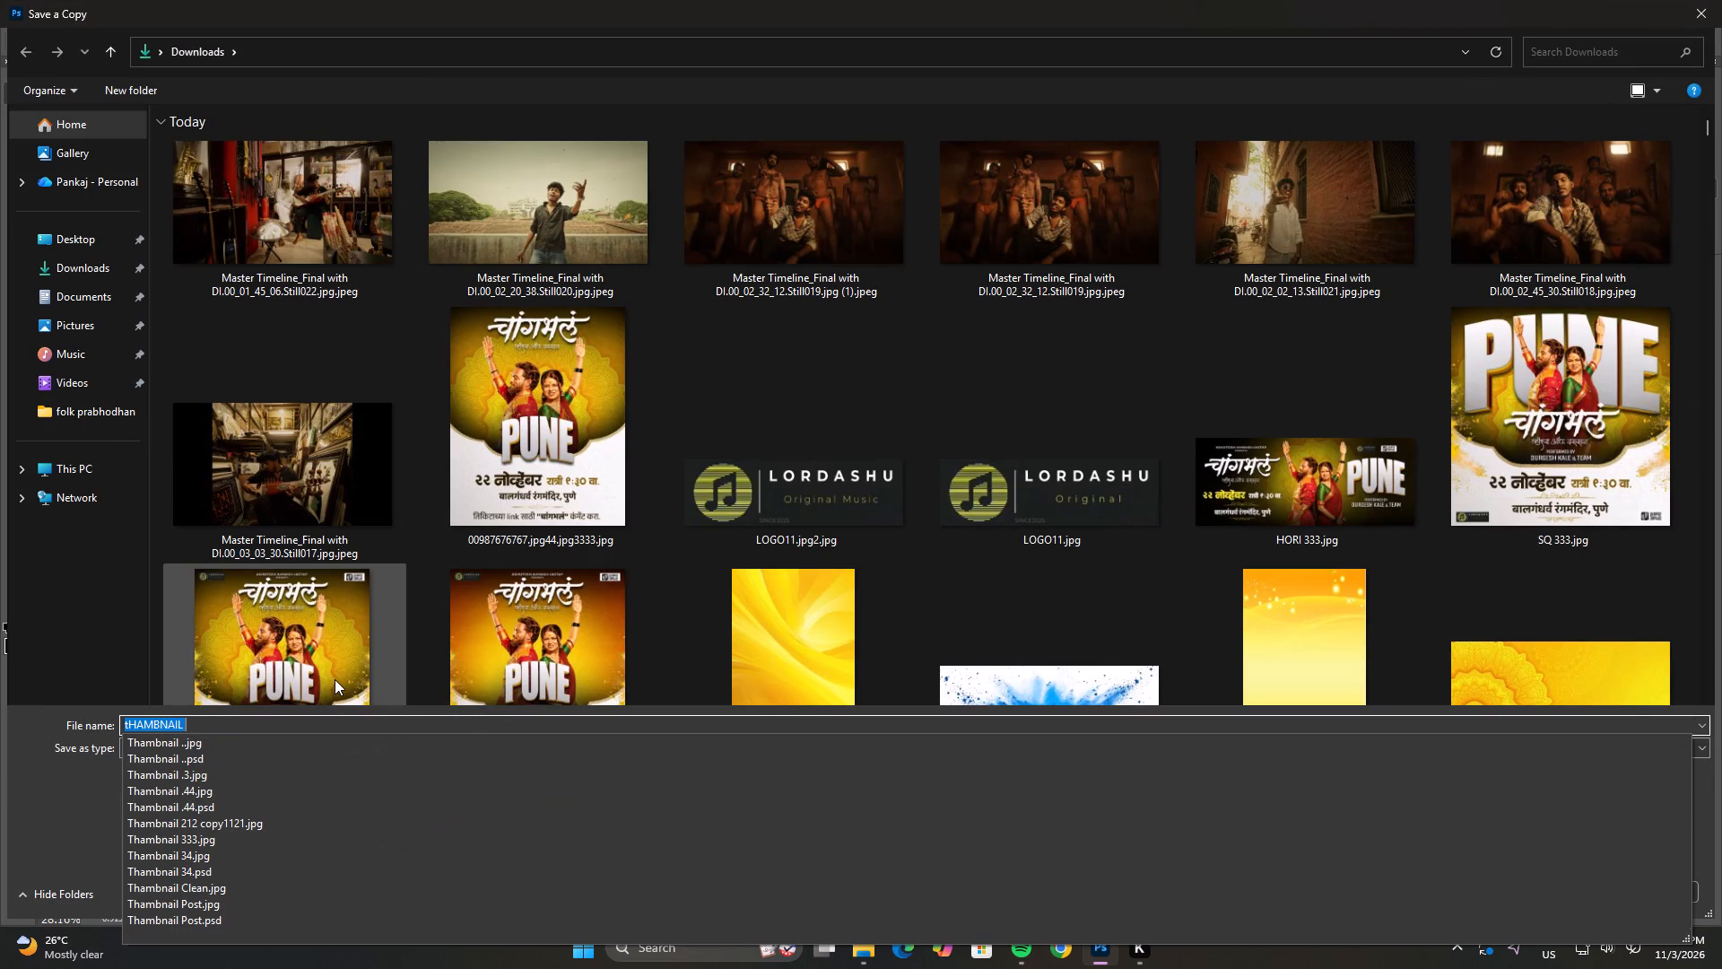
key("Right")
type("4444")
key("ctrl+a")
key("ctrl+c")
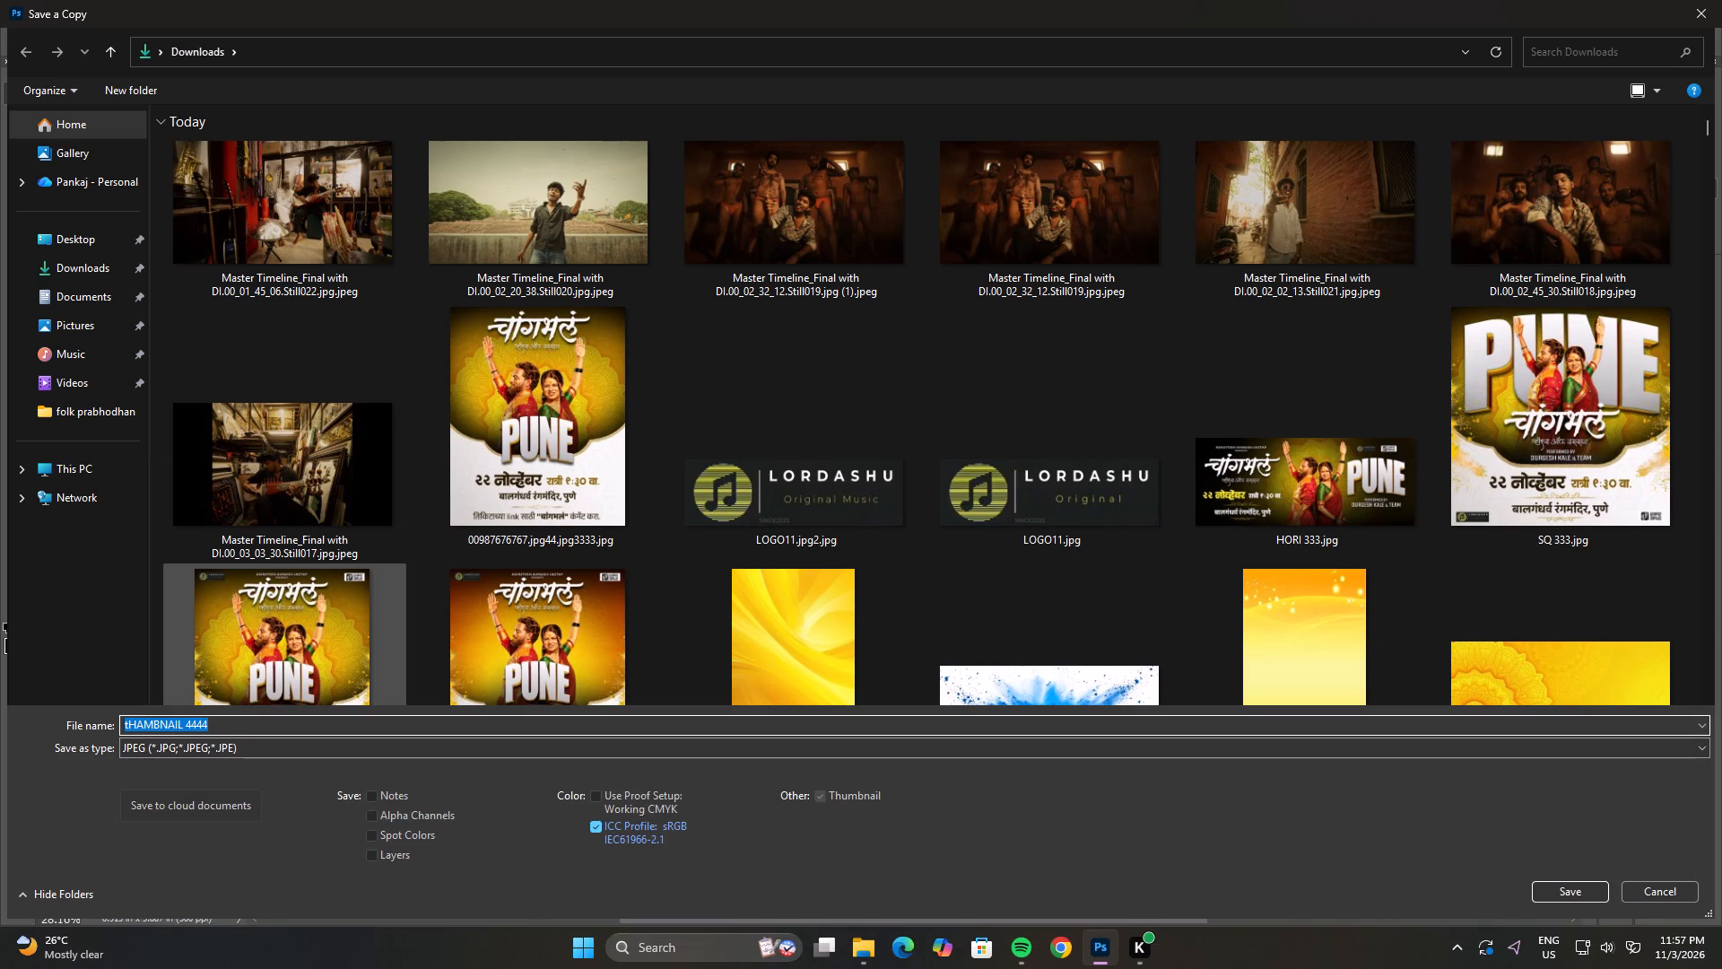
key("Return")
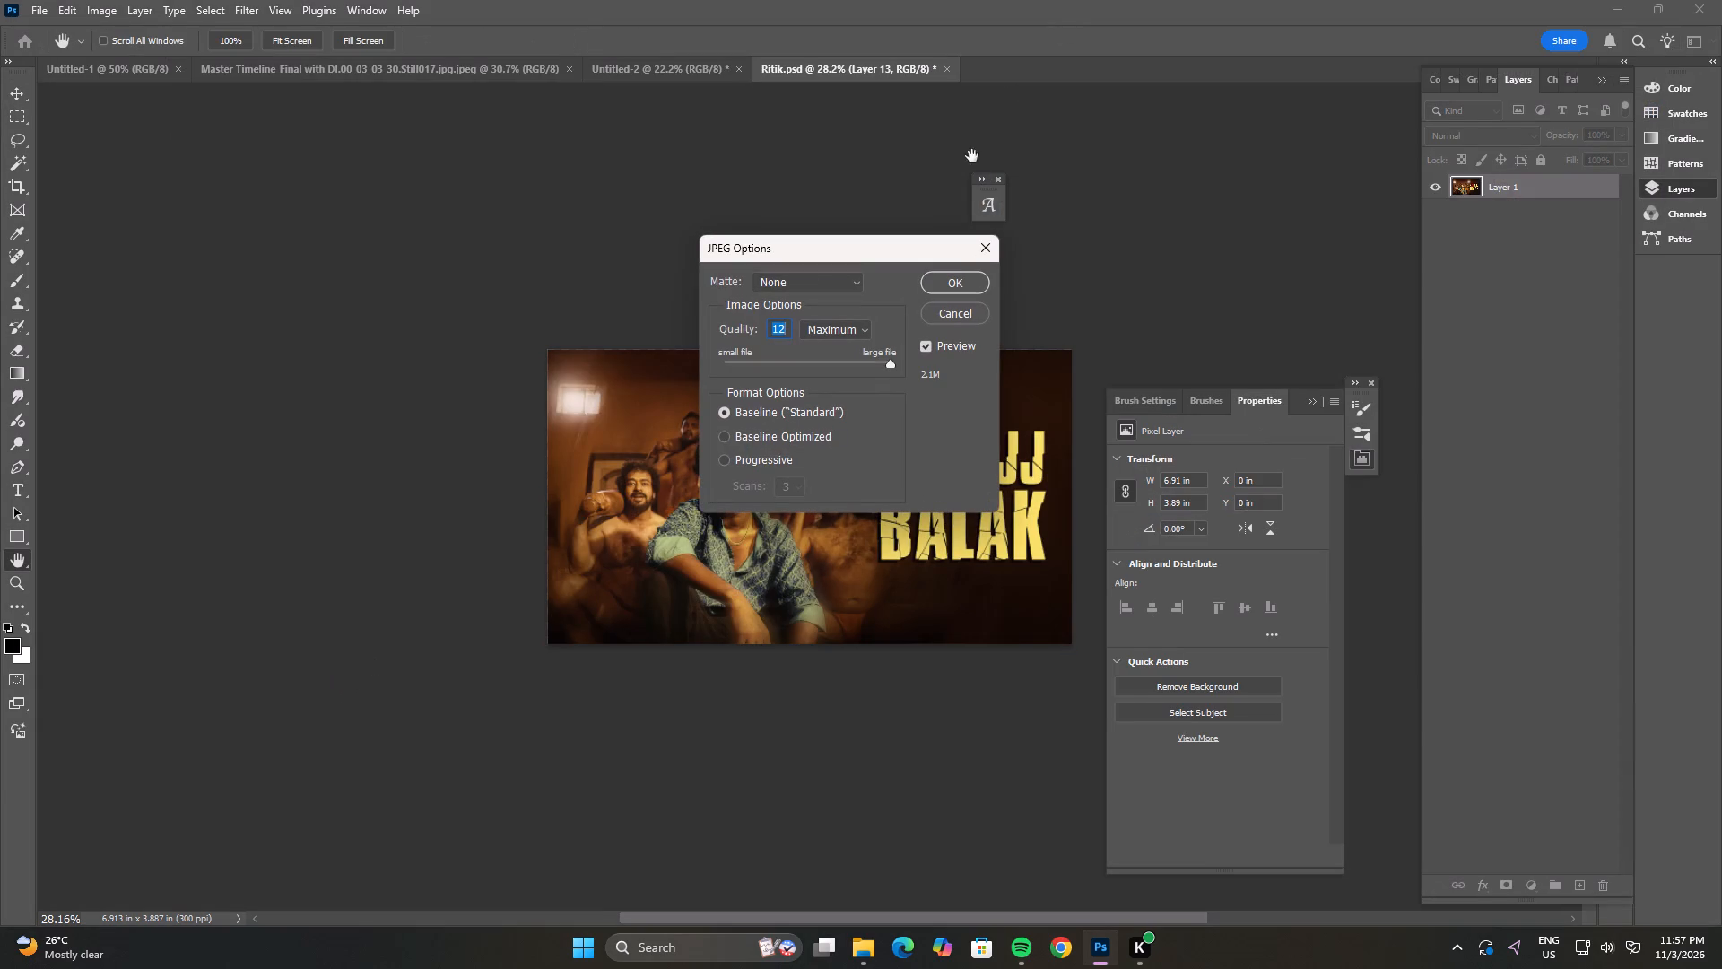
left_click(959, 275)
Save a layered Photoshop copy of the poster in Downloads under the same name, "tHAMBNAIL 4444".
key("ctrl+shift+s")
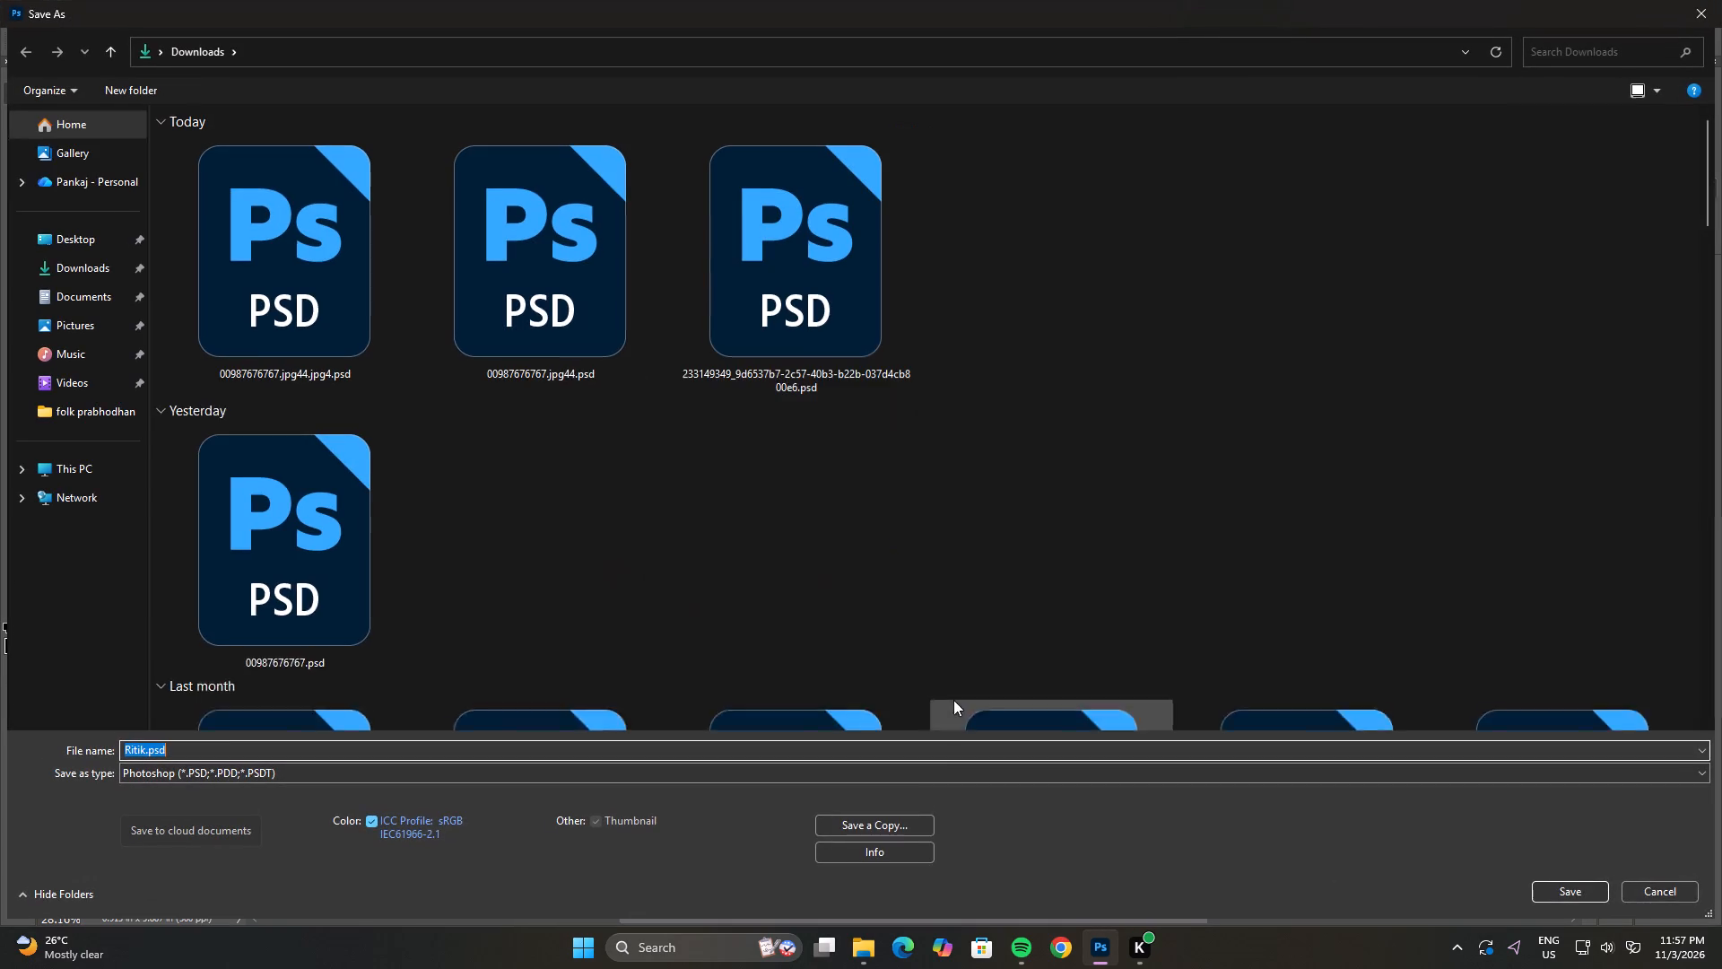
left_click(900, 828)
key("ctrl+v")
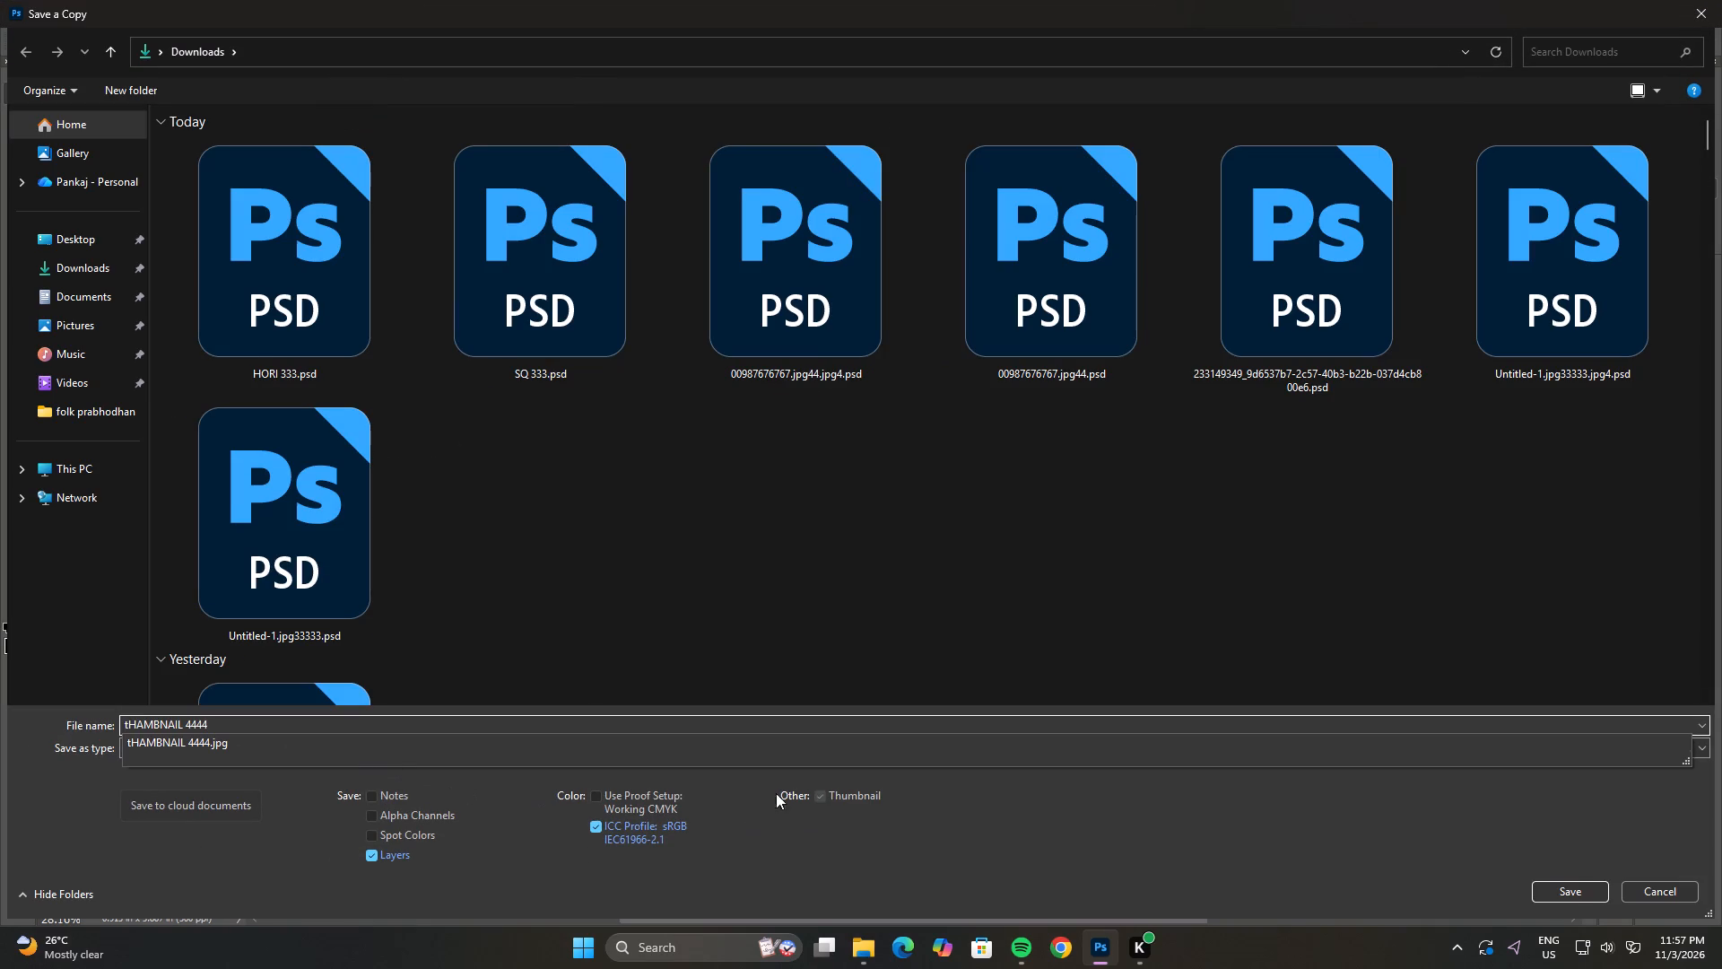
left_click(1559, 876)
left_click(1557, 886)
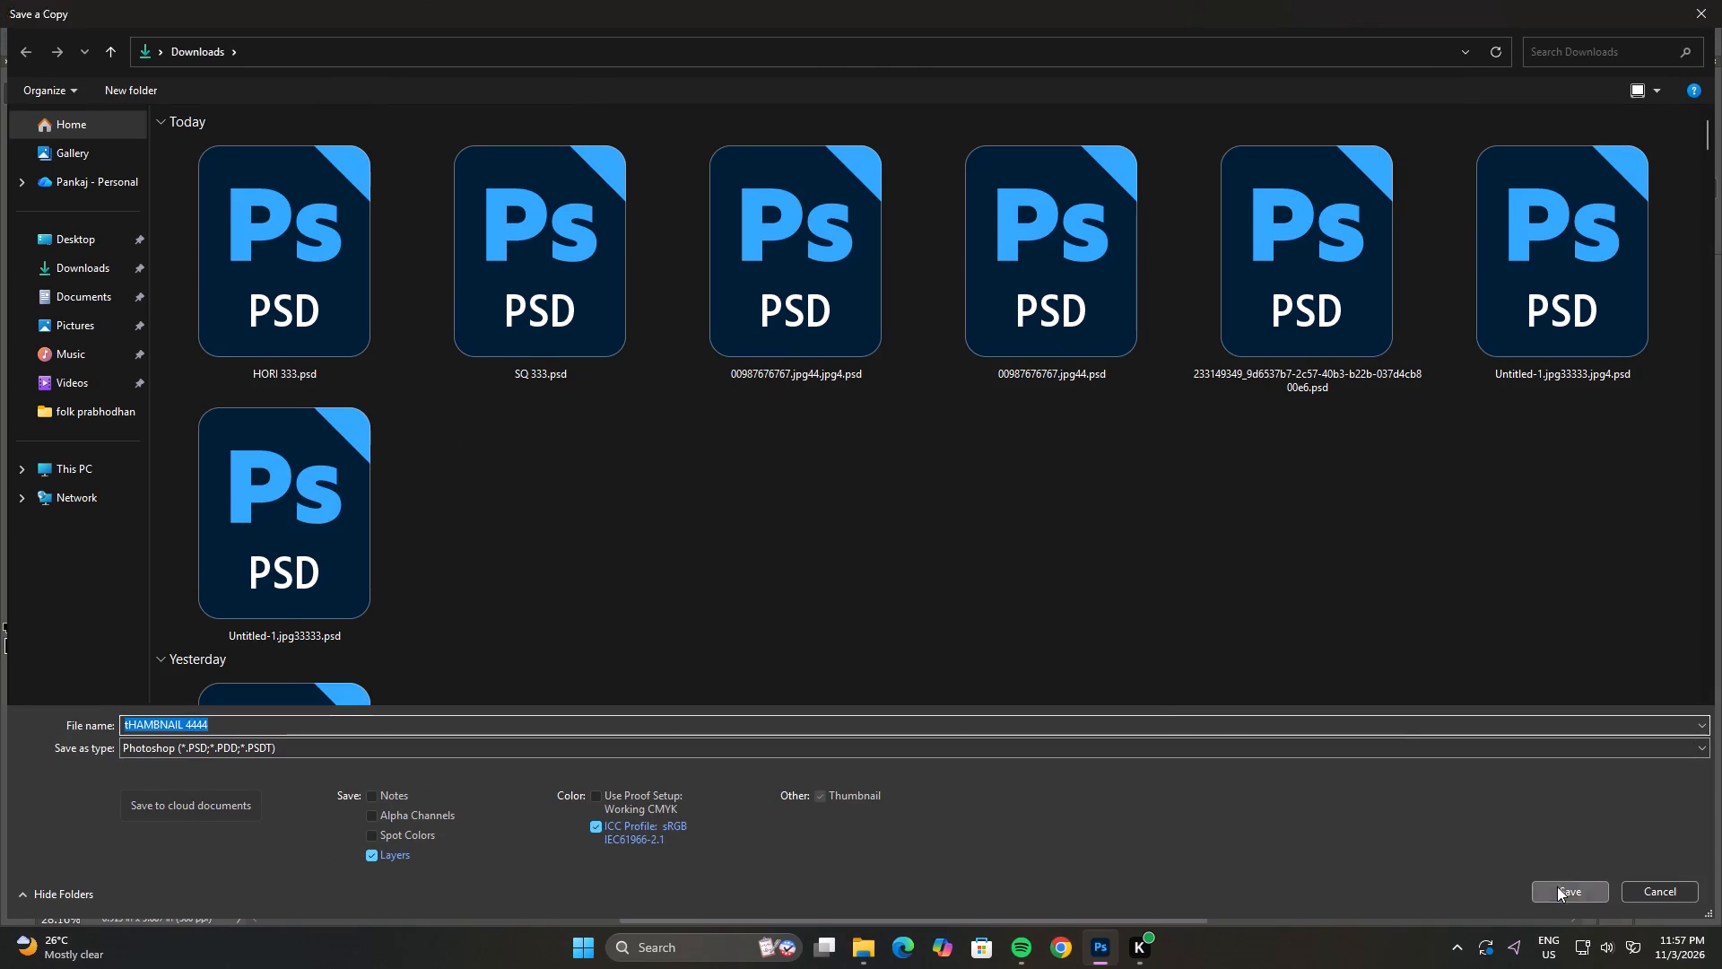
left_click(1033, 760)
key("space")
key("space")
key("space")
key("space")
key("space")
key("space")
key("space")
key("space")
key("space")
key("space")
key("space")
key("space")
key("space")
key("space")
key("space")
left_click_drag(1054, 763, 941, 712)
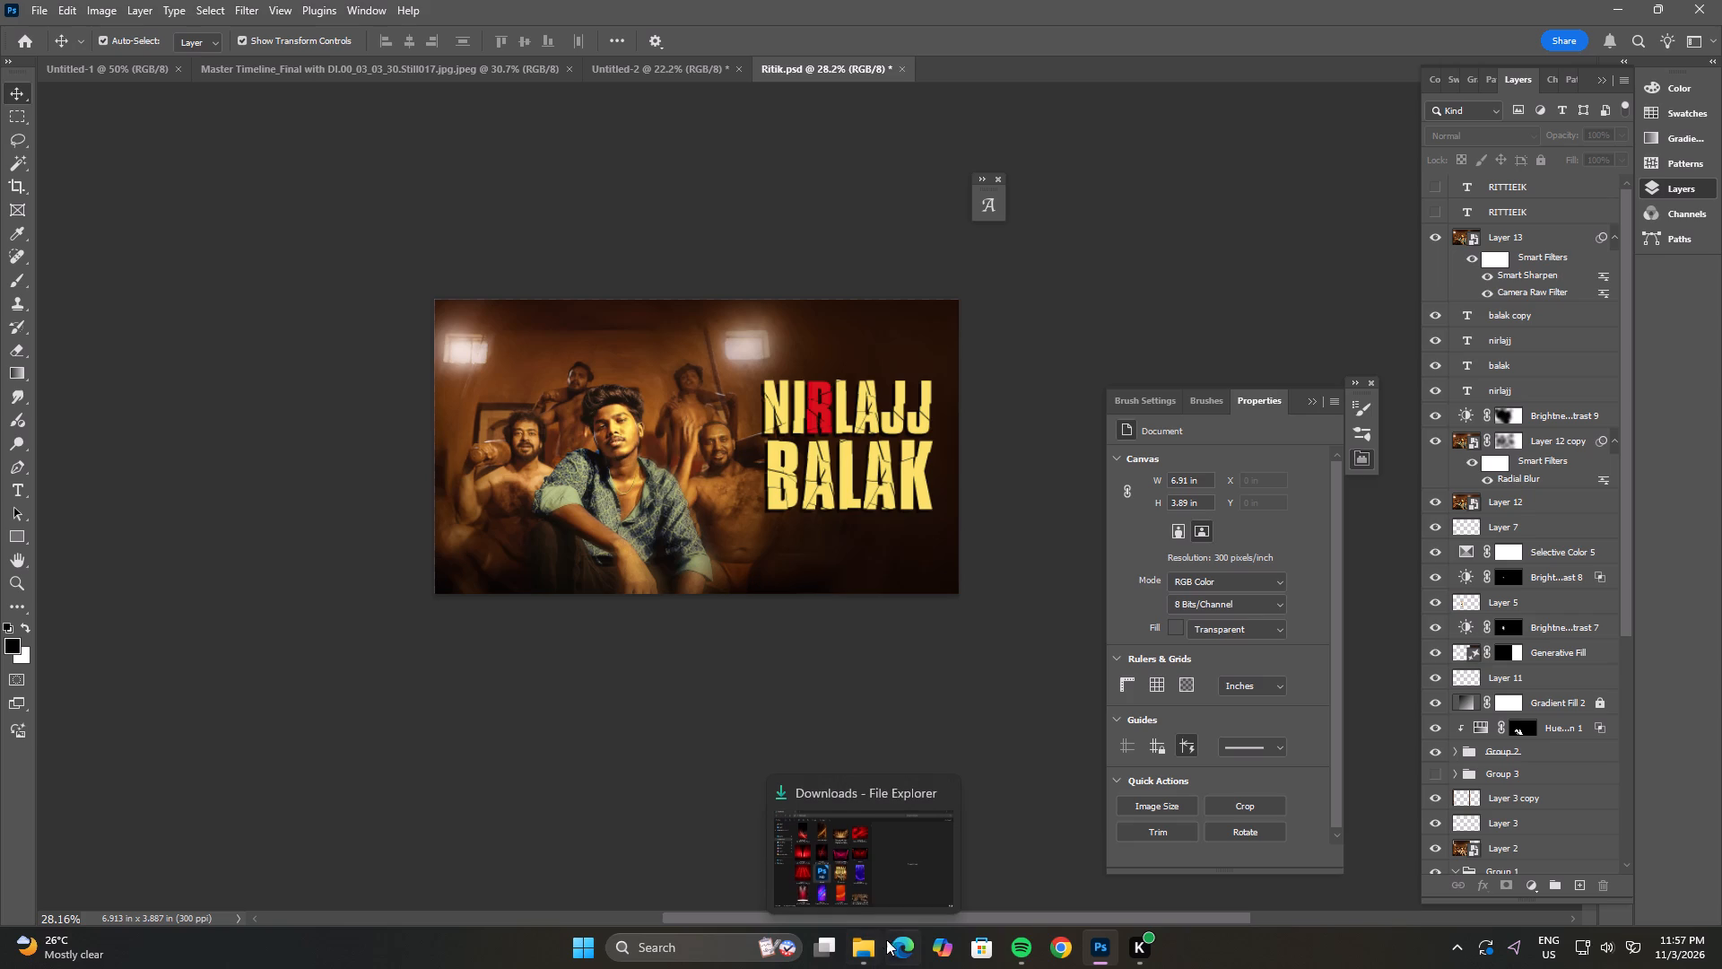
Hide the sharpened merged layer, Layer 13, to expose the editable title layers beneath it.
left_click(873, 405)
left_click(1439, 240)
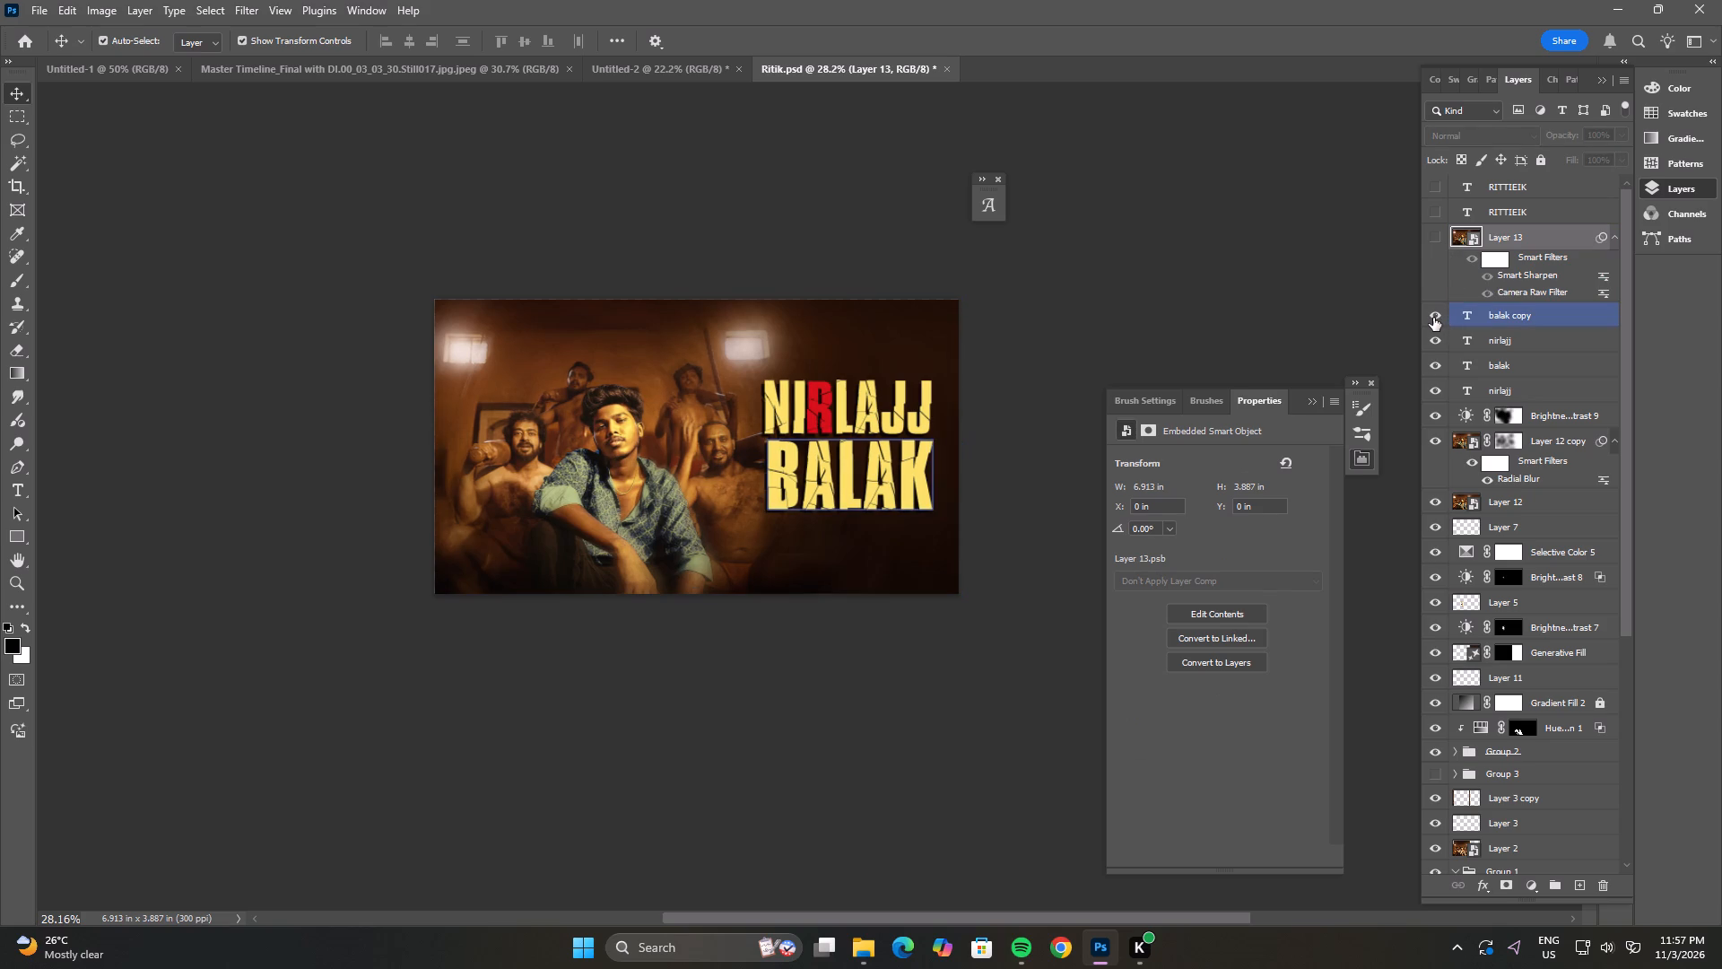
Change the font of all four nirlajj and balak title text layers to Cheap Potatoes Black Thin.
left_click(1510, 316)
left_click(1505, 386, "shift")
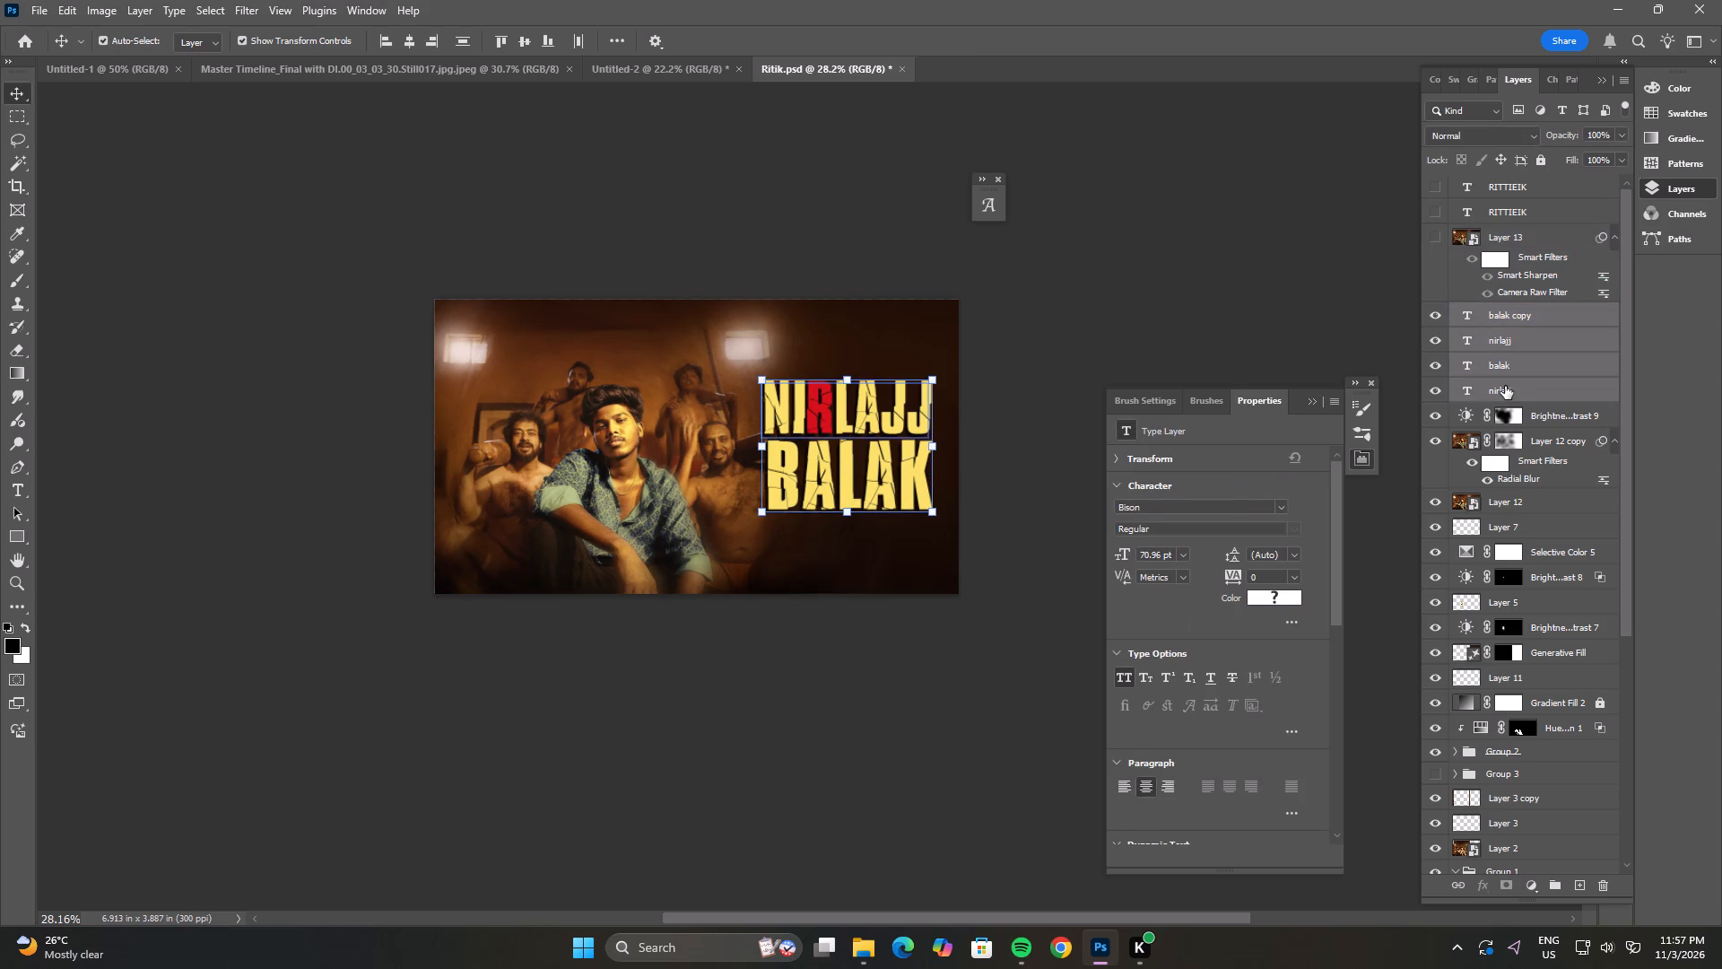
left_click(1283, 508)
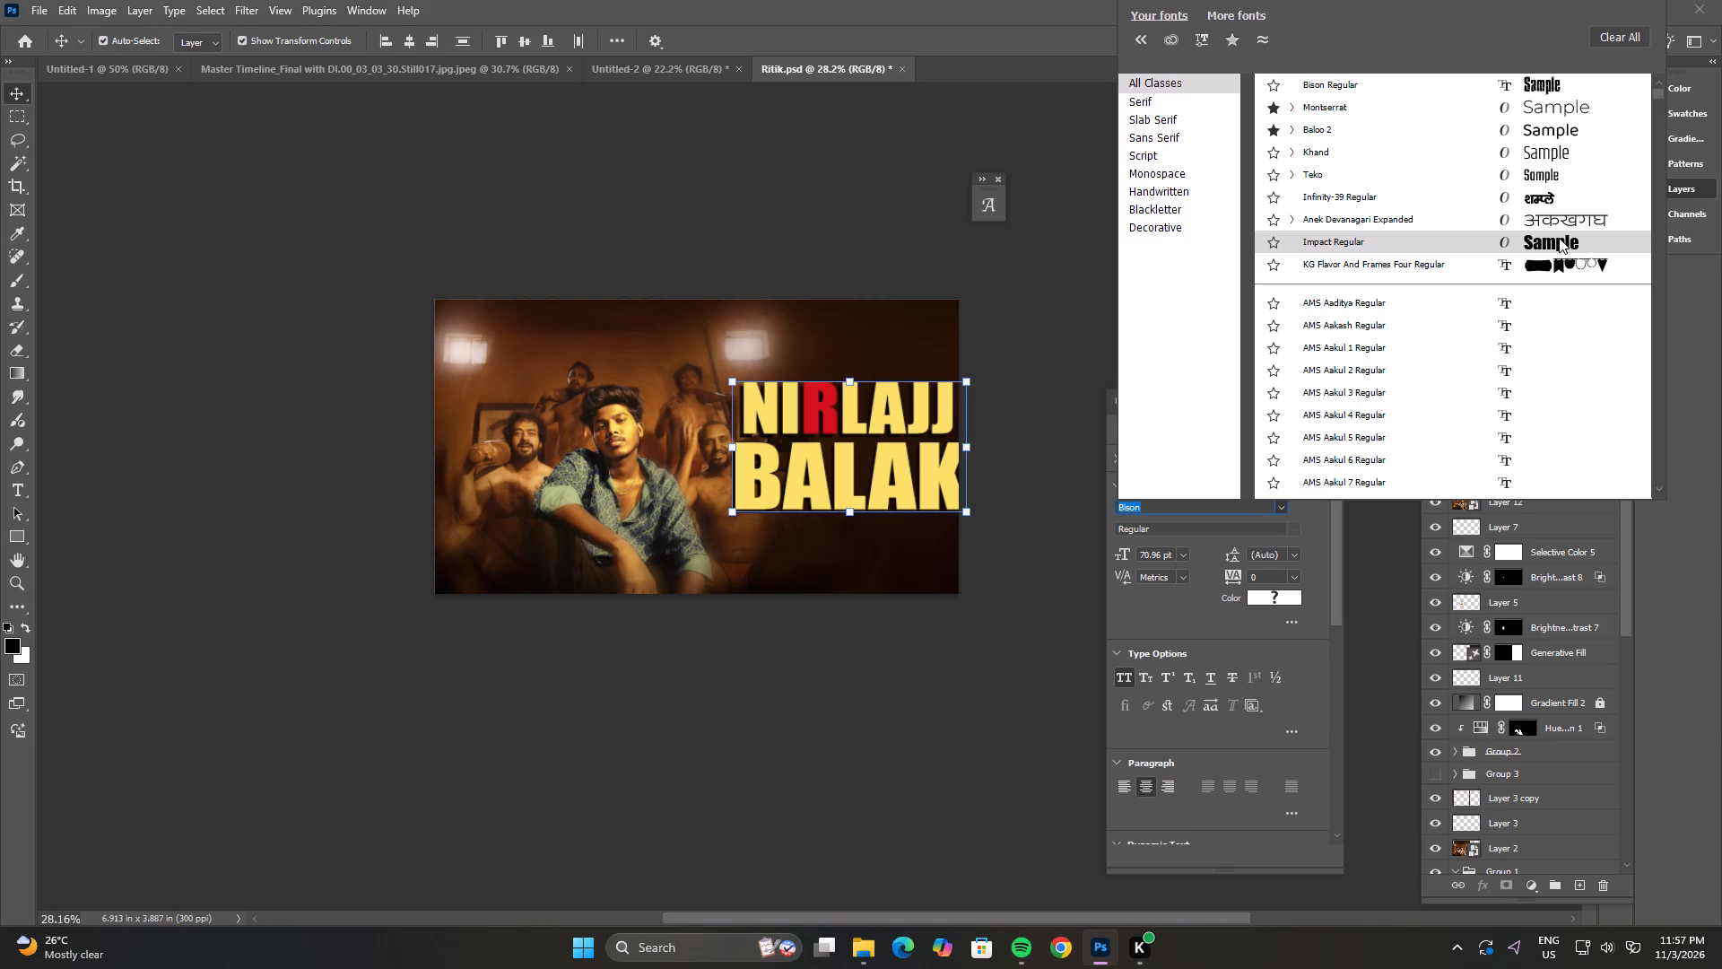
scroll(1559, 236, "down", 1)
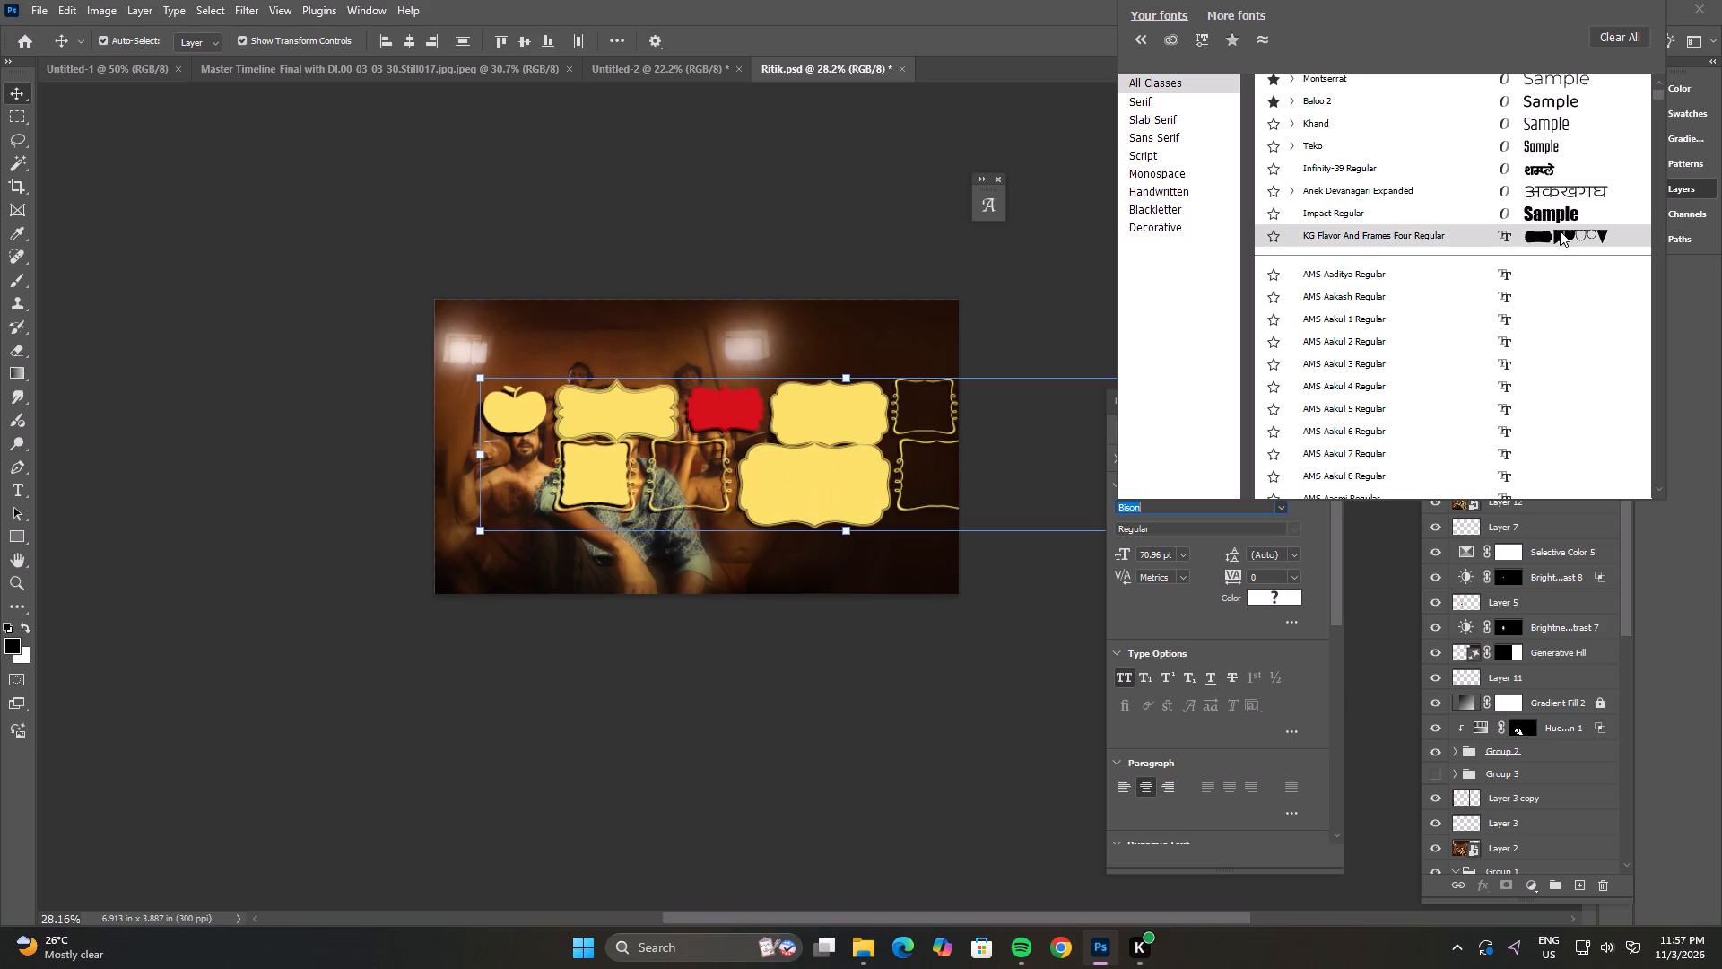
scroll(1552, 264, "down", 3)
left_click_drag(1663, 97, 1661, 121)
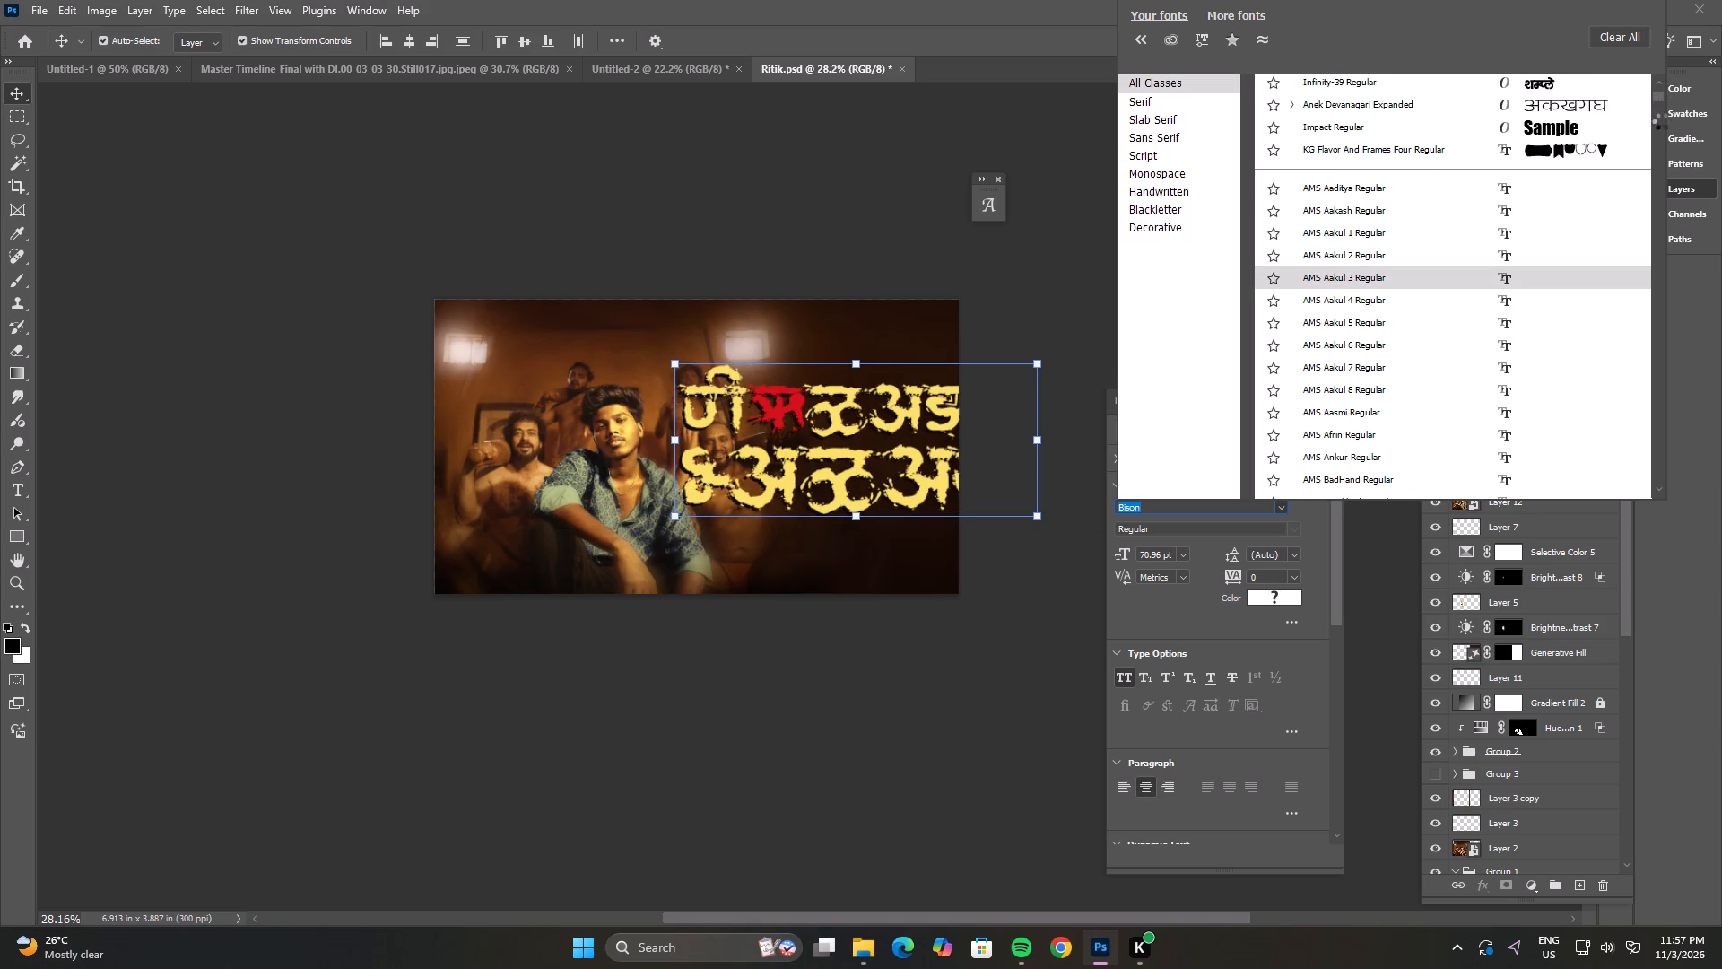
left_click_drag(1661, 121, 1657, 147)
left_click_drag(1660, 100, 1652, 173)
left_click_drag(1659, 127, 1651, 183)
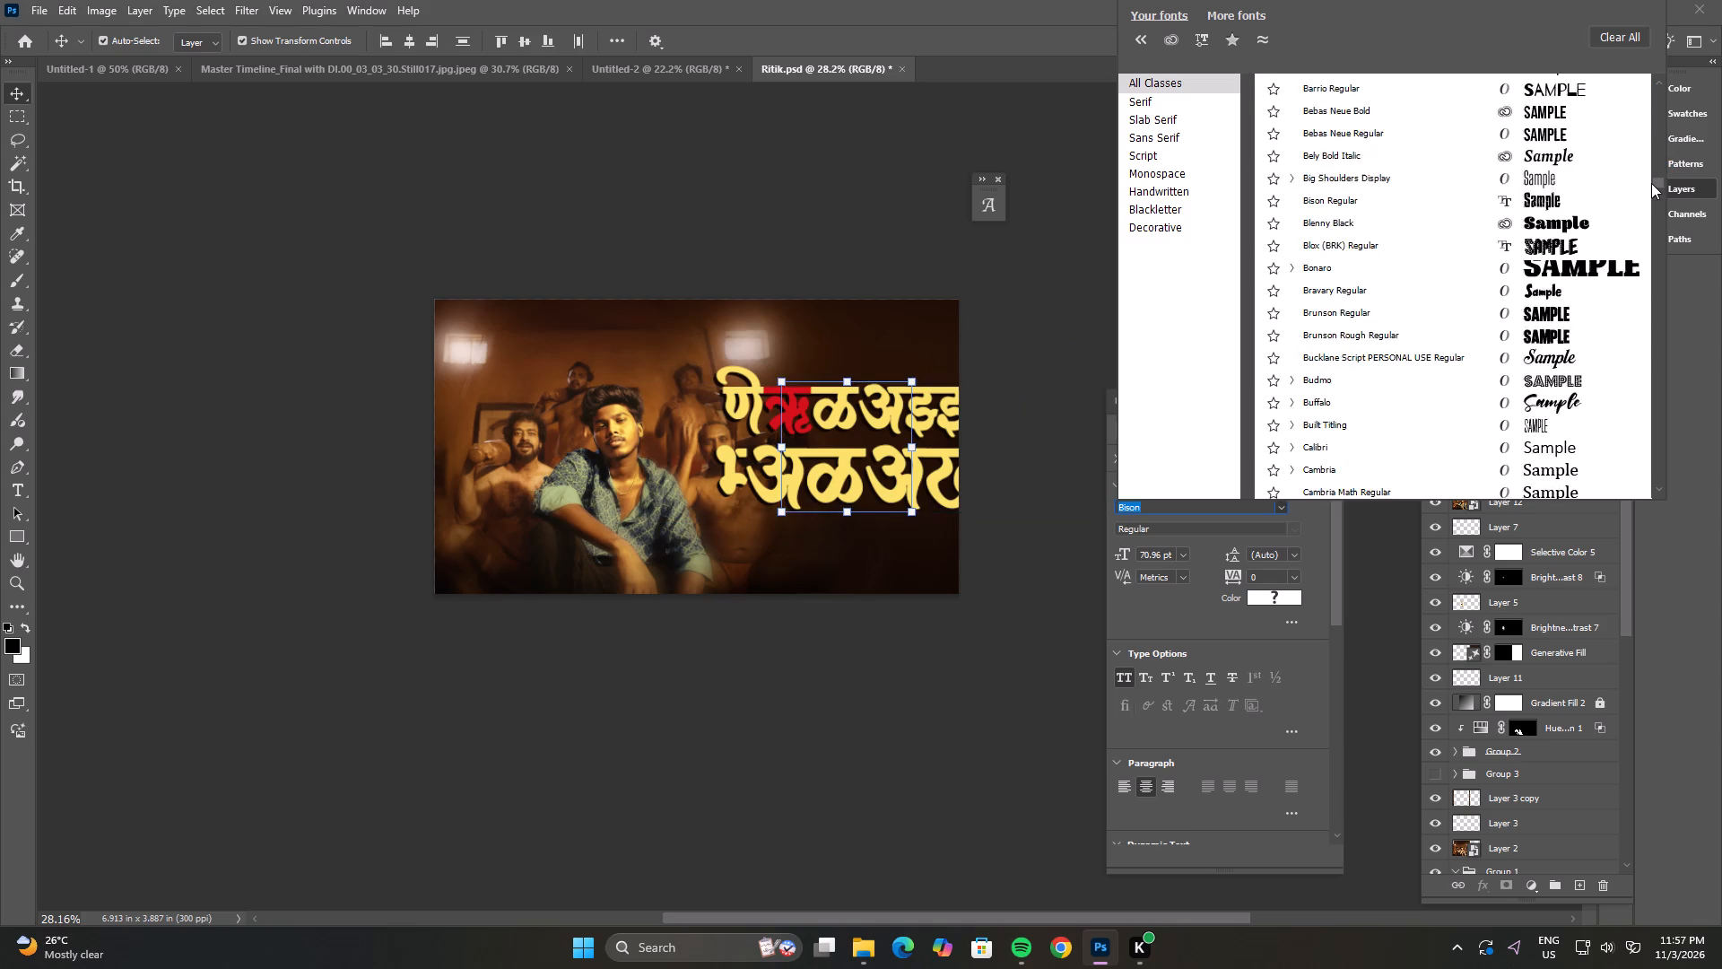
left_click_drag(1651, 183, 1648, 188)
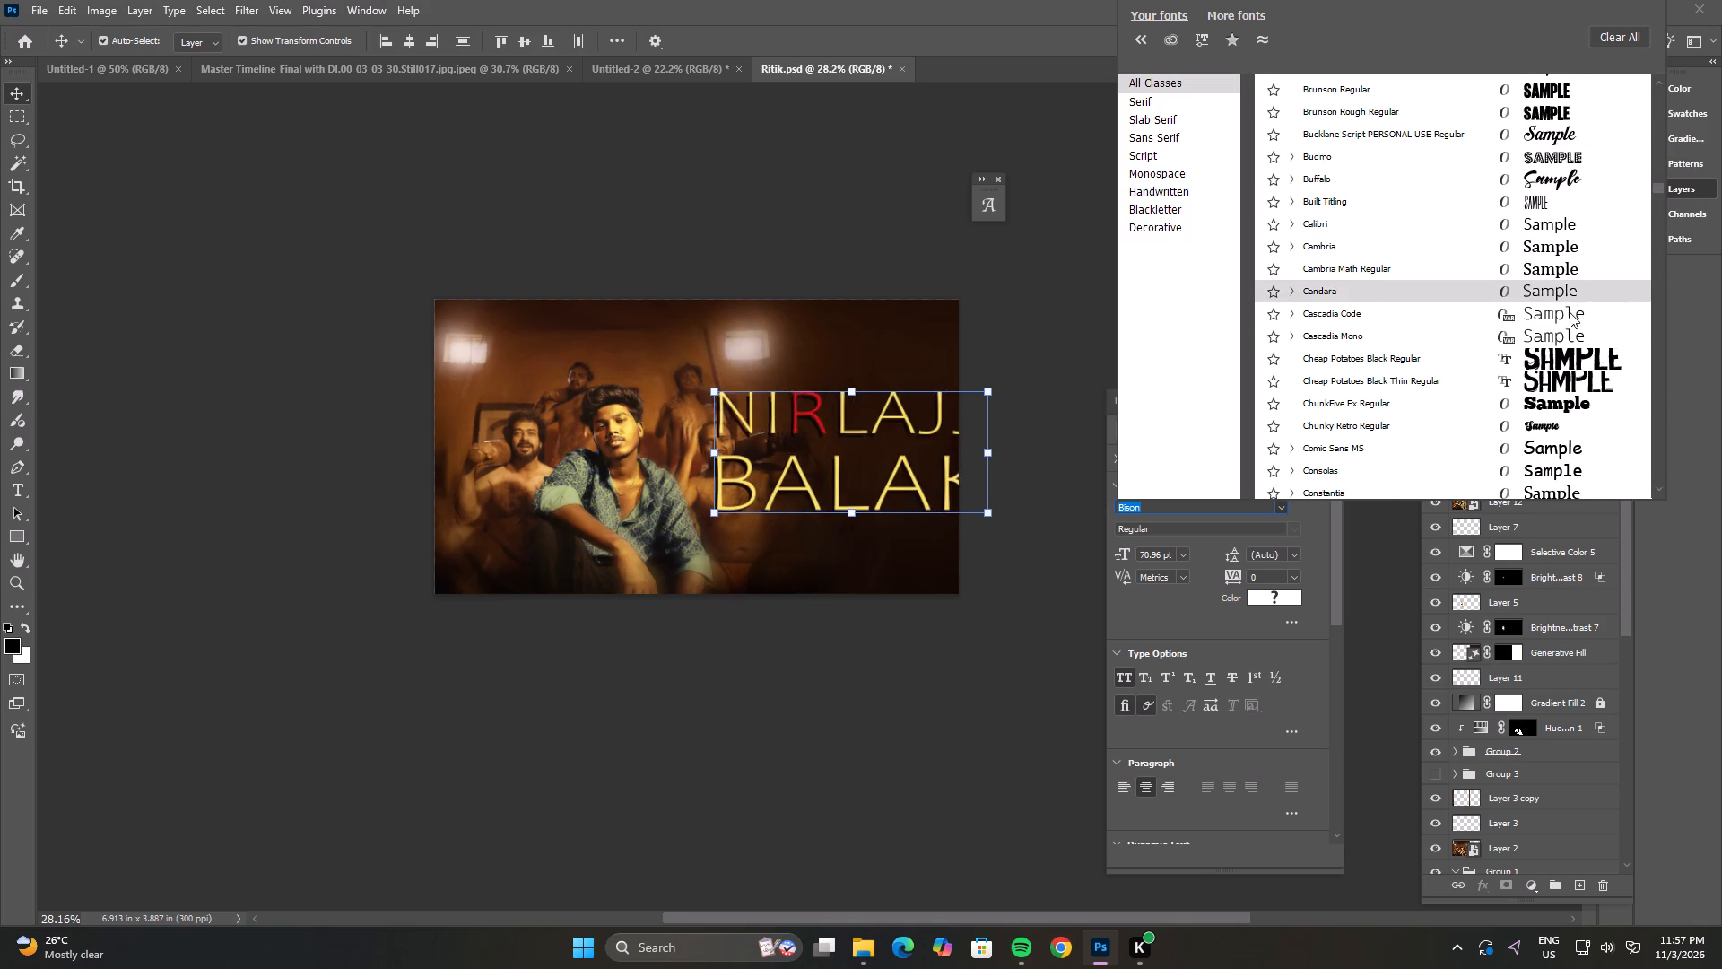
left_click(1557, 380)
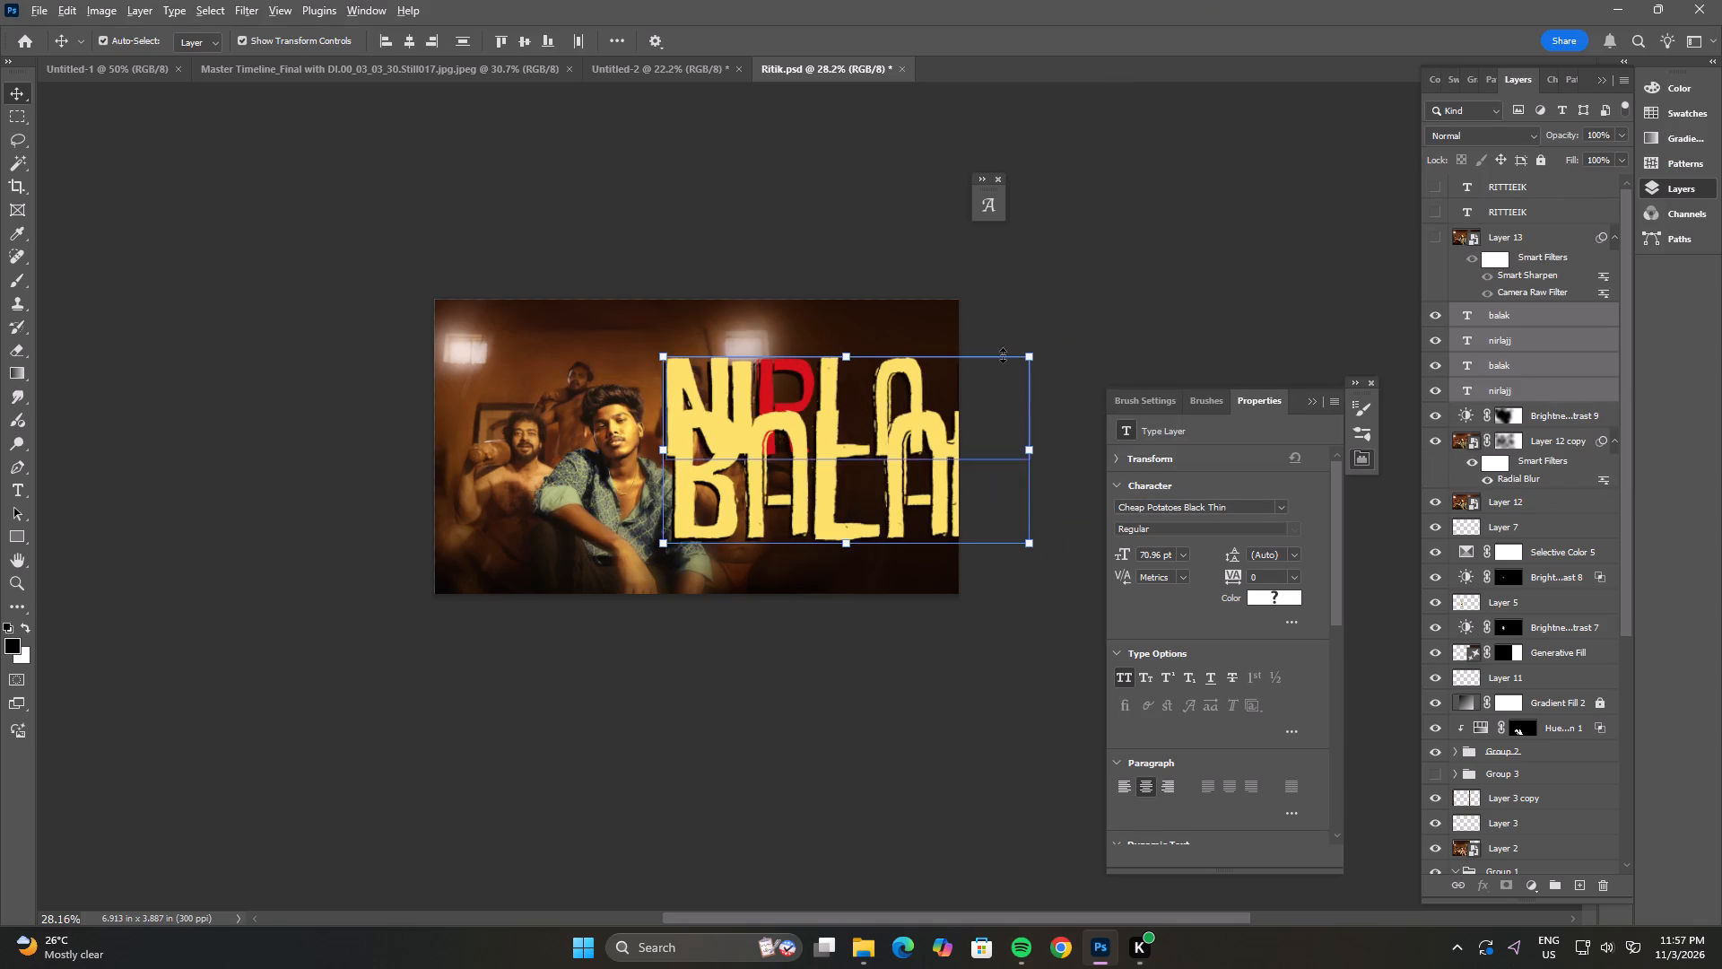
Scale the four title text layers down together to about 52% so the title fits inside the poster.
left_click_drag(1033, 354, 943, 395, "alt")
double_click(888, 433)
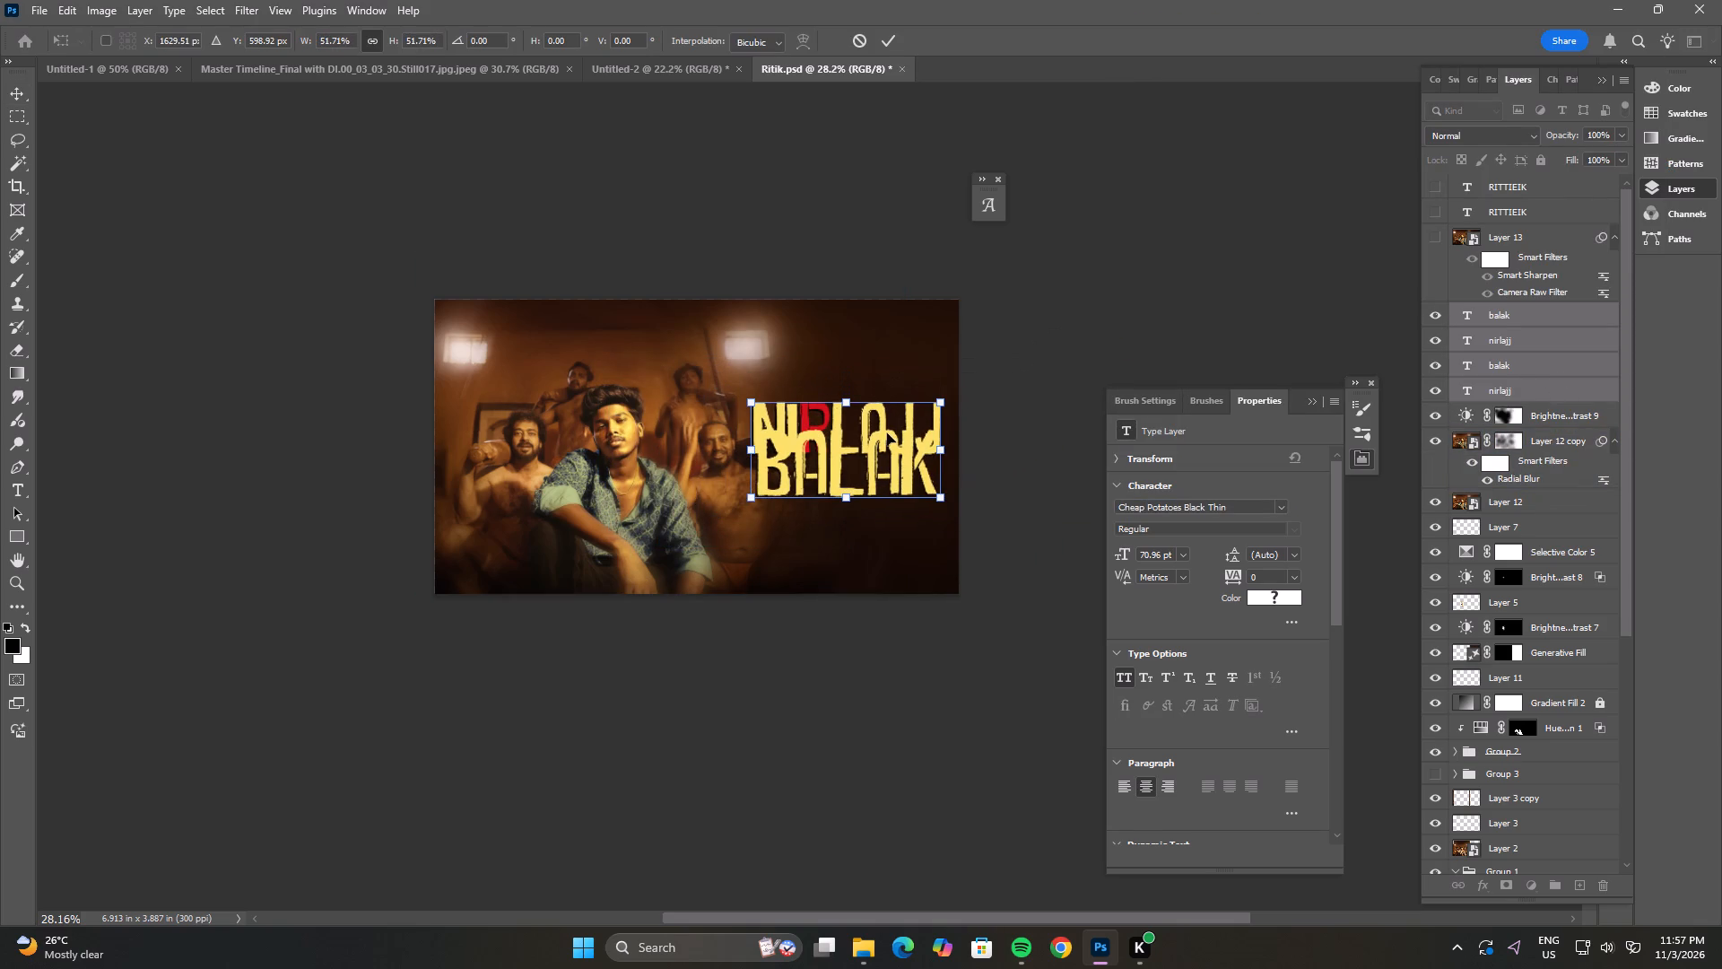
Preview alternative fonts on the four selected title text layers.
left_click(1283, 512)
scroll(1563, 308, "down", 2)
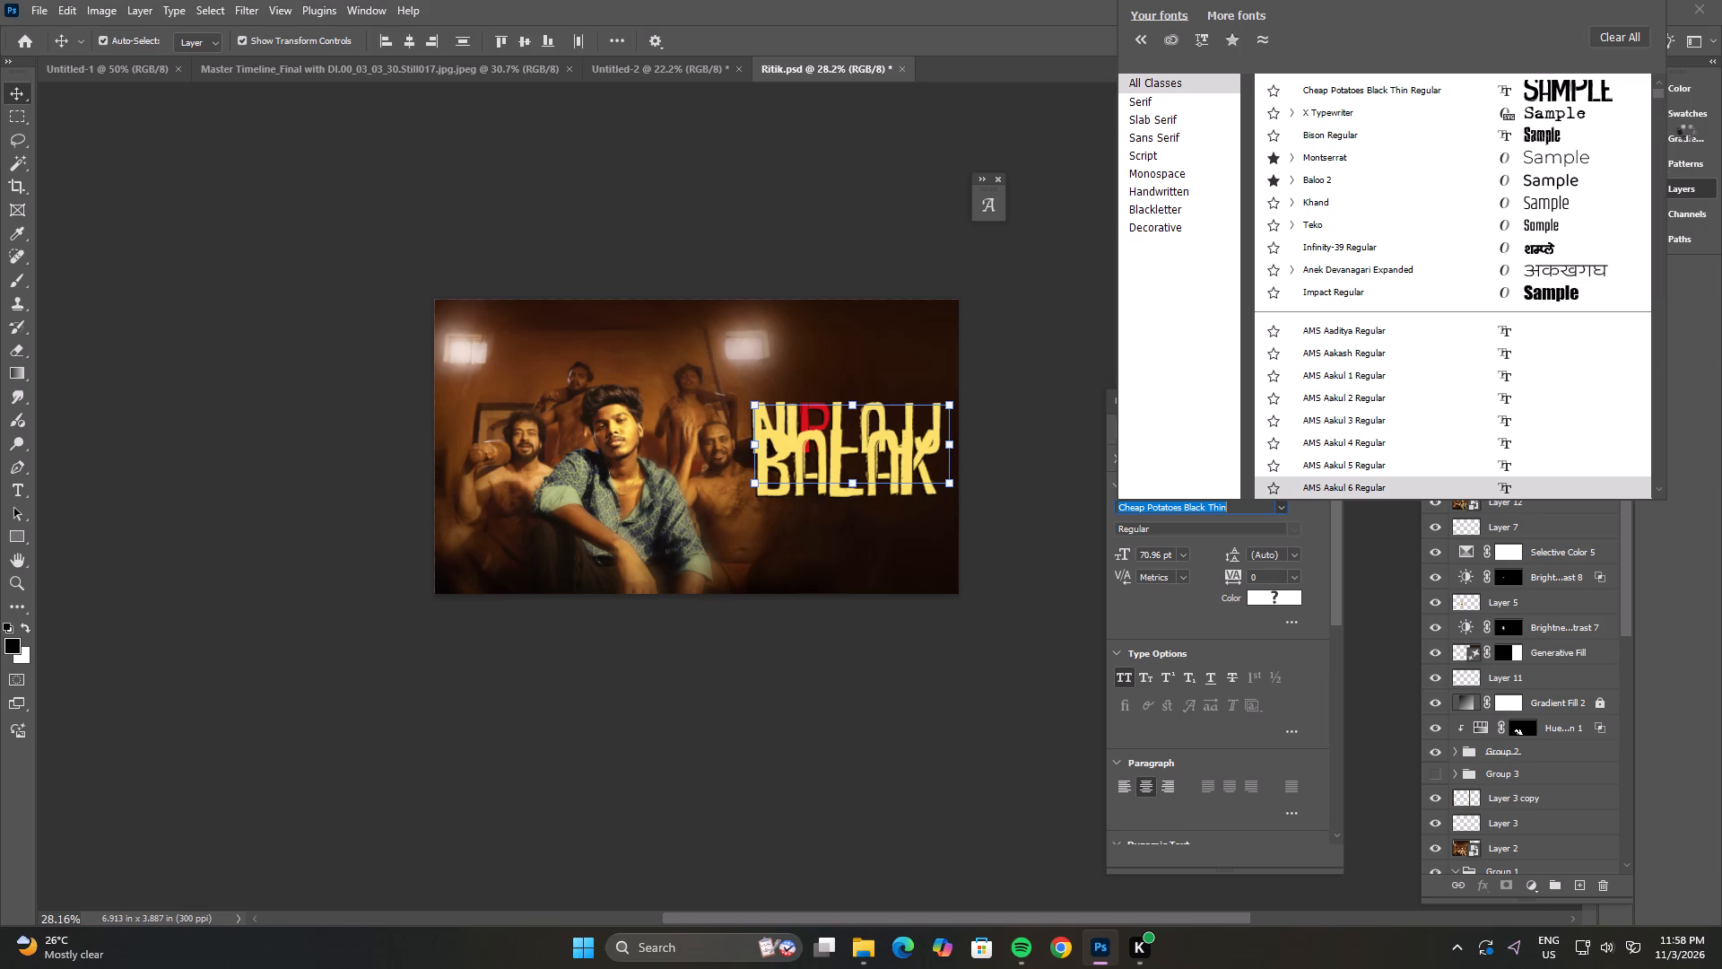
left_click_drag(1658, 93, 1658, 152)
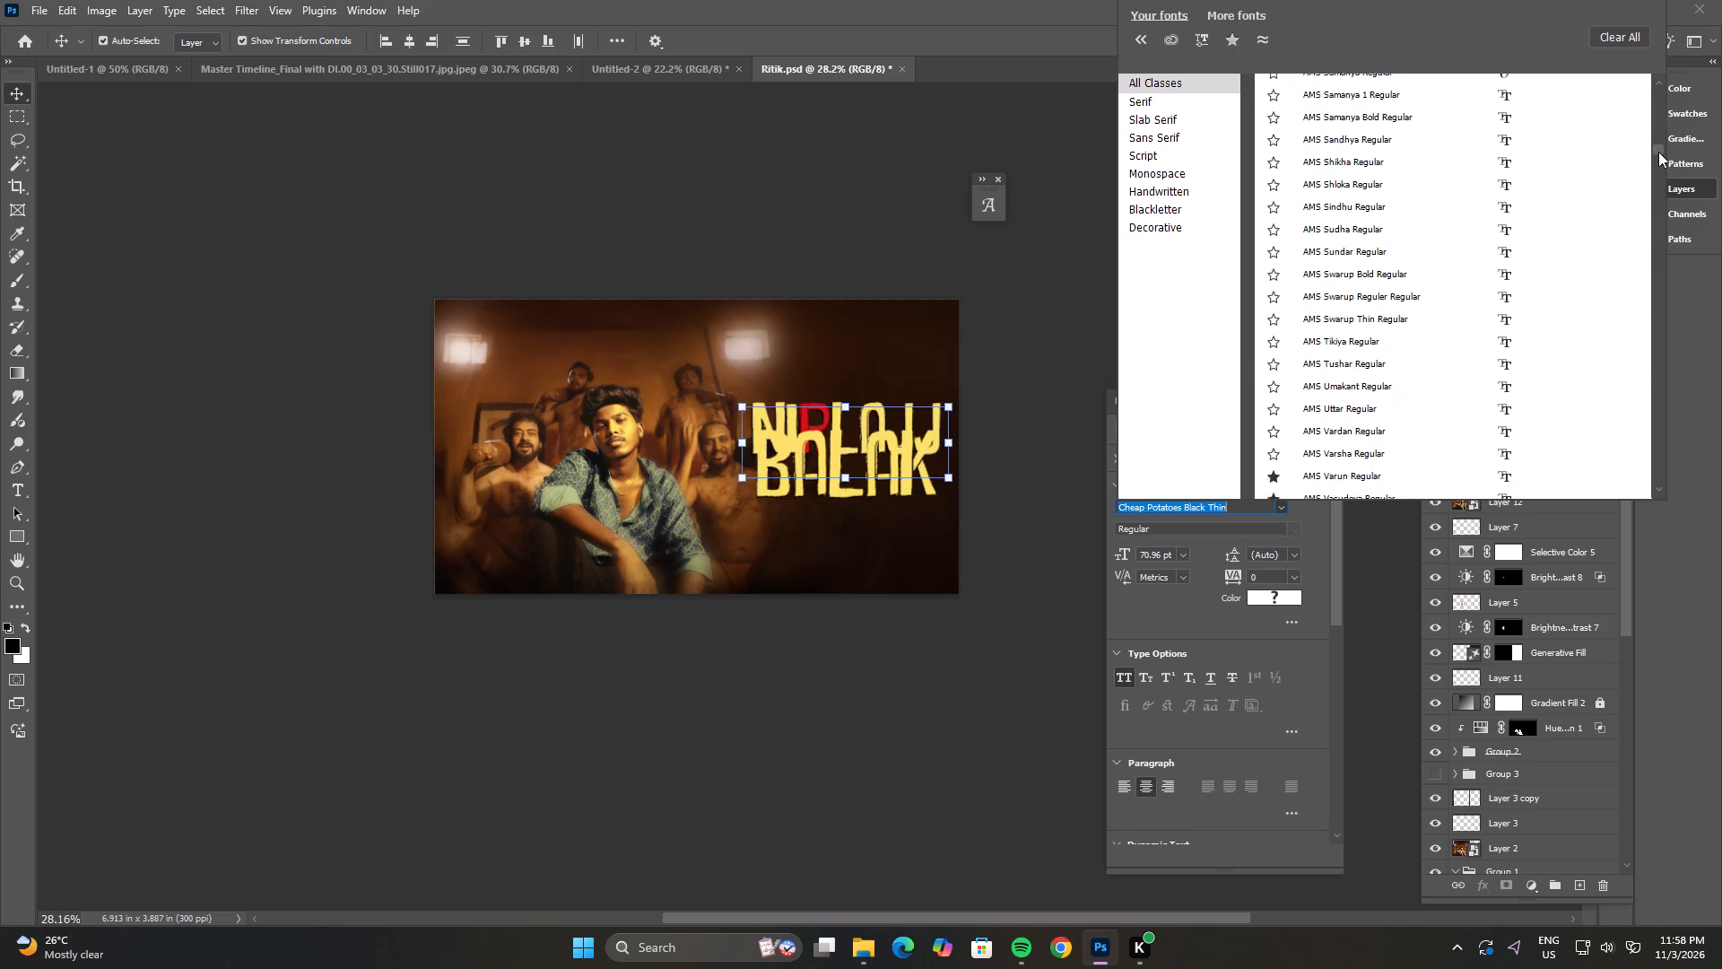
left_click_drag(1658, 152, 1651, 179)
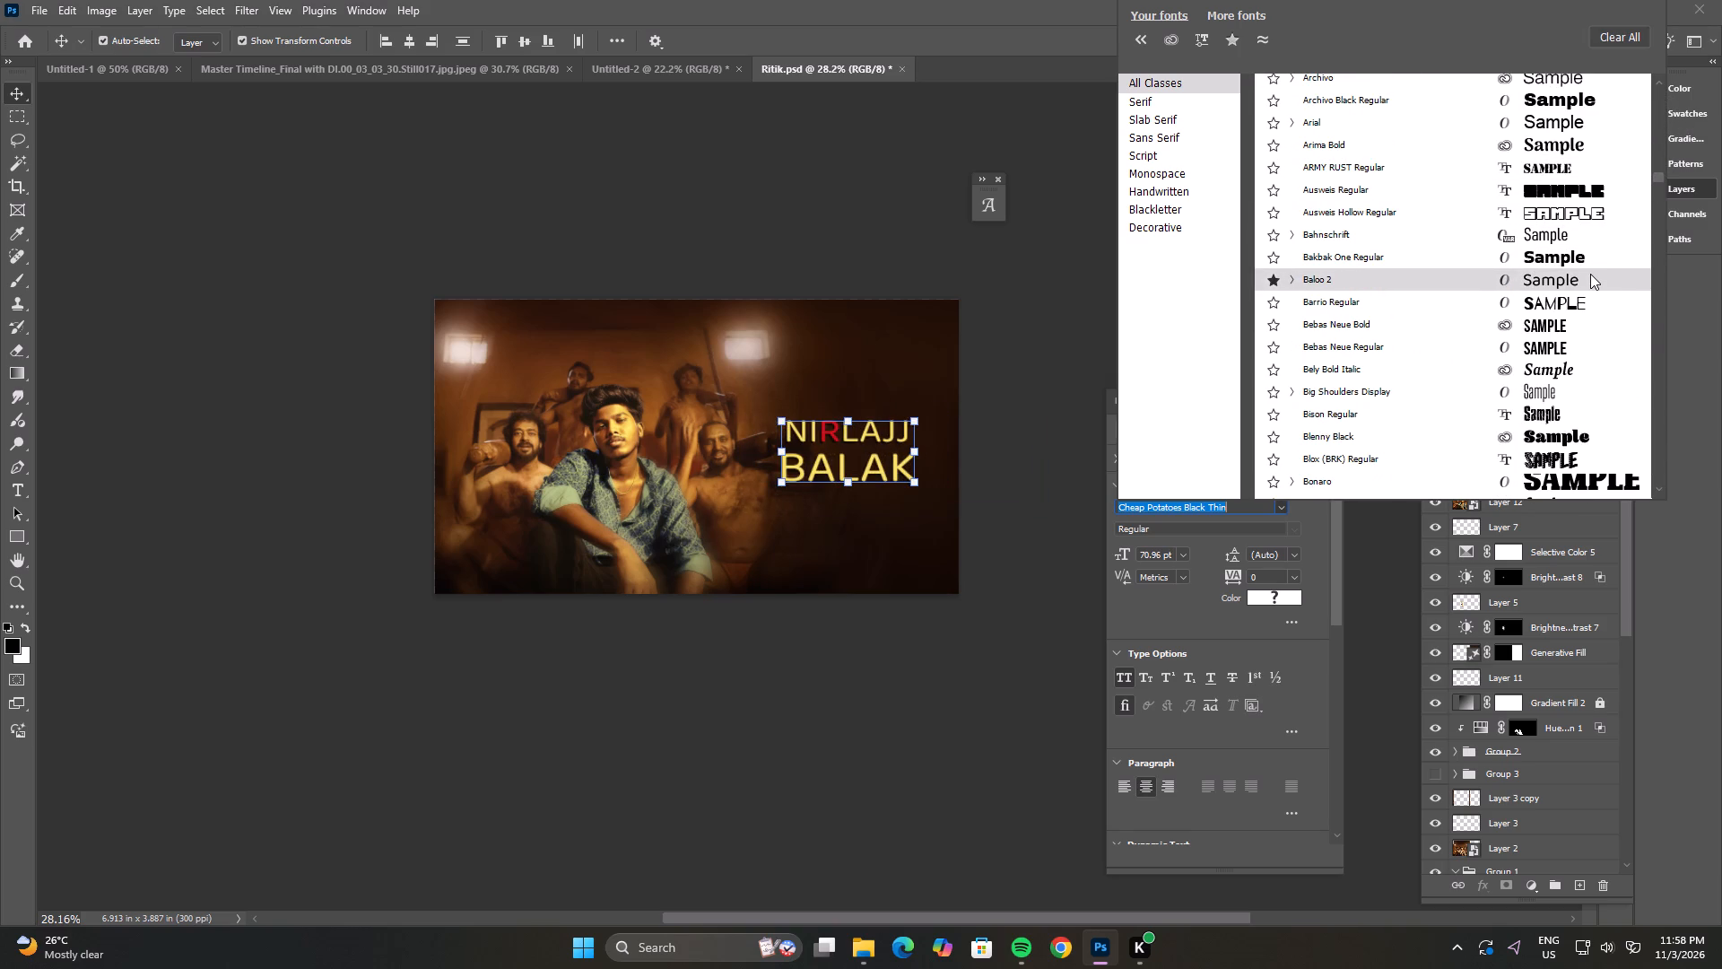
Turn off the transform controls so the title can be seen without its bounding box.
left_click(255, 47)
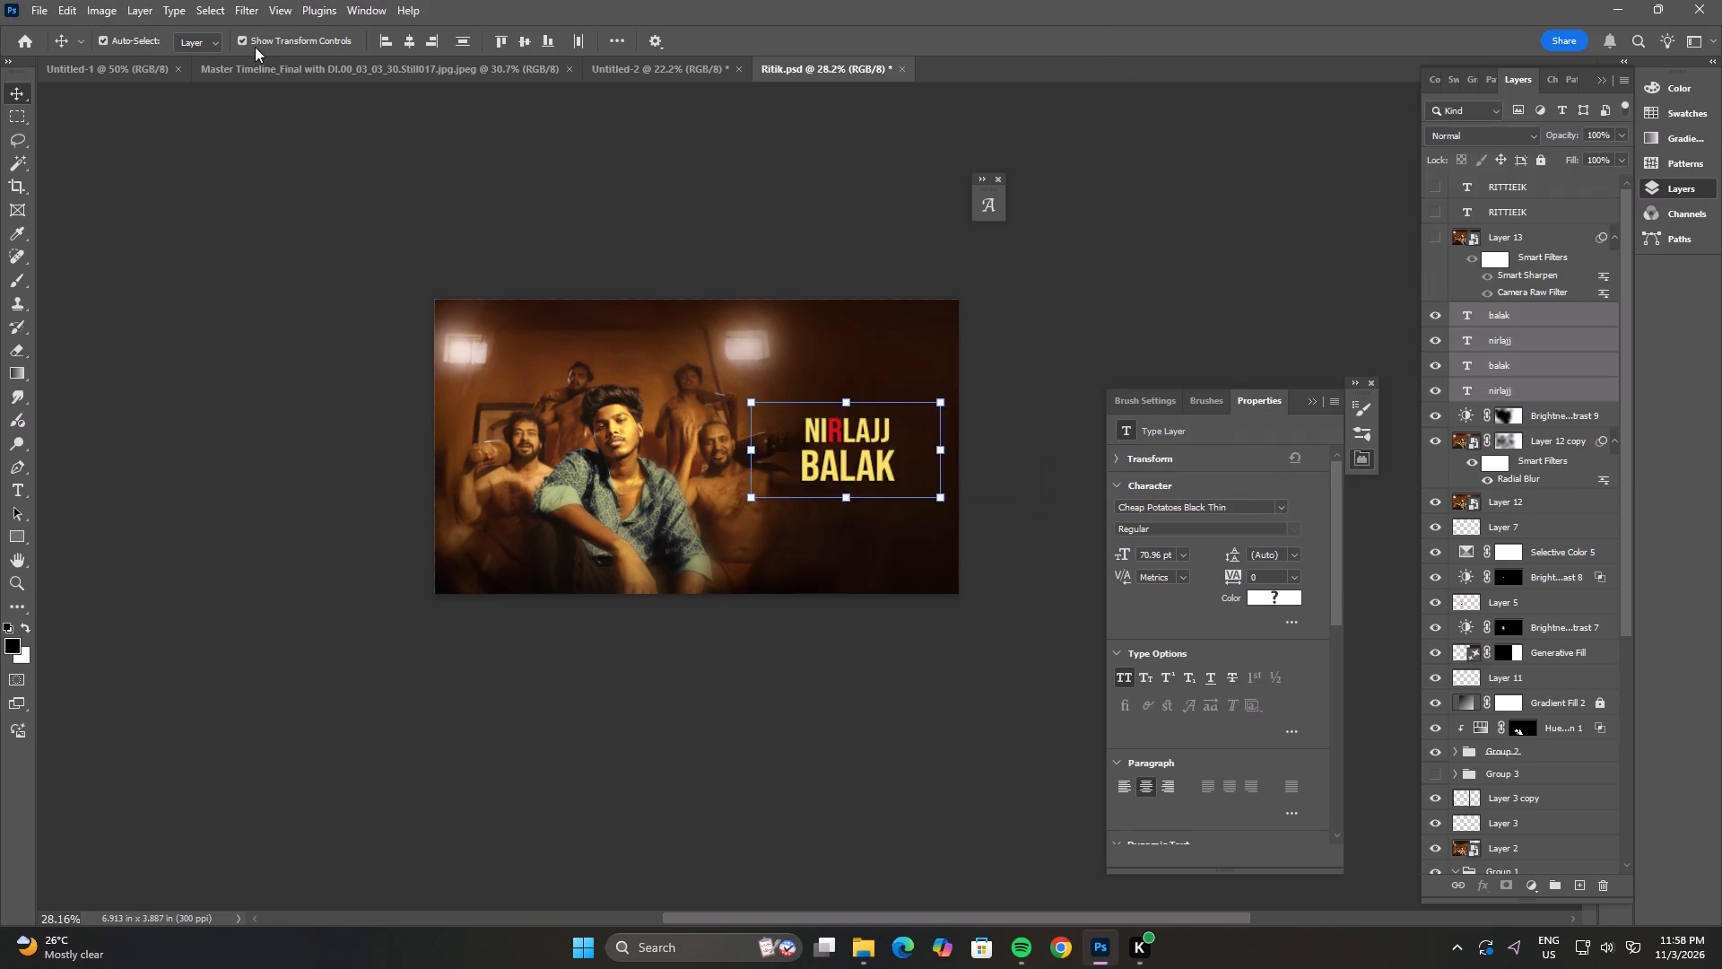
left_click(245, 34)
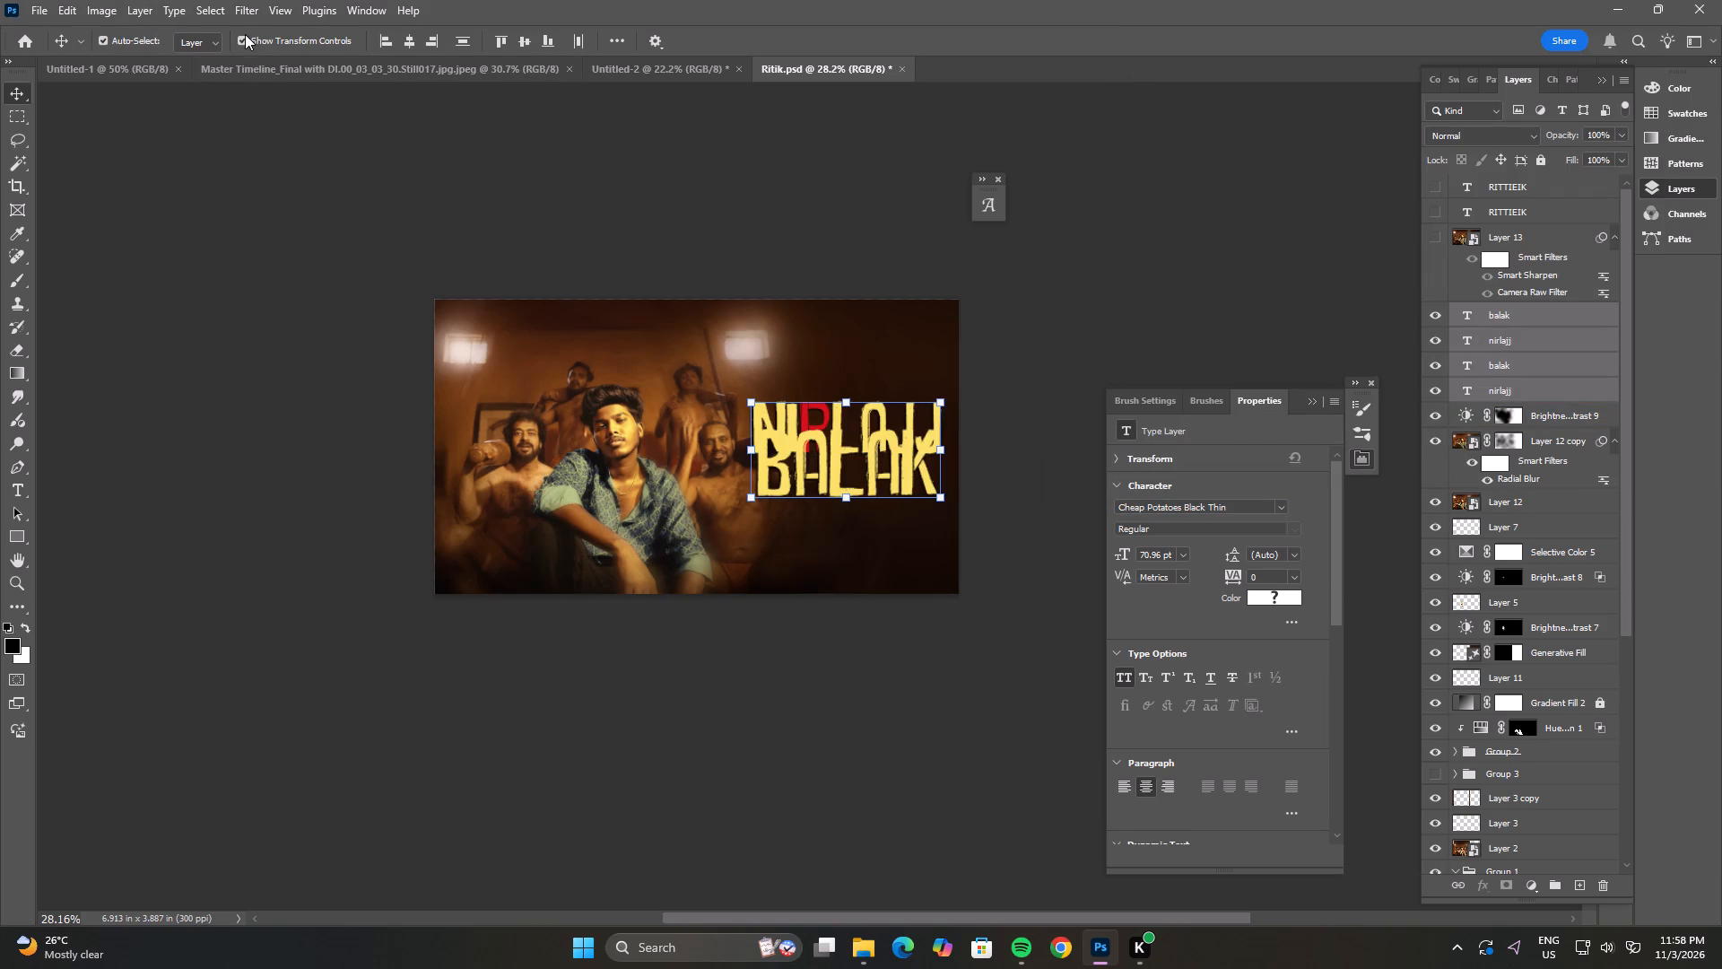
left_click(245, 34)
left_click(243, 38)
Preview alternative fonts such as X Typewriter, CS Satoru Demo, Die in a fire PG and Eagle Lake on the title layers.
left_click(1277, 507)
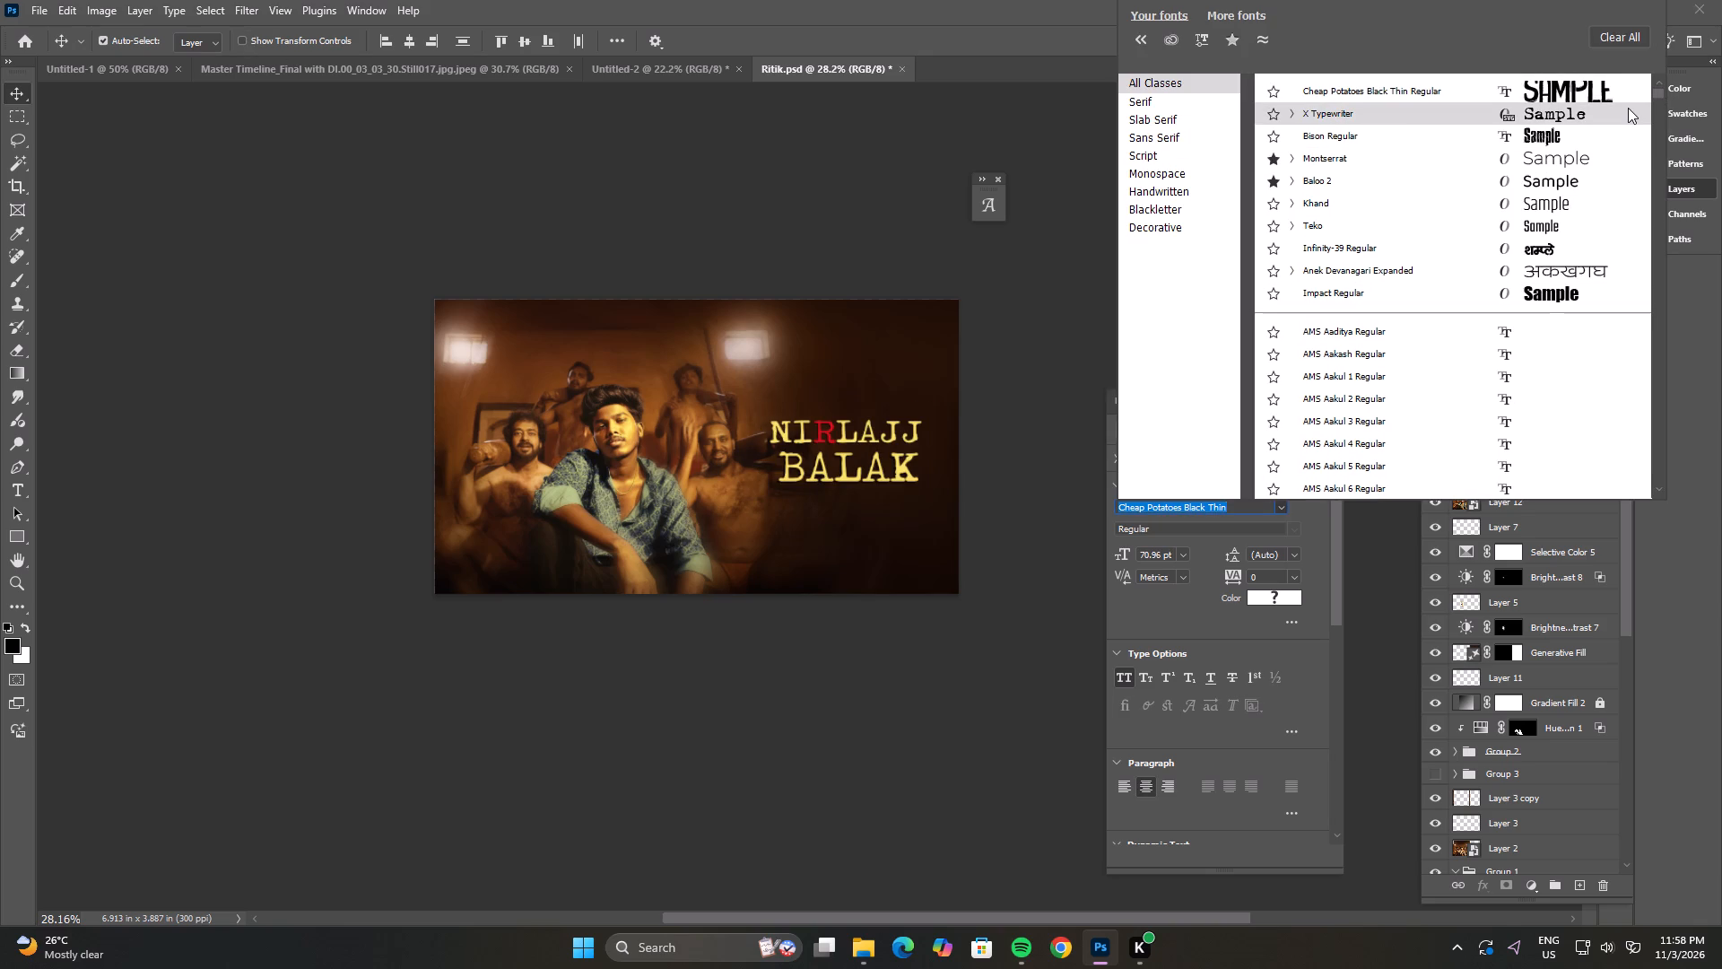
left_click_drag(1655, 91, 1654, 169)
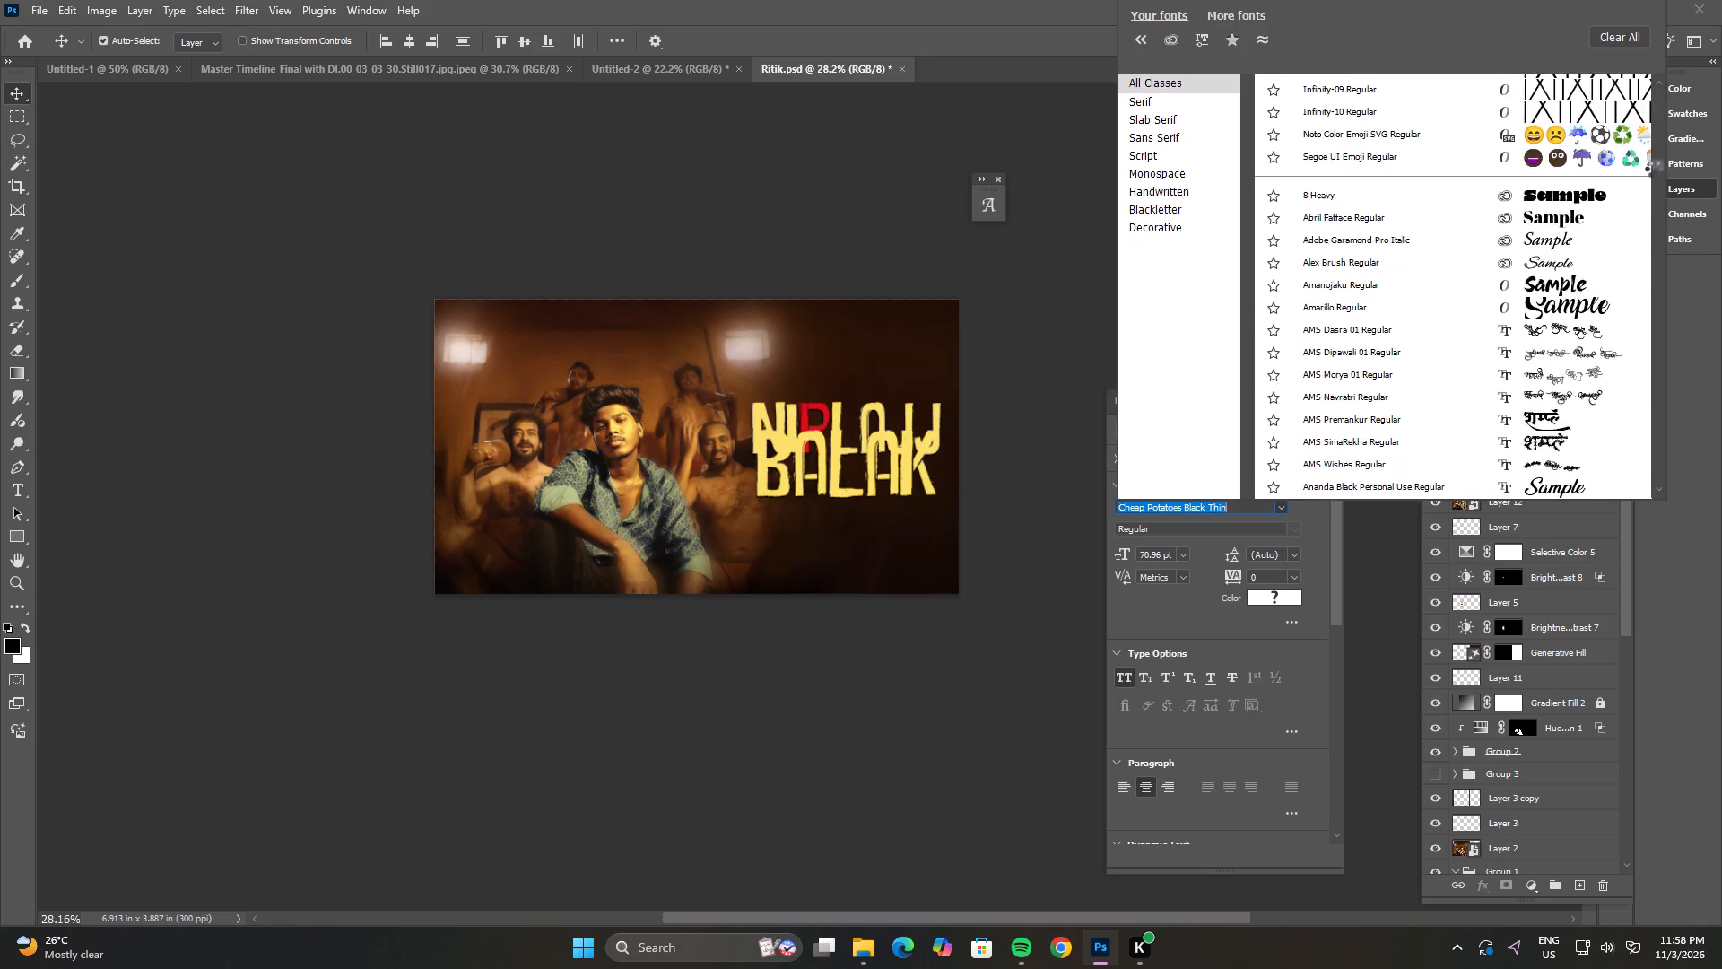
left_click_drag(1654, 169, 1649, 191)
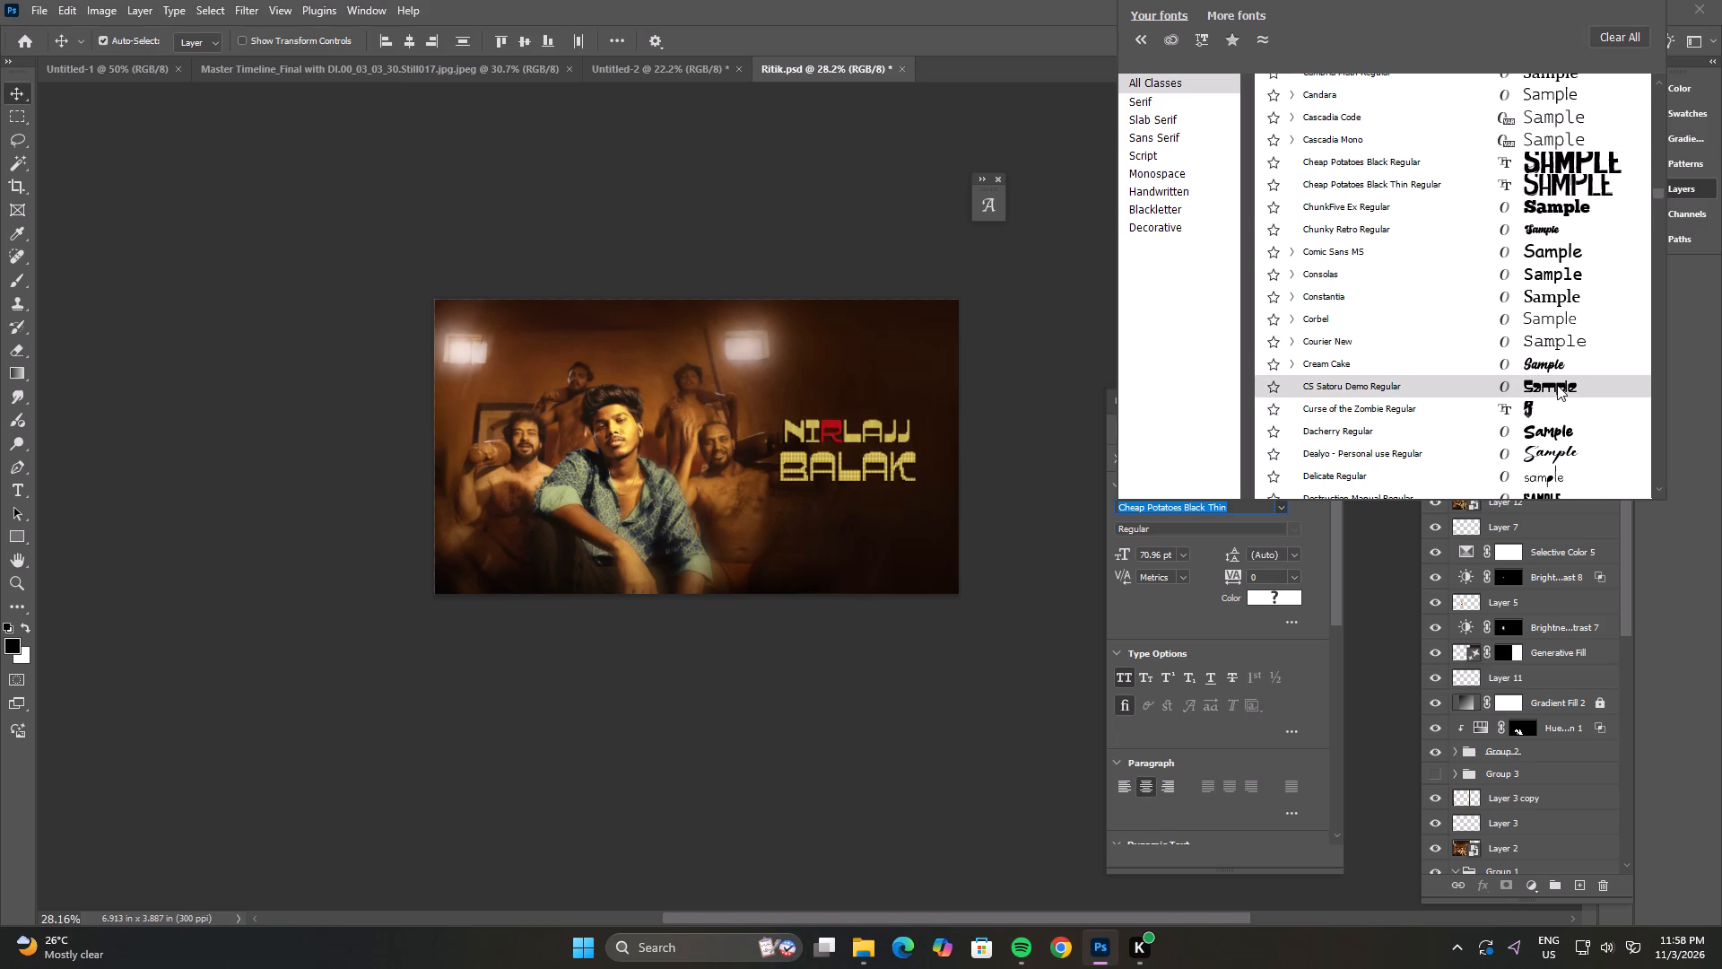
scroll(1555, 385, "down", 1)
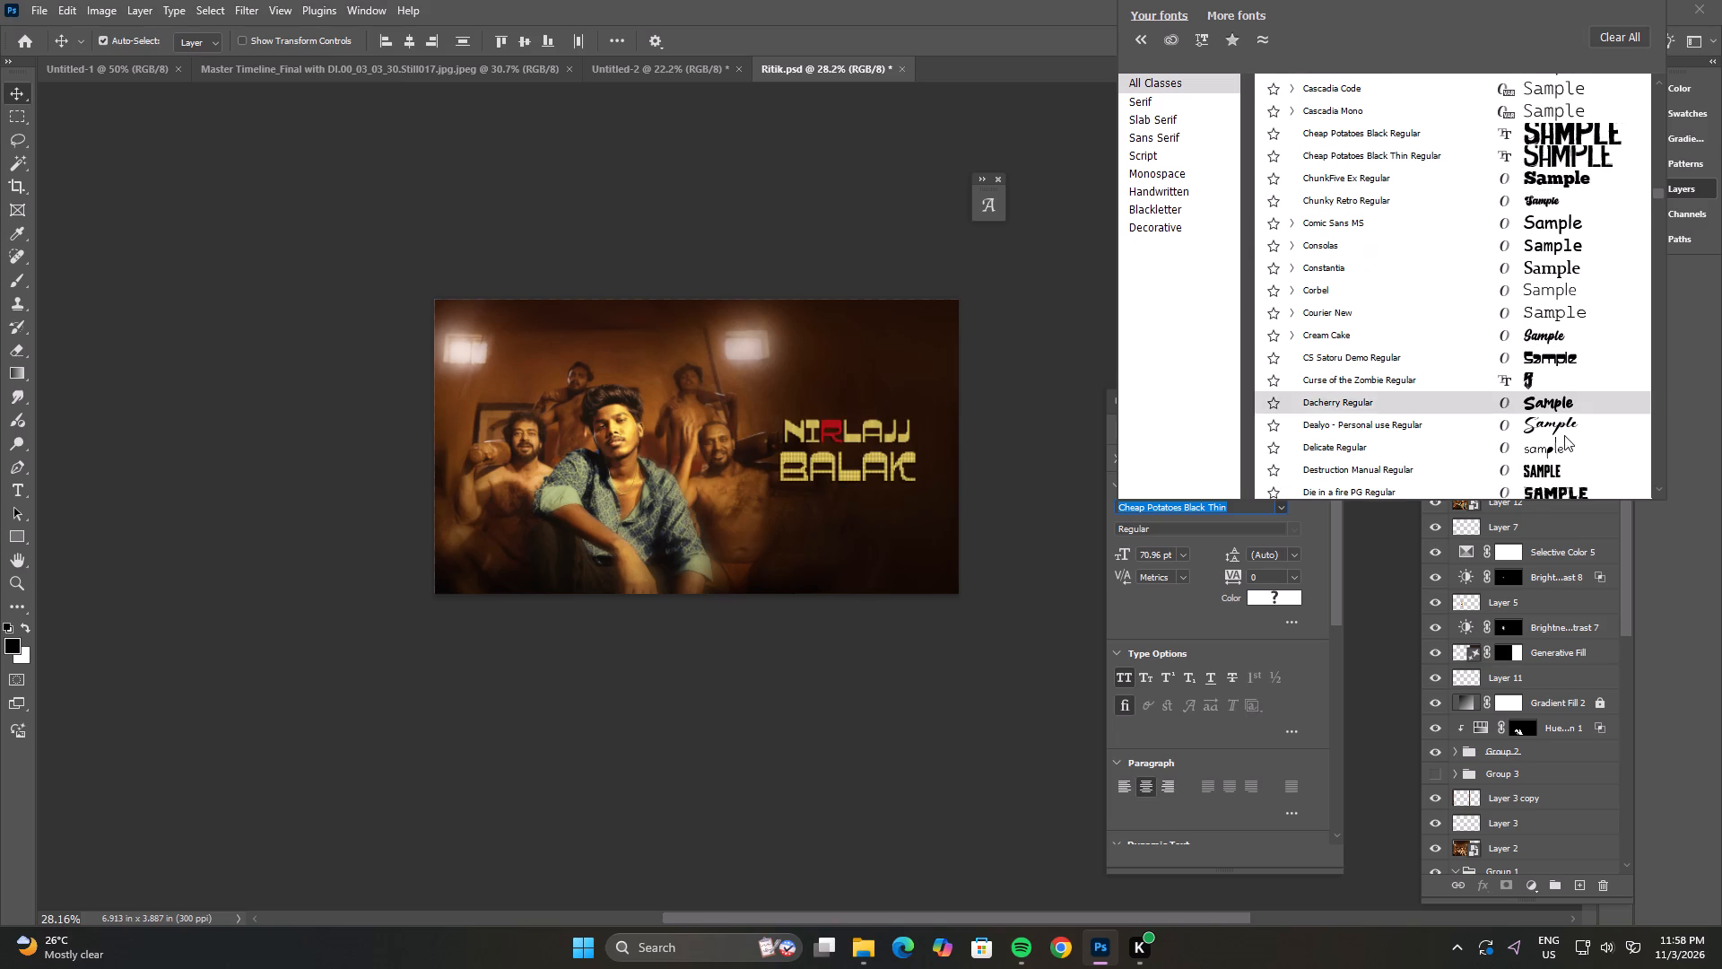
scroll(1554, 438, "down", 1)
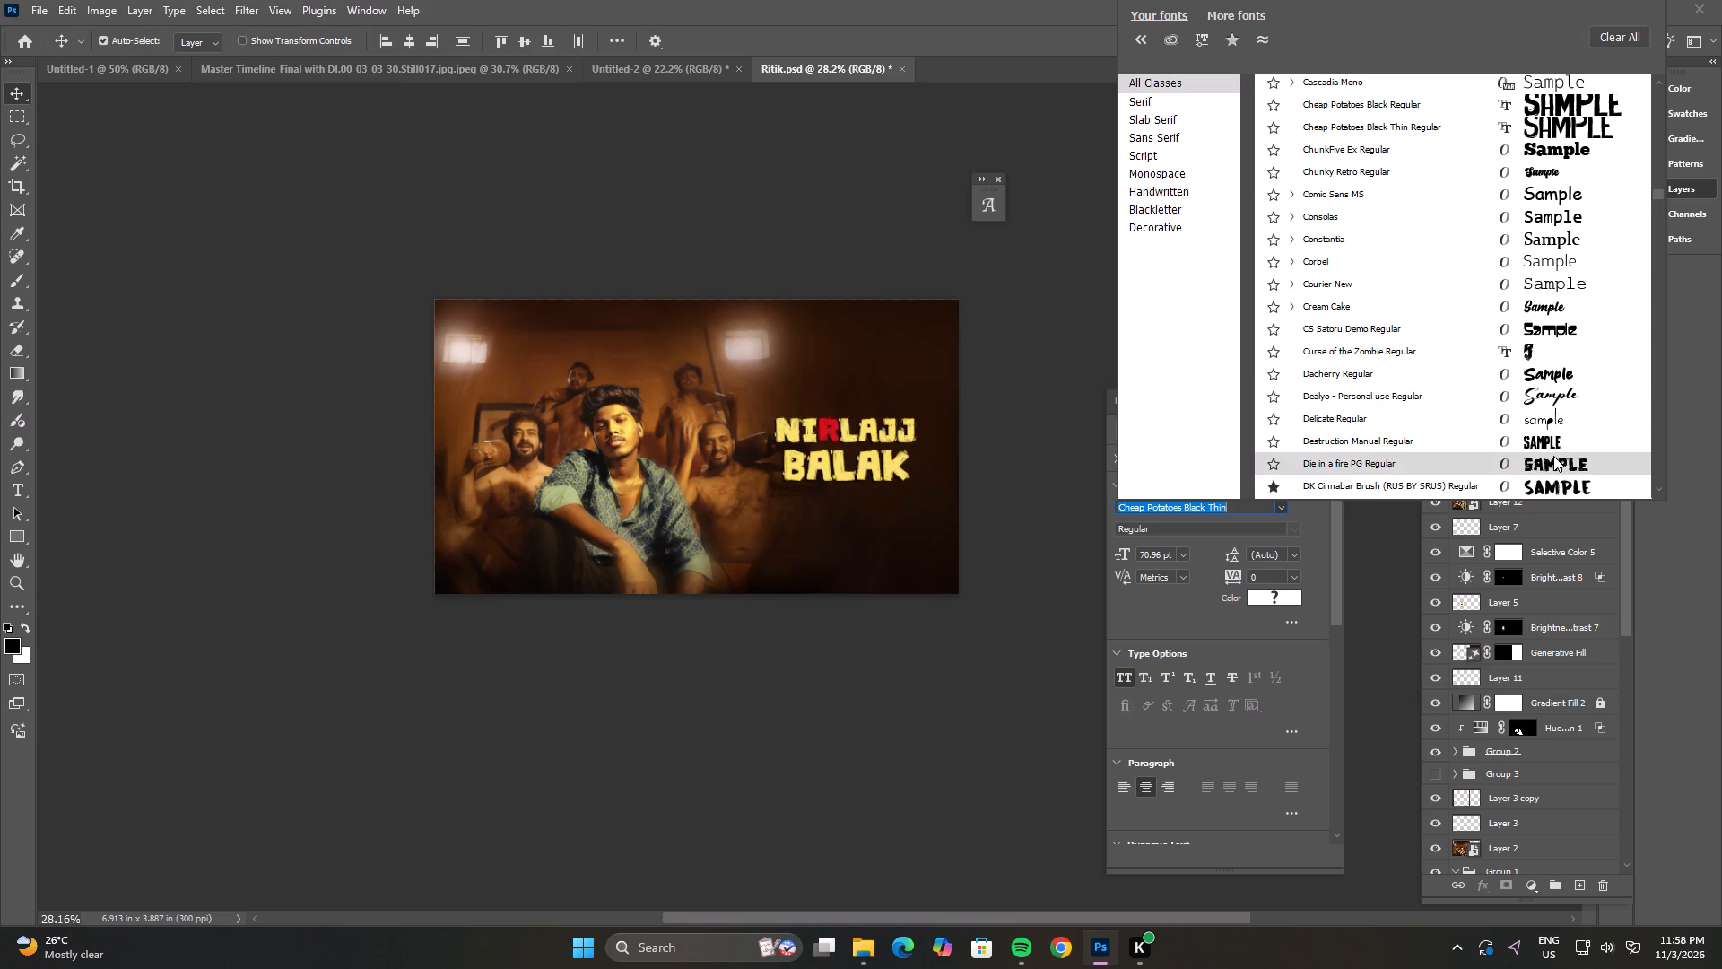
scroll(1553, 456, "down", 2)
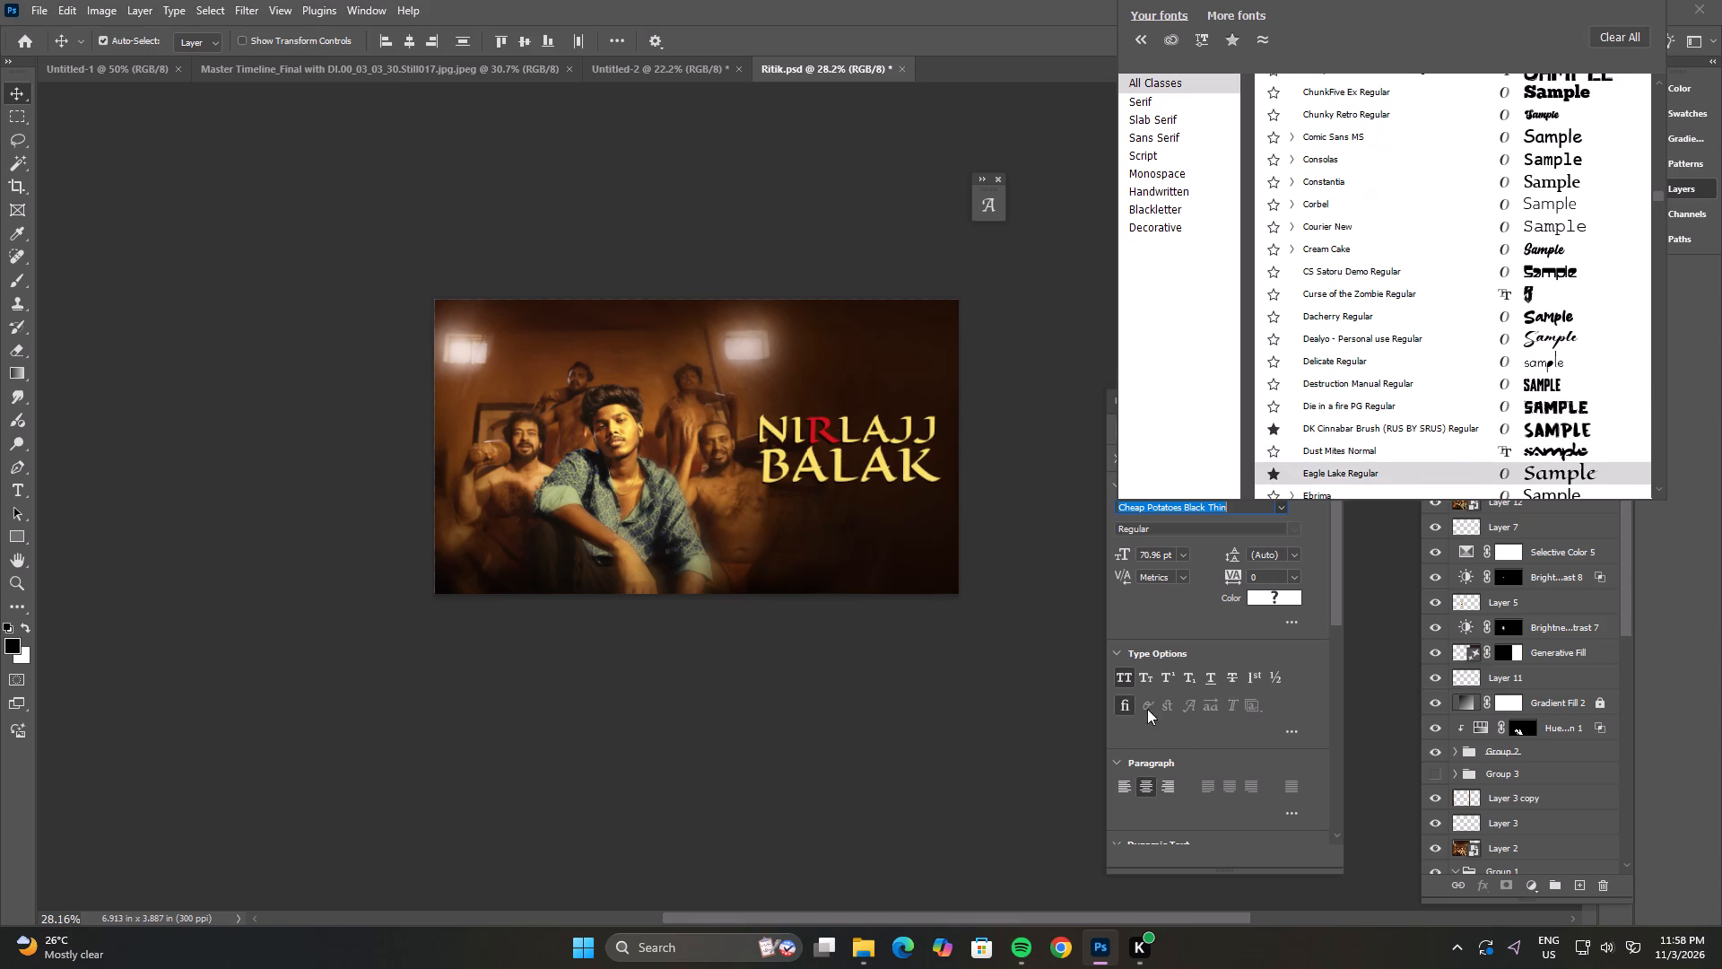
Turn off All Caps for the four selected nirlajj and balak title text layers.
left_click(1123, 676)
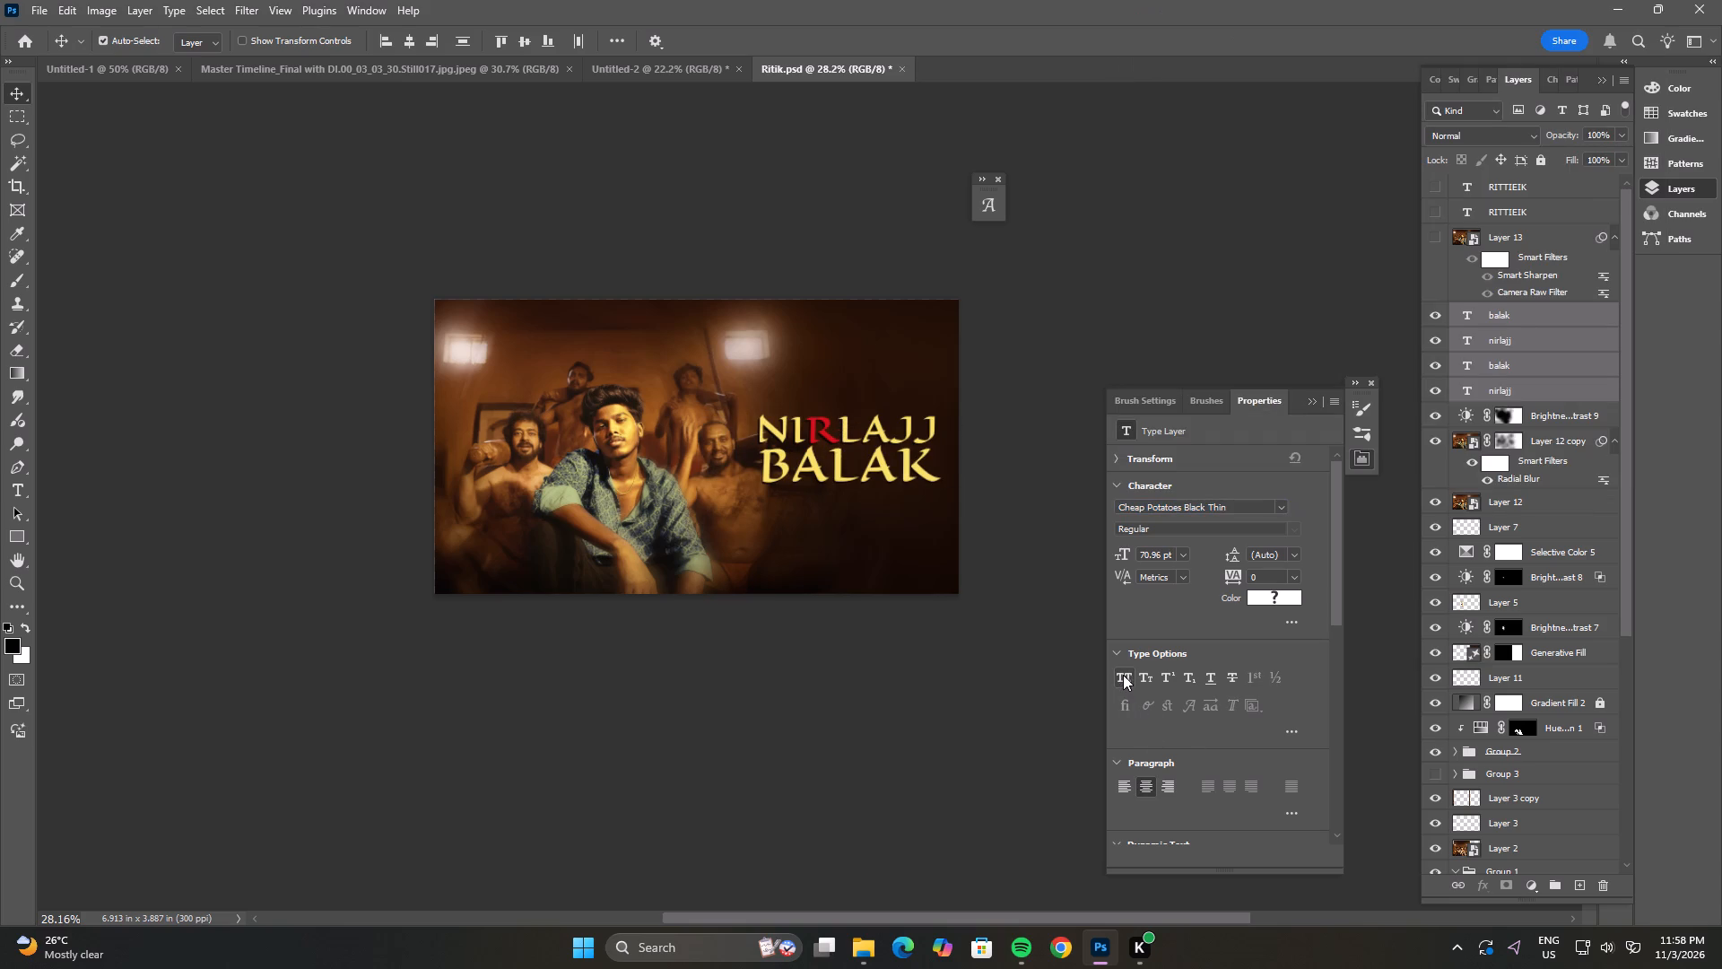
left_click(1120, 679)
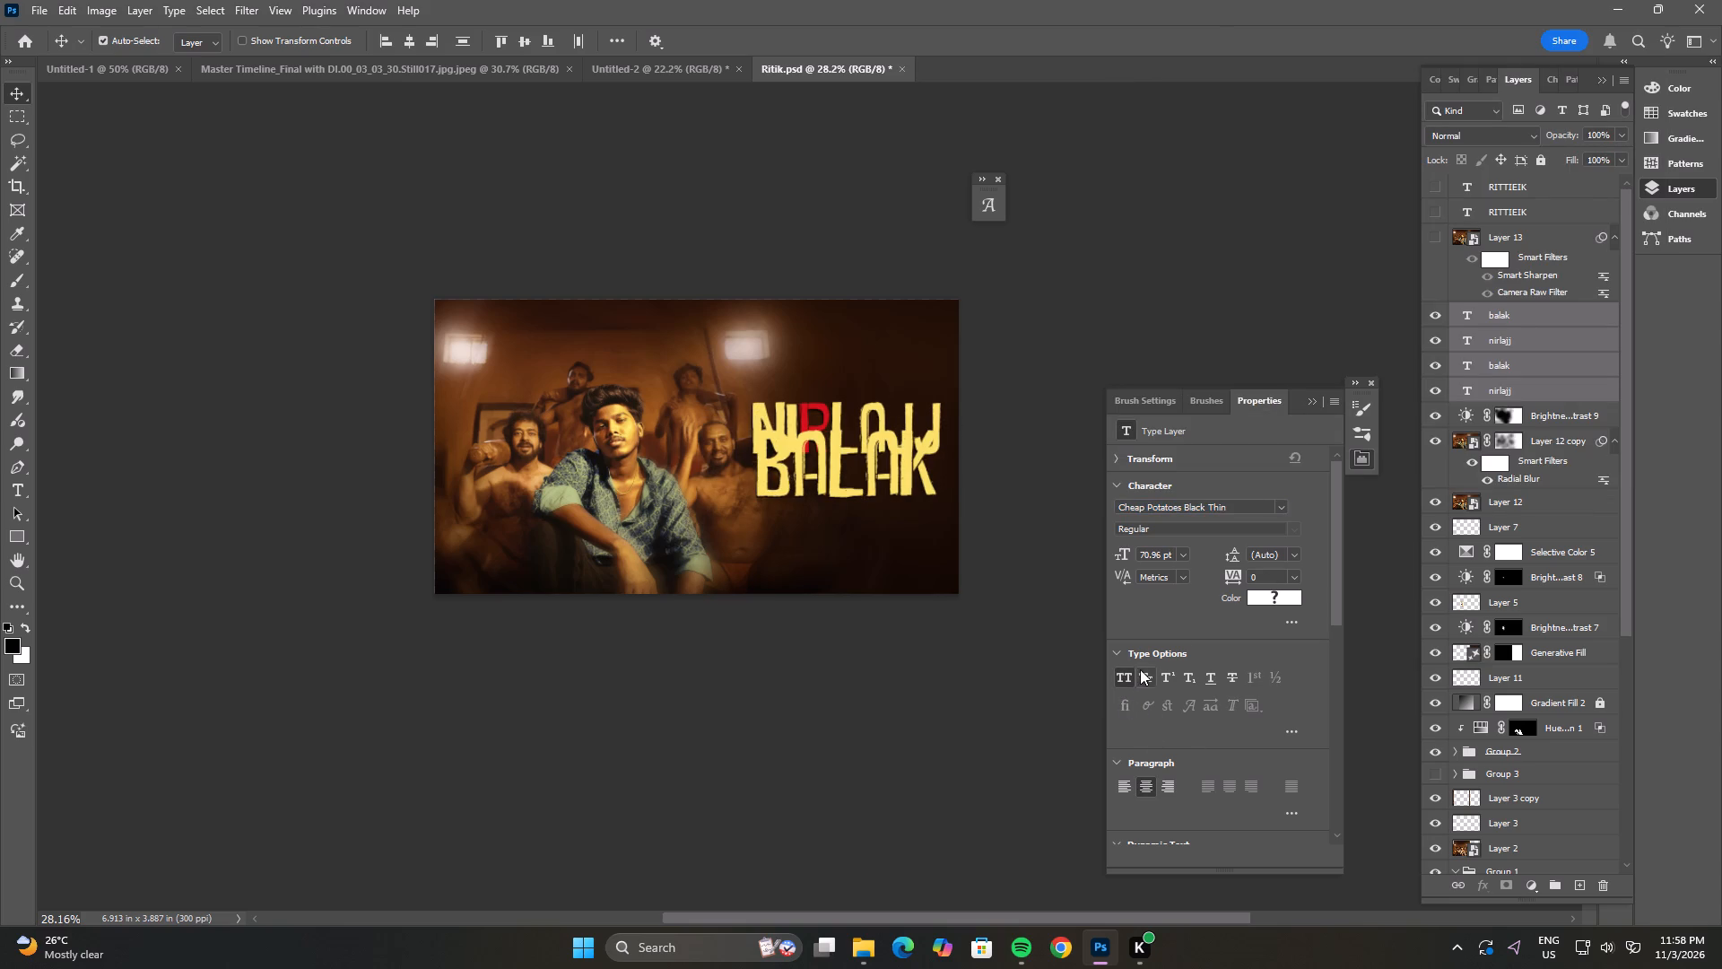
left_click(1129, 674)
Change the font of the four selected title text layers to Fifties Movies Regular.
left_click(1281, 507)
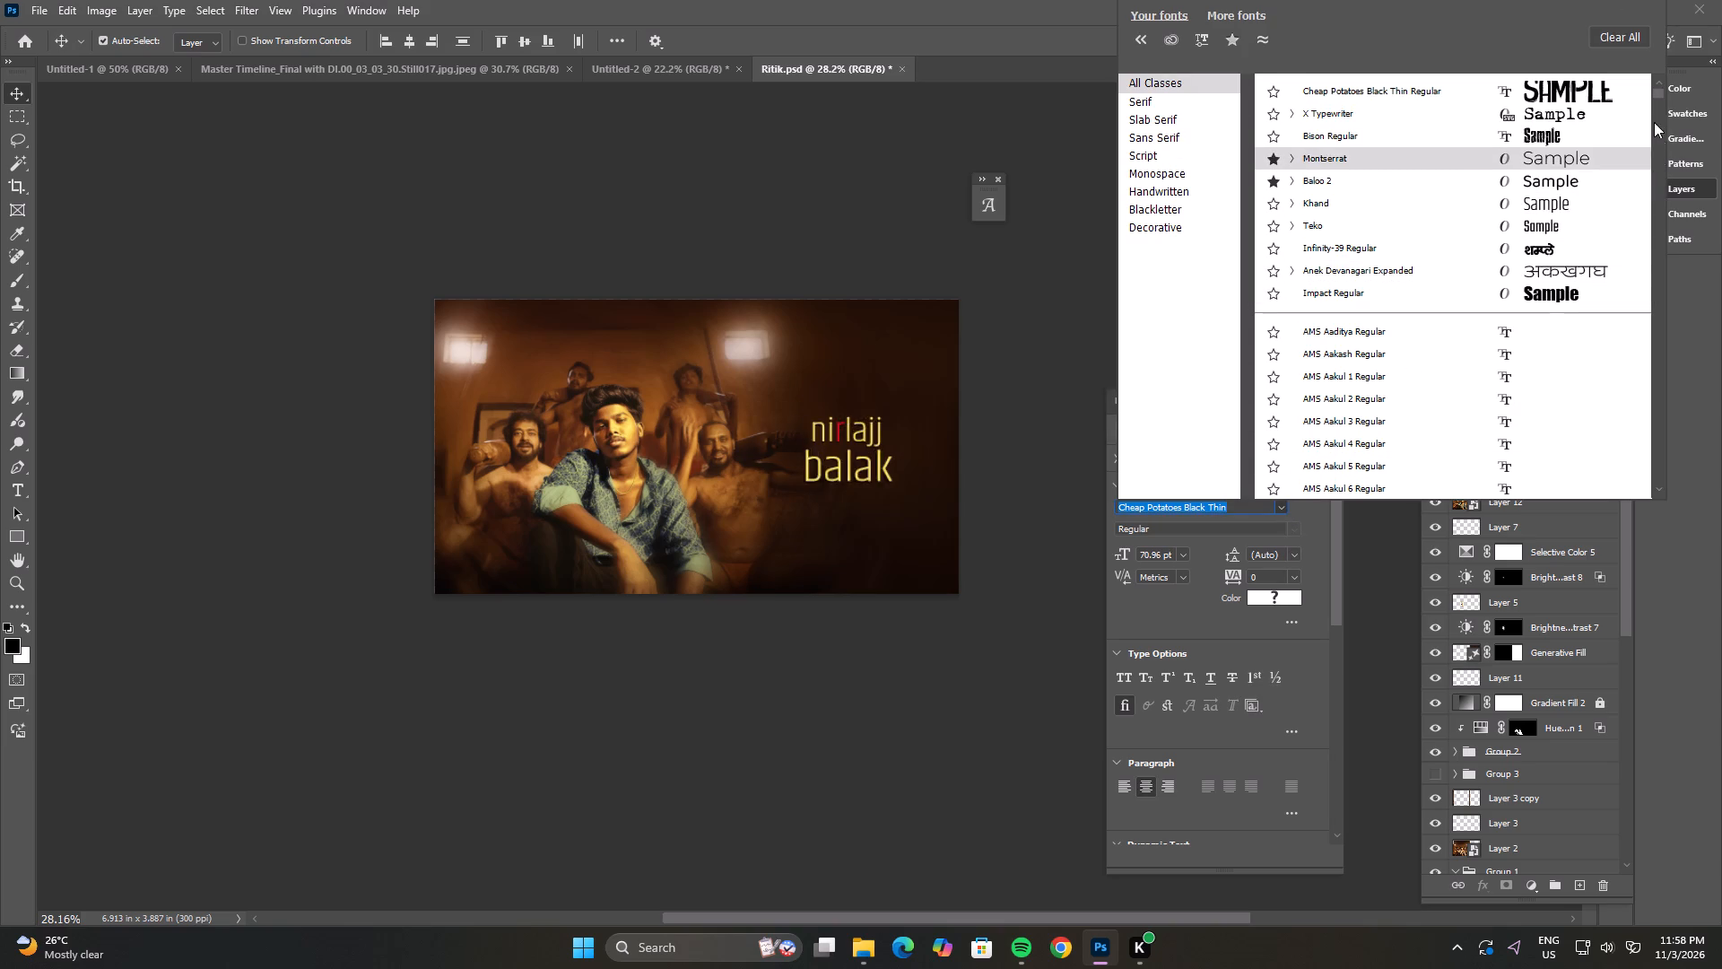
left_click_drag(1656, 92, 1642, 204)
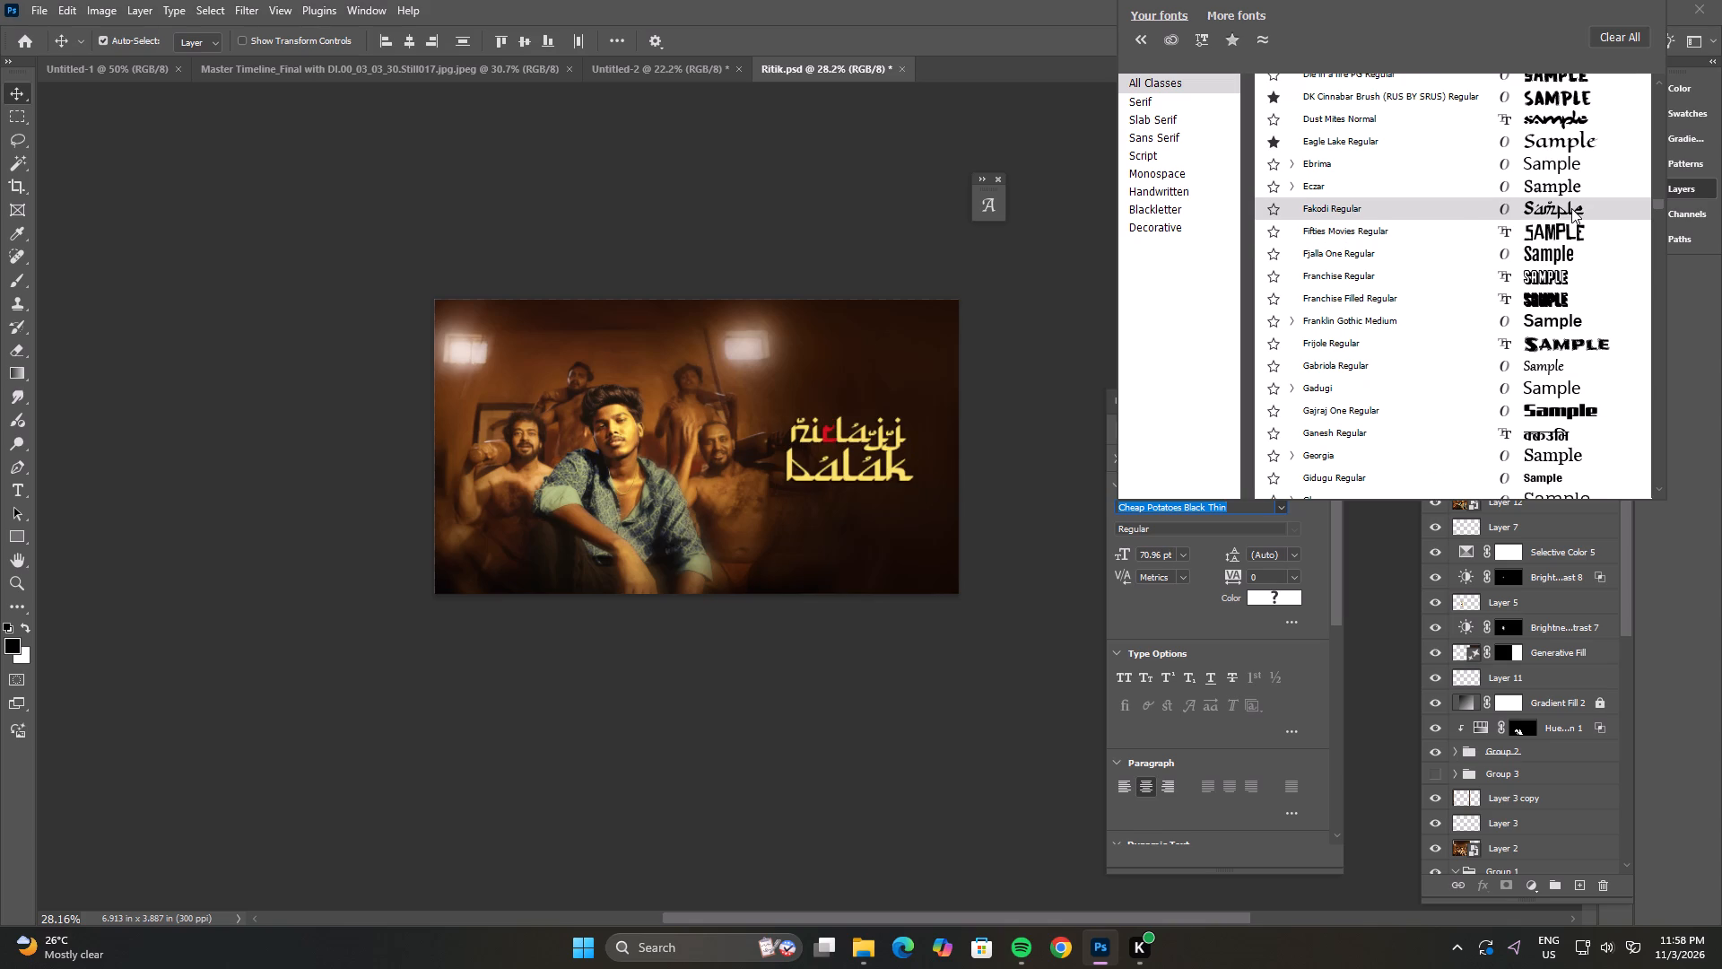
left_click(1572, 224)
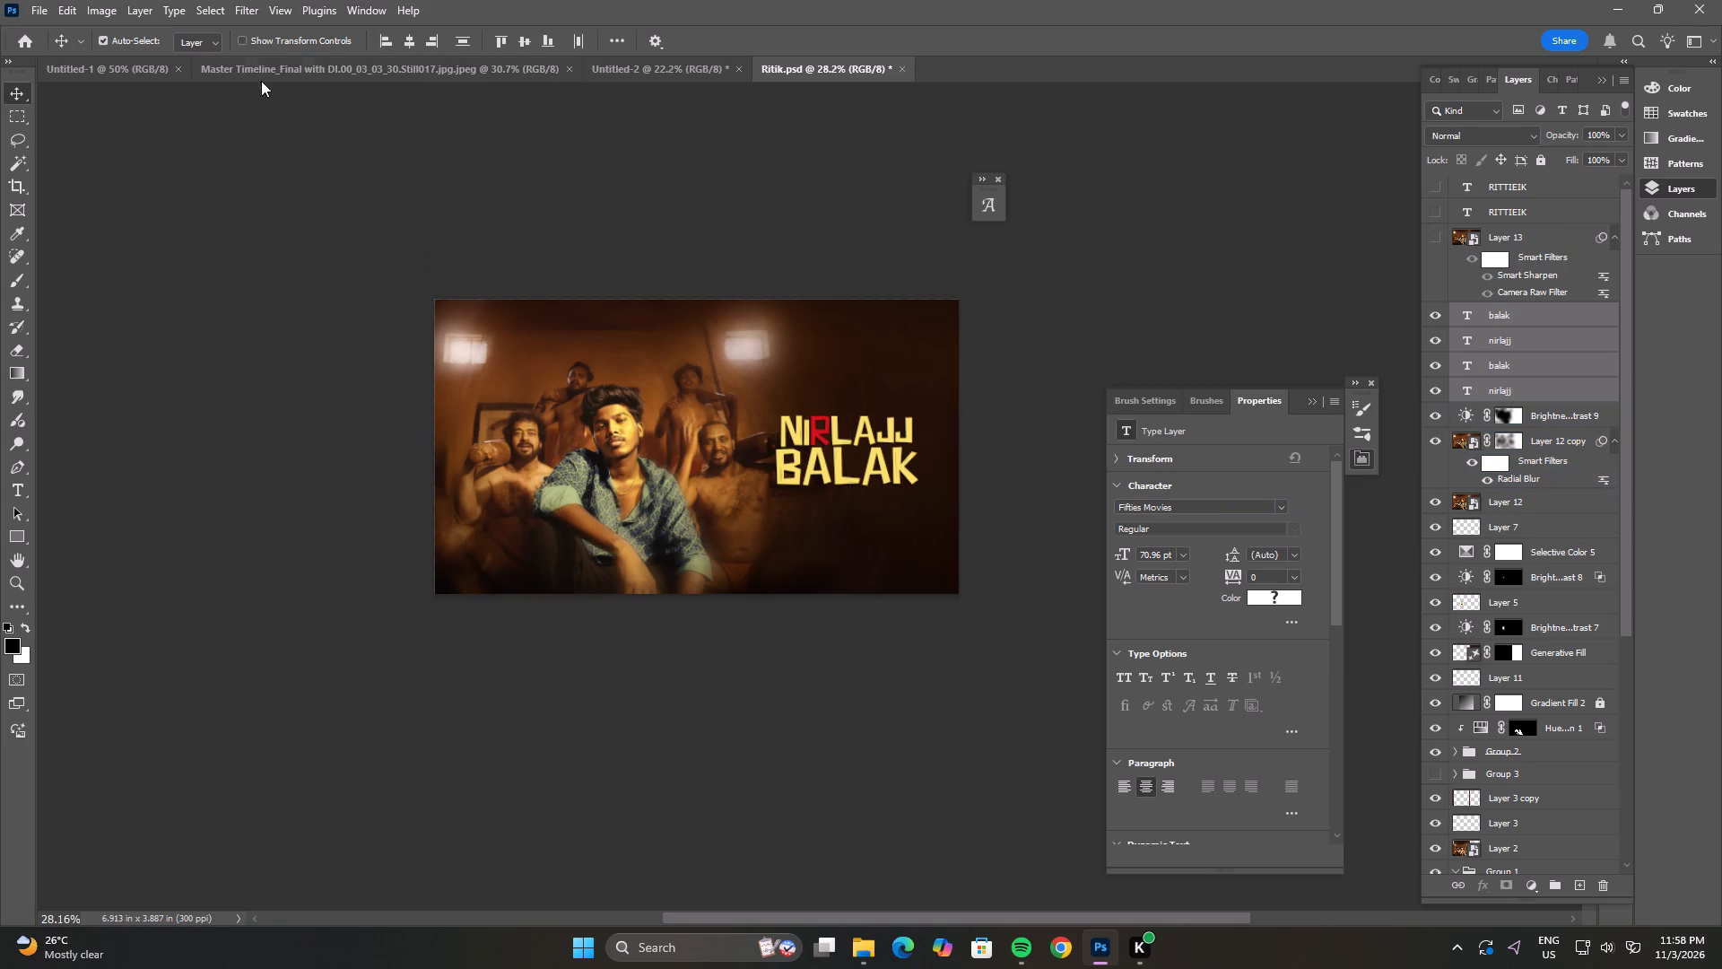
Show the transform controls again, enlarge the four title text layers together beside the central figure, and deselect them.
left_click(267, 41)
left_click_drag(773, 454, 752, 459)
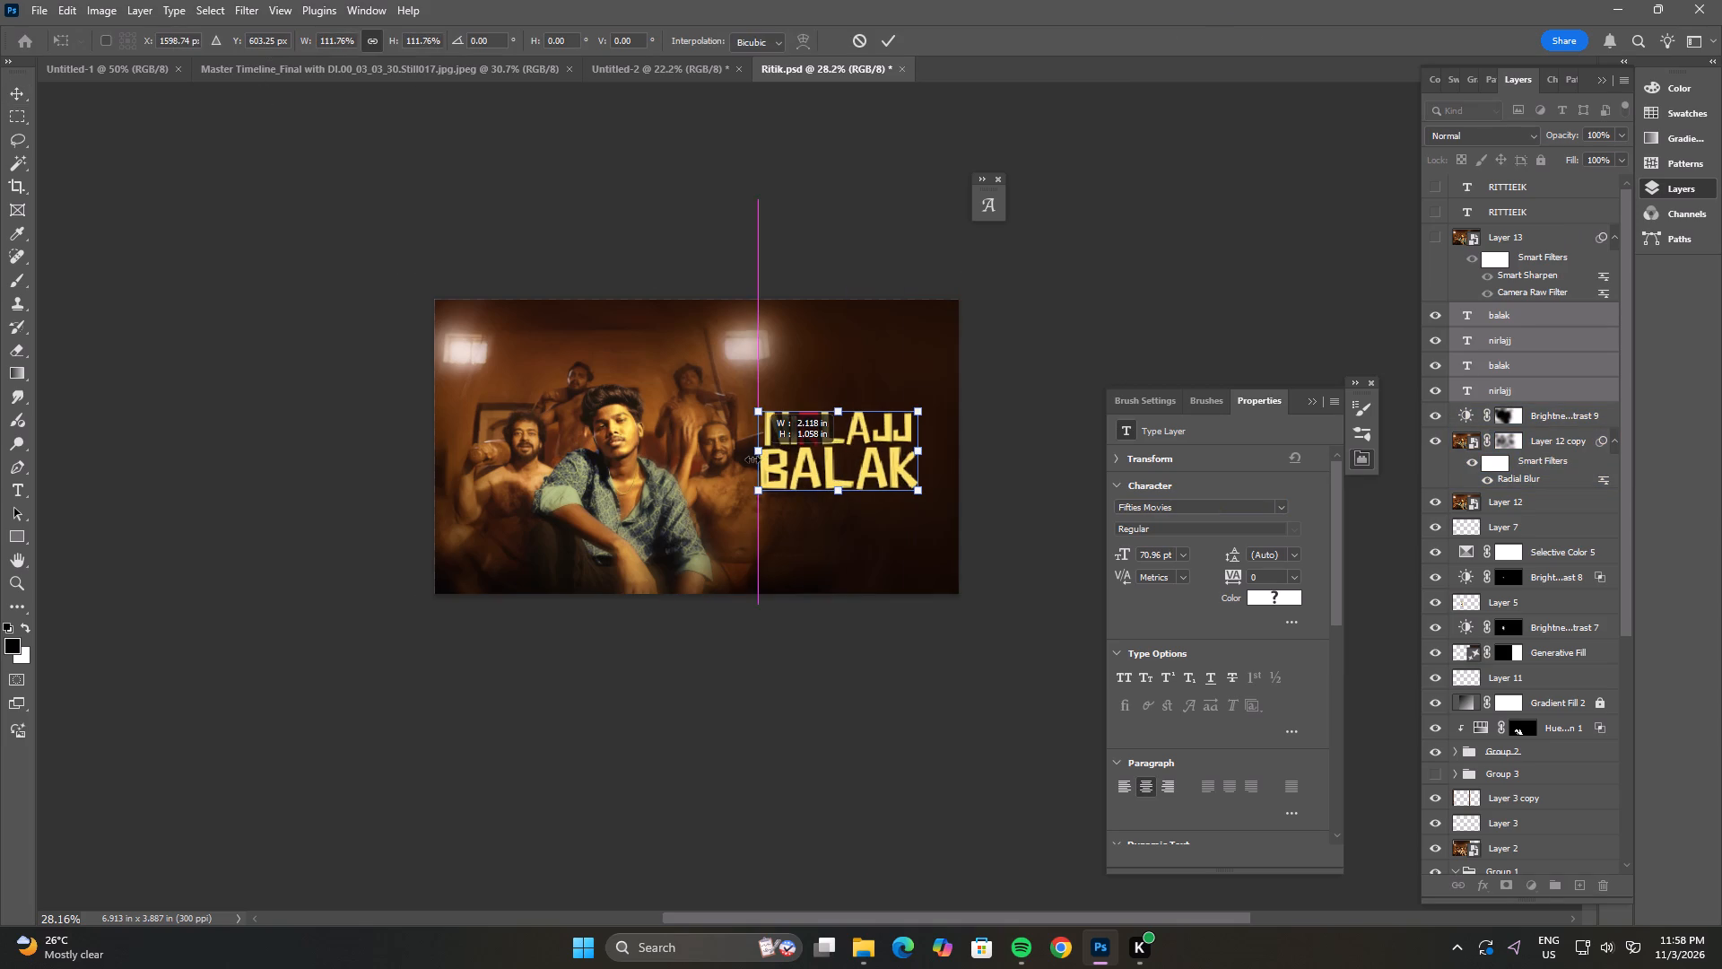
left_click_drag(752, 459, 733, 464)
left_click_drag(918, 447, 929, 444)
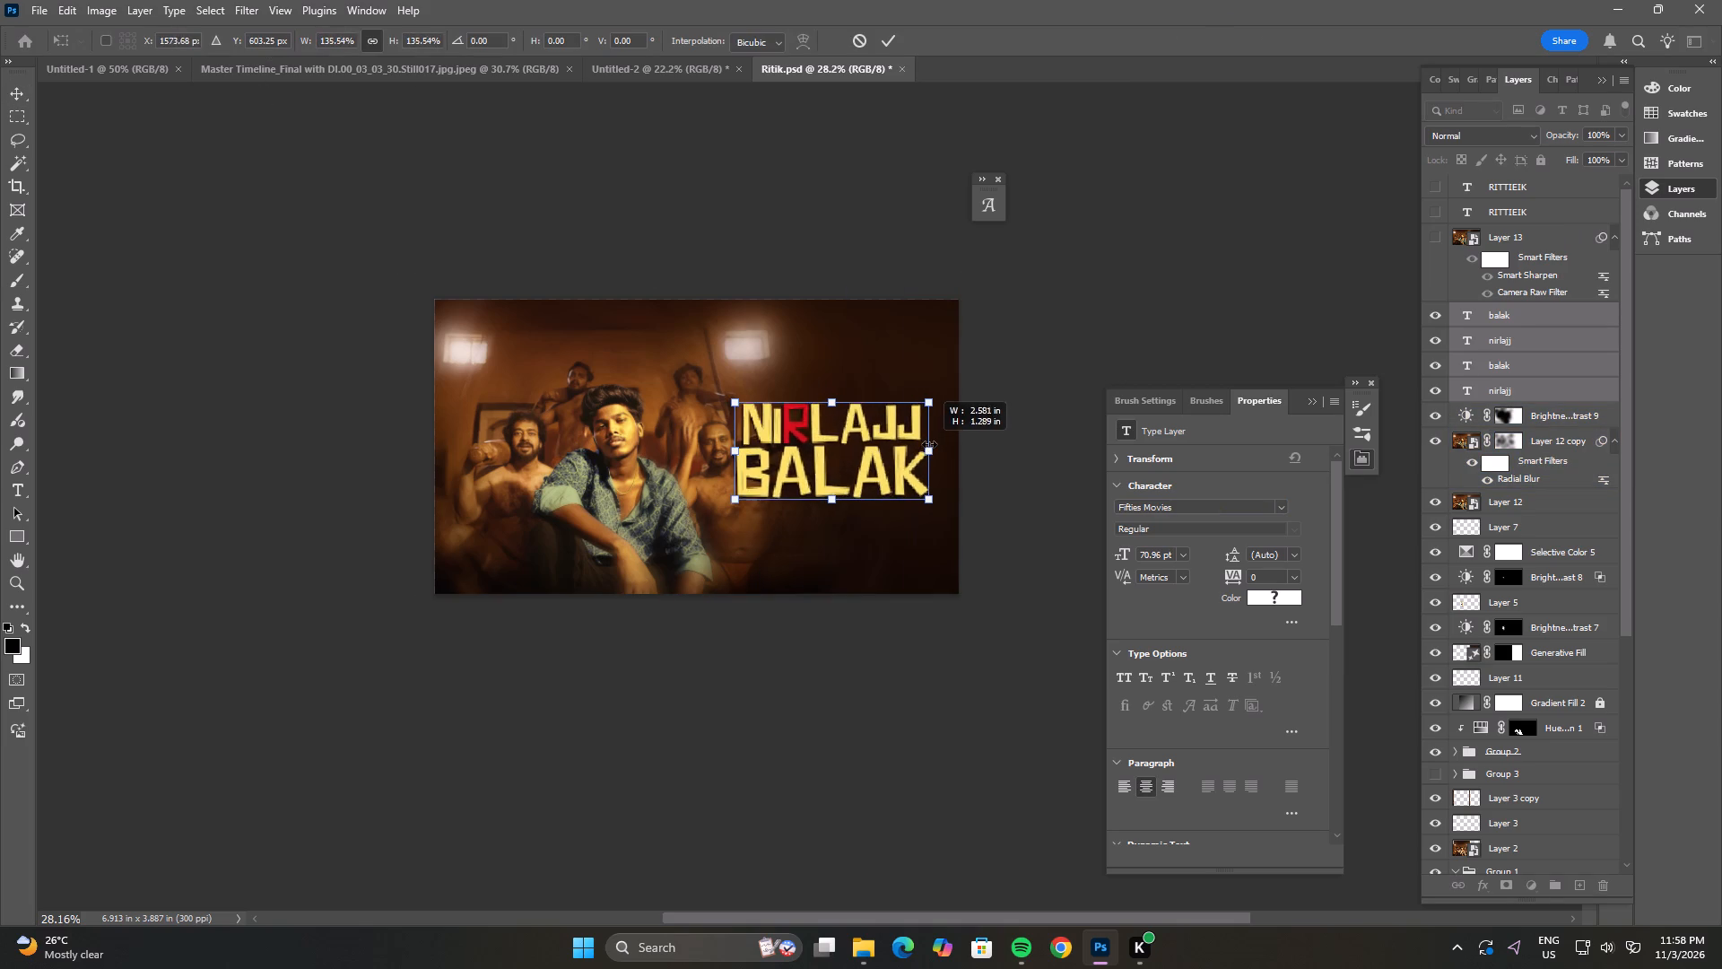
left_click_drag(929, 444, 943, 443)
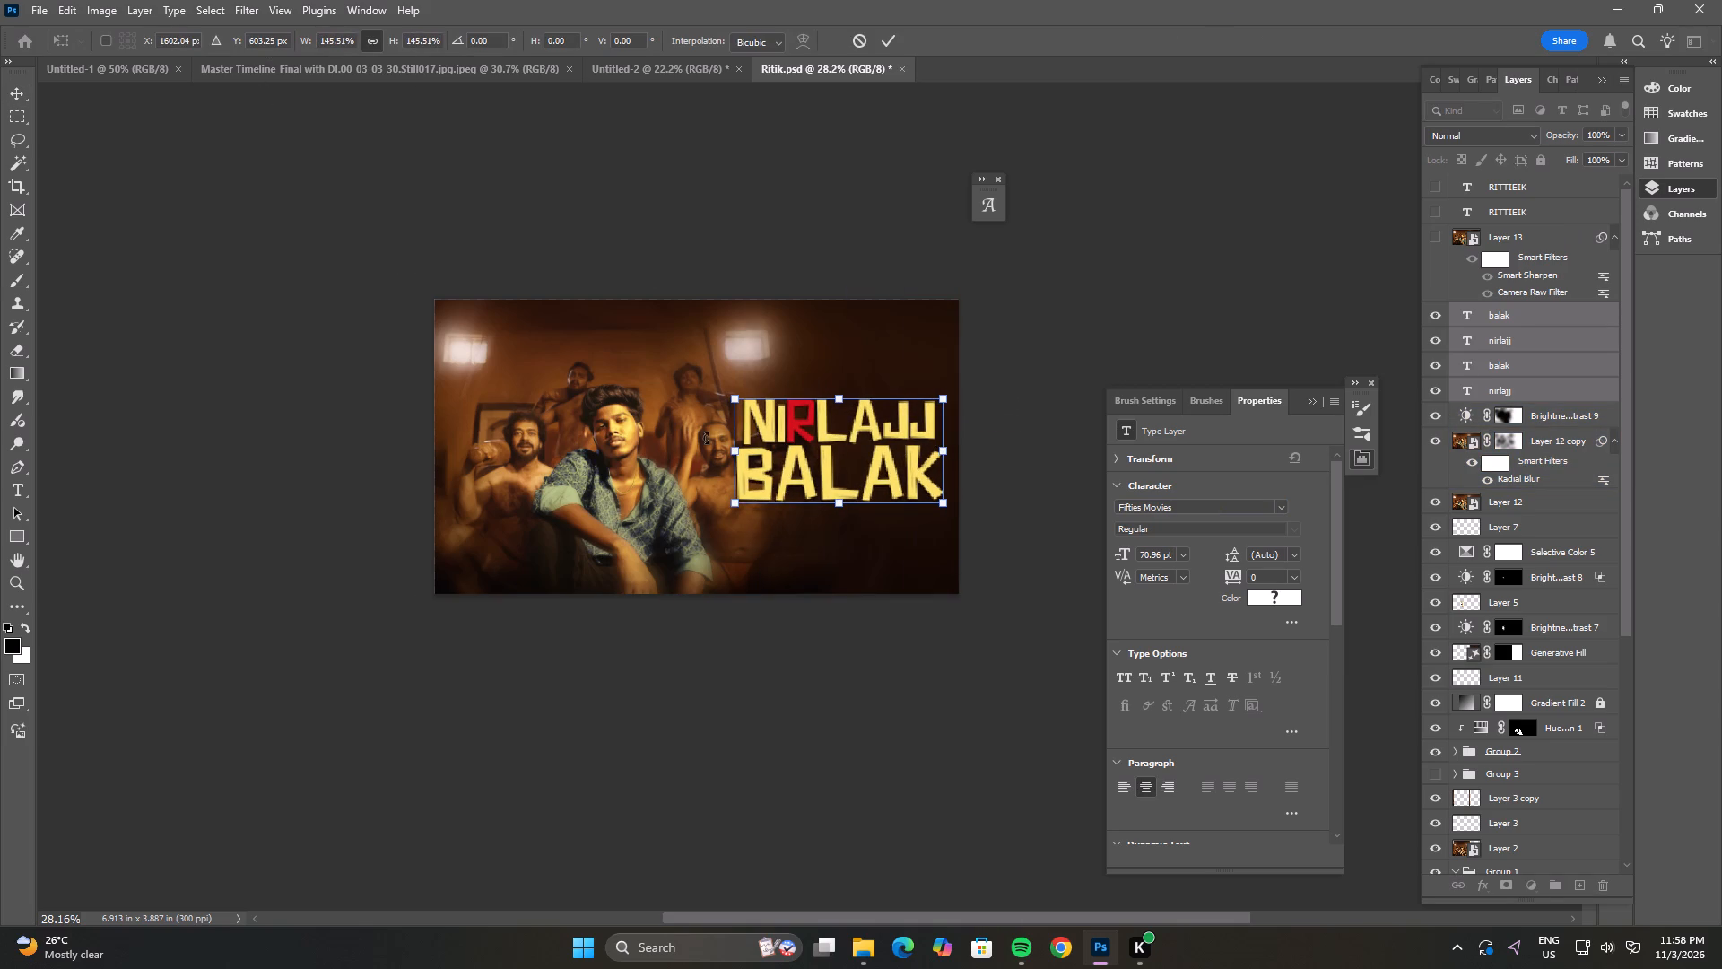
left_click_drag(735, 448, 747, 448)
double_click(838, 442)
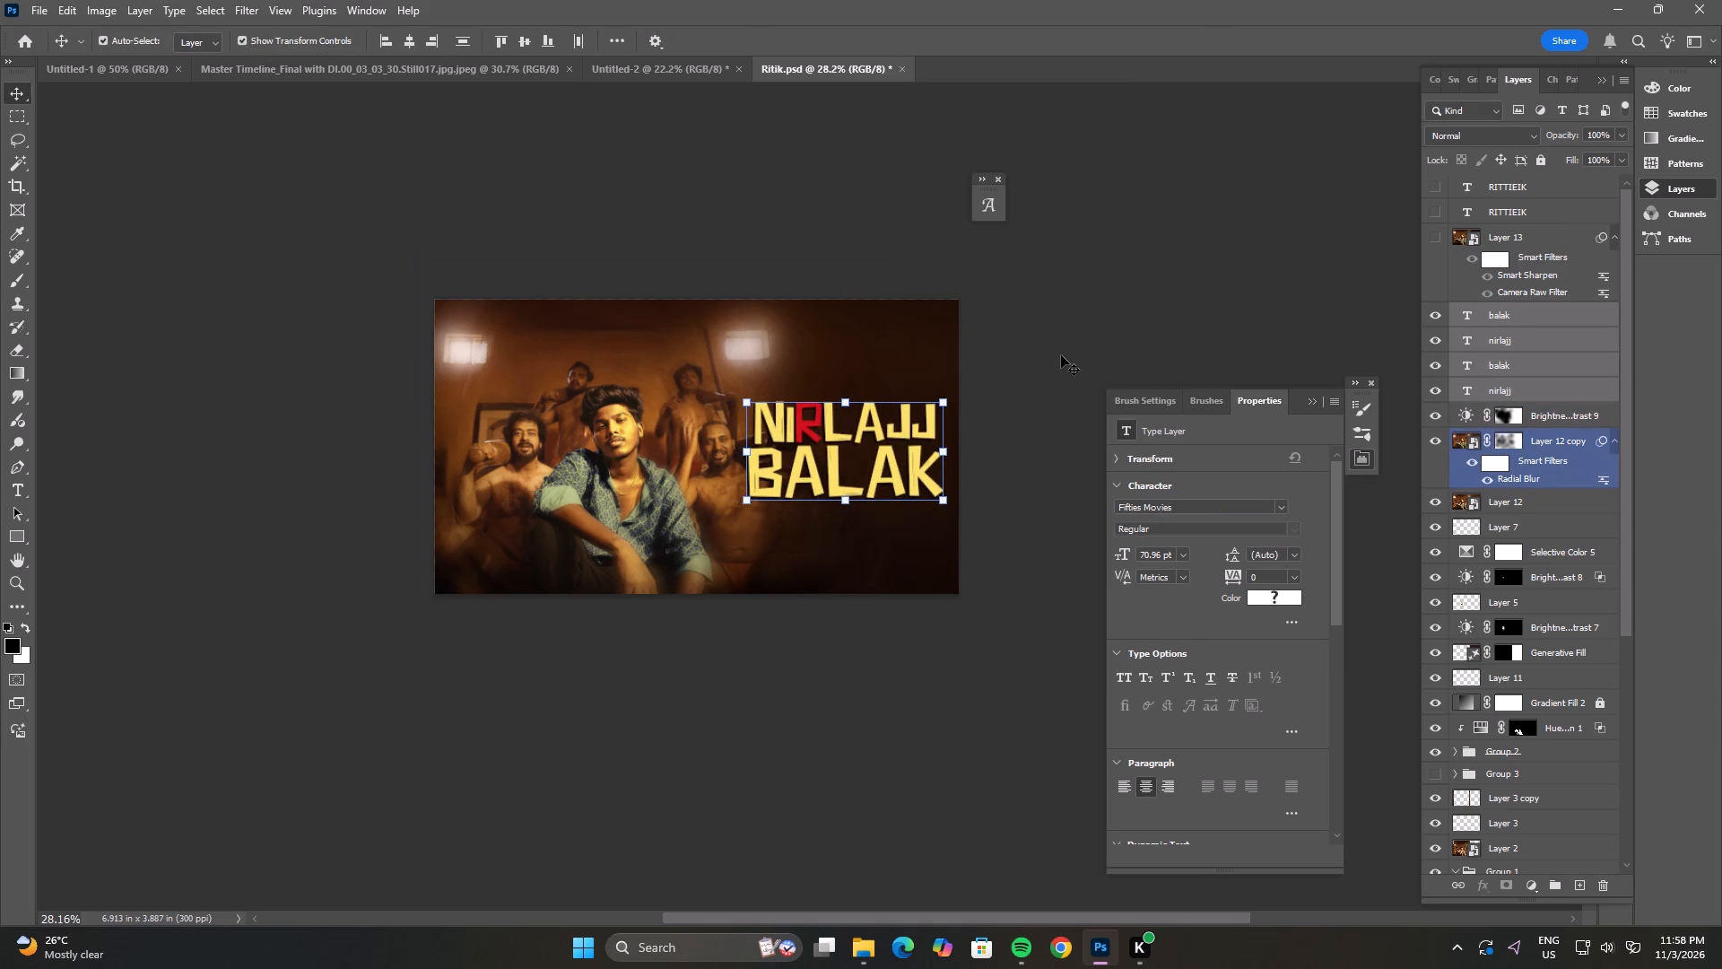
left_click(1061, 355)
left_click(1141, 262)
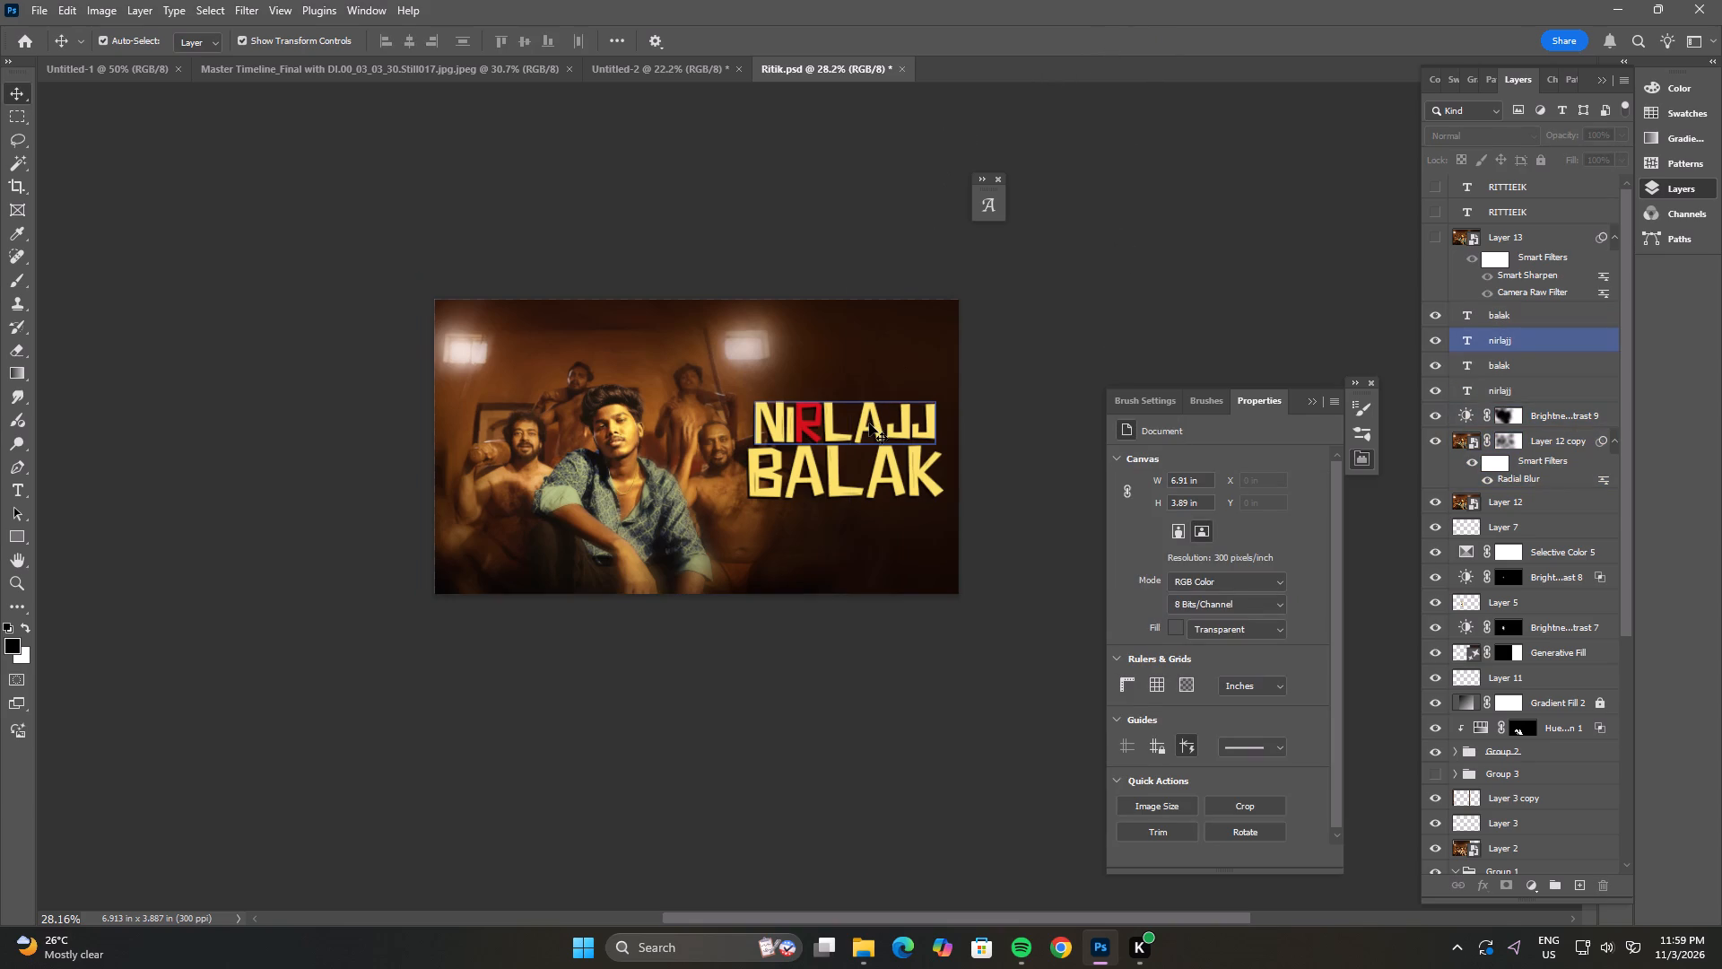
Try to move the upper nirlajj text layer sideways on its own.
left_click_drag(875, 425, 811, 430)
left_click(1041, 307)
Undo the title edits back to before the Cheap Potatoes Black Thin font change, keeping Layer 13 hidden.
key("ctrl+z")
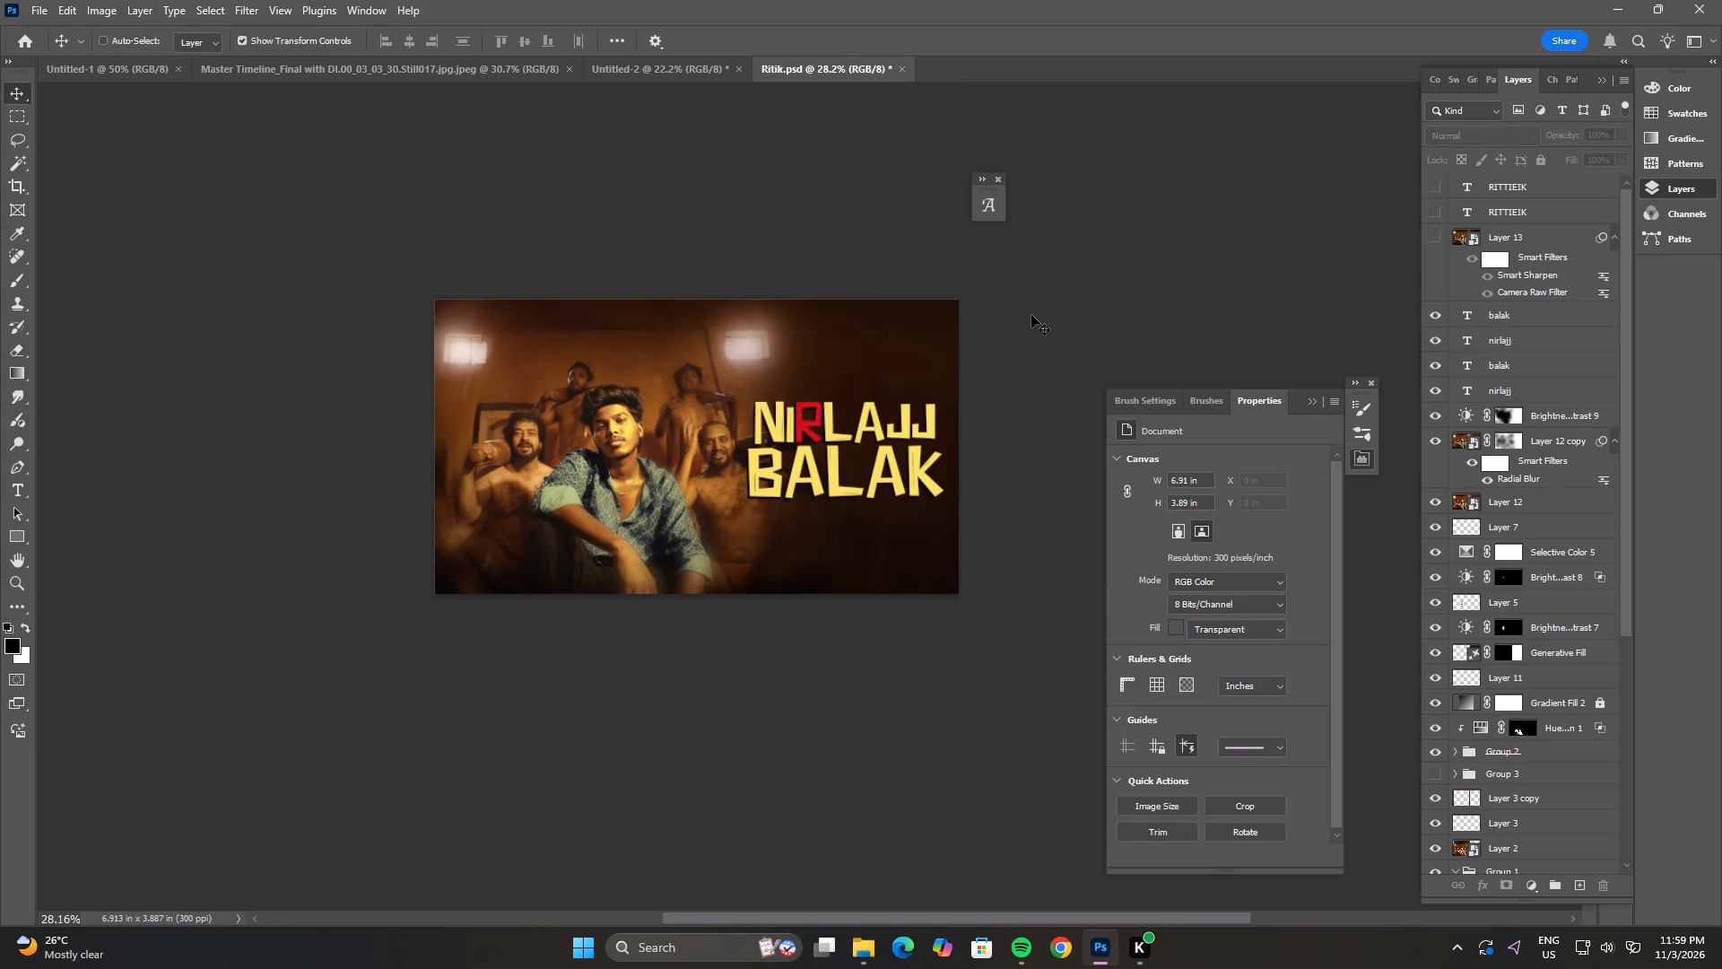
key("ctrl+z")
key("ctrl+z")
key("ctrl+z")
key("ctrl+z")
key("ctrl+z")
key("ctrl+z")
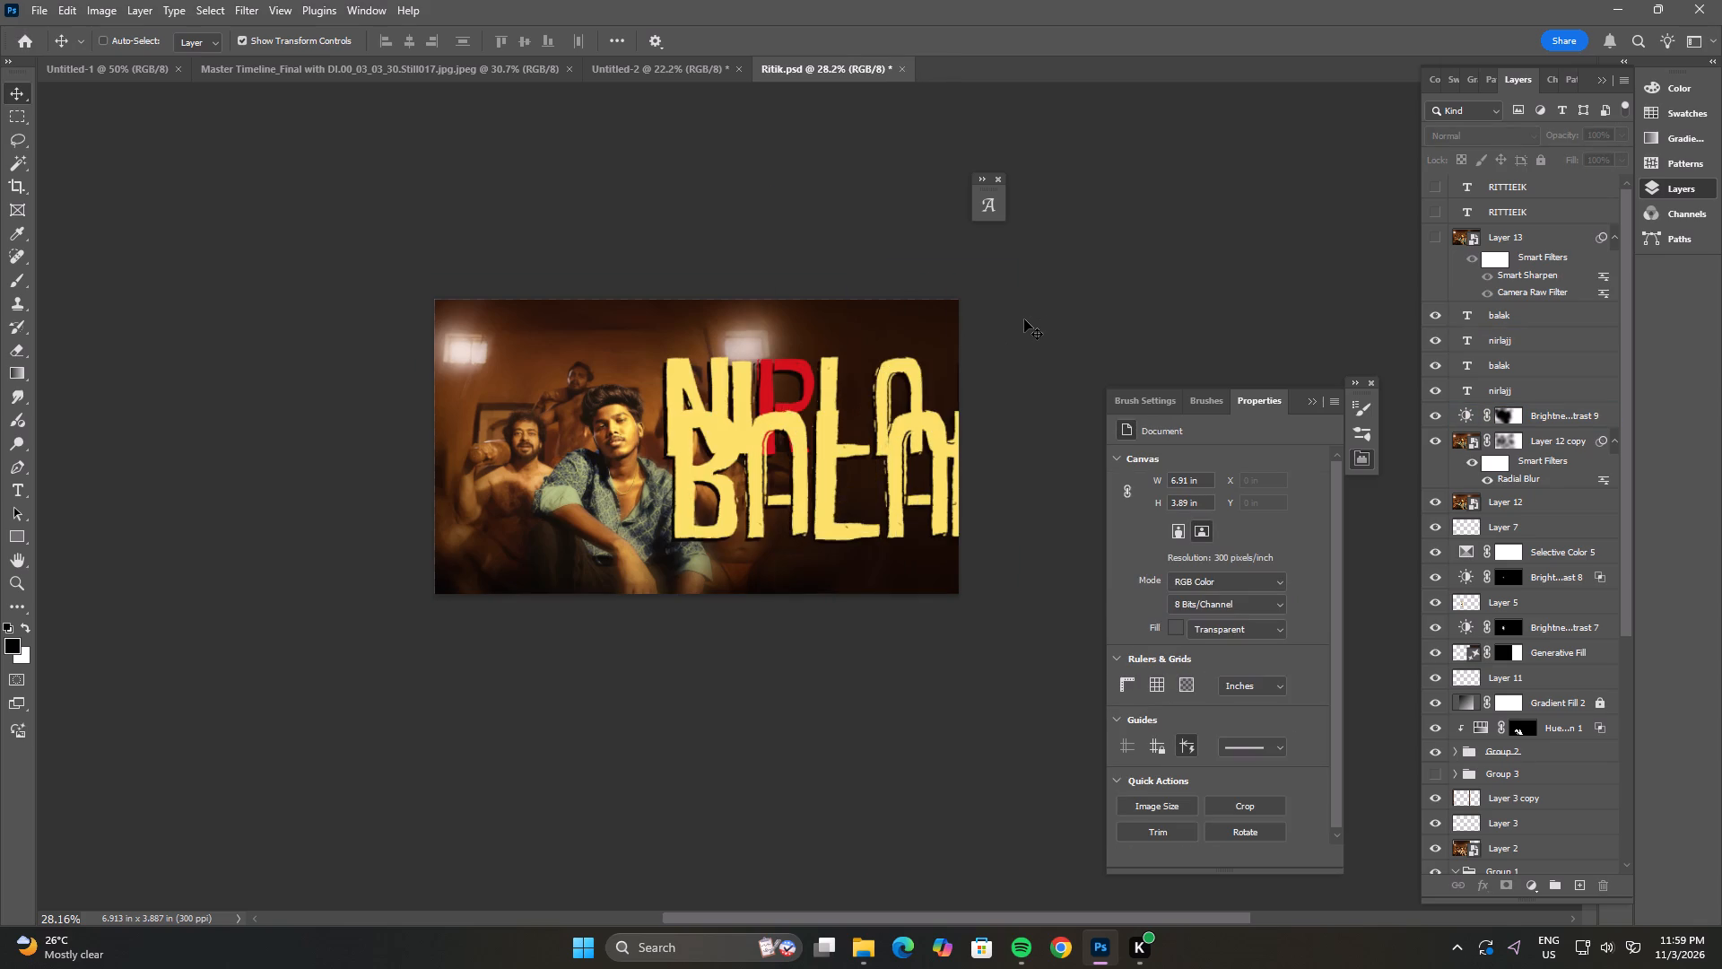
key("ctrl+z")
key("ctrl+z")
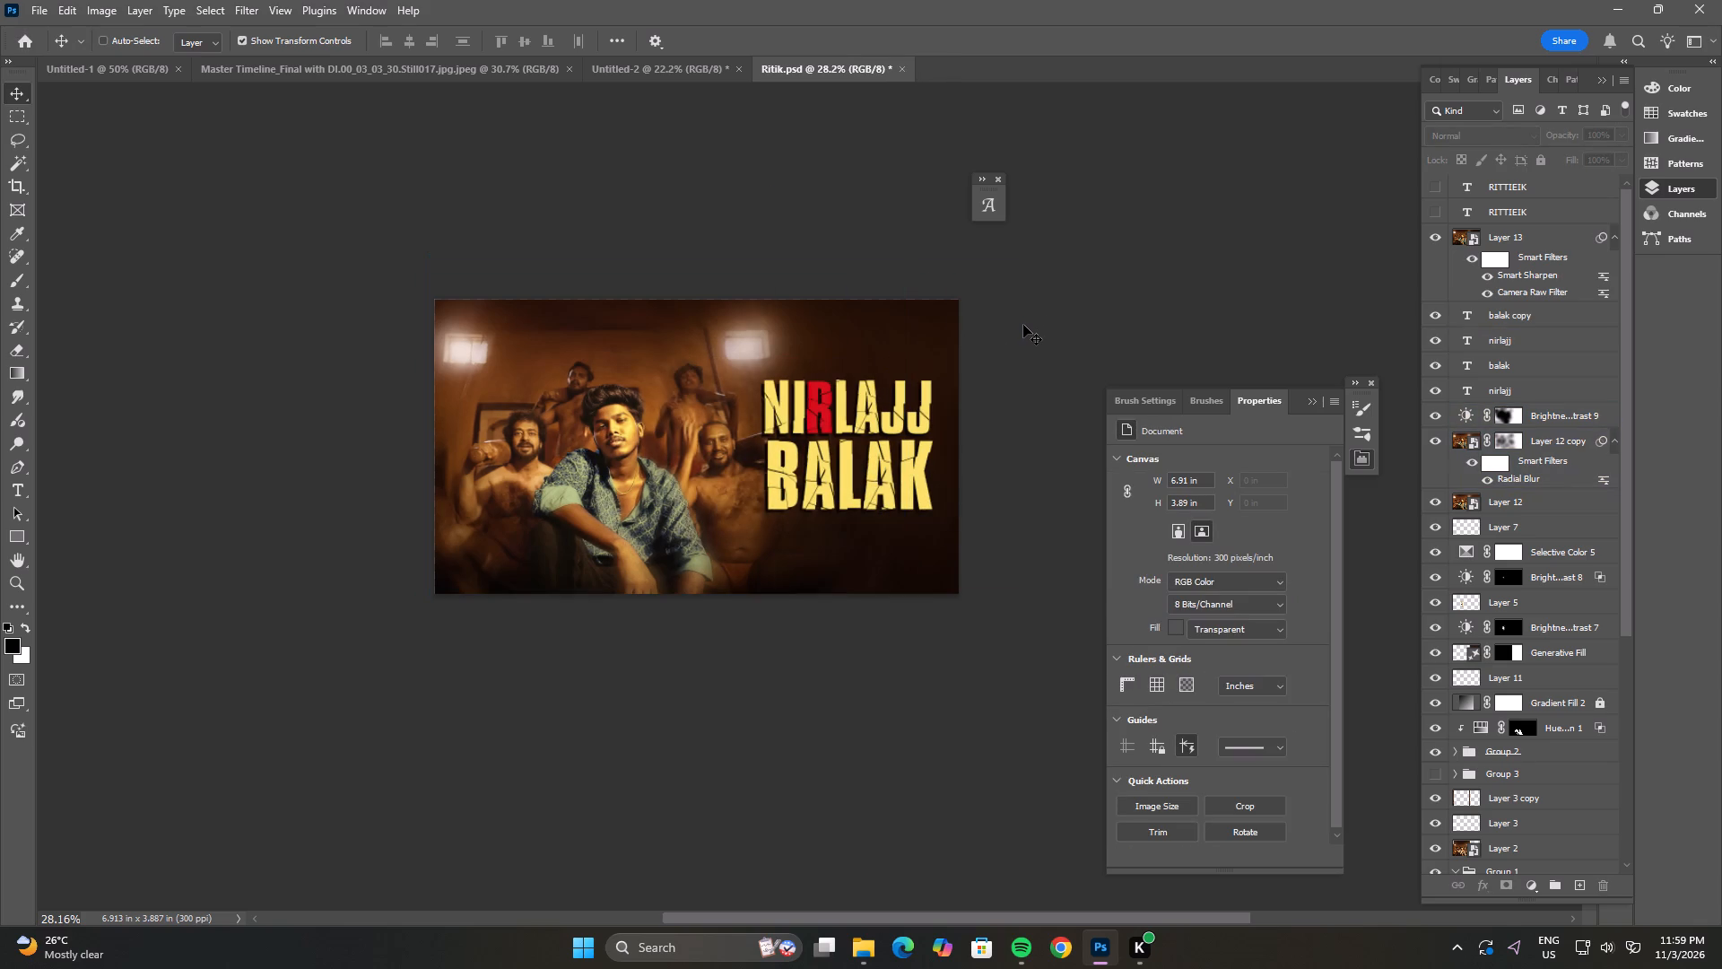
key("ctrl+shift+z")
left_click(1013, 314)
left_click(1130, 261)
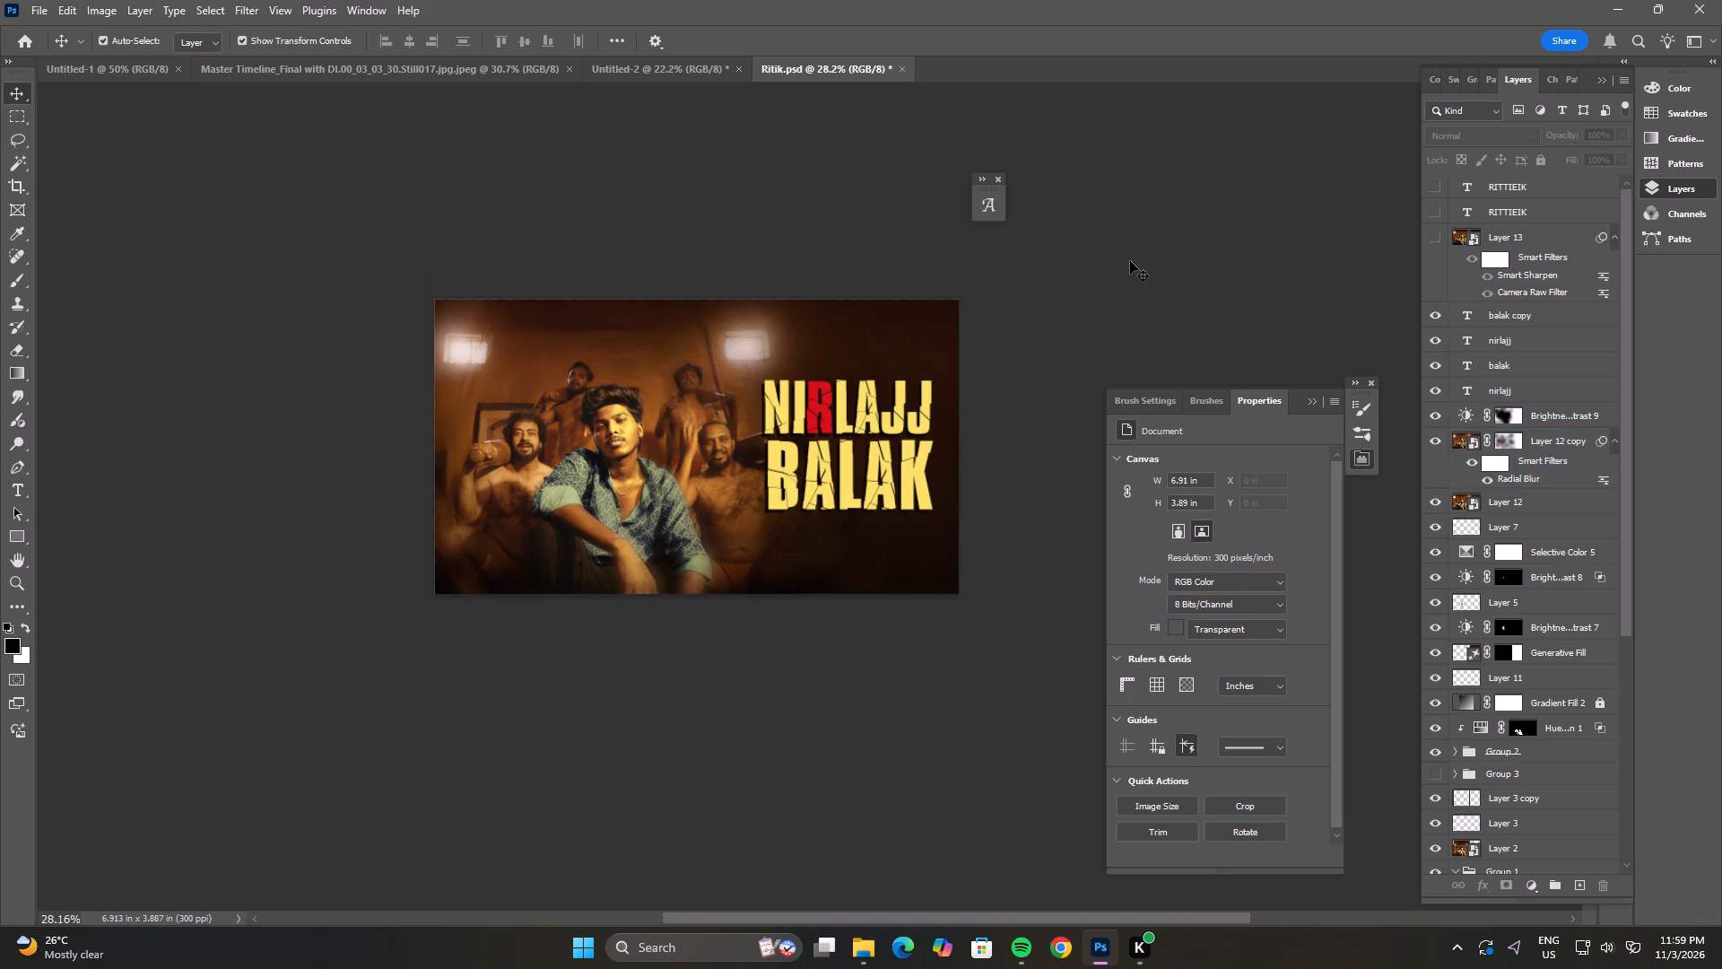
Check the poster with its original title in full-screen view, and return to the standard workspace.
key("f")
key("f")
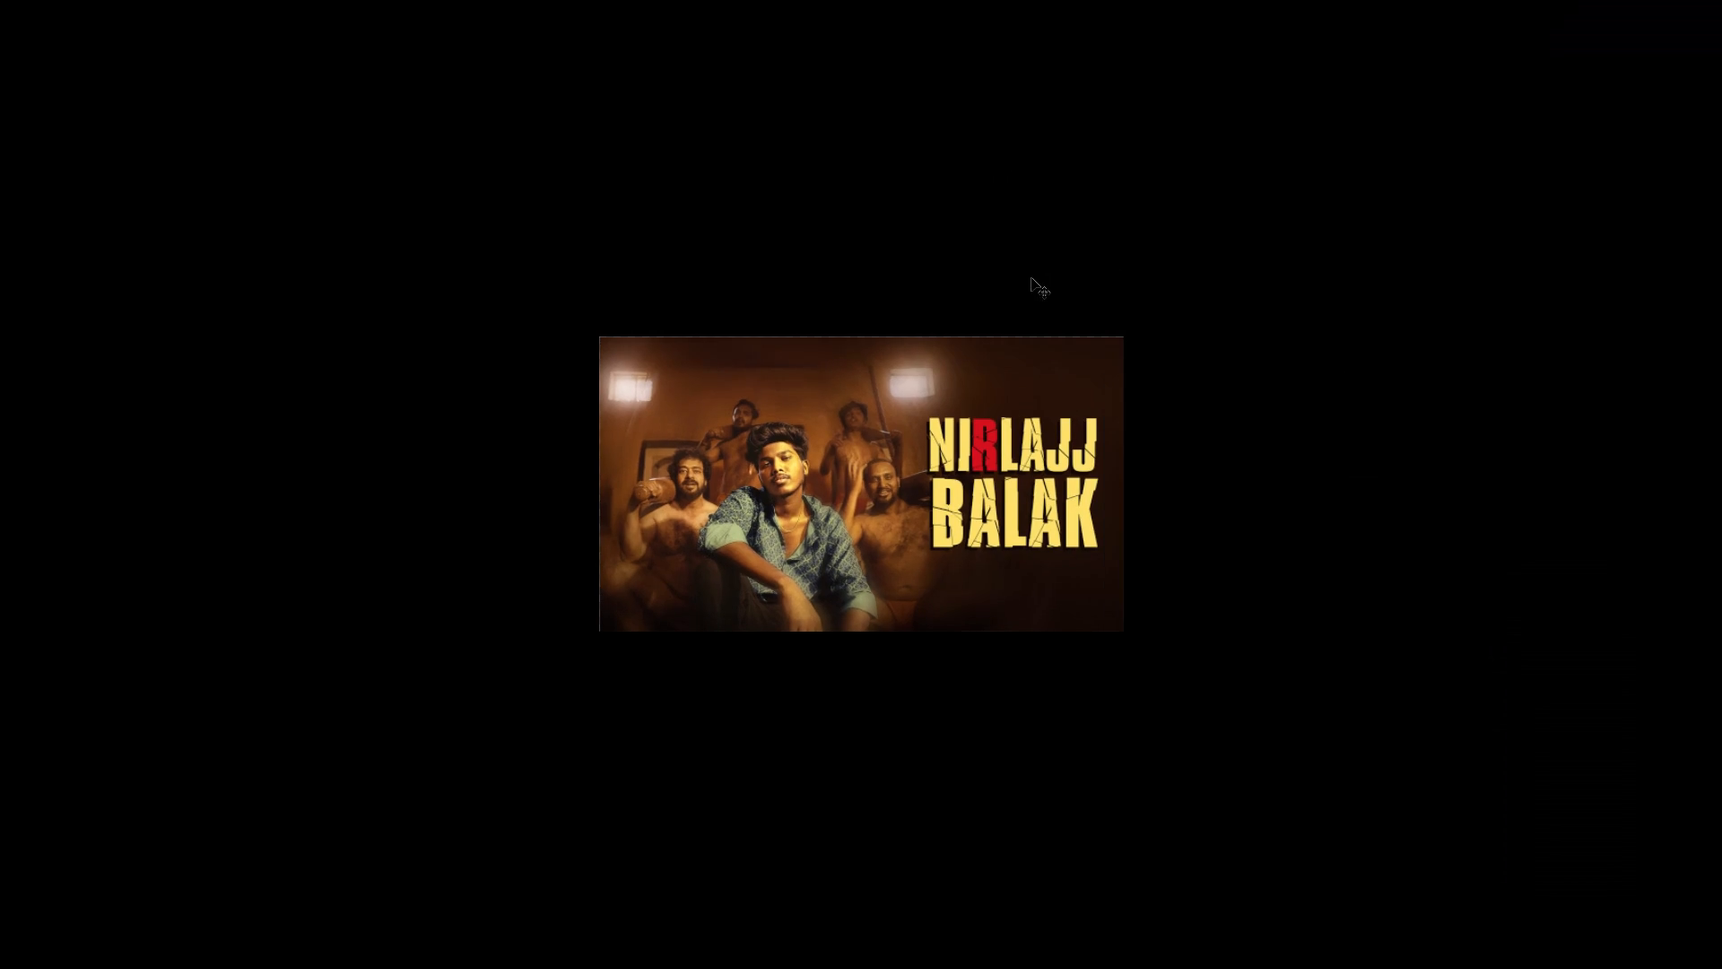
key("f")
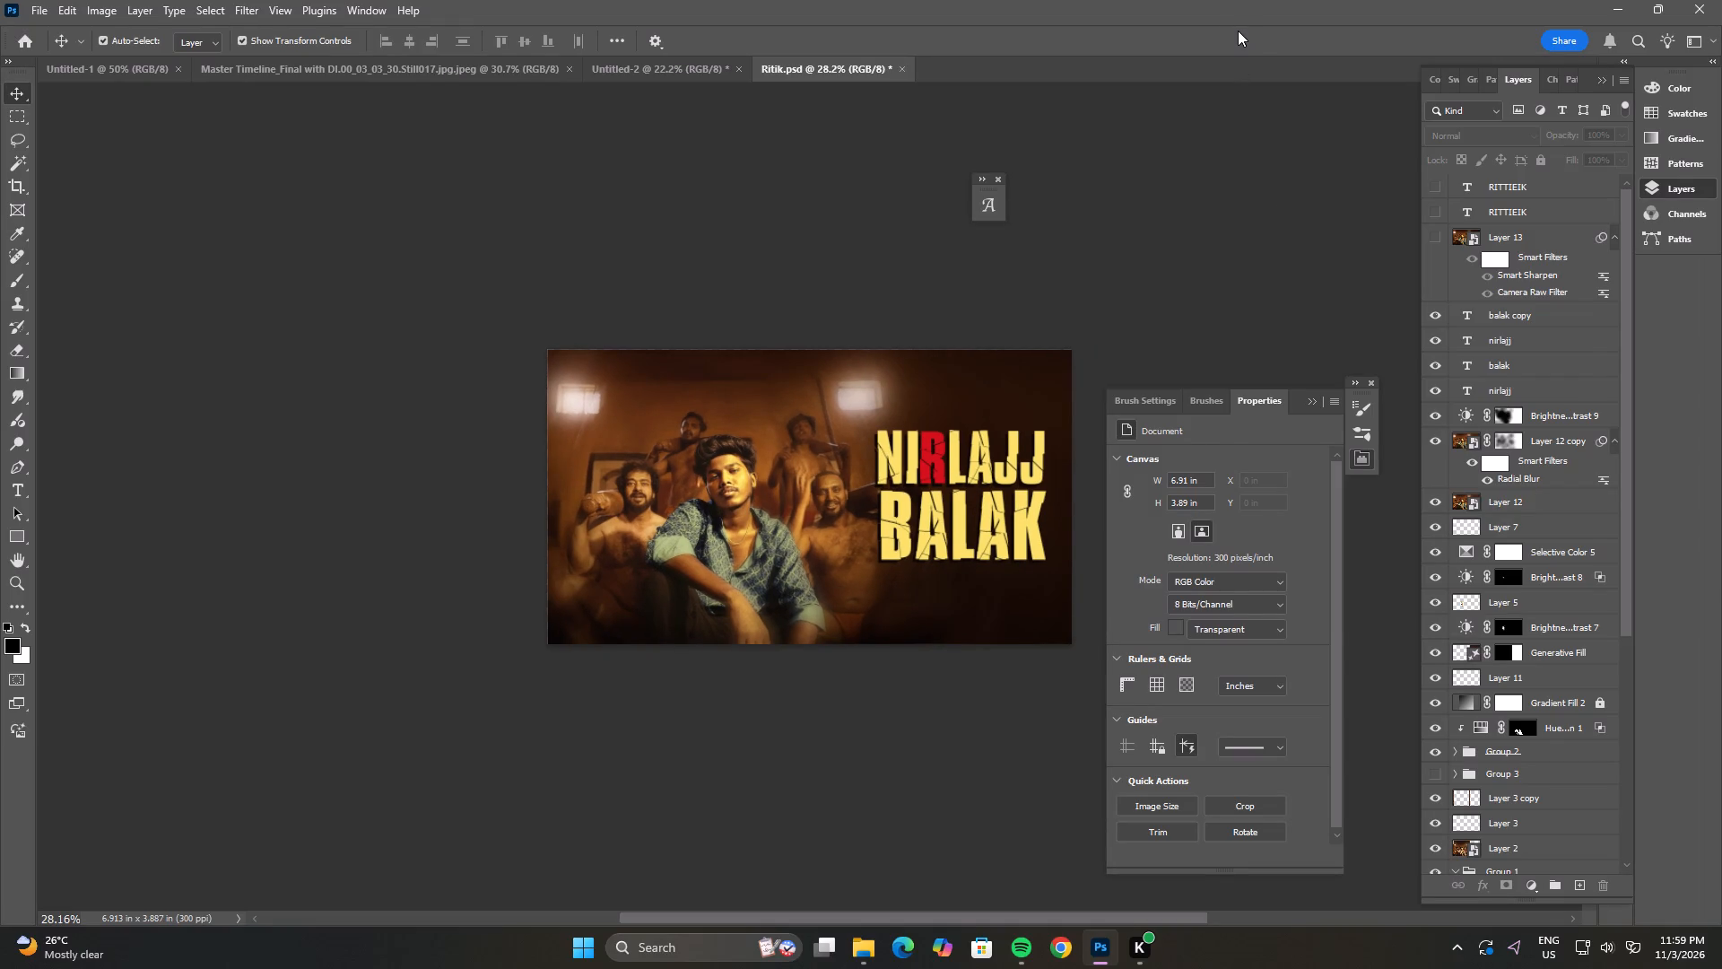
Open the Still017 photo of the seated musician from the Downloads folder as its own Photoshop document.
key("alt+Tab")
left_click(105, 290)
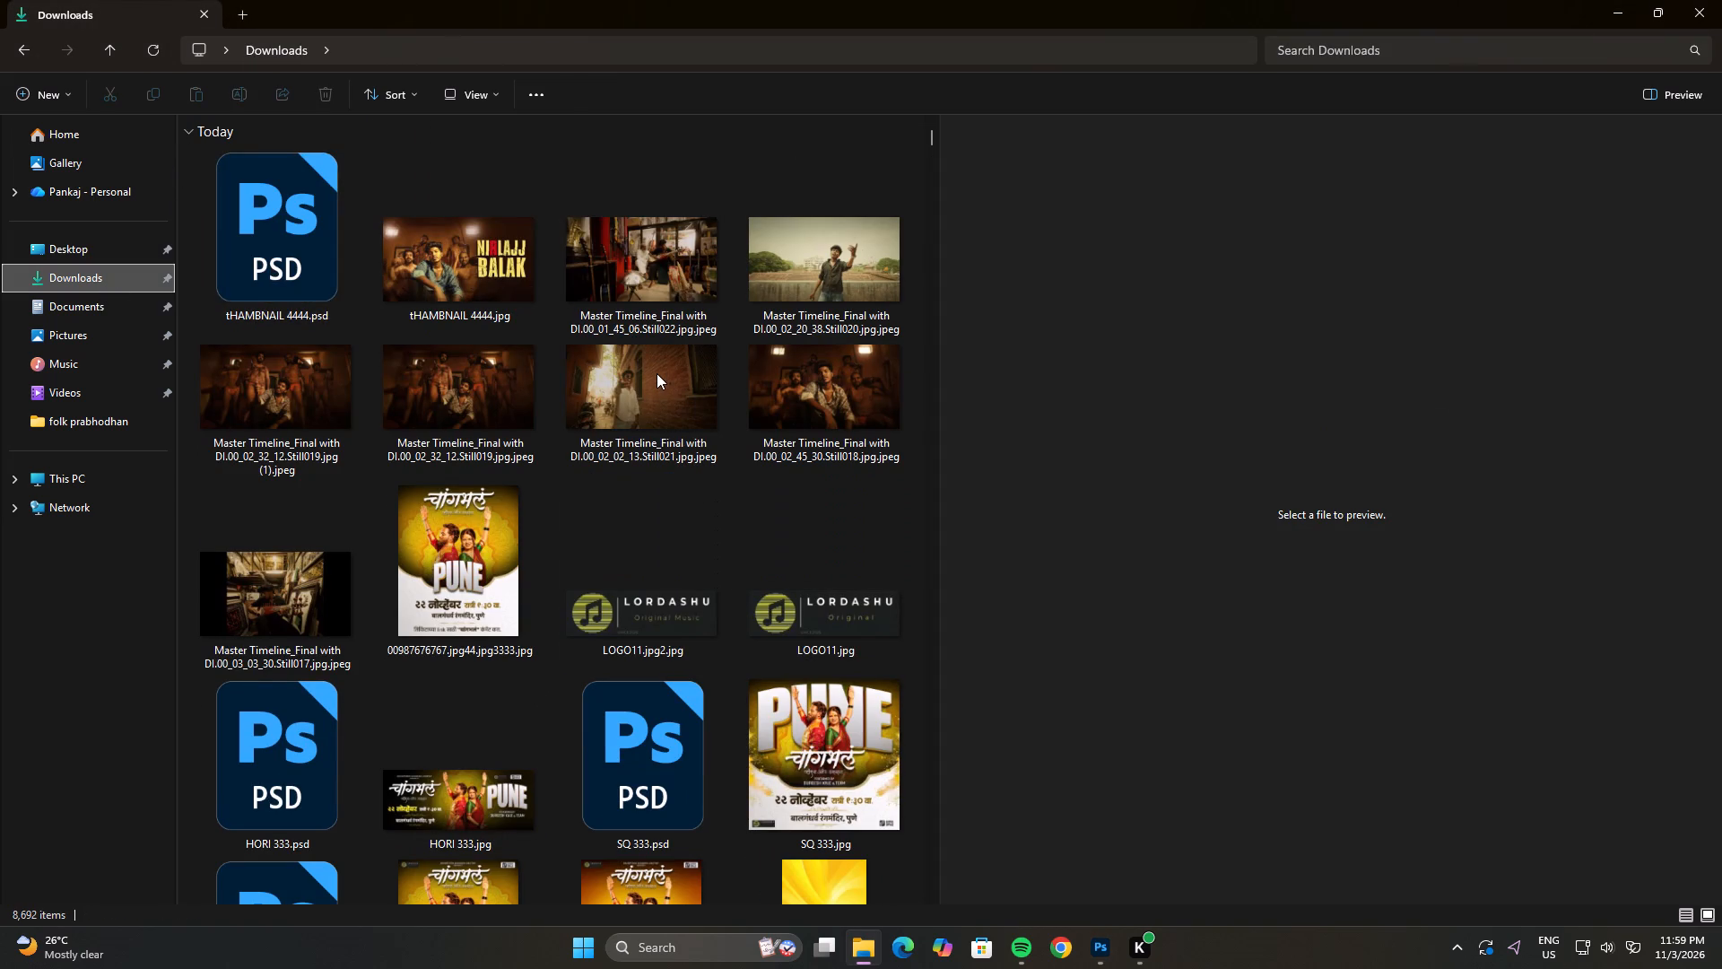
left_click(658, 366)
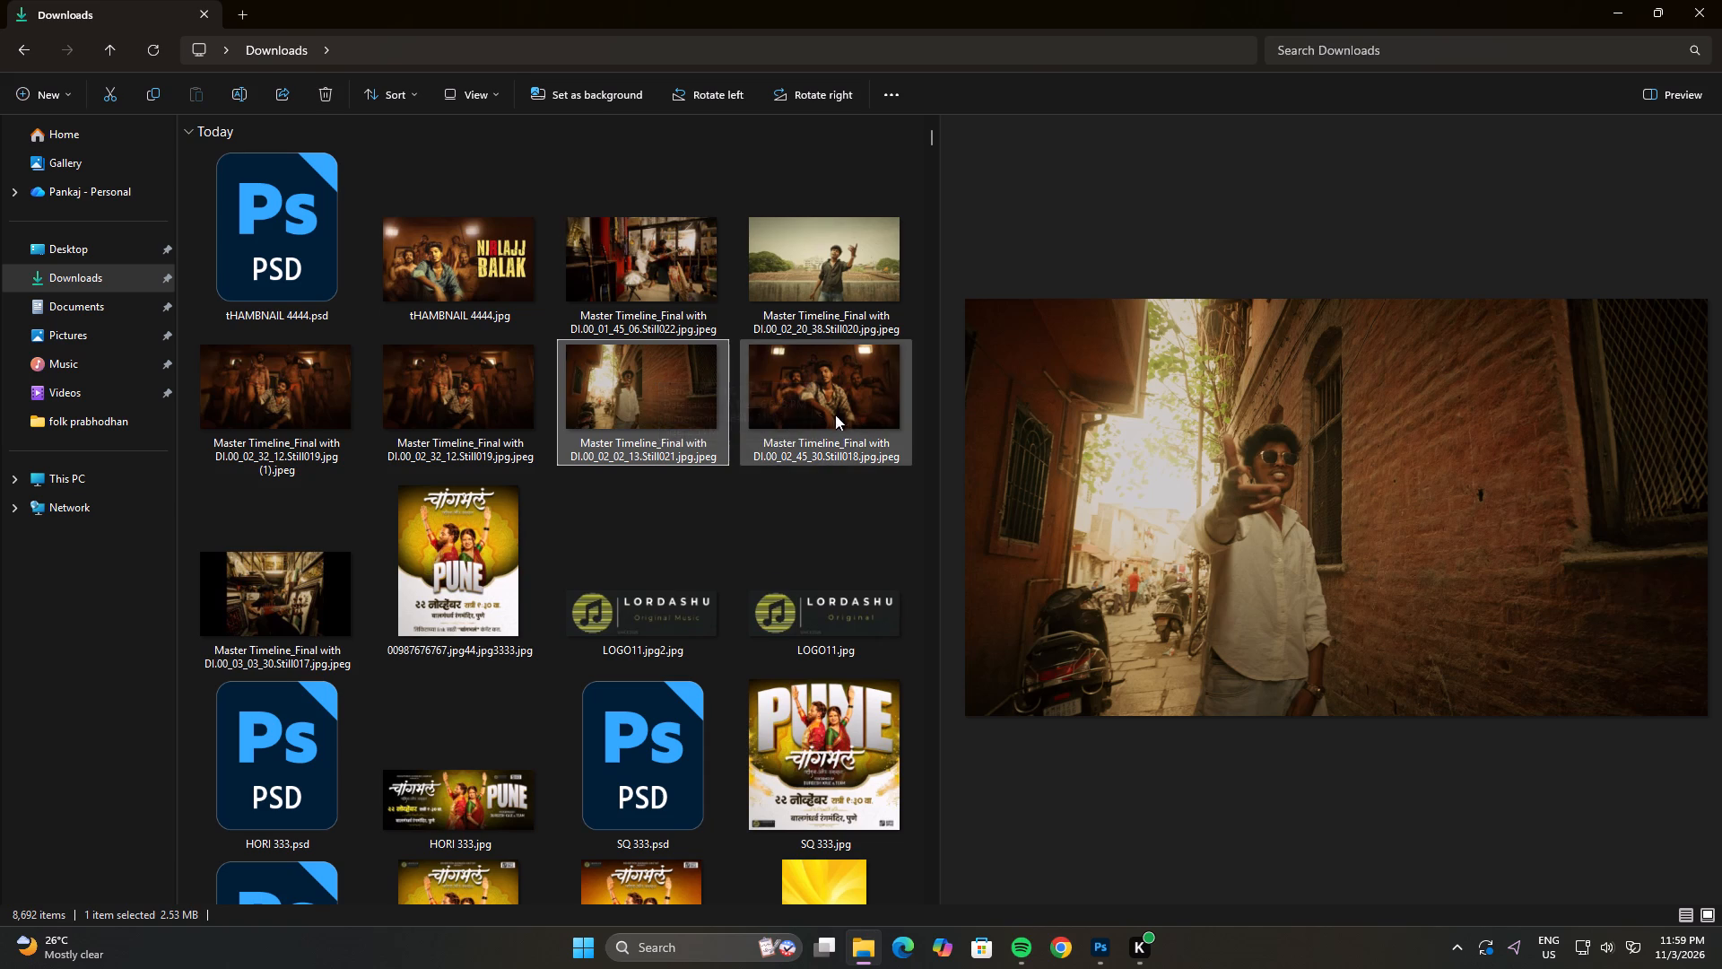
left_click(314, 589)
left_click_drag(285, 563, 487, 527)
key("alt+Tab")
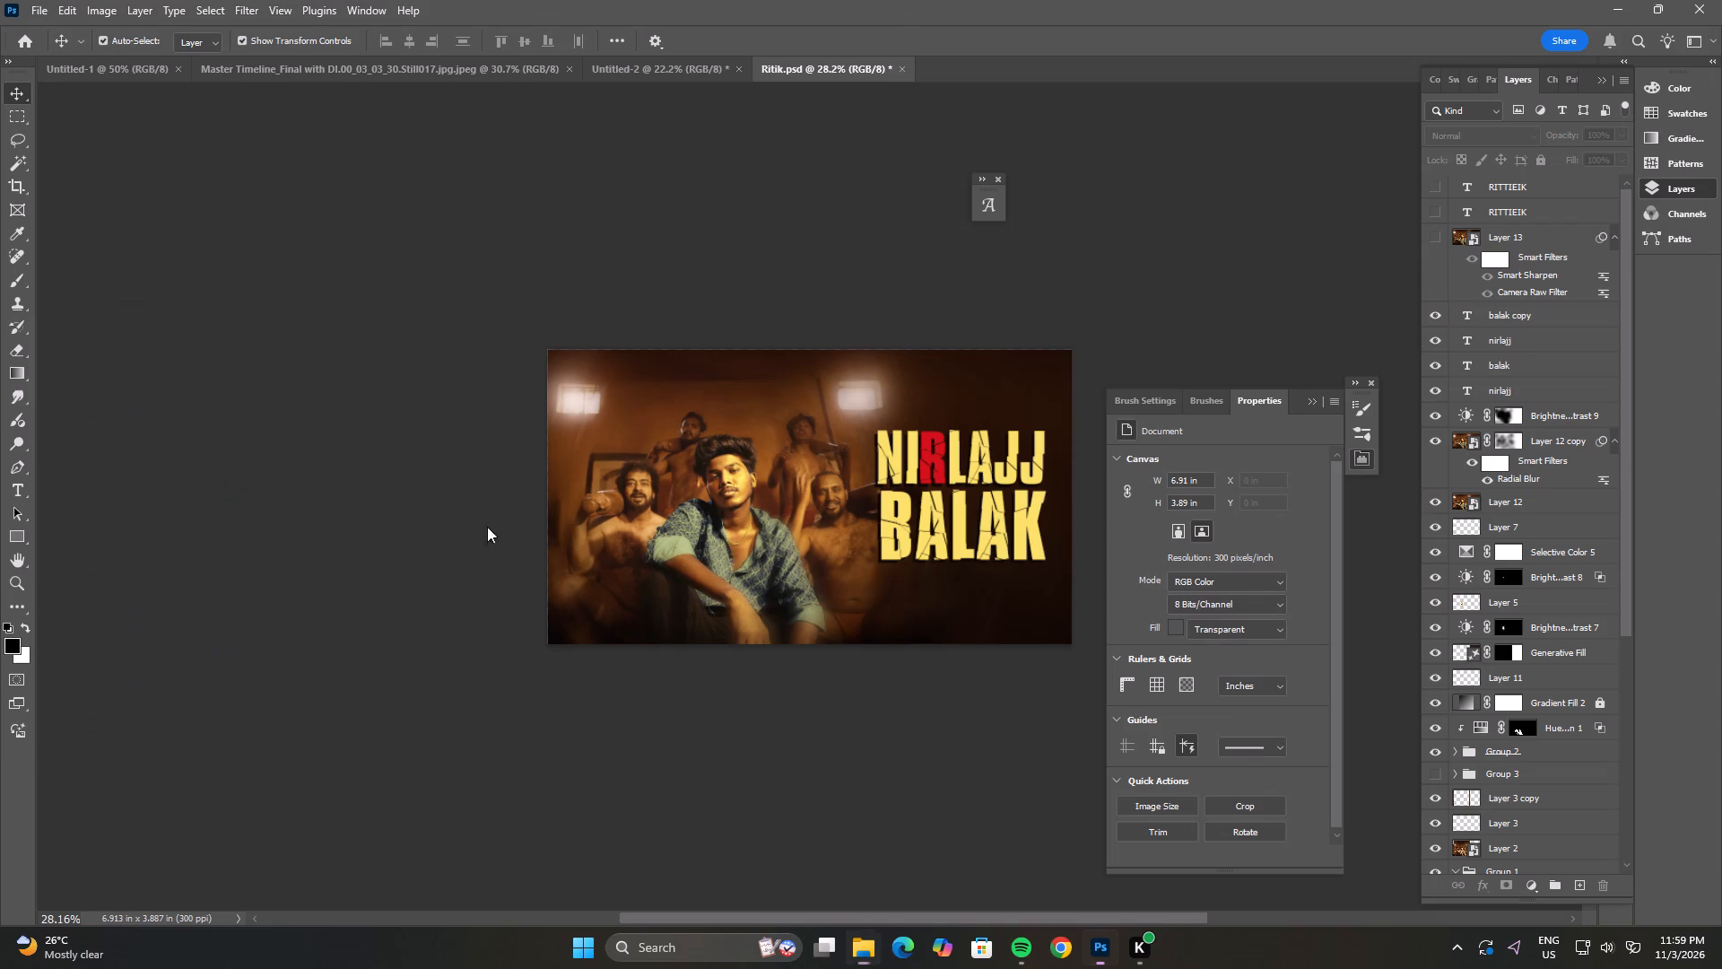
left_click_drag(487, 527, 987, 62)
Crop the black side bars off the musician still without the 16:9 ratio constraint, leaving it 34.25 in wide by 30 in high.
scroll(740, 487, "down", 4, "alt")
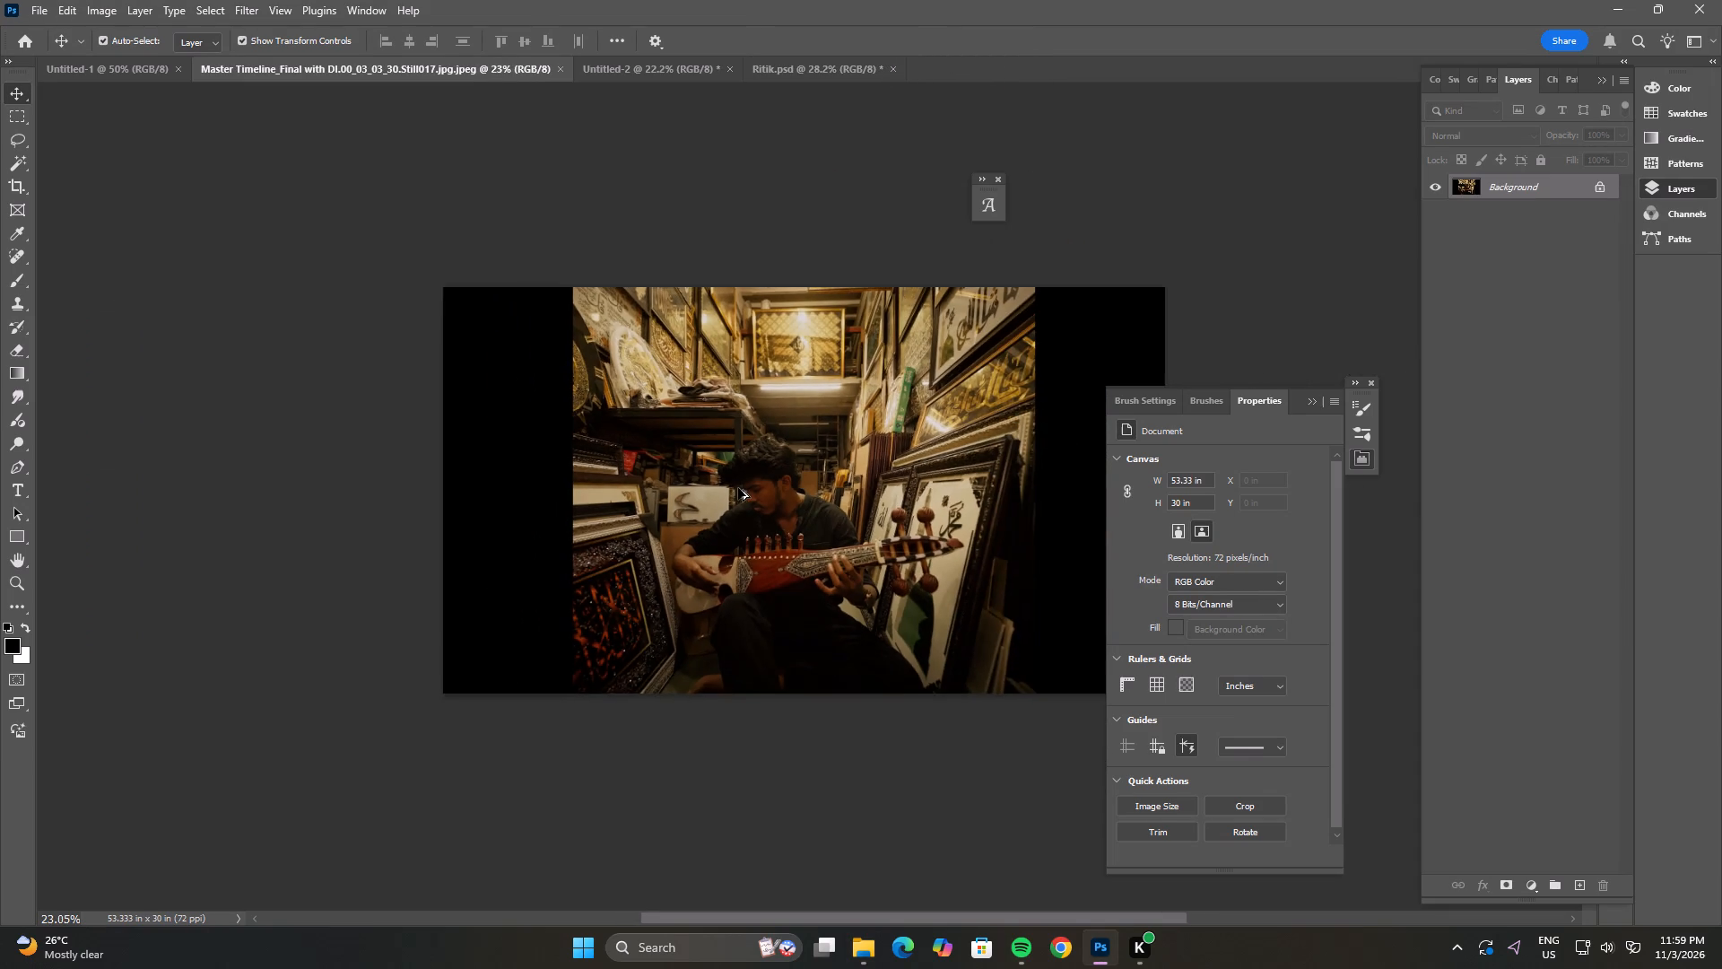
scroll(738, 488, "down", 1, "alt")
key("space")
key("space")
key("space")
key("space")
key("space")
key("space")
key("space")
key("space")
key("space")
key("space")
key("space")
key("space")
key("space")
key("space")
key("space")
key("space")
left_click_drag(888, 483, 771, 540)
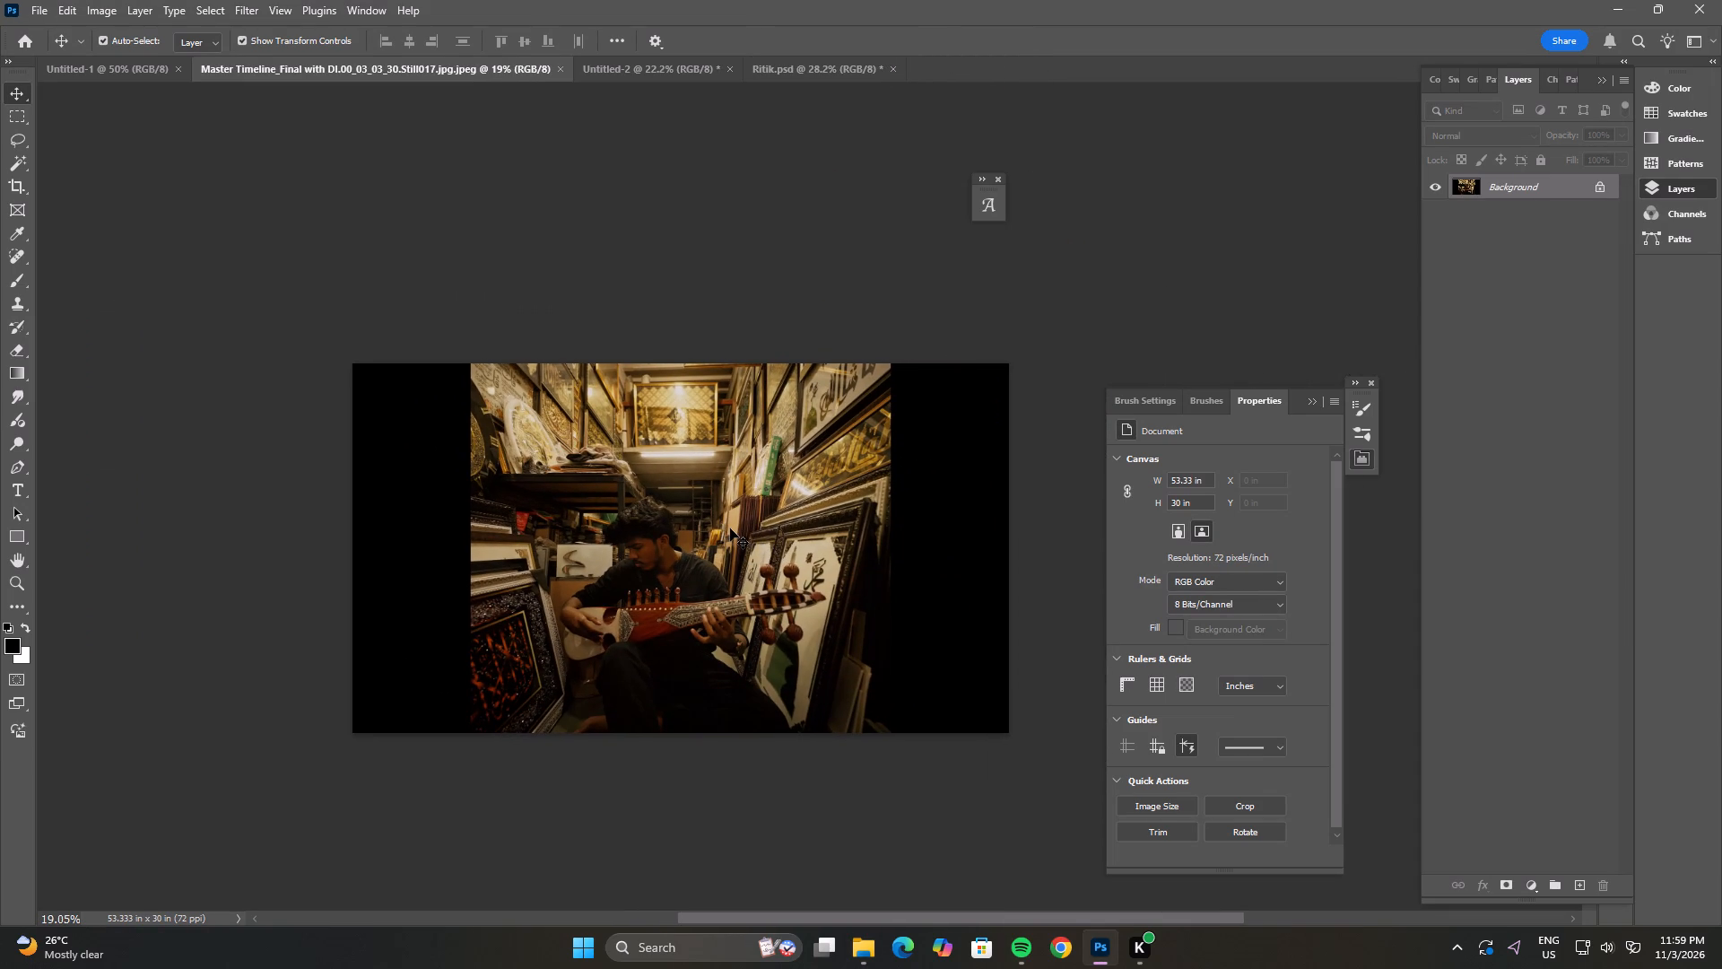
key("c")
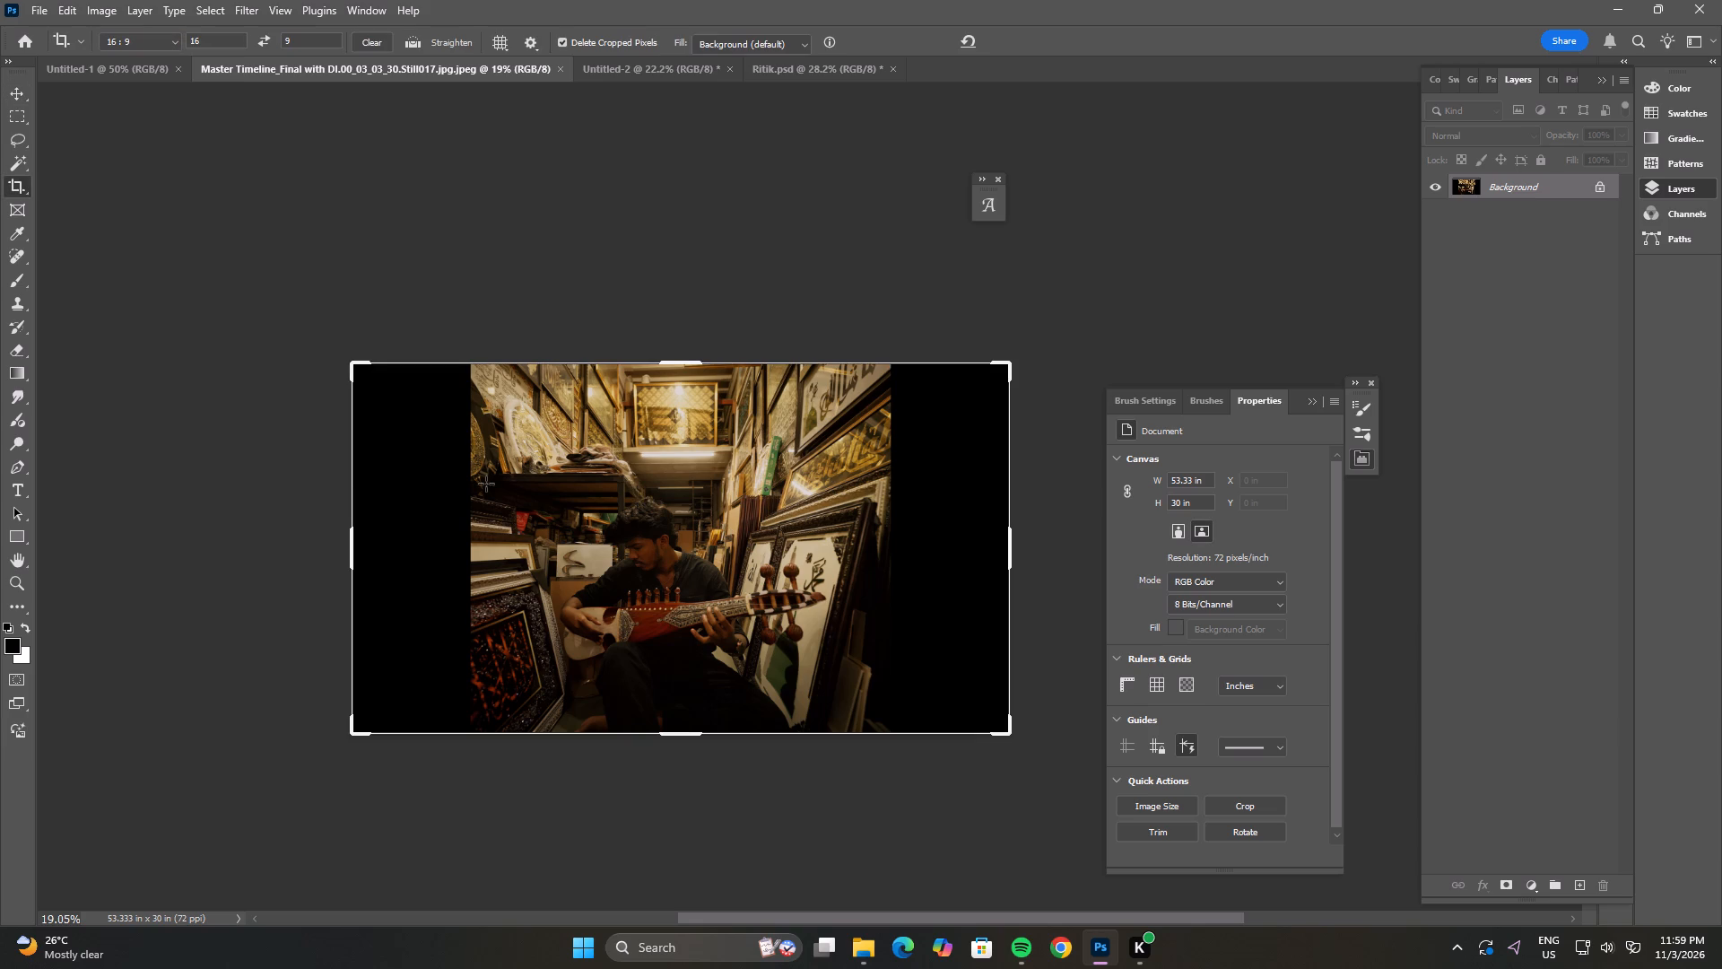
left_click_drag(352, 543, 405, 543)
key("ctrl+z")
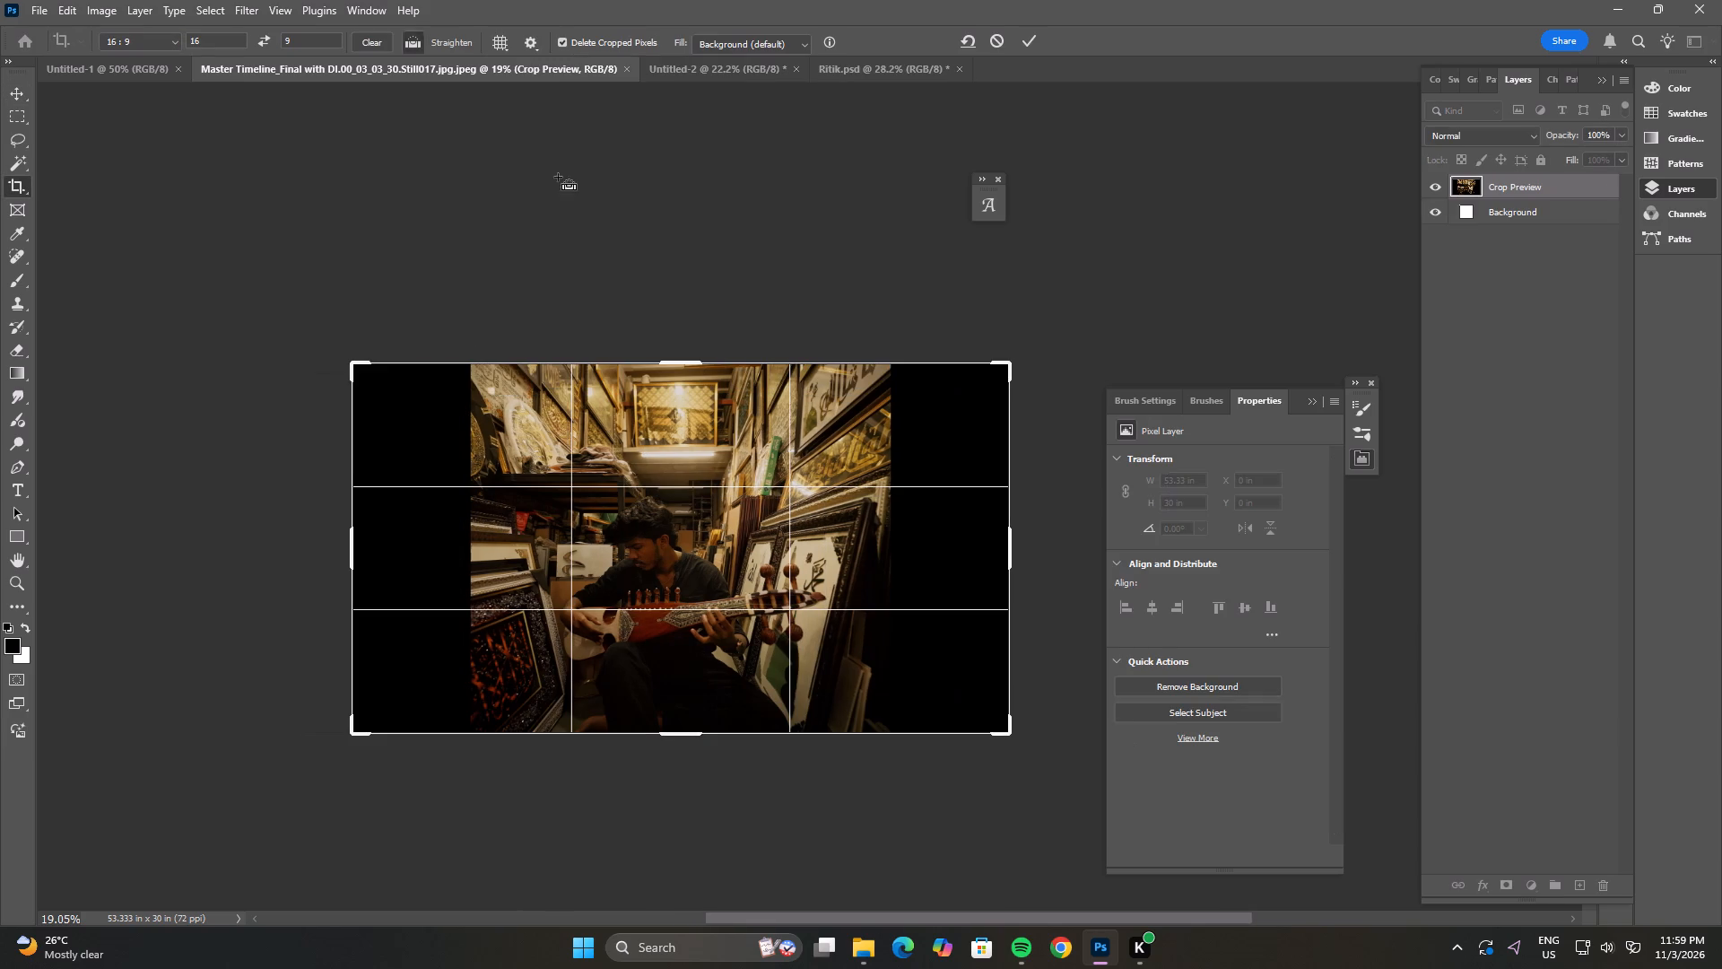
left_click(371, 42)
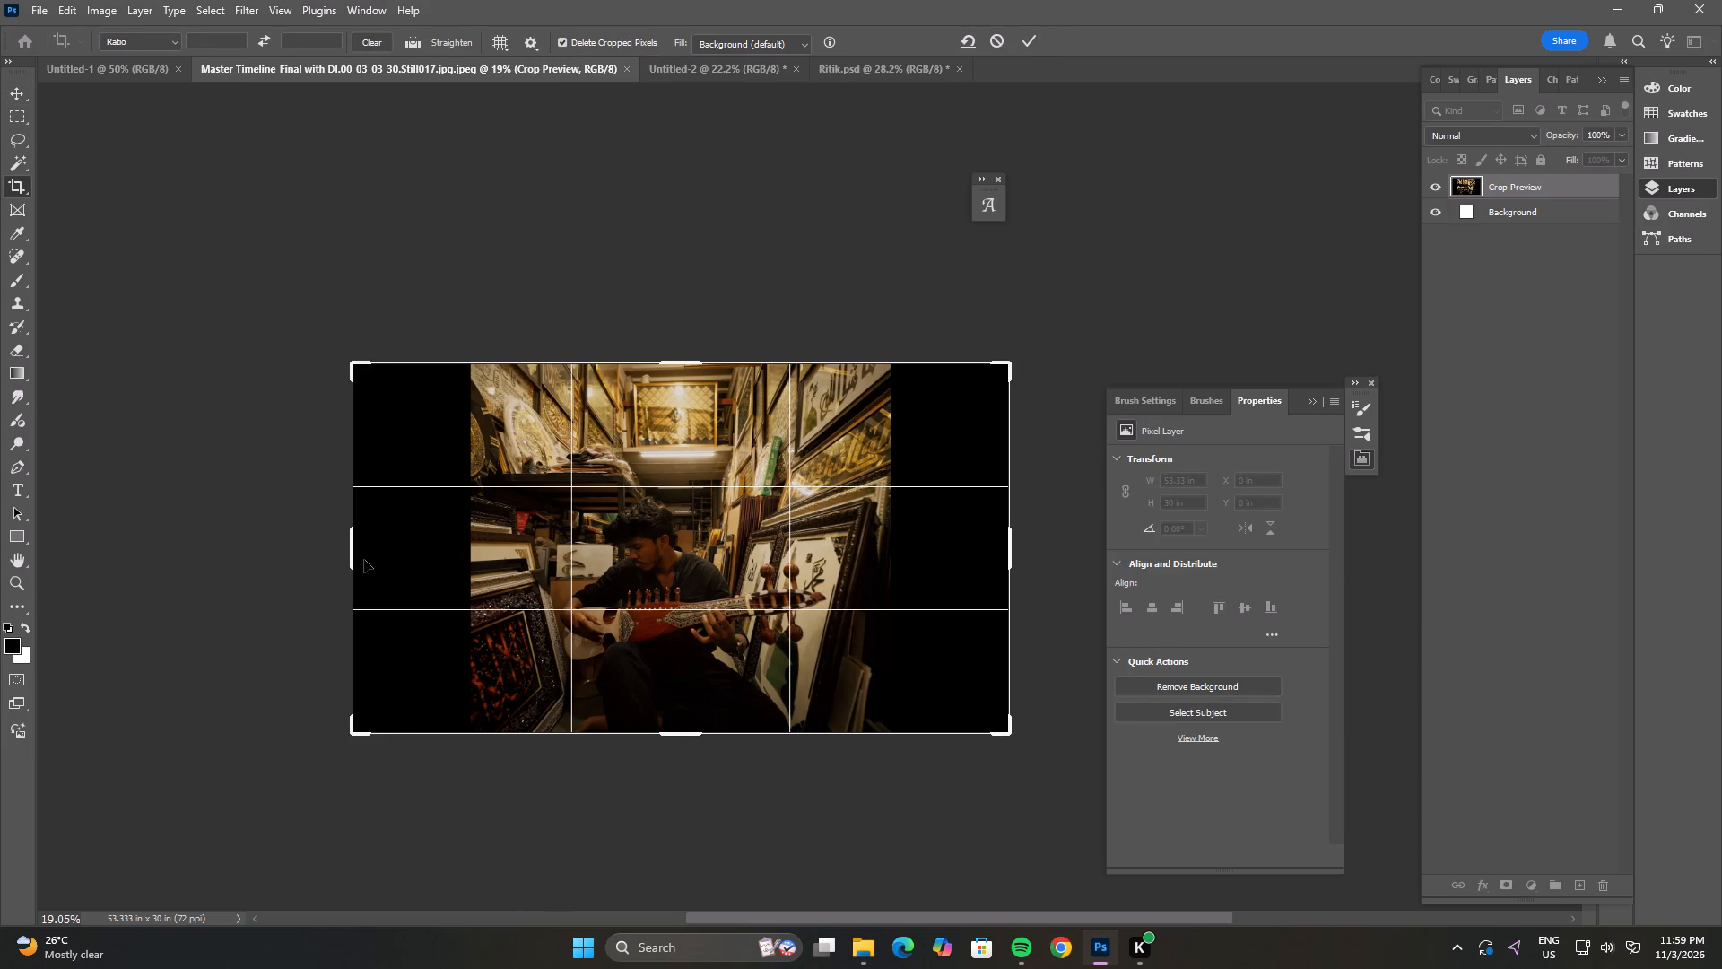
left_click_drag(352, 552, 409, 548)
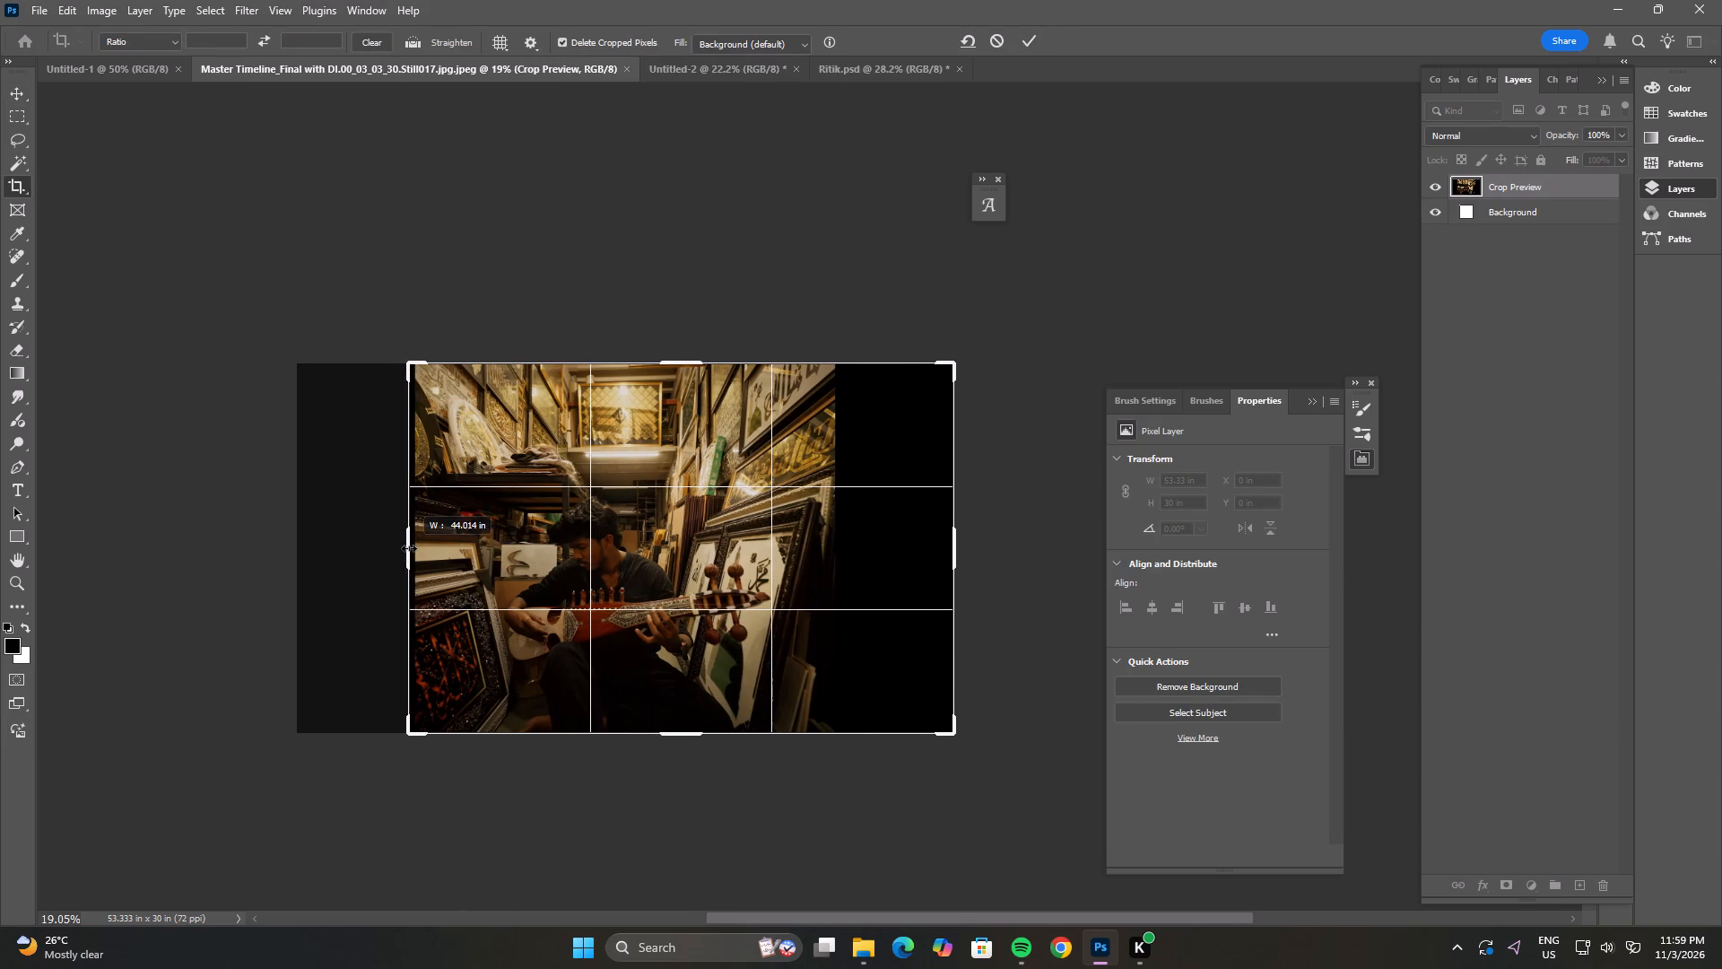
left_click_drag(409, 548, 410, 549)
left_click_drag(958, 545, 912, 541)
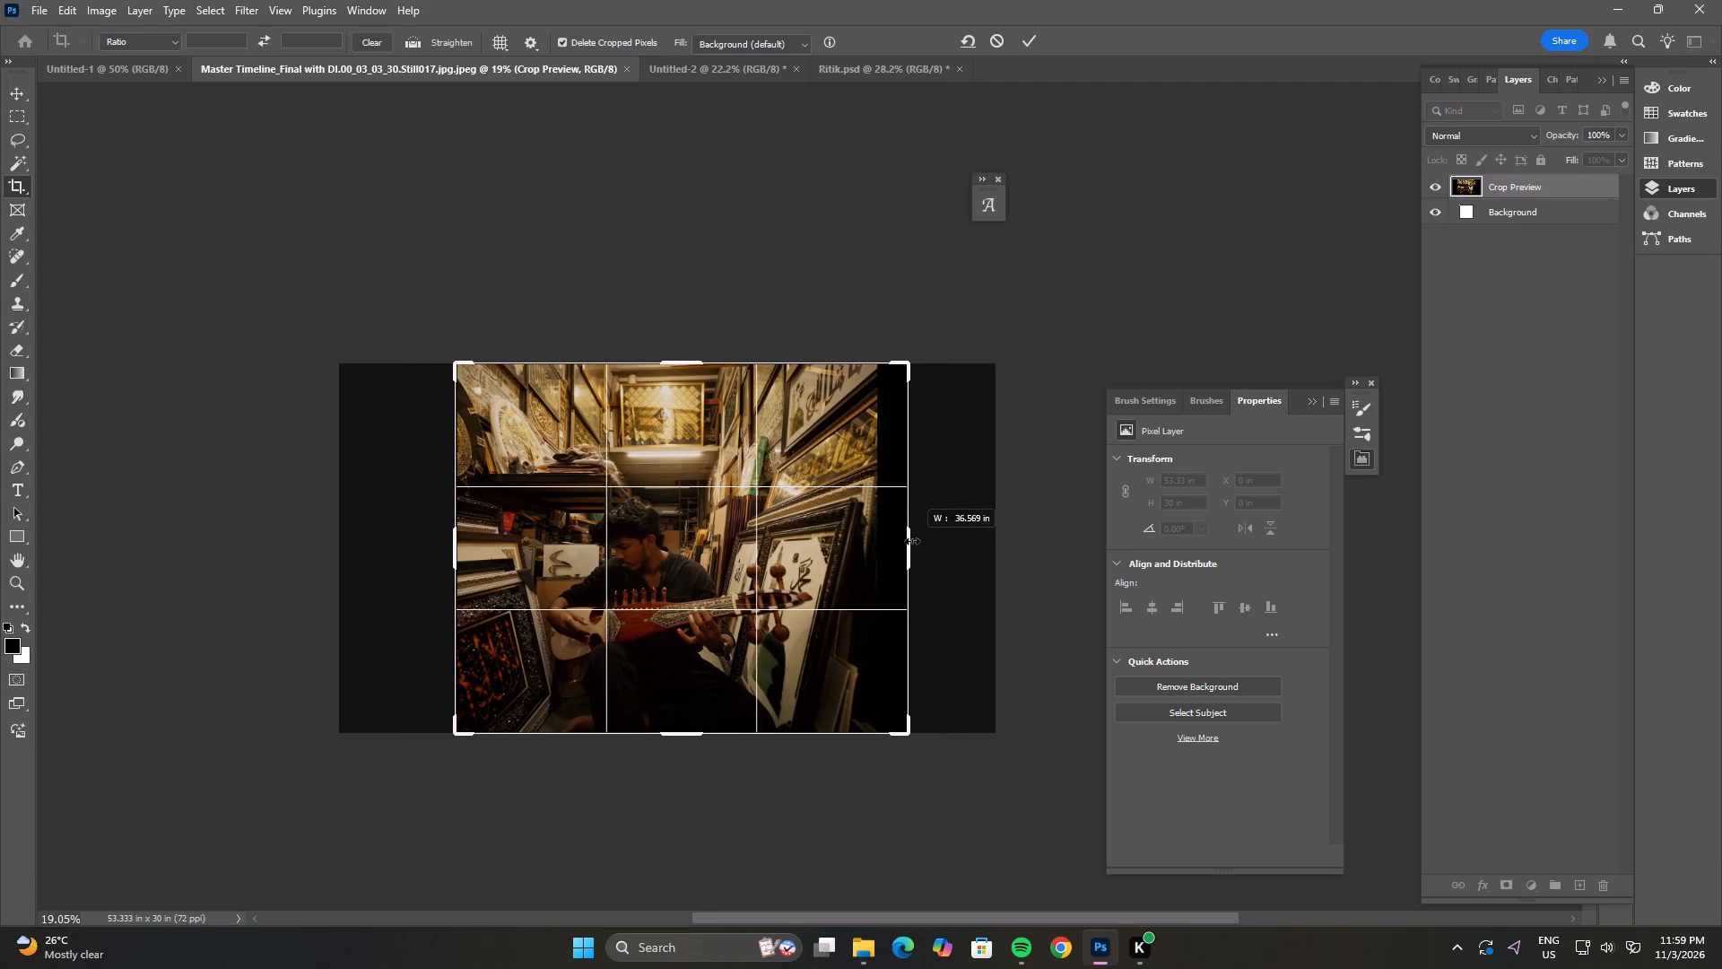
left_click_drag(912, 541, 899, 534)
double_click(832, 515)
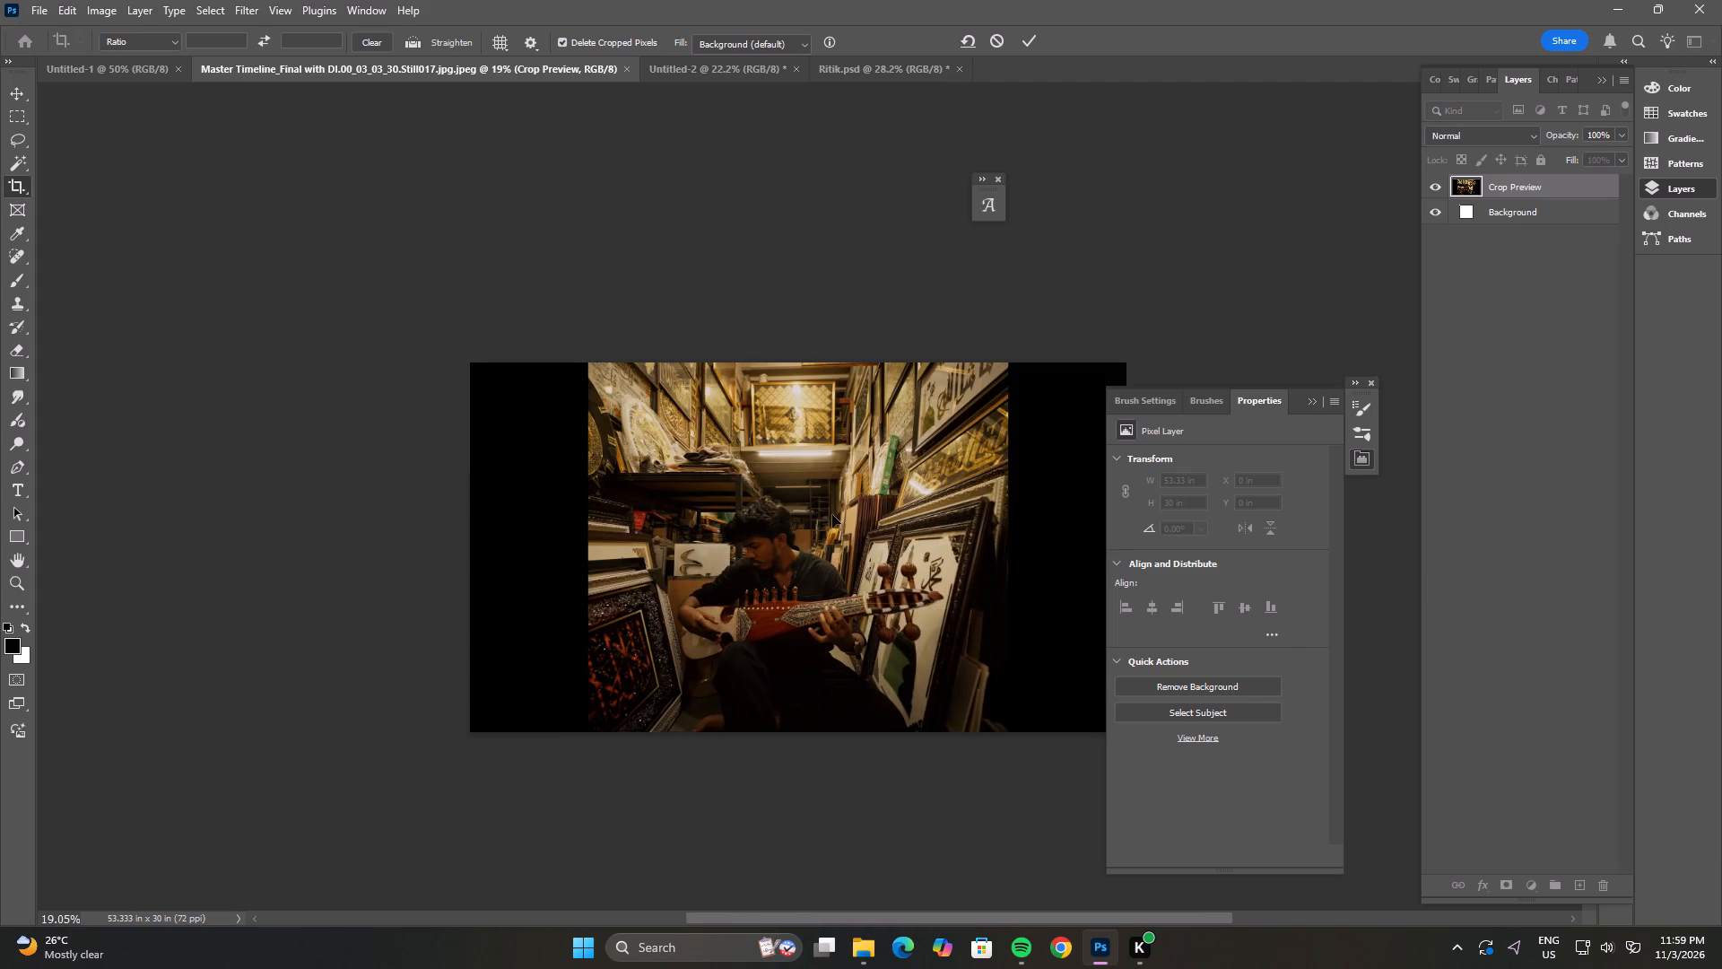
Fine-tune the crop at the musician still's left edge to 34.07 in wide by 30 in high, and commit it.
left_click(746, 484)
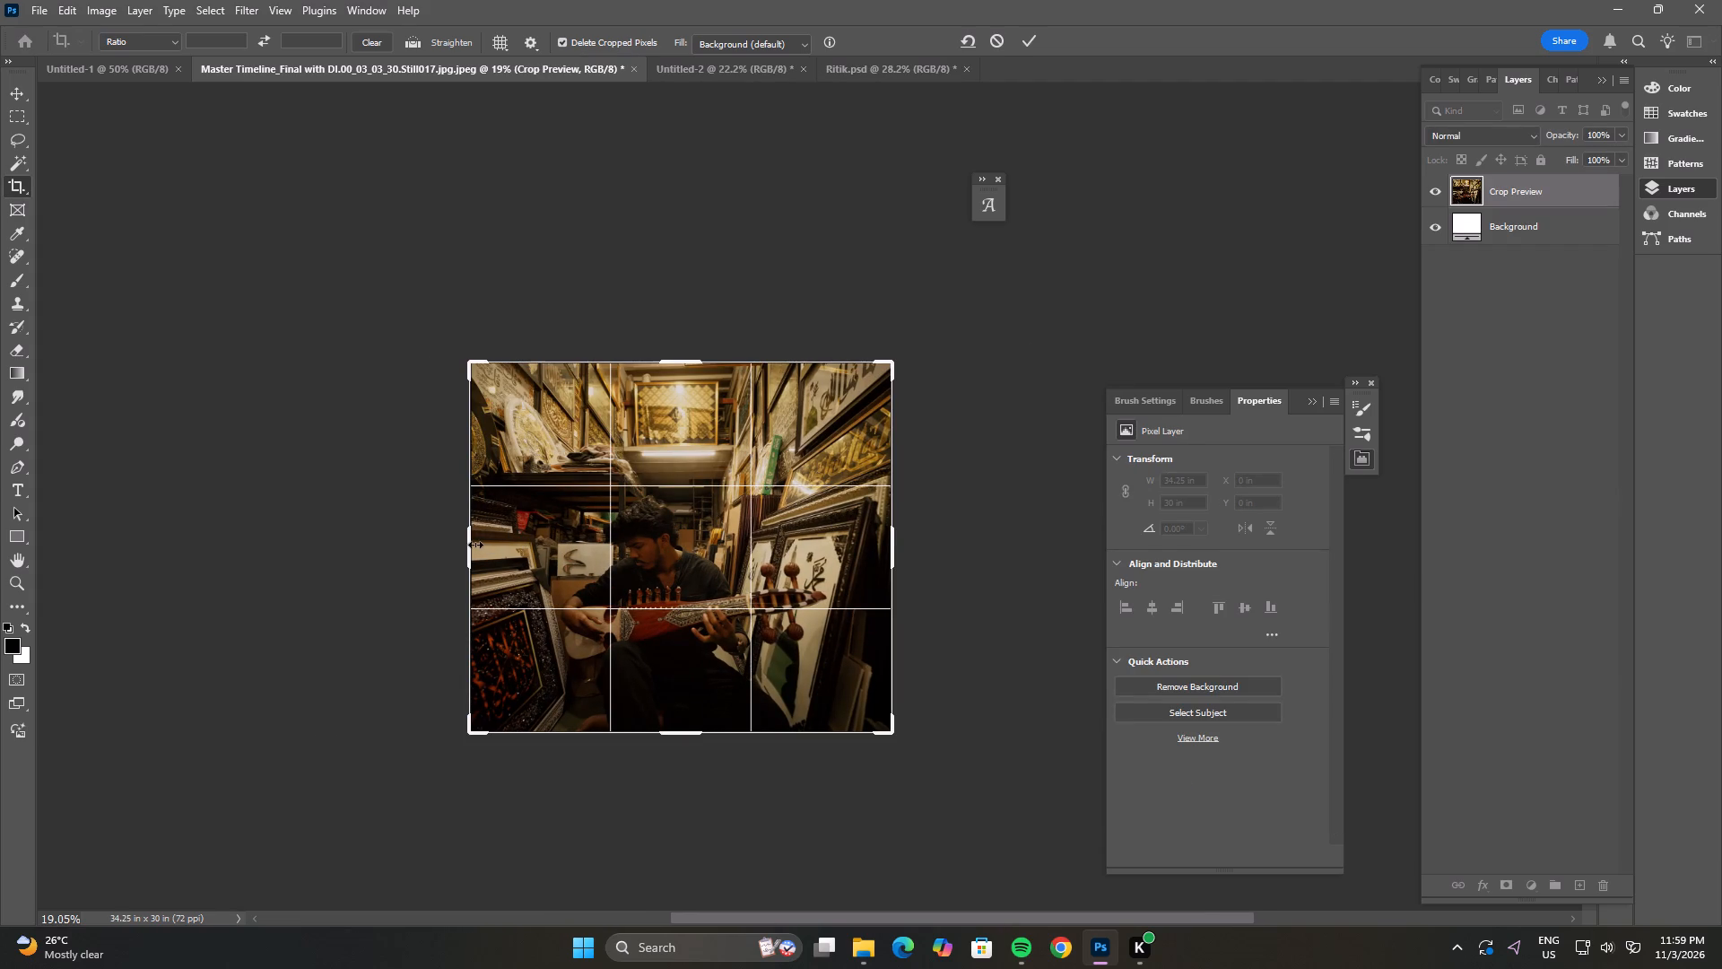
left_click(472, 544)
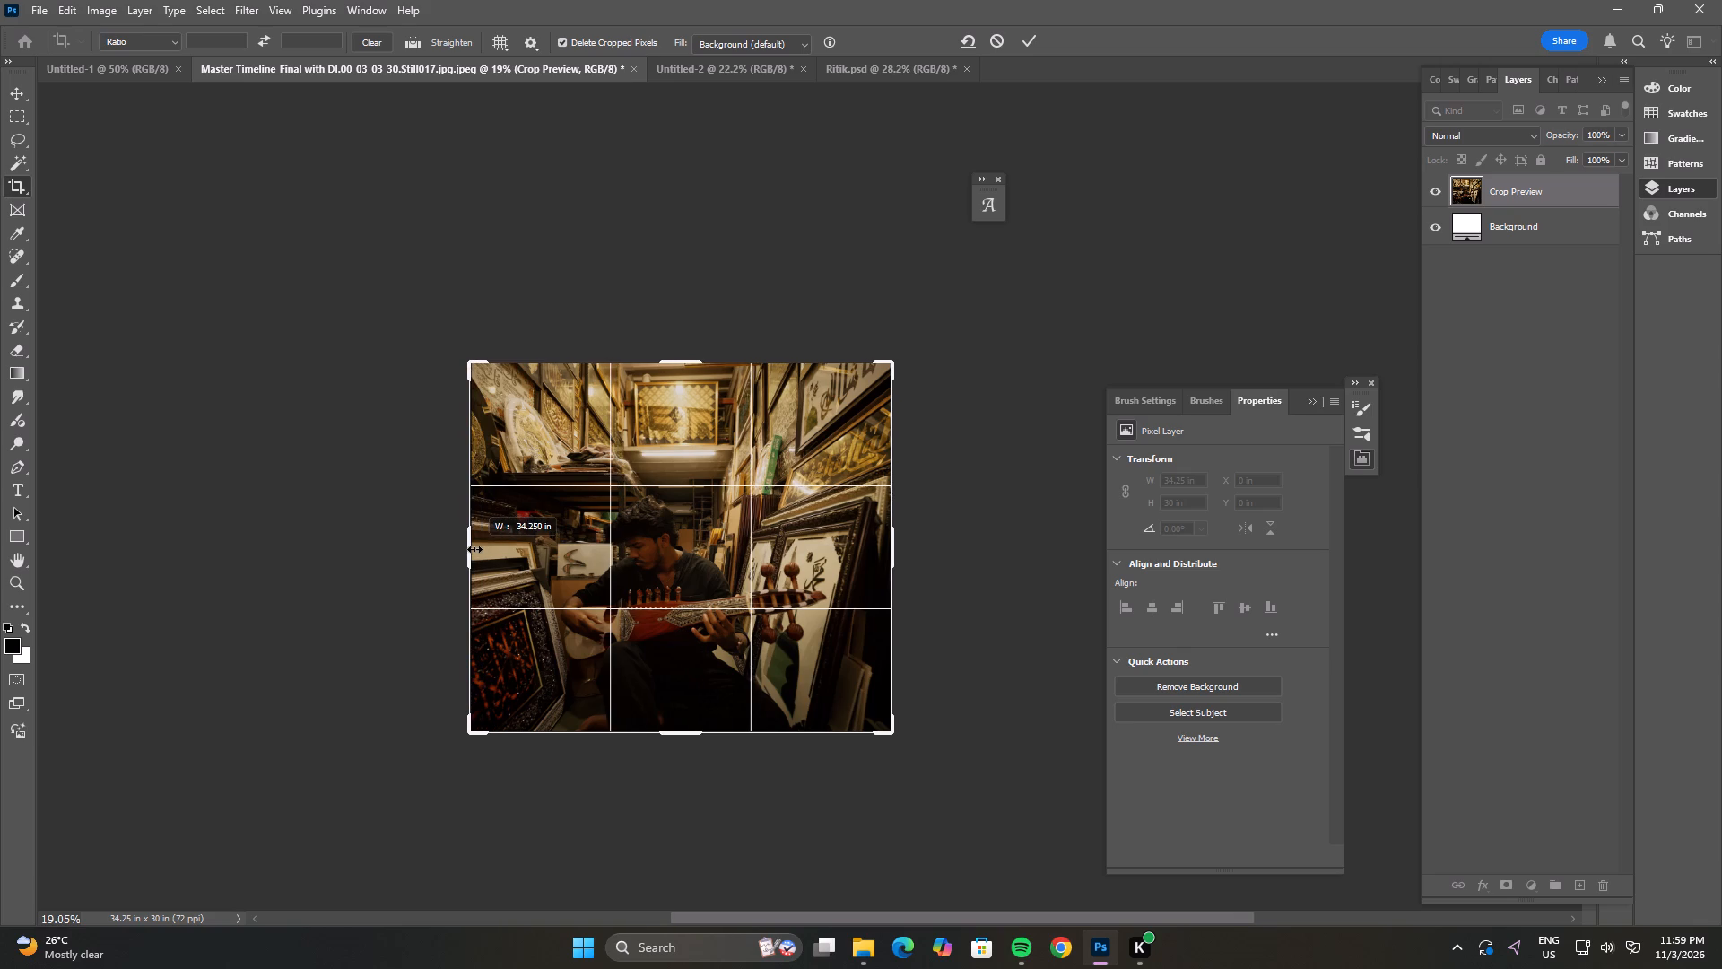
scroll(471, 550, "up", 5, "alt")
left_click(465, 550)
left_click_drag(461, 545, 467, 553)
scroll(473, 561, "up", 11, "alt")
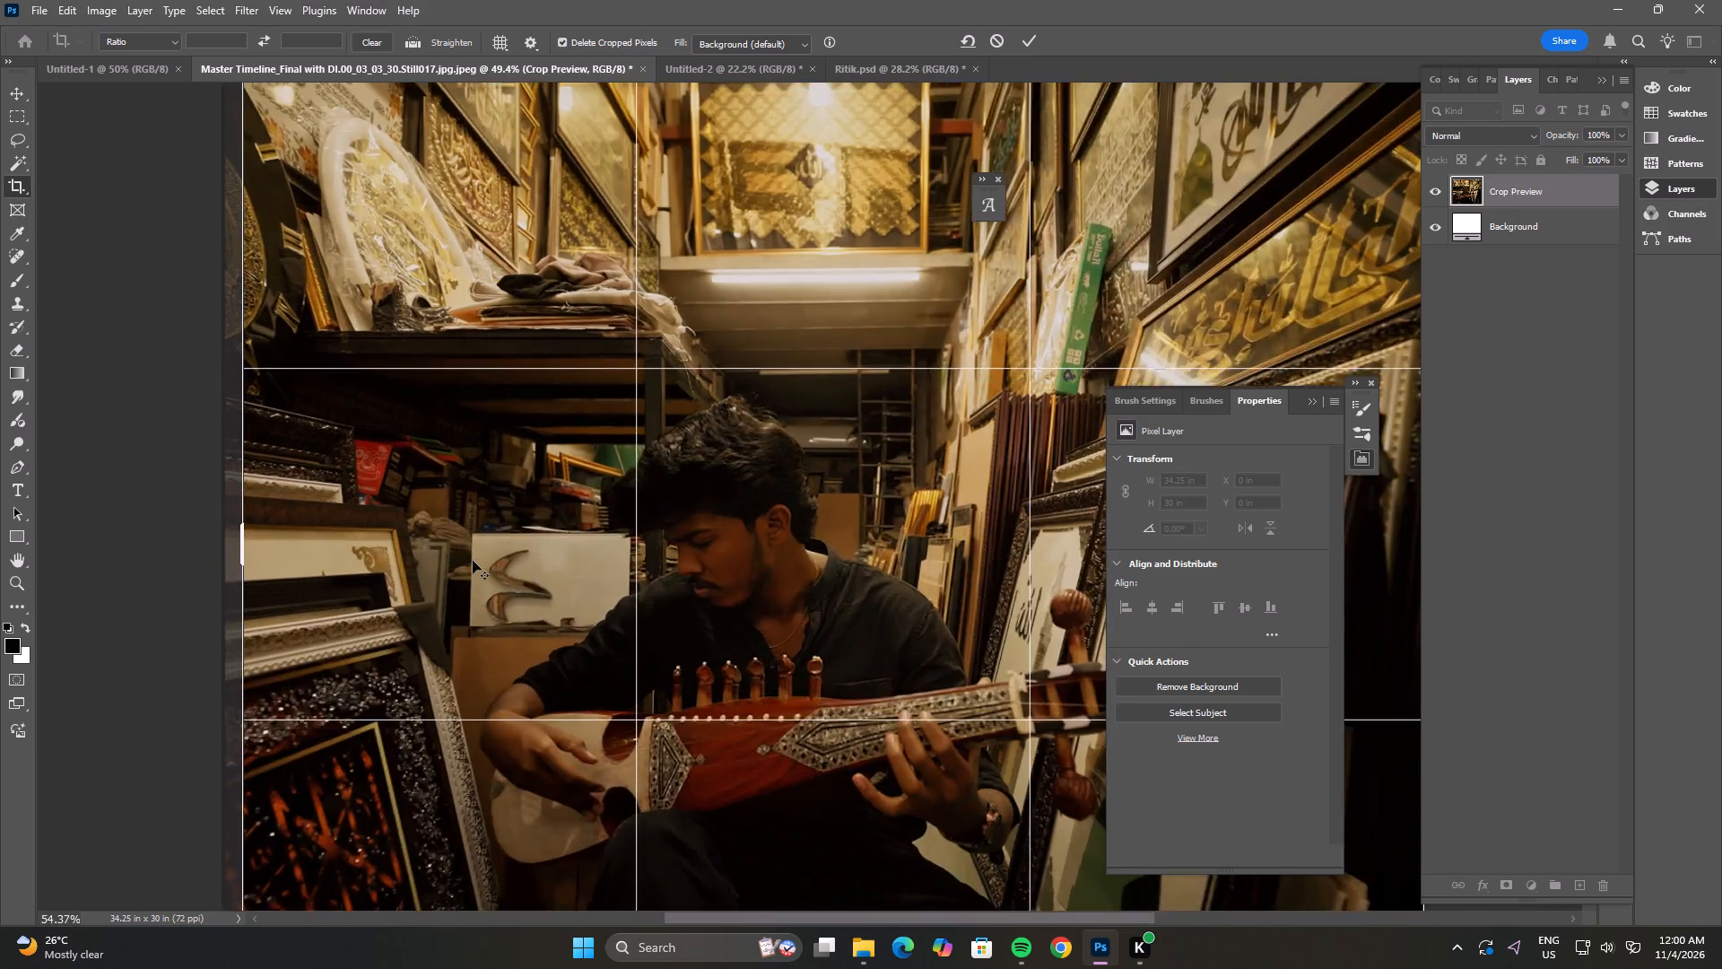
left_click(268, 603)
key("space")
key("space")
key("space")
key("space")
key("space")
key("space")
key("space")
key("space")
key("space")
key("space")
key("space")
key("space")
left_click_drag(212, 649, 707, 650)
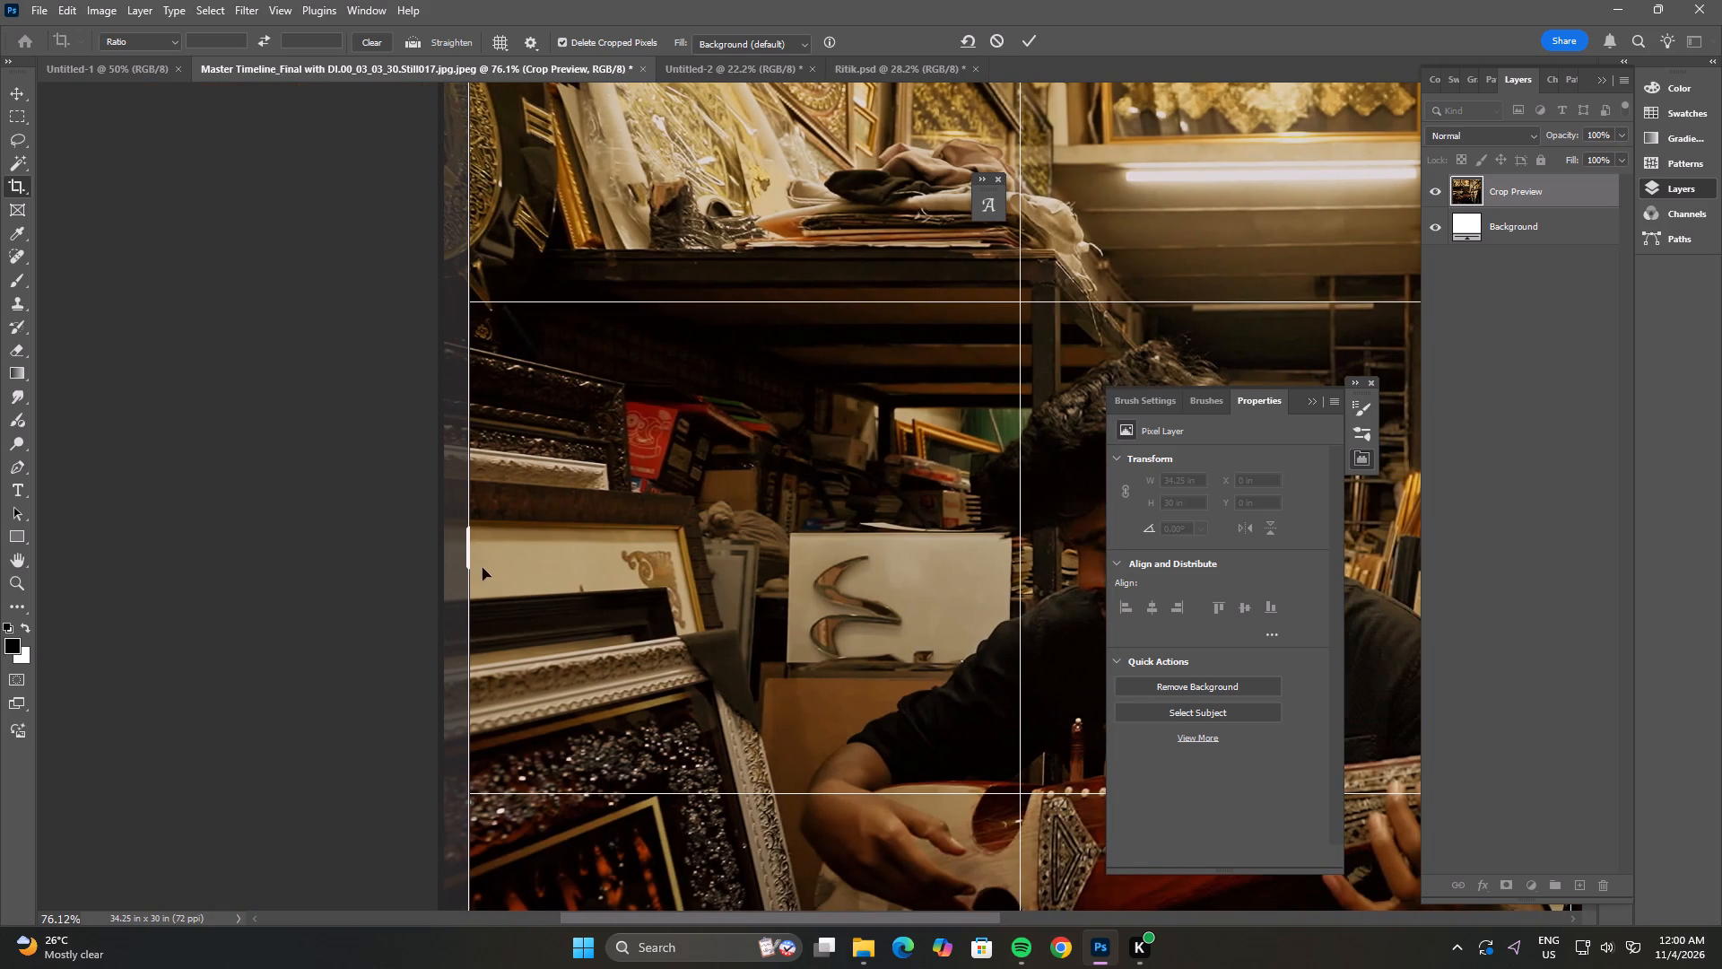
left_click_drag(465, 559, 453, 559)
double_click(496, 553)
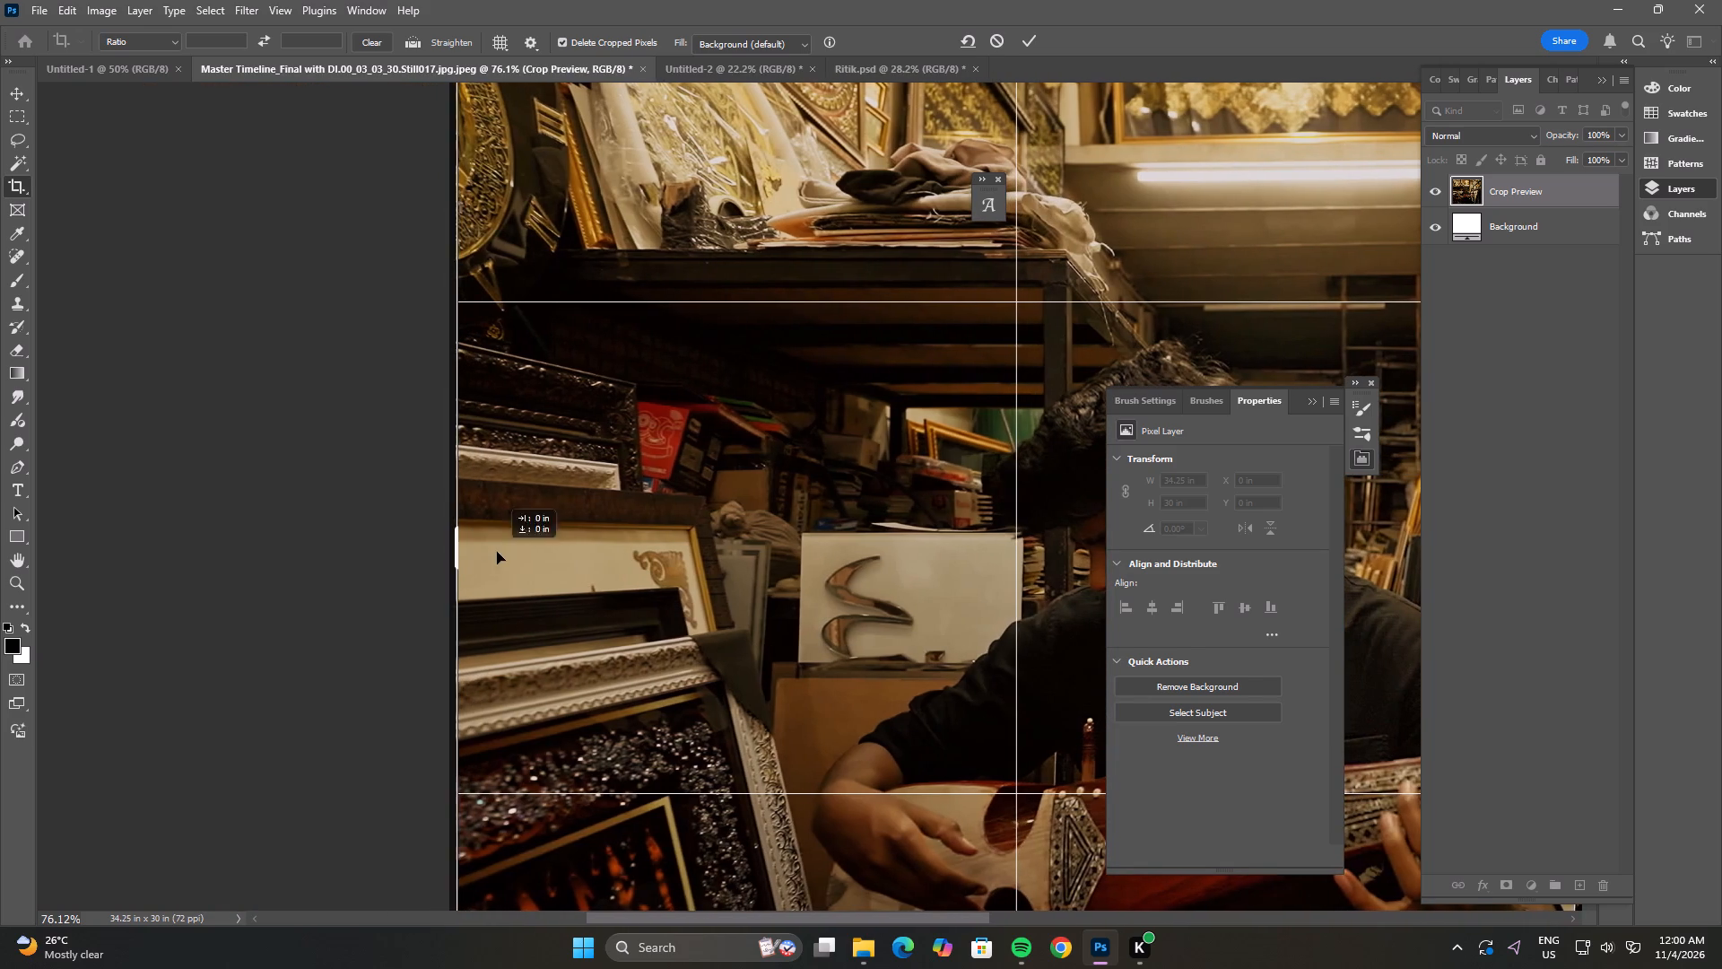
Convert the cropped musician still's Background layer to a smart object.
scroll(482, 563, "down", 15, "alt")
key("space")
key("space")
key("space")
key("space")
key("space")
left_click_drag(779, 567, 600, 536)
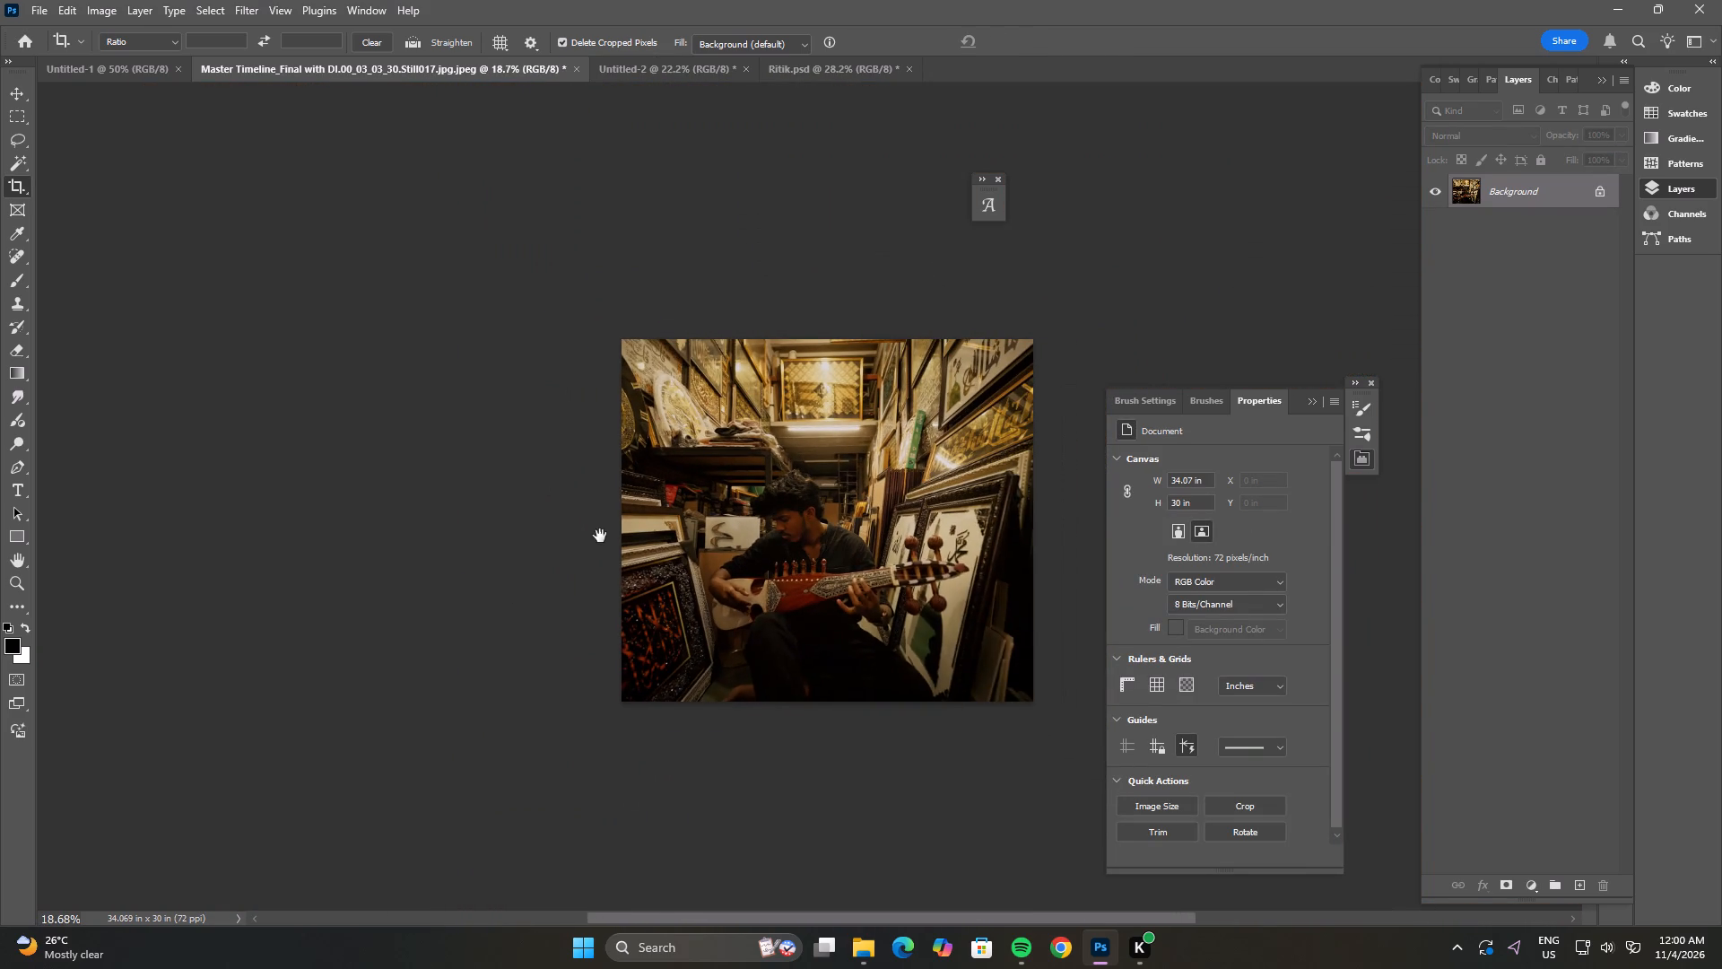
left_click_drag(600, 536, 596, 536)
right_click(1518, 202)
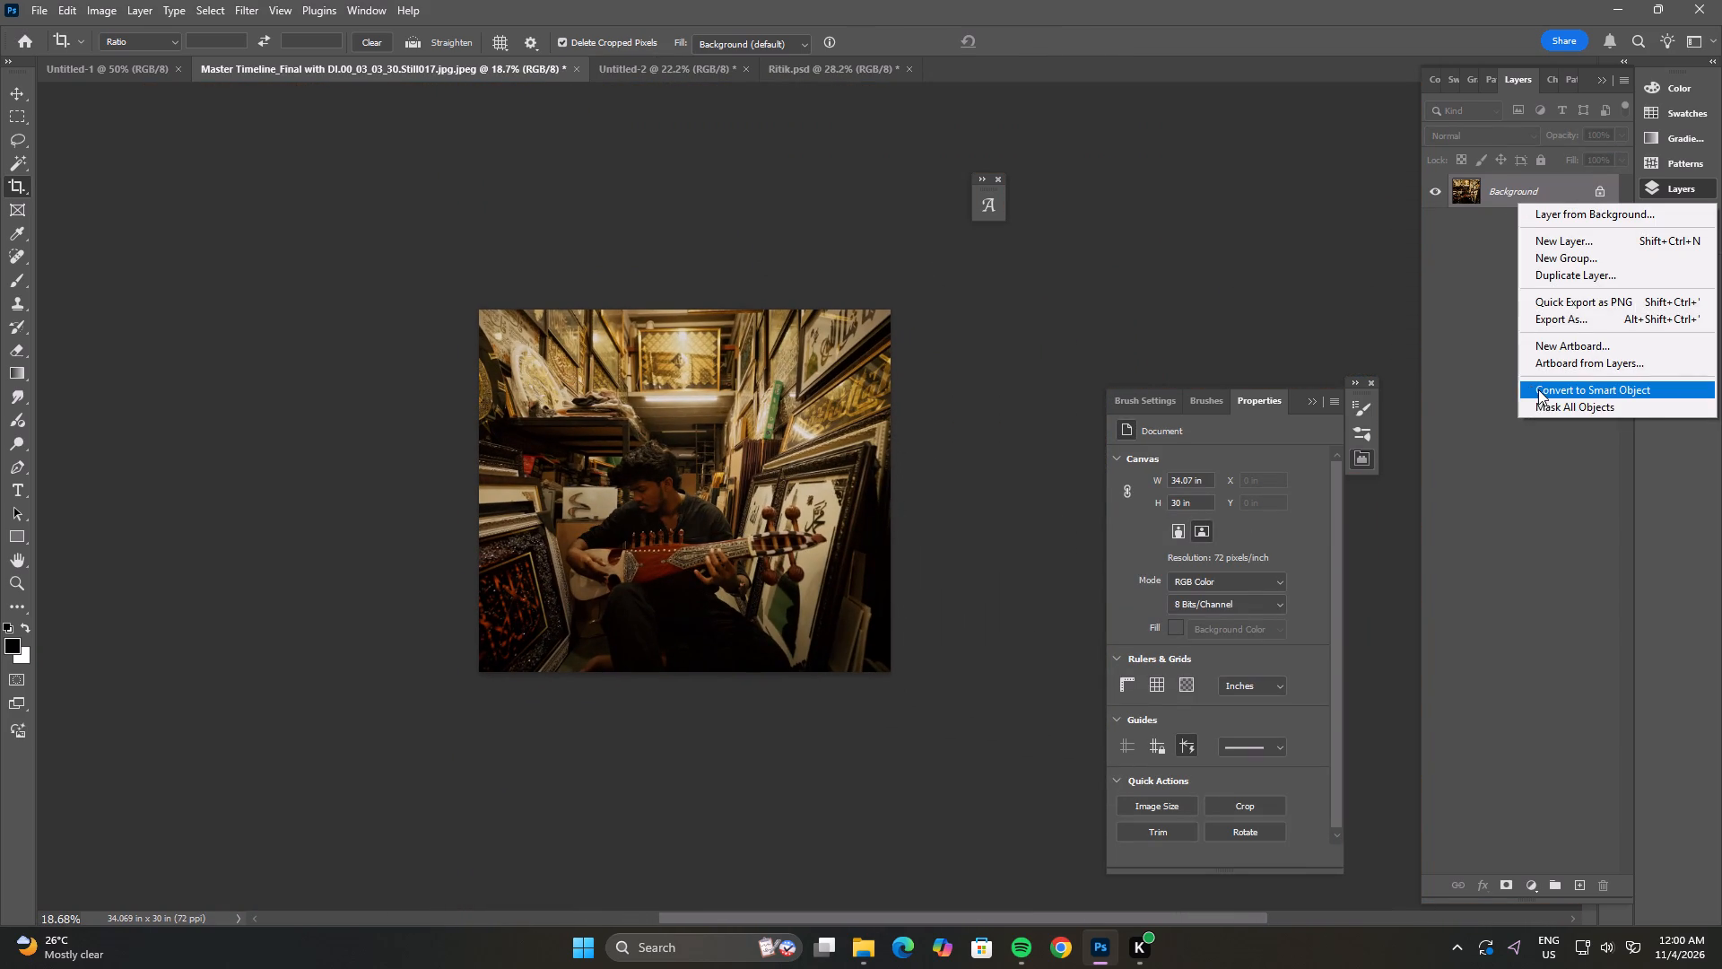
left_click(1538, 389)
Create a blank document from the recent 4 x 5 in, 300 ppi custom preset.
left_click(15, 101)
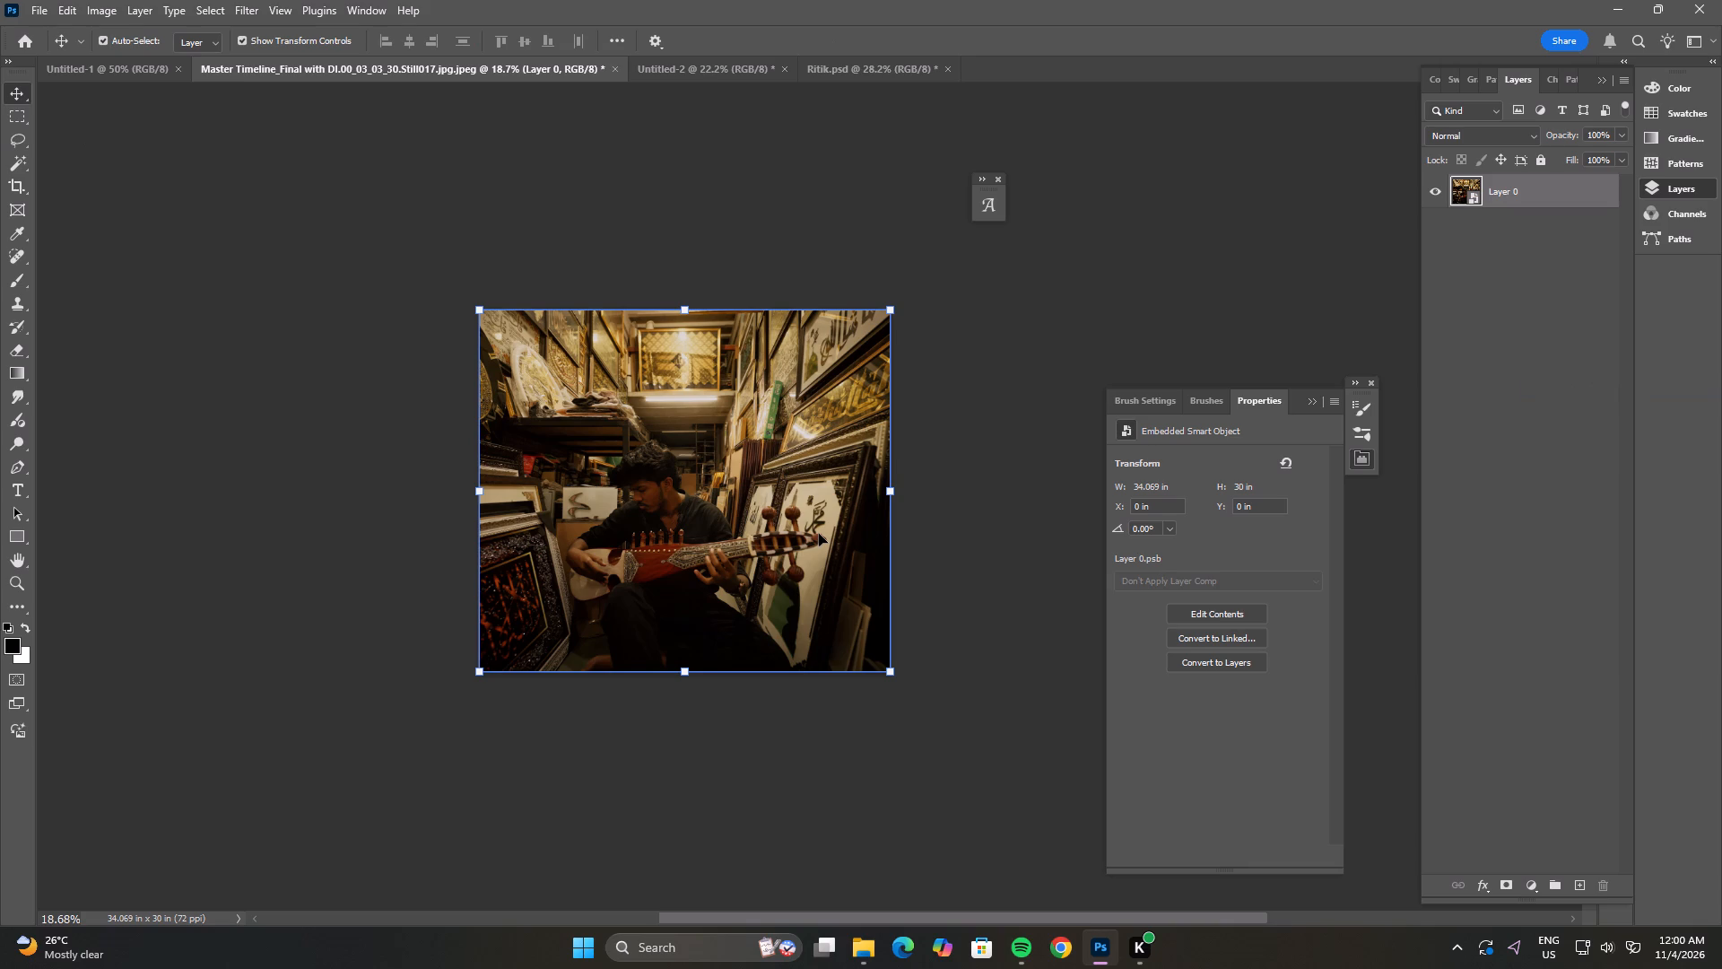
key("ctrl+n")
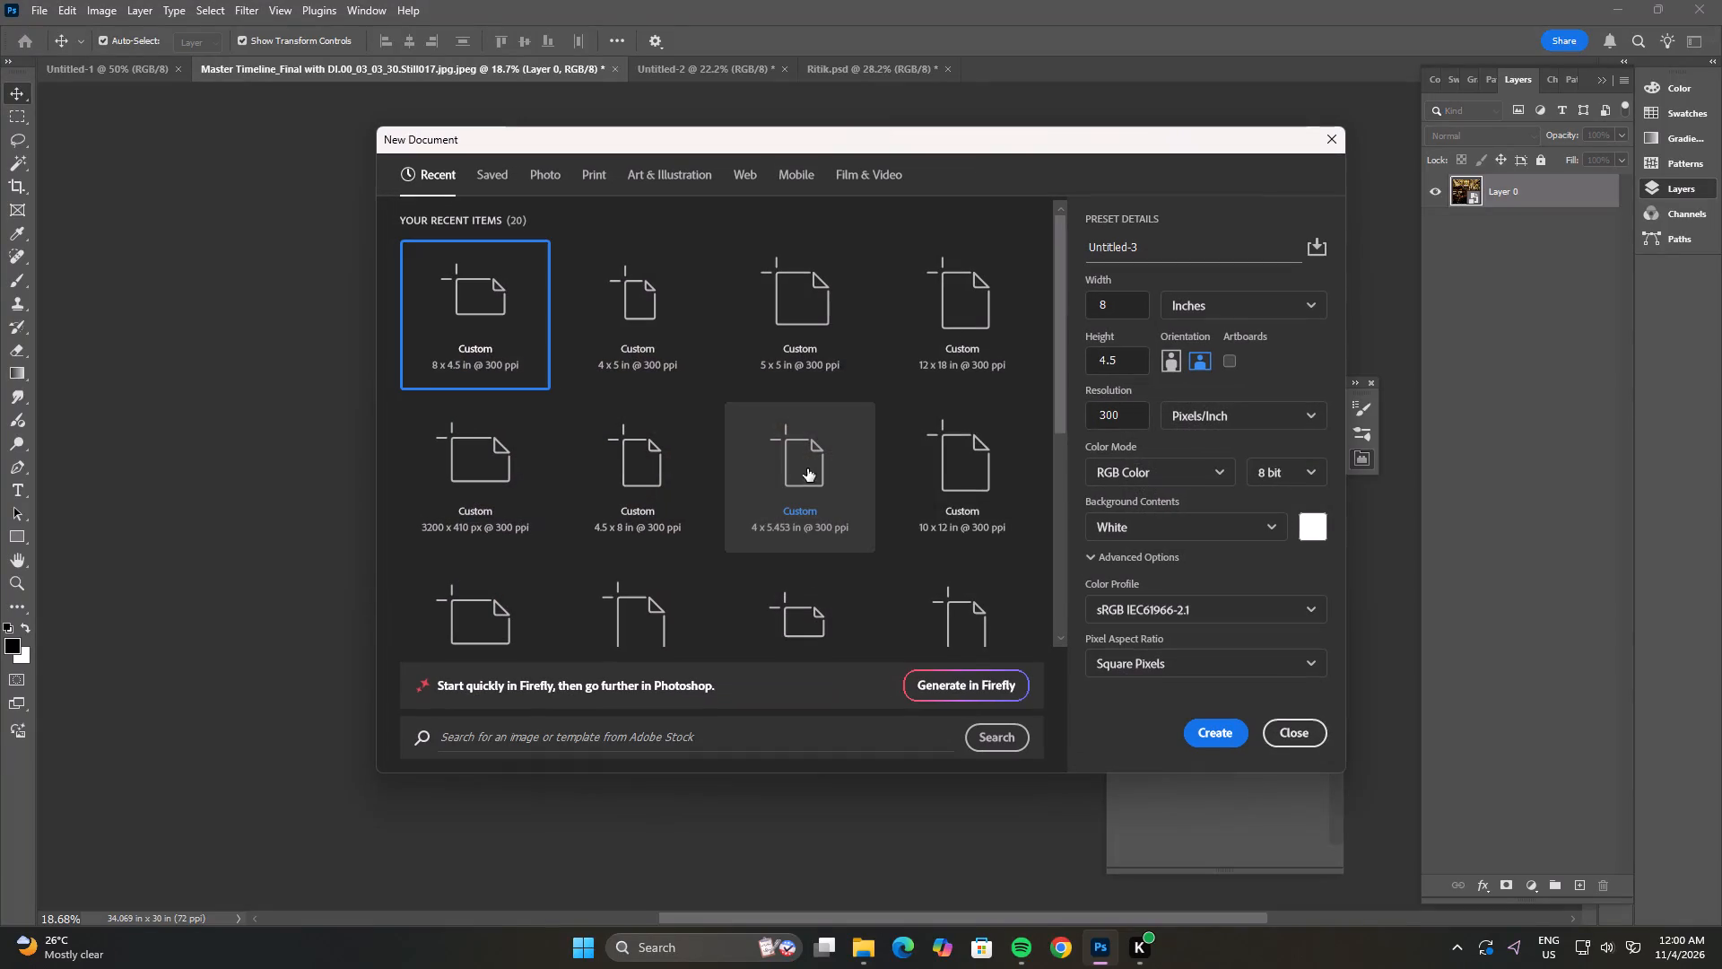
left_click(1300, 736)
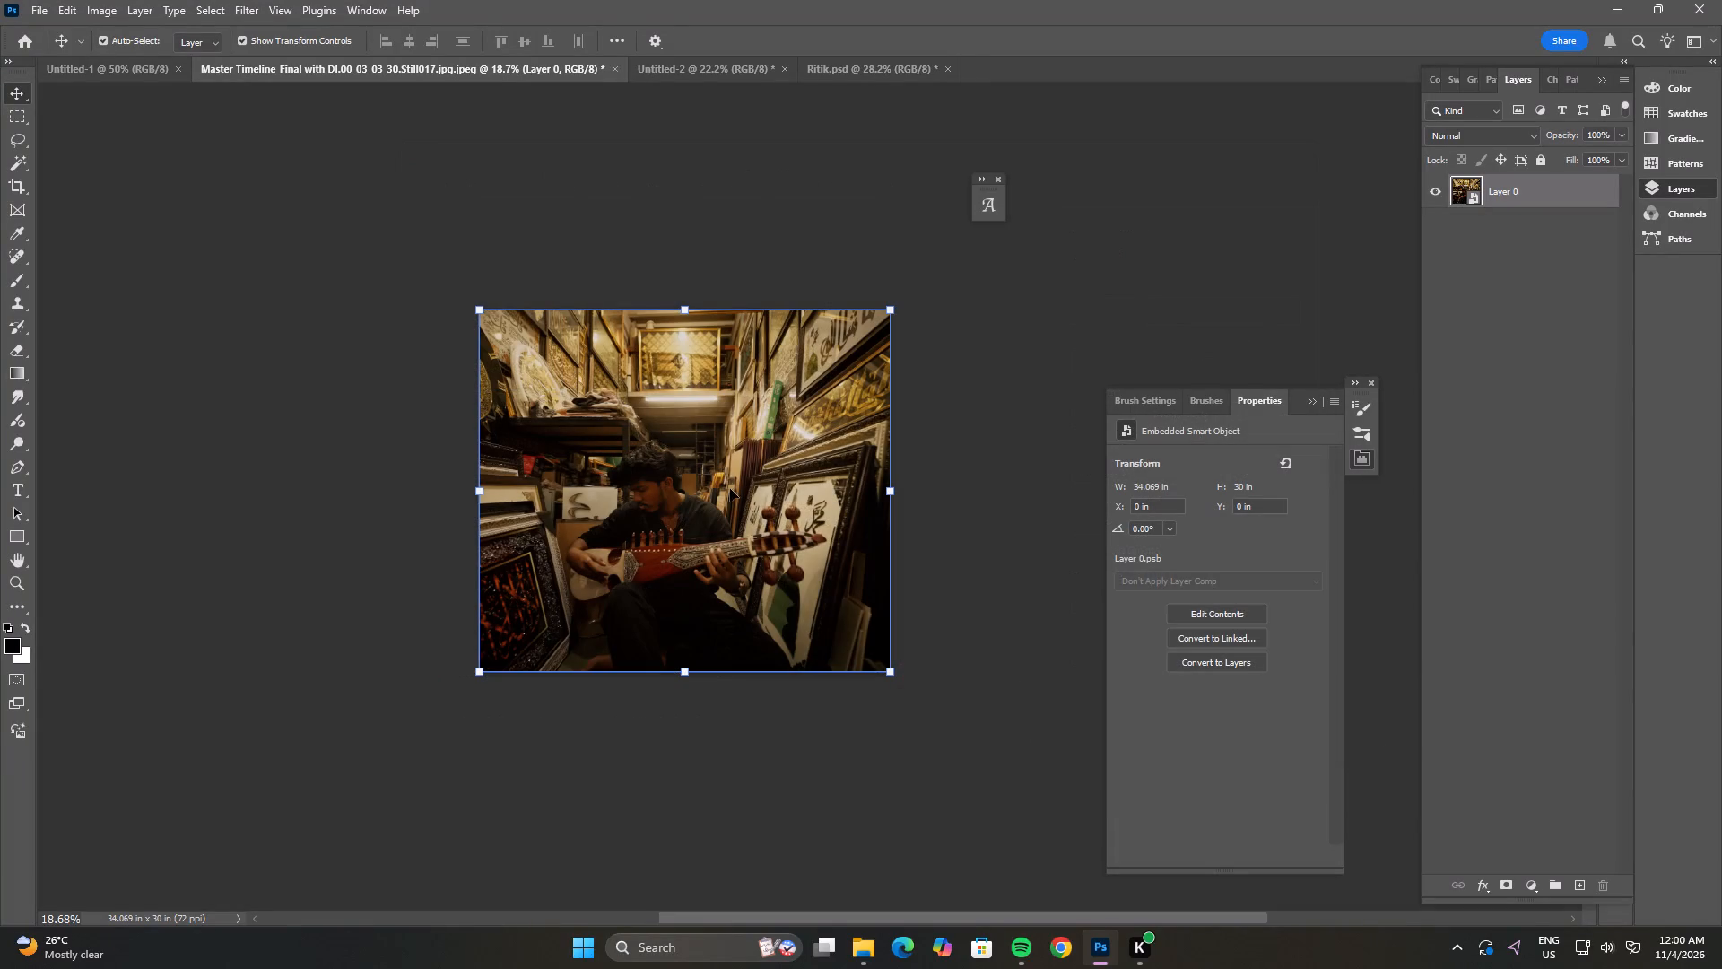
key("ctrl+n")
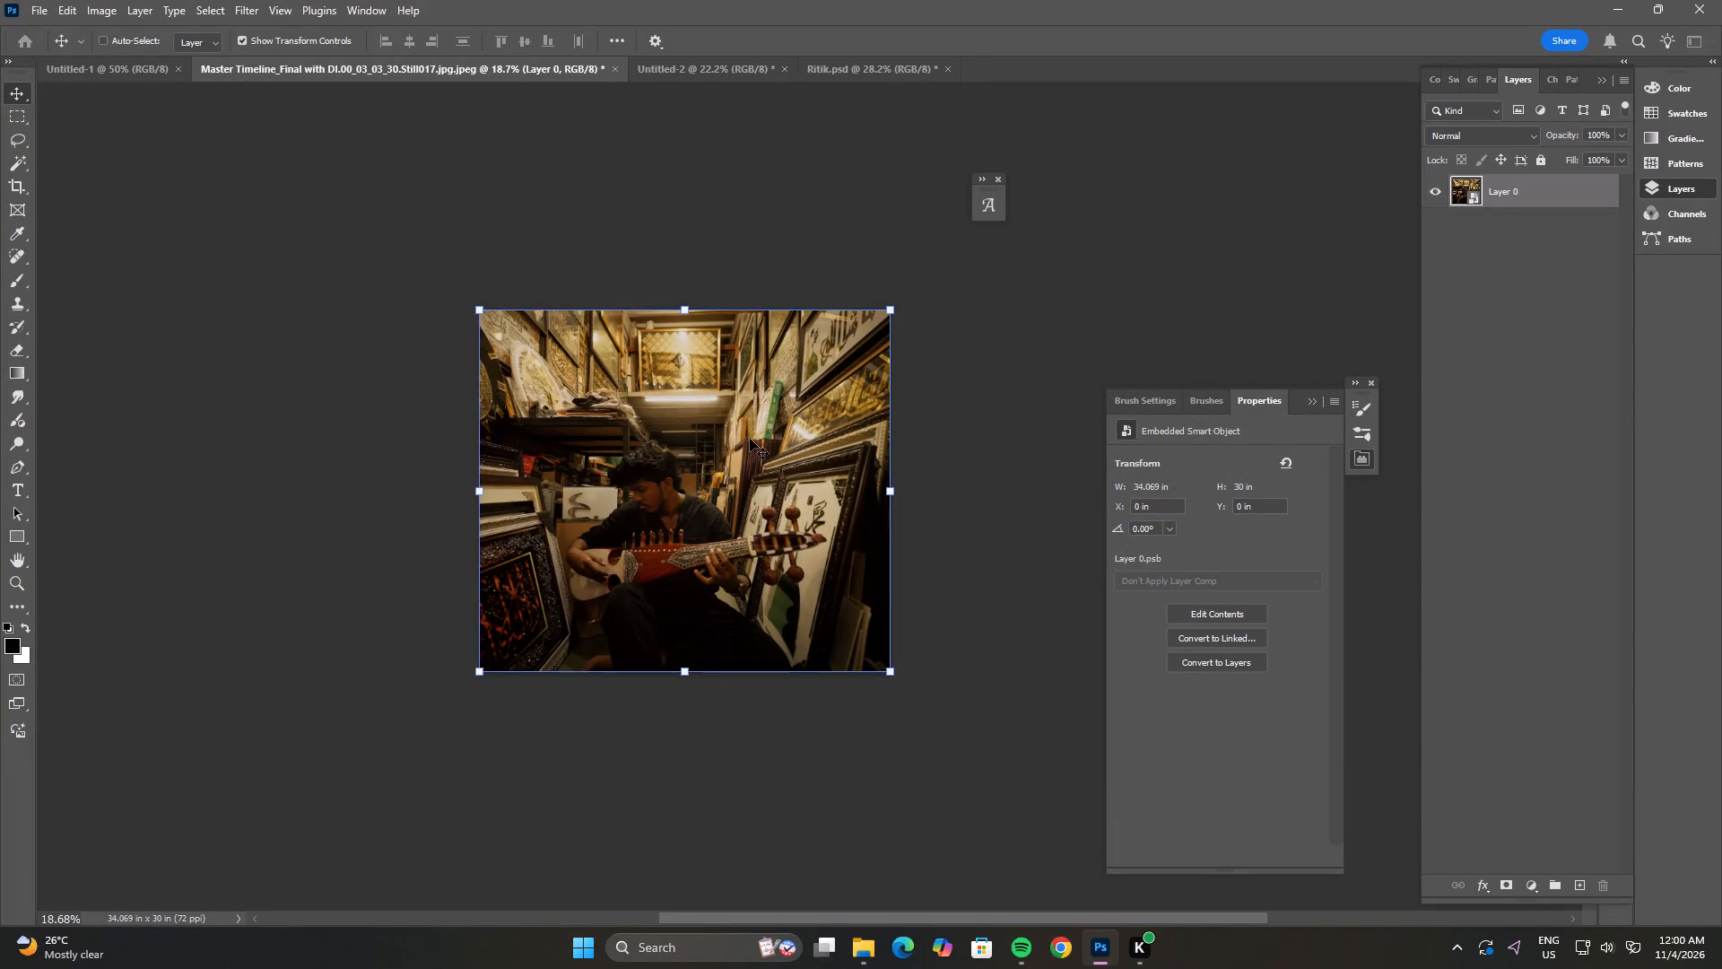
left_click(509, 329)
double_click(665, 305)
scroll(632, 428, "down", 3, "alt")
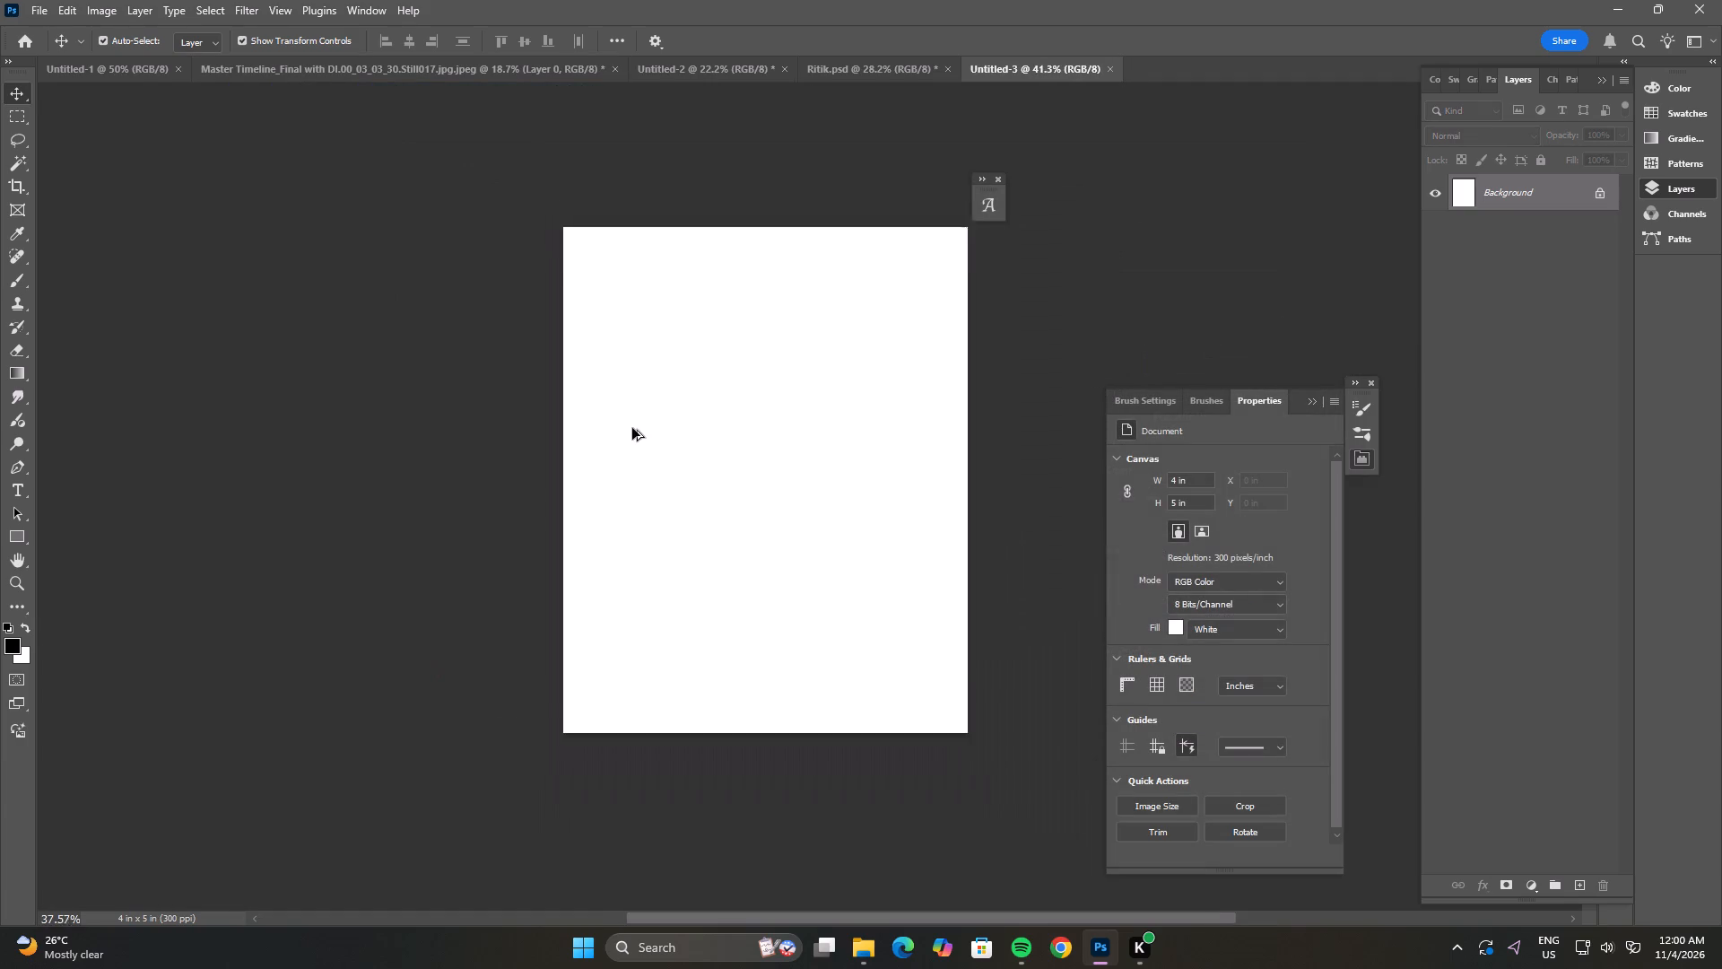
scroll(632, 428, "down", 1, "alt")
Copy the musician smart object from the Still017 document into the new 4 x 5 in document.
left_click(838, 66)
left_click(728, 61)
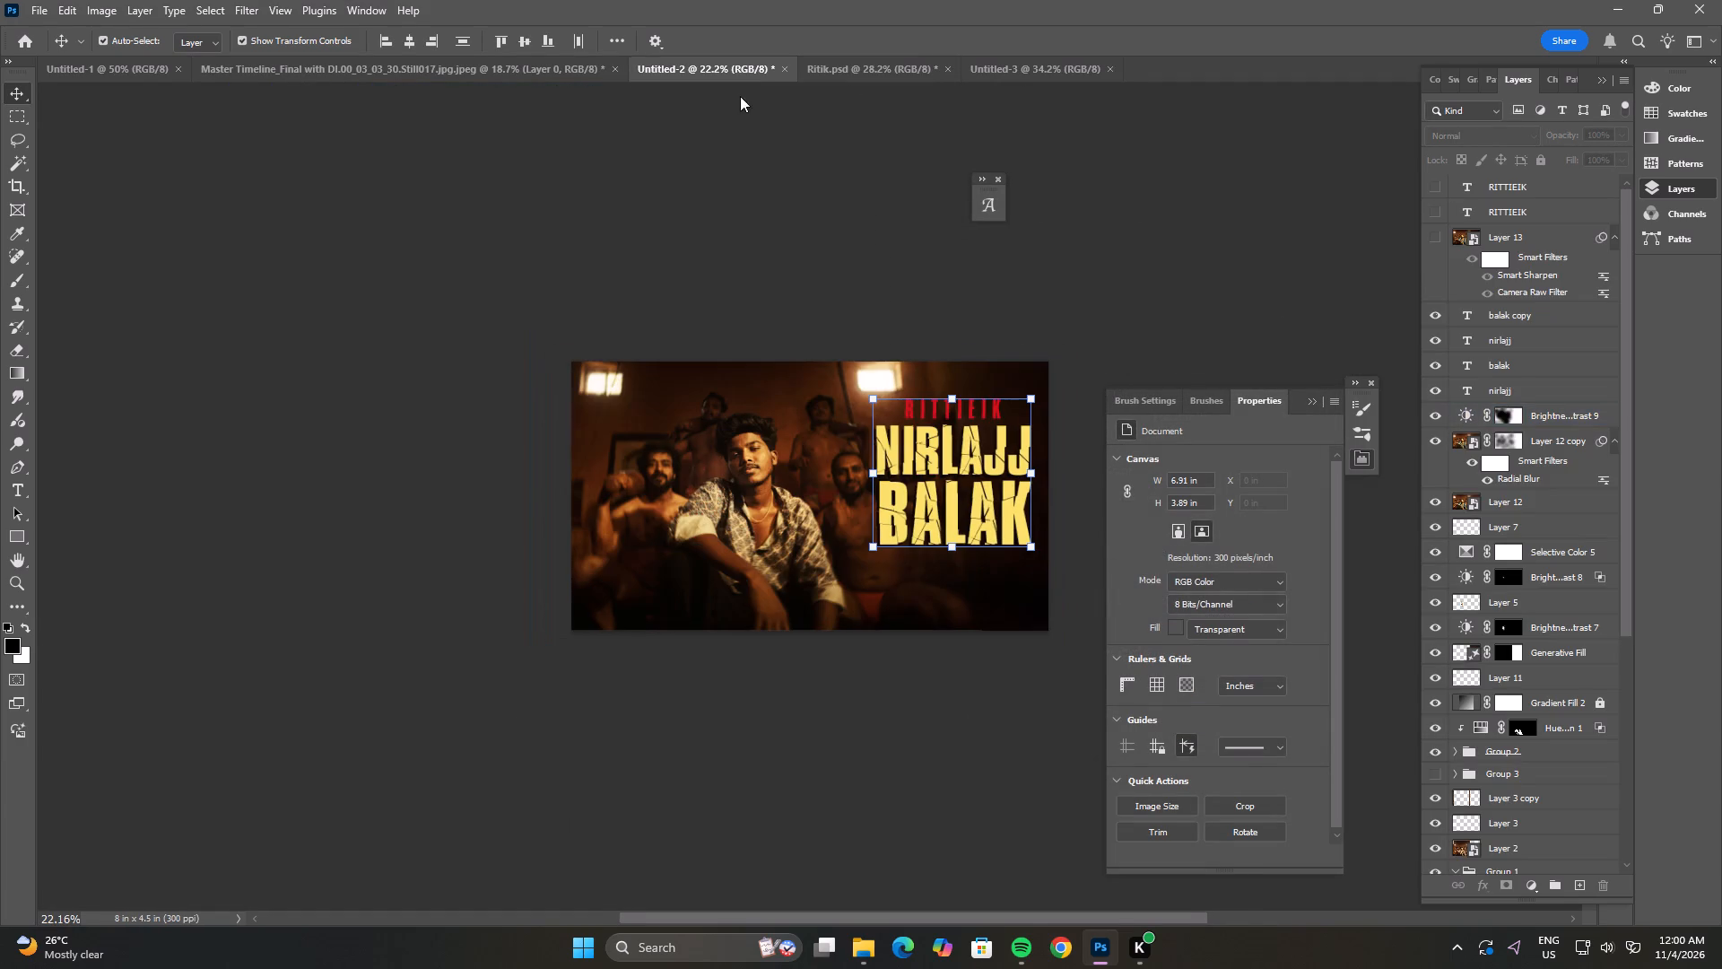
left_click(542, 60)
left_click(170, 61)
left_click(517, 70)
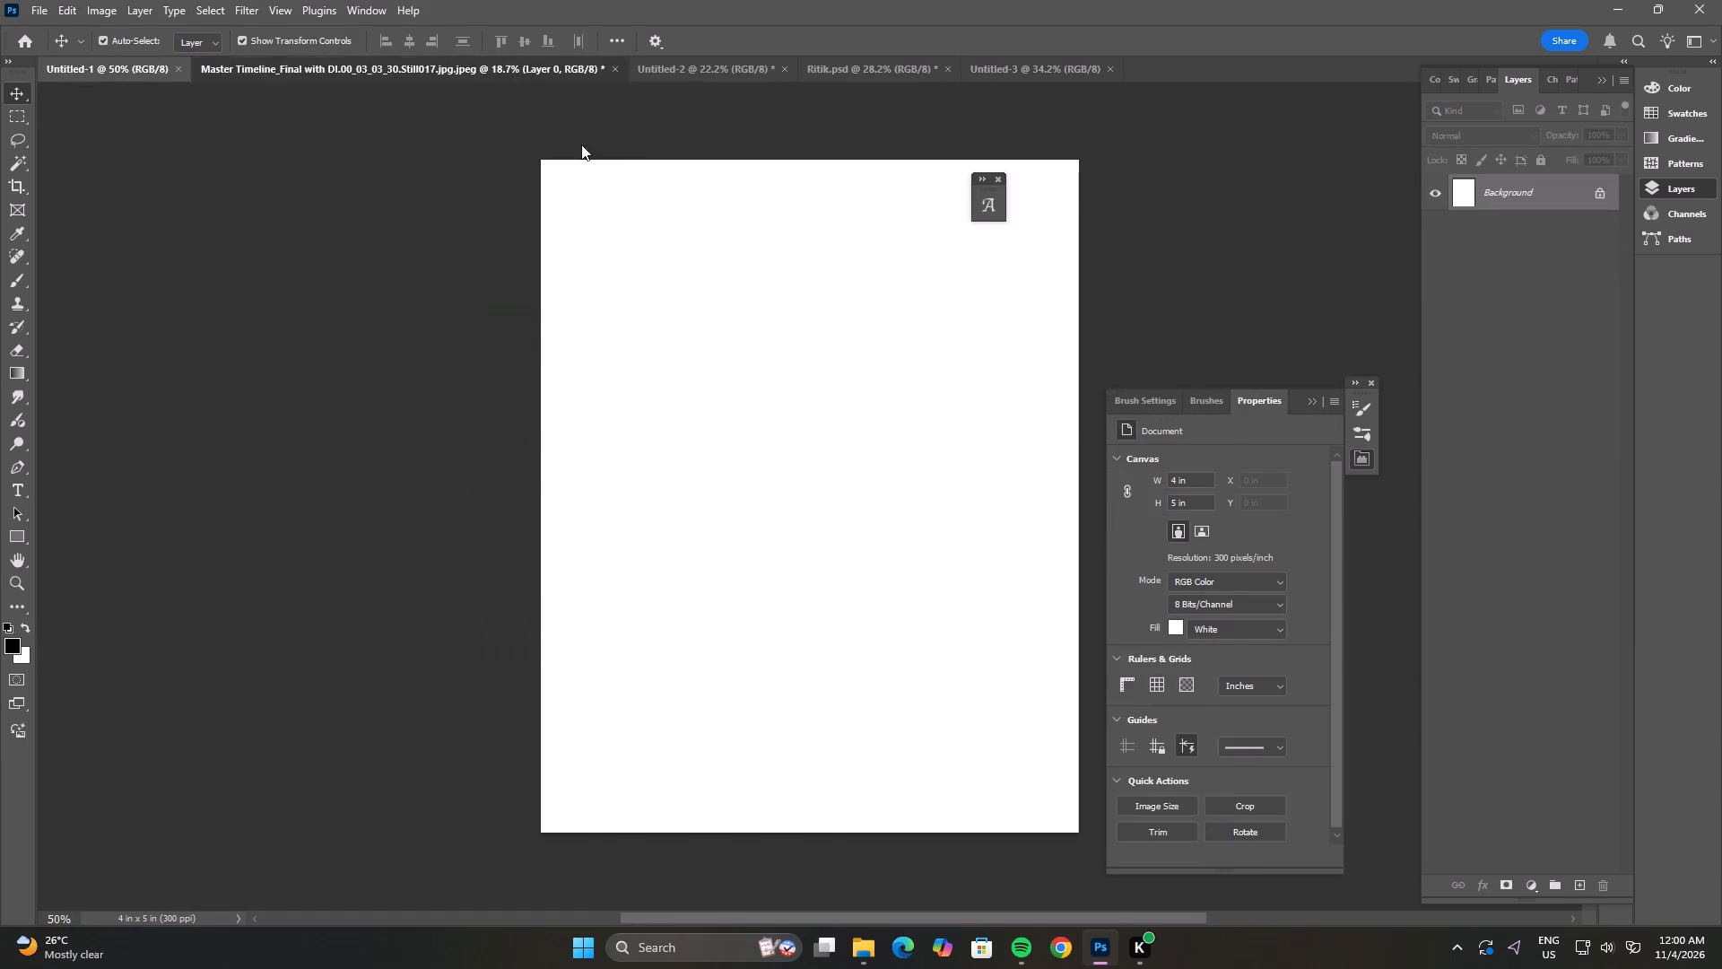
left_click_drag(772, 413, 839, 444)
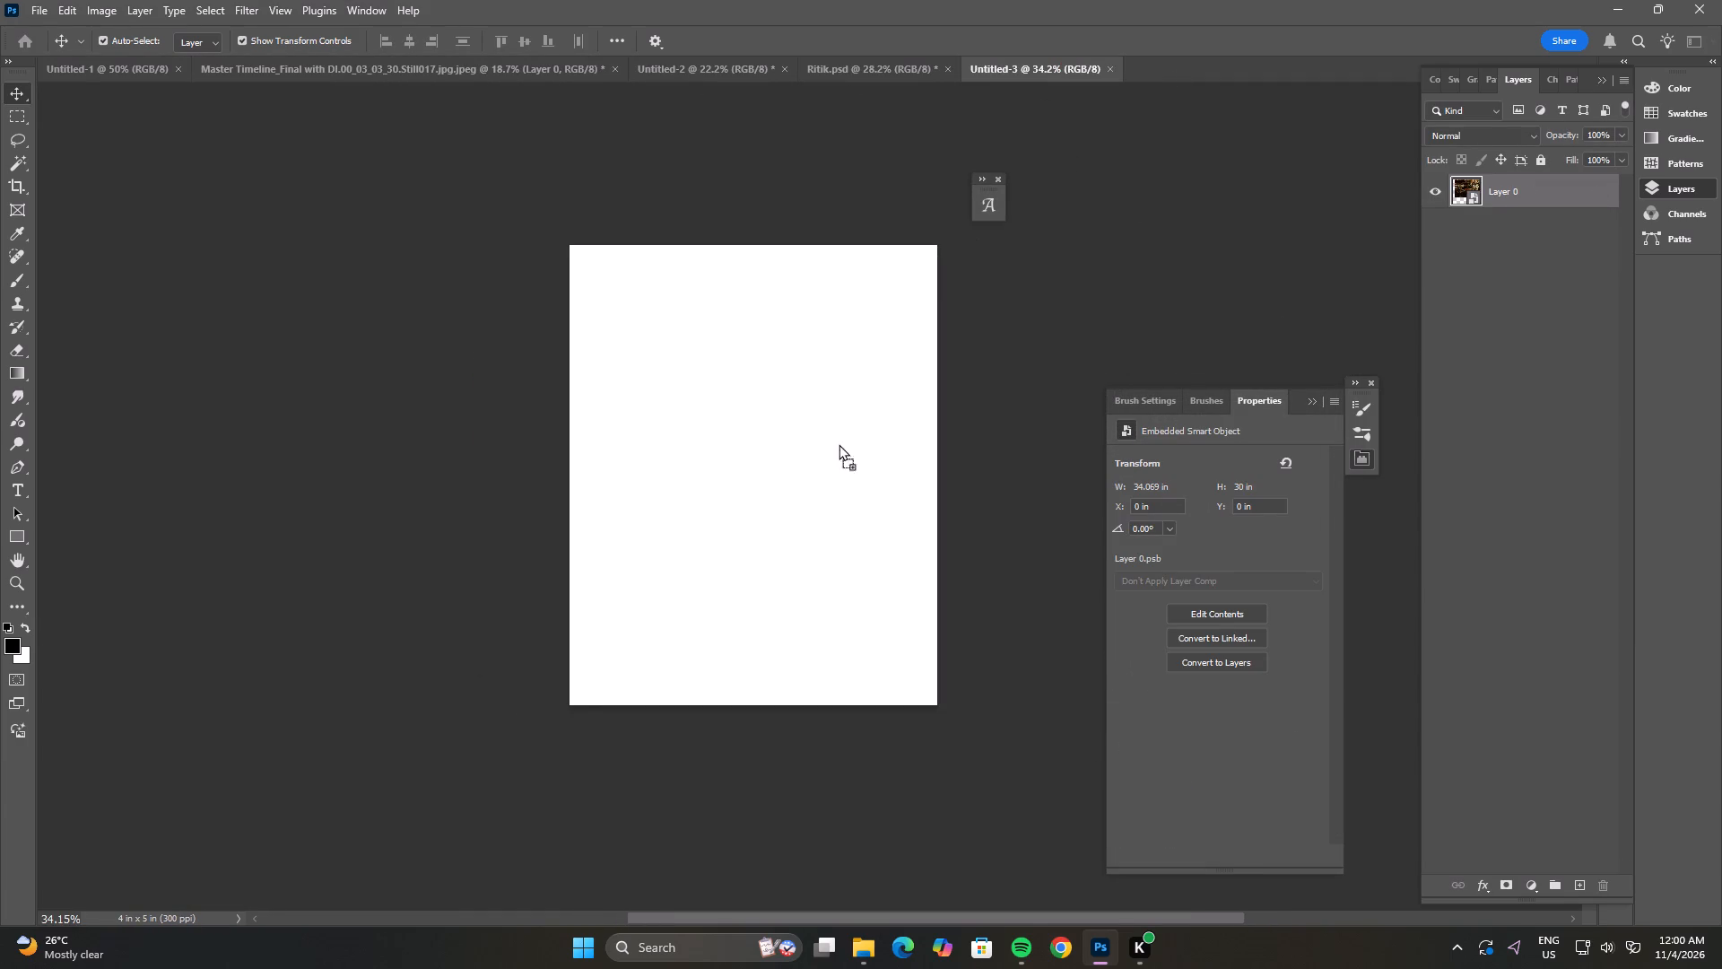
left_click_drag(839, 444, 795, 514)
Scale the musician photo to about 3.32 by 2.92 in and centre it horizontally in the lower page, near X 0.34, Y 1.61 in.
left_click_drag(792, 176, 806, 356, "alt")
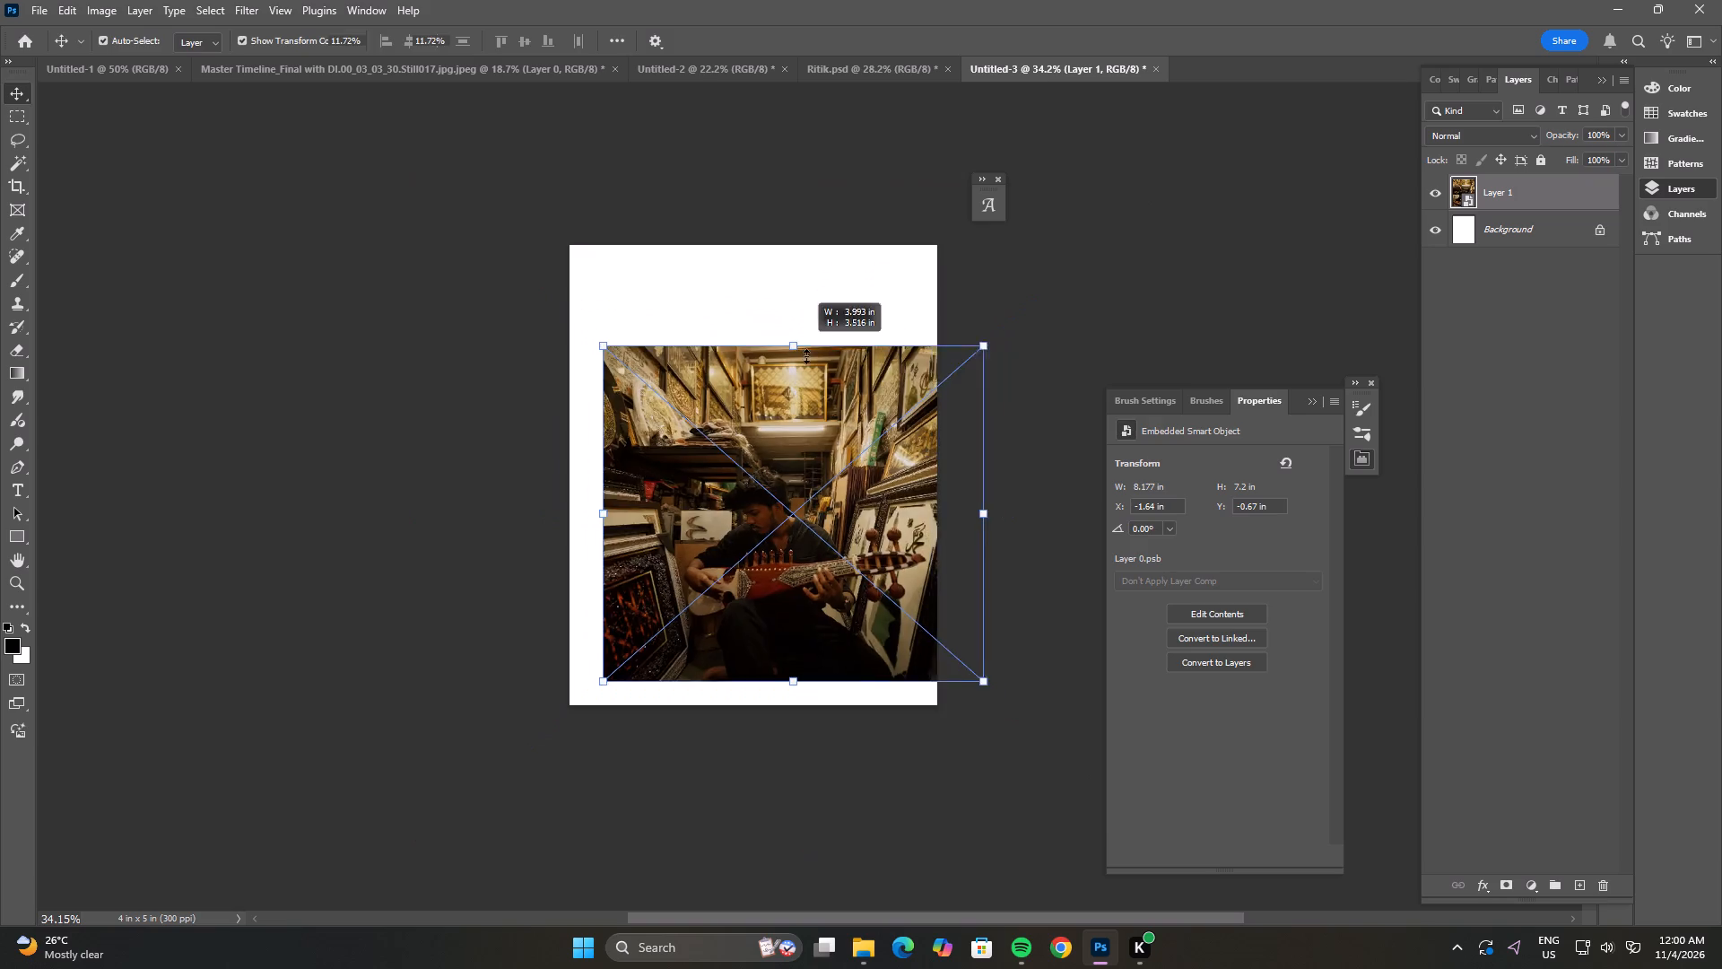
left_click_drag(806, 356, 810, 397, "alt")
left_click_drag(829, 469, 787, 546)
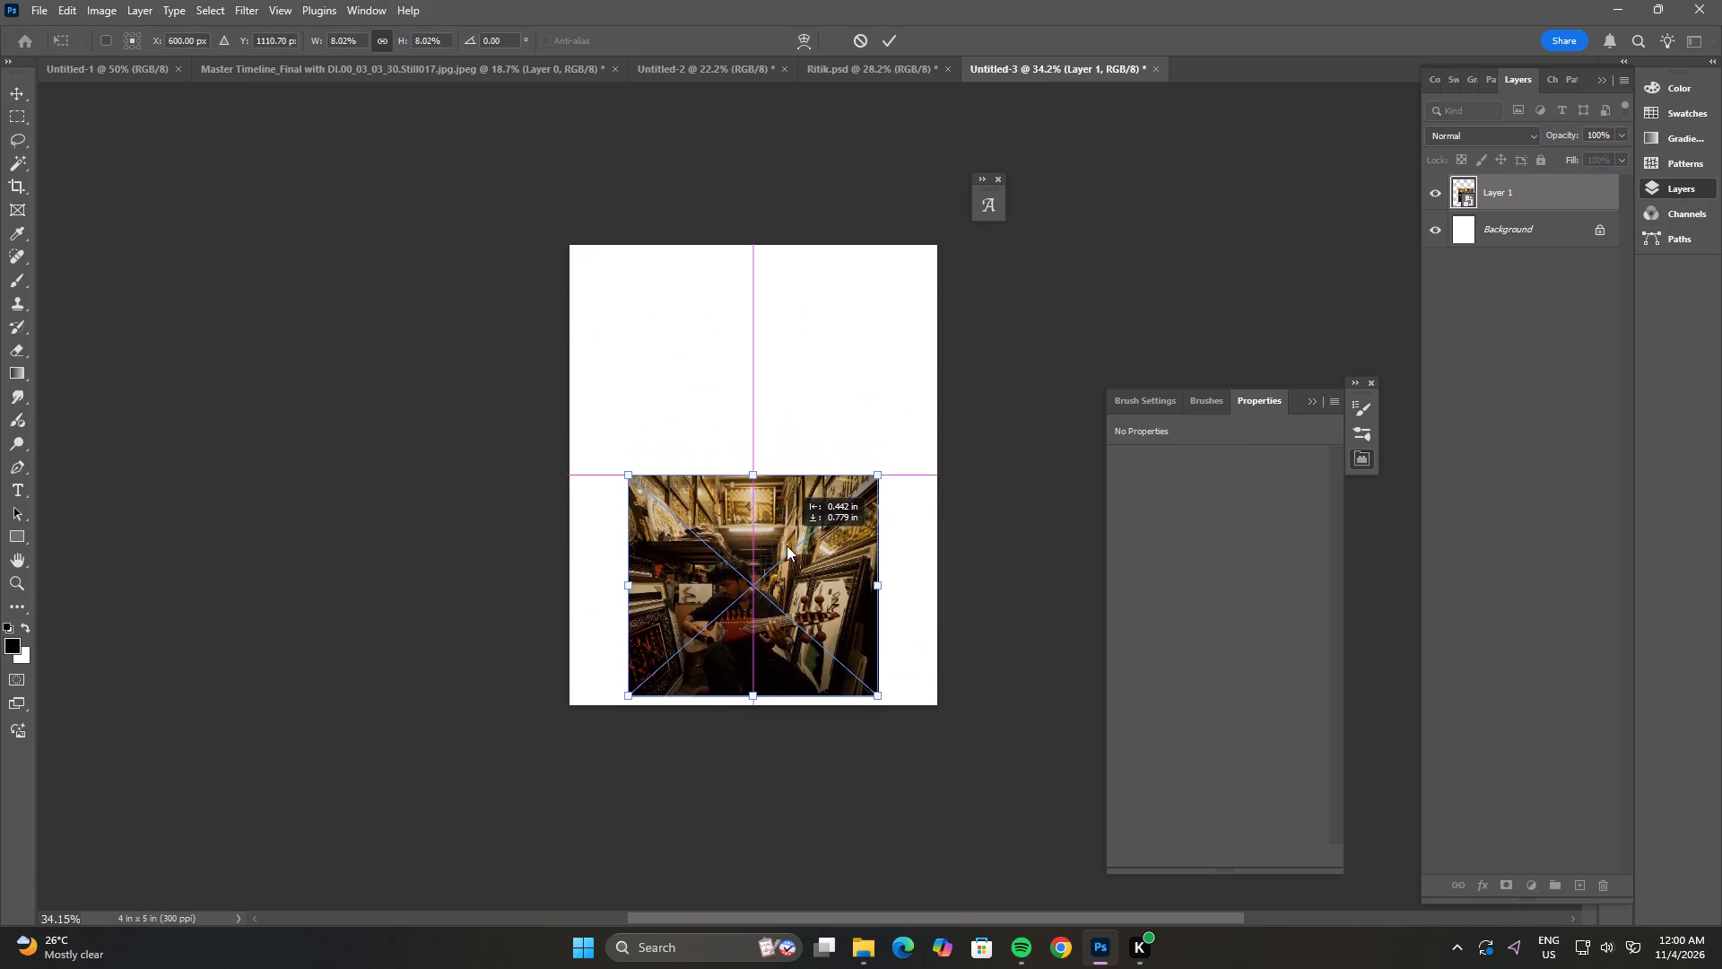
left_click_drag(787, 546, 787, 546)
left_click_drag(755, 478, 760, 431)
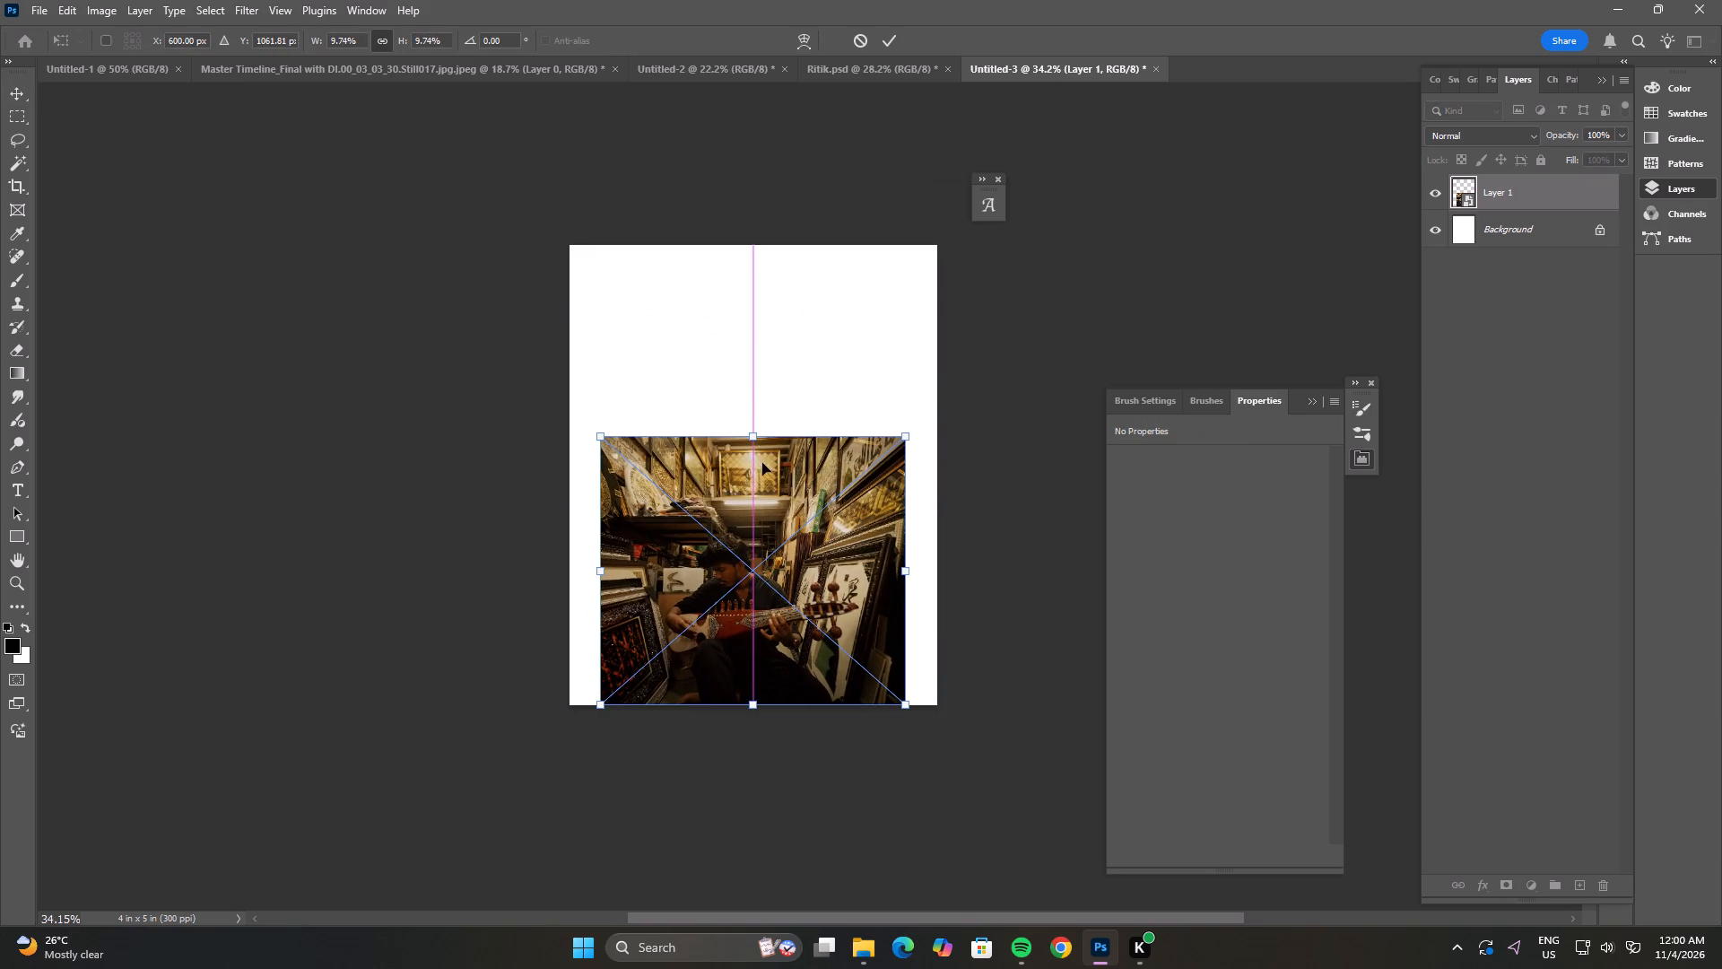
double_click(762, 507)
left_click_drag(772, 563, 772, 513, "shift")
left_click(988, 338)
left_click(851, 473)
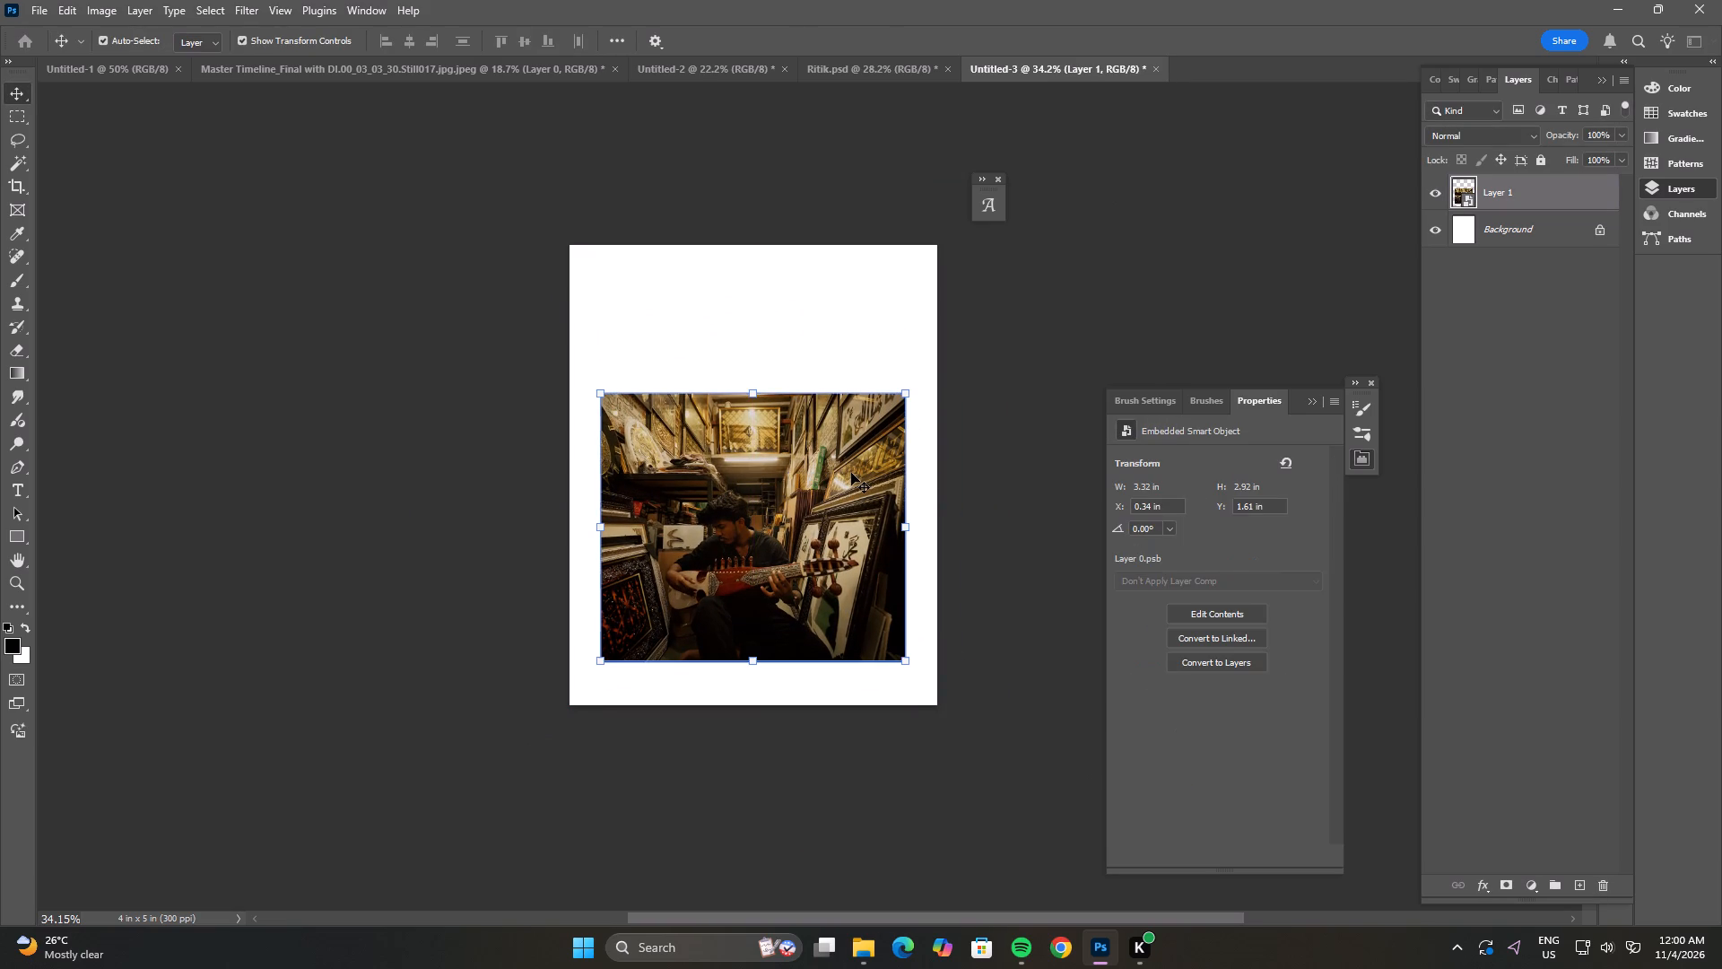
Apply a Shadows/Highlights adjustment to the musician photo with Shadows at 37%.
left_click(142, 8)
left_click(126, 57)
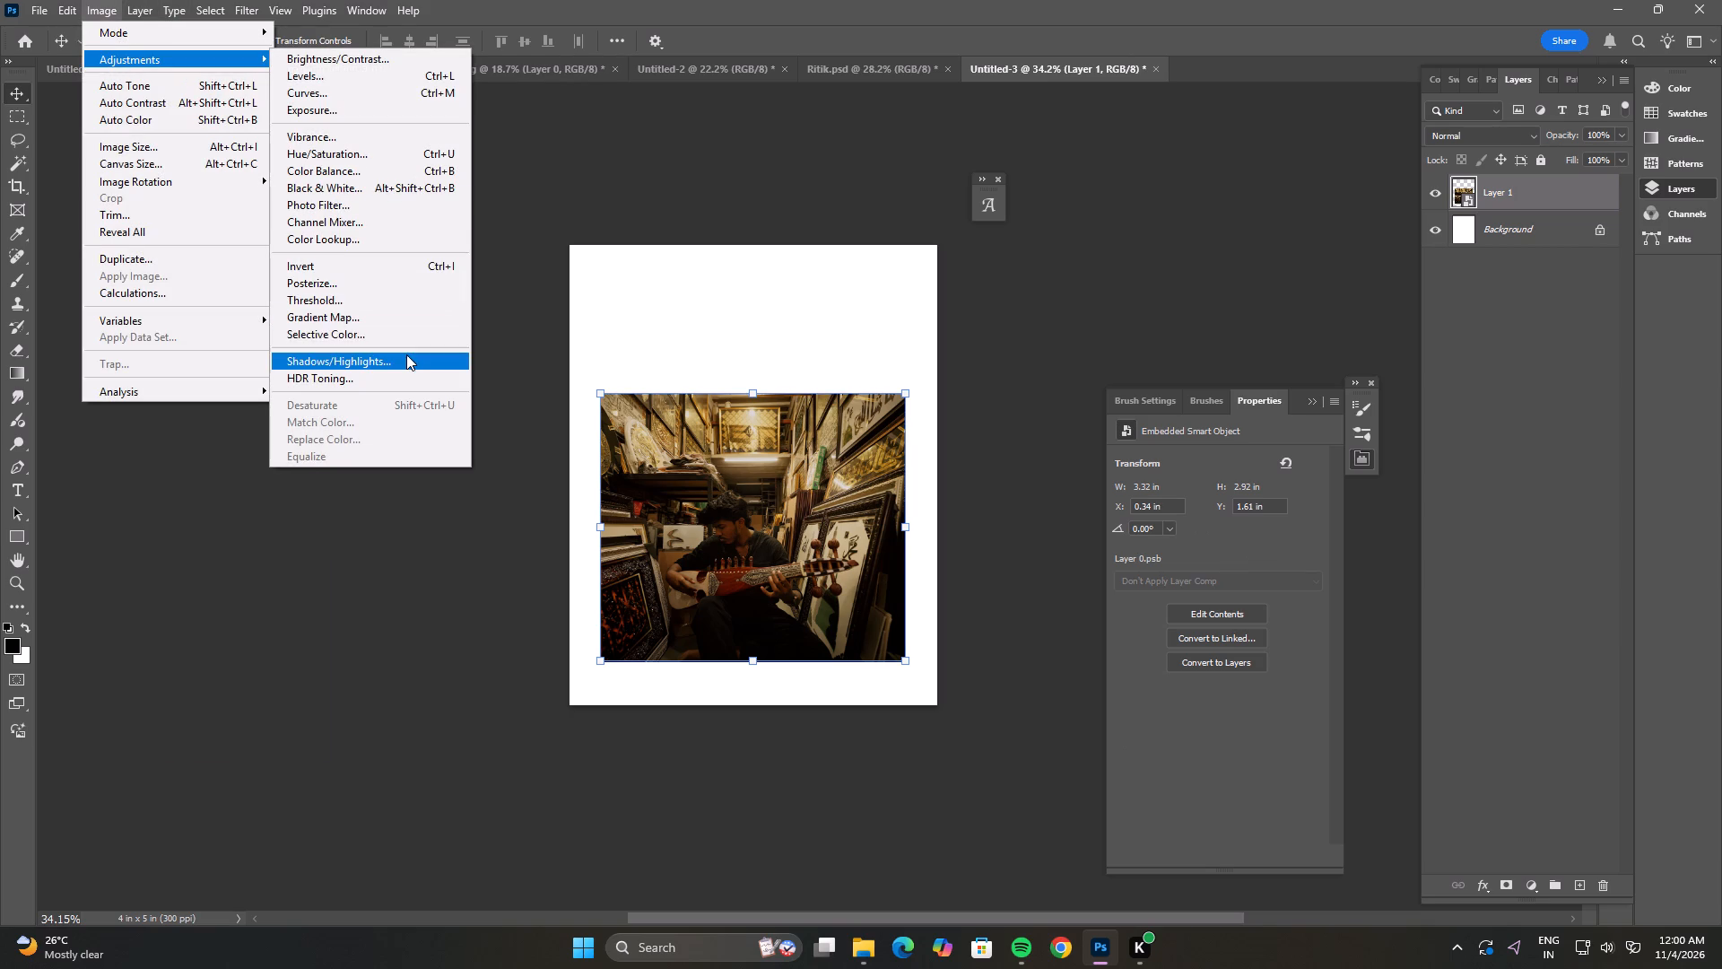
left_click(406, 358)
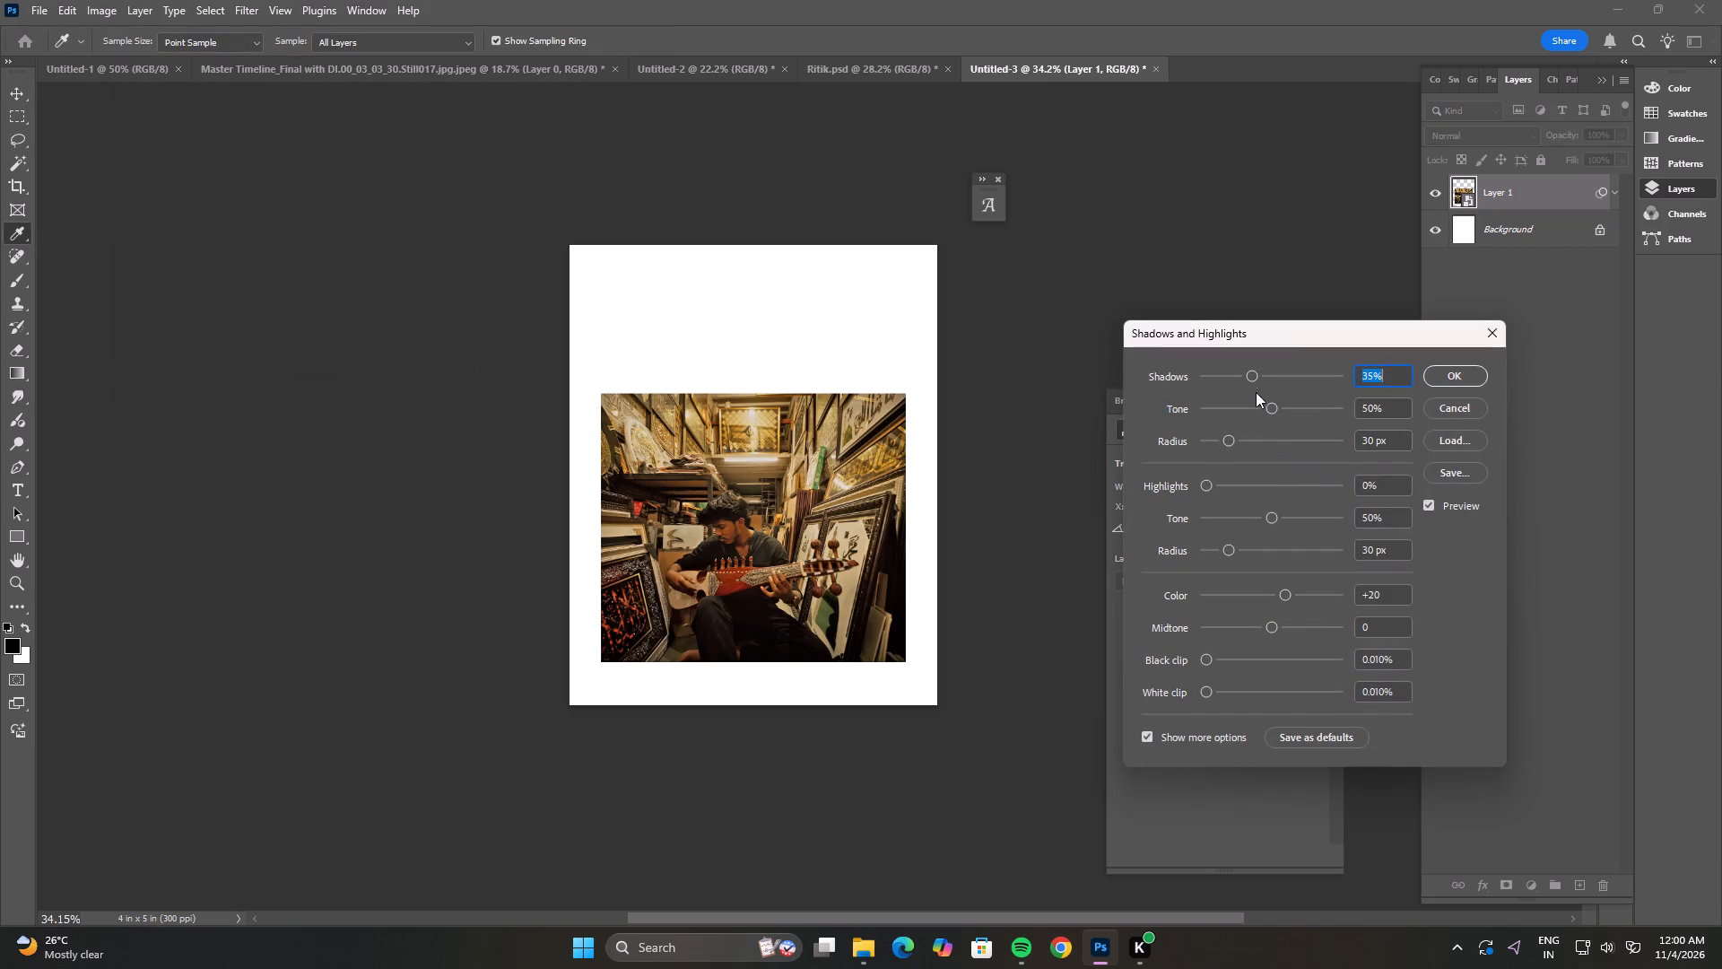
left_click(1254, 372)
left_click(1478, 374)
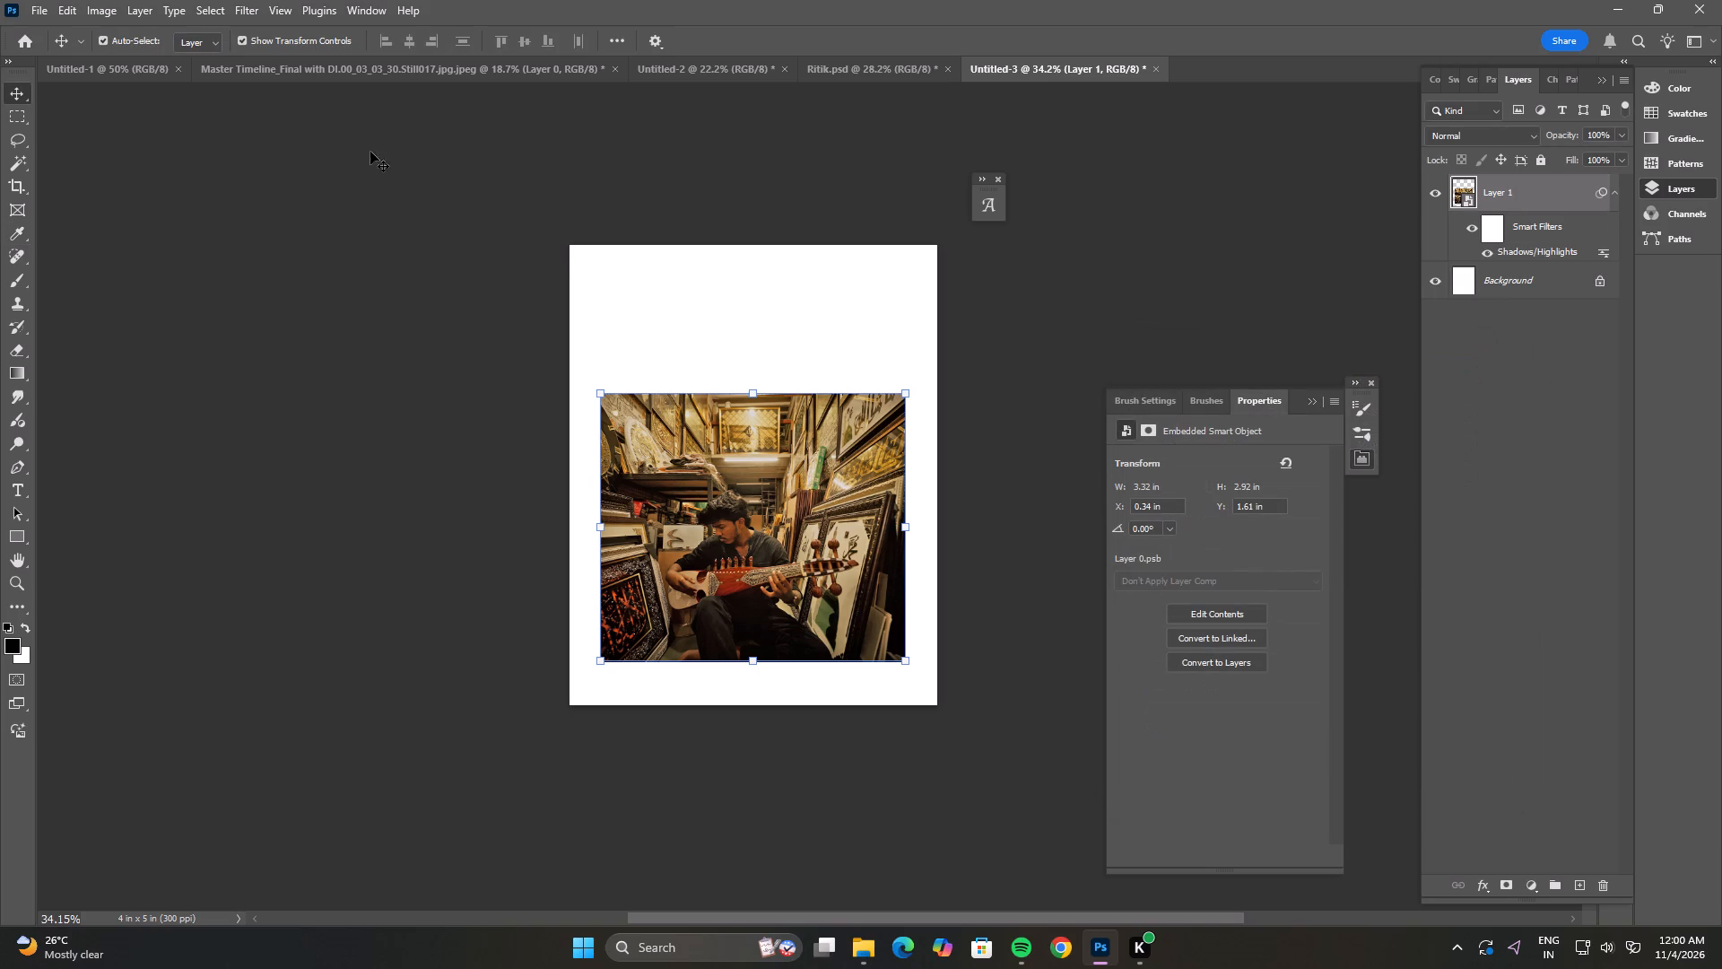
Start a Camera Raw filter on the musician photo and raise Texture to about +40 and Clarity to about +15.
left_click(249, 7)
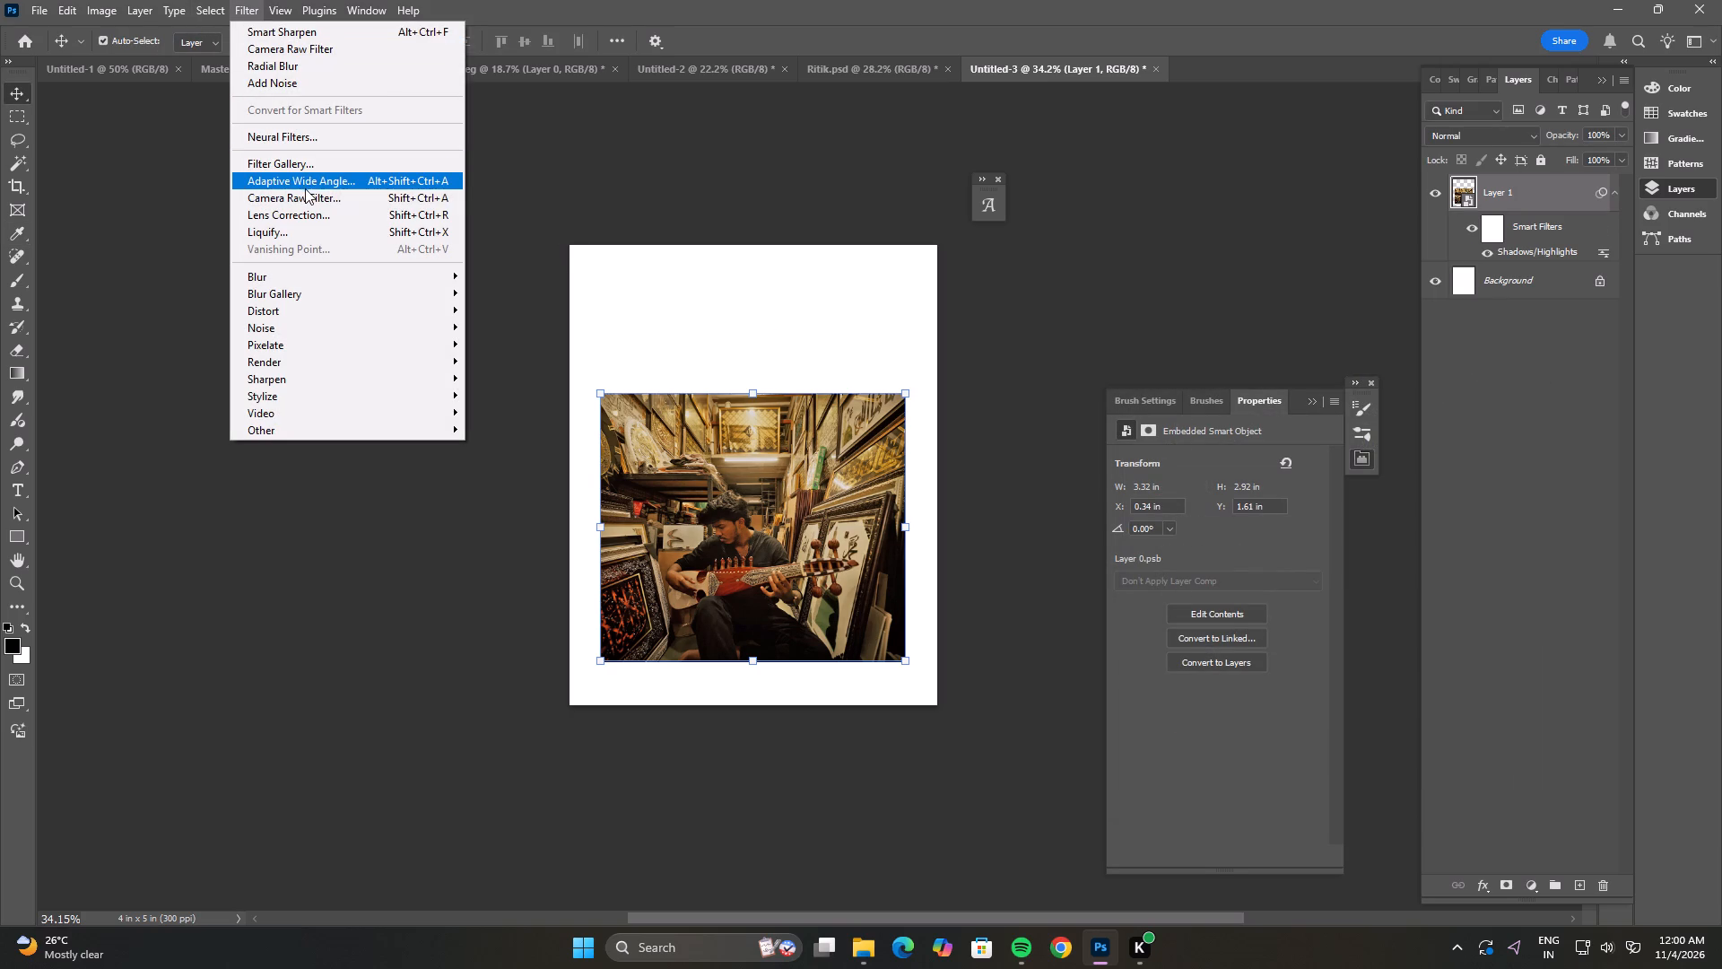
left_click(305, 192)
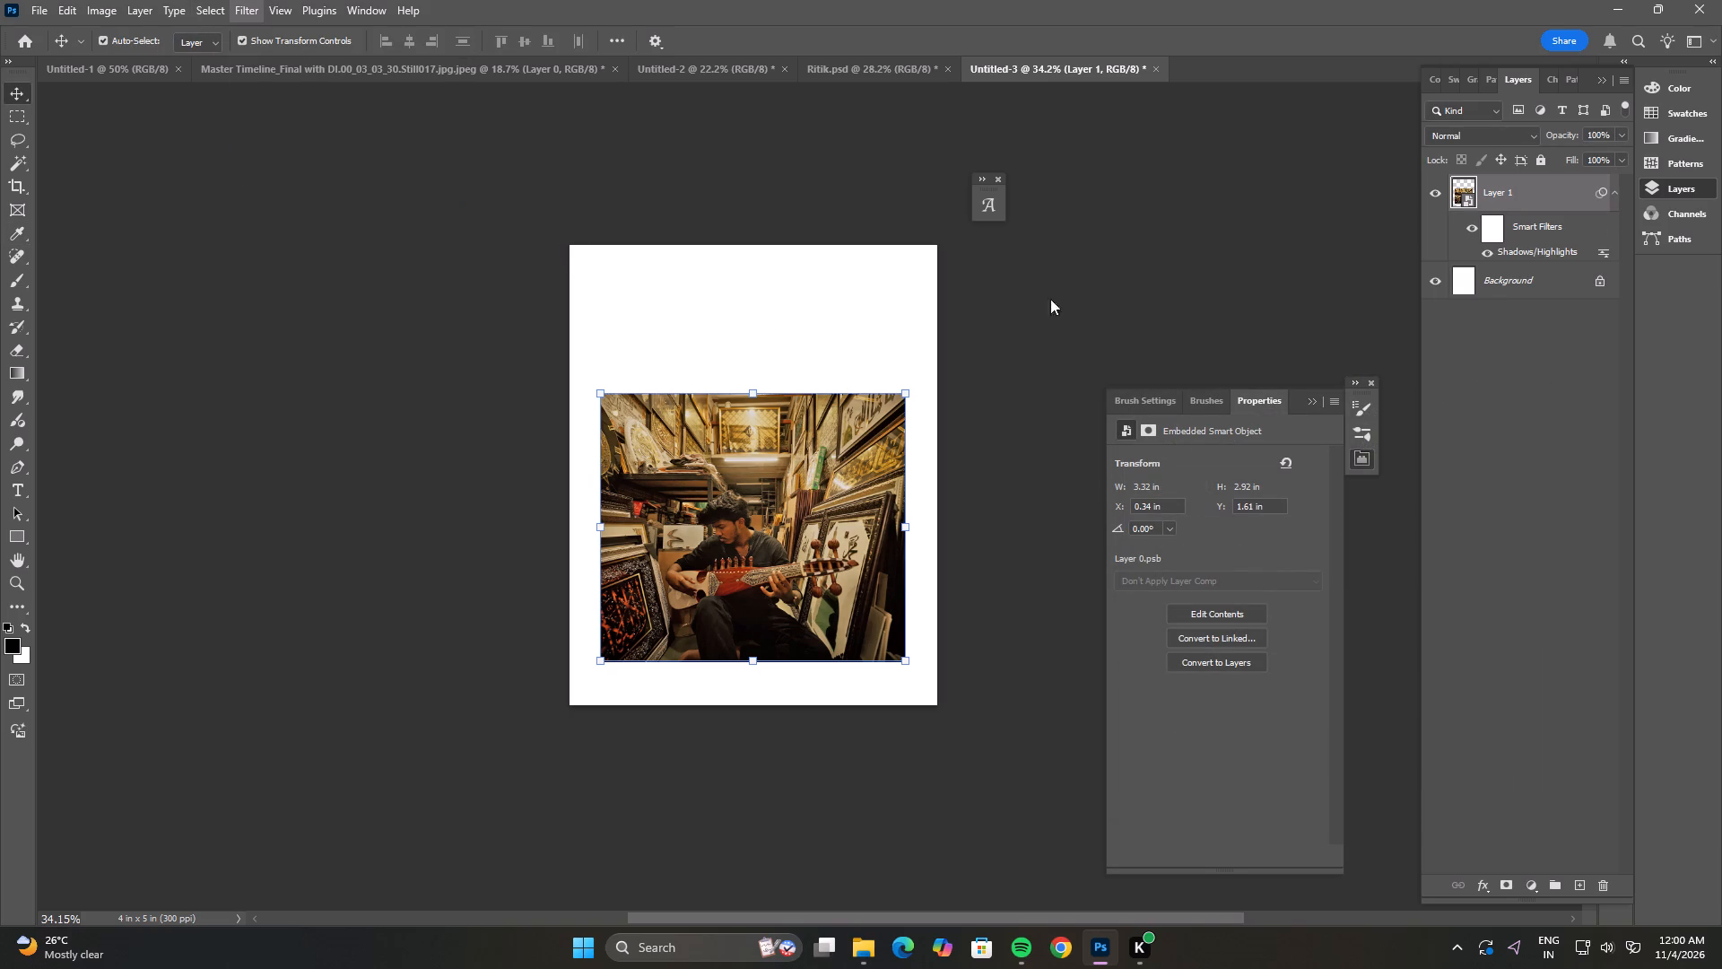
left_click_drag(1438, 705, 1465, 706)
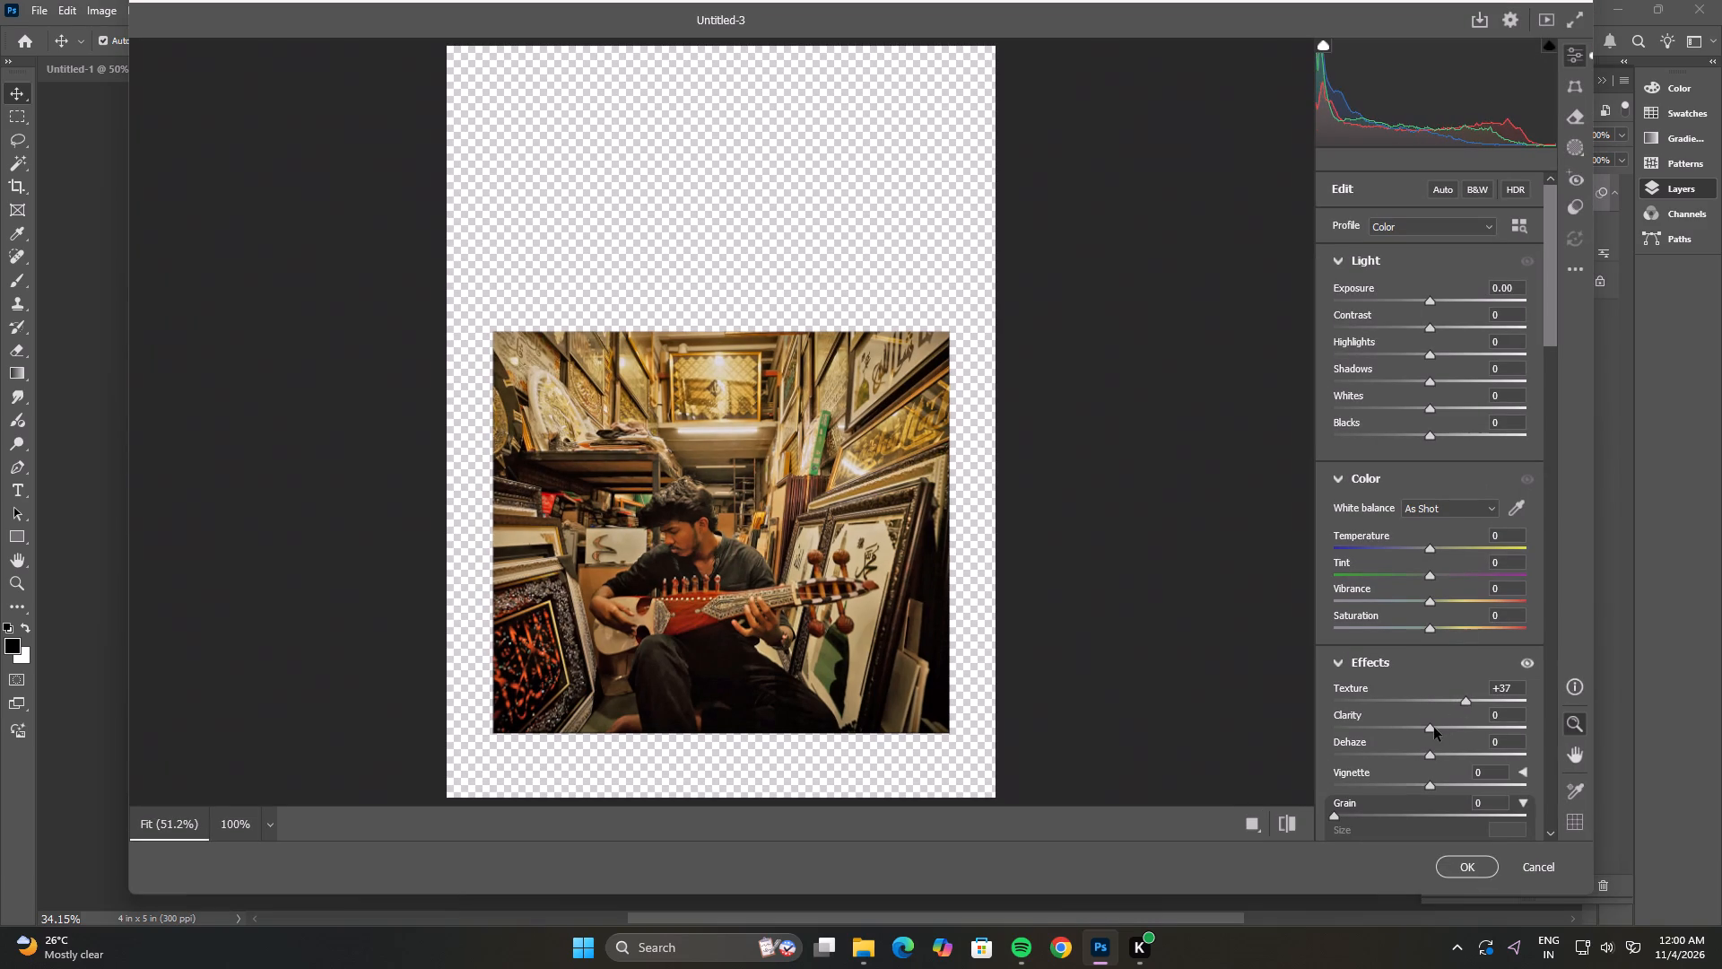
left_click_drag(1434, 728, 1445, 729)
left_click(1468, 704)
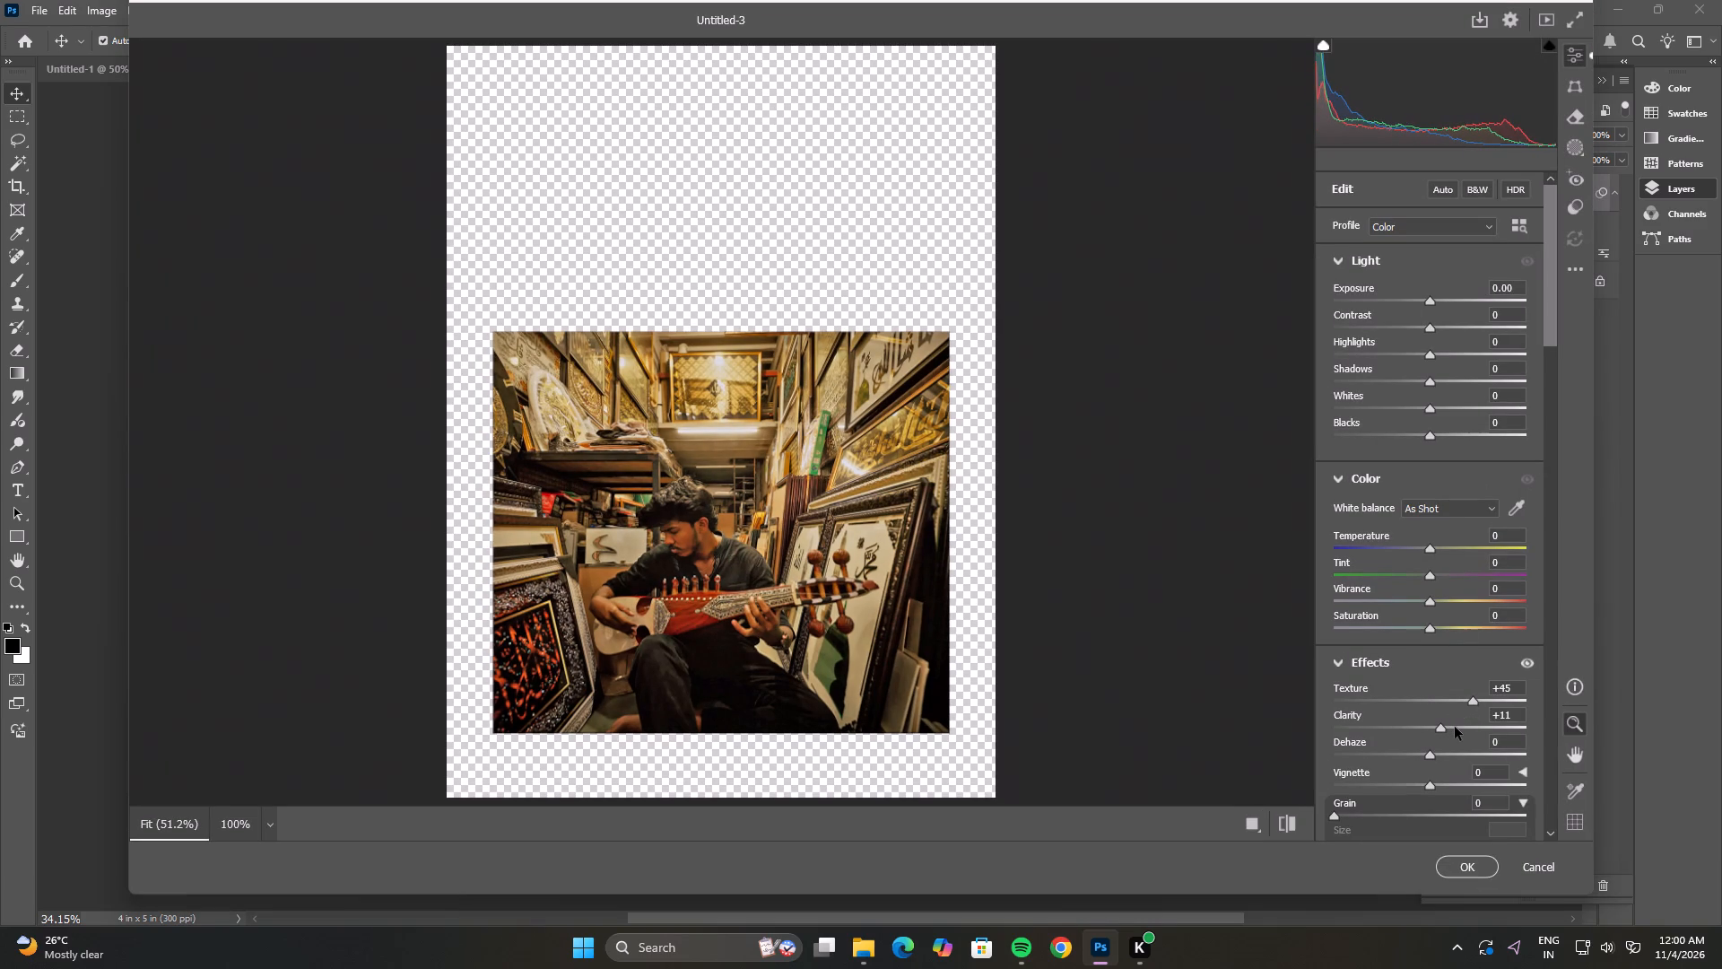
left_click(1445, 727)
left_click(1471, 706)
left_click(1471, 704)
left_click(1444, 730)
Set the Camera Raw curve's Lights to +5 and Darks to +6, add slight sharpening, and apply the filter.
scroll(1450, 723, "down", 7)
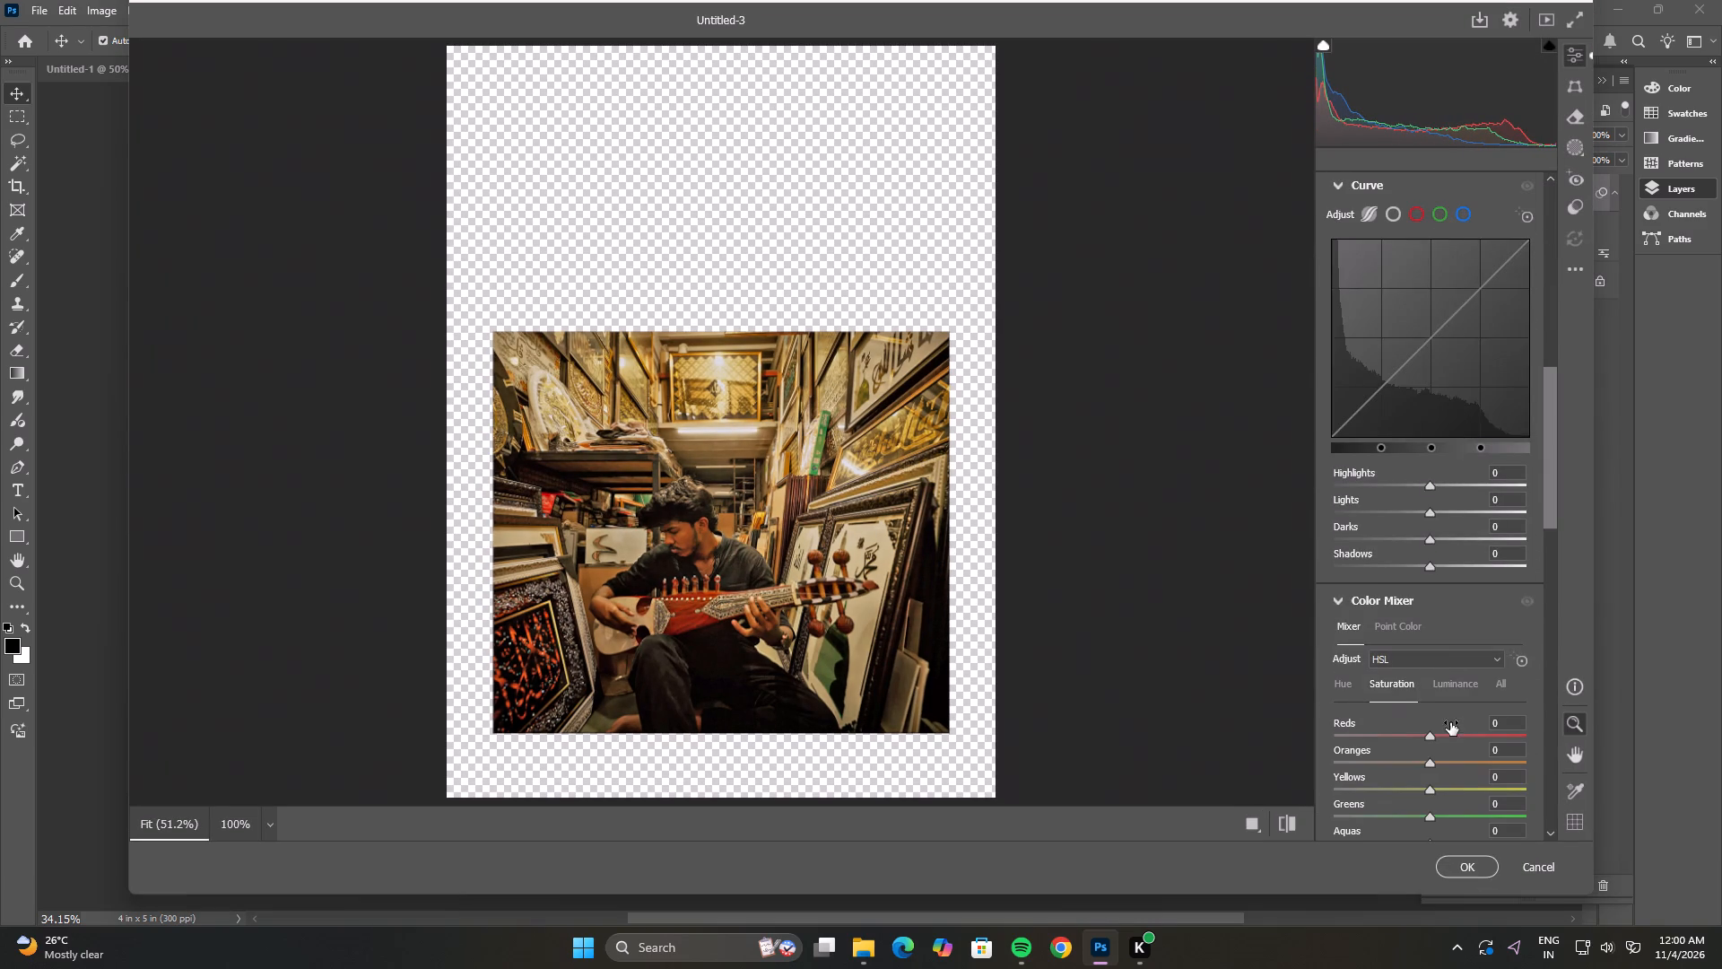
left_click(1433, 540)
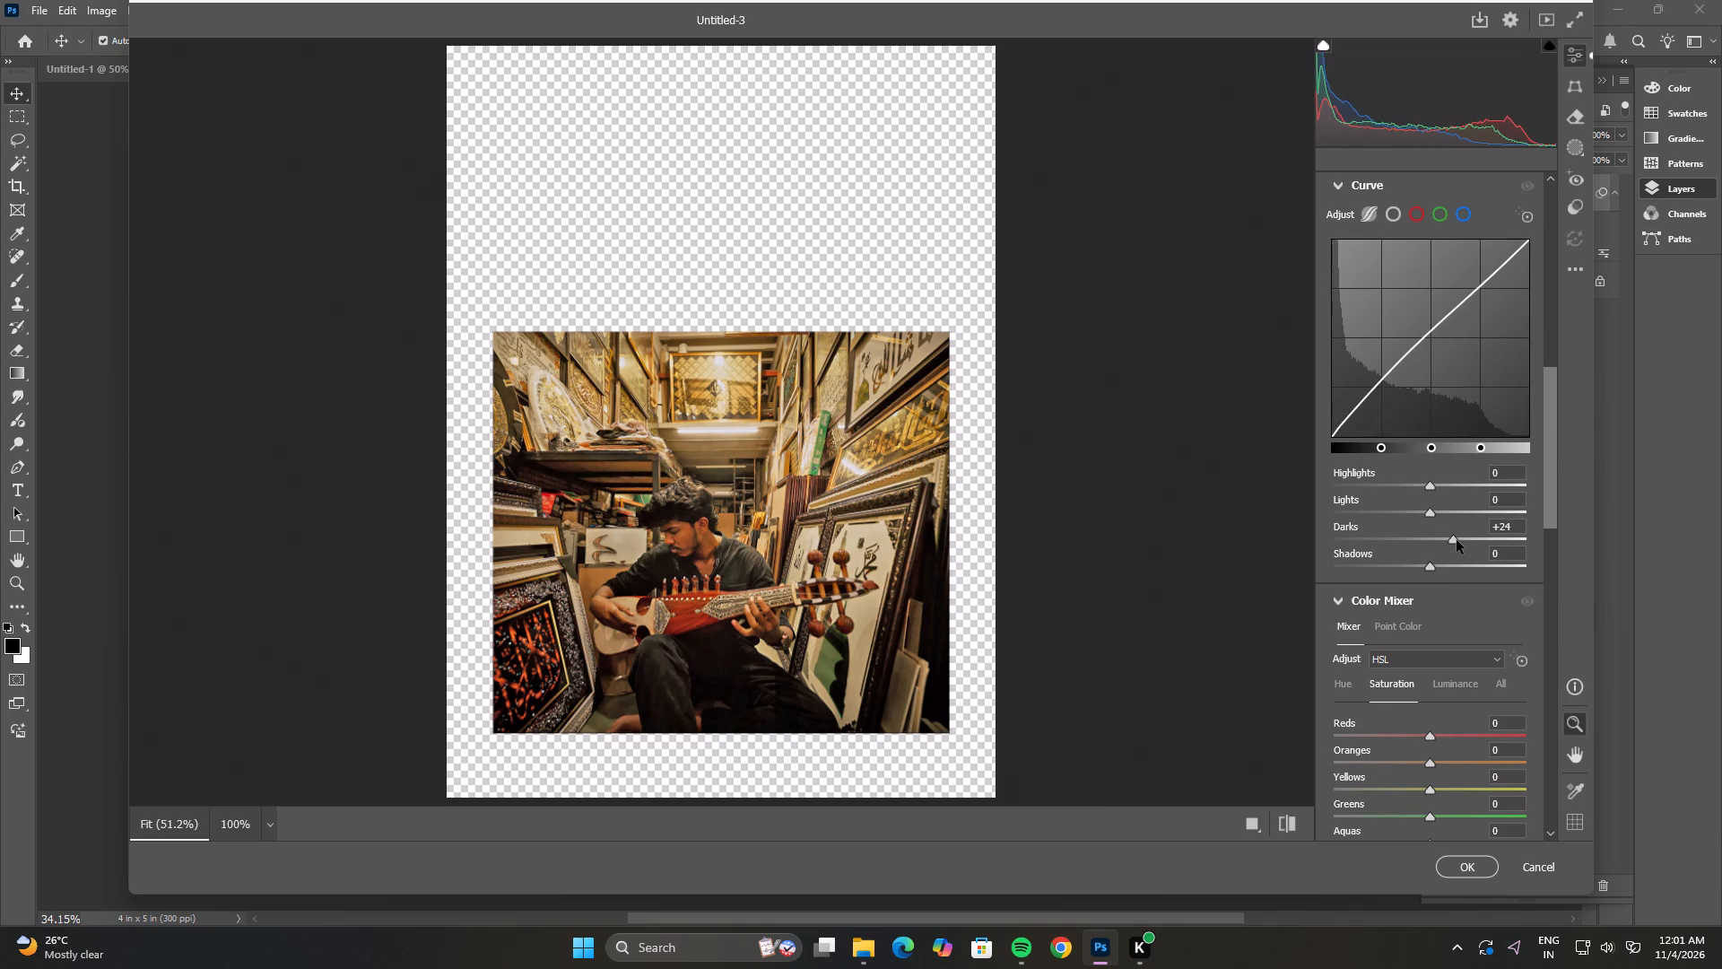
left_click(1430, 511)
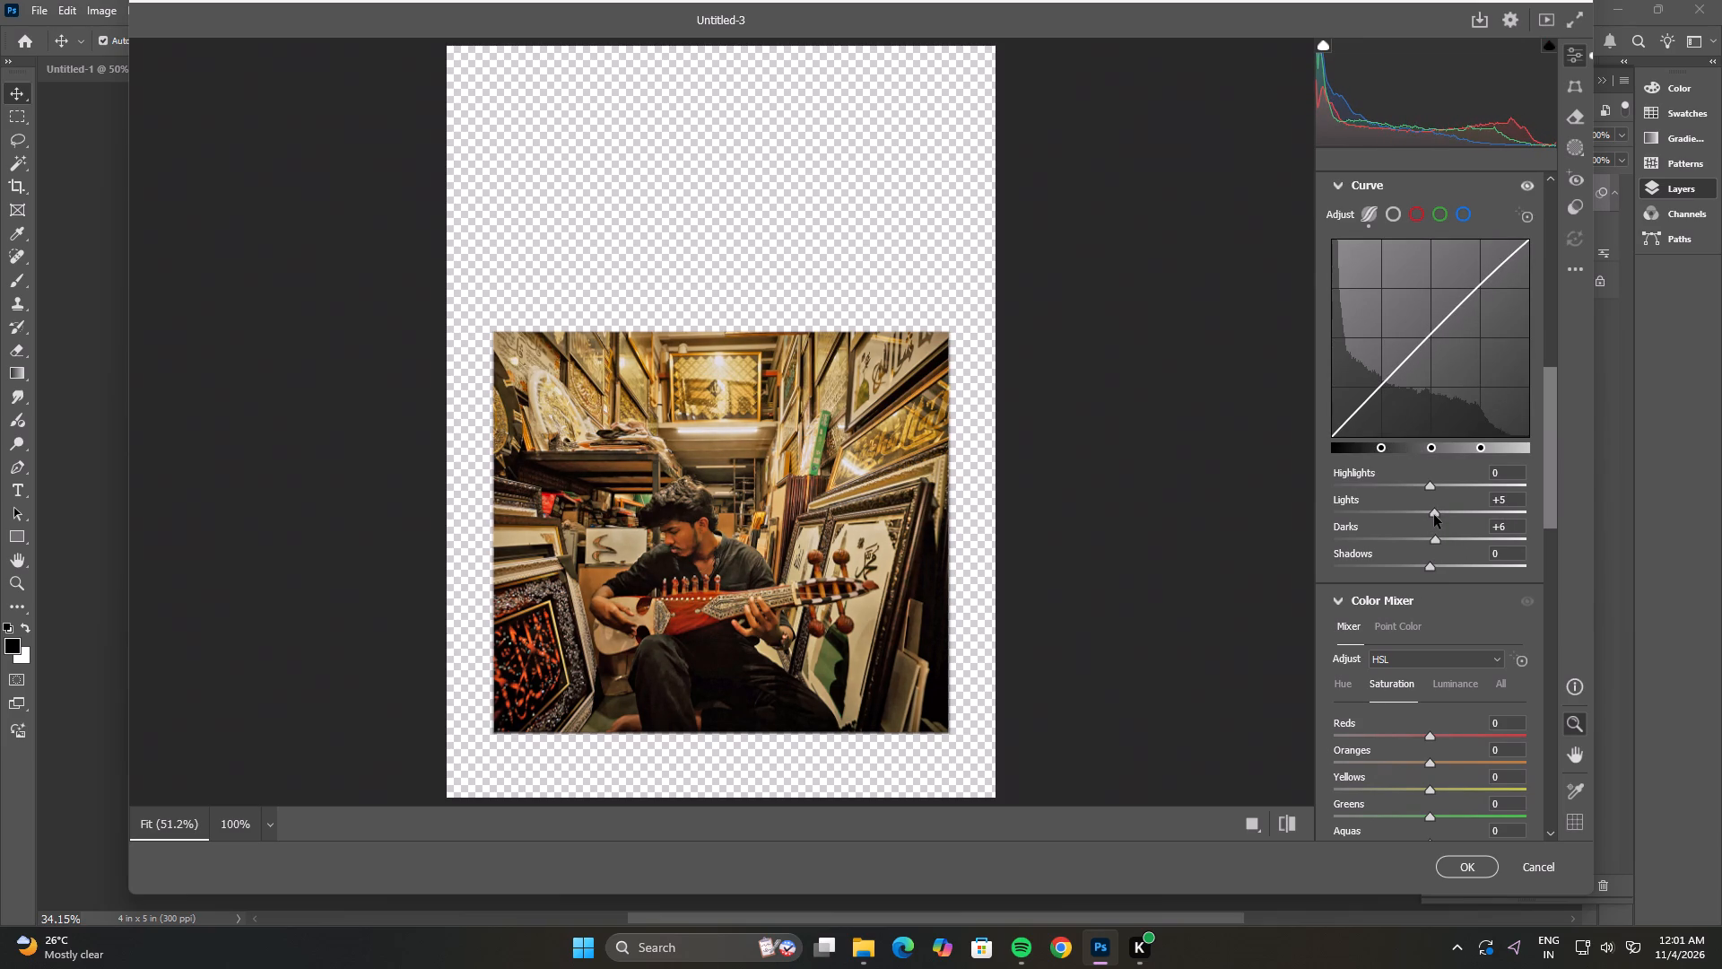
scroll(1431, 516, "down", 5)
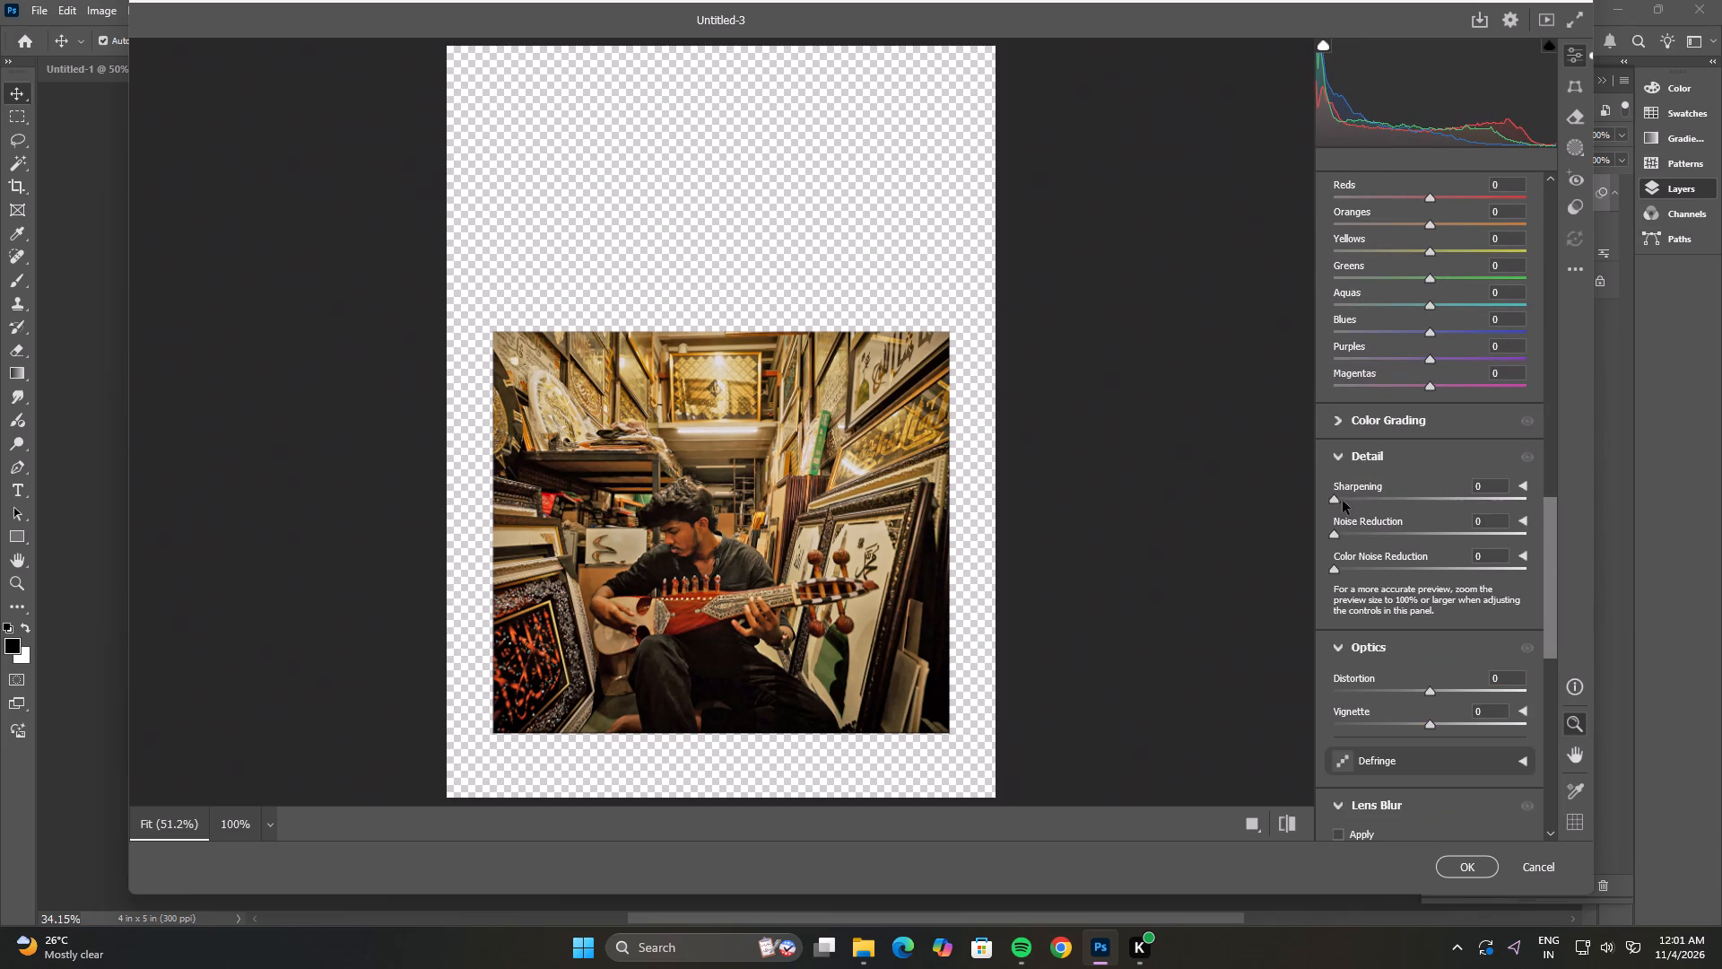
left_click(1343, 501)
scroll(1387, 528, "down", 6)
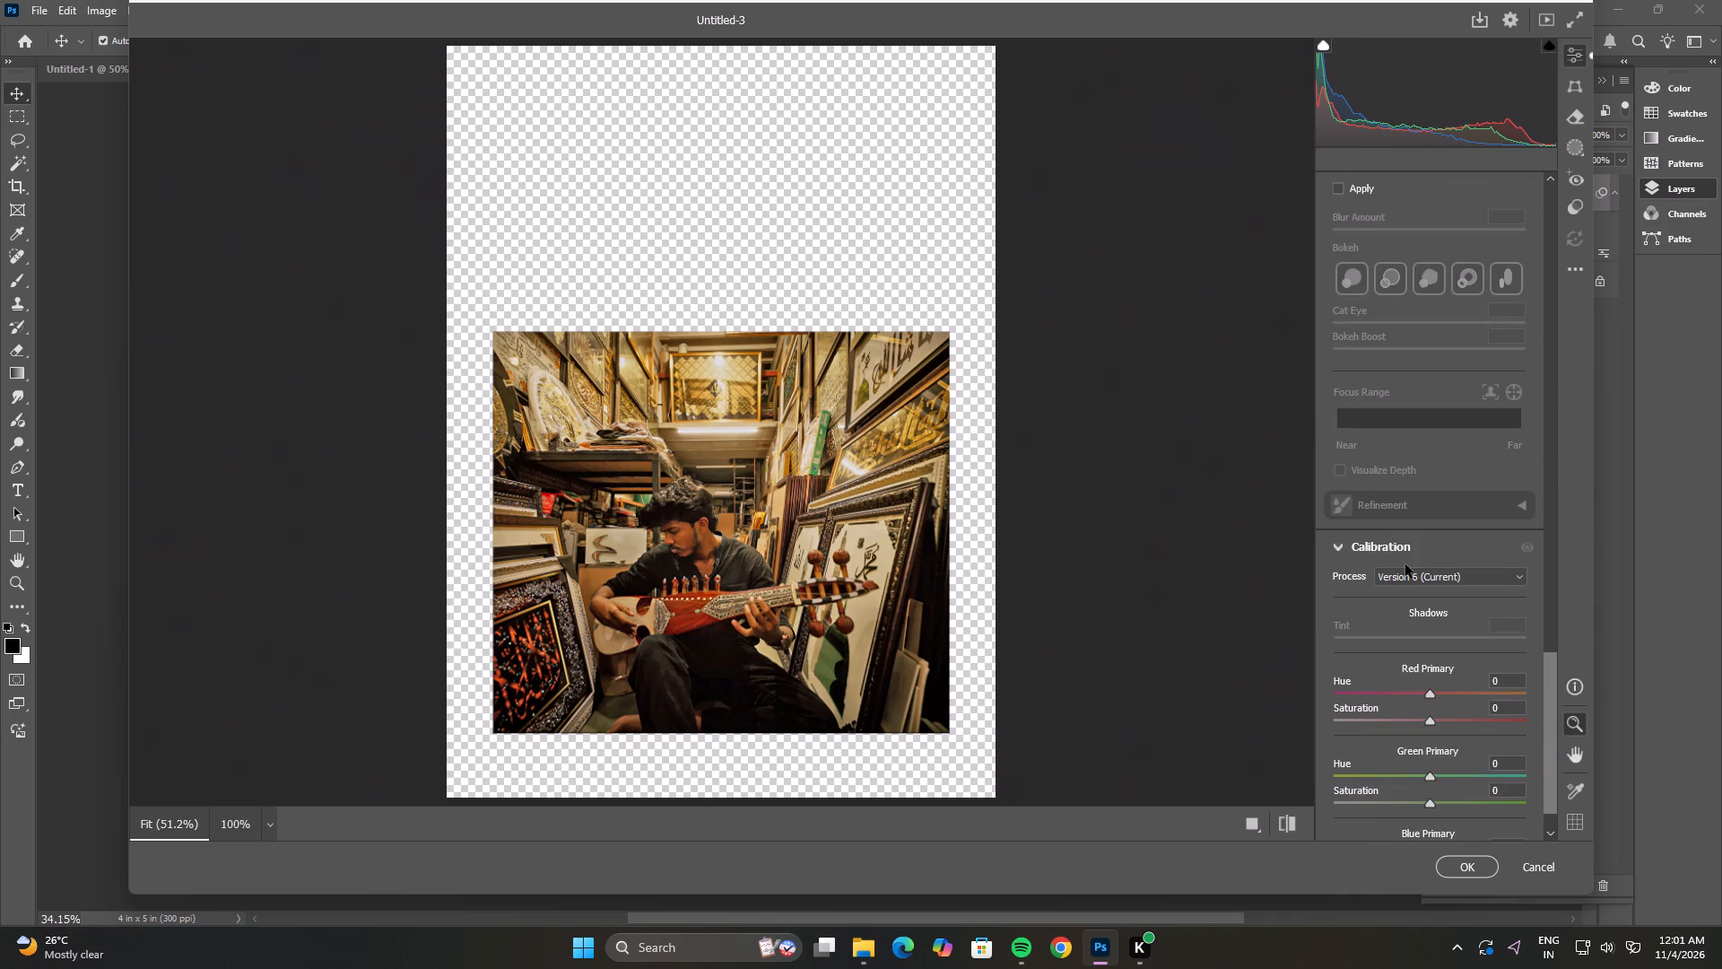
left_click(1468, 862)
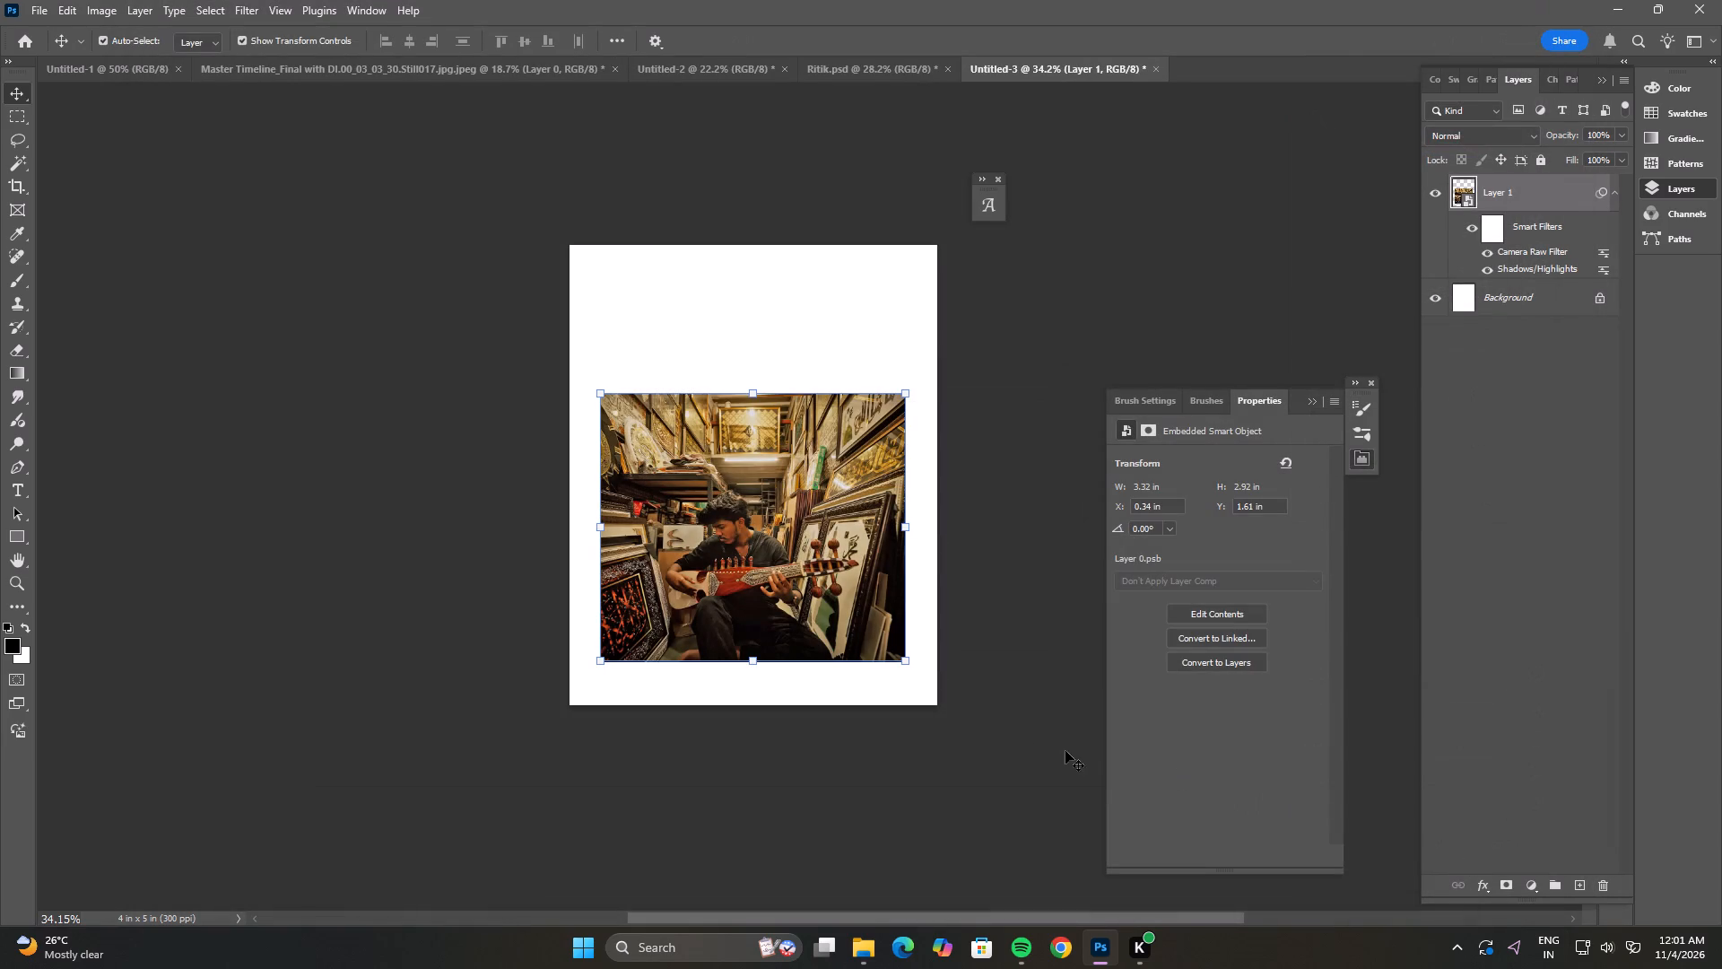
Add a black (#000000) solid color fill layer directly above the Background, beneath the musician photo.
left_click(1537, 301)
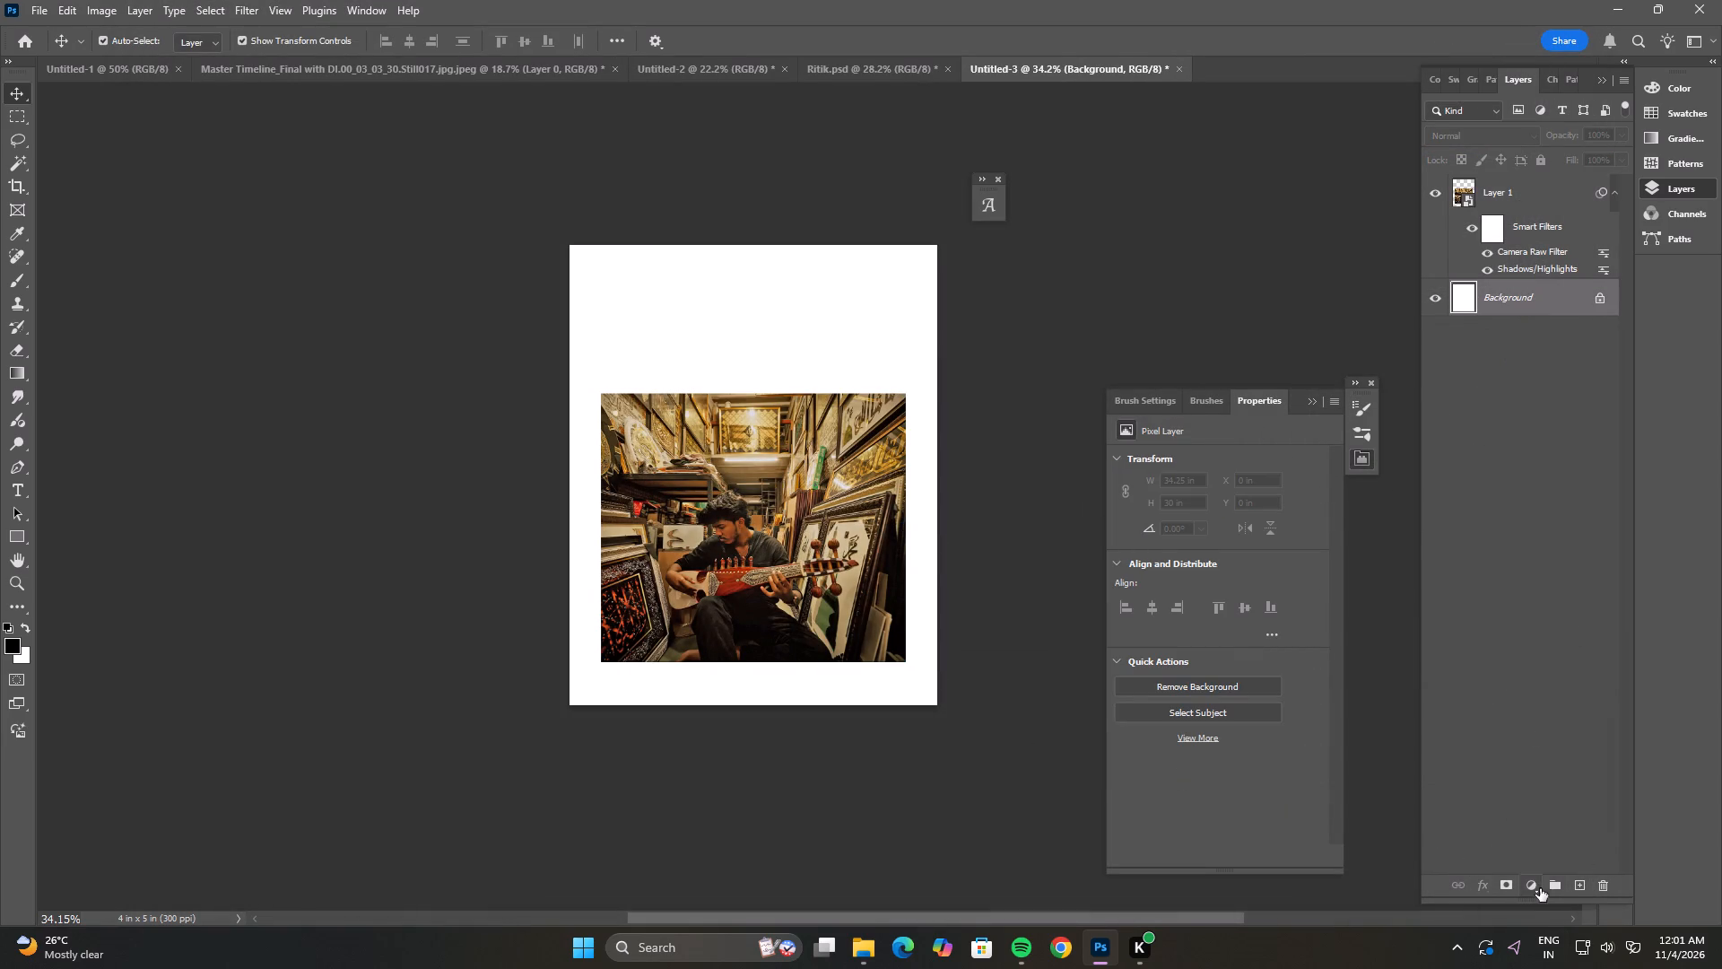
left_click(1538, 888)
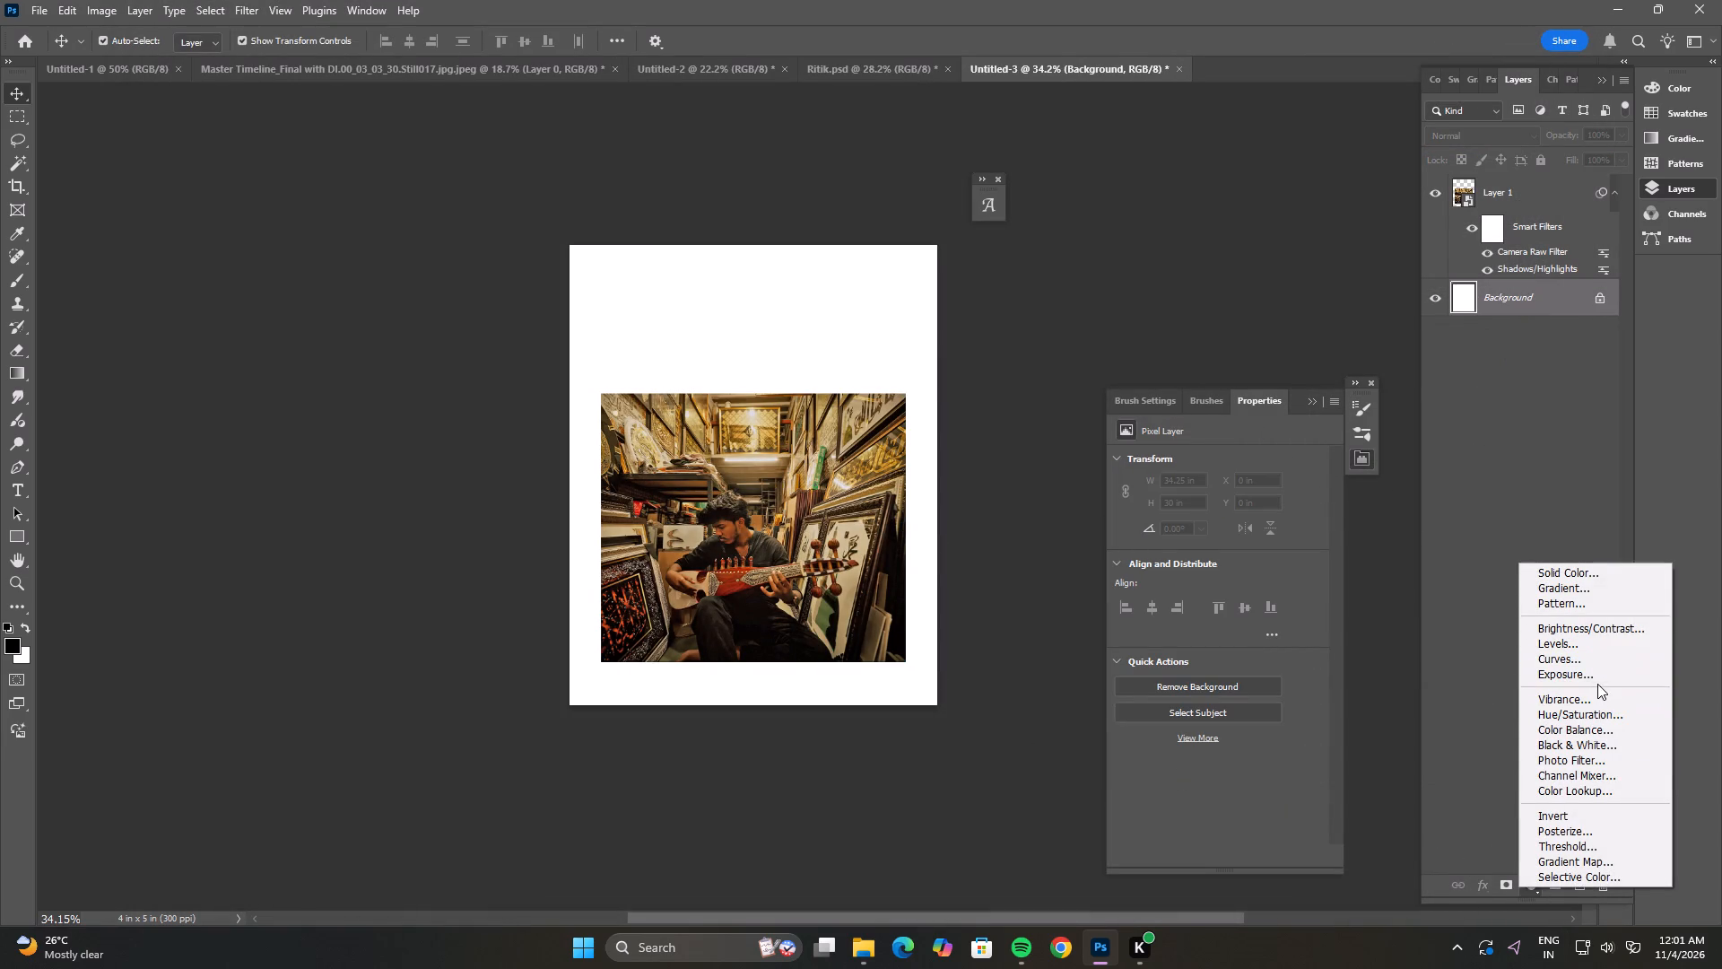
left_click(1574, 576)
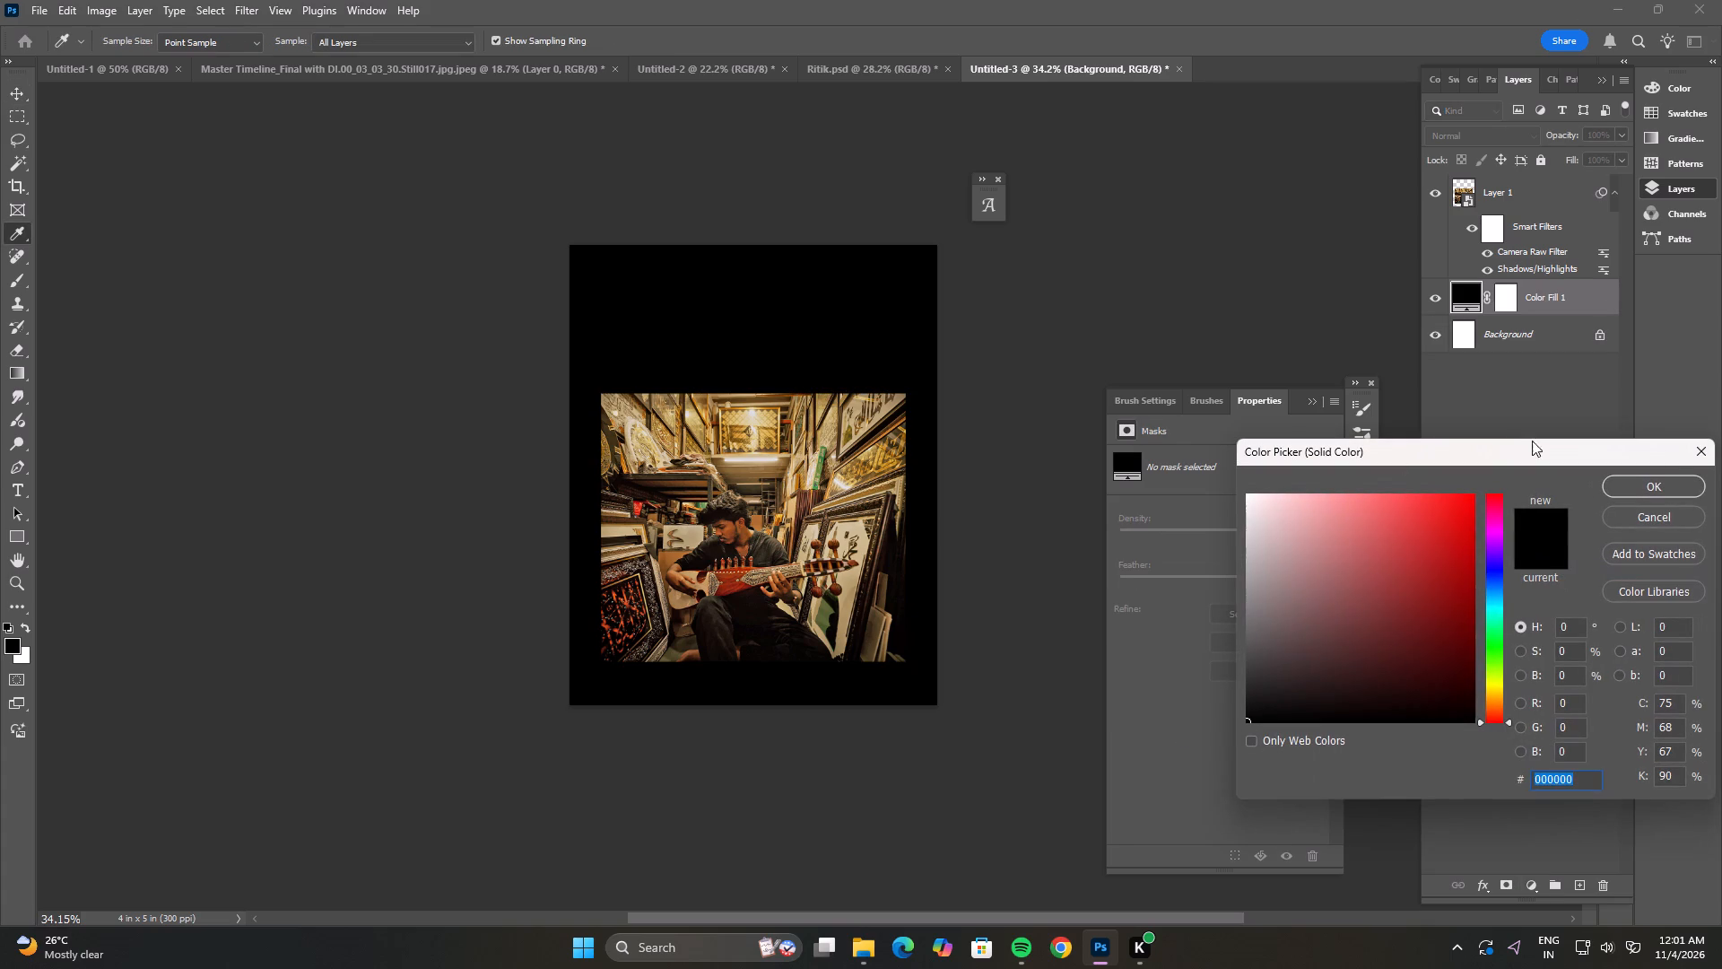
left_click(1648, 484)
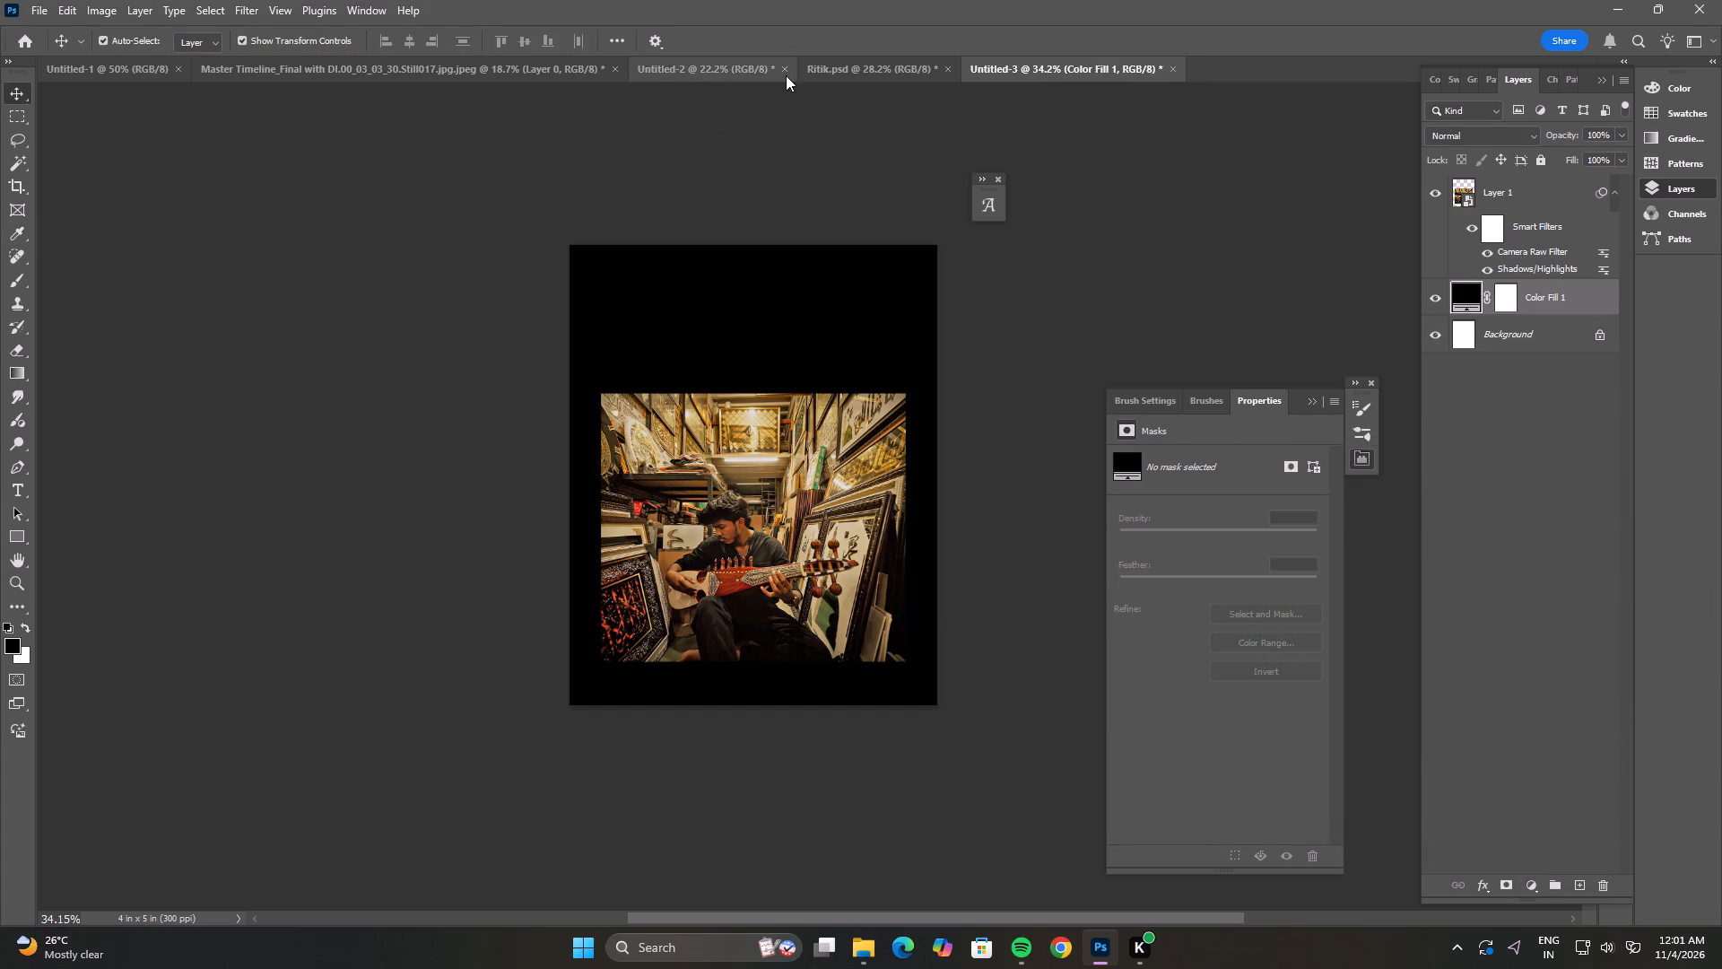
Copy the four nirlajj and balak title text layers from Ritik.psd into the Untitled-3 poster.
left_click(831, 71)
left_click(977, 461)
left_click(980, 520, "shift")
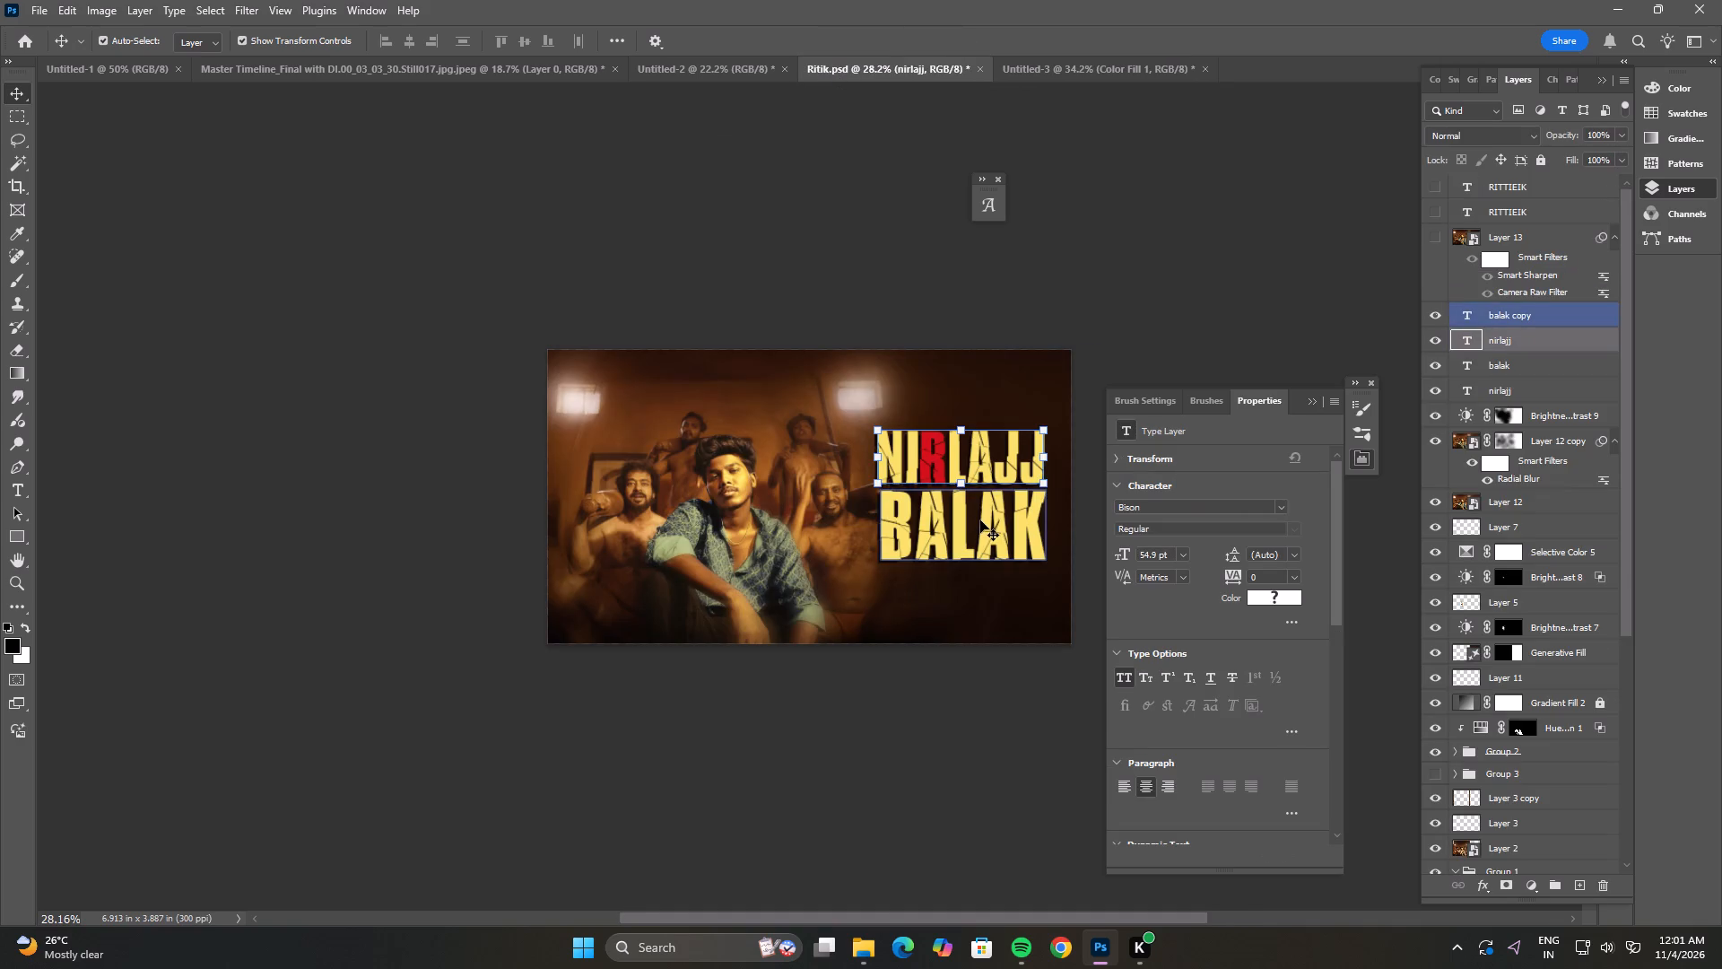
left_click(1515, 369, "ctrl")
left_click(1511, 396, "ctrl")
left_click_drag(1541, 312, 1343, 301)
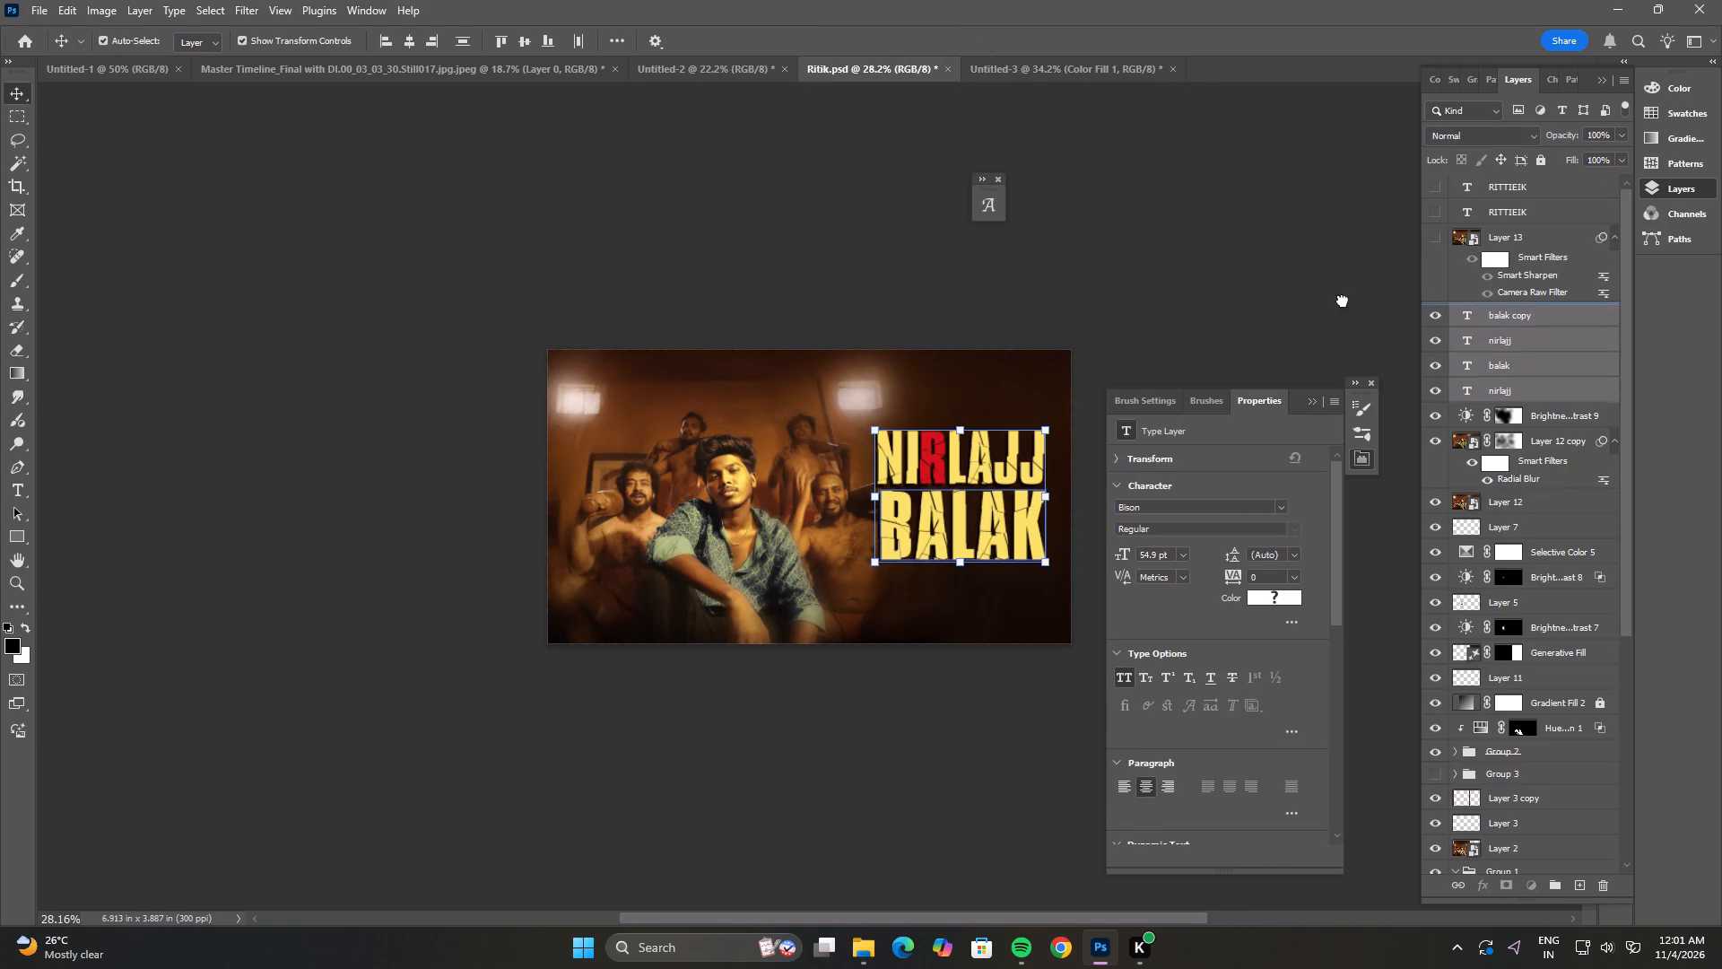
left_click_drag(1343, 301, 778, 324)
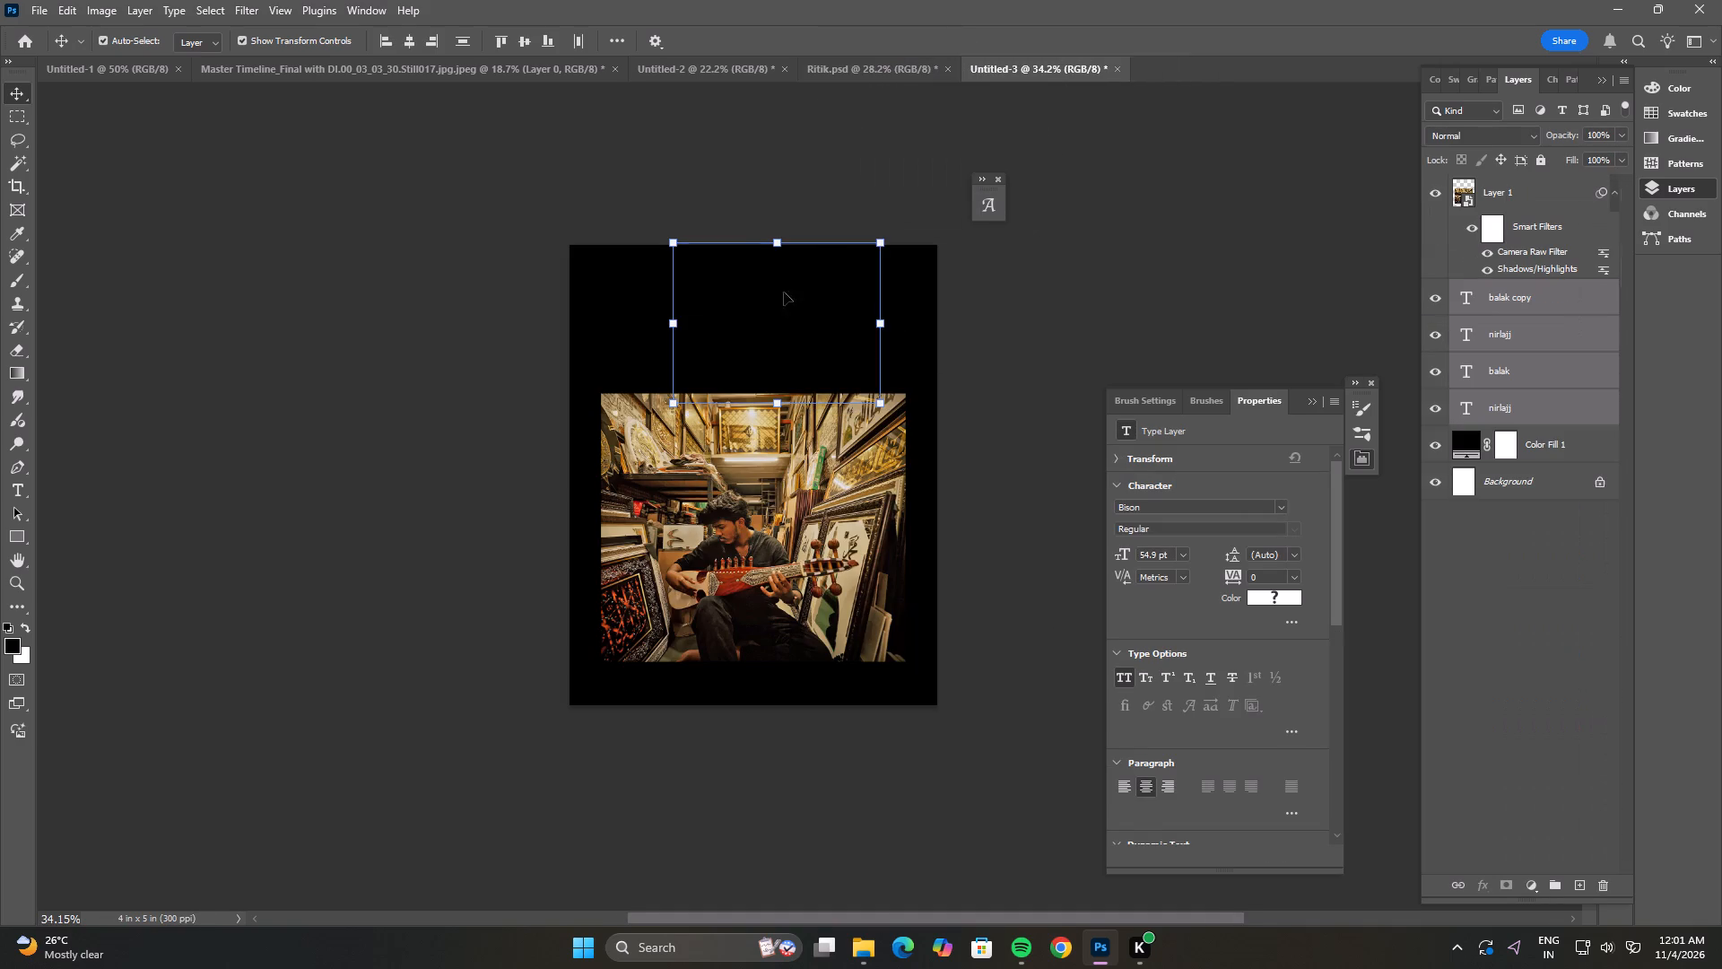
Scale the NIRLAJJ BALAK title down to about 47.7 pt type and centre it horizontally above the musician photo.
left_click_drag(775, 237, 770, 295)
left_click_drag(781, 336, 761, 307)
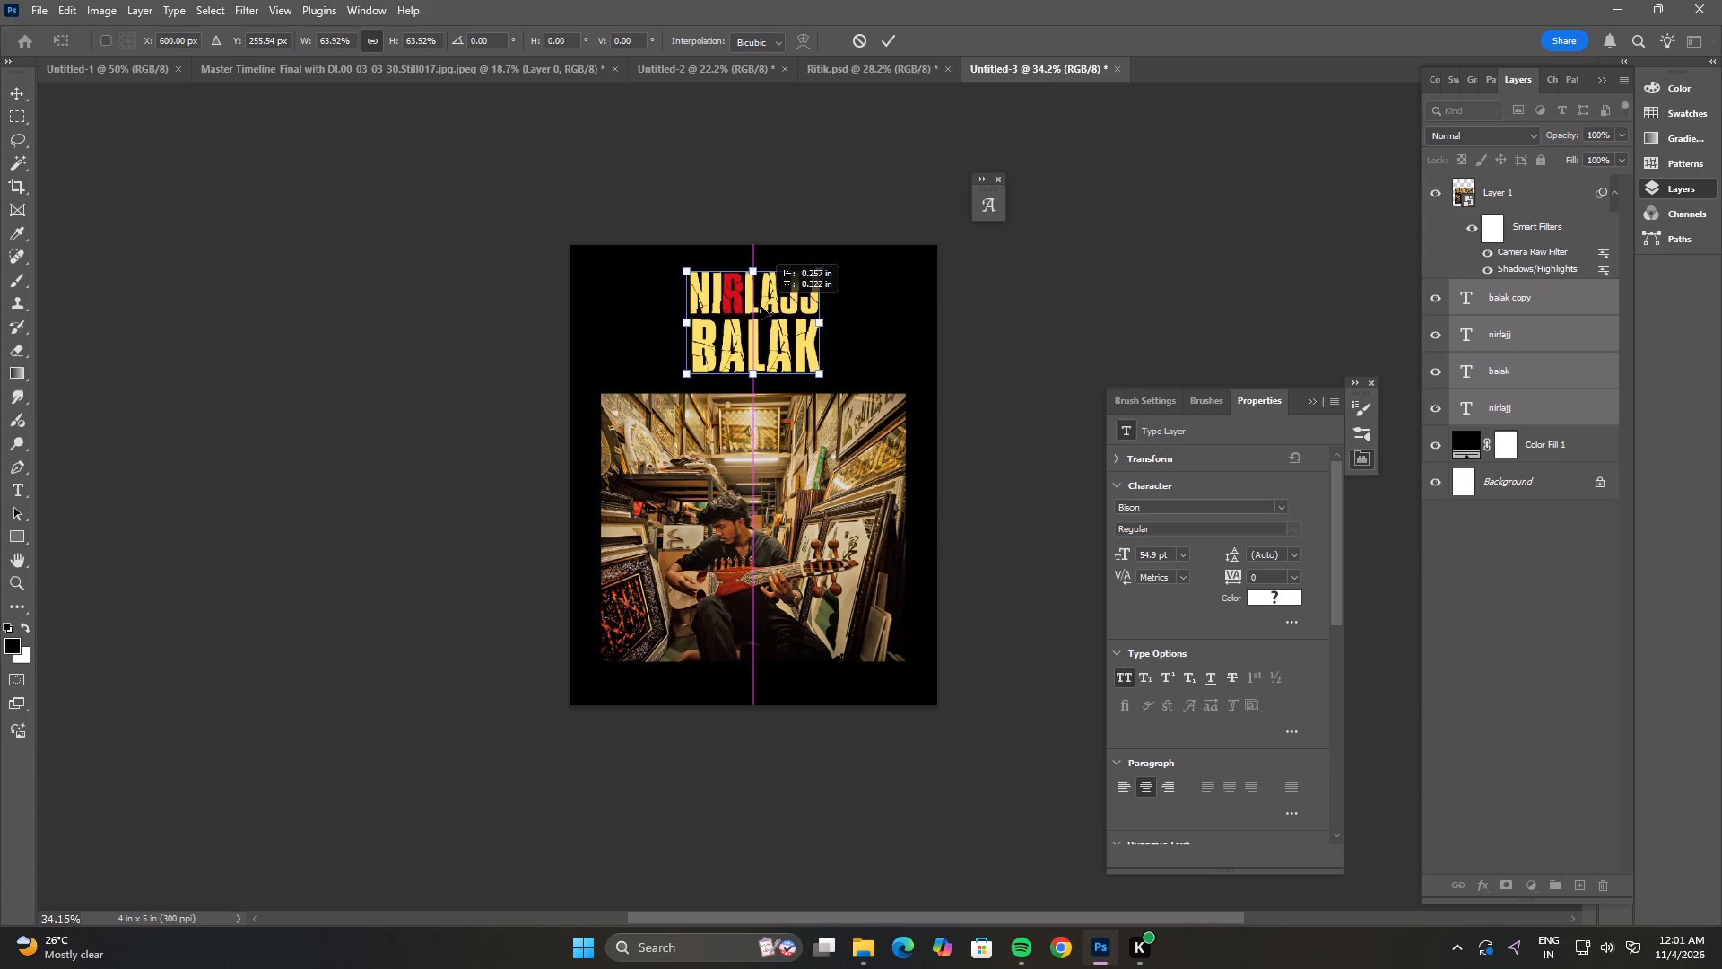
left_click_drag(761, 307, 761, 307)
double_click(761, 307)
left_click(751, 265)
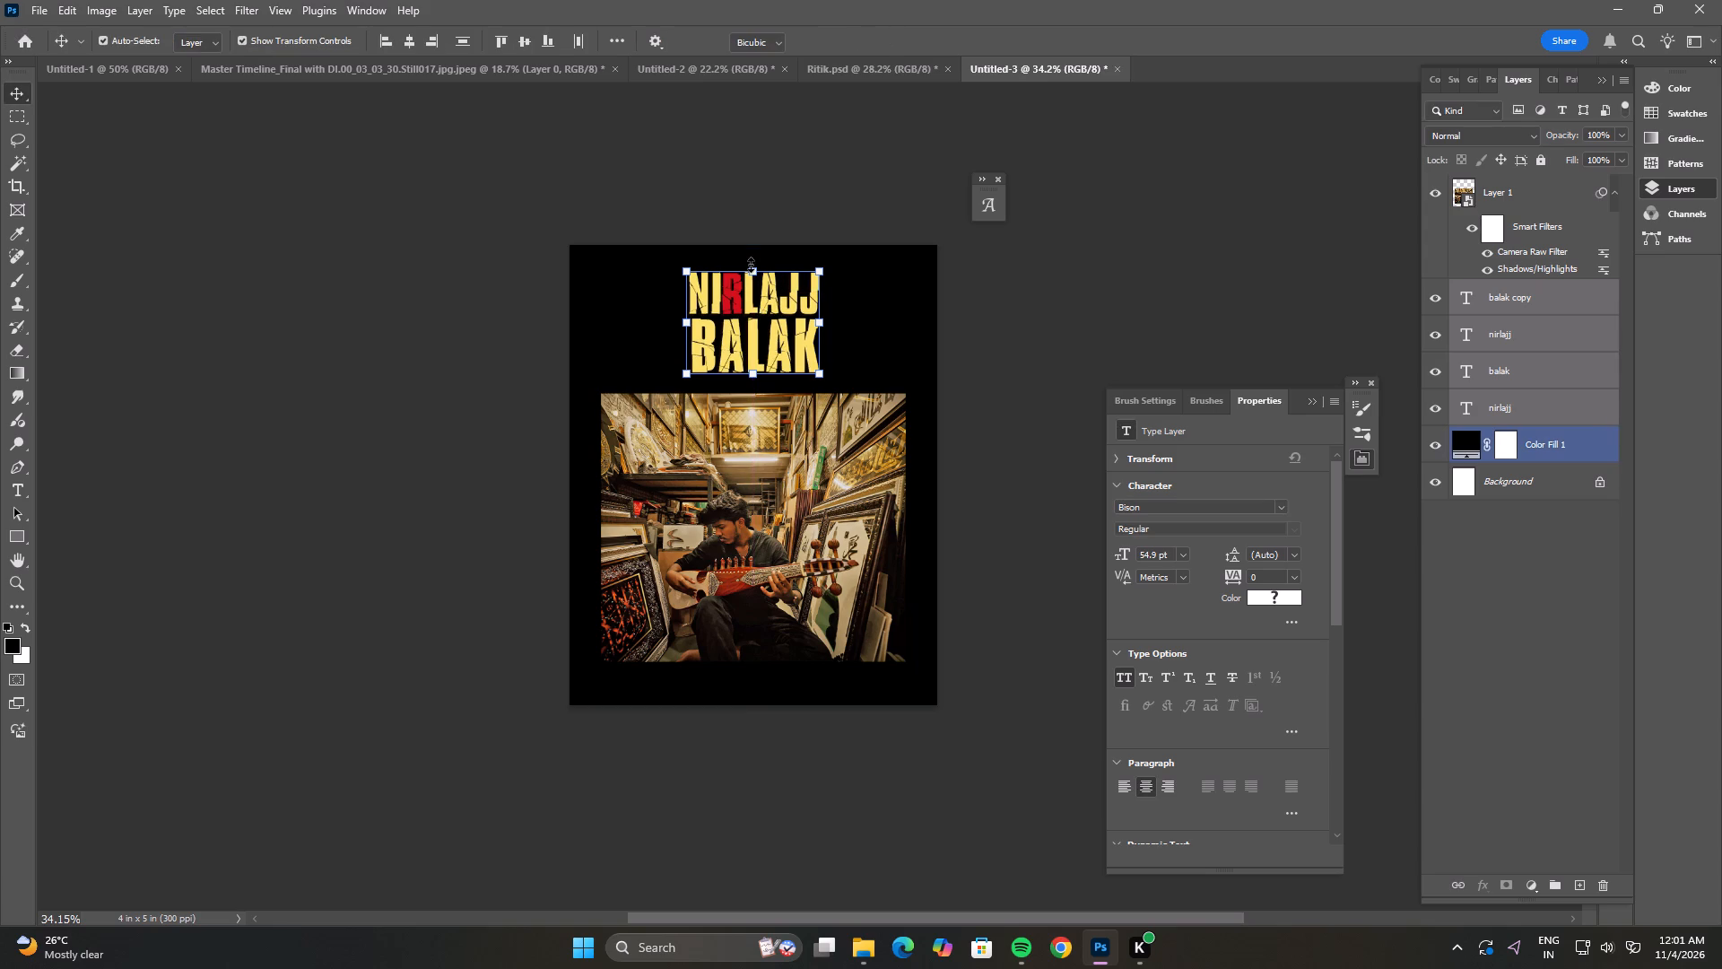
double_click(752, 283)
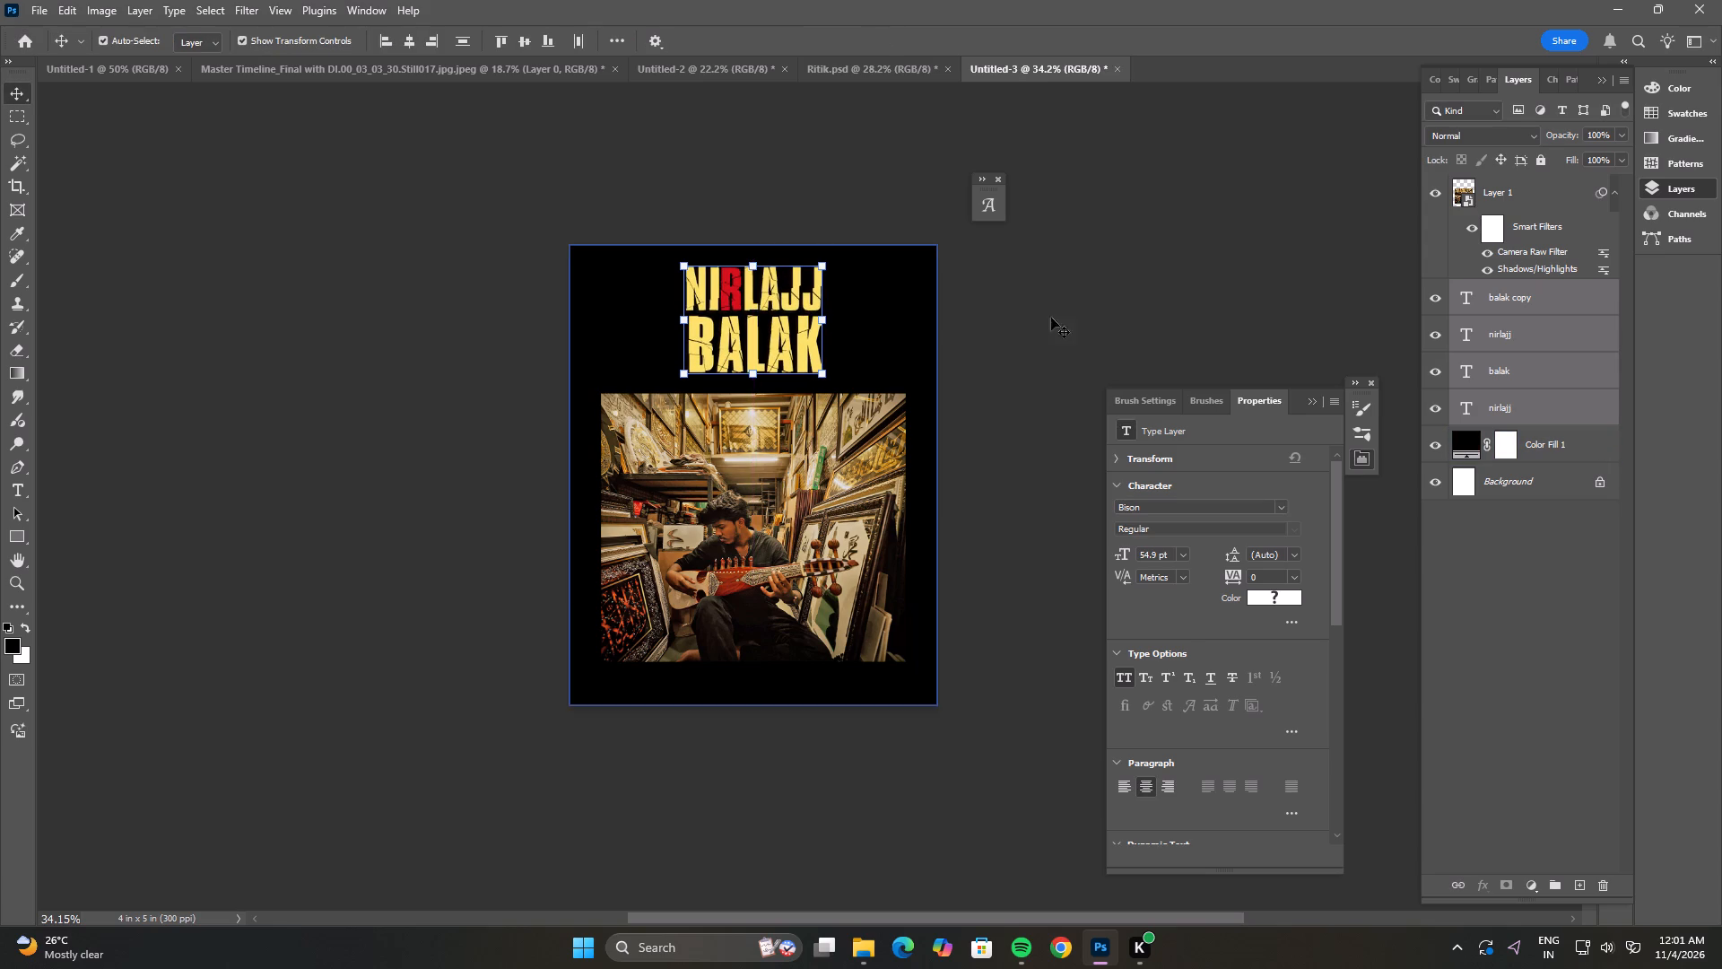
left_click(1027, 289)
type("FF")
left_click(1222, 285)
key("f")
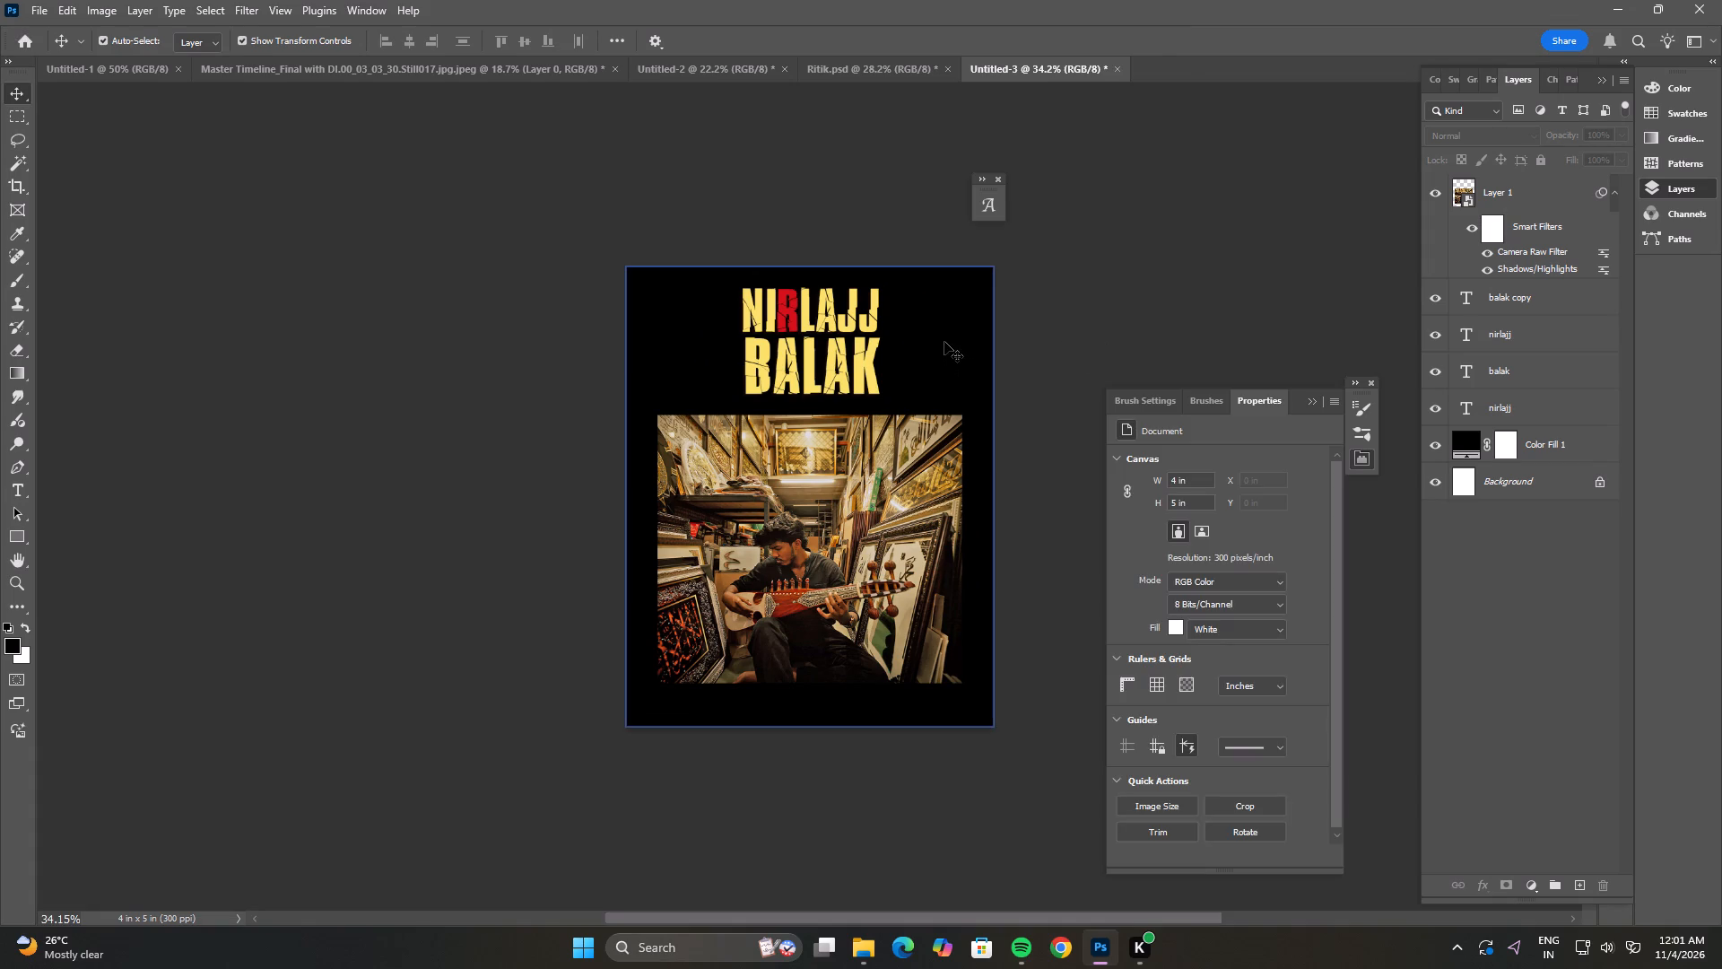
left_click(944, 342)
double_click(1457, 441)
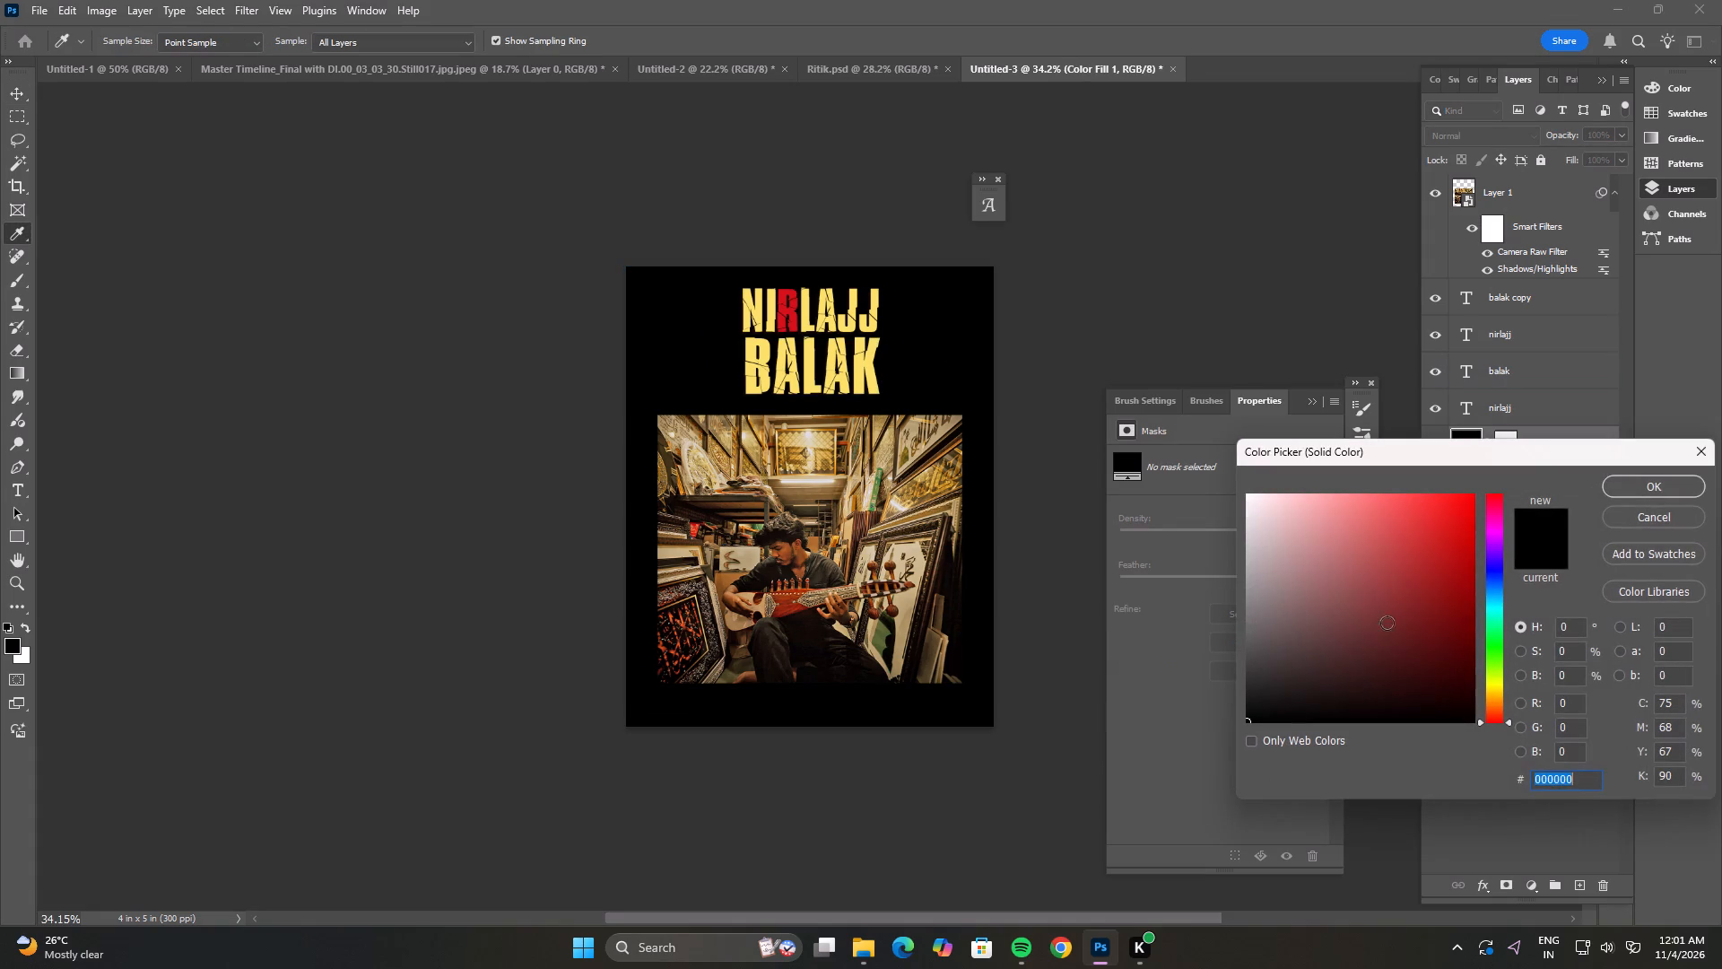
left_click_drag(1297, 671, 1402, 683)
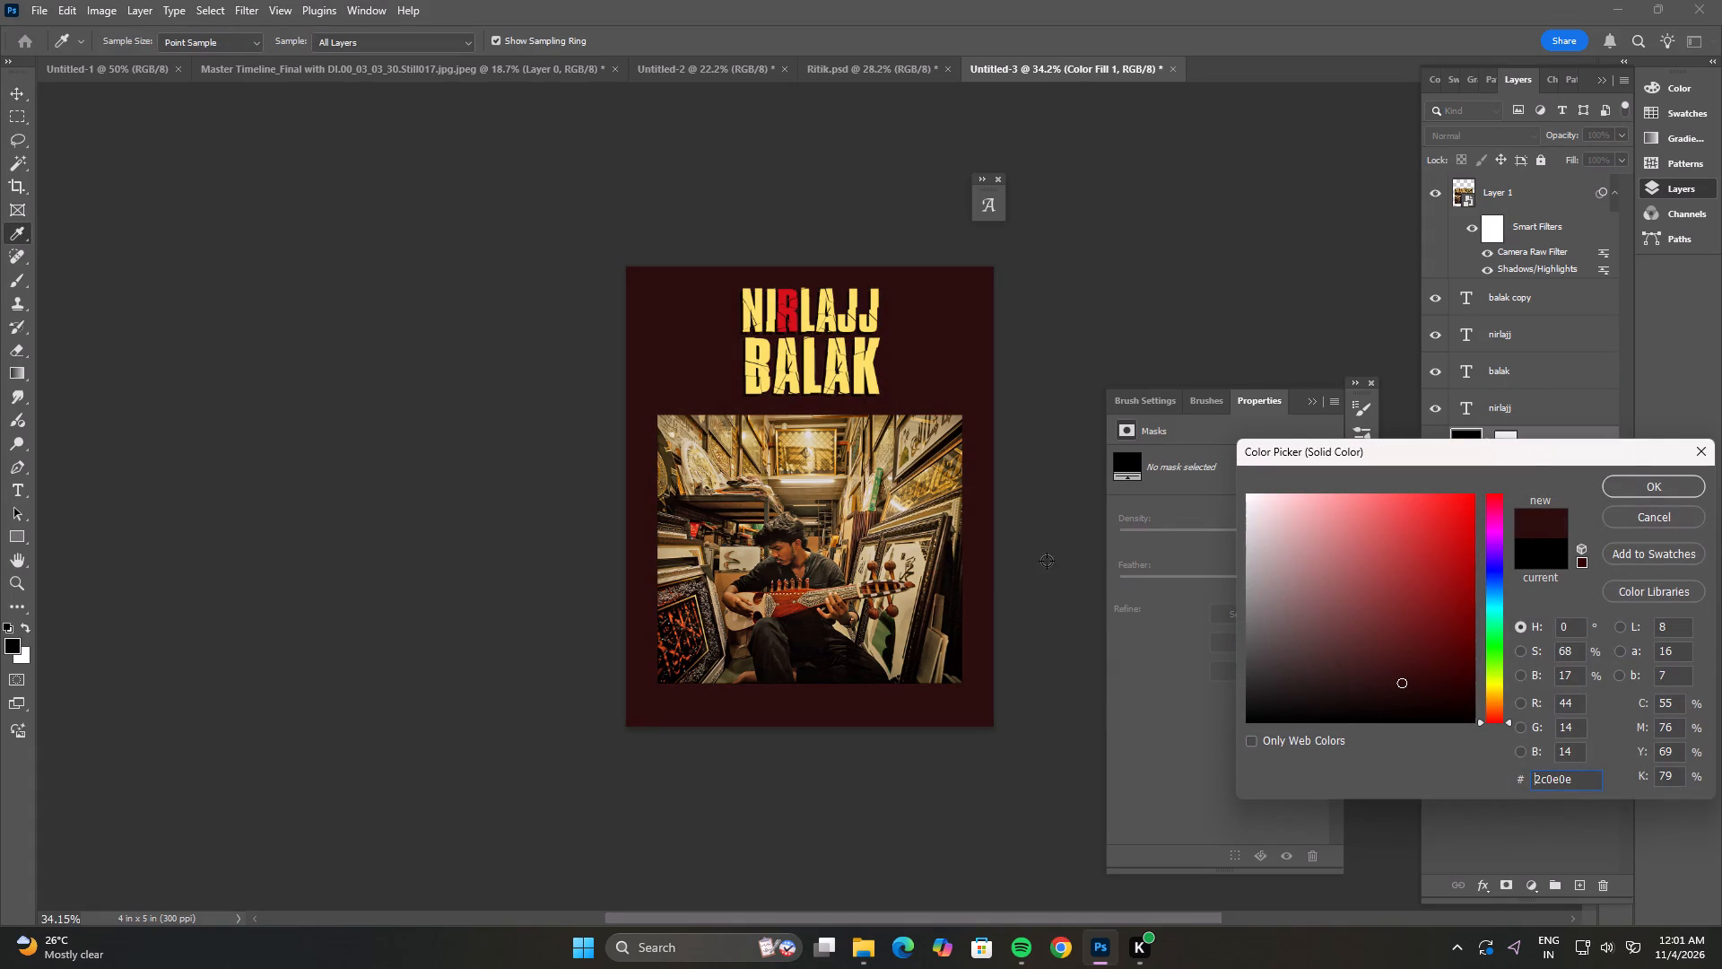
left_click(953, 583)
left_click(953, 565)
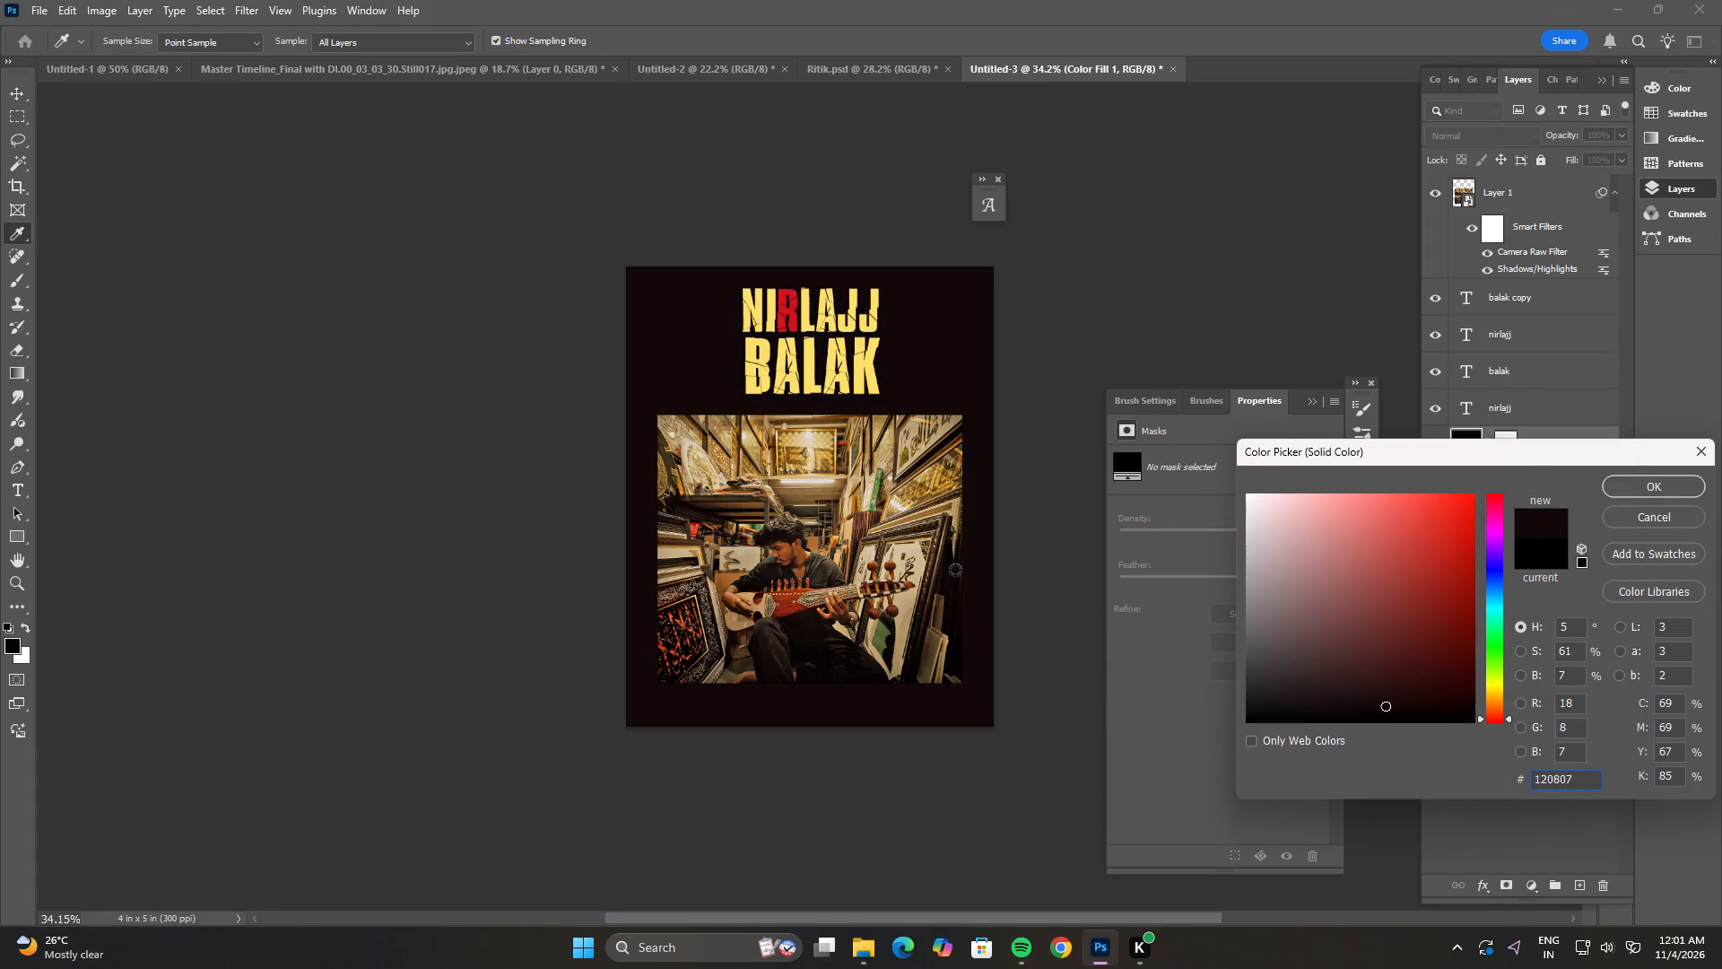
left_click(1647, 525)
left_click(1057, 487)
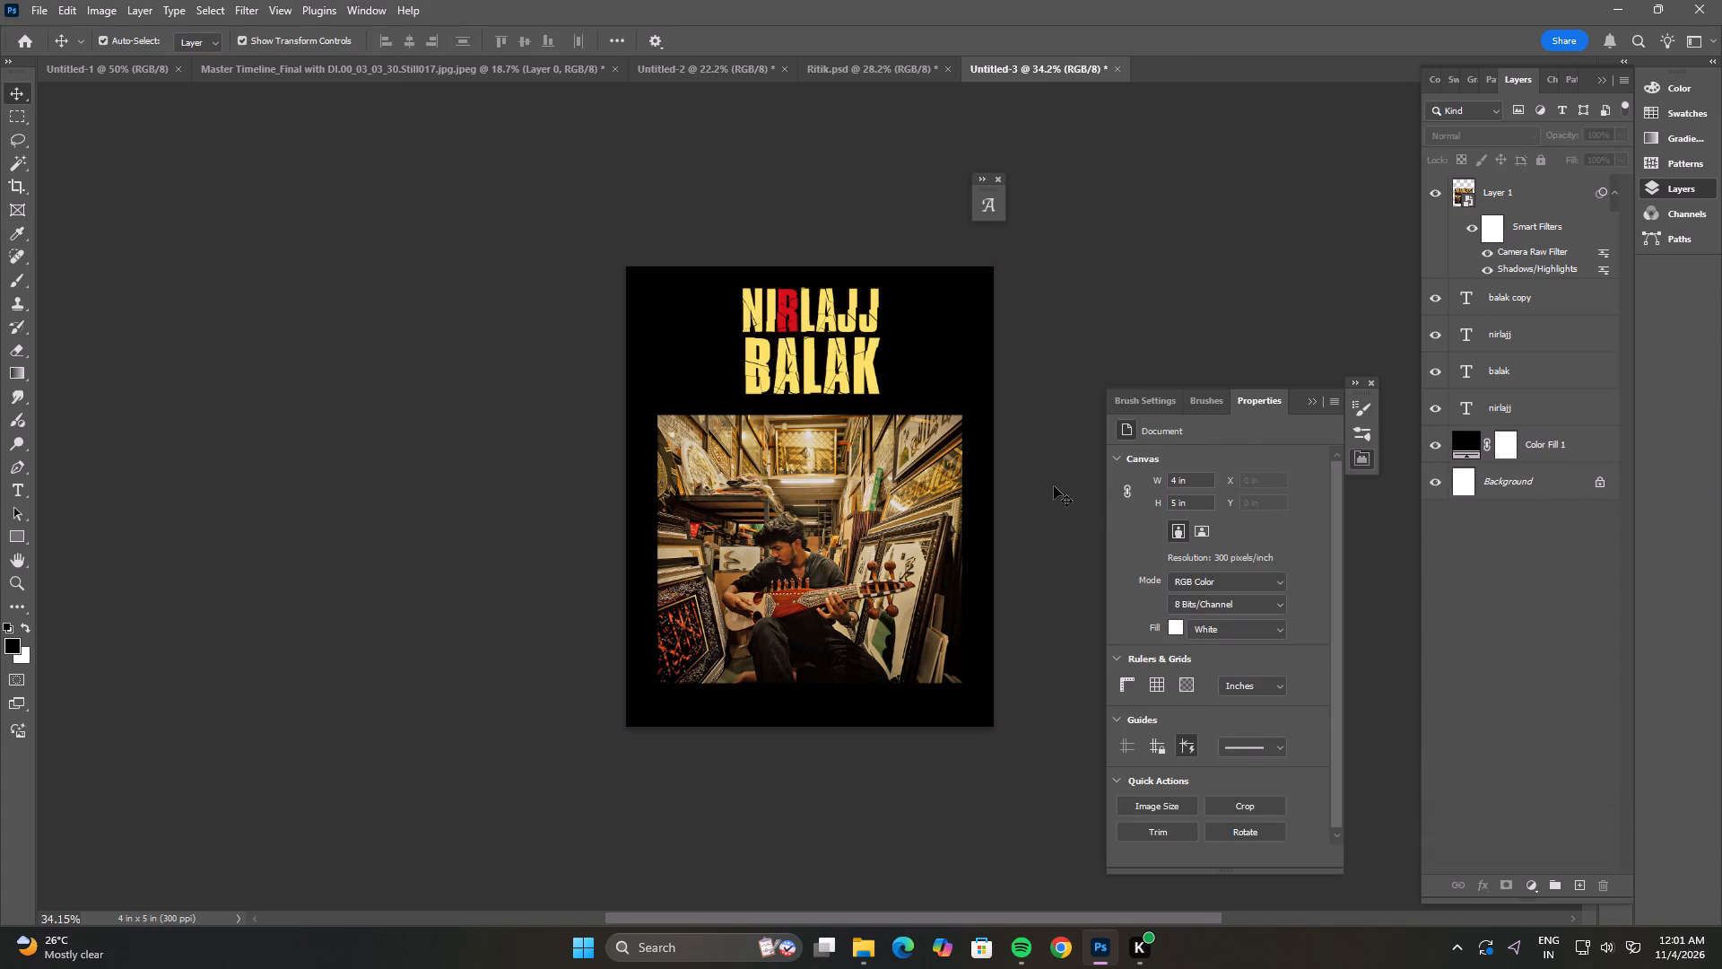
Enlarge the musician photo to about 4.07 by 3.59 in, spanning the page width from just under the title to the page bottom.
left_click(864, 493)
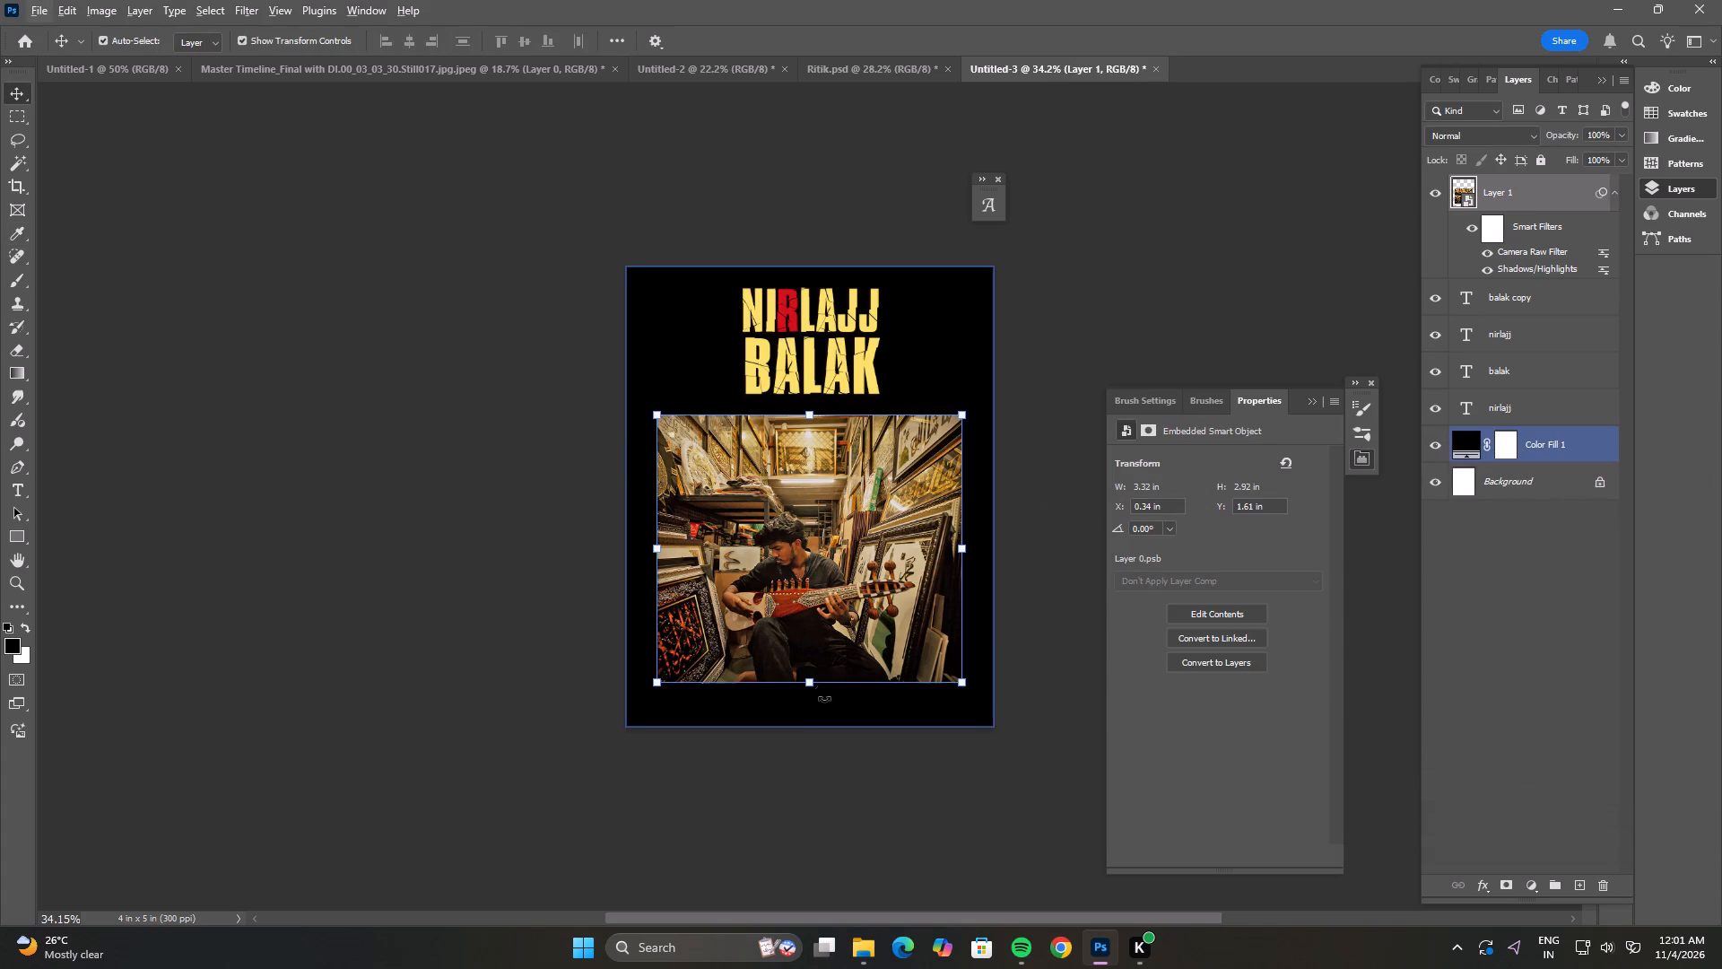
left_click_drag(804, 684, 791, 733)
left_click_drag(811, 412, 809, 409)
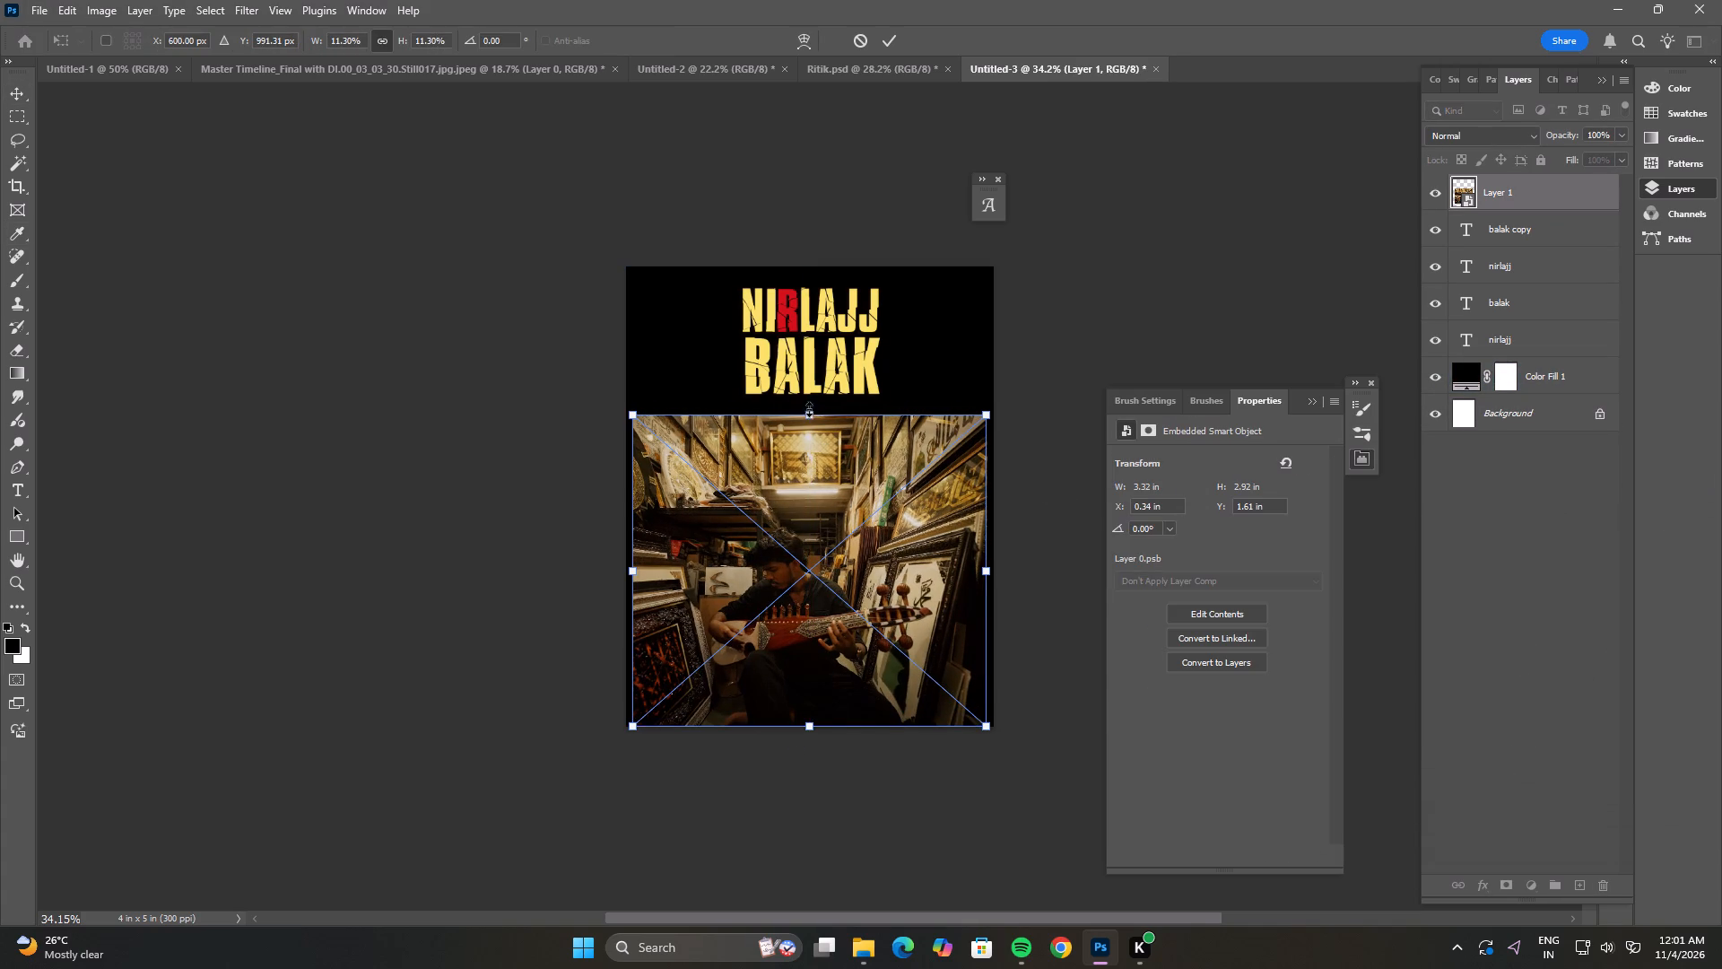
left_click_drag(809, 409, 807, 403)
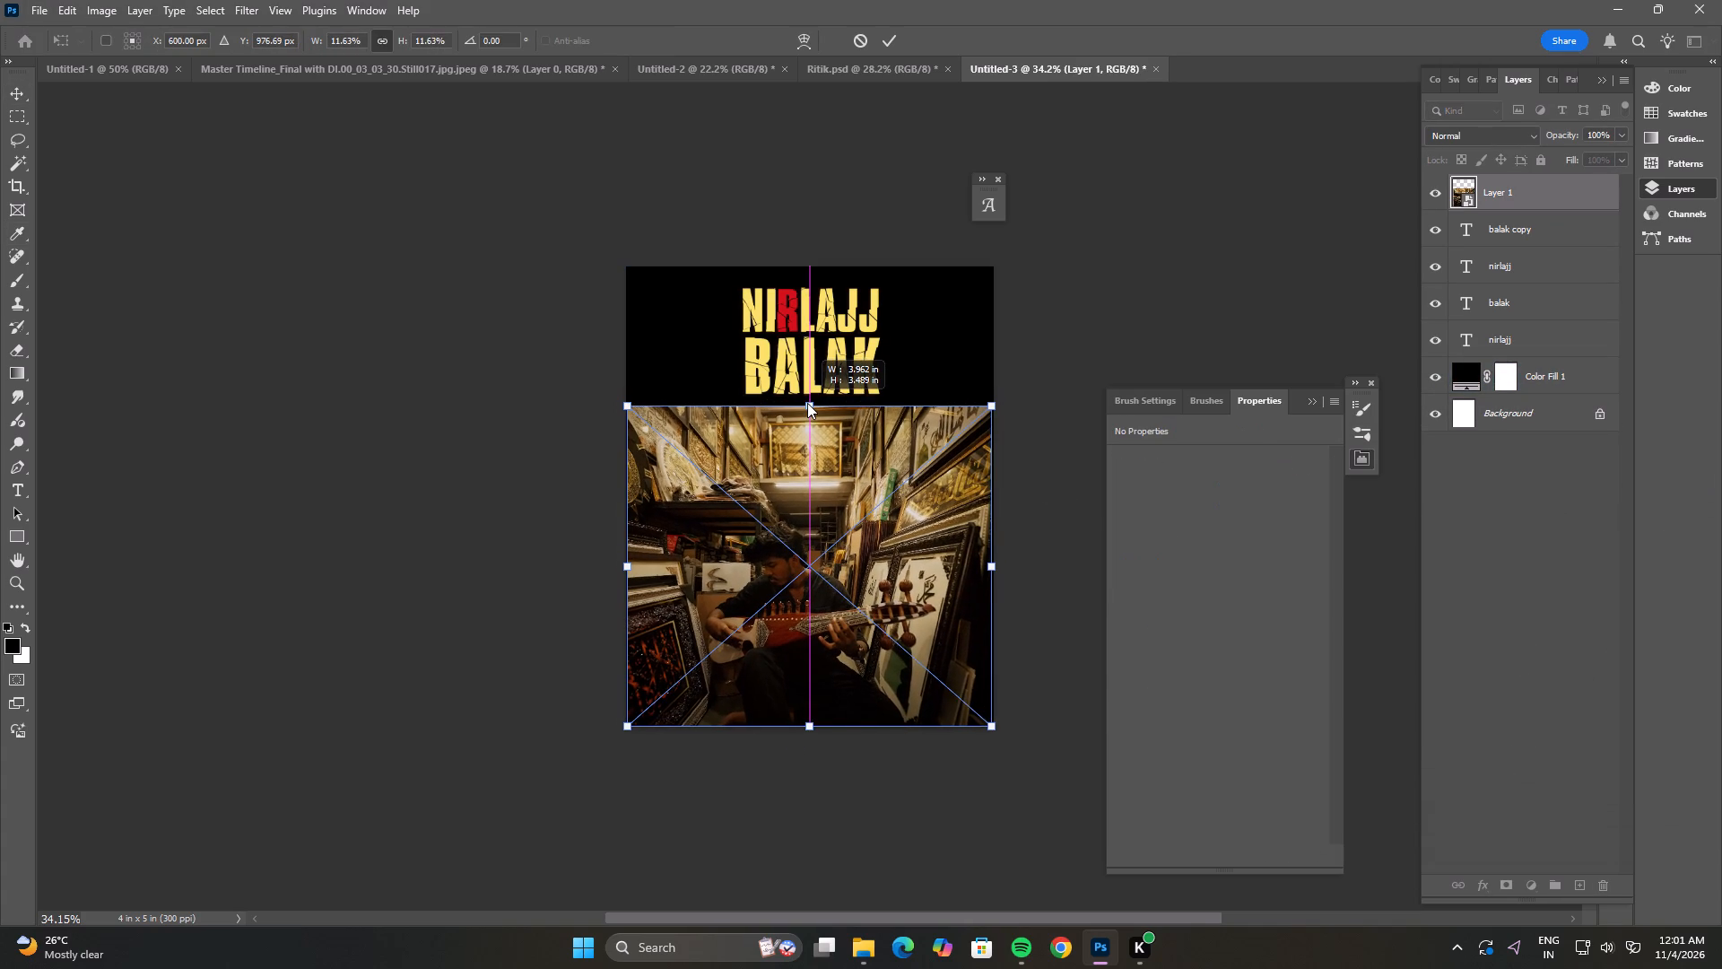
left_click_drag(807, 403, 807, 399)
double_click(841, 455)
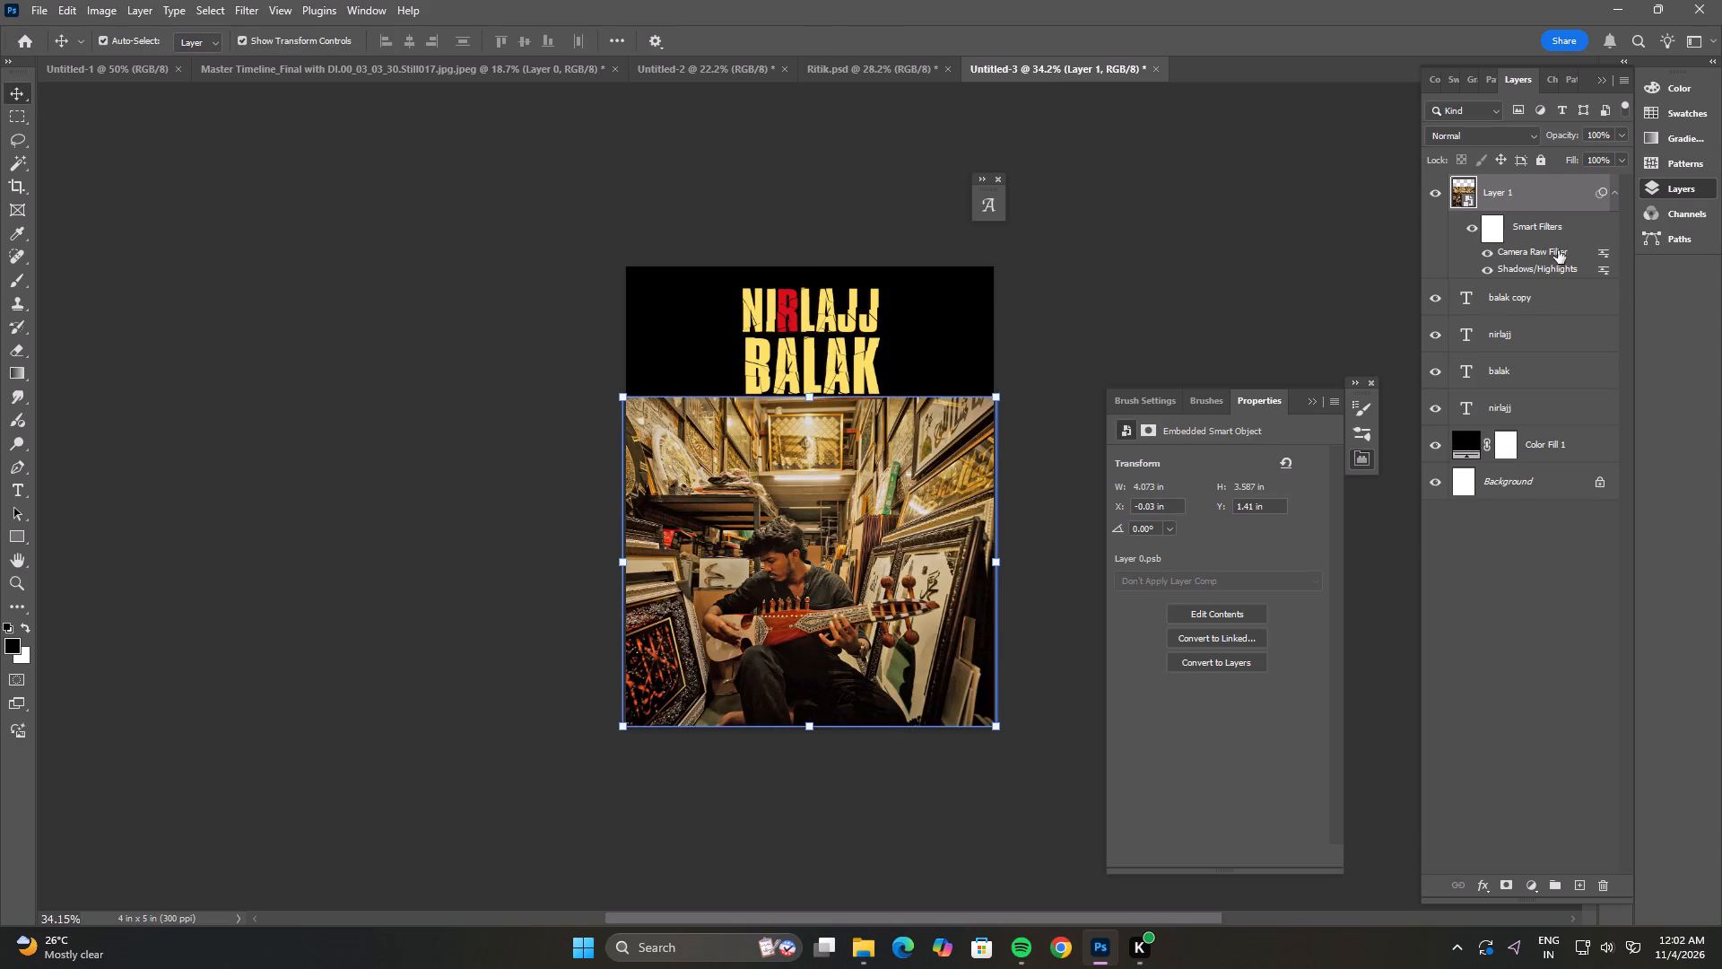
Reorder the layers so the four title layers are on top, the musician photo beneath them and the black fill below the photo.
left_click(1528, 442)
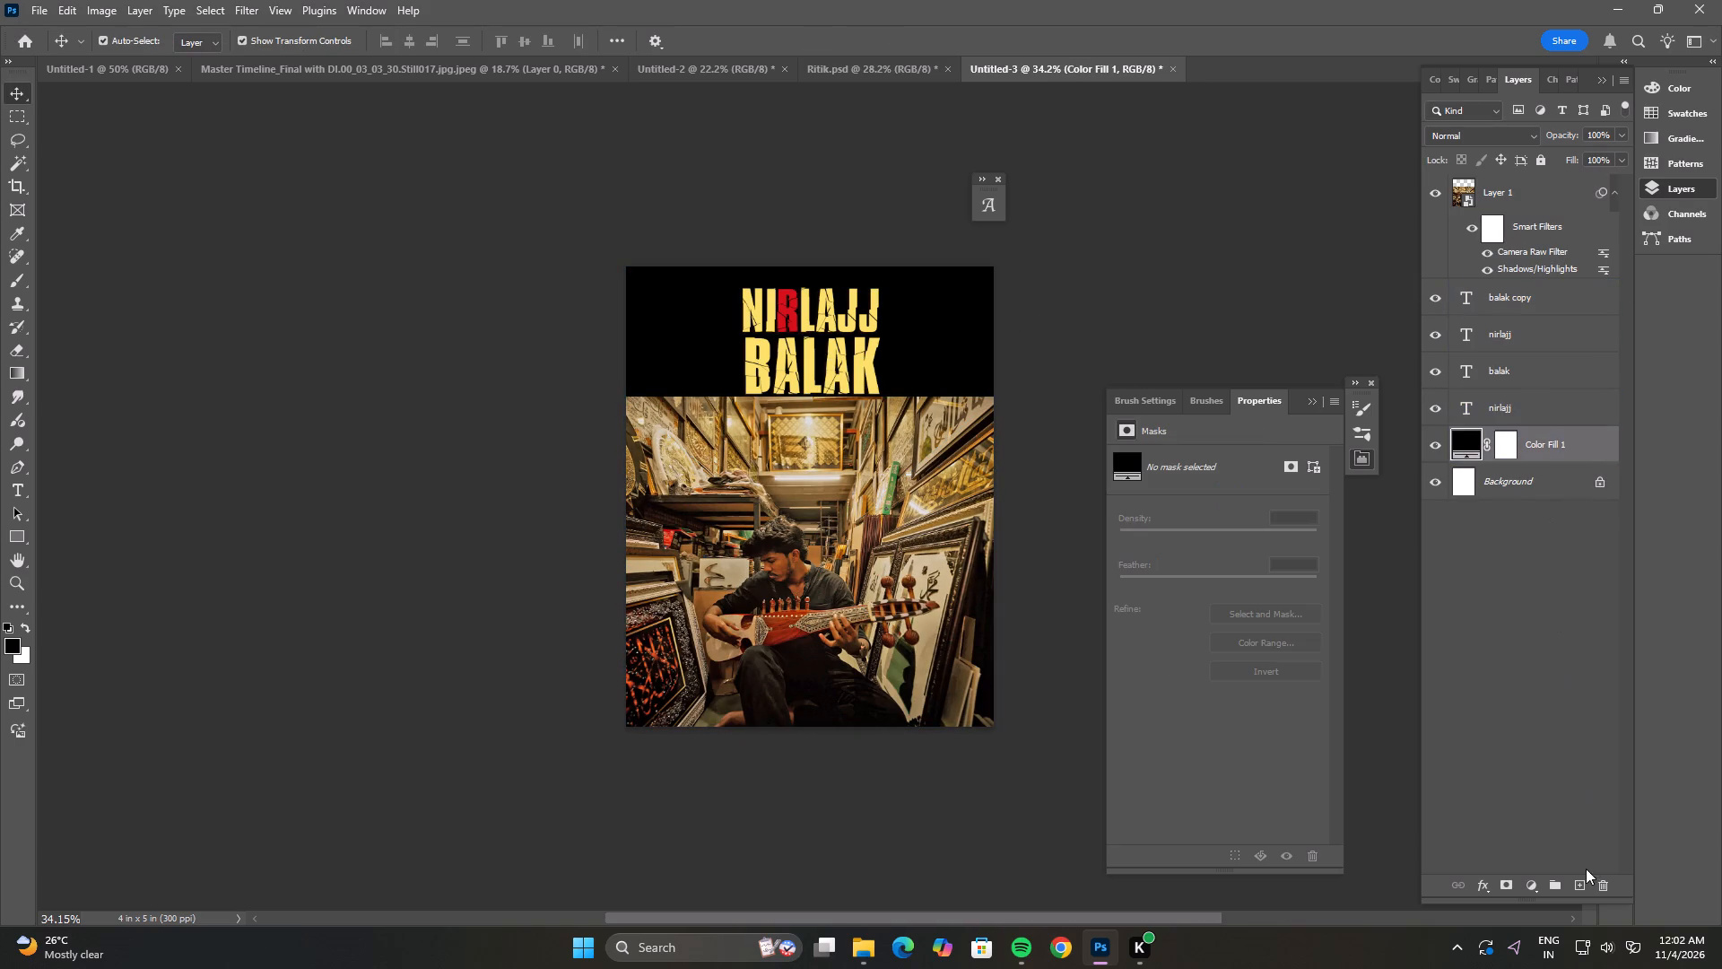
left_click_drag(1552, 438, 1499, 229)
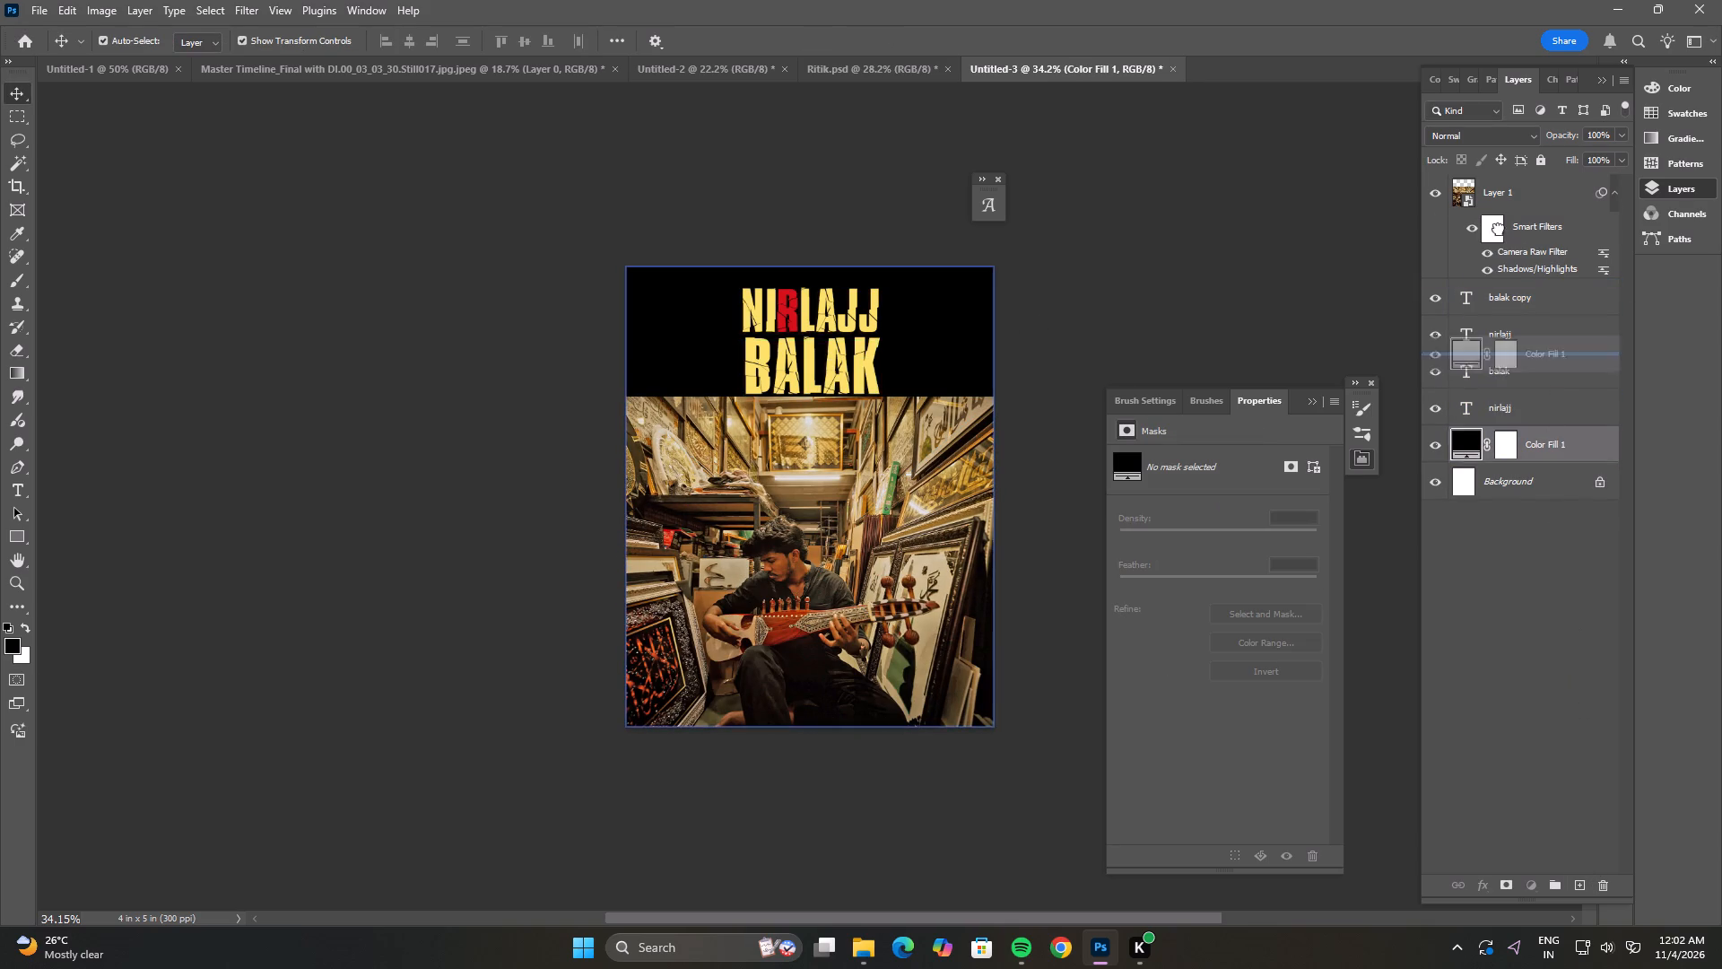
left_click_drag(1499, 229, 1485, 169)
left_click(1543, 345)
left_click(1529, 439, "shift")
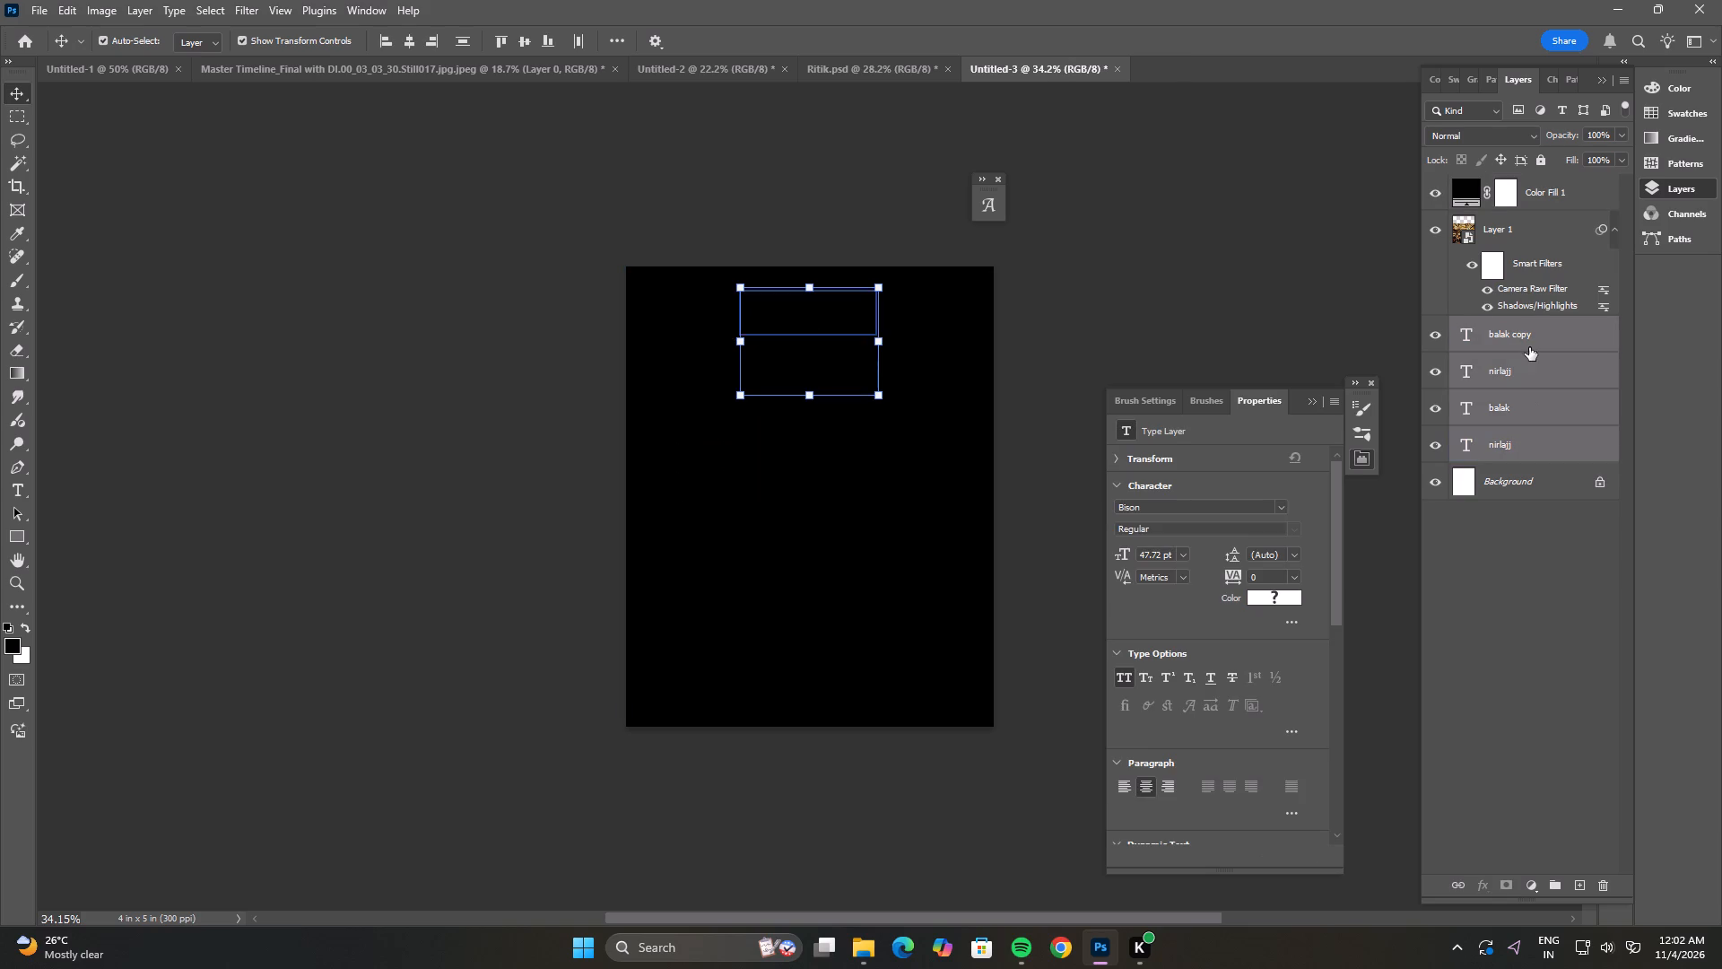
left_click_drag(1529, 335, 1504, 174)
left_click(1523, 379)
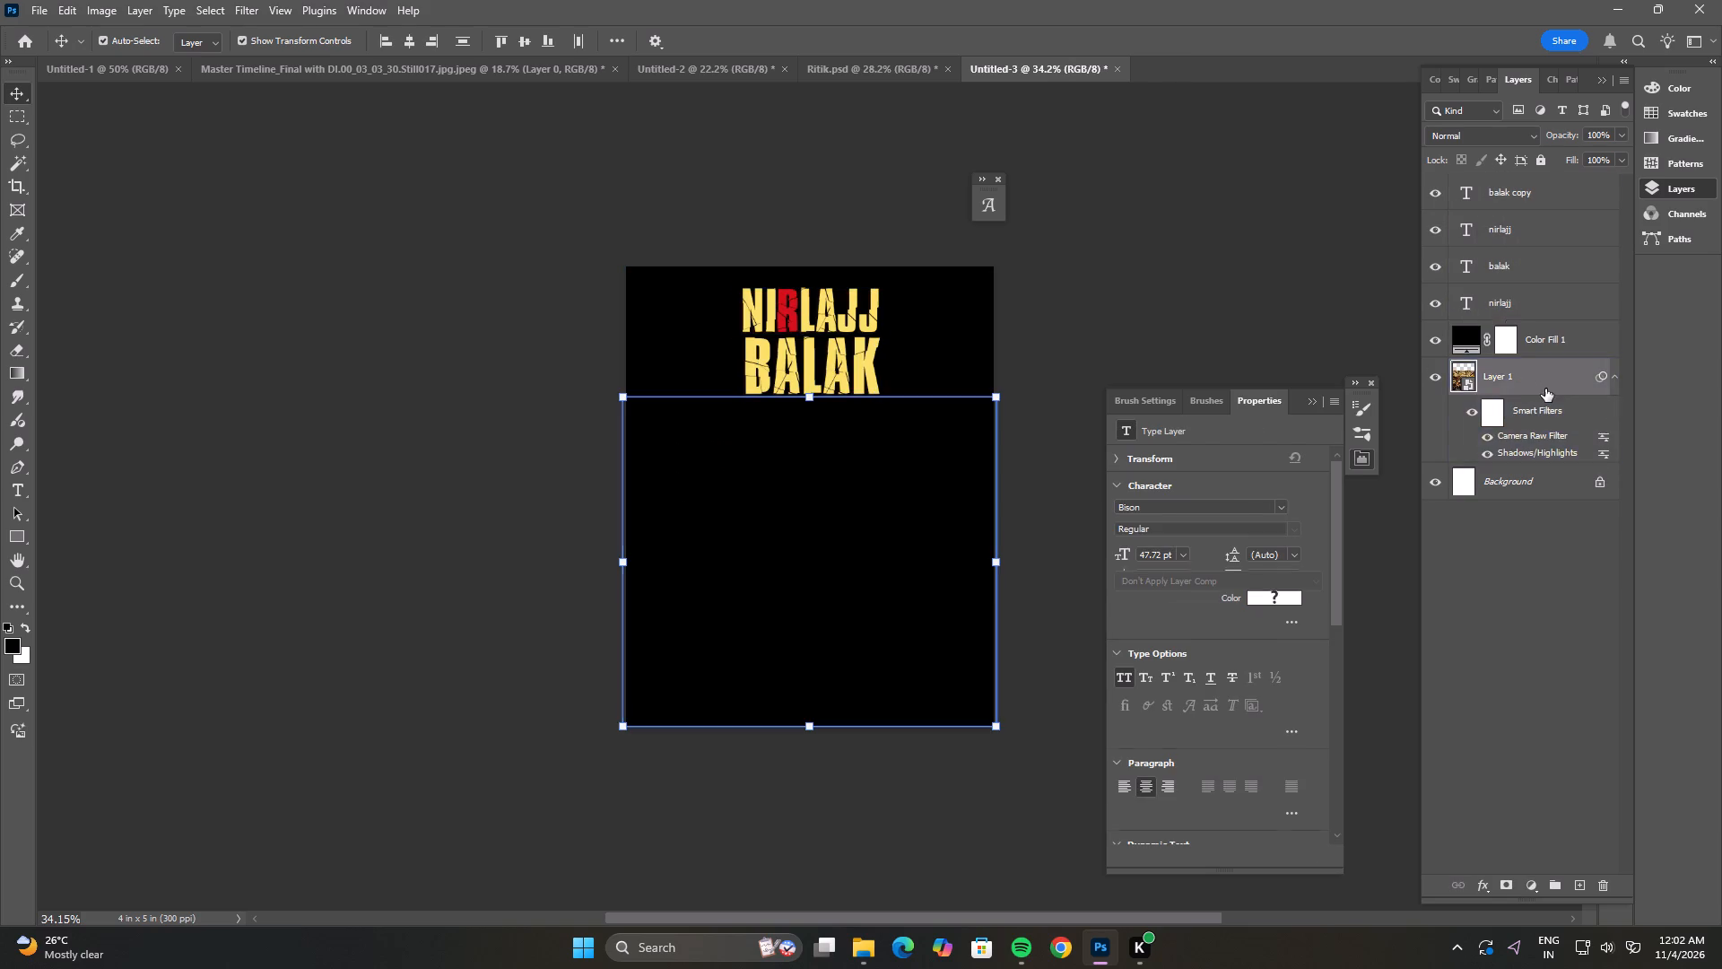
left_click_drag(1545, 385, 1528, 328)
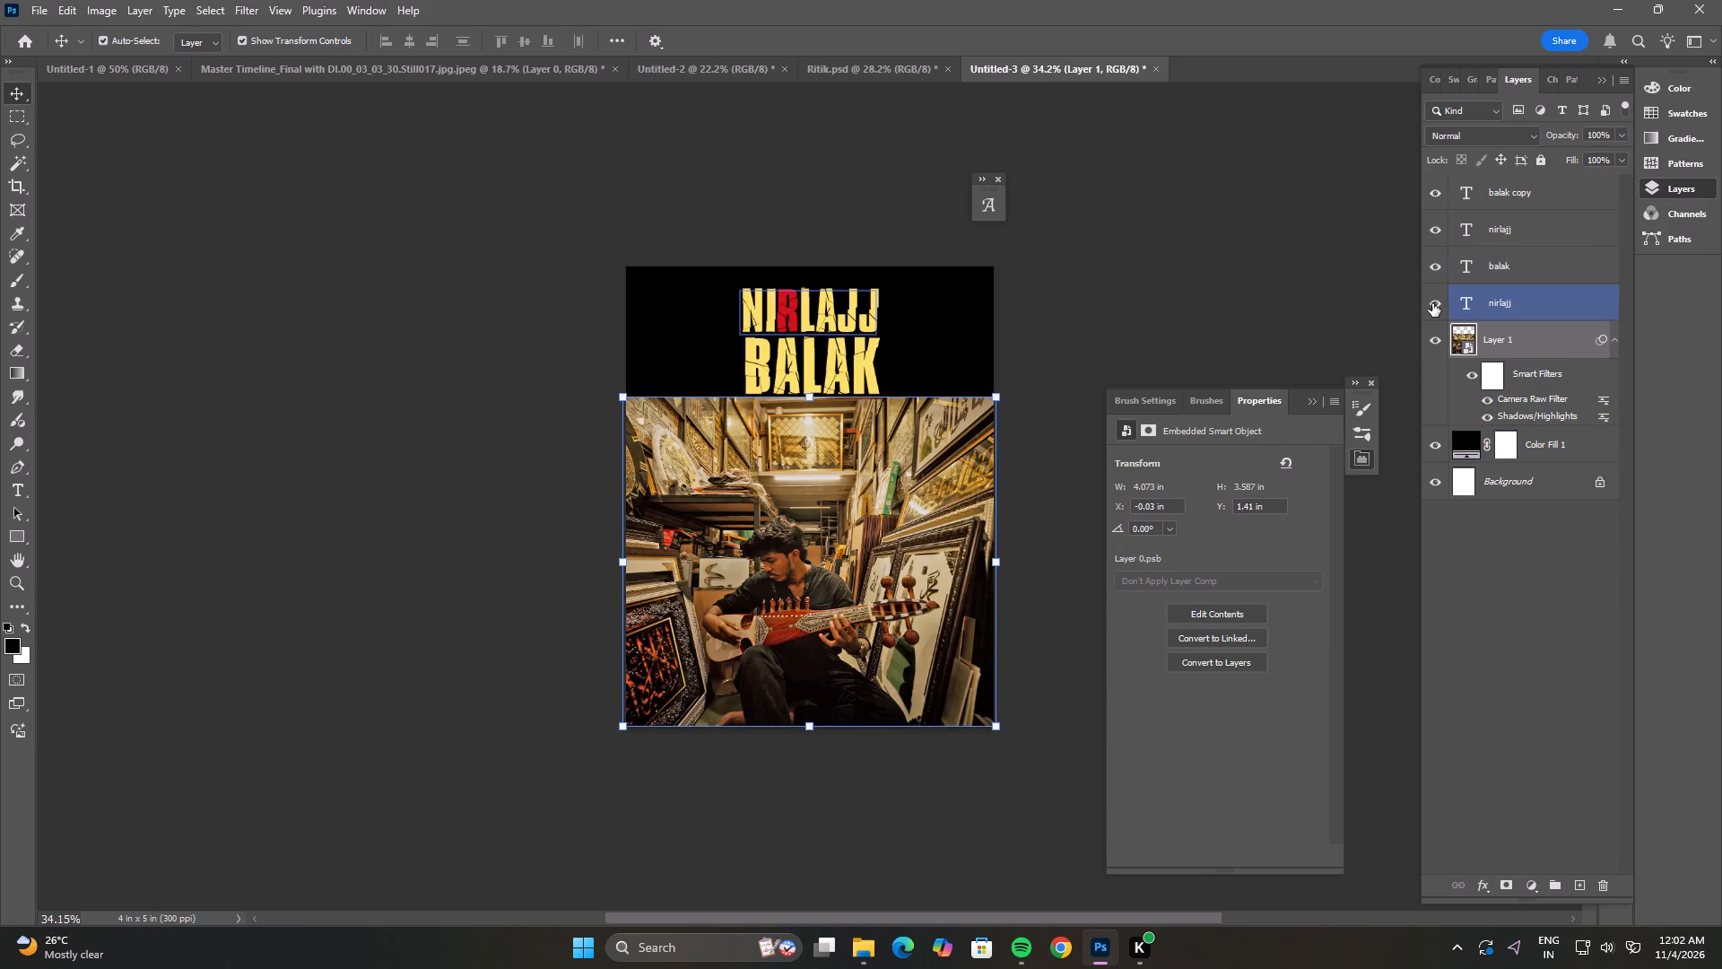
Hide the four title text layers.
left_click_drag(1432, 303, 1413, 197)
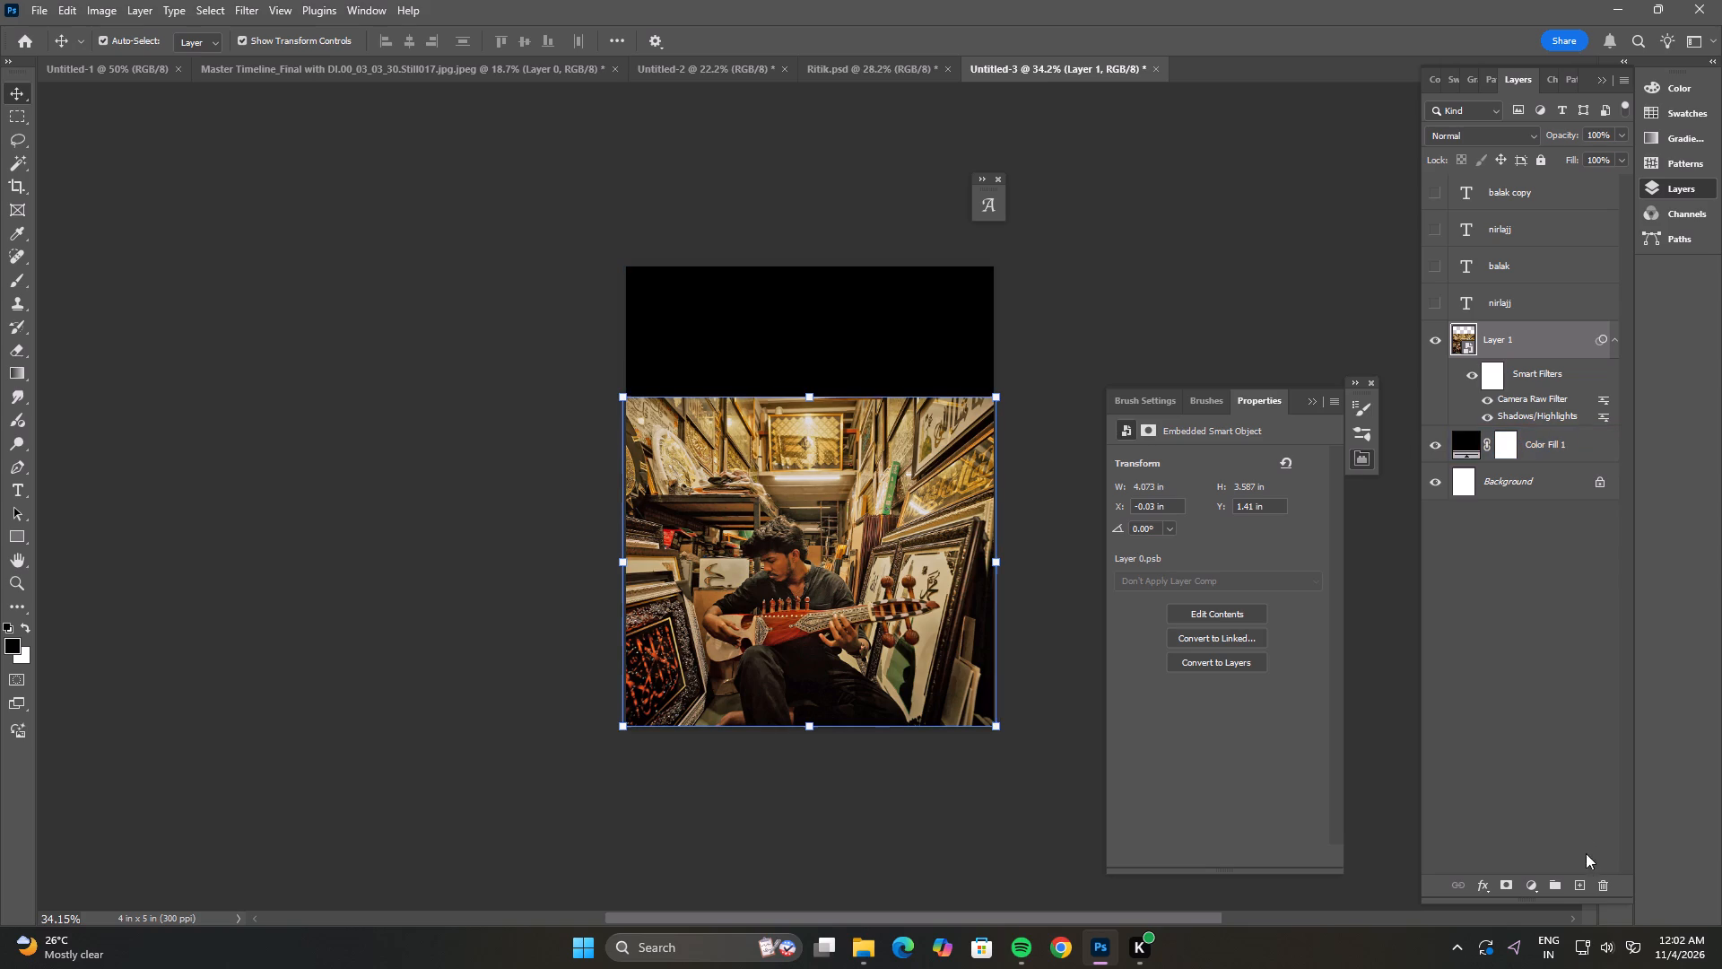
Add a black-to-transparent linear gradient above the photo, fading from its top edge to below the page bottom, at about 105% scale.
left_click(1578, 882)
left_click(22, 369)
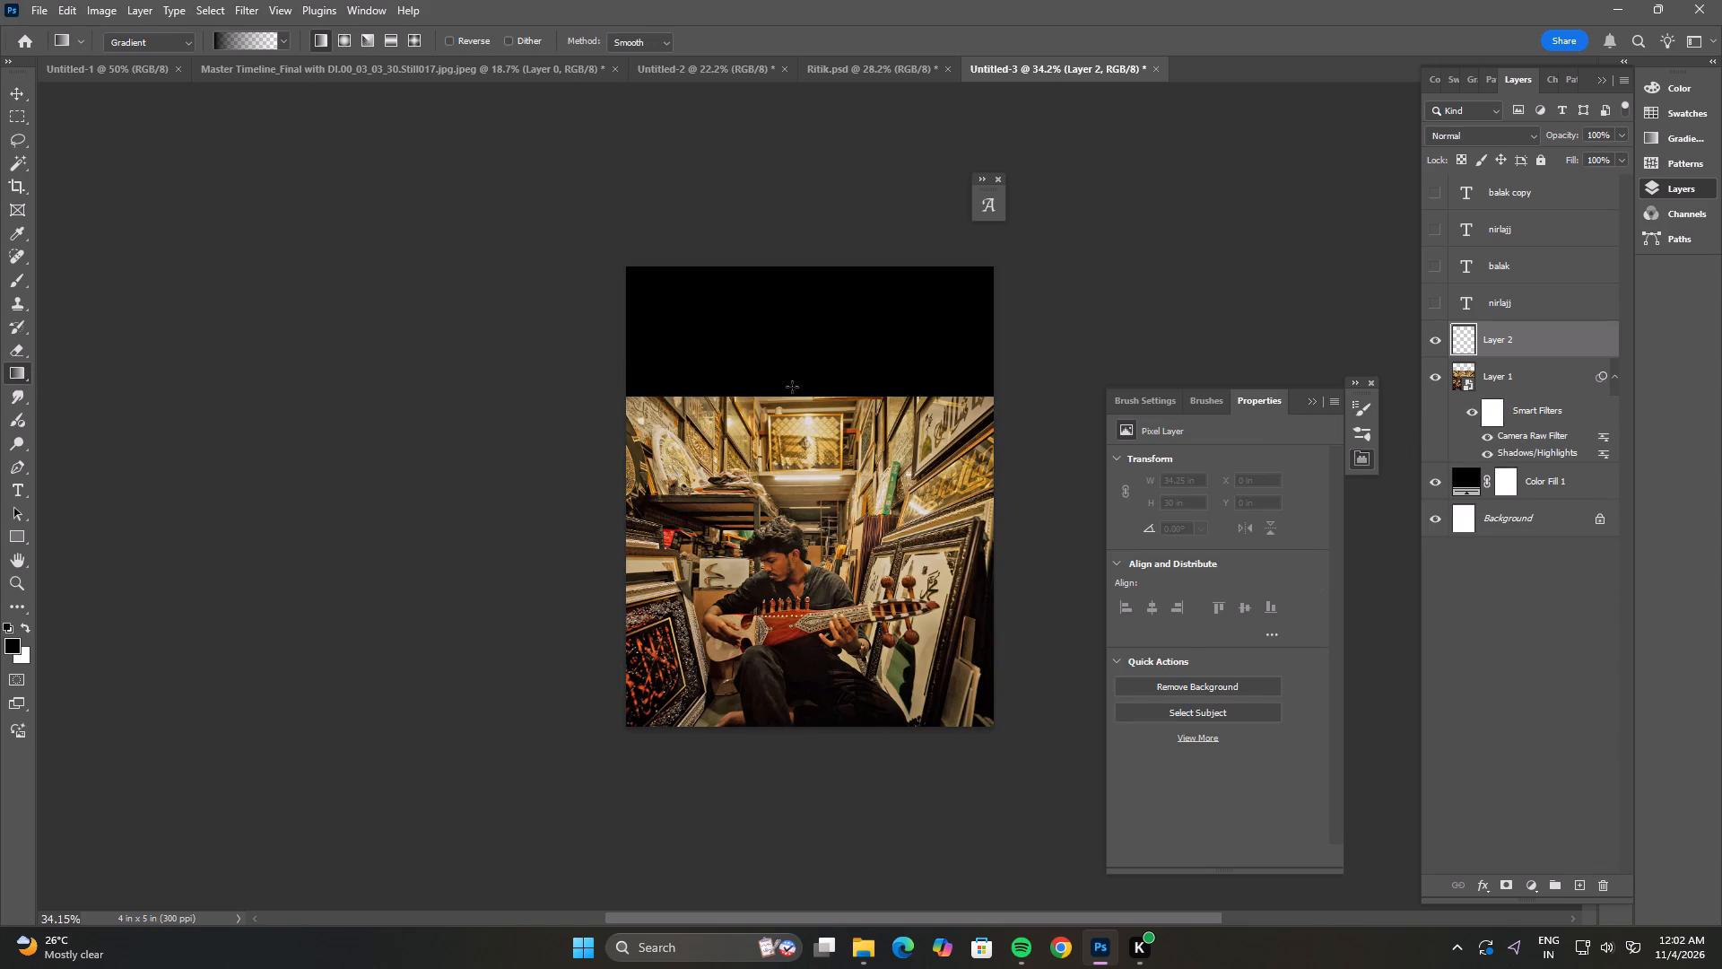
left_click_drag(812, 391, 813, 516)
left_click_drag(815, 393, 809, 407)
left_click_drag(814, 511, 804, 658)
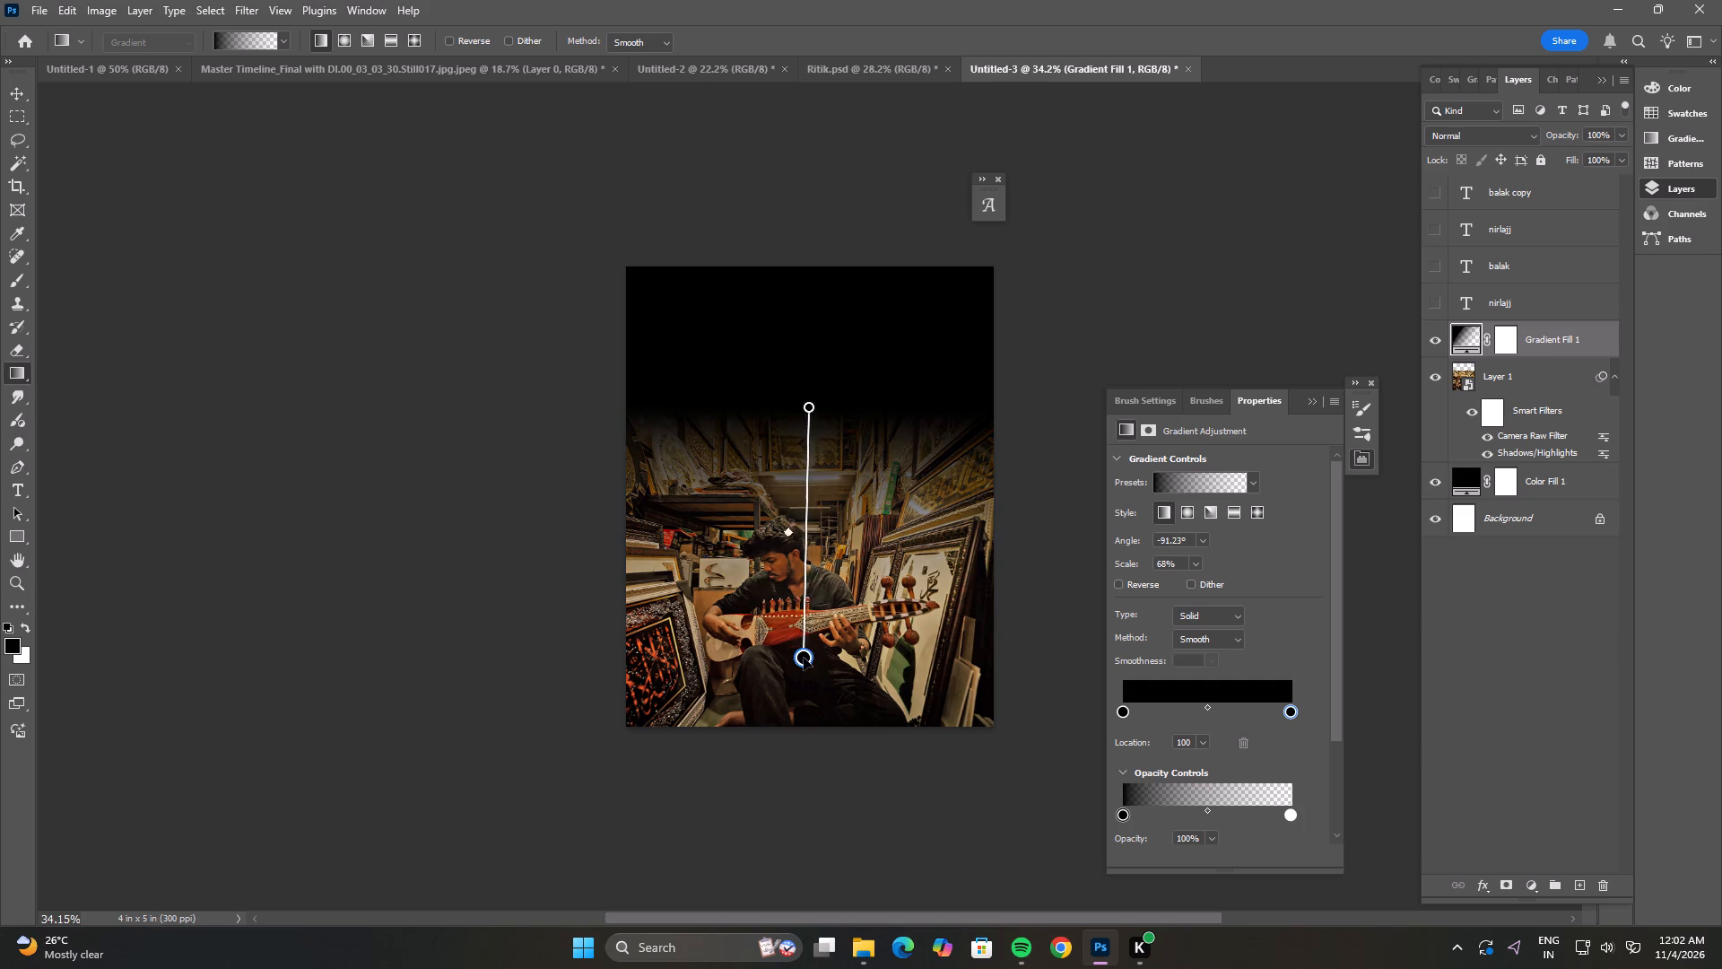
left_click_drag(804, 658, 810, 792)
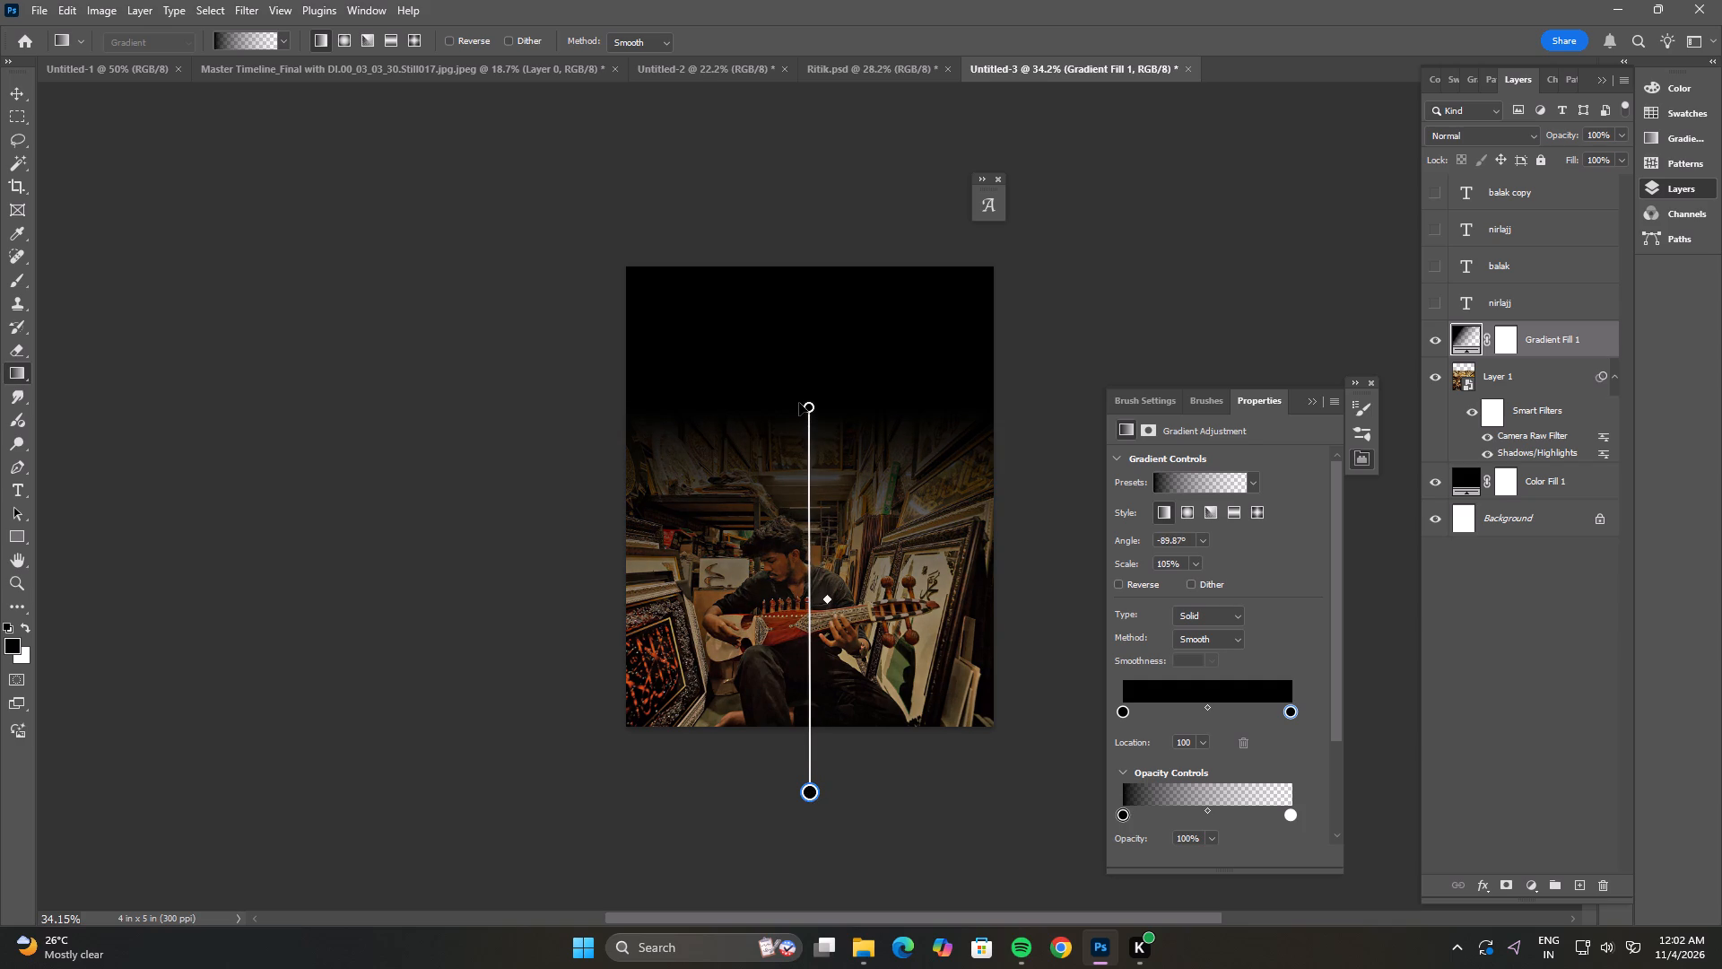
left_click(813, 410)
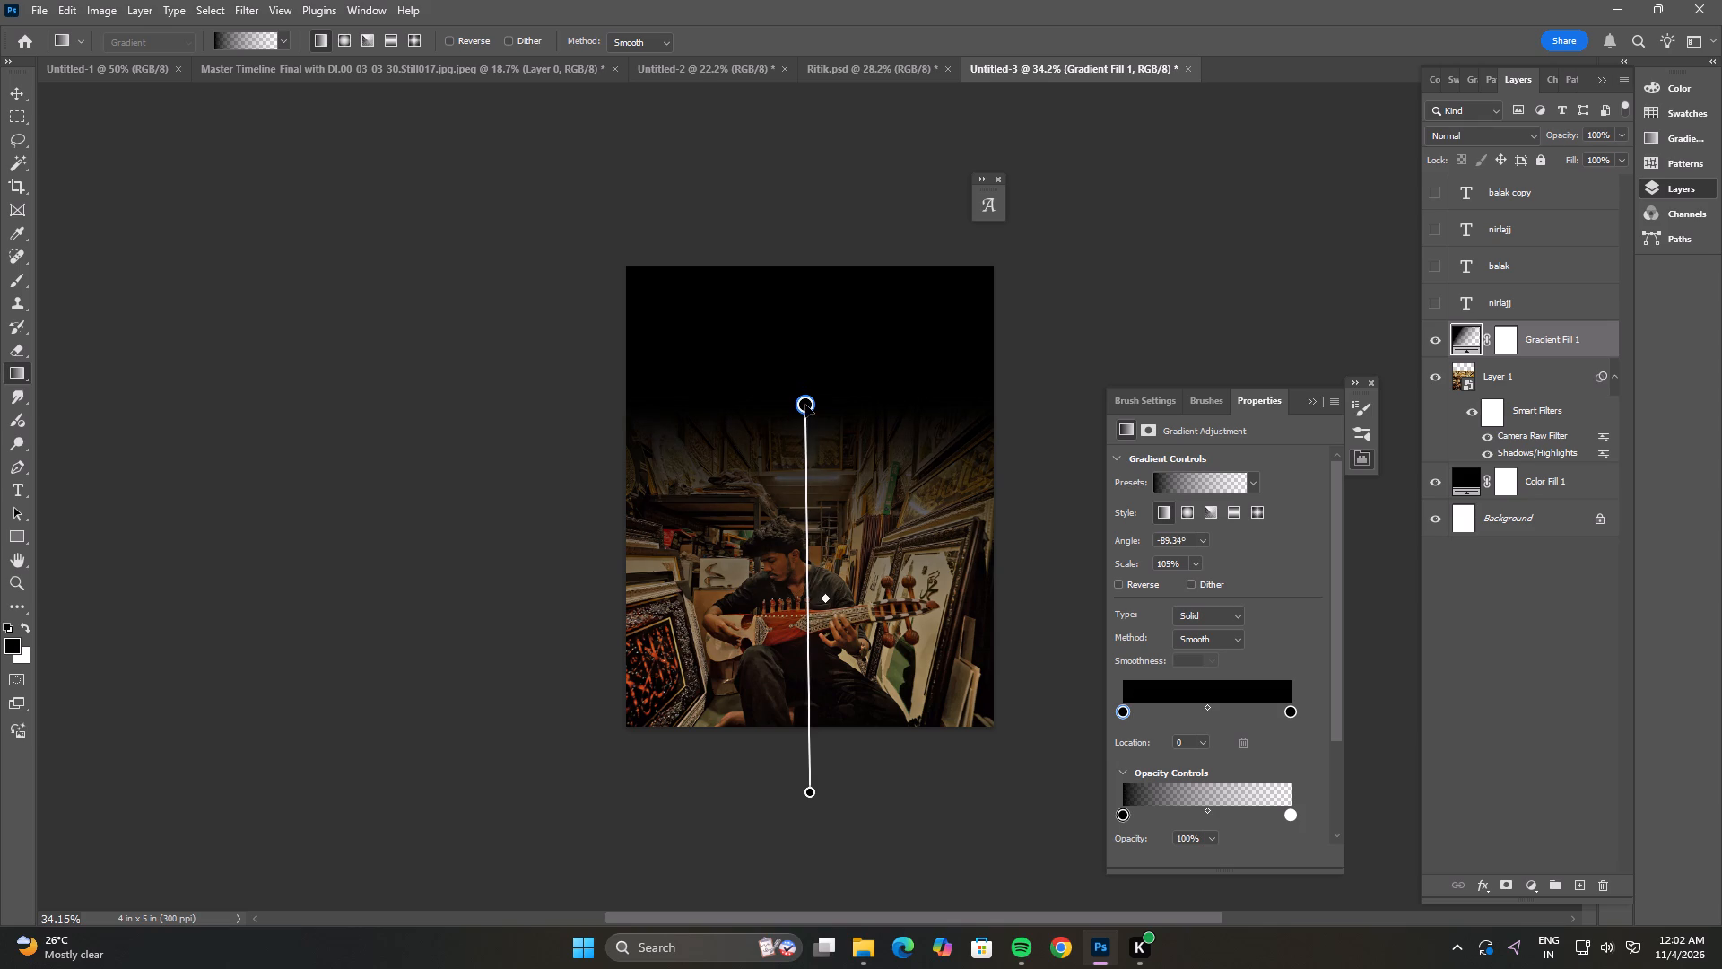
Hide the gradient layer and, with the photo layer active, marquee-select the empty band above the photo, about 4 by 1.46 in.
left_click(1436, 338)
left_click(1506, 387)
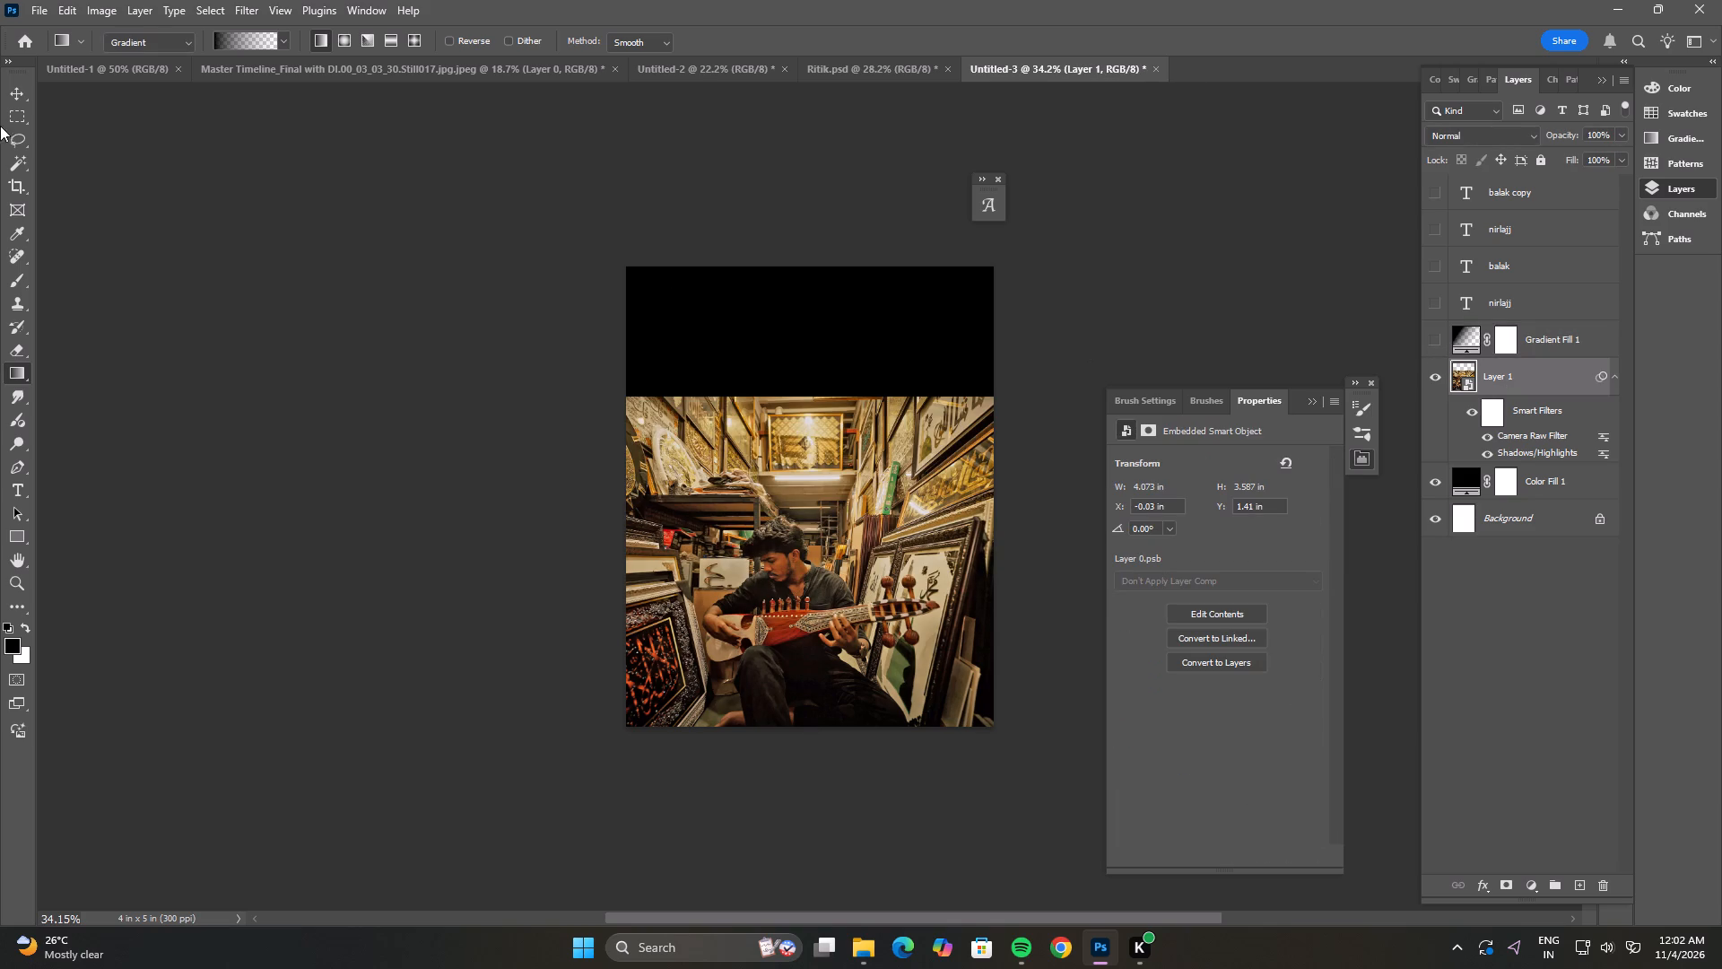
left_click(16, 119)
left_click_drag(596, 256, 1017, 400)
right_click(892, 351)
left_click(1506, 339)
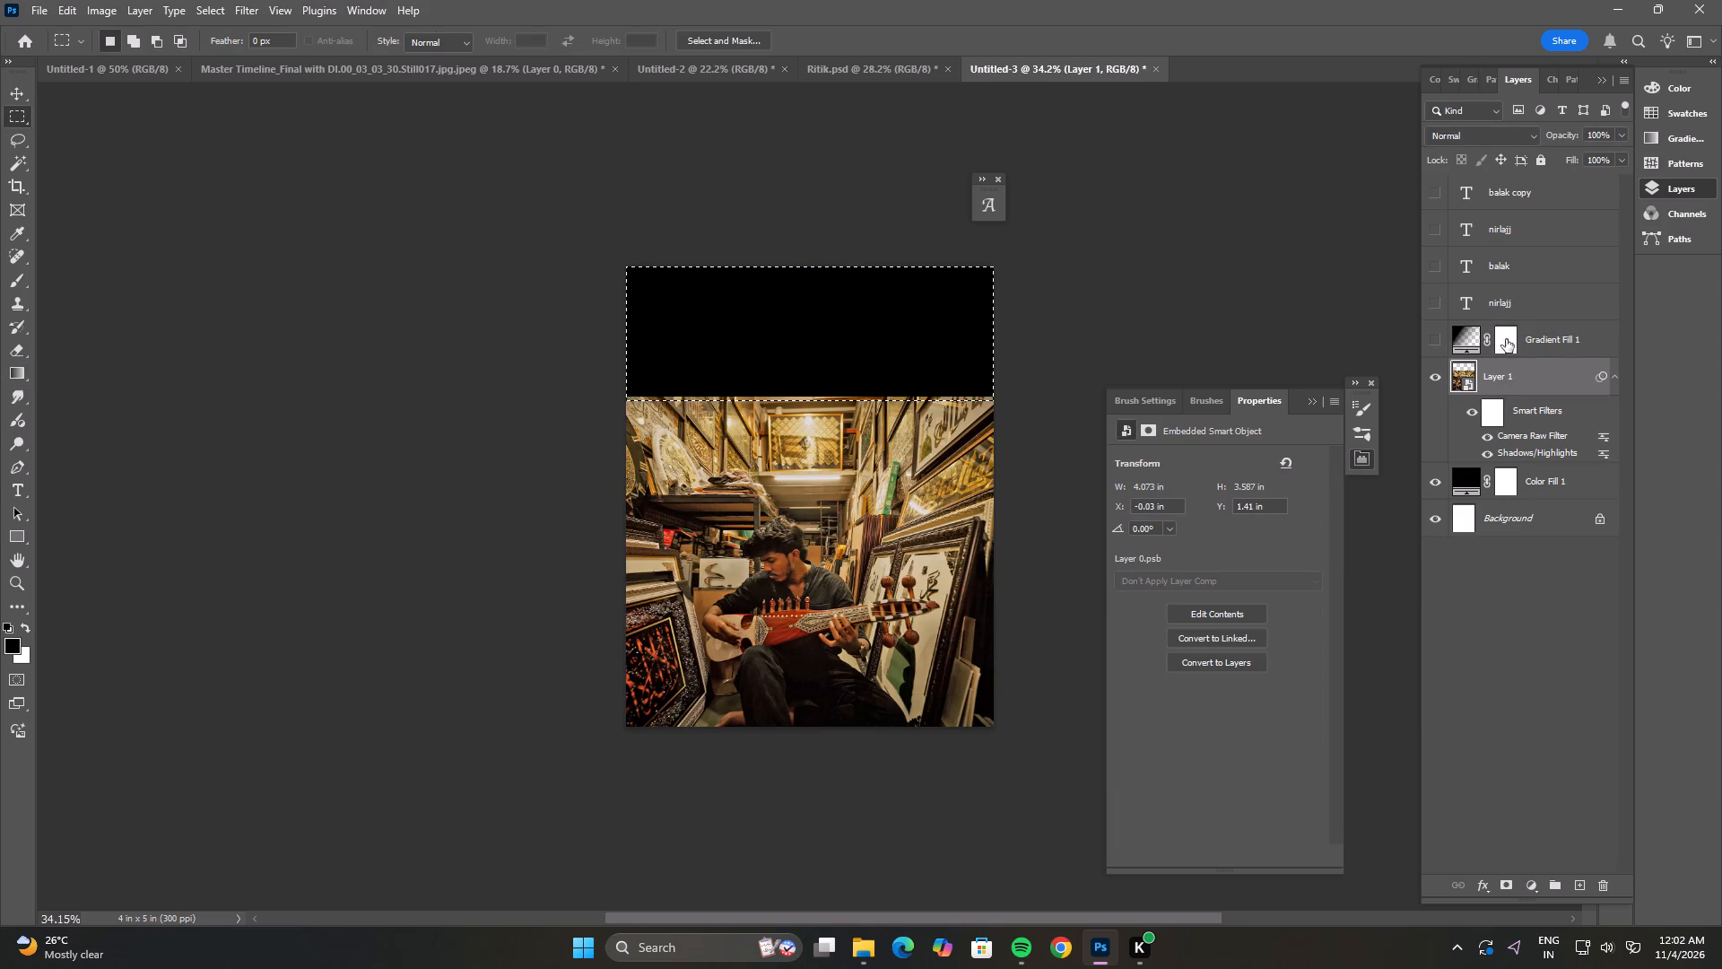
Hide the black fill and Background layers so the selected band above the photo is transparent.
left_click(1439, 483)
left_click(1435, 512)
right_click(798, 323)
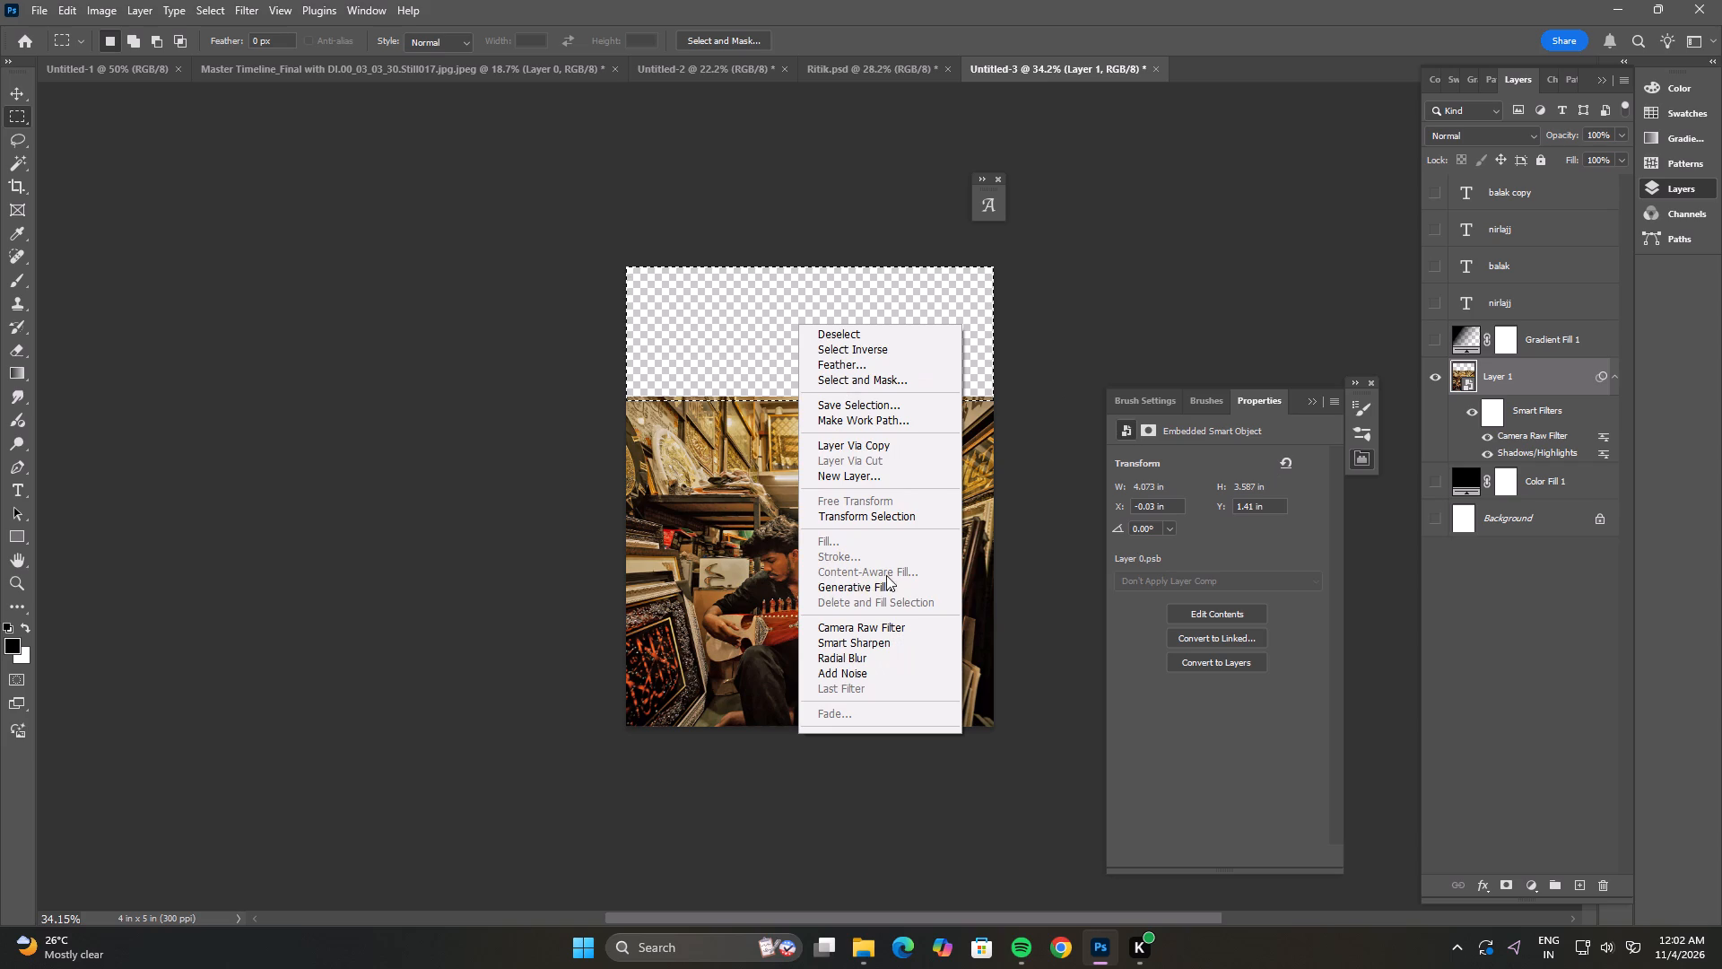
left_click(1598, 631)
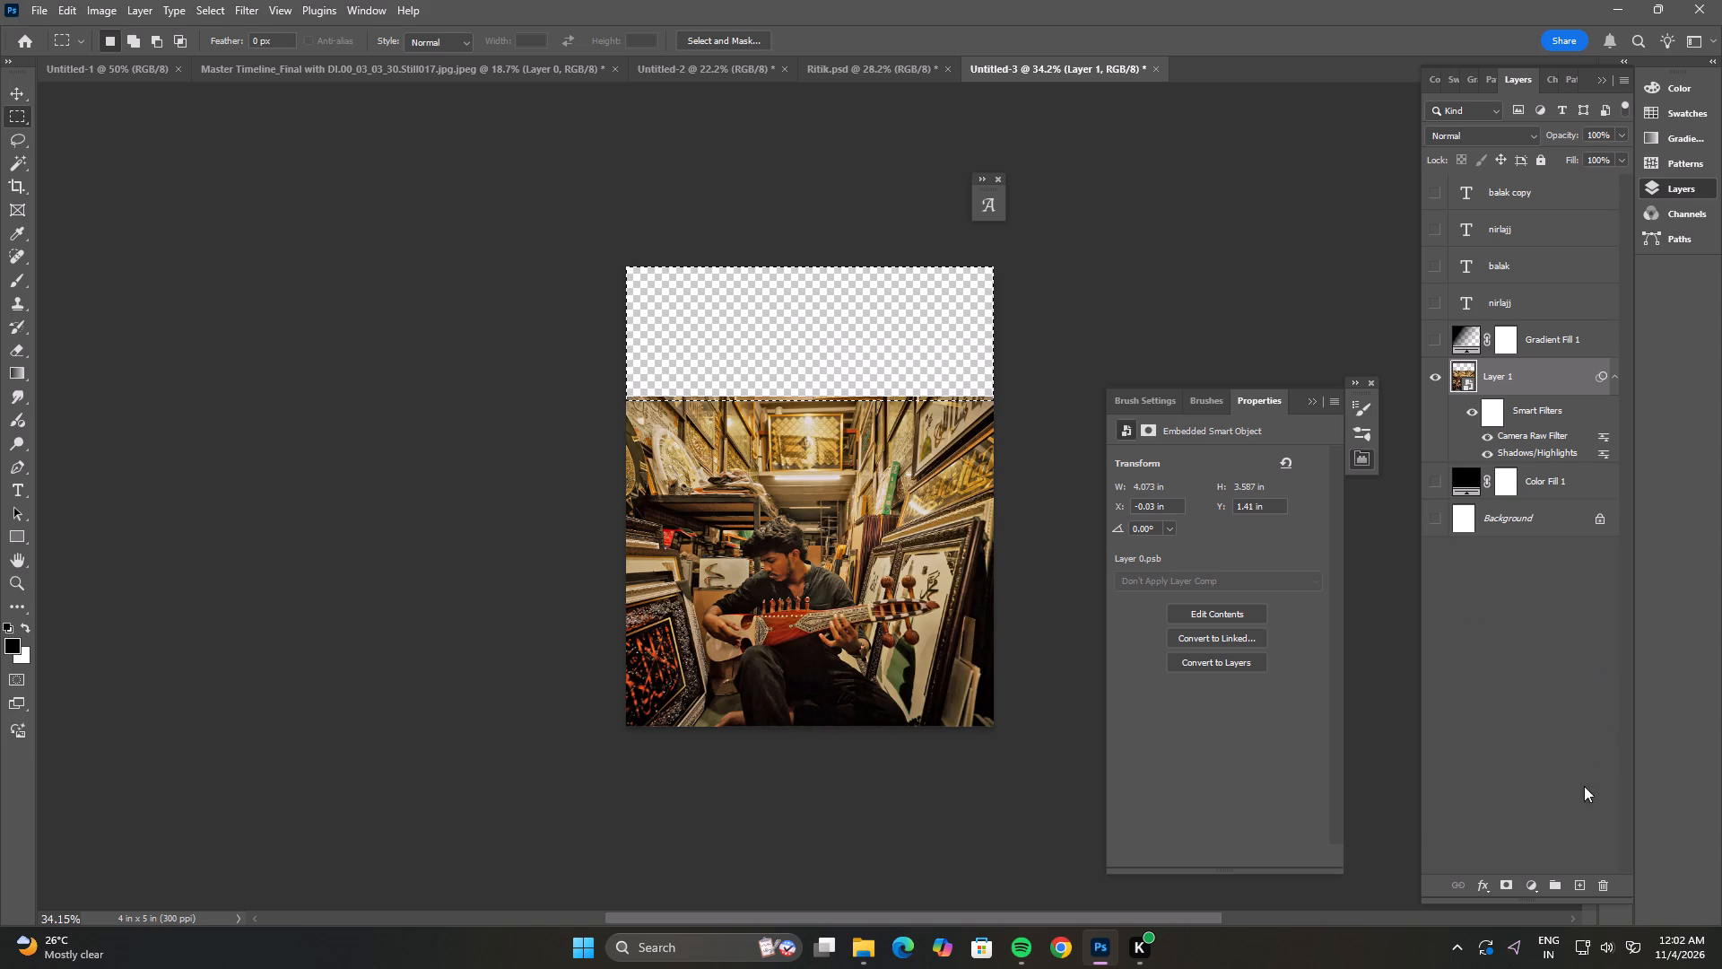
On a new layer, Content-Aware Fill the selected band, painting the sampling area over most of the photo, output to New Layer, and deselect.
left_click(1581, 882)
right_click(827, 391)
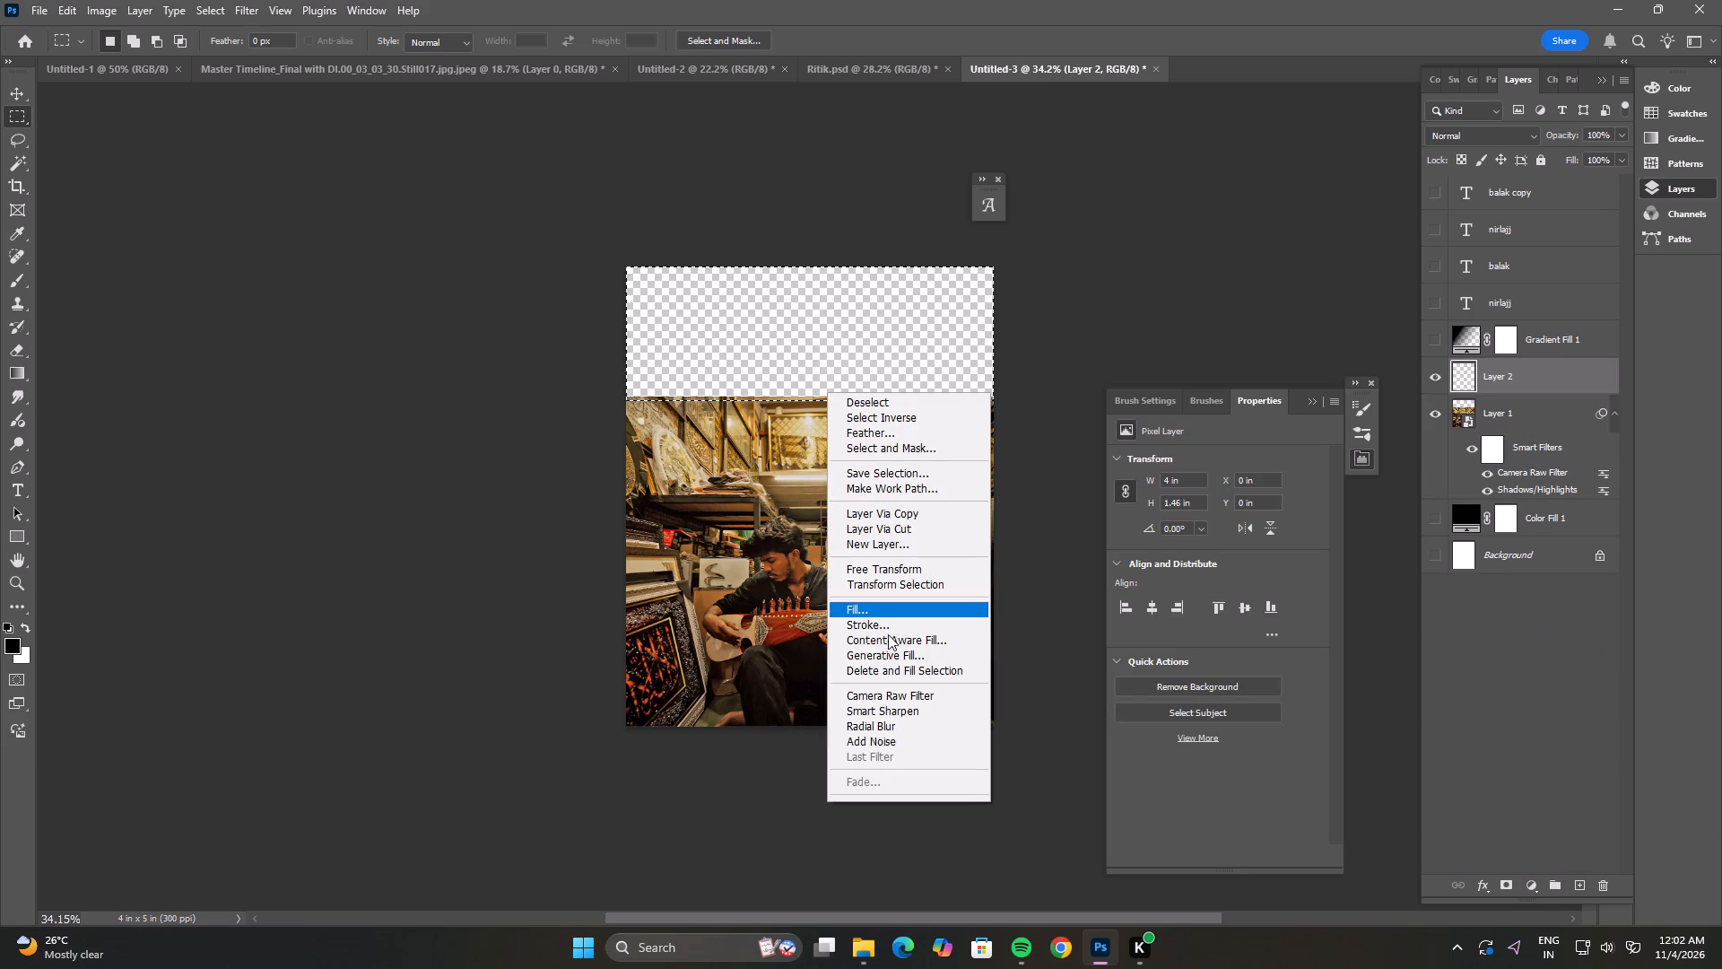
left_click(886, 637)
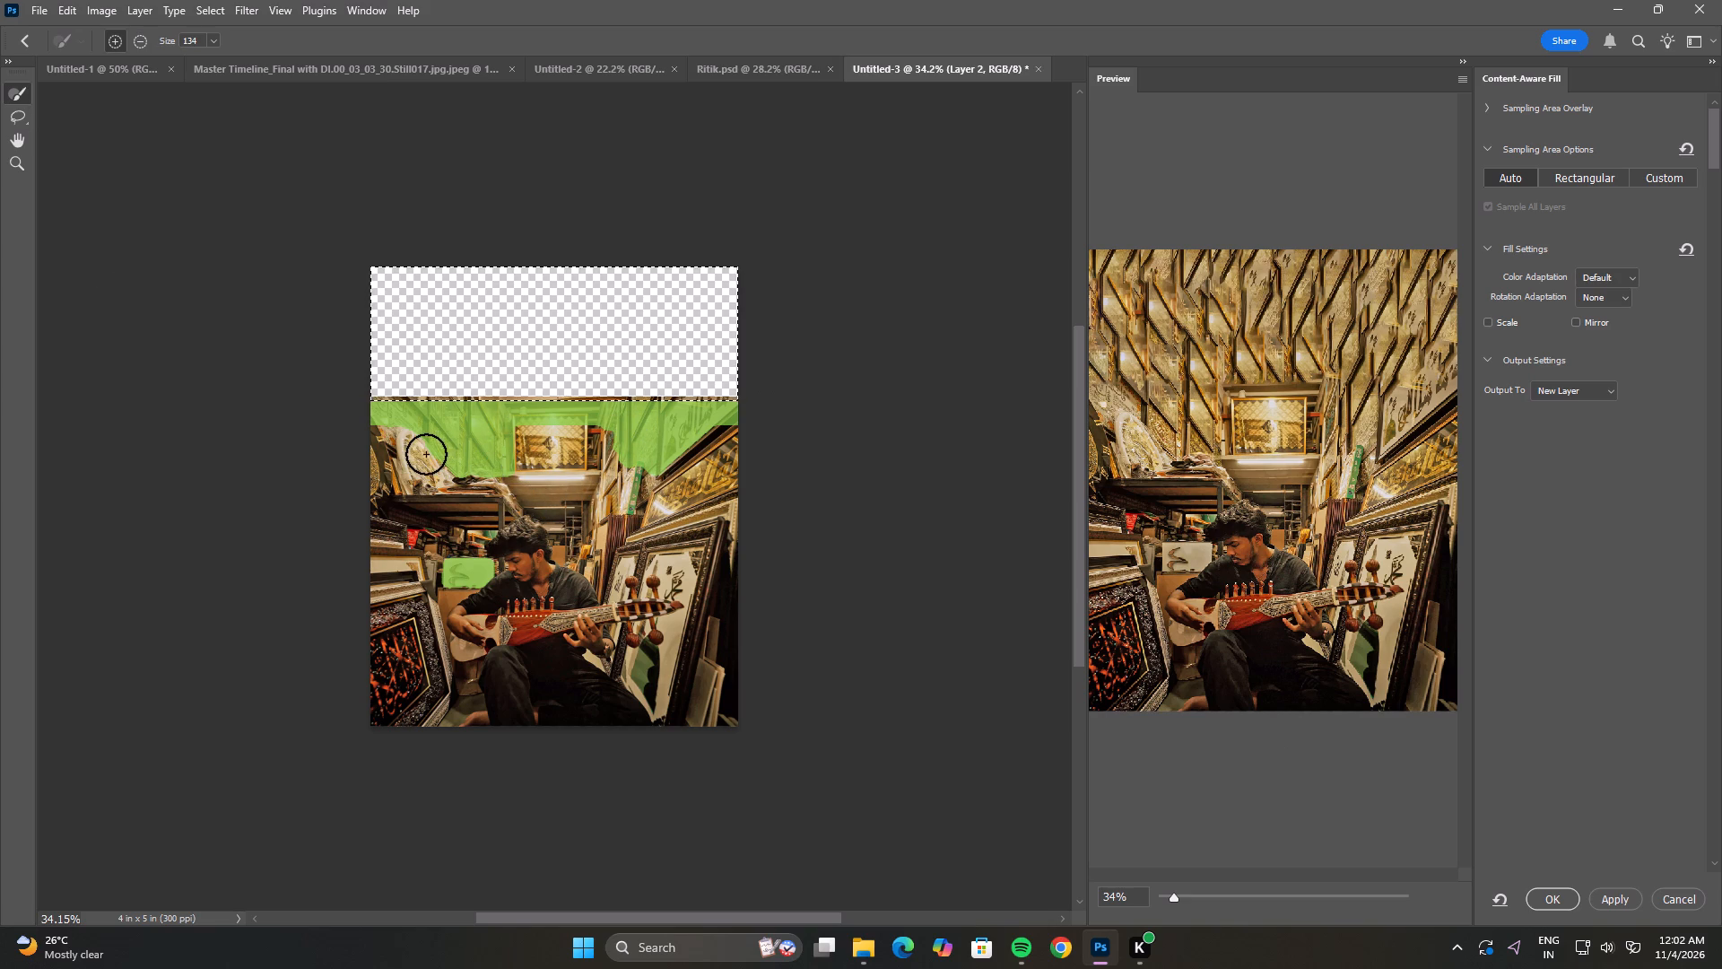
left_click_drag(426, 454, 476, 484, "alt")
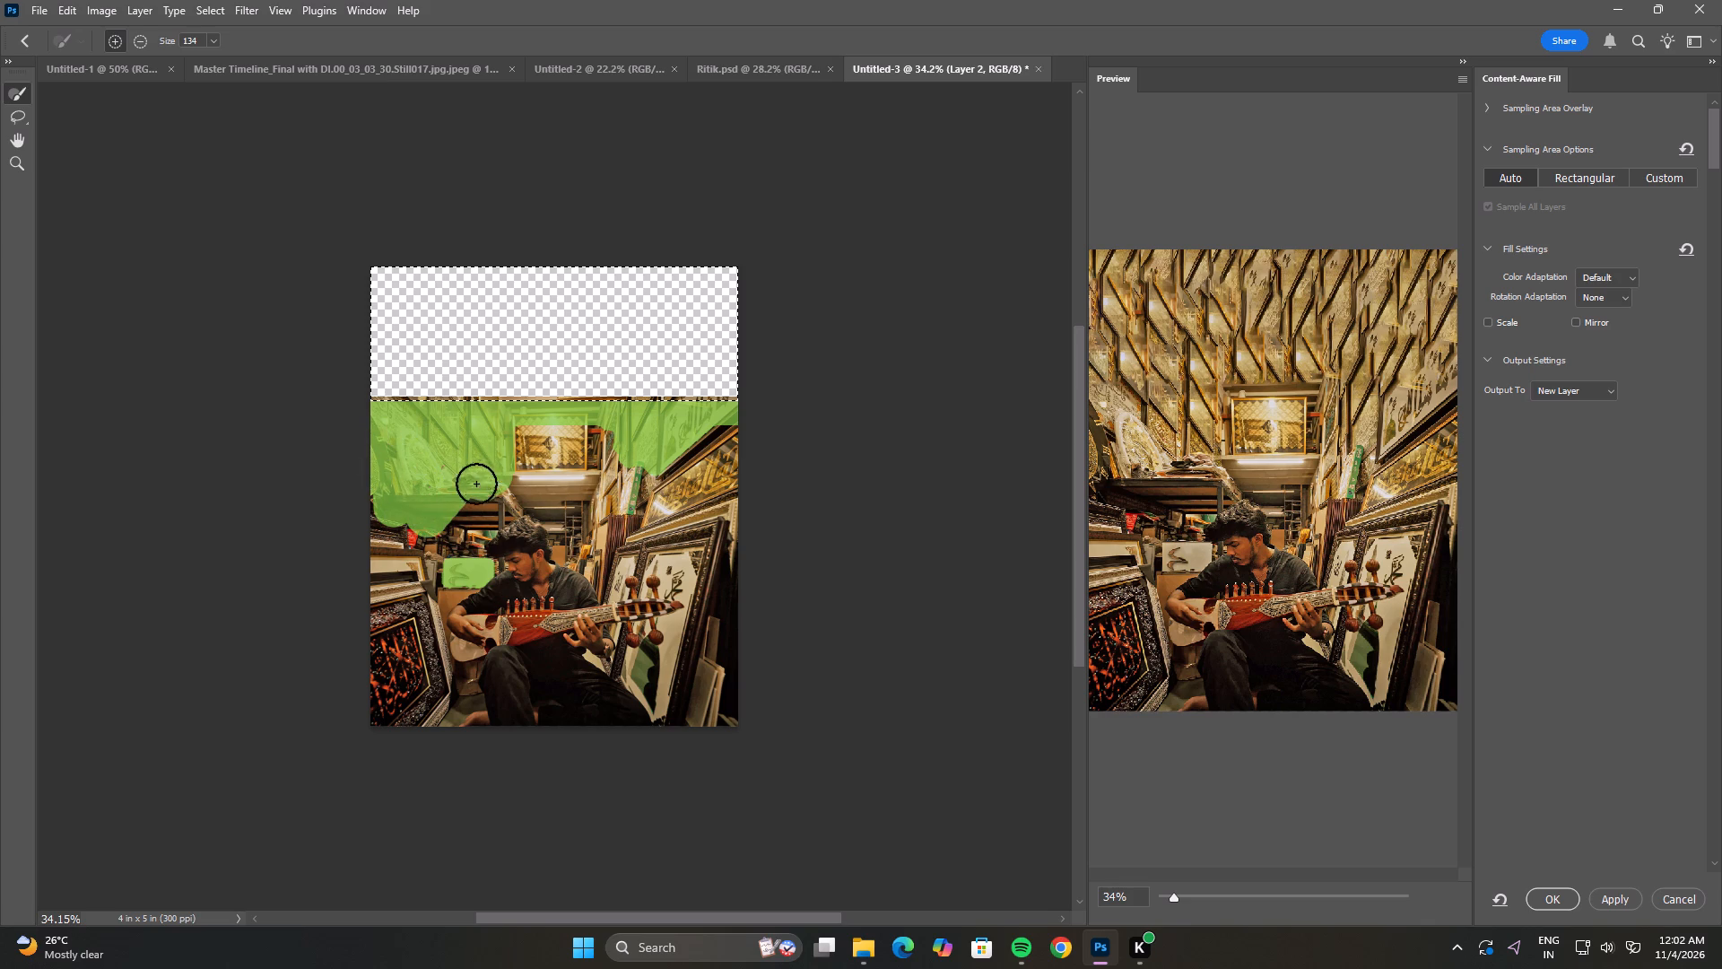
left_click_drag(476, 484, 359, 579, "alt")
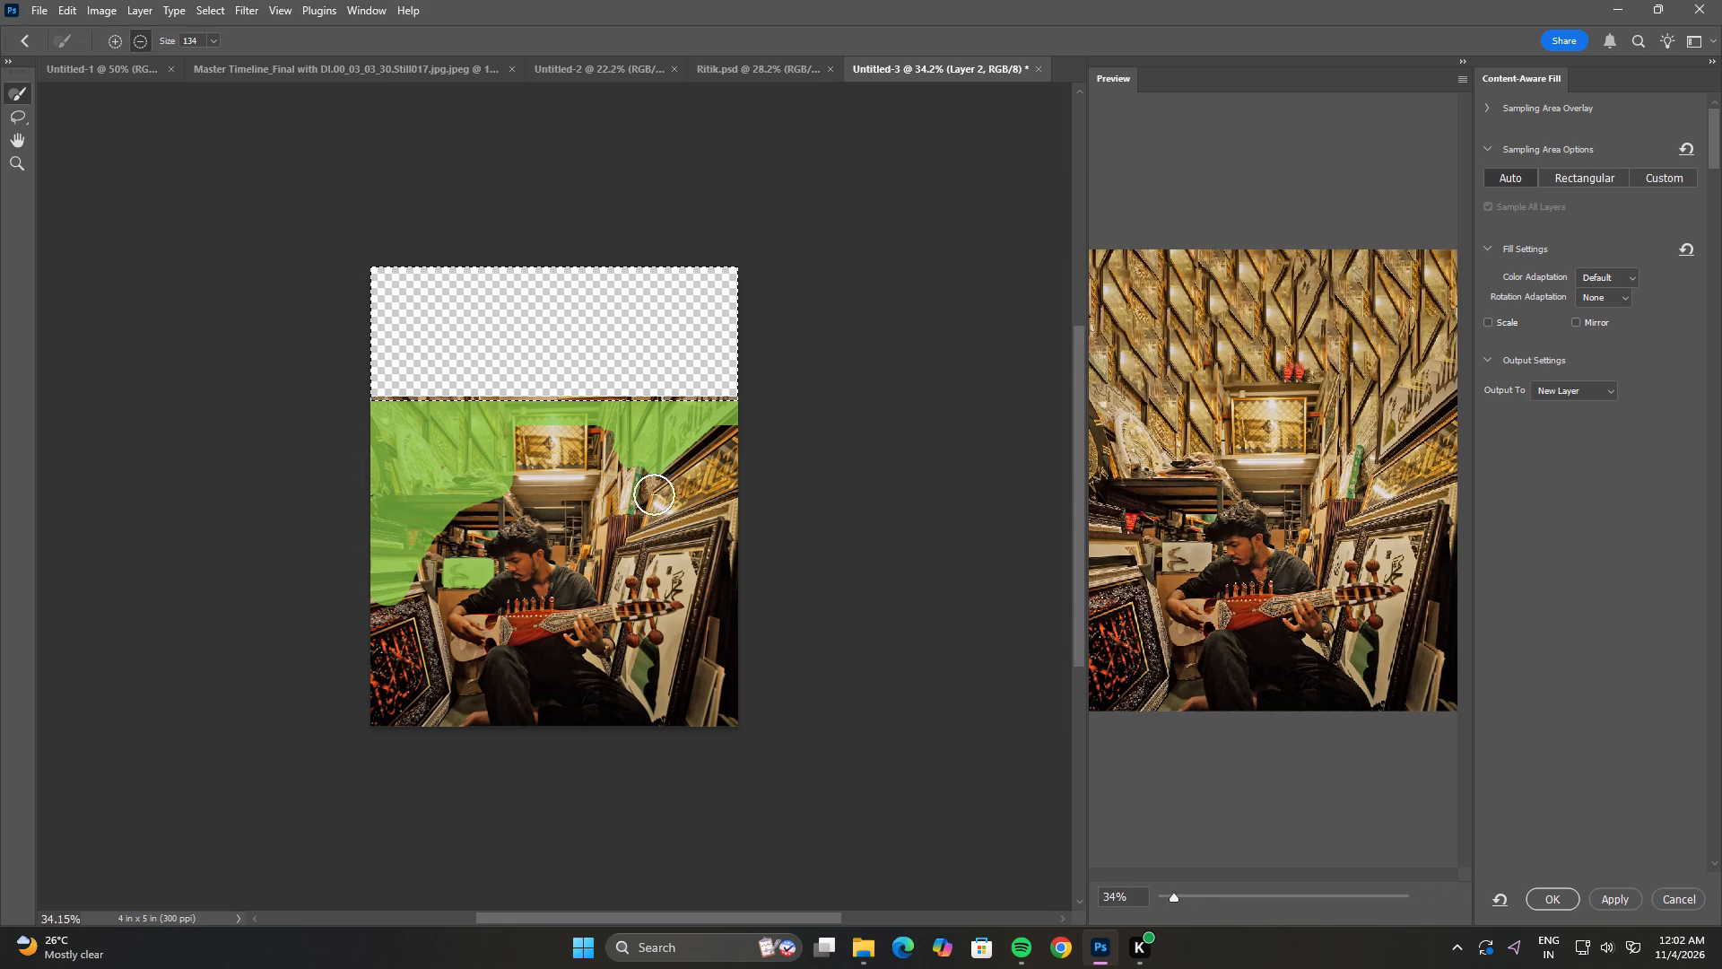
left_click_drag(657, 475, 694, 598, "alt")
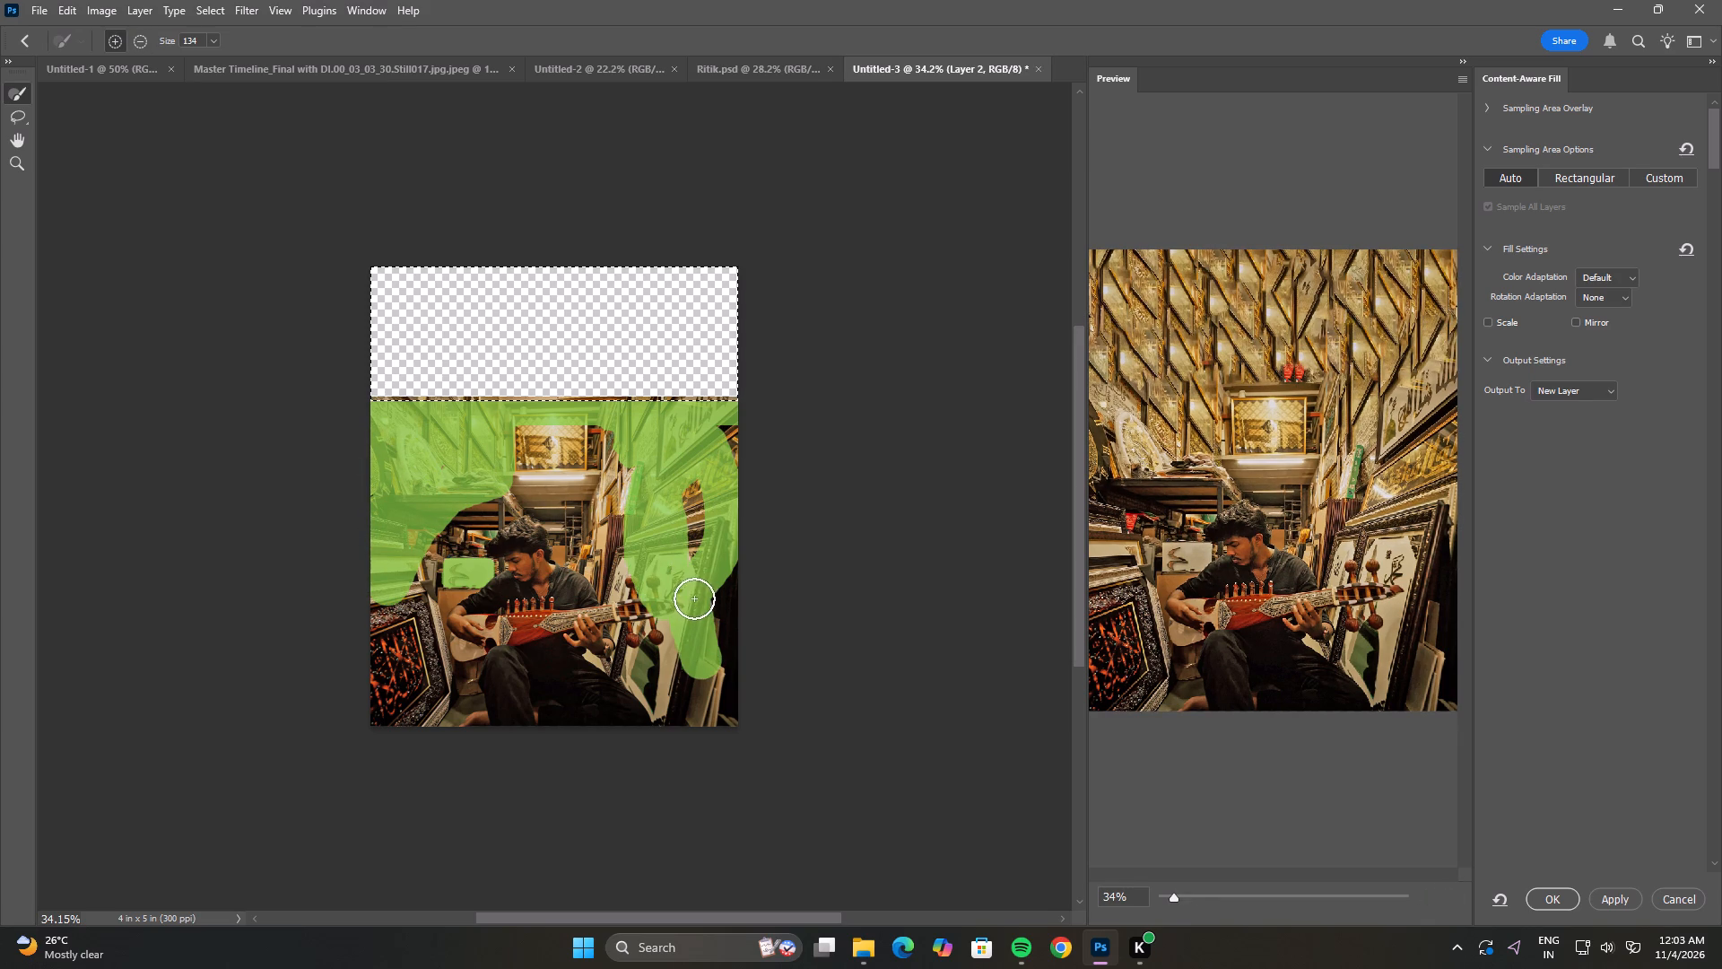
left_click_drag(694, 598, 541, 467, "alt")
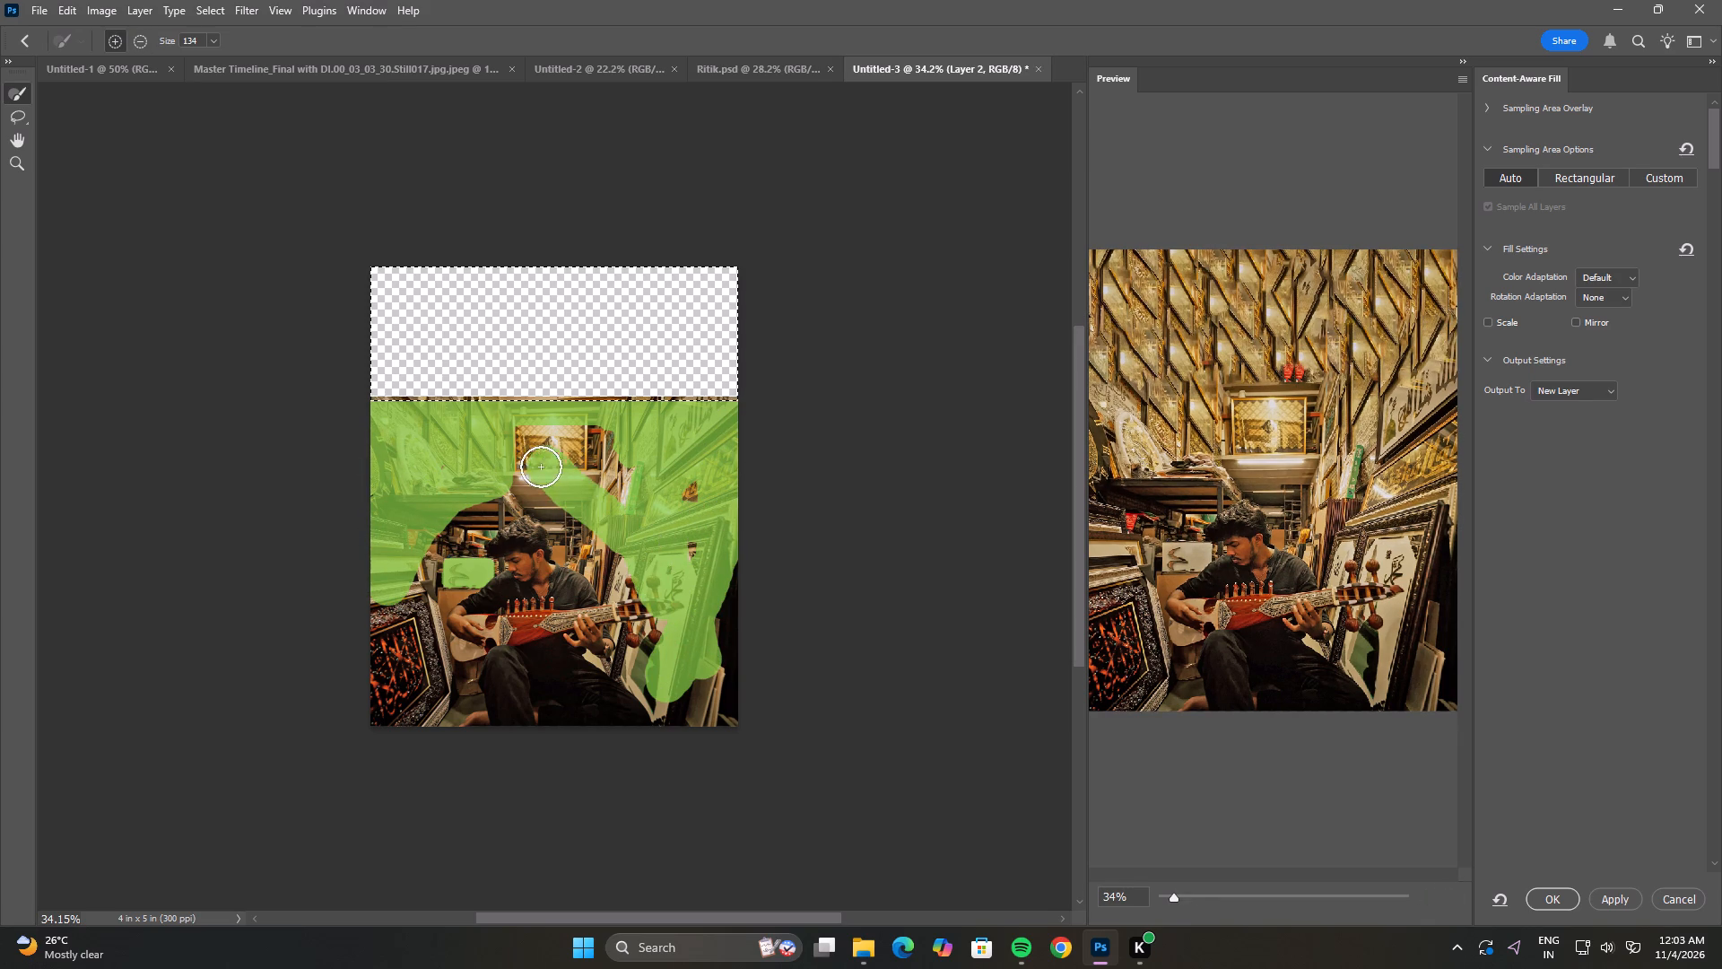
left_click_drag(541, 467, 481, 553, "alt")
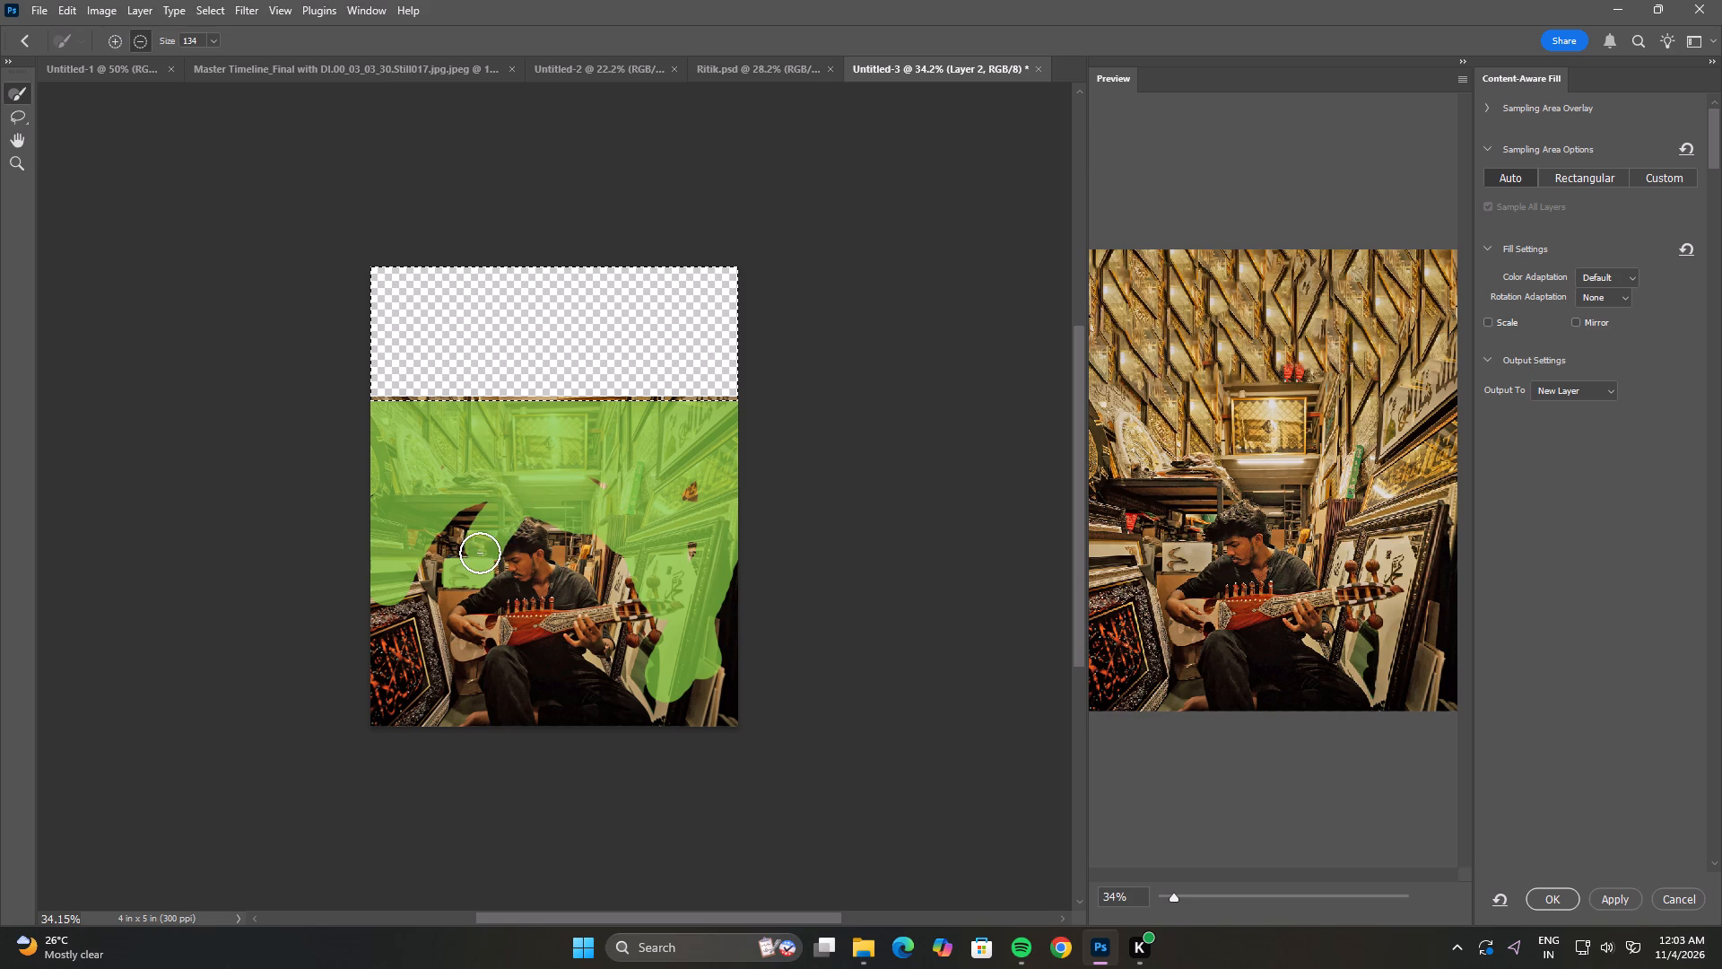
left_click_drag(484, 512, 414, 622, "alt")
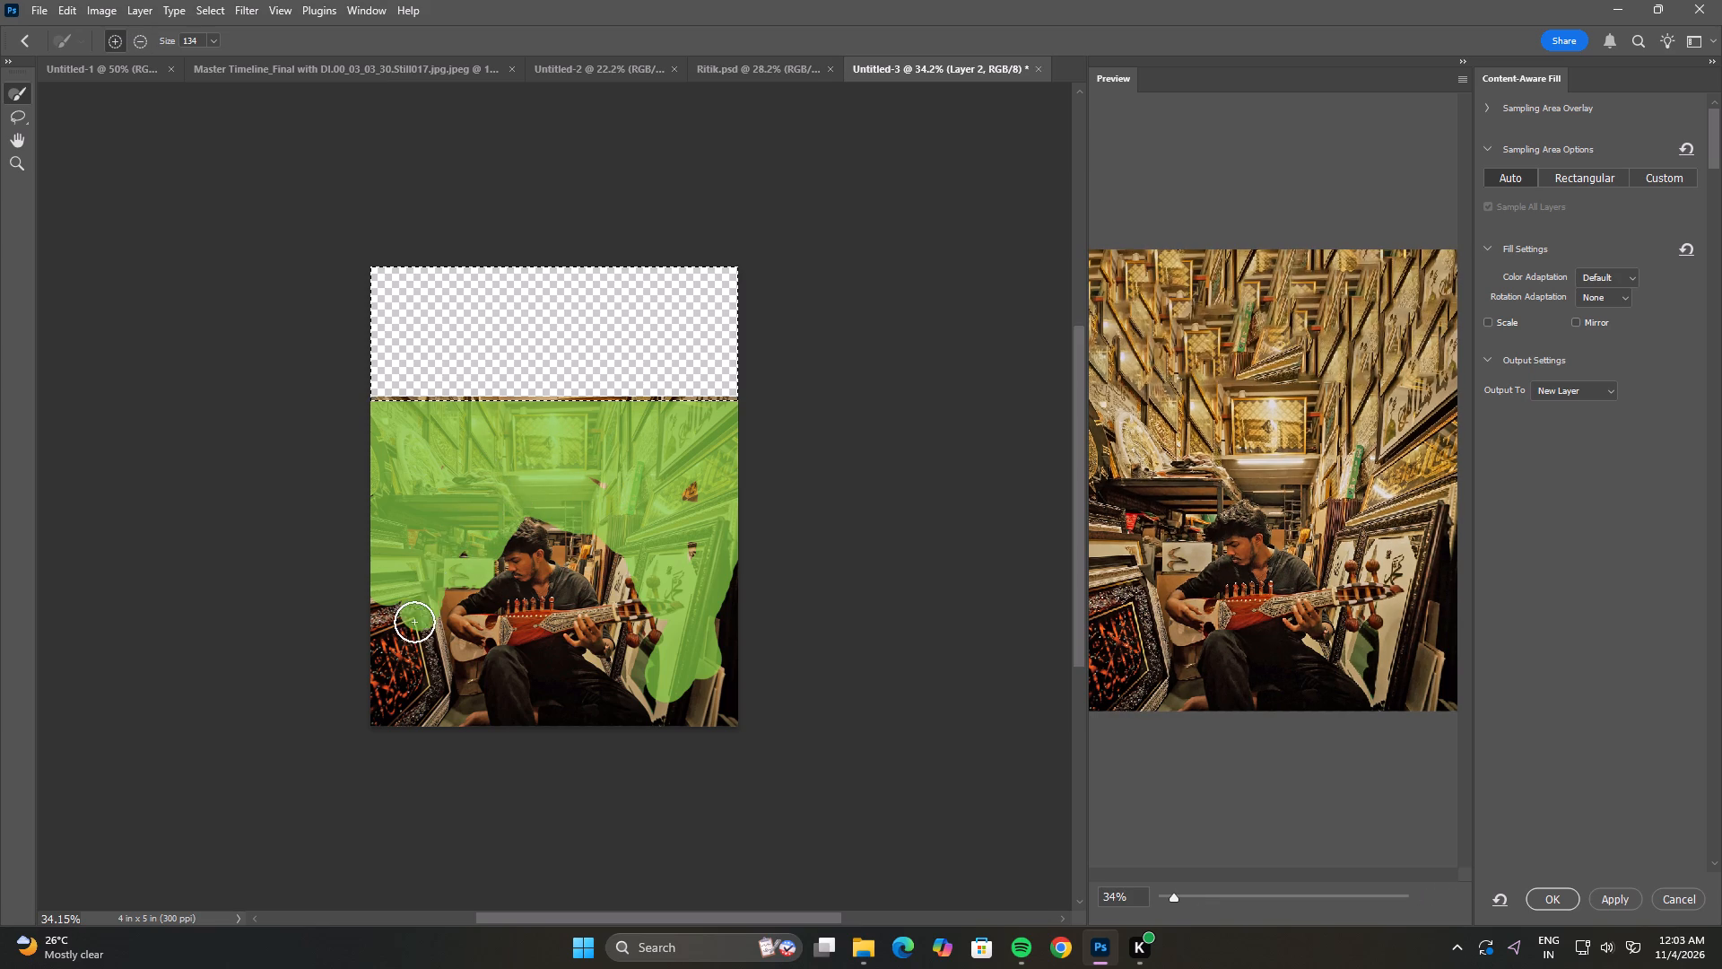
left_click_drag(414, 622, 389, 719, "alt")
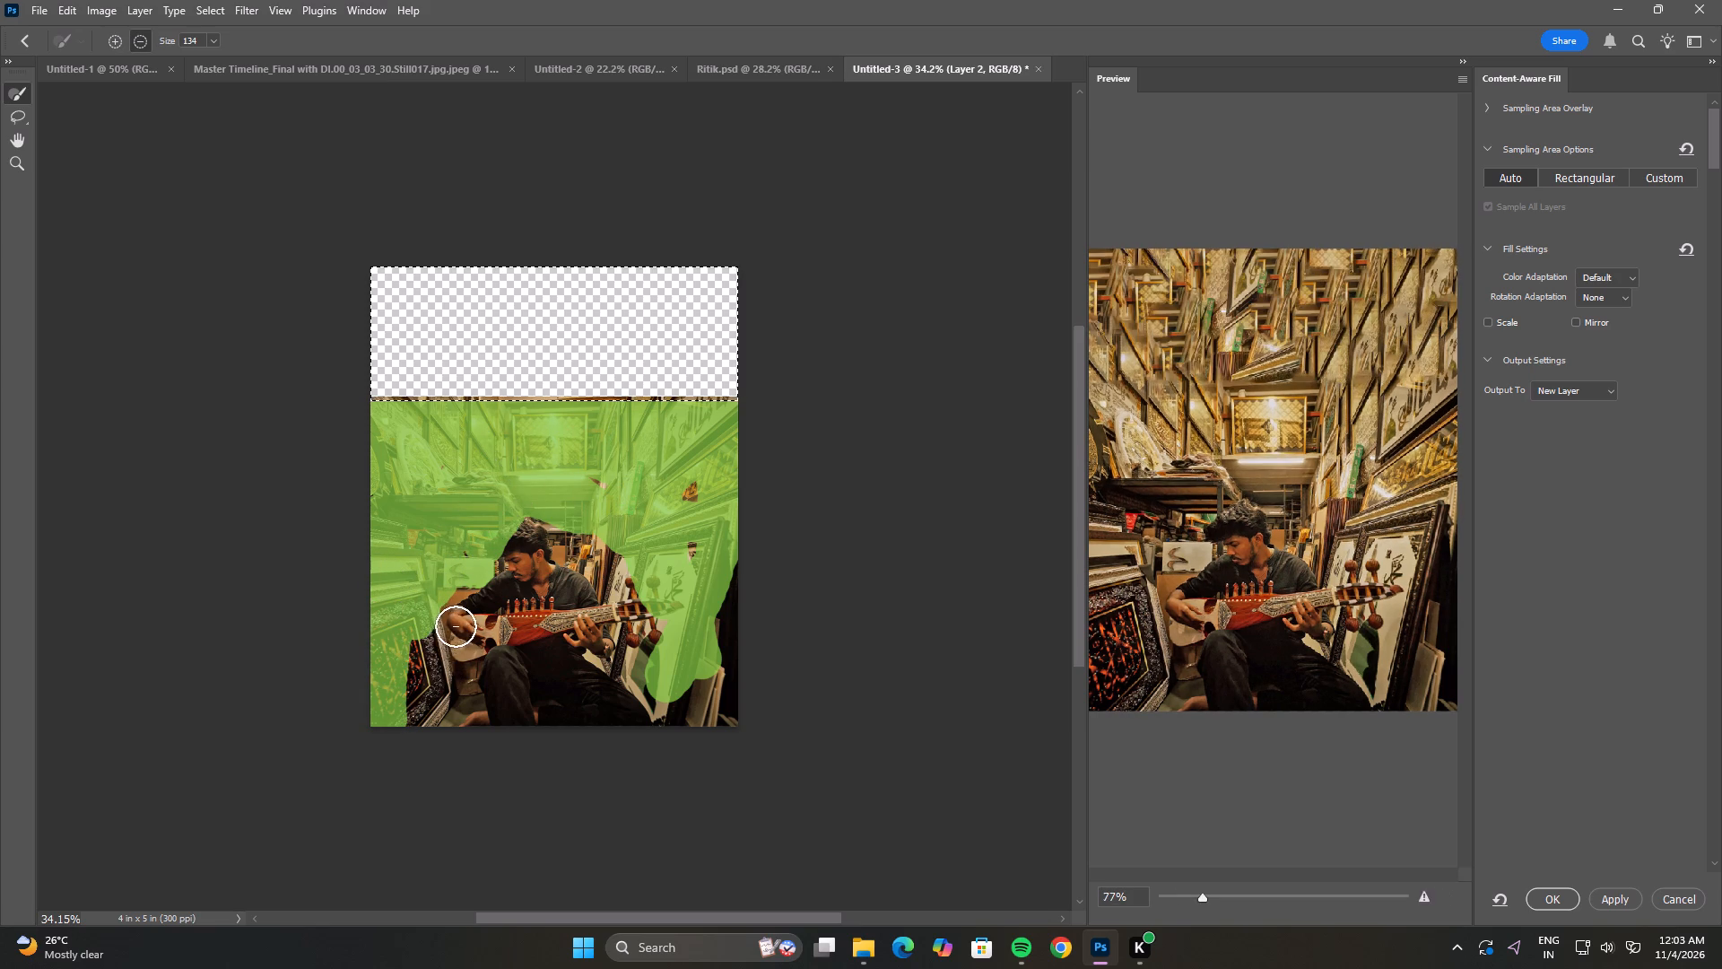
left_click_drag(428, 661, 460, 588, "alt")
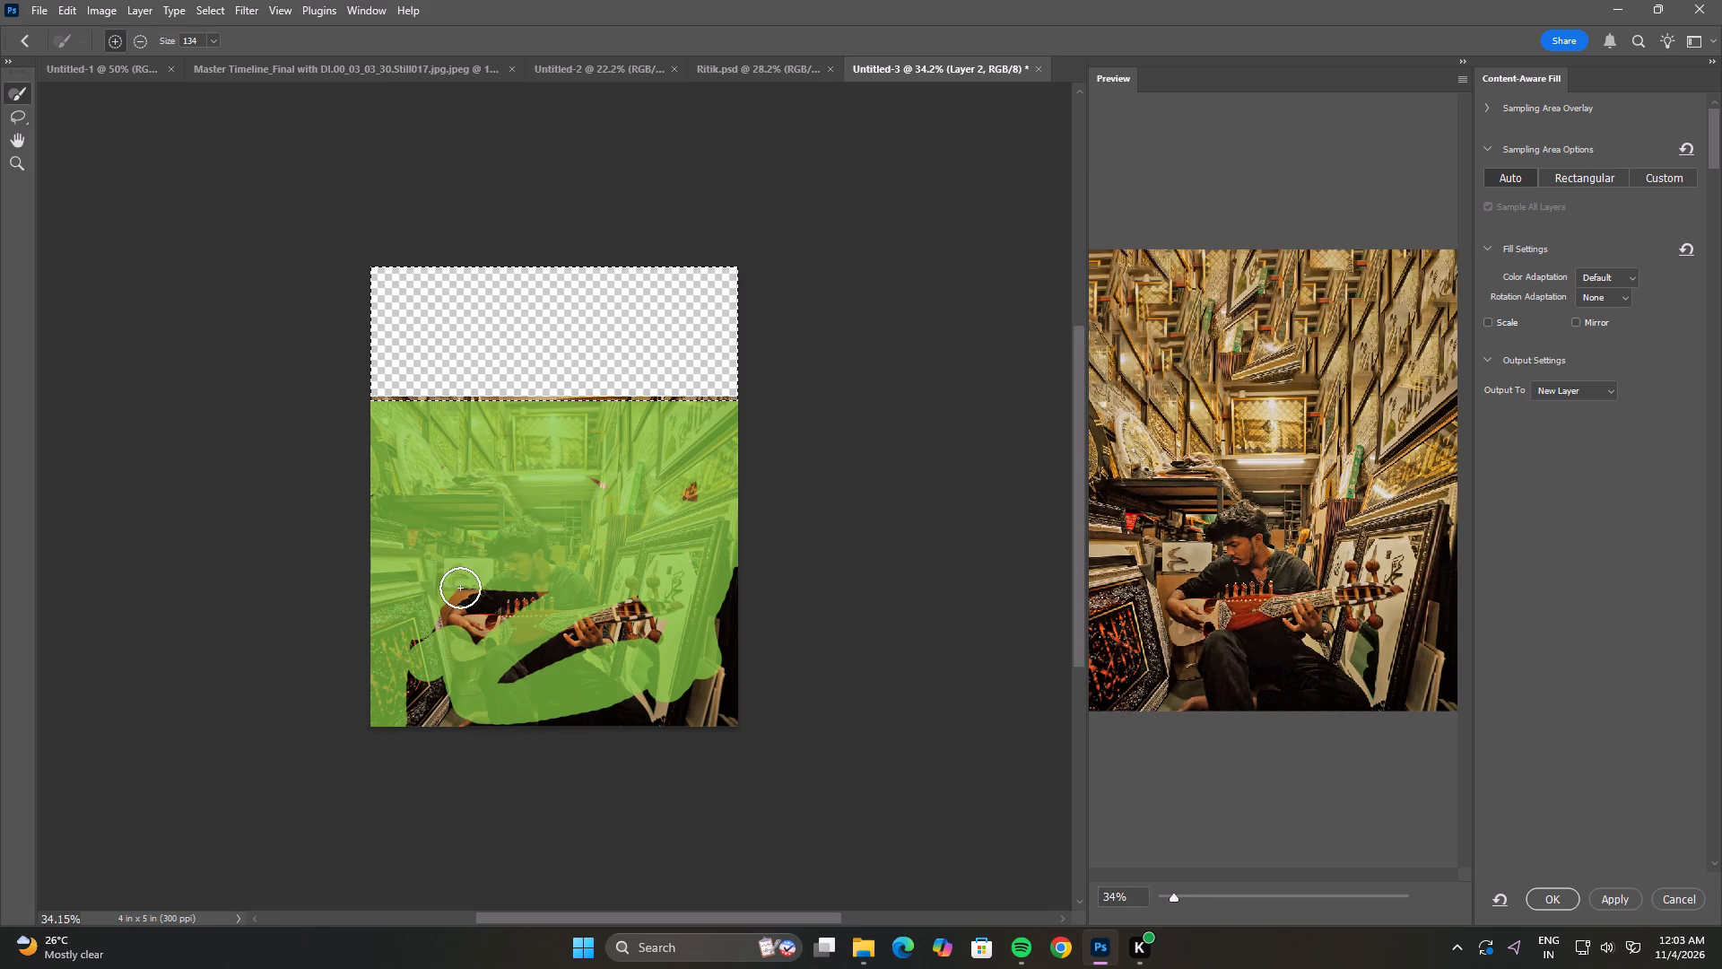
left_click_drag(460, 588, 616, 610, "alt")
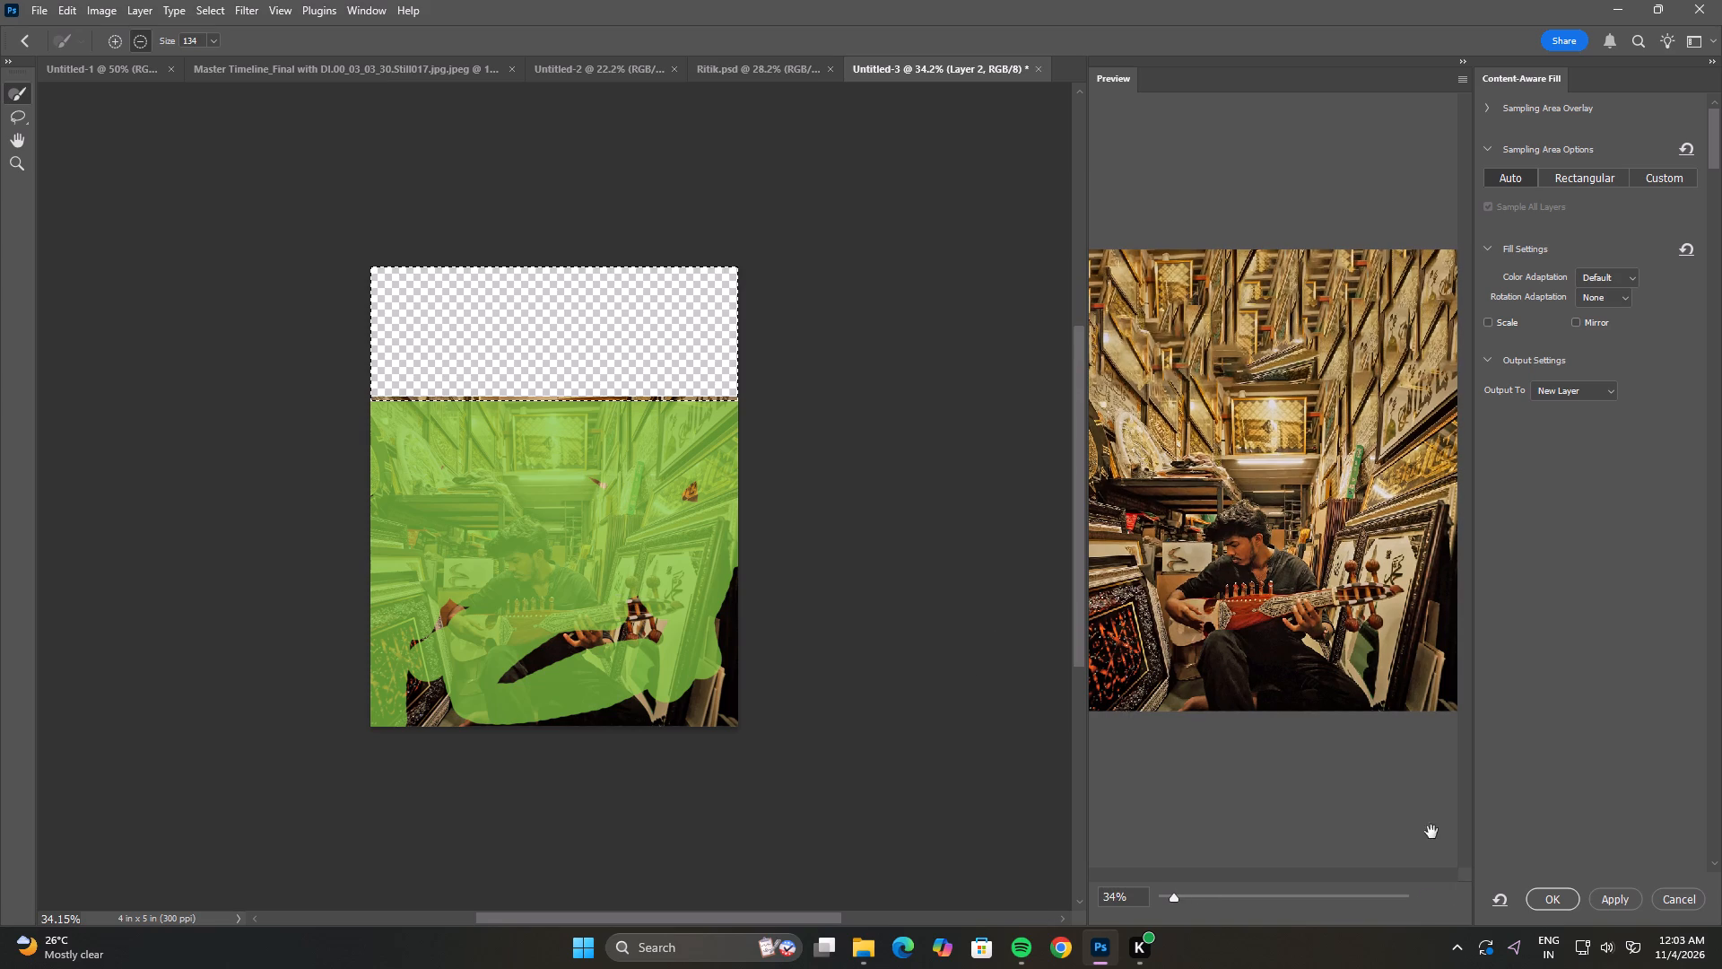
left_click(1602, 895)
left_click(1550, 904)
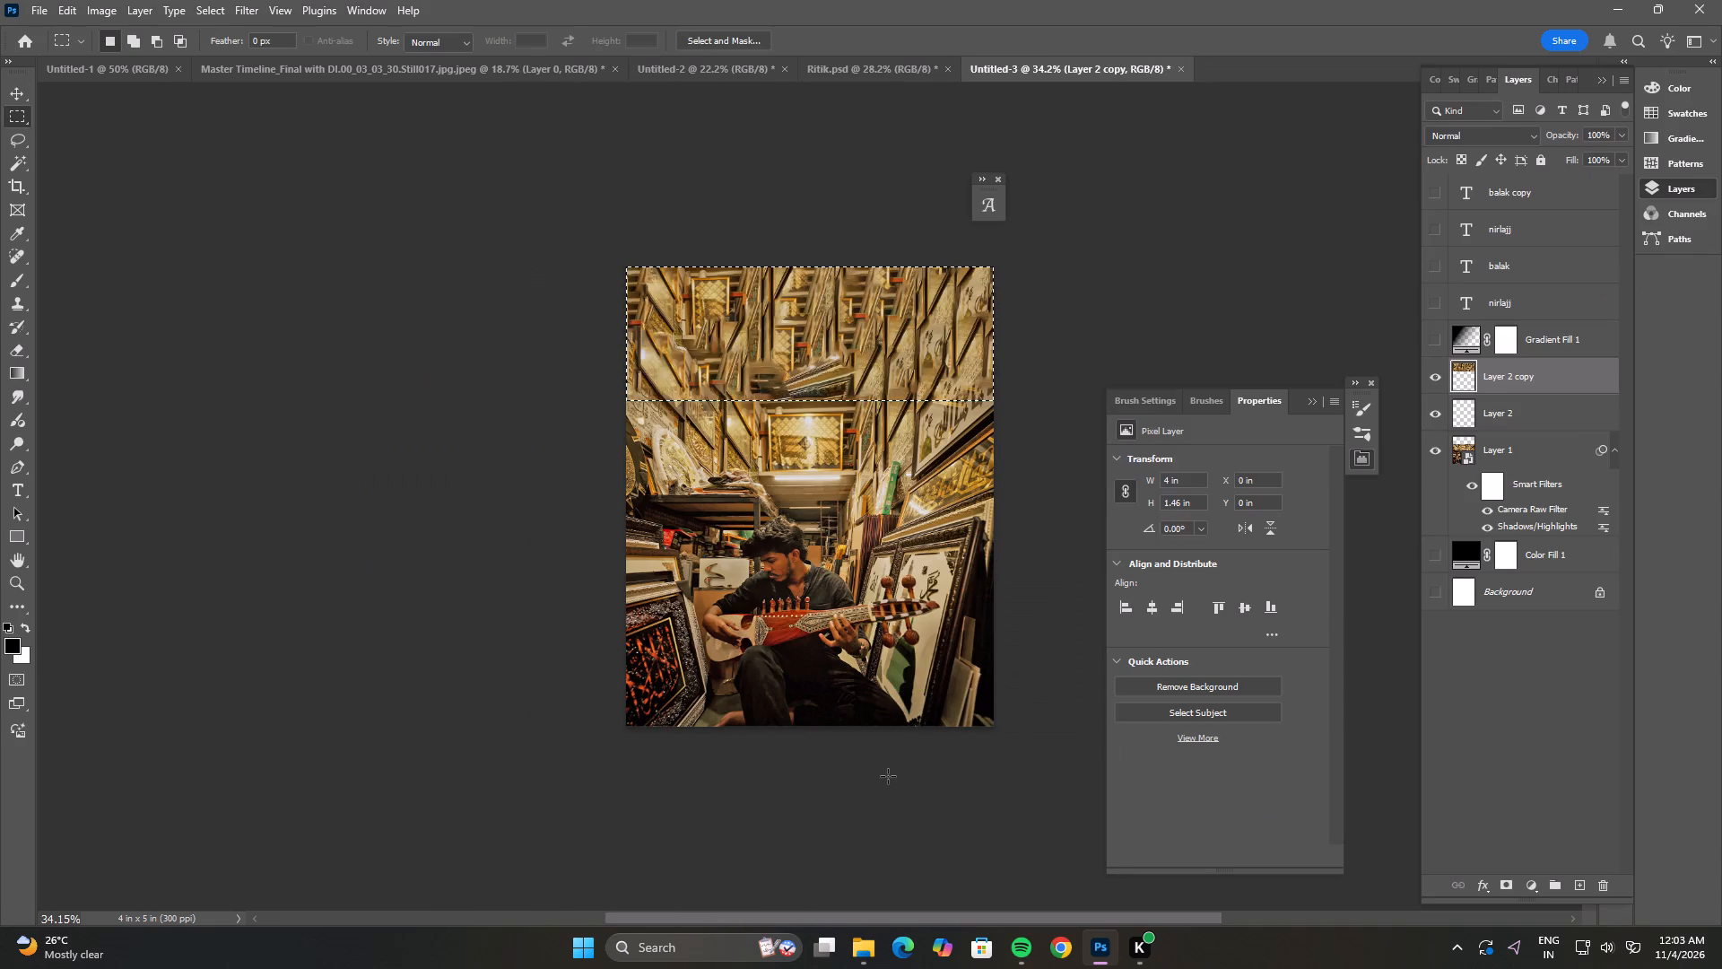
left_click(888, 776)
Compare the extended photo with the gradient layer shown and hidden.
key("space")
key("space")
key("space")
key("space")
left_click_drag(968, 791, 874, 797)
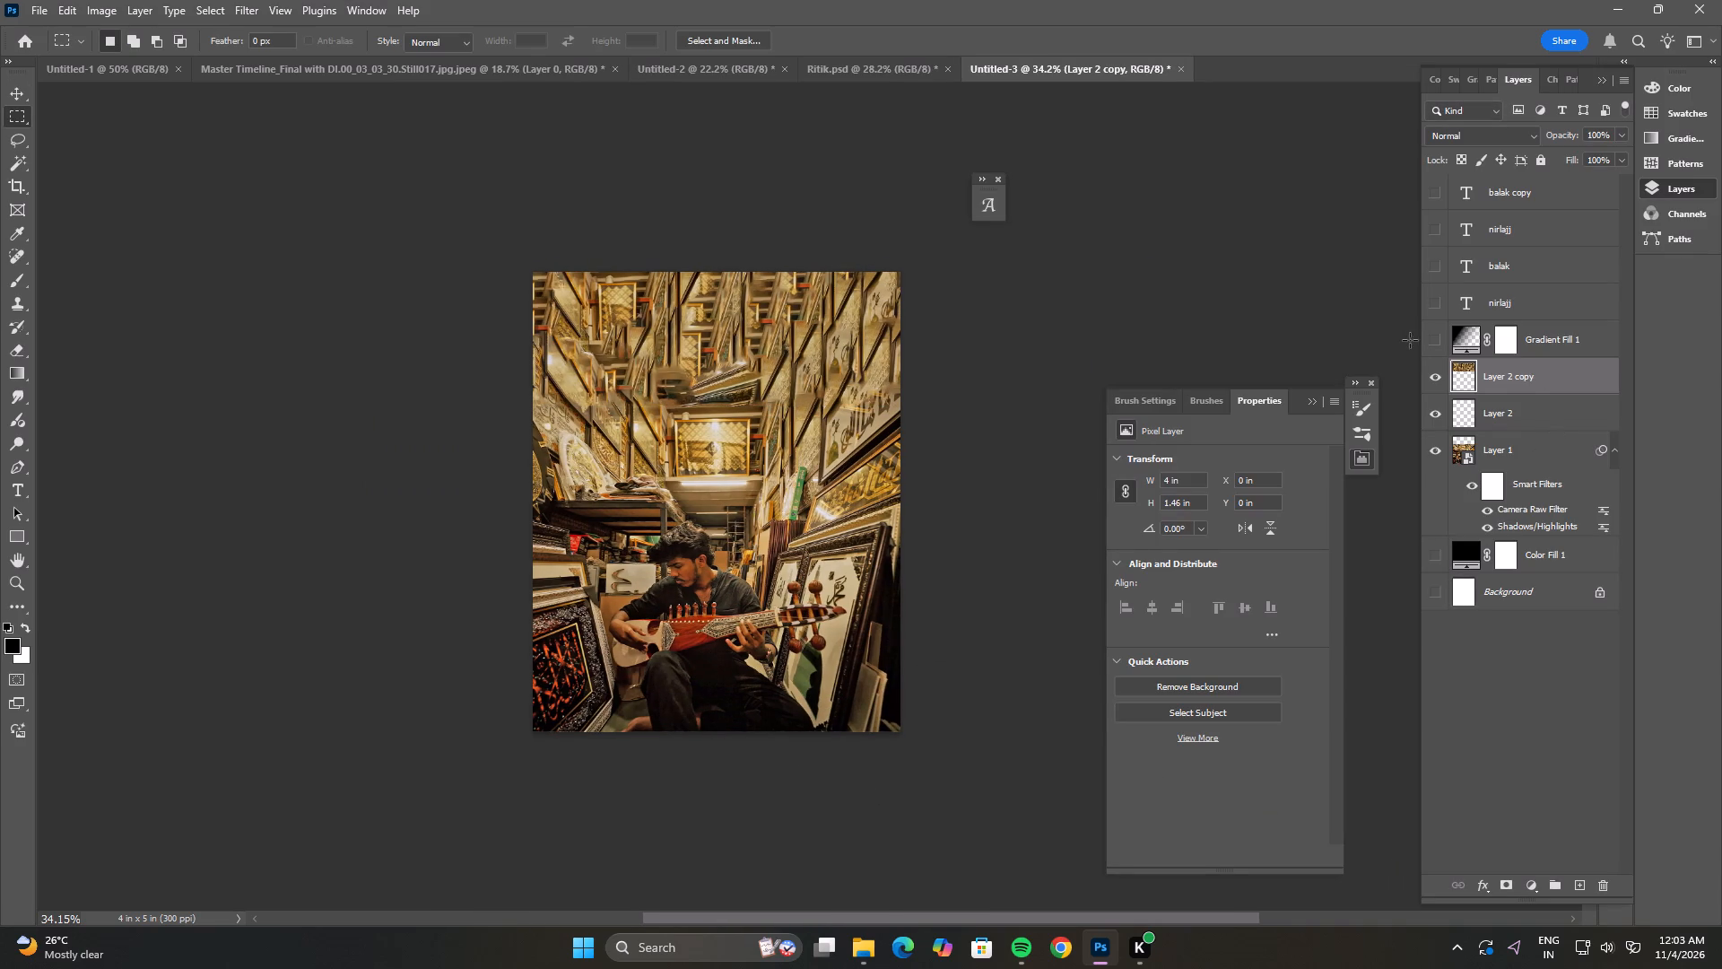
left_click(1438, 343)
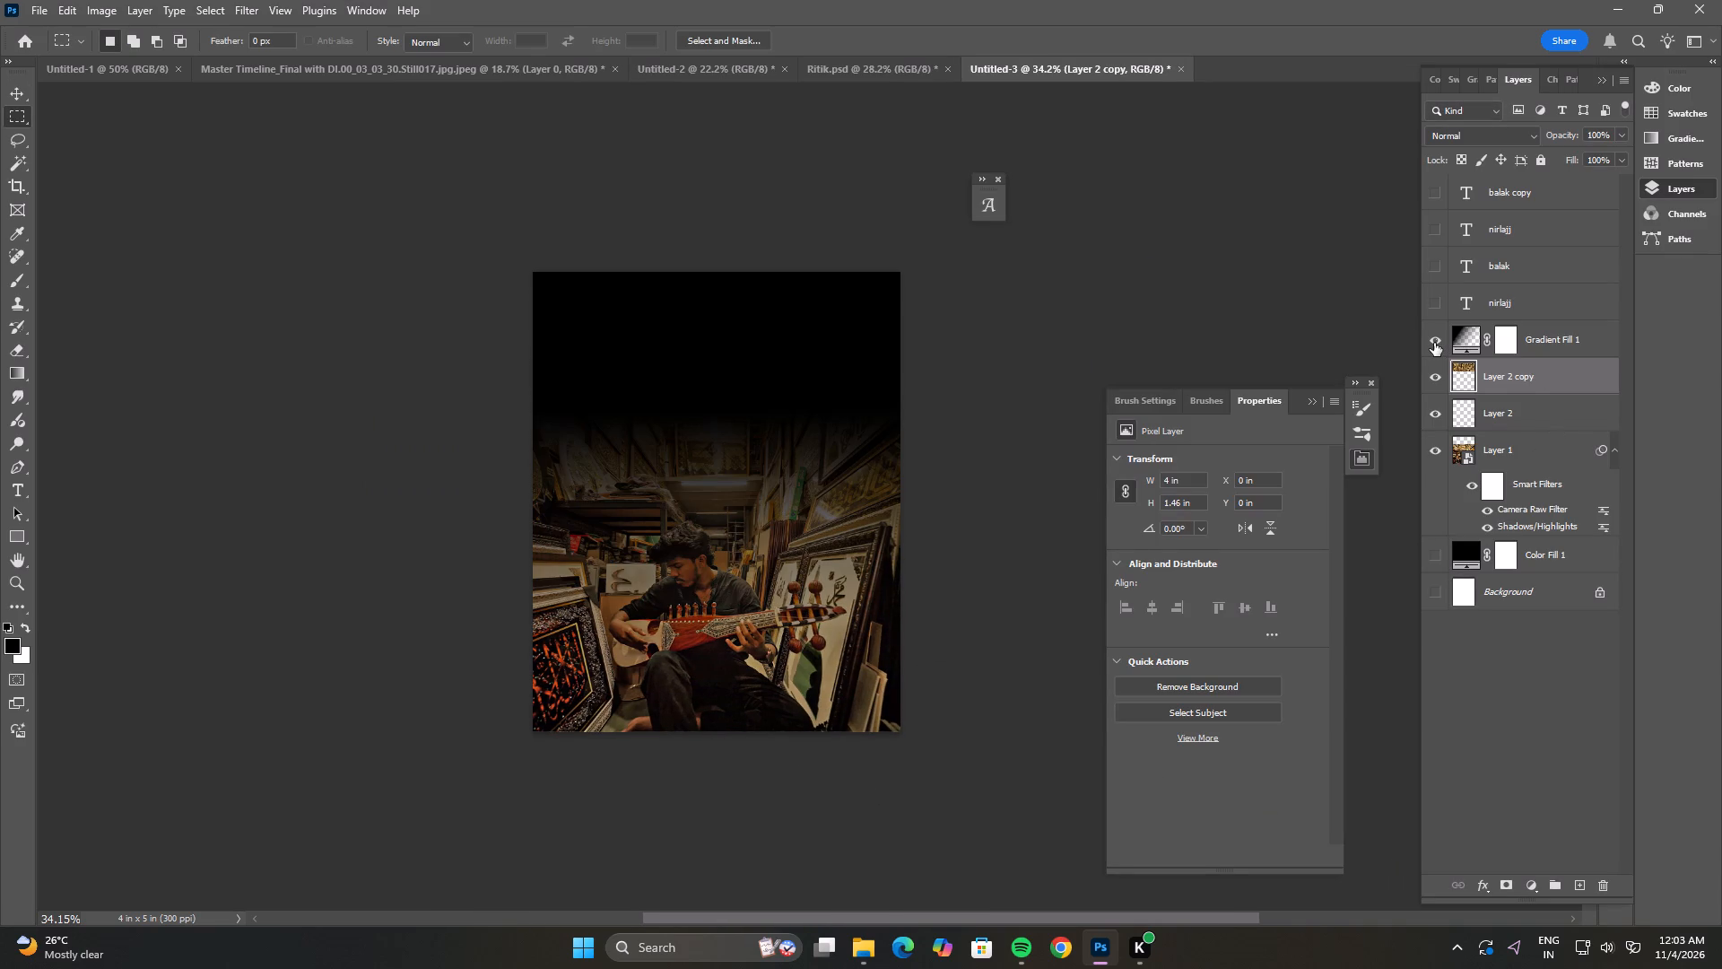
left_click(1434, 343)
On a new layer below the gradient, darken the upper part of the photo with soft black strokes, brush size 1200 at 38% opacity.
left_click(1535, 372)
left_click(1580, 884)
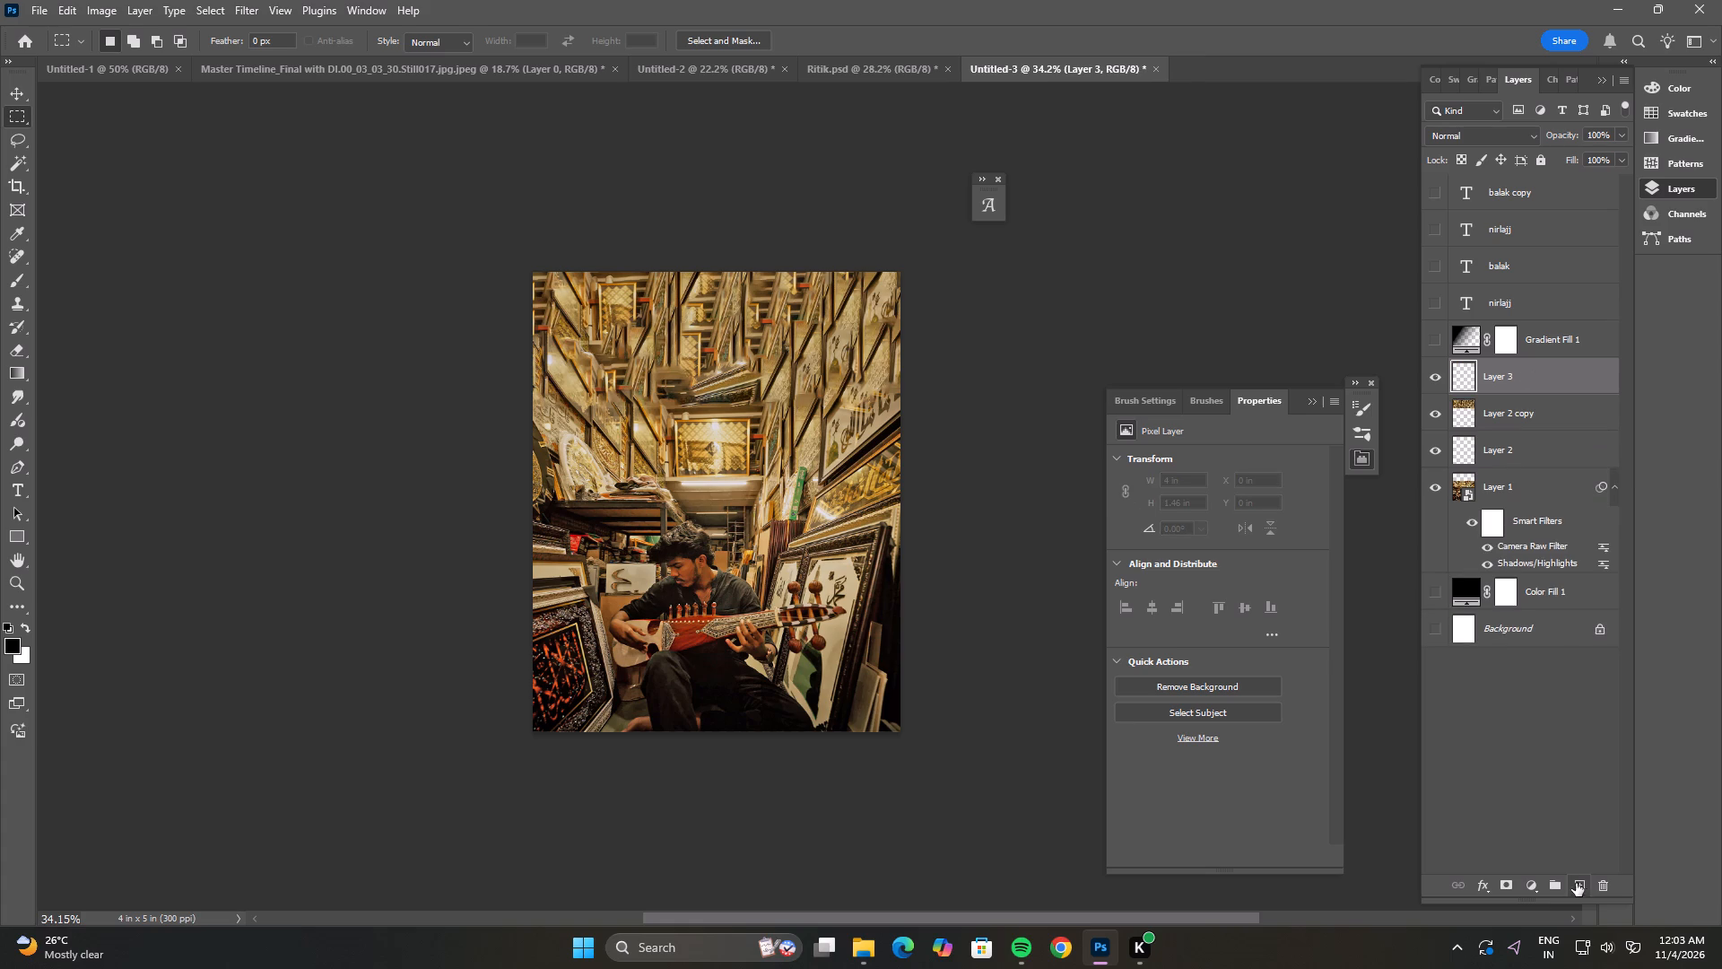
key("b")
key("bracketright")
key("bracketright")
key("bracketright")
key("b")
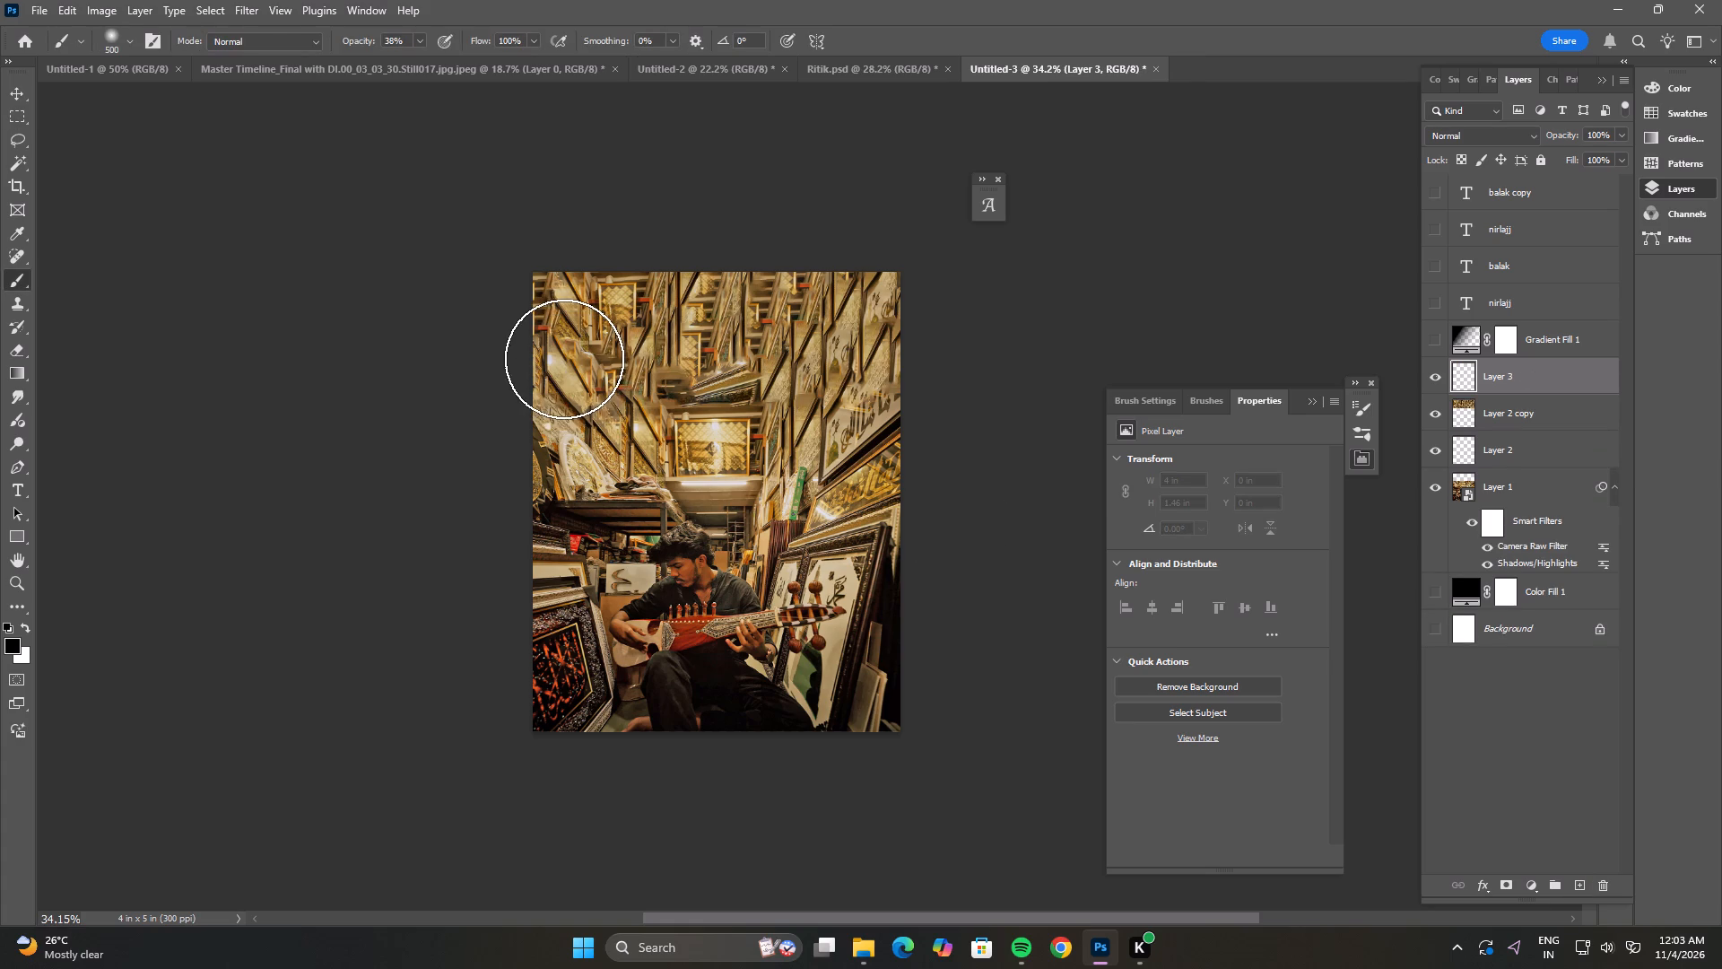
key("bracketright")
key("bracketright")
key("bracketright")
key("bracketright")
key("bracketright")
key("bracketright")
key("bracketright")
left_click_drag(495, 256, 620, 253)
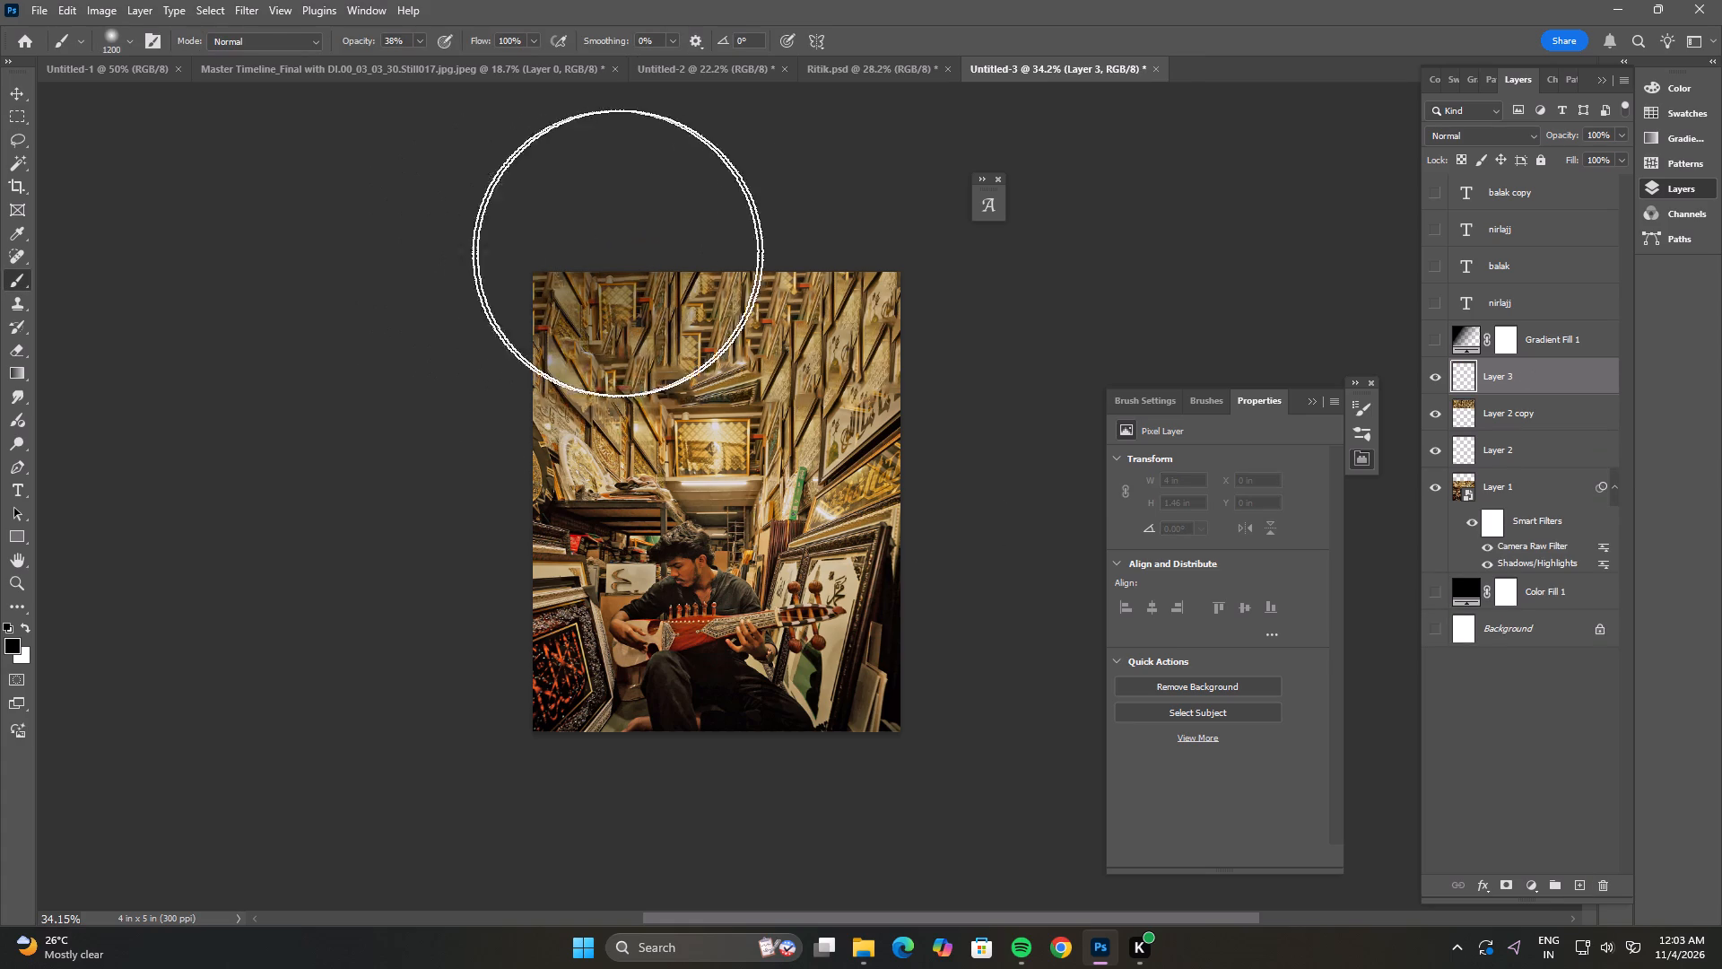
left_click_drag(620, 253, 913, 260)
left_click_drag(1016, 262, 433, 319)
left_click_drag(418, 317, 1130, 297)
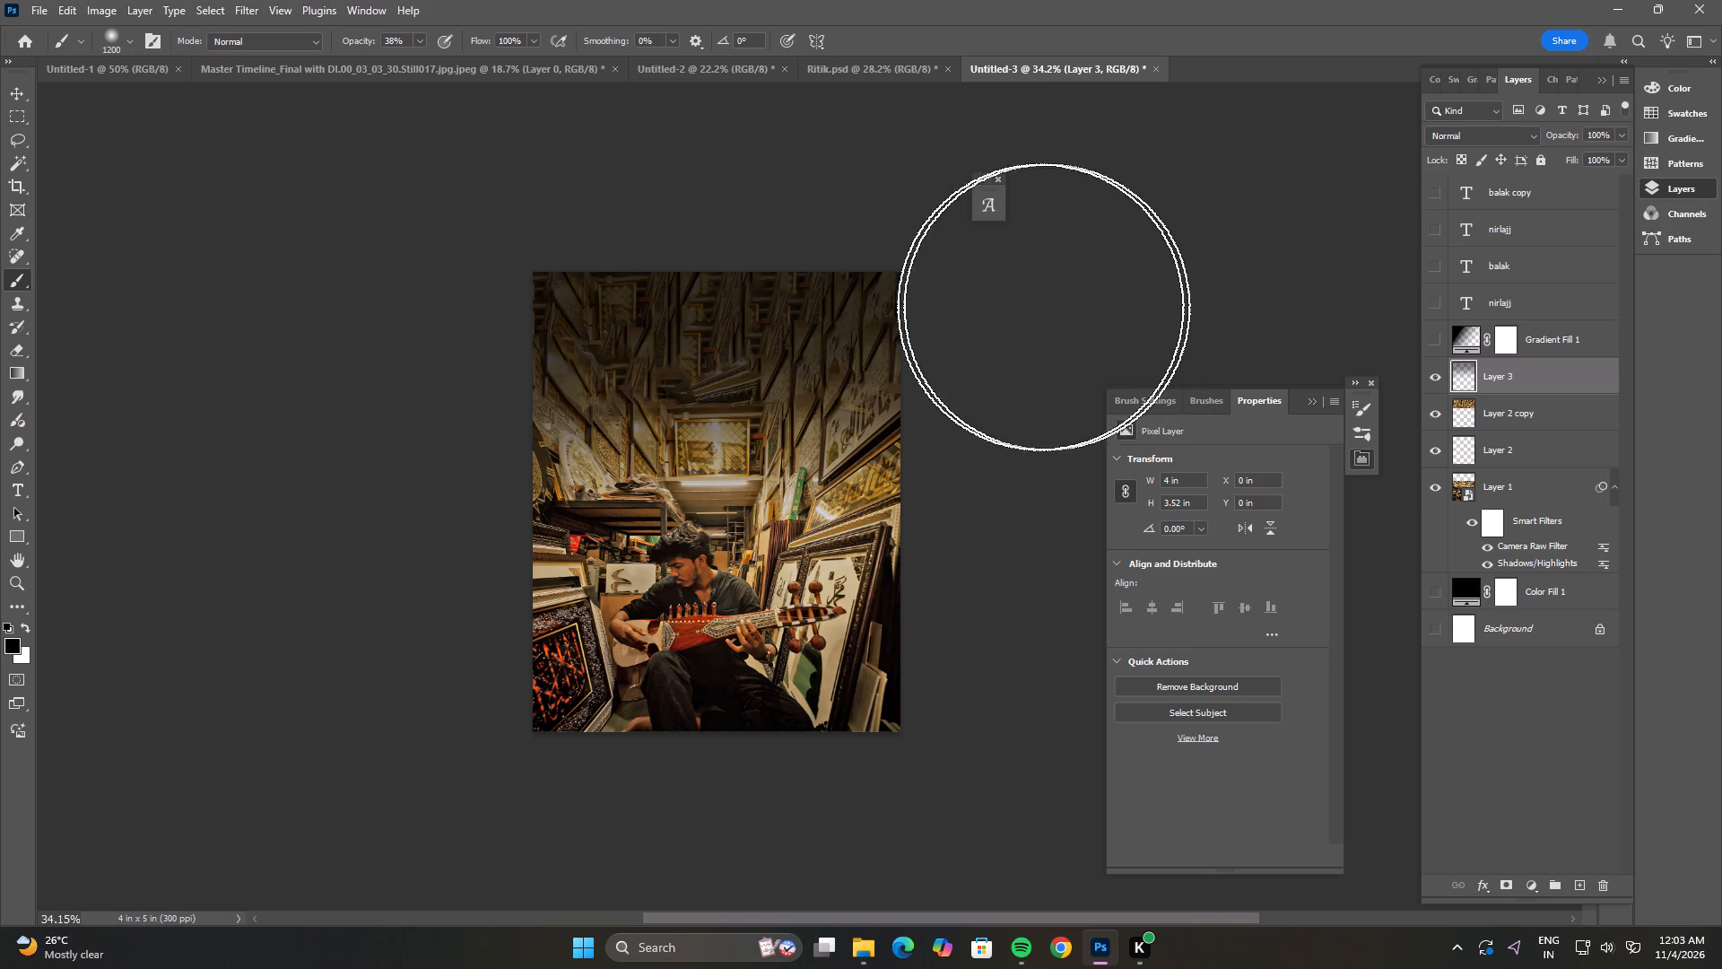
left_click_drag(1039, 307, 352, 306)
left_click_drag(401, 292, 1186, 282)
left_click_drag(1011, 313, 154, 318)
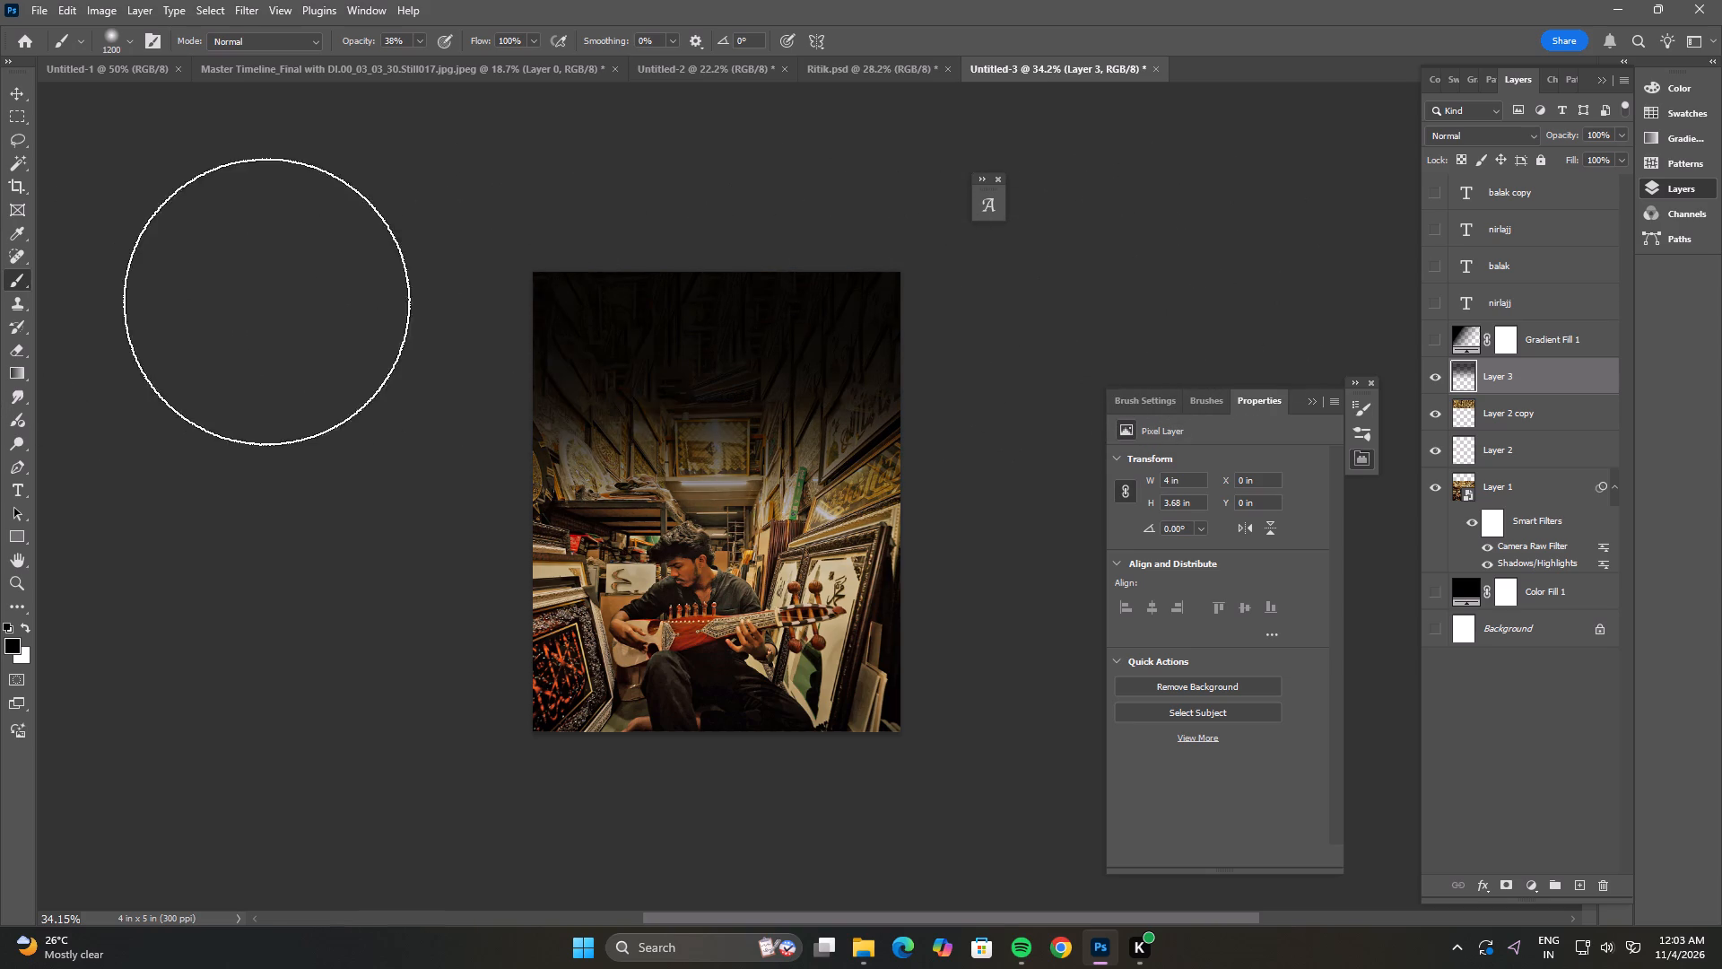
Hide the painted shadow layer, stamp the visible photo and its extension into a new layer above the fill, and convert it to a smart object.
left_click(1431, 380)
left_click(1547, 423)
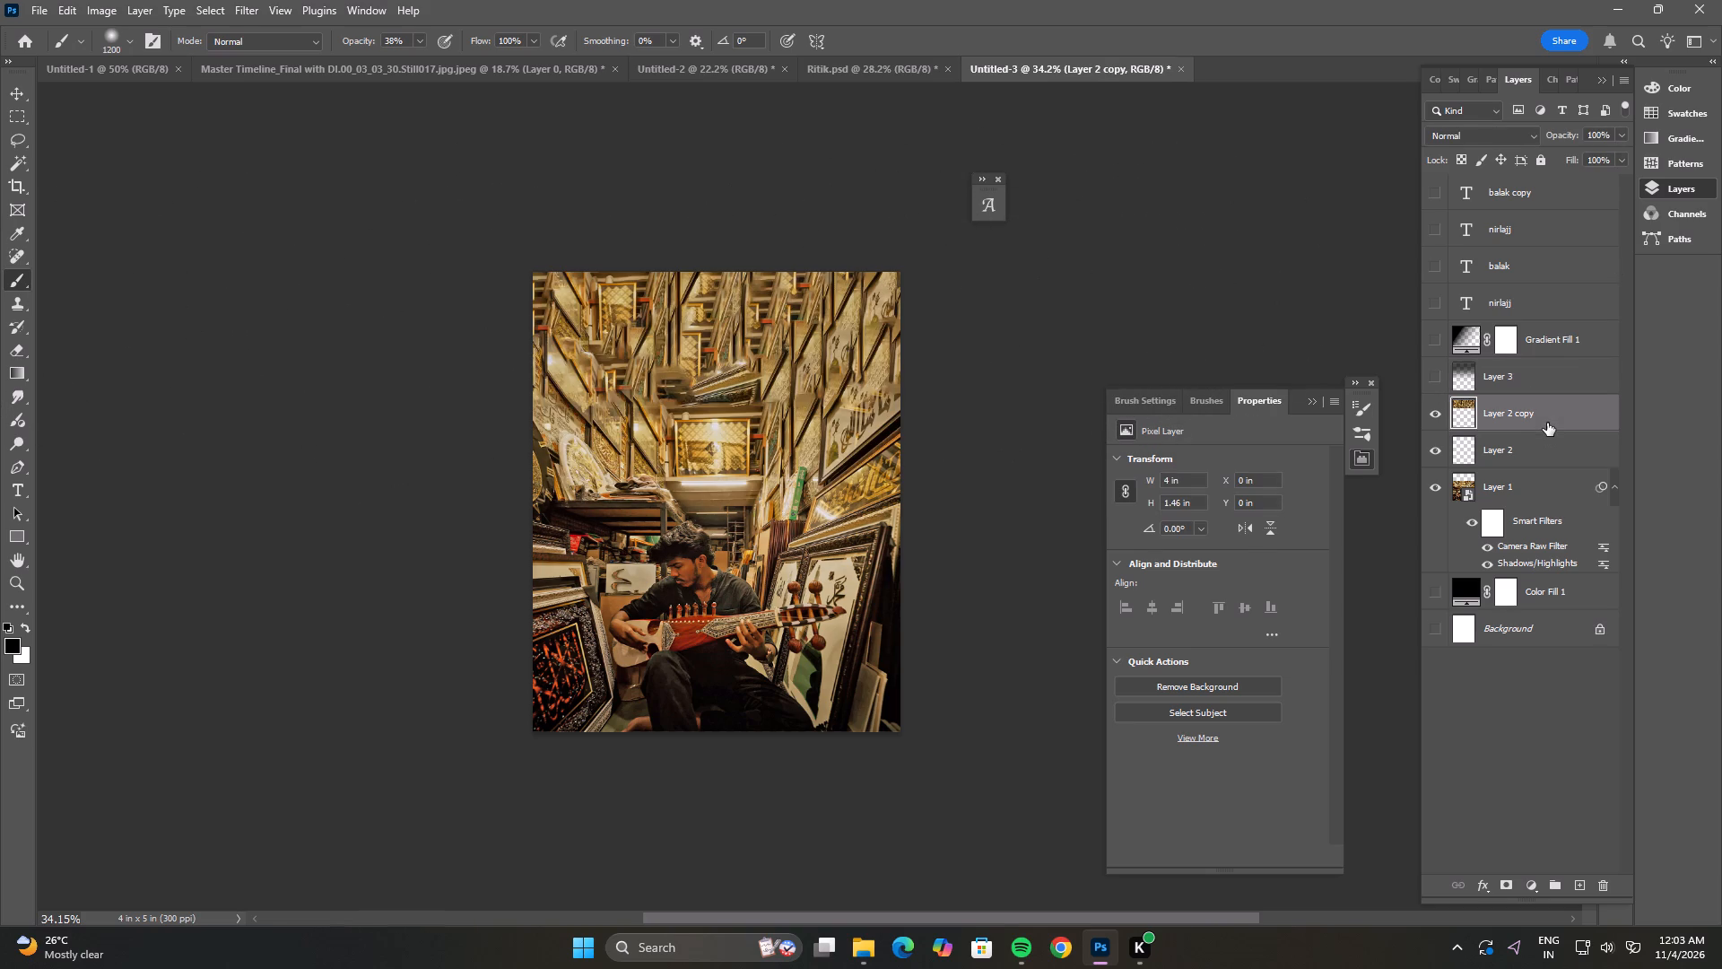
key("ctrl+alt+shift+e")
right_click(1548, 412)
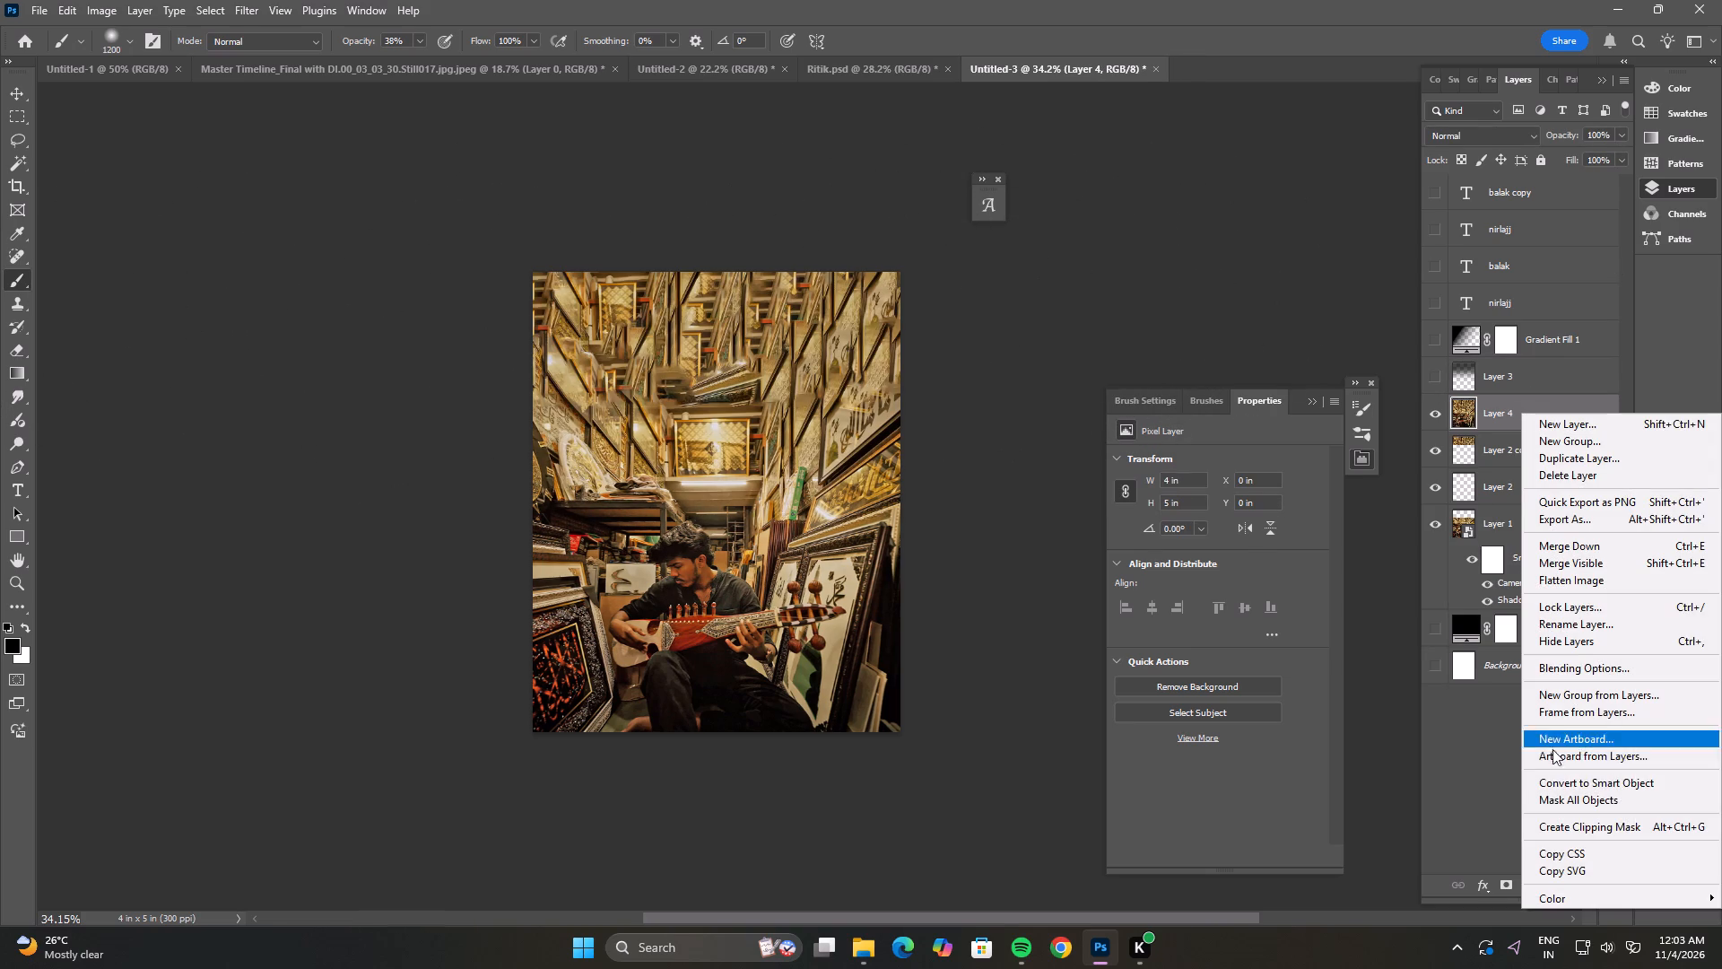
left_click(1591, 779)
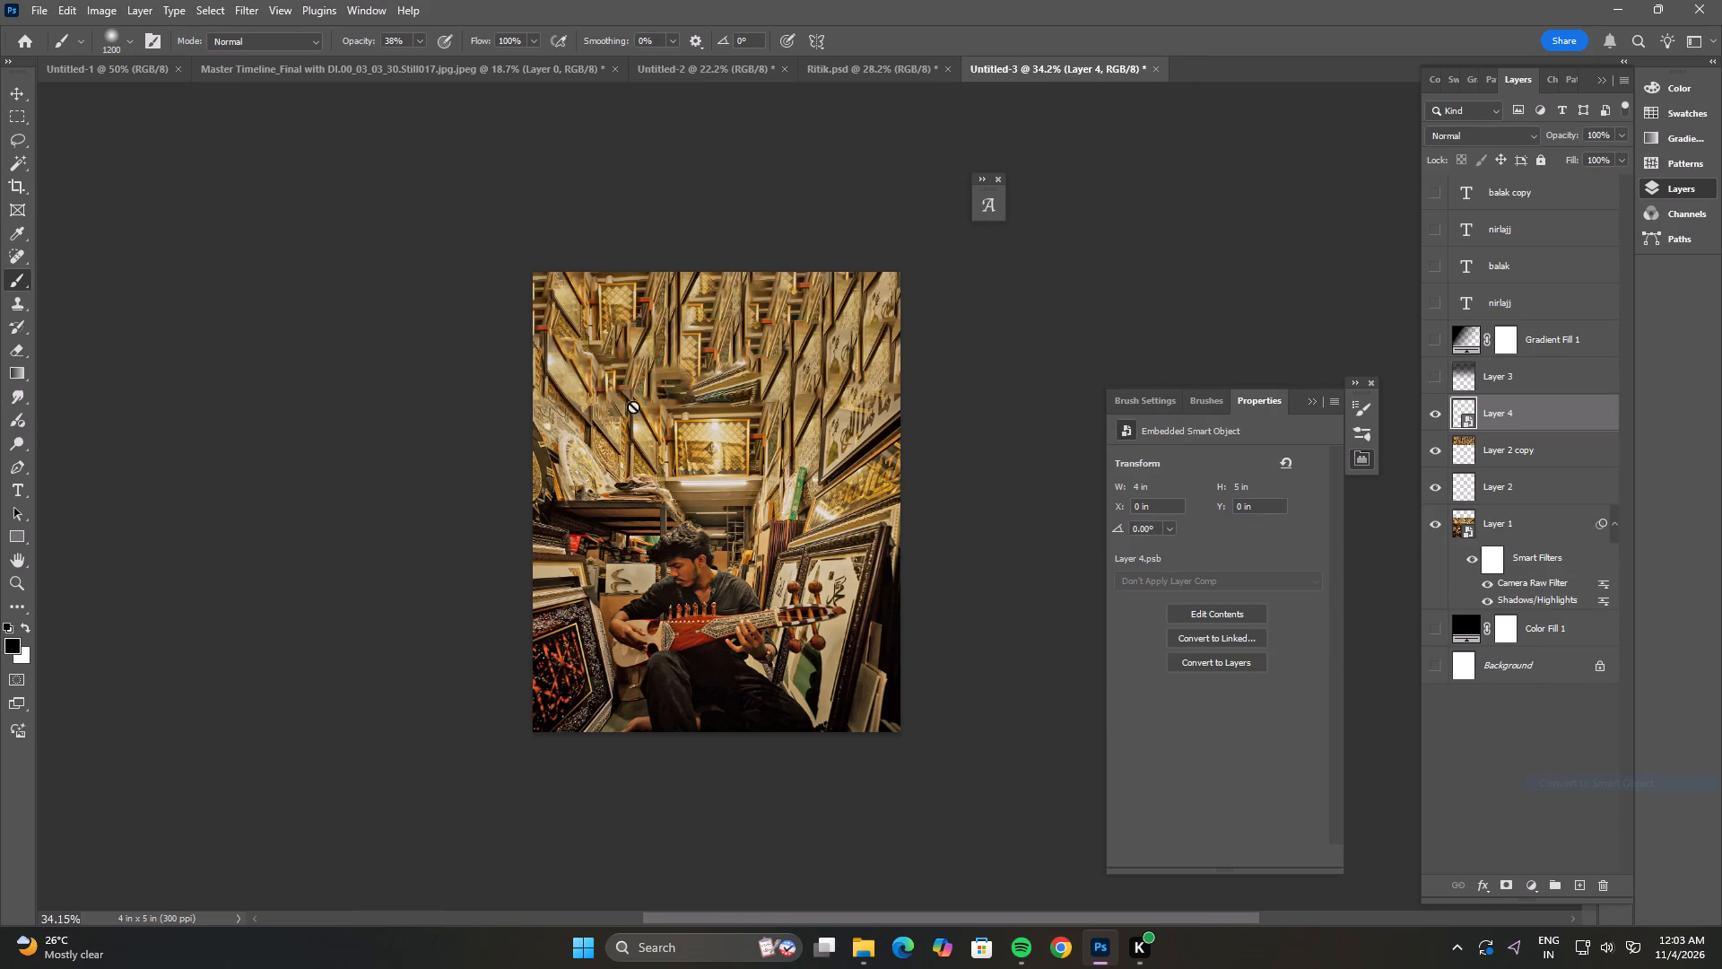
Scale the merged smart object up proportionally to about 4.07 by 5.09 in, keeping its bottom-left corner fixed.
left_click(8, 96)
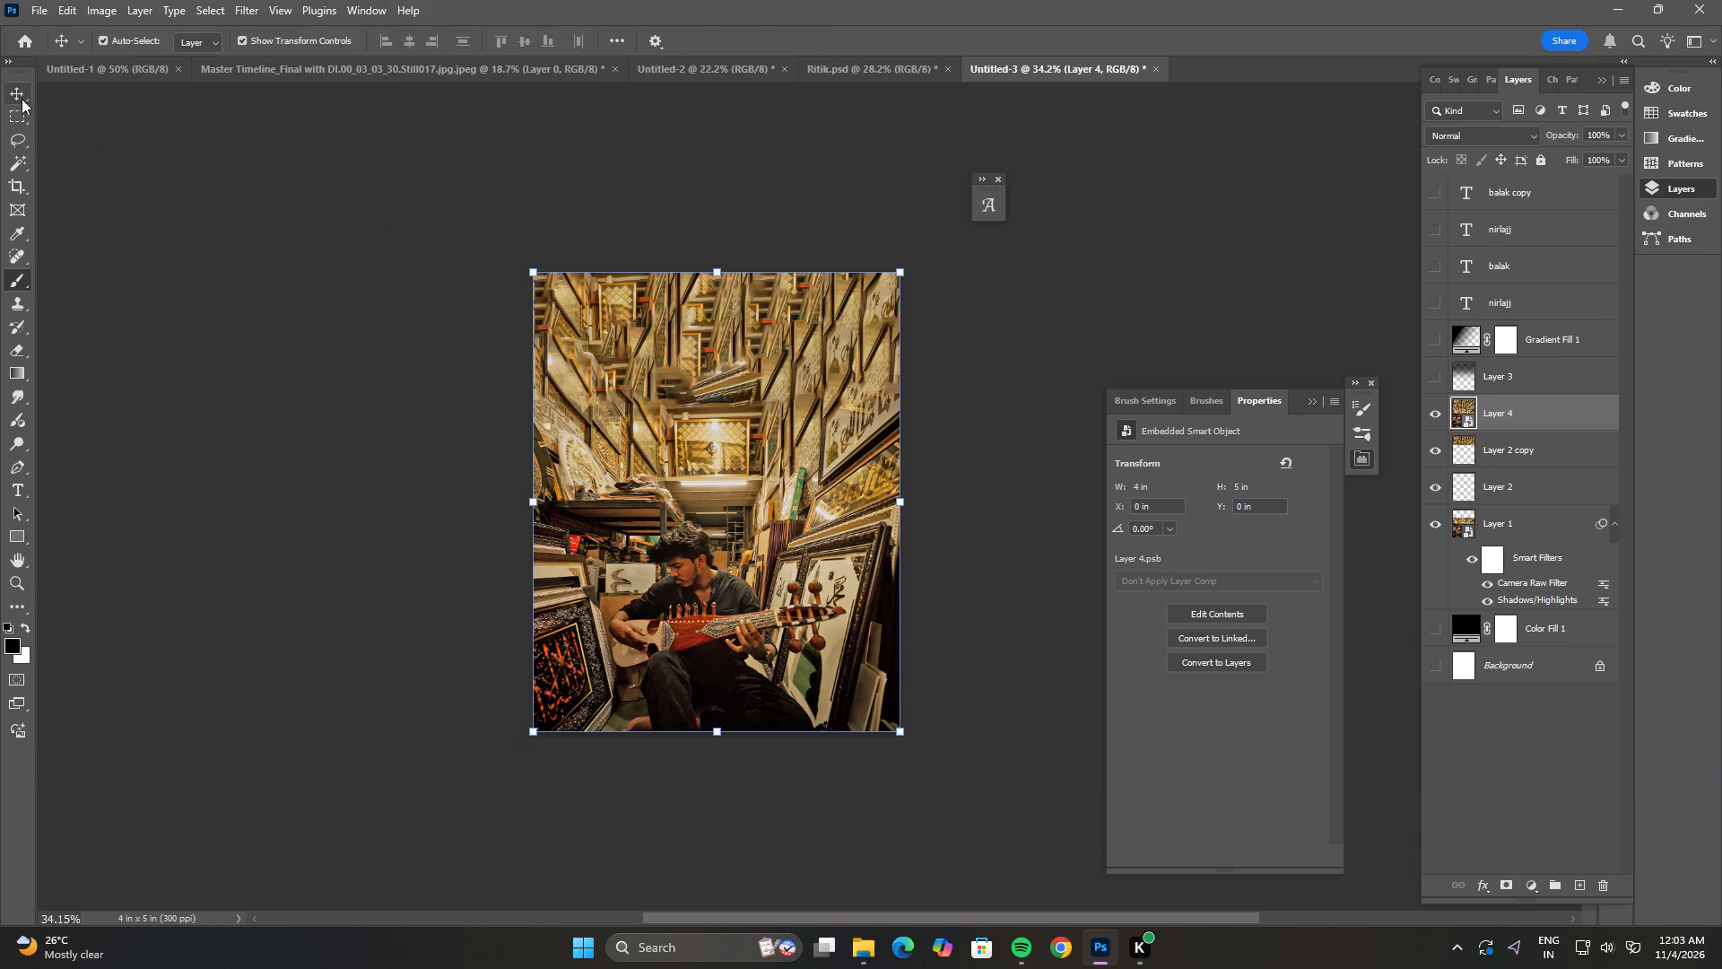
left_click_drag(898, 267, 896, 263)
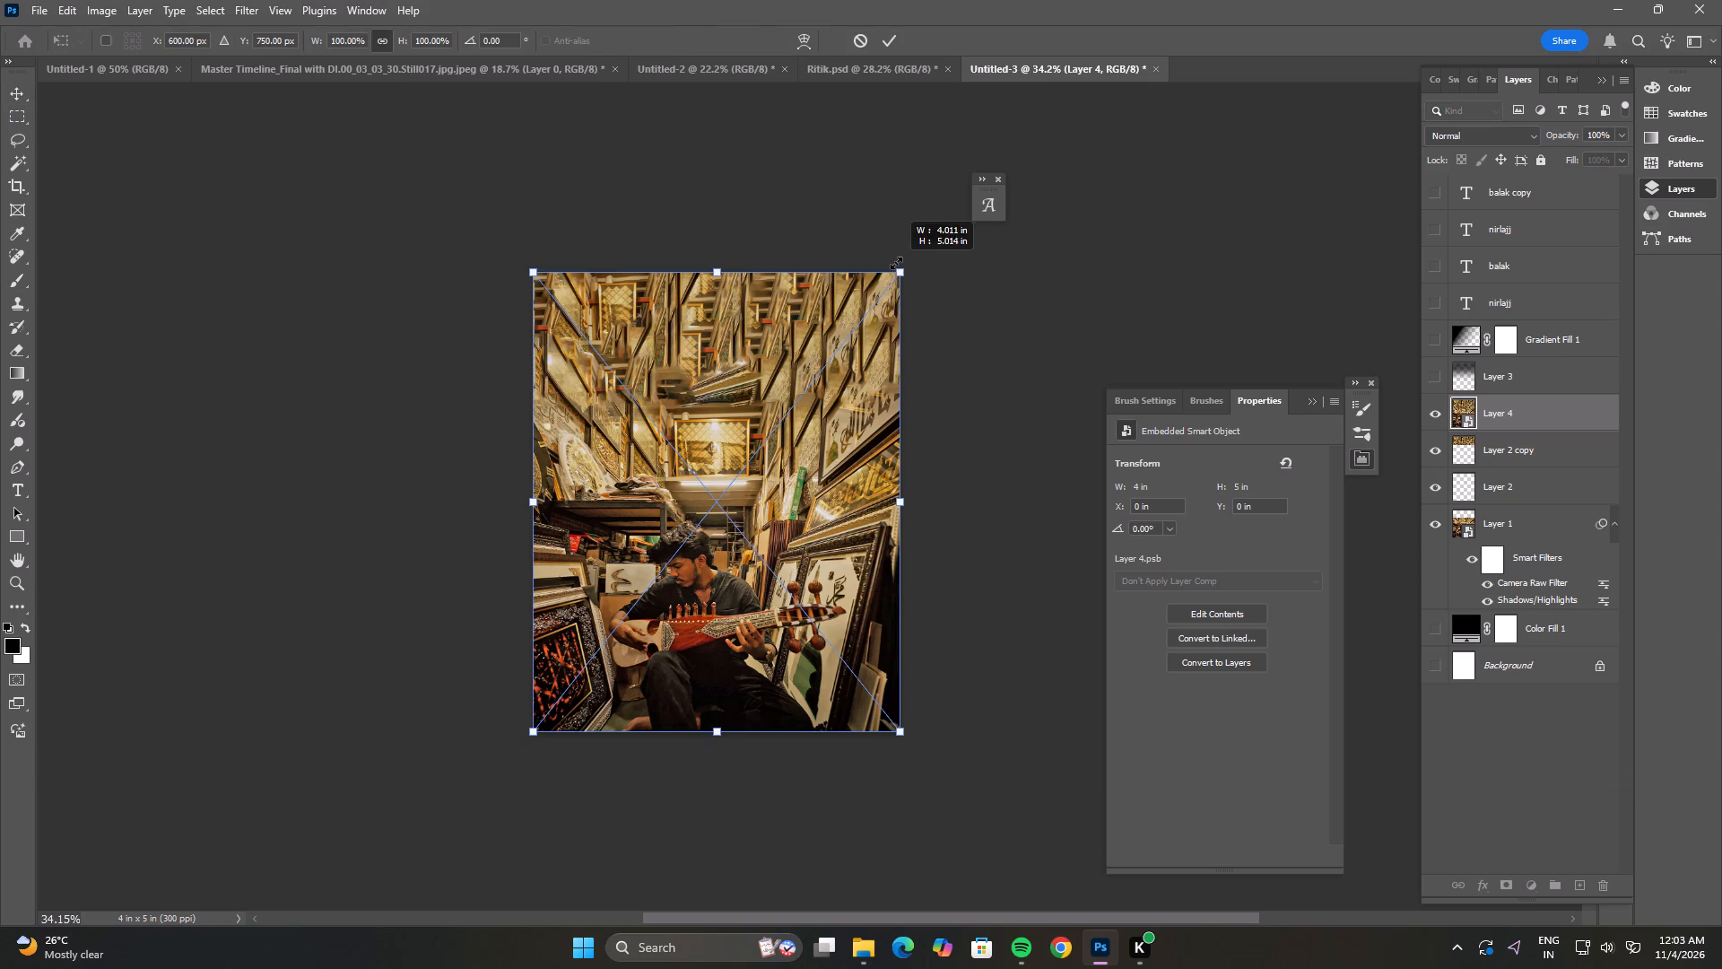
left_click_drag(896, 263, 900, 255)
double_click(851, 319)
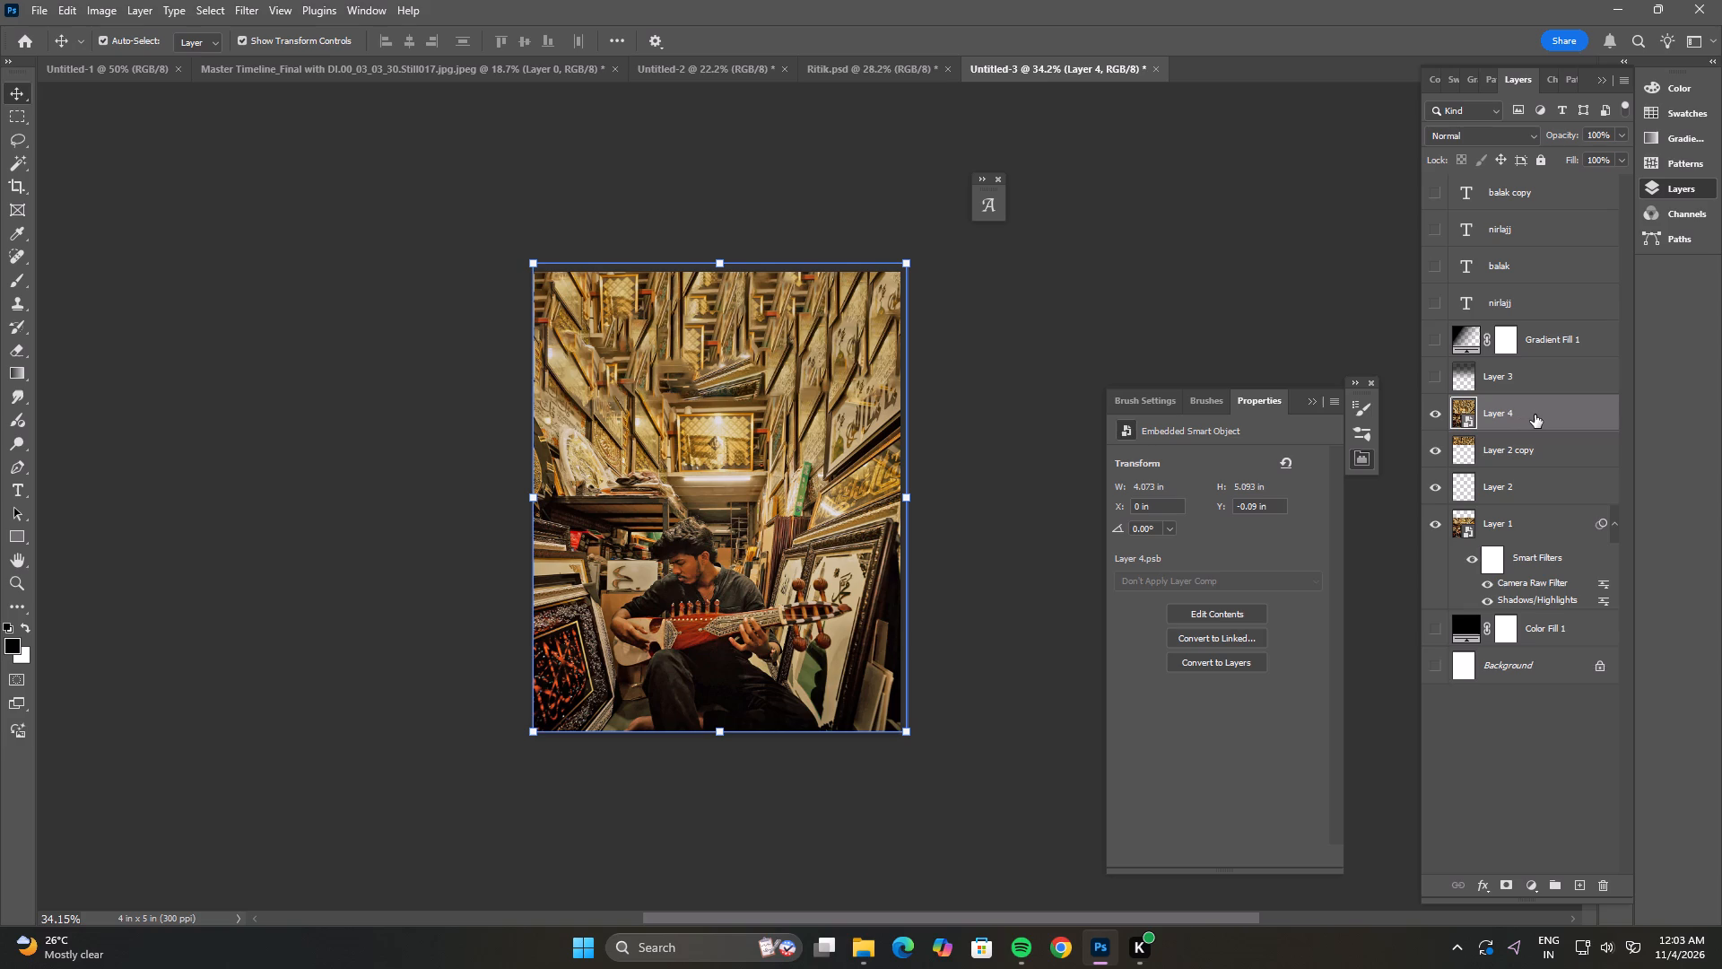
Duplicate the merged smart object layer.
left_click(1535, 415)
key("ctrl+j")
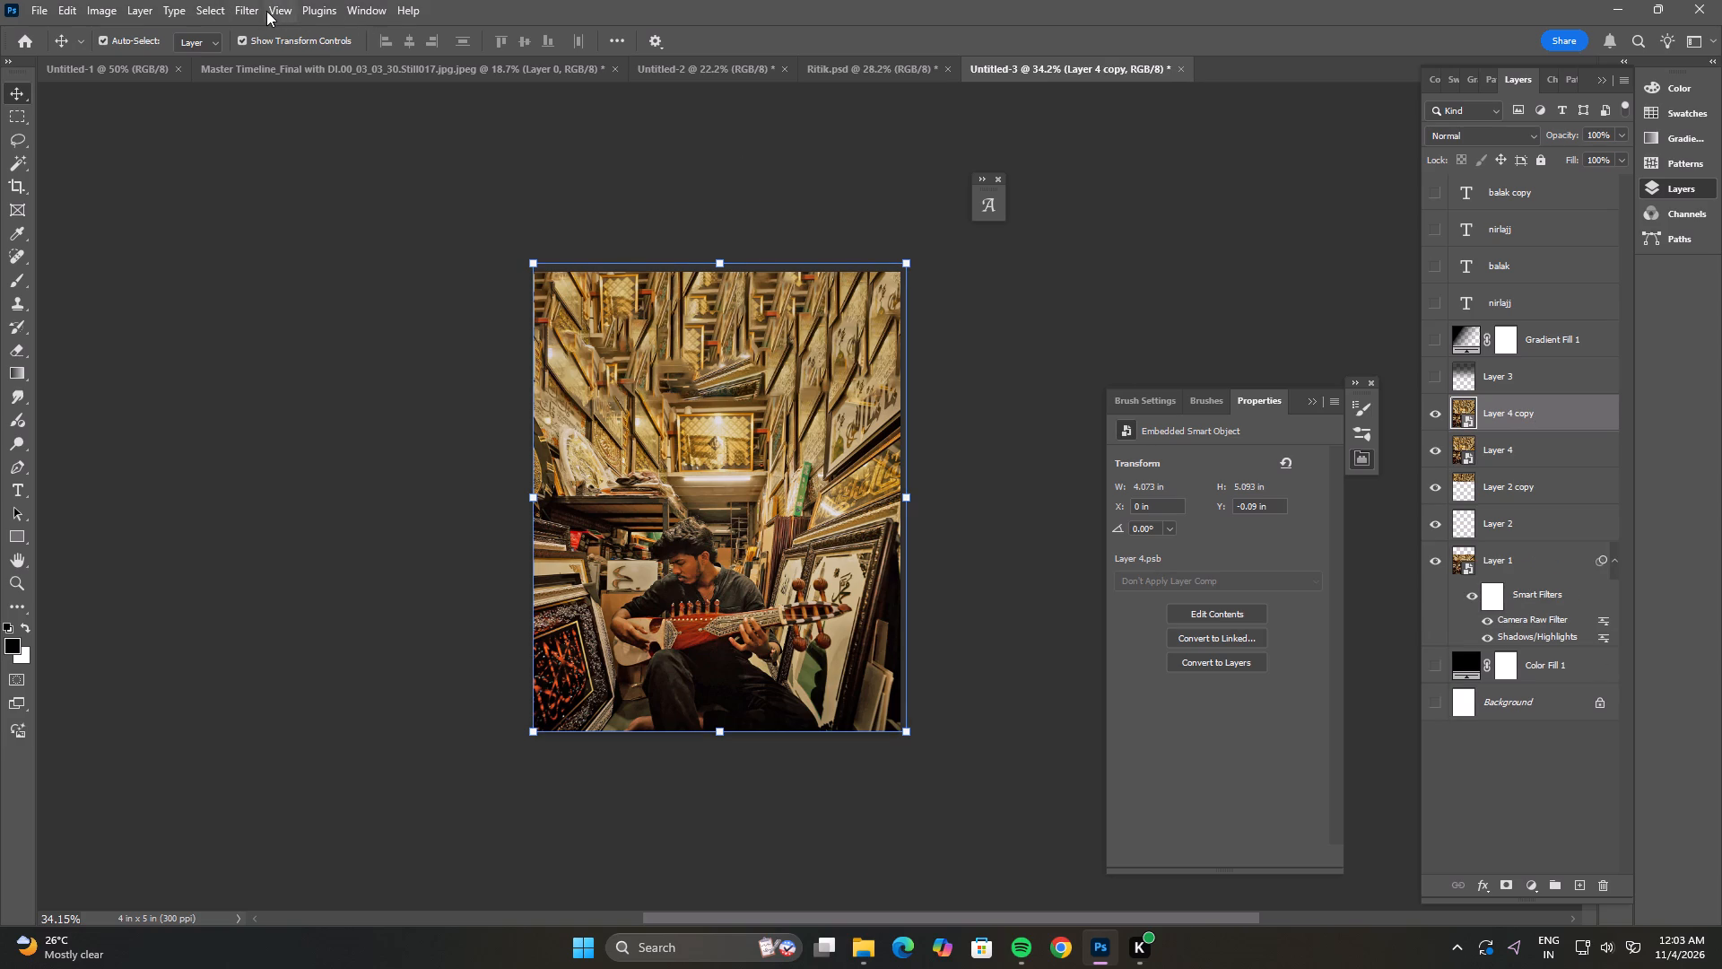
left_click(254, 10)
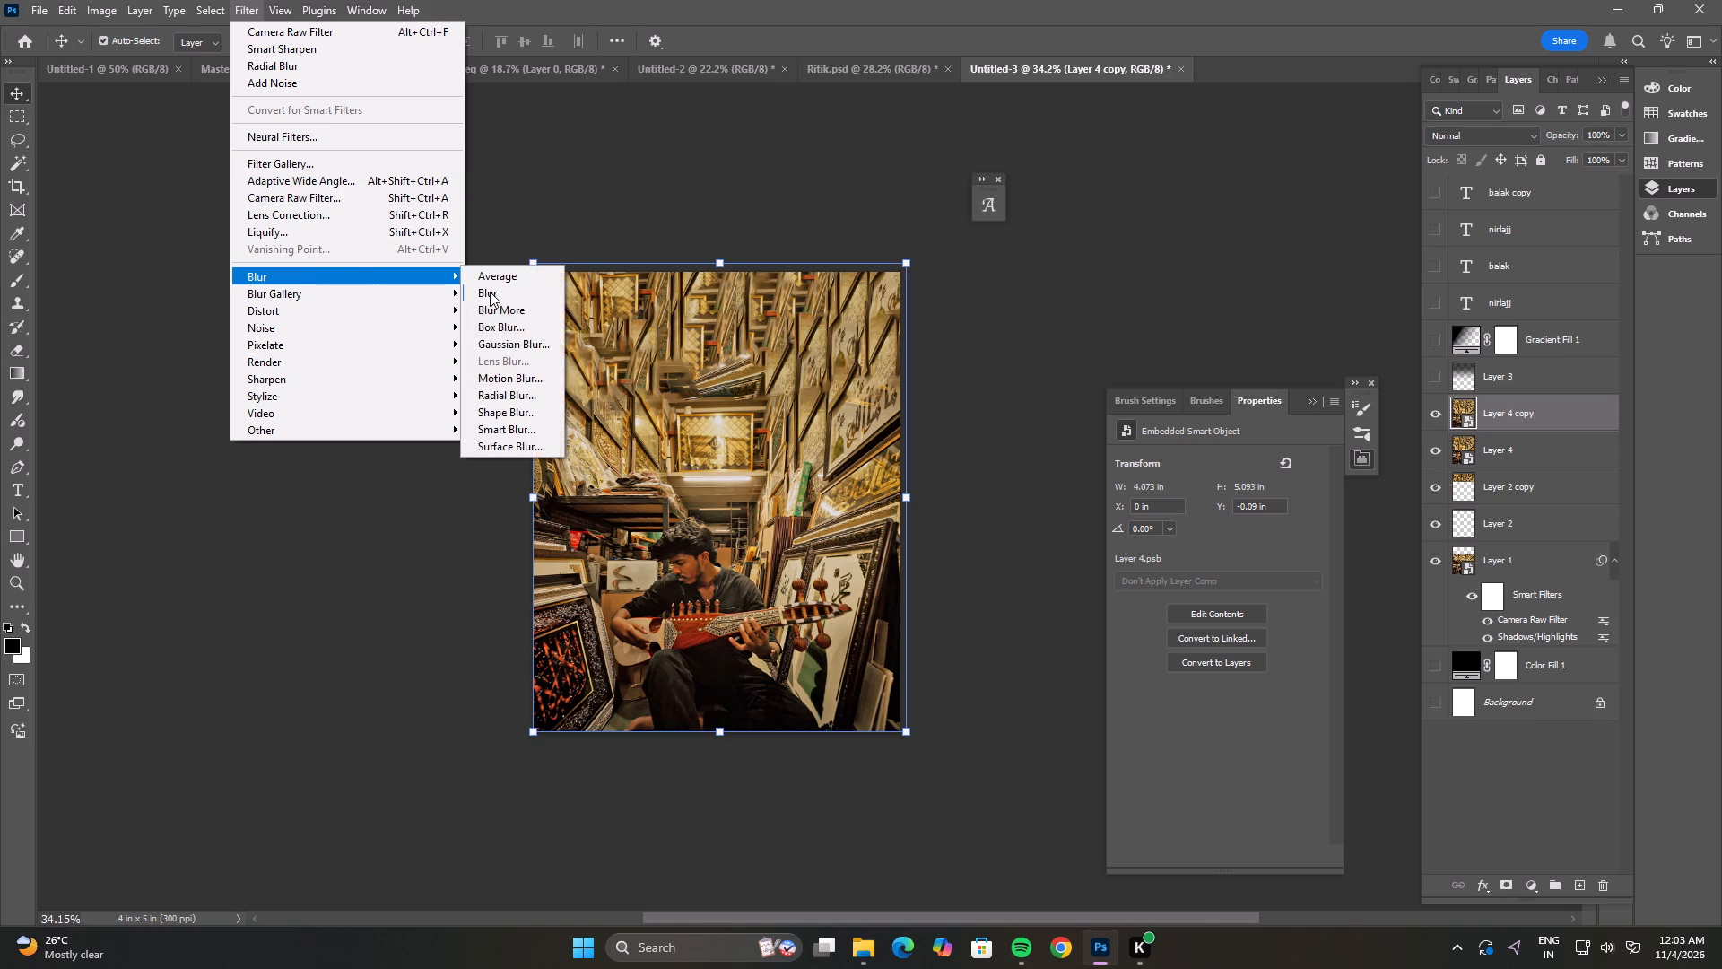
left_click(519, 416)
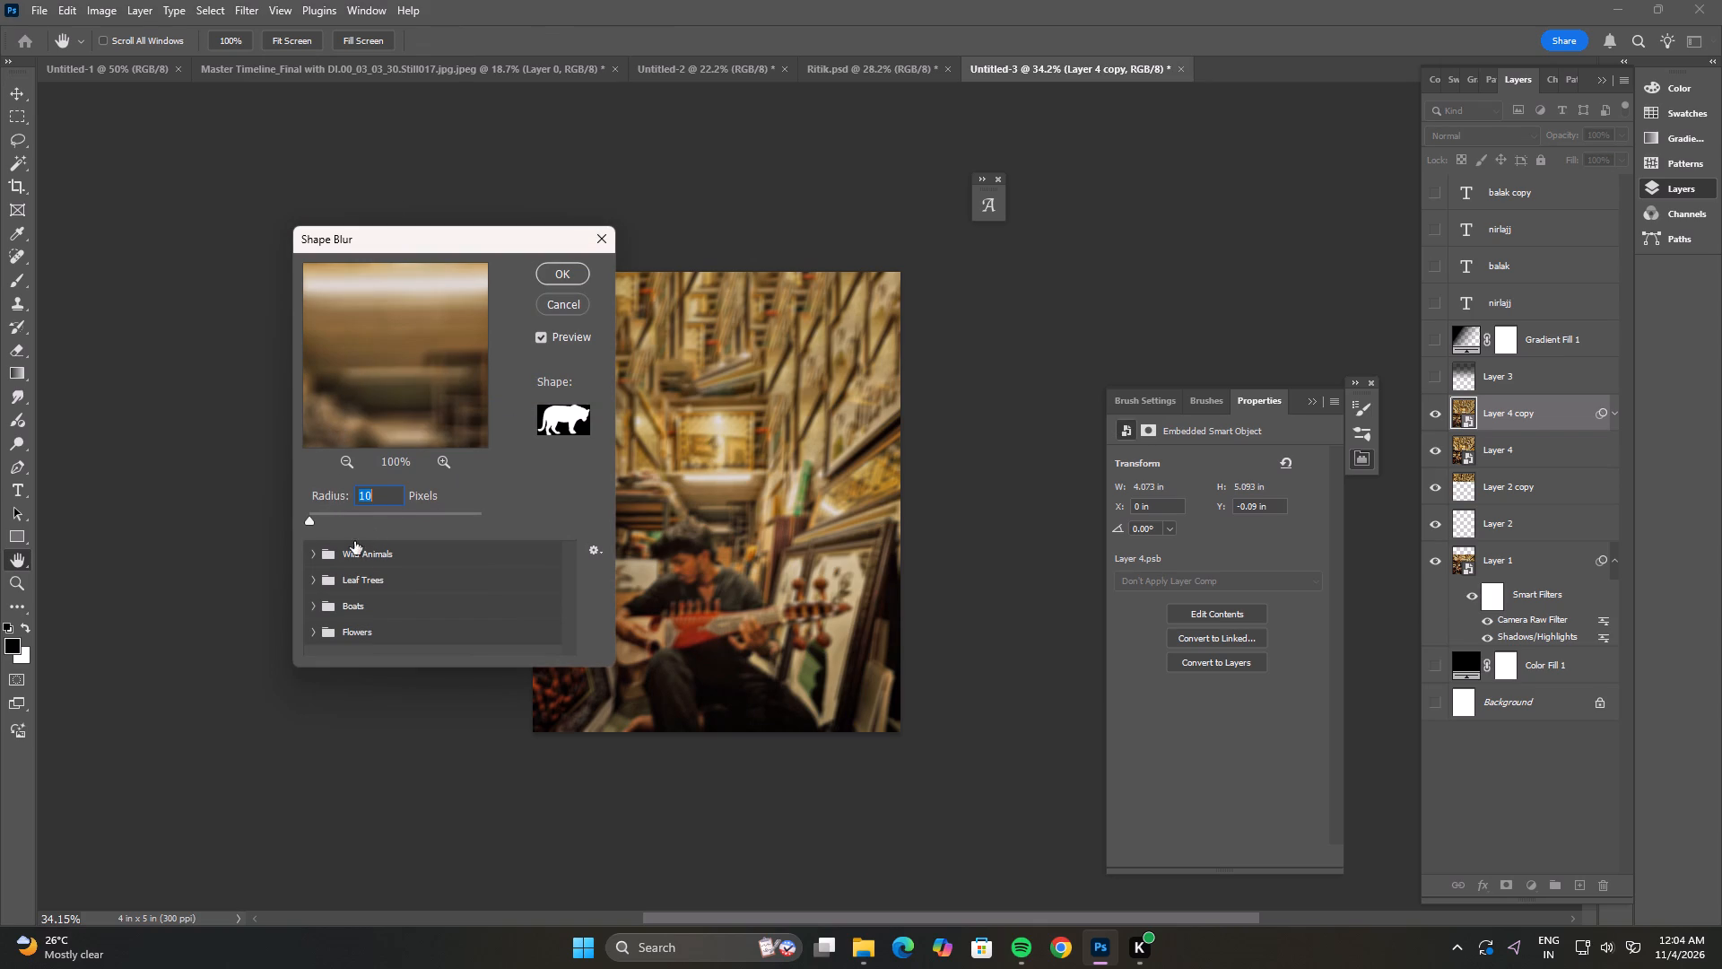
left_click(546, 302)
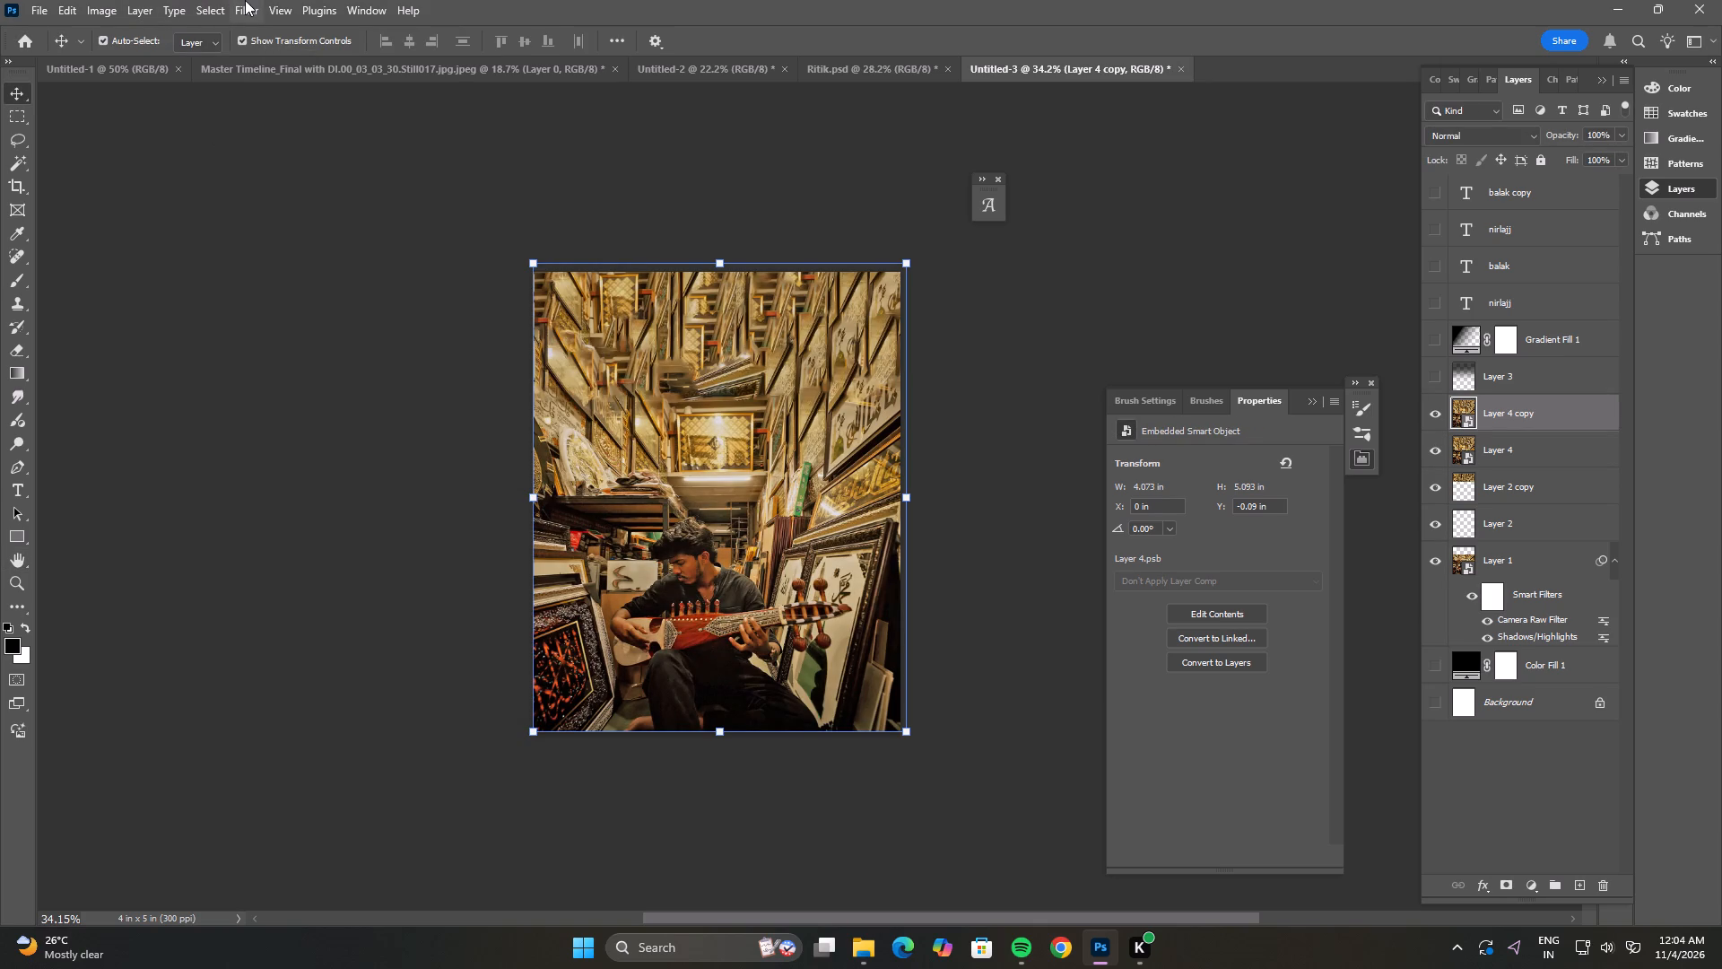
Apply a Spin Radial Blur to the duplicate, amount 10 at Good quality, with the blur center moved down onto the musician.
left_click(245, 0)
left_click(309, 276)
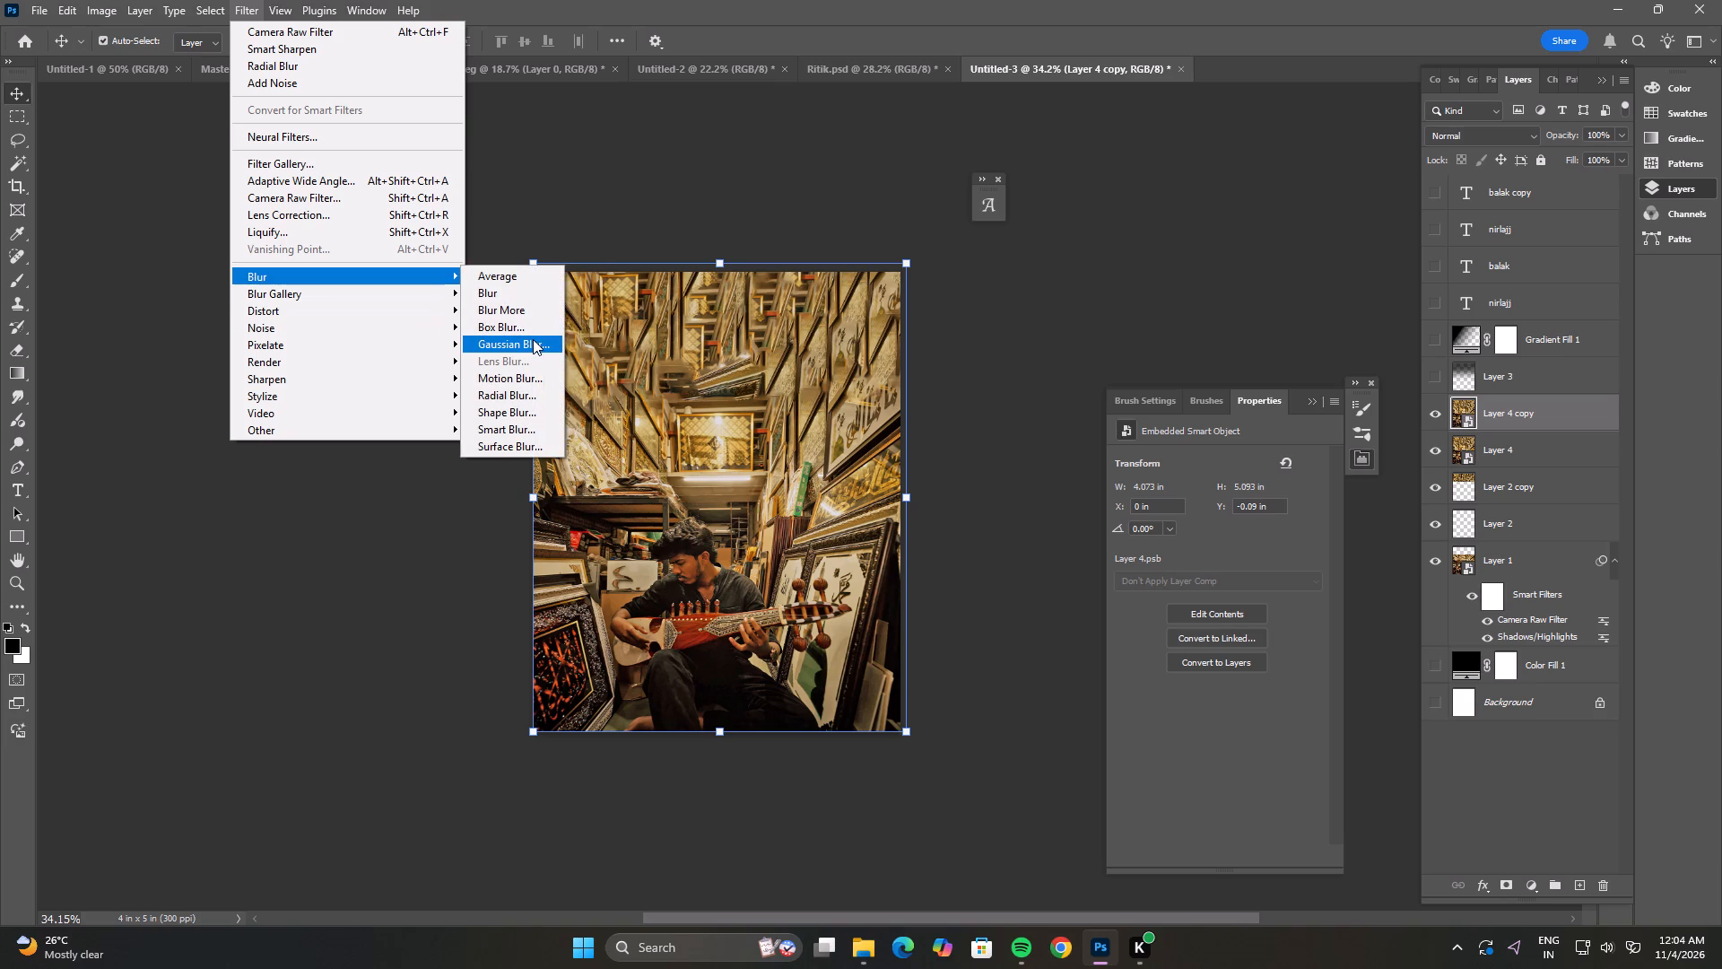
left_click(522, 400)
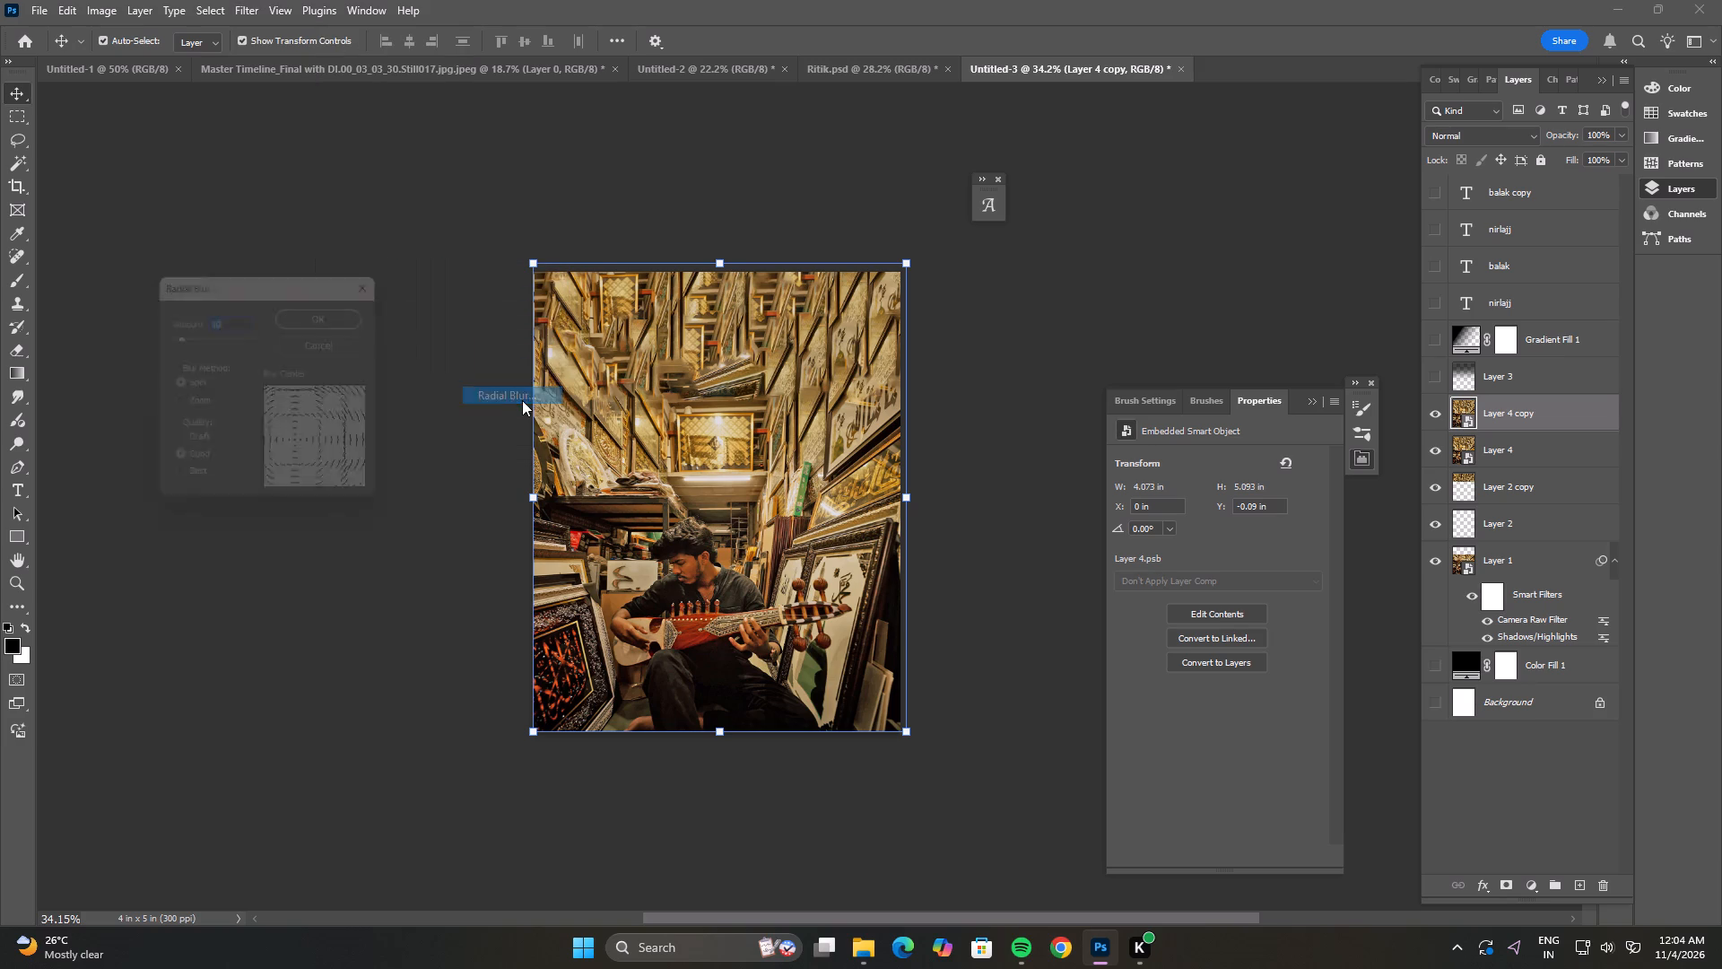
left_click_drag(317, 454, 325, 458)
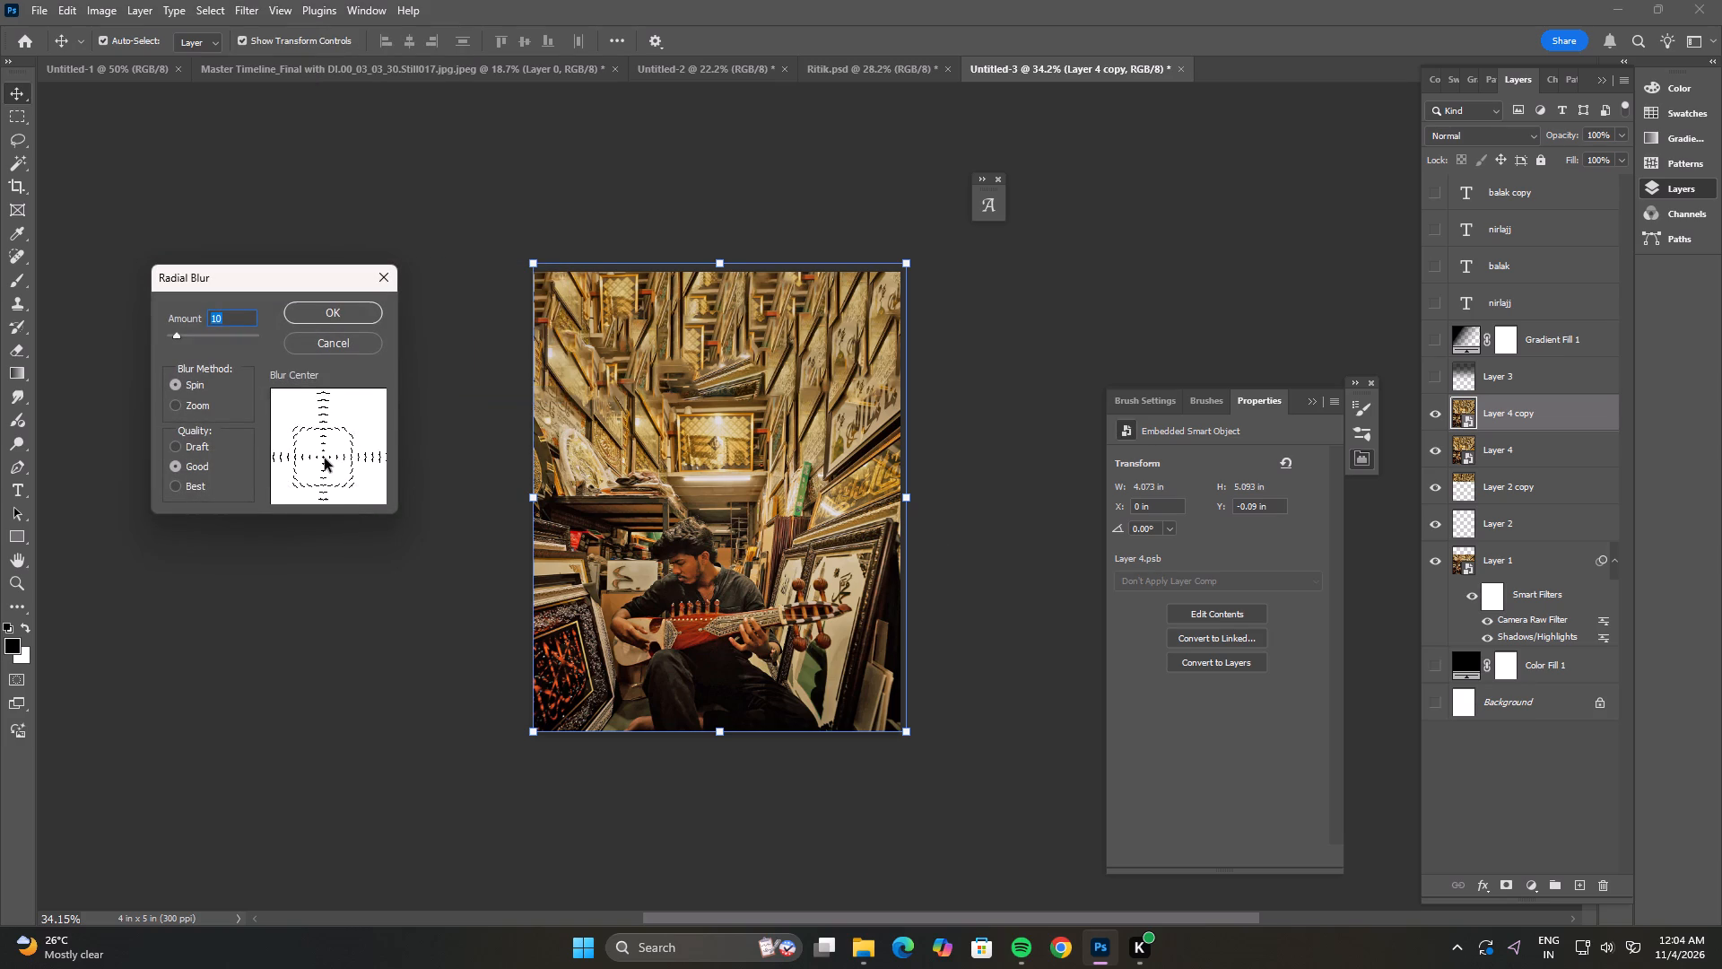
left_click_drag(325, 458, 324, 476)
left_click(351, 310)
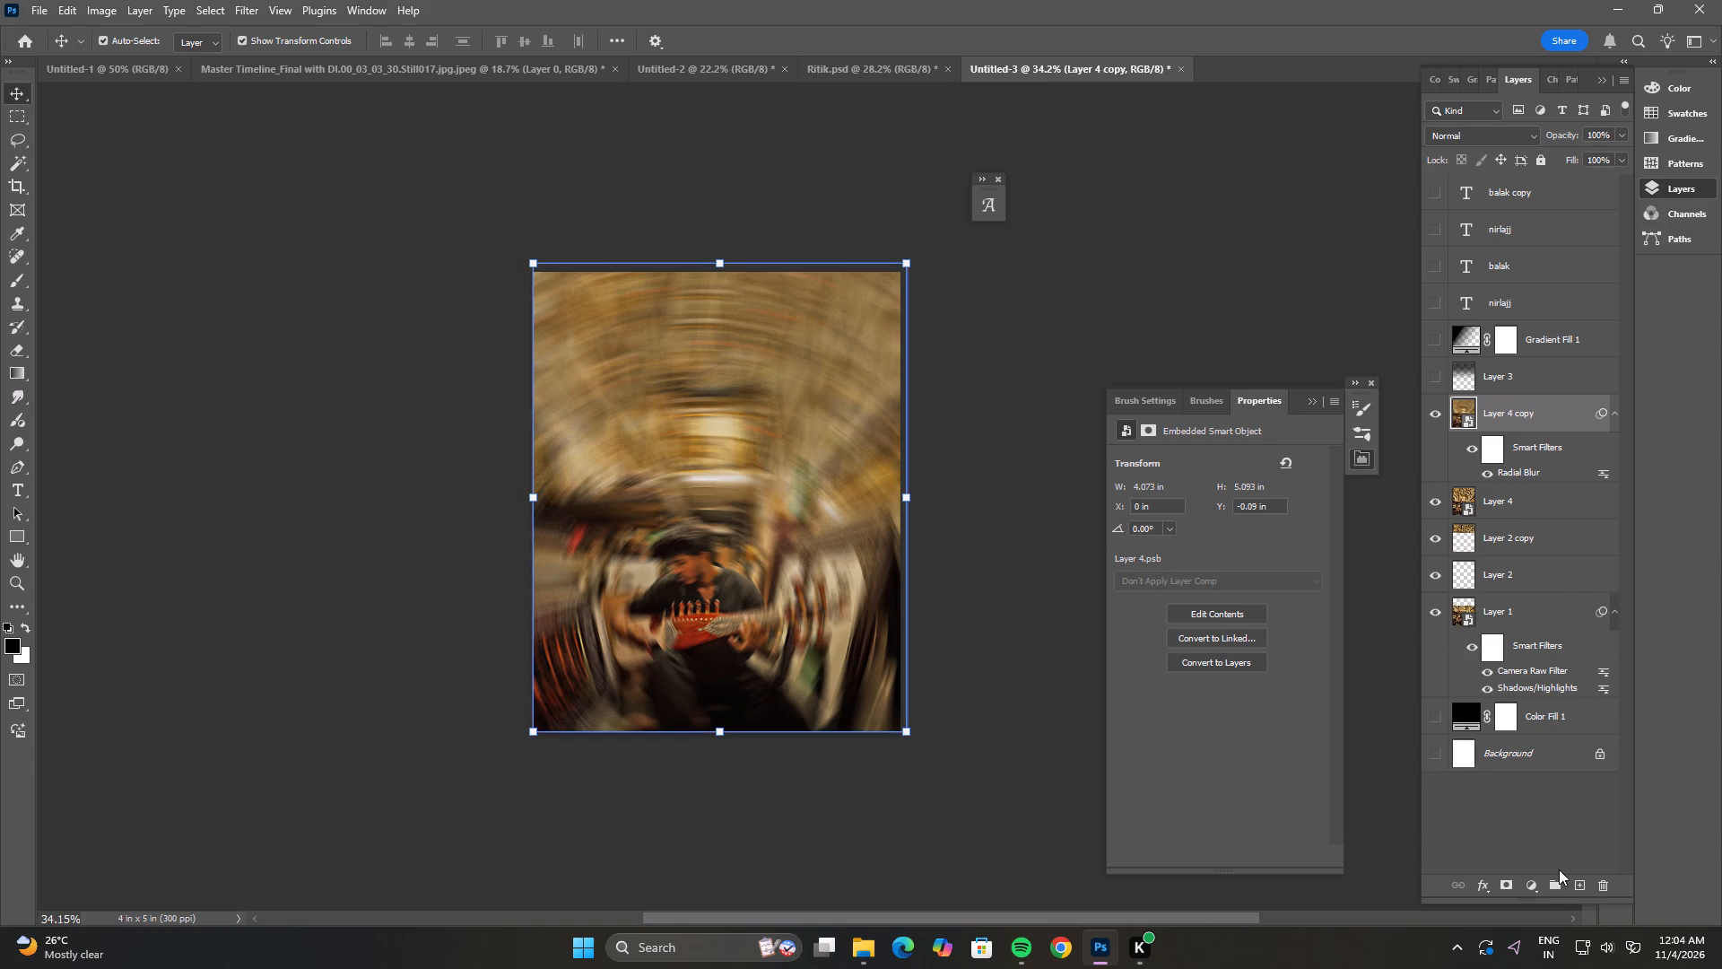
Add a layer mask to the radially blurred duplicate and paint black at 38% opacity over the musician's face, torso and strumming hand.
left_click(1508, 883)
key("b")
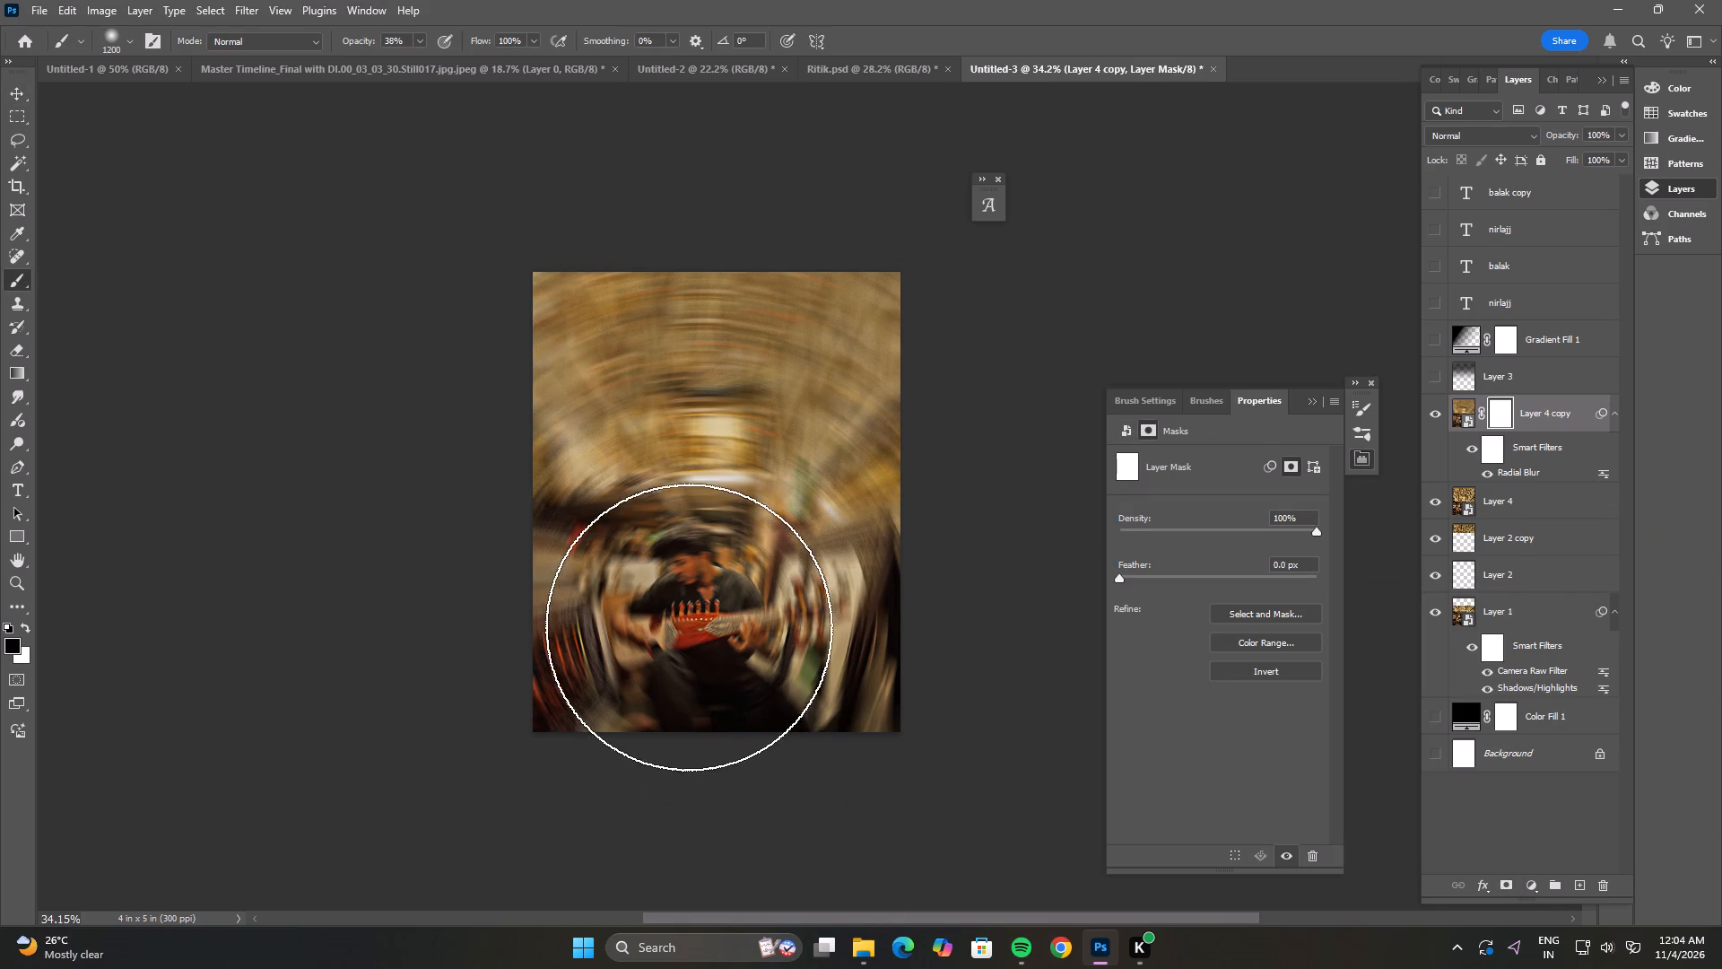
key("bracketleft")
key("bracketleft")
key("bracketleft")
key("bracketleft")
key("bracketleft")
key("bracketleft")
key("bracketleft")
left_click(690, 584)
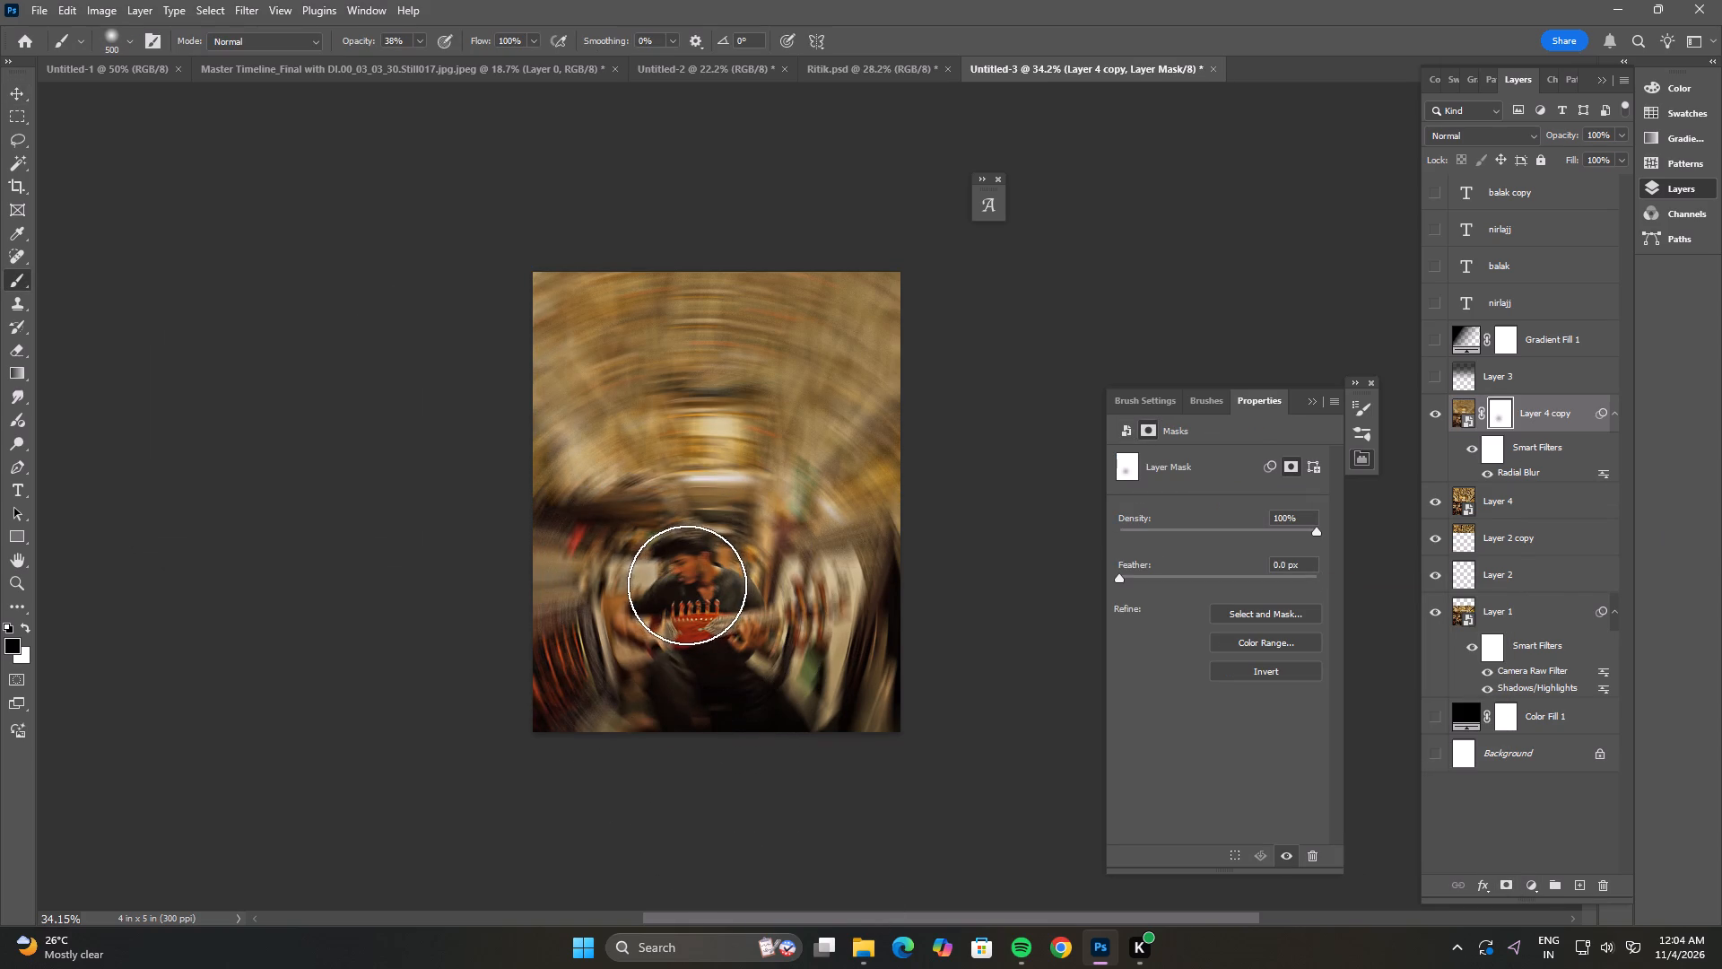
key("bracketright")
left_click(683, 581)
key("bracketleft")
left_click(649, 614)
key("bracketleft")
left_click(633, 631)
left_click(646, 650)
left_click(677, 660)
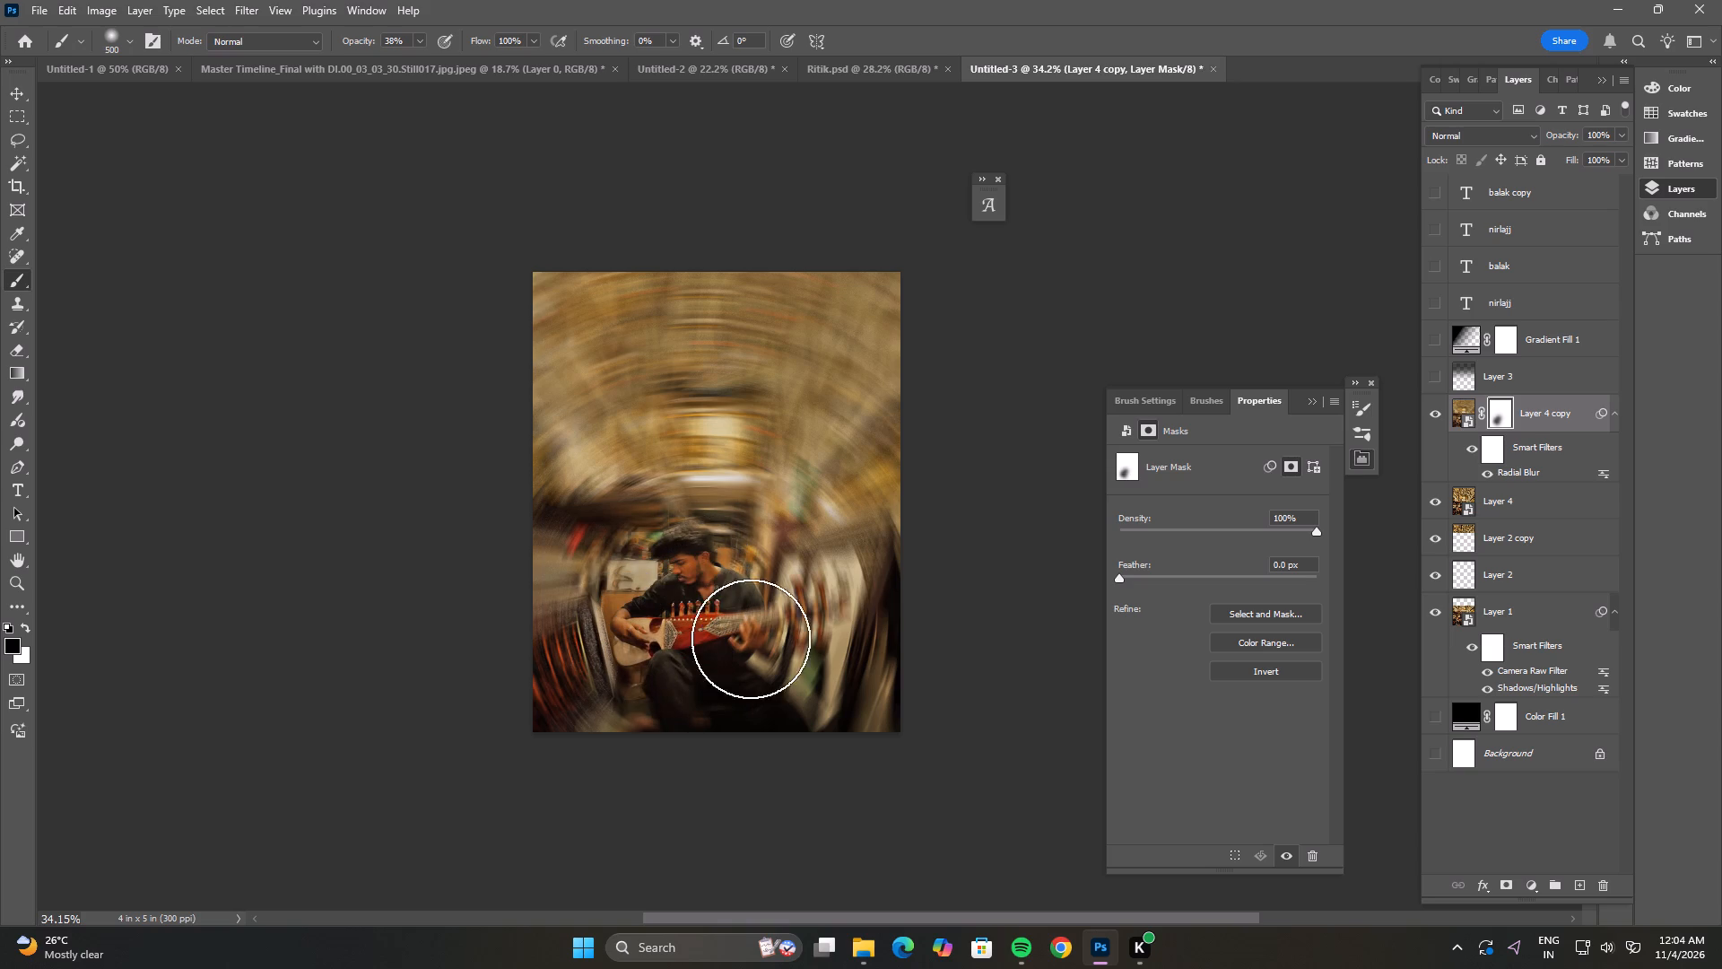
Paint the blur away on the mask over the instrument's neck, its headstock and pegs, and the musician's hair.
key("bracketright")
left_click(768, 629)
key("bracketleft")
key("bracketleft")
key("bracketleft")
key("bracketleft")
left_click(817, 615)
left_click_drag(821, 610, 809, 610)
left_click(778, 613)
key("bracketright")
left_click(810, 592)
left_click(819, 649)
key("bracketright")
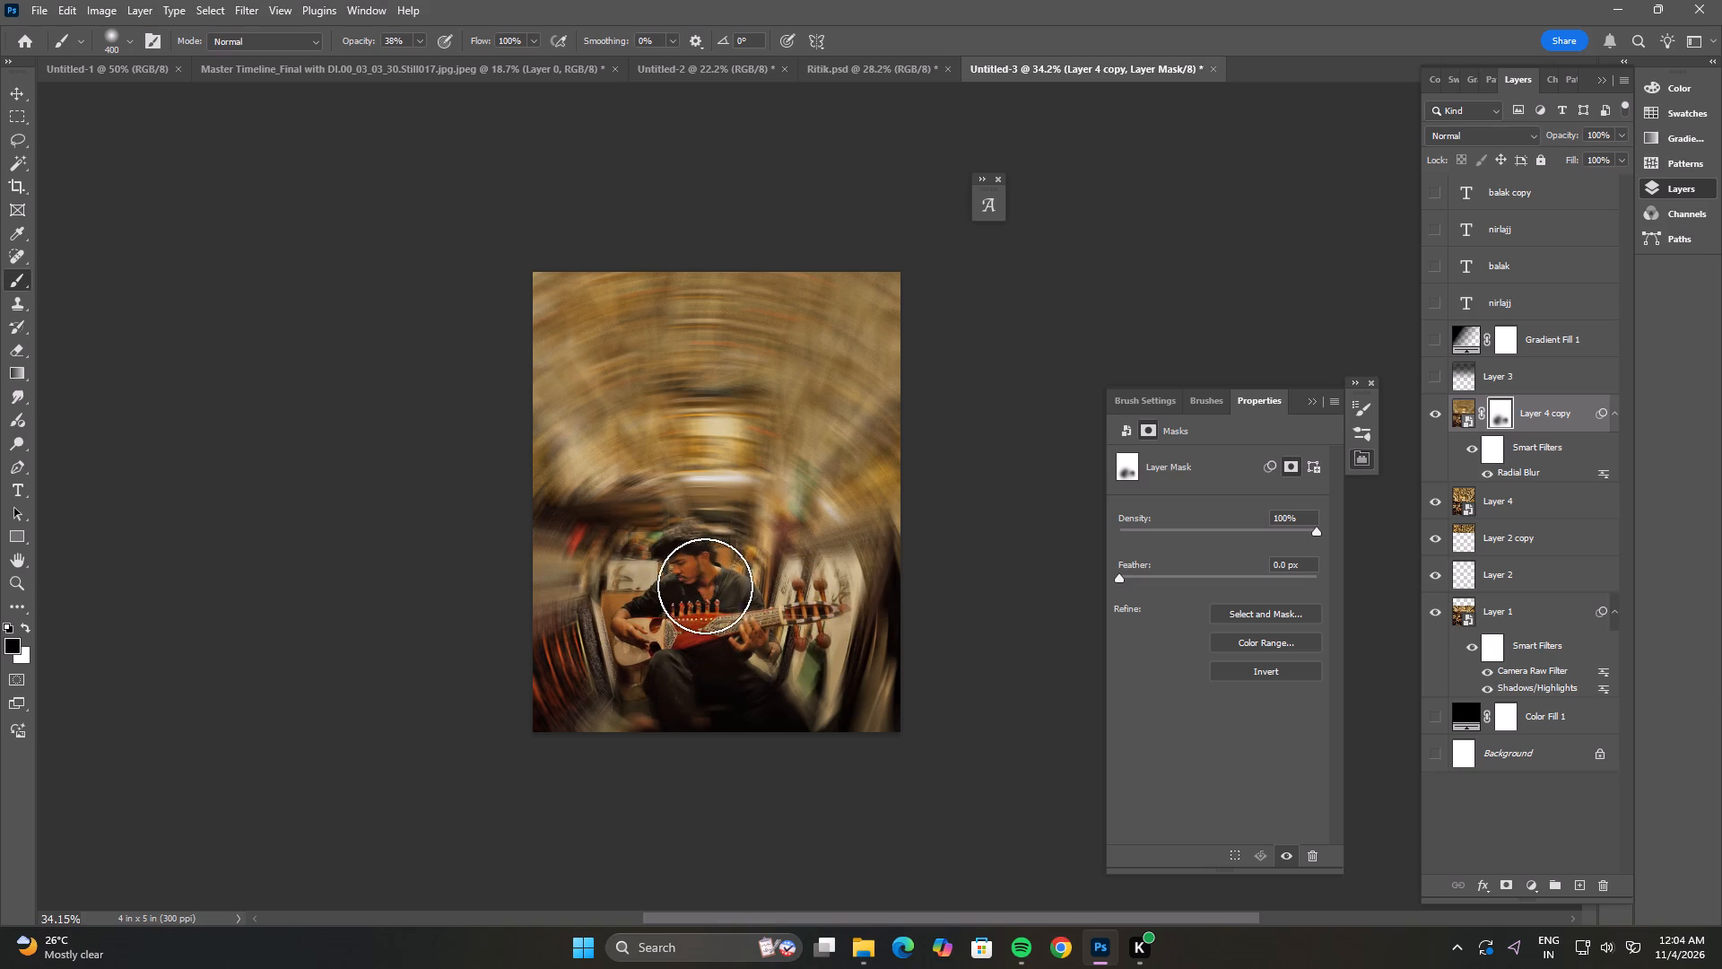
left_click(679, 559)
Lower the brush opacity to 11% and softly mask the blur along the photo's lower-left edge with a size 250 brush.
key("bracketright")
key("bracketright")
key("bracketright")
key("bracketright")
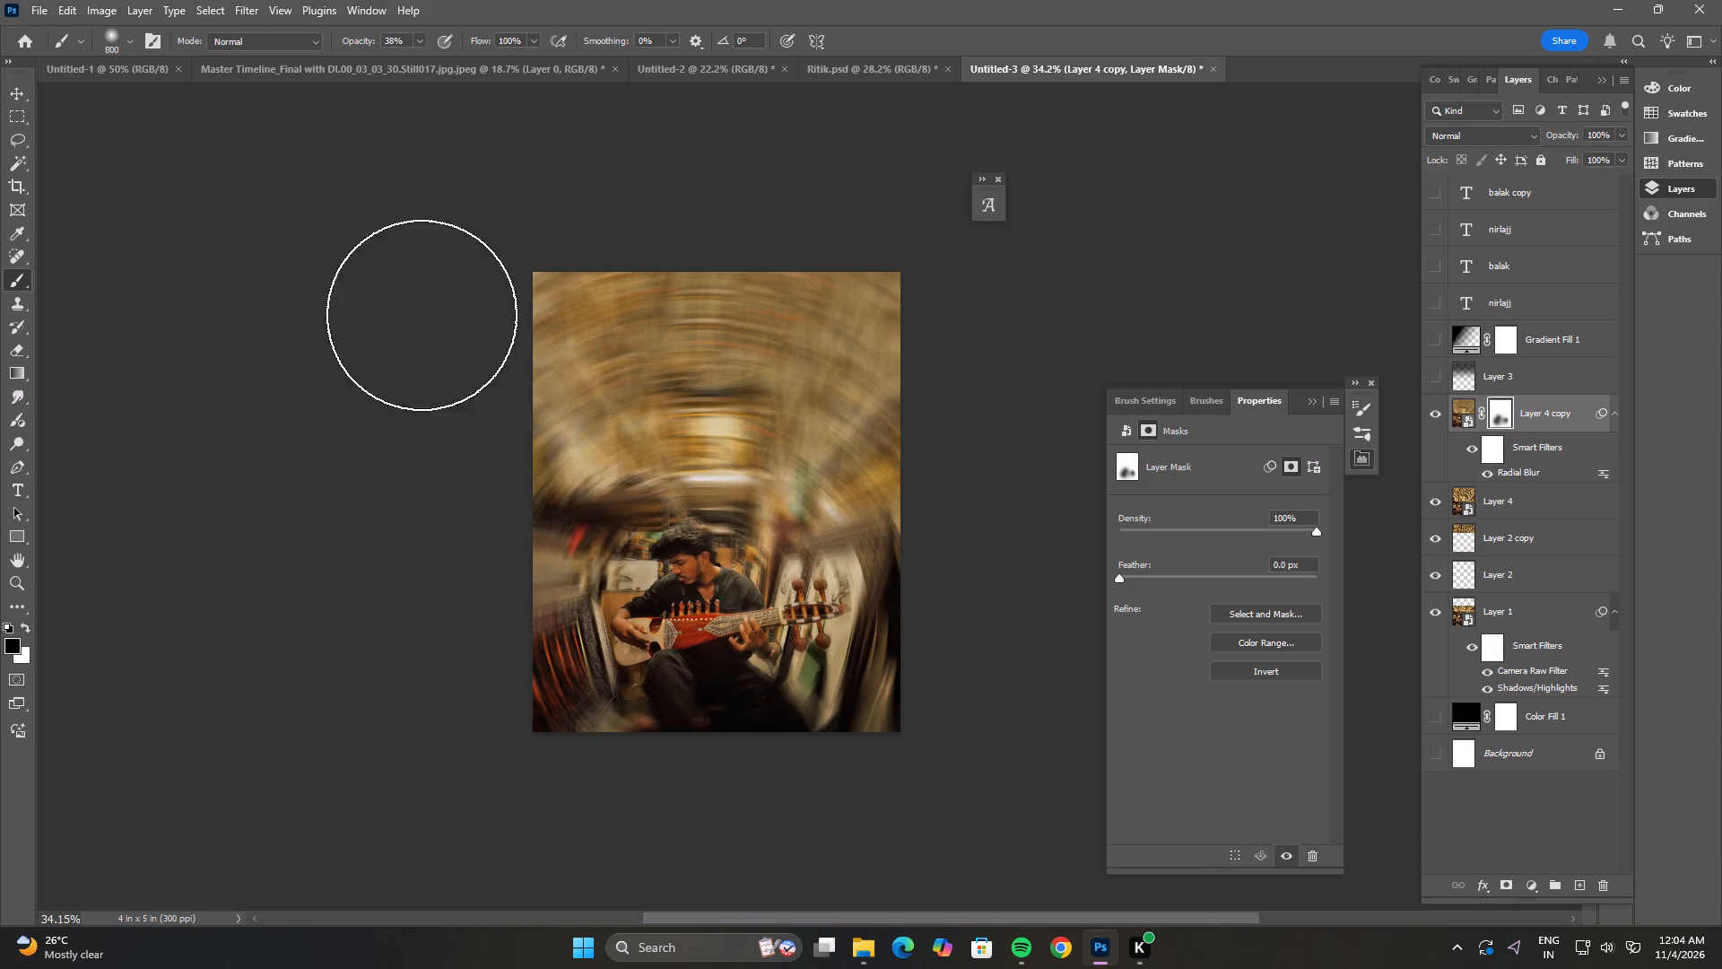
left_click_drag(362, 41, 335, 57)
key("bracketleft")
key("bracketleft")
key("bracketleft")
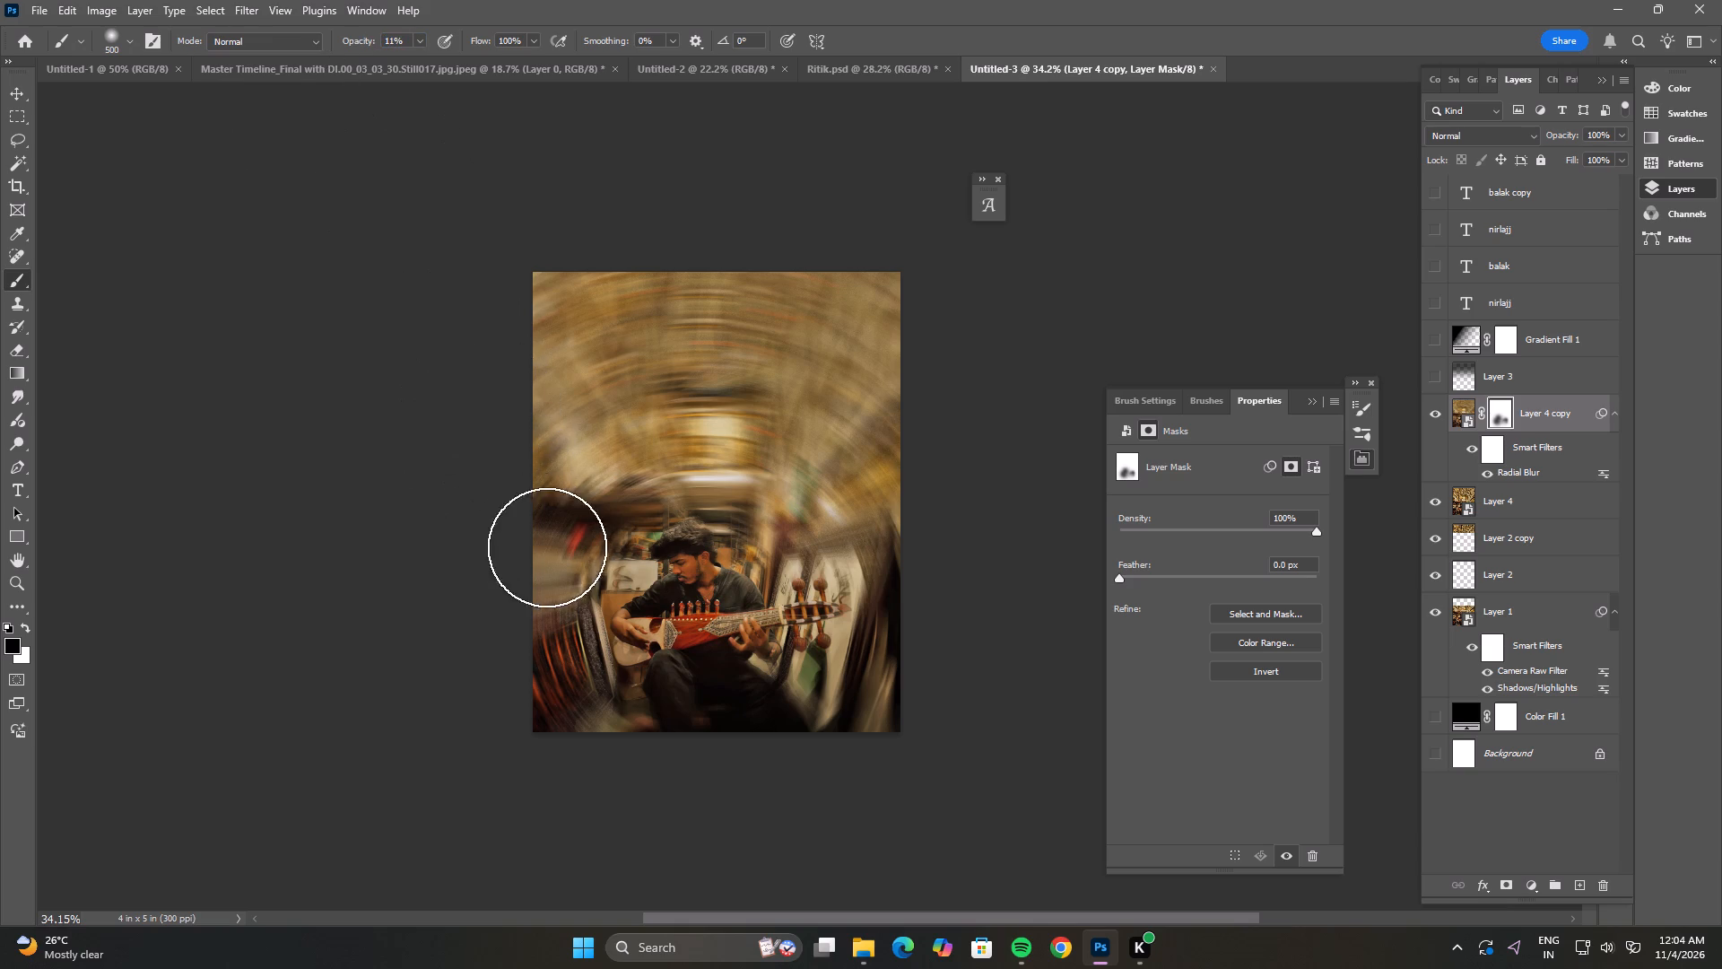
key("bracketleft")
key("bracketleft")
key("bracketleft")
left_click_drag(558, 572, 543, 585)
left_click_drag(539, 578, 554, 566)
left_click_drag(539, 577, 525, 615)
left_click_drag(526, 647, 515, 691)
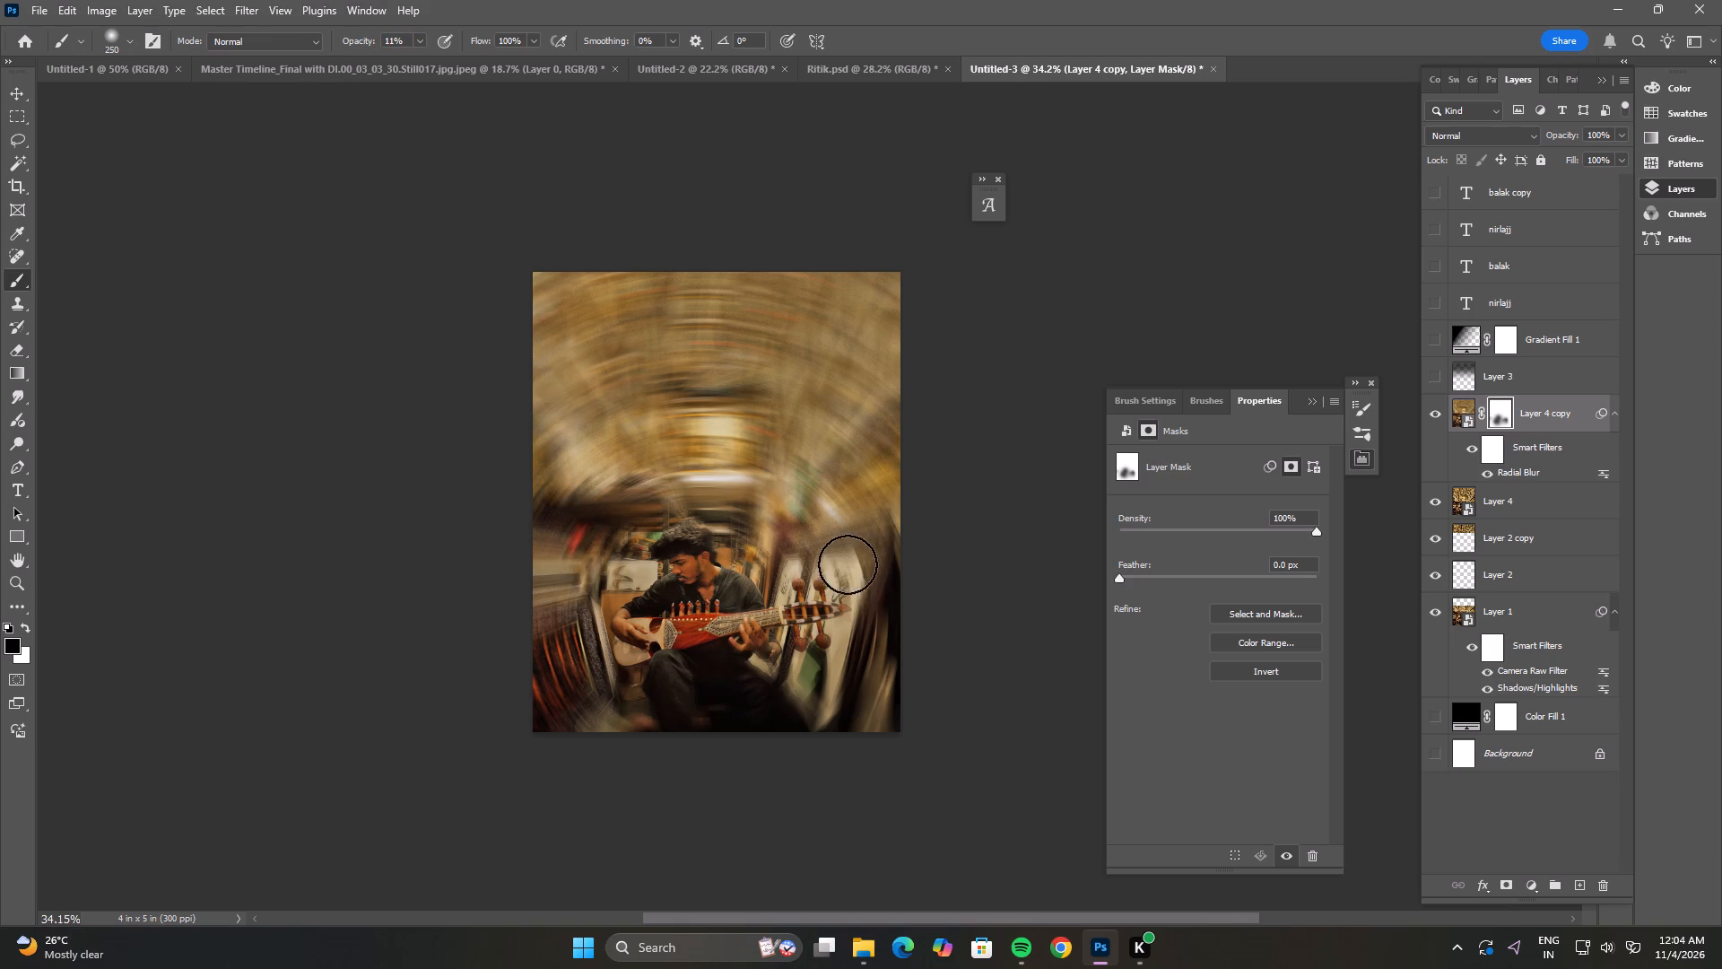
Softly mask the blur above the musician's head, down the photo's right side and along its bottom edge, enlarging the brush to 400.
key("bracketright")
left_click(830, 551)
key("bracketright")
left_click_drag(689, 497, 659, 496)
left_click_drag(633, 489, 607, 499)
left_click(528, 507)
left_click_drag(622, 495, 664, 487)
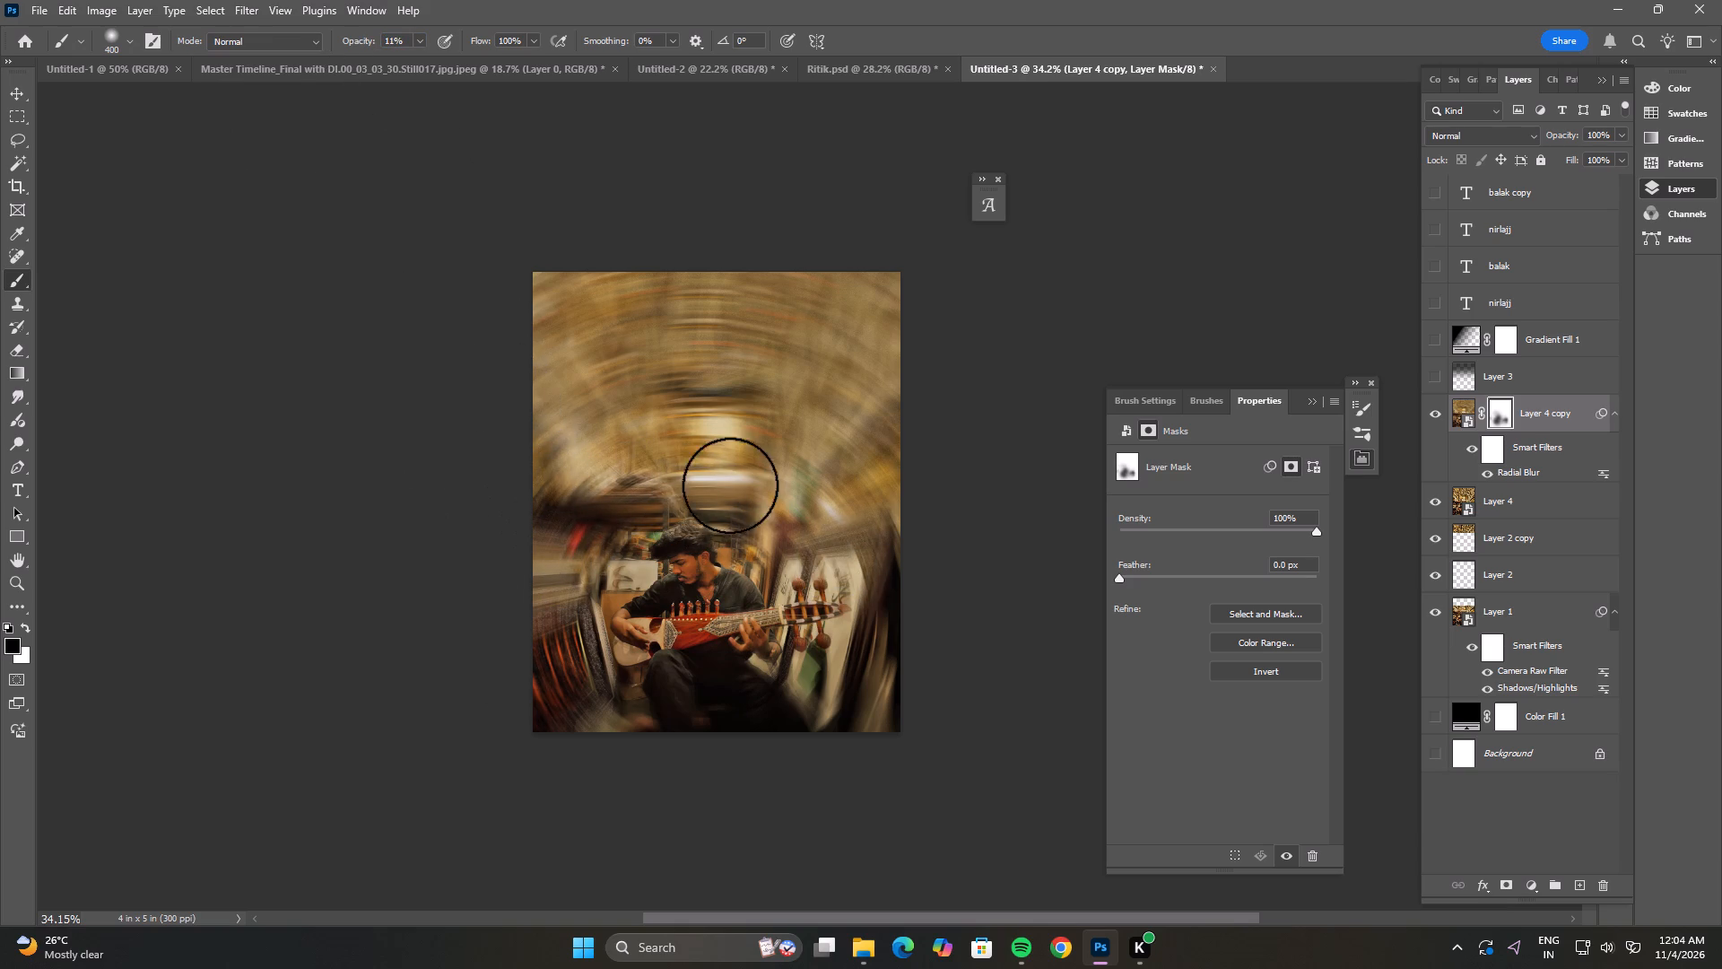
left_click_drag(745, 485, 785, 492)
left_click_drag(788, 499, 795, 527)
left_click_drag(876, 518, 876, 527)
left_click_drag(881, 572, 883, 590)
left_click_drag(895, 676, 879, 701)
left_click_drag(869, 720, 816, 746)
left_click(747, 748)
Briefly show and hide the painted shadow in Layer 3 to compare the image with and without it.
left_click(1421, 385)
left_click(1431, 379)
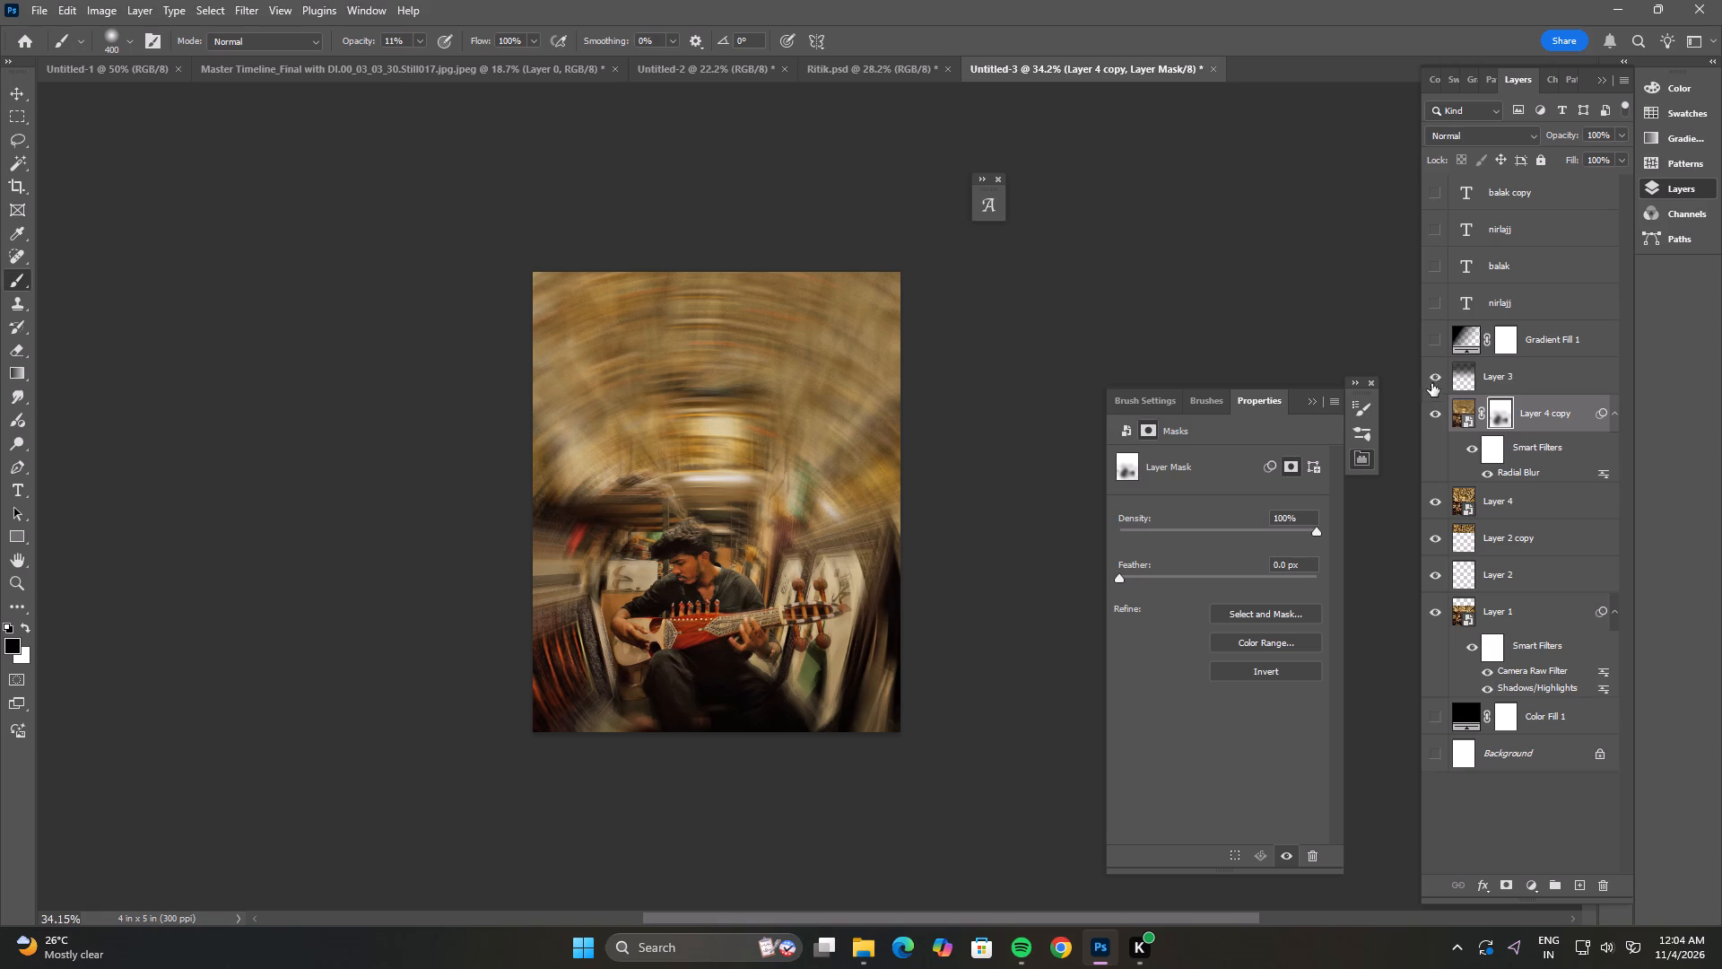
left_click(1436, 374)
Add a black-to-transparent linear gradient above Layer 3, running from the canvas's top edge down to just above mid-height.
left_click(1546, 376)
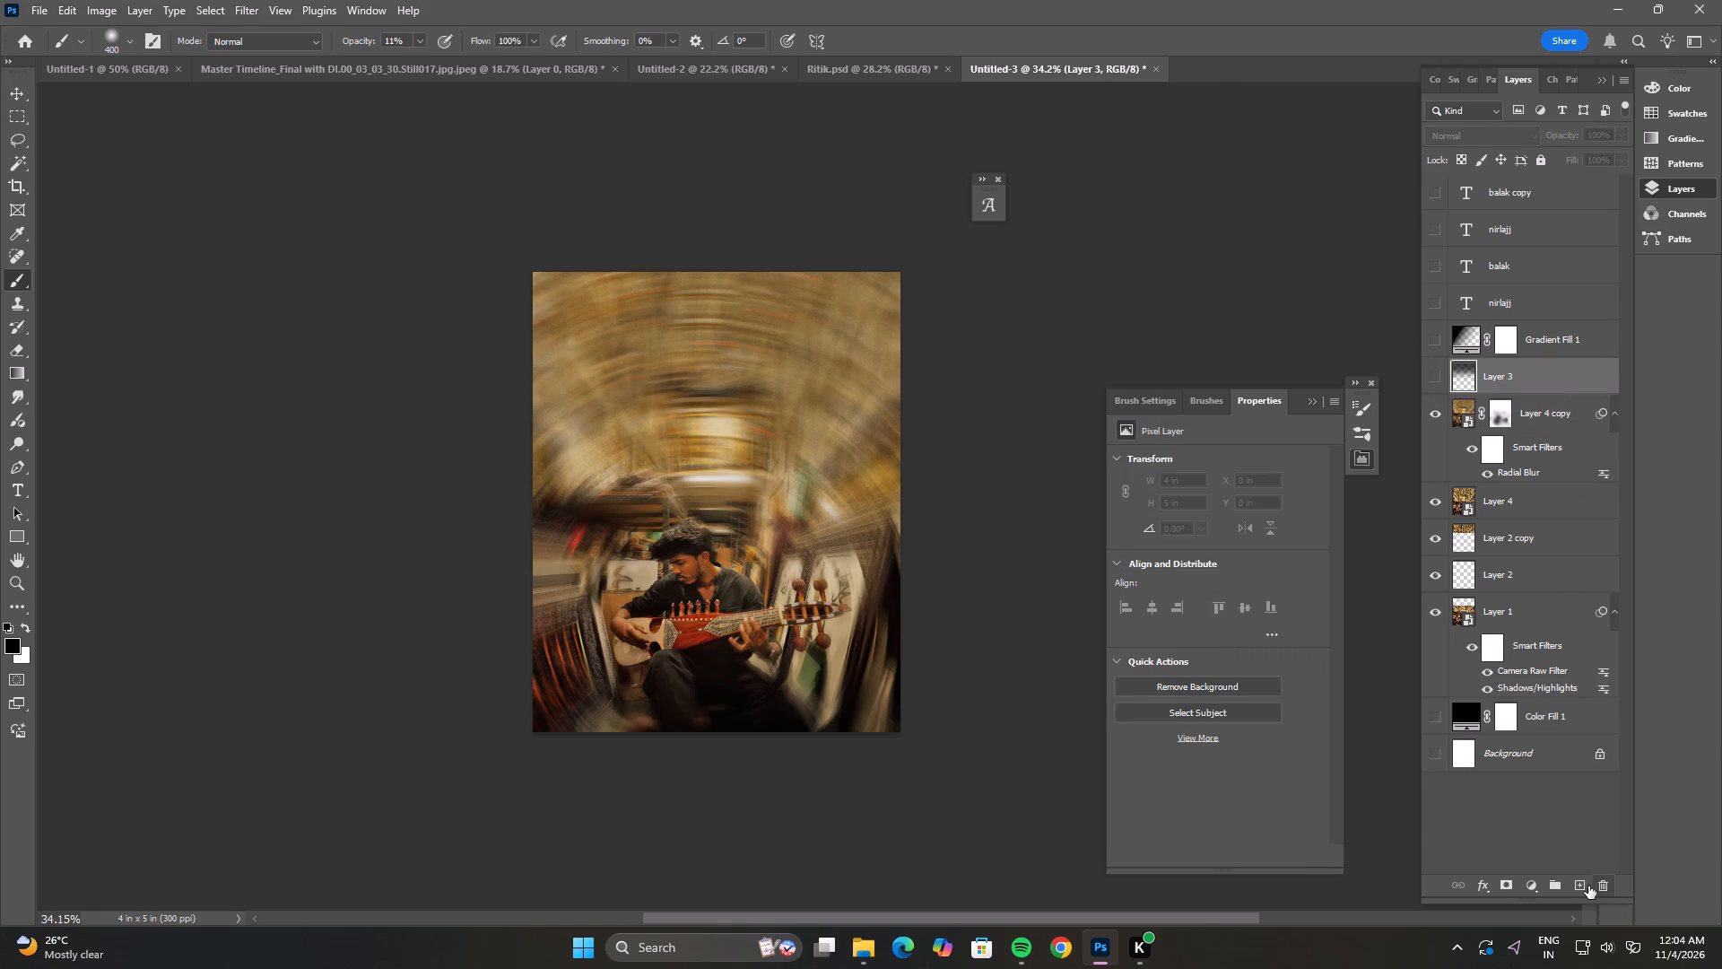
left_click(1581, 882)
left_click(19, 372)
left_click_drag(719, 266, 719, 374)
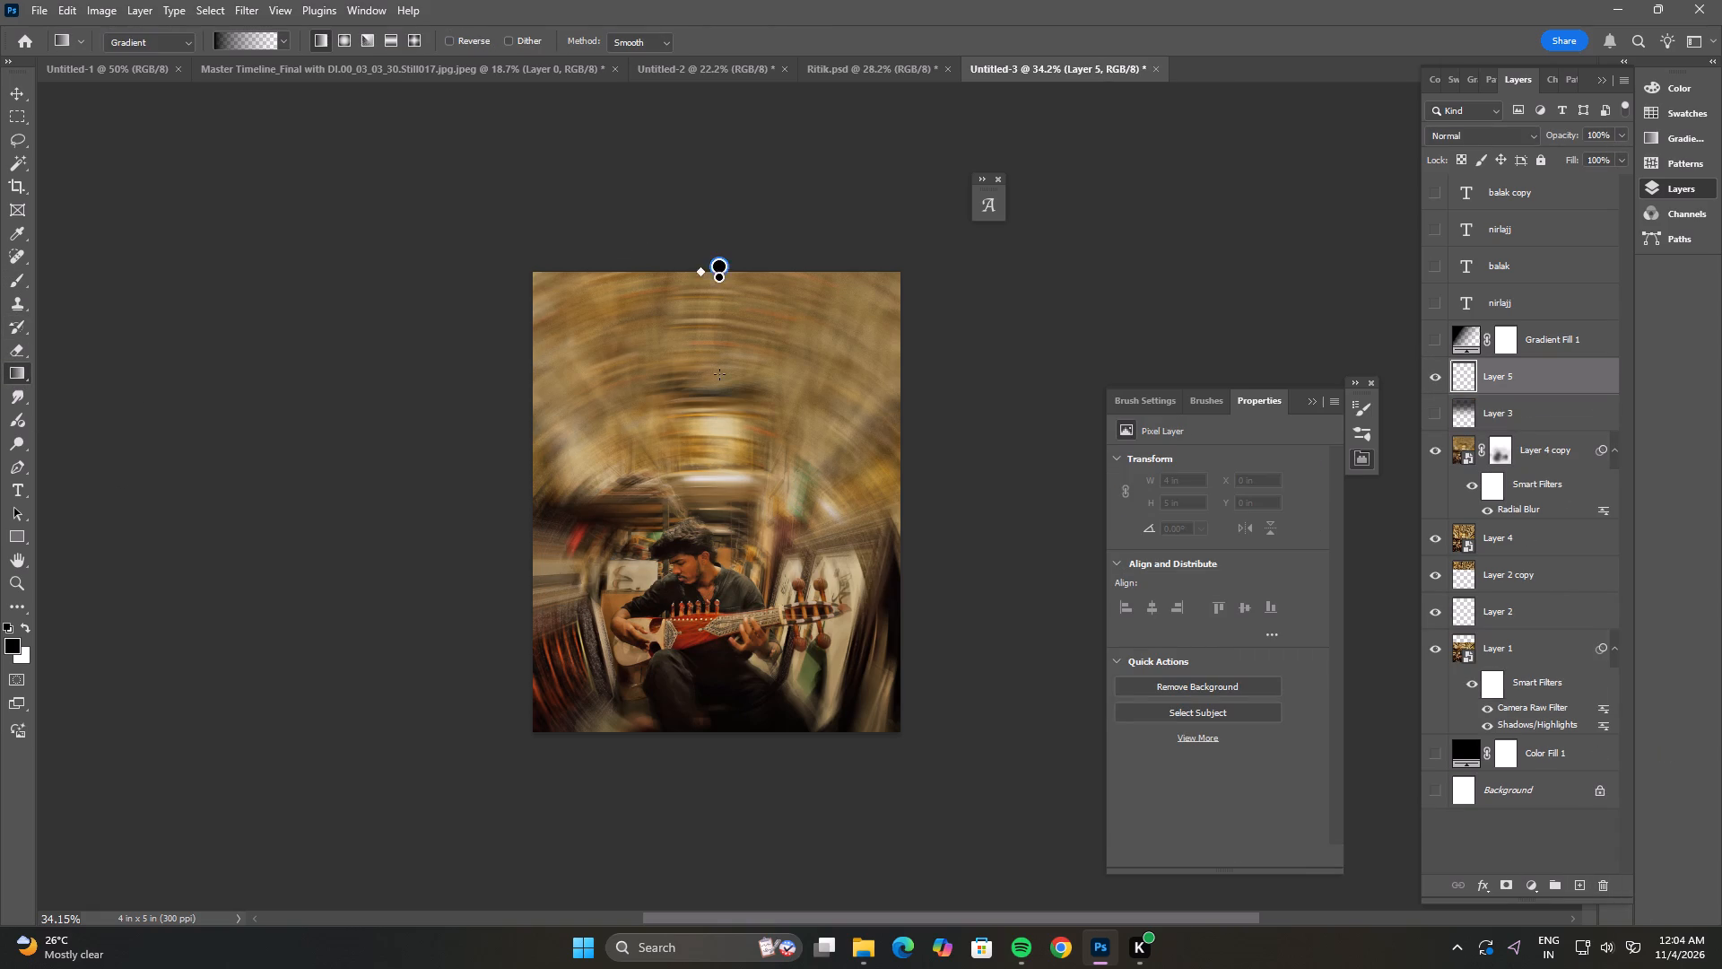
left_click_drag(719, 374, 717, 476)
Add a new layer above the gradient and paint soft black shading along the photo's upper-left edge with a size 700 brush at 11% opacity.
left_click(1587, 883)
key("b")
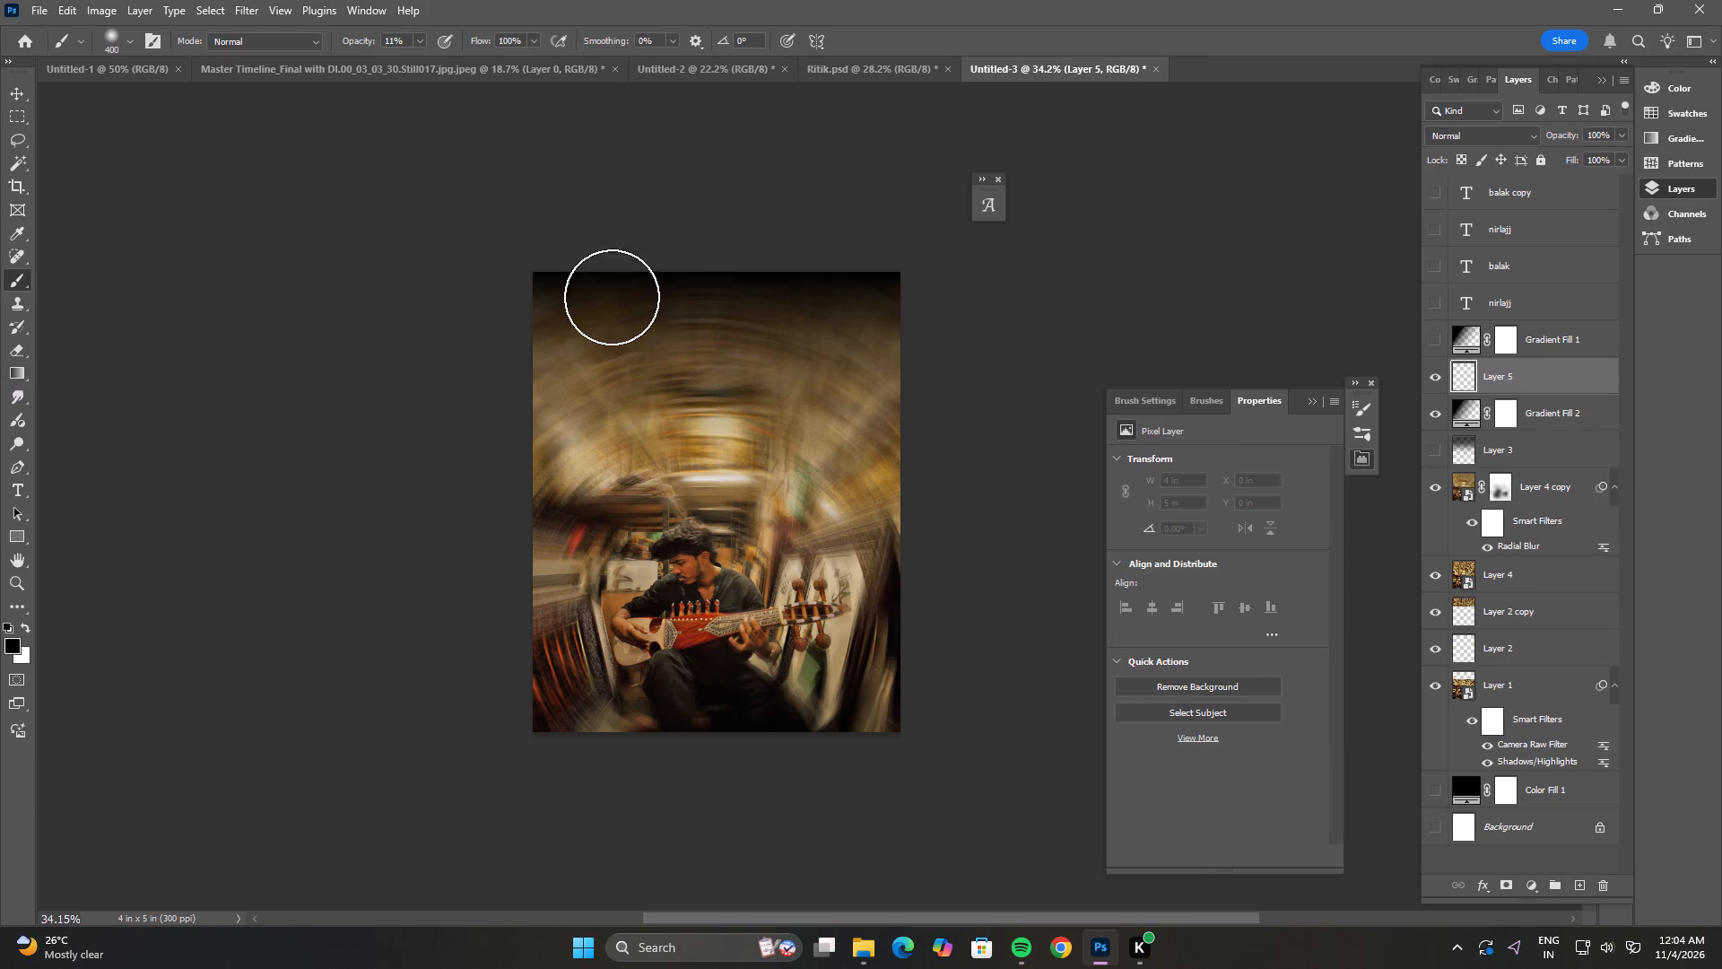
key("bracketright")
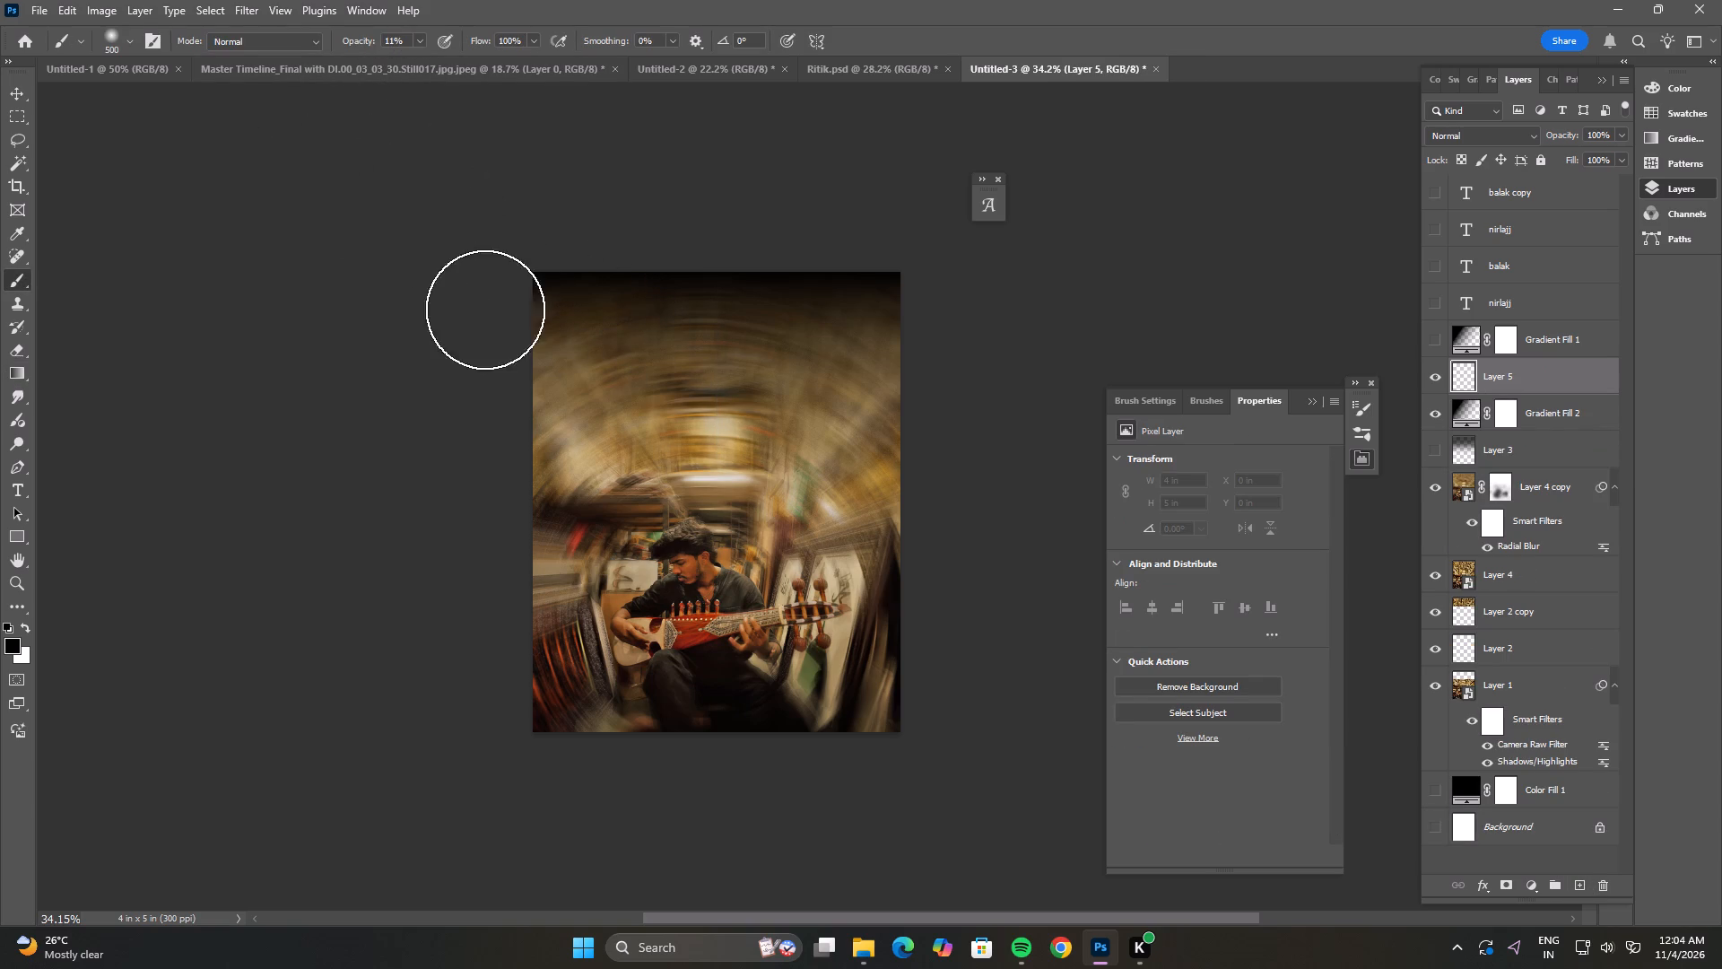
key("bracketright")
key("bracketright")
left_click_drag(543, 342, 481, 403)
left_click_drag(548, 362, 502, 407)
left_click_drag(526, 397, 438, 475)
left_click_drag(553, 353, 484, 439)
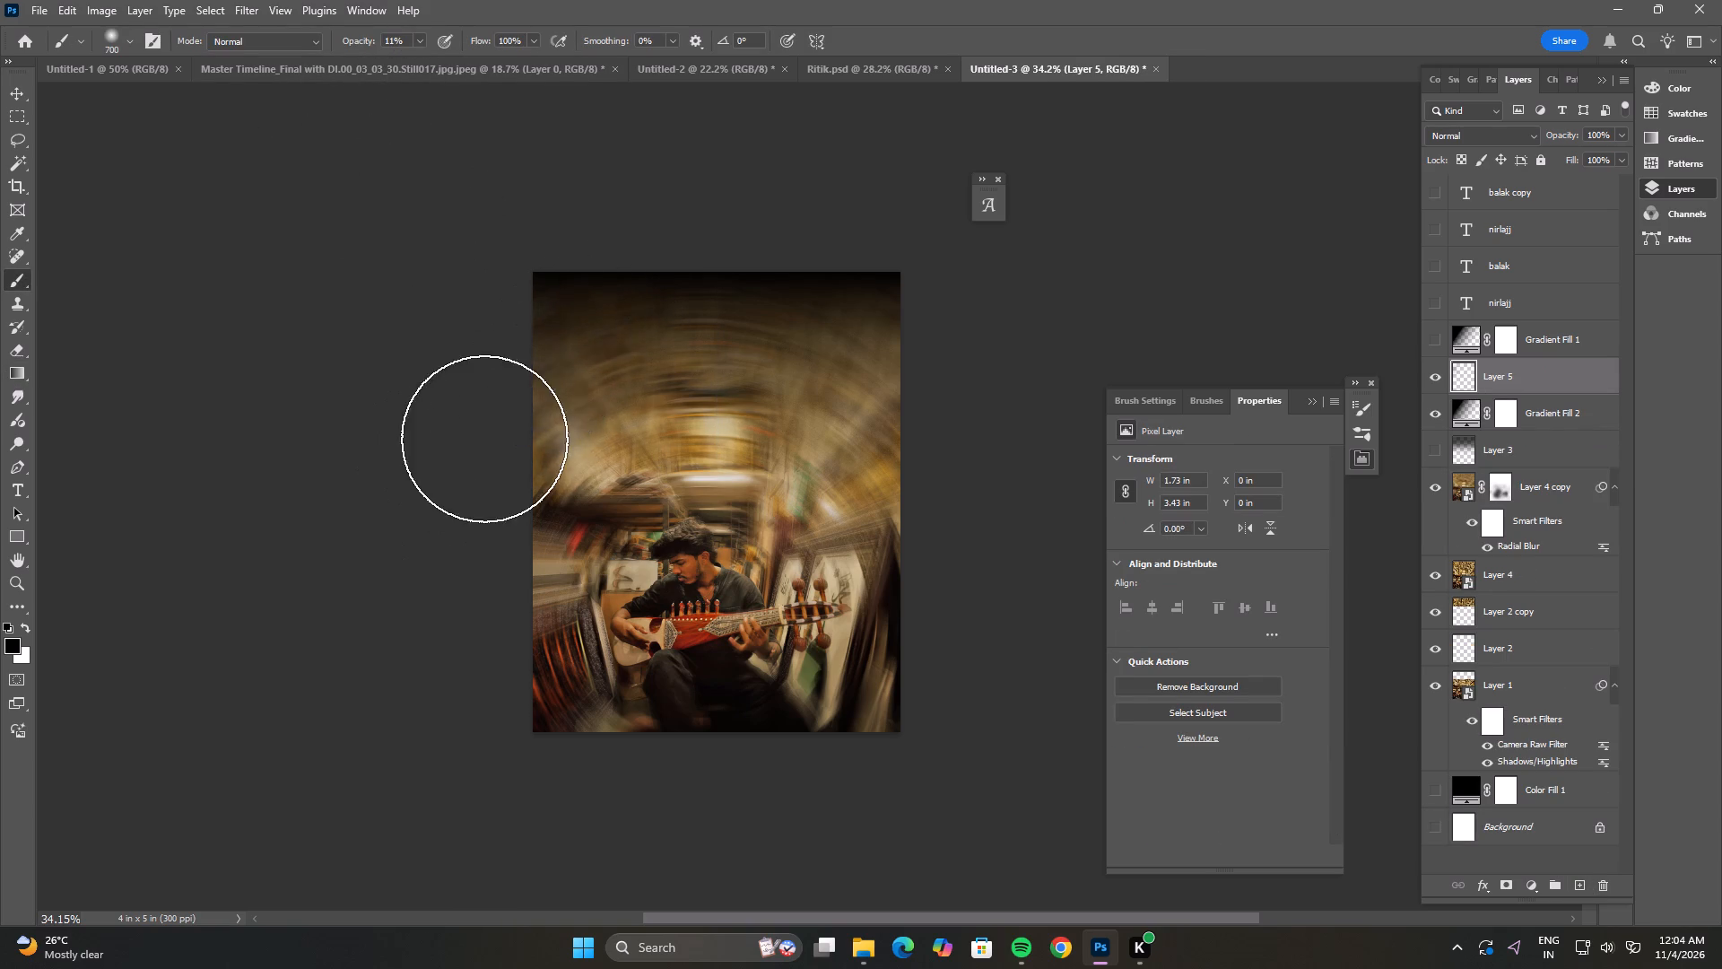
left_click_drag(484, 439, 483, 441)
Paint soft black shading across the ceiling area and down the upper-right edge of the photo.
left_click_drag(549, 346, 748, 373)
left_click_drag(810, 376, 626, 401)
left_click_drag(576, 400, 819, 387)
left_click_drag(813, 371, 700, 376)
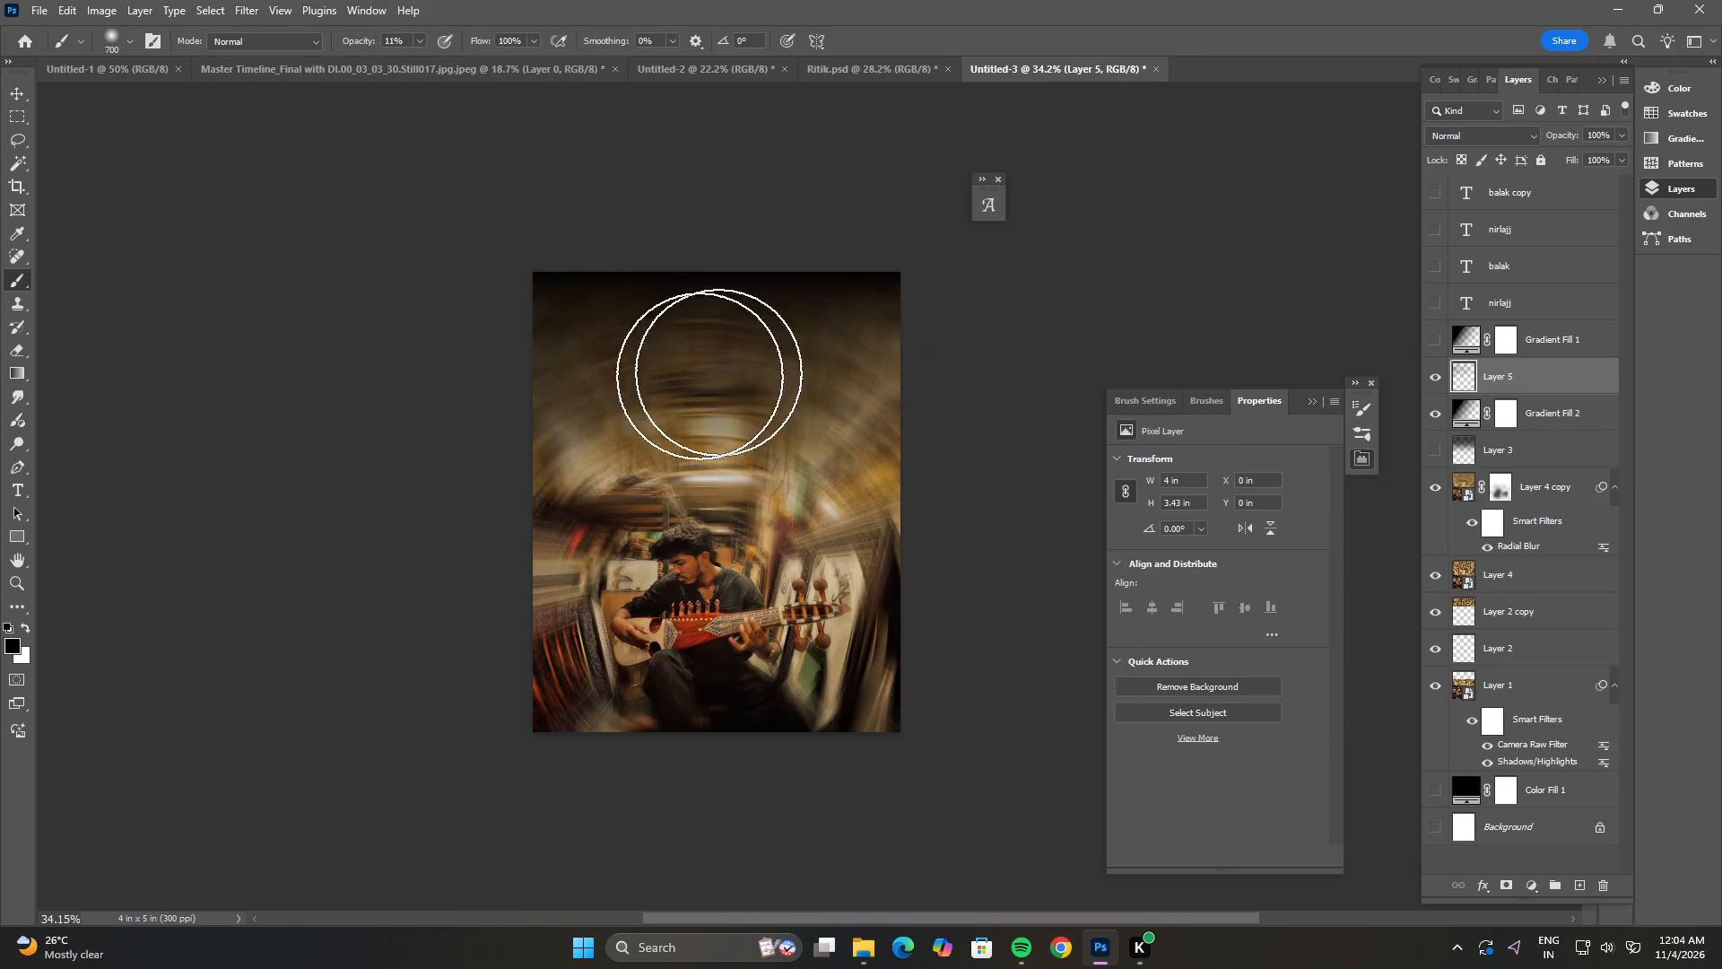
left_click_drag(700, 376, 484, 435)
left_click_drag(528, 371, 683, 346)
left_click_drag(849, 298, 941, 450)
left_click_drag(865, 337, 905, 444)
left_click_drag(854, 330, 922, 423)
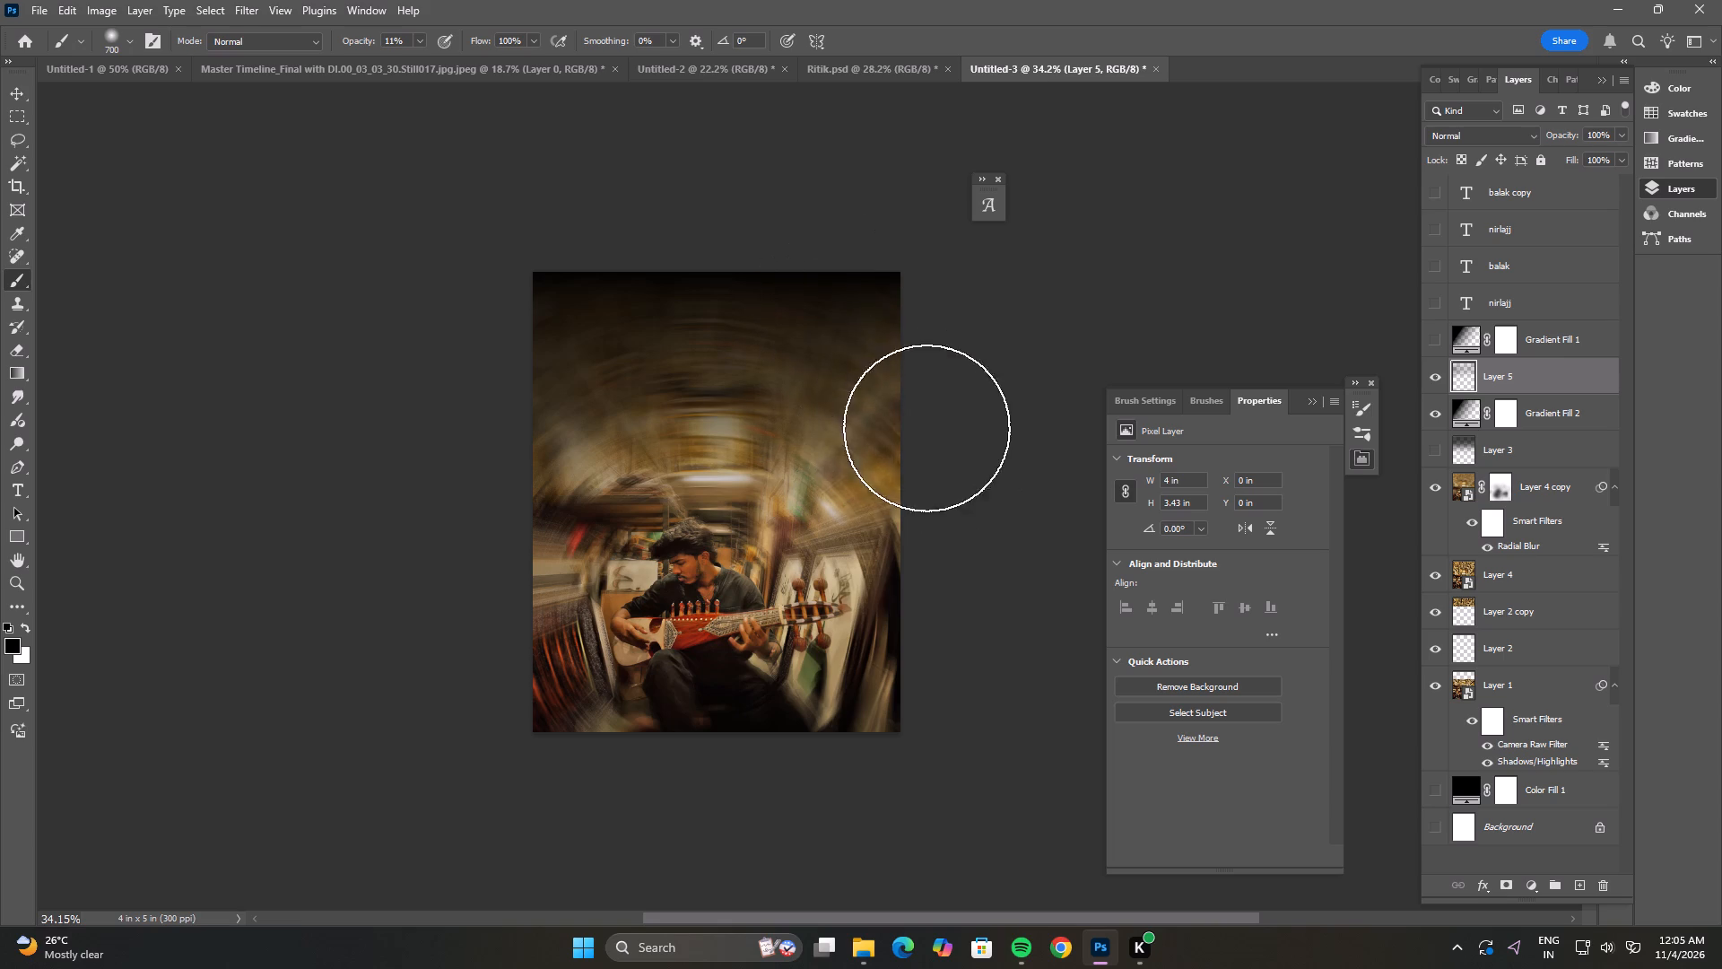
left_click_drag(914, 419, 936, 487)
Deepen the black shading over the photo's upper half with more soft strokes across the ceiling and both upper sides.
left_click_drag(778, 260, 509, 412)
left_click_drag(603, 323, 416, 501)
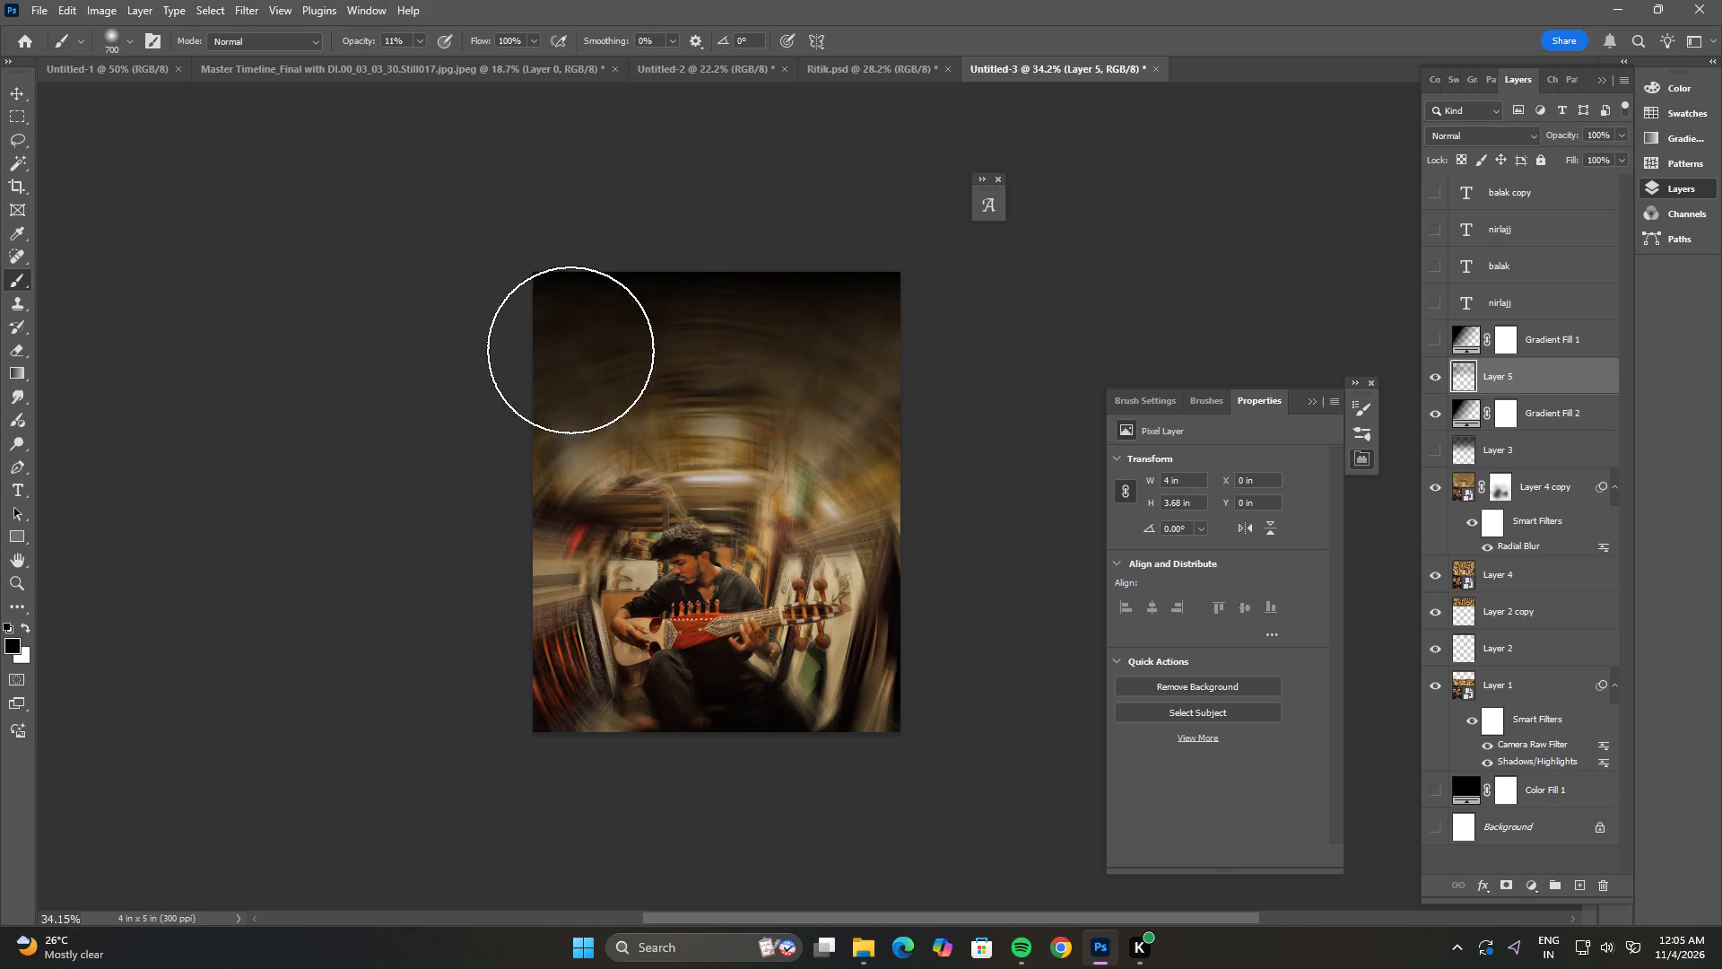
left_click_drag(559, 351, 384, 480)
left_click_drag(693, 368, 891, 447)
left_click_drag(796, 379, 578, 402)
left_click_drag(679, 349, 369, 559)
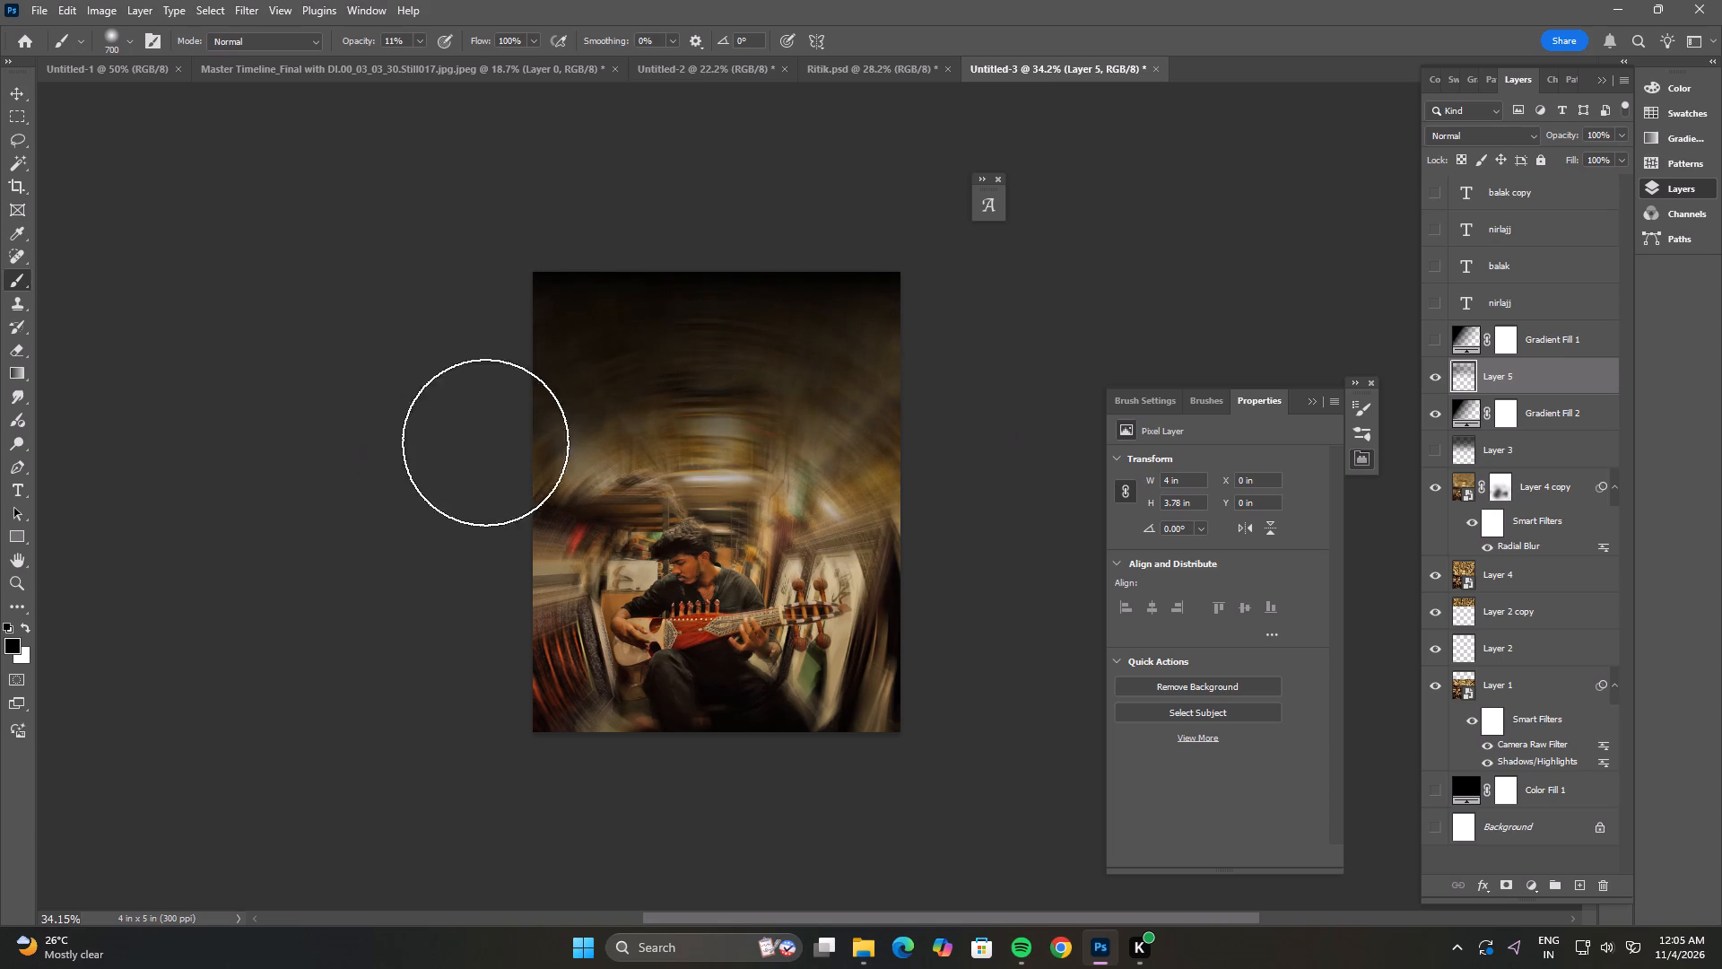
left_click_drag(500, 441, 339, 573)
left_click_drag(698, 297, 908, 407)
left_click_drag(900, 371, 868, 455)
left_click_drag(848, 327, 546, 384)
left_click_drag(646, 312, 522, 403)
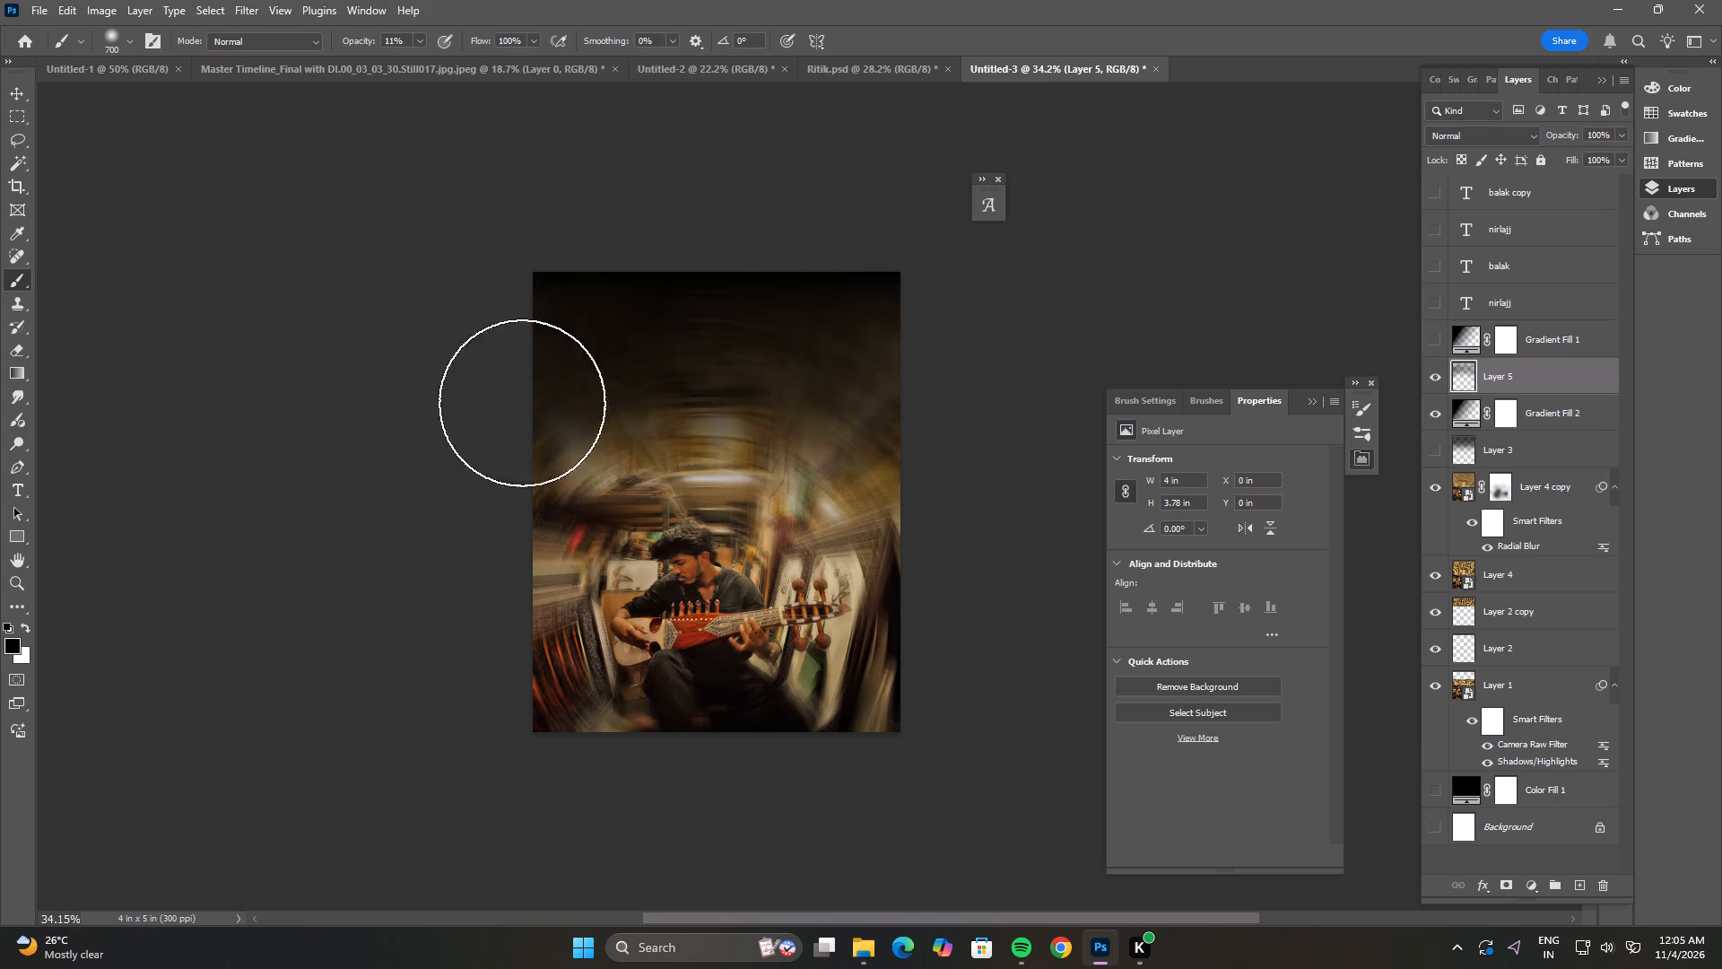
Extend the soft black shading across the upper middle and down the photo's left and right sides, and deselect the layer.
left_click_drag(522, 403, 514, 418)
left_click_drag(604, 284, 455, 407)
left_click_drag(547, 405, 455, 575)
left_click_drag(674, 384, 845, 428)
left_click_drag(796, 423, 483, 361)
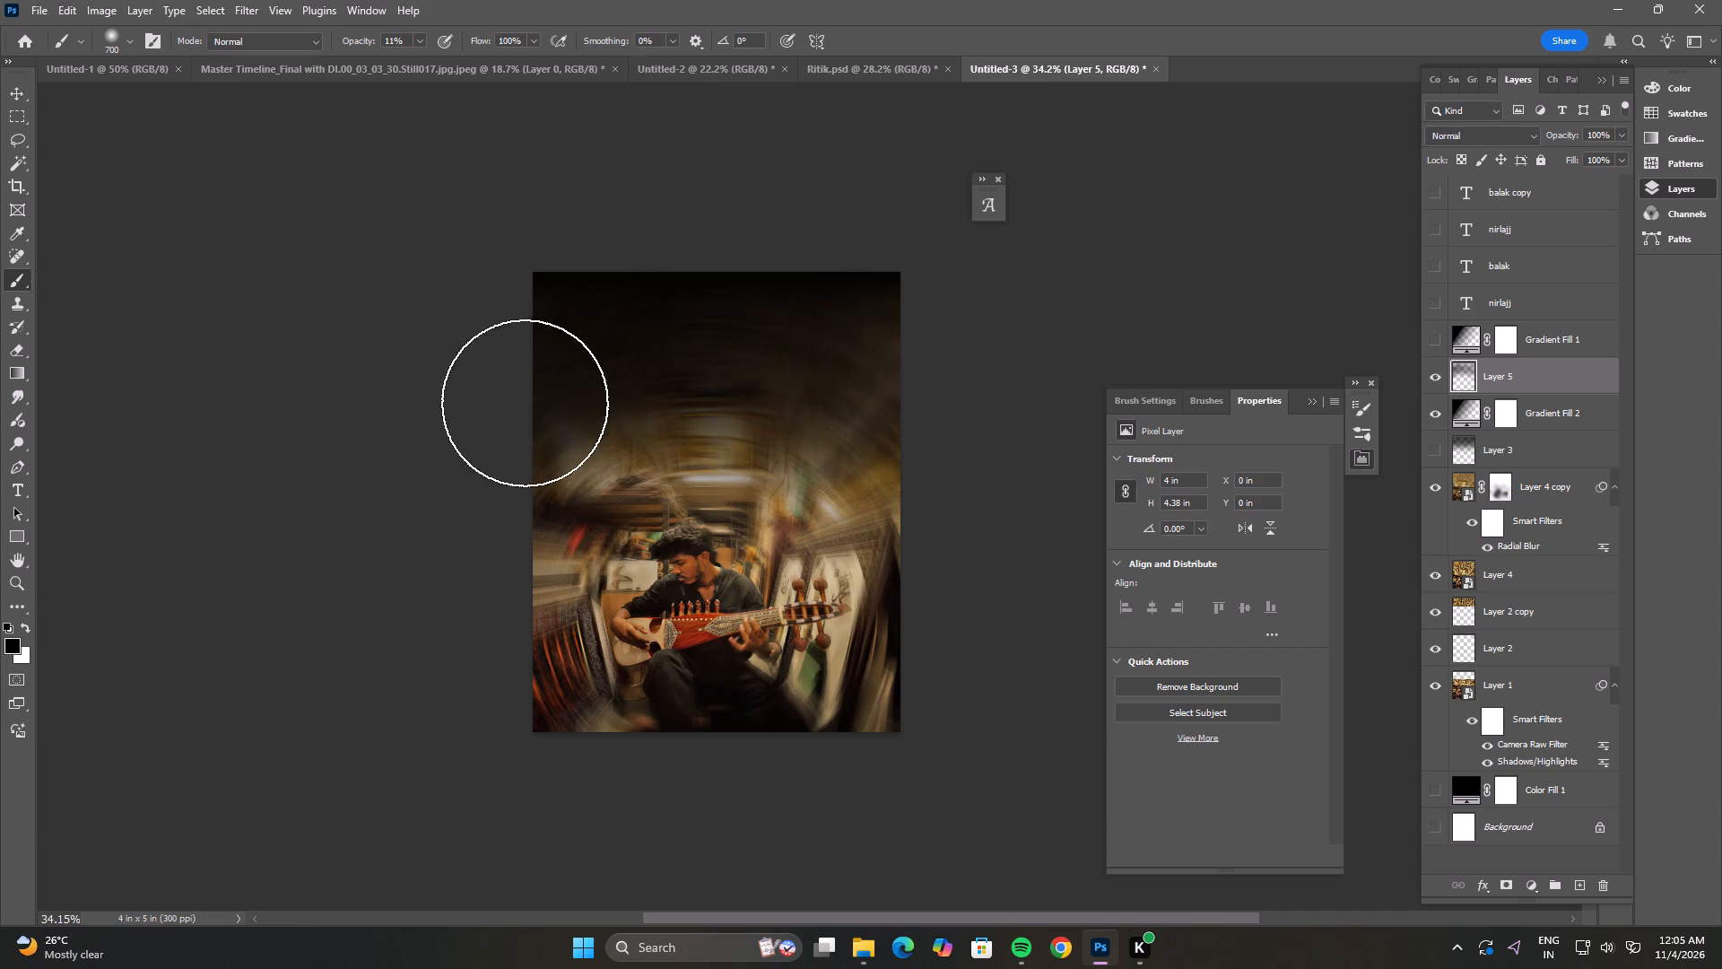
left_click_drag(530, 407, 361, 685)
left_click_drag(847, 448, 962, 666)
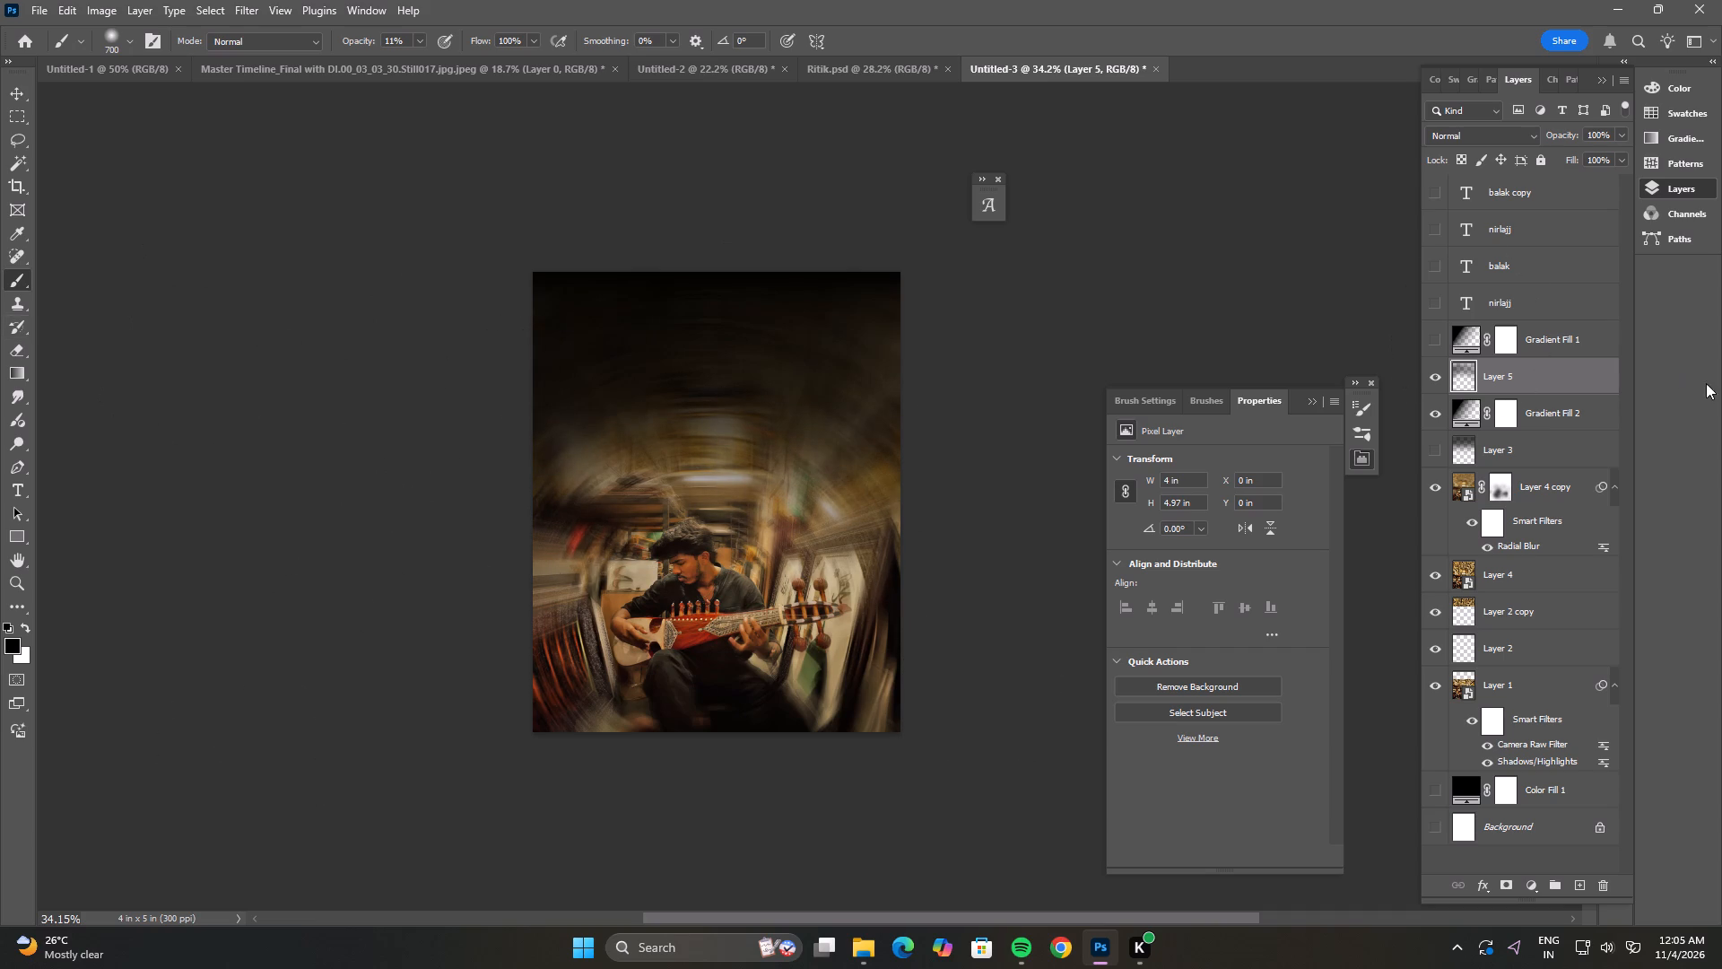
left_click(16, 90)
left_click(90, 164)
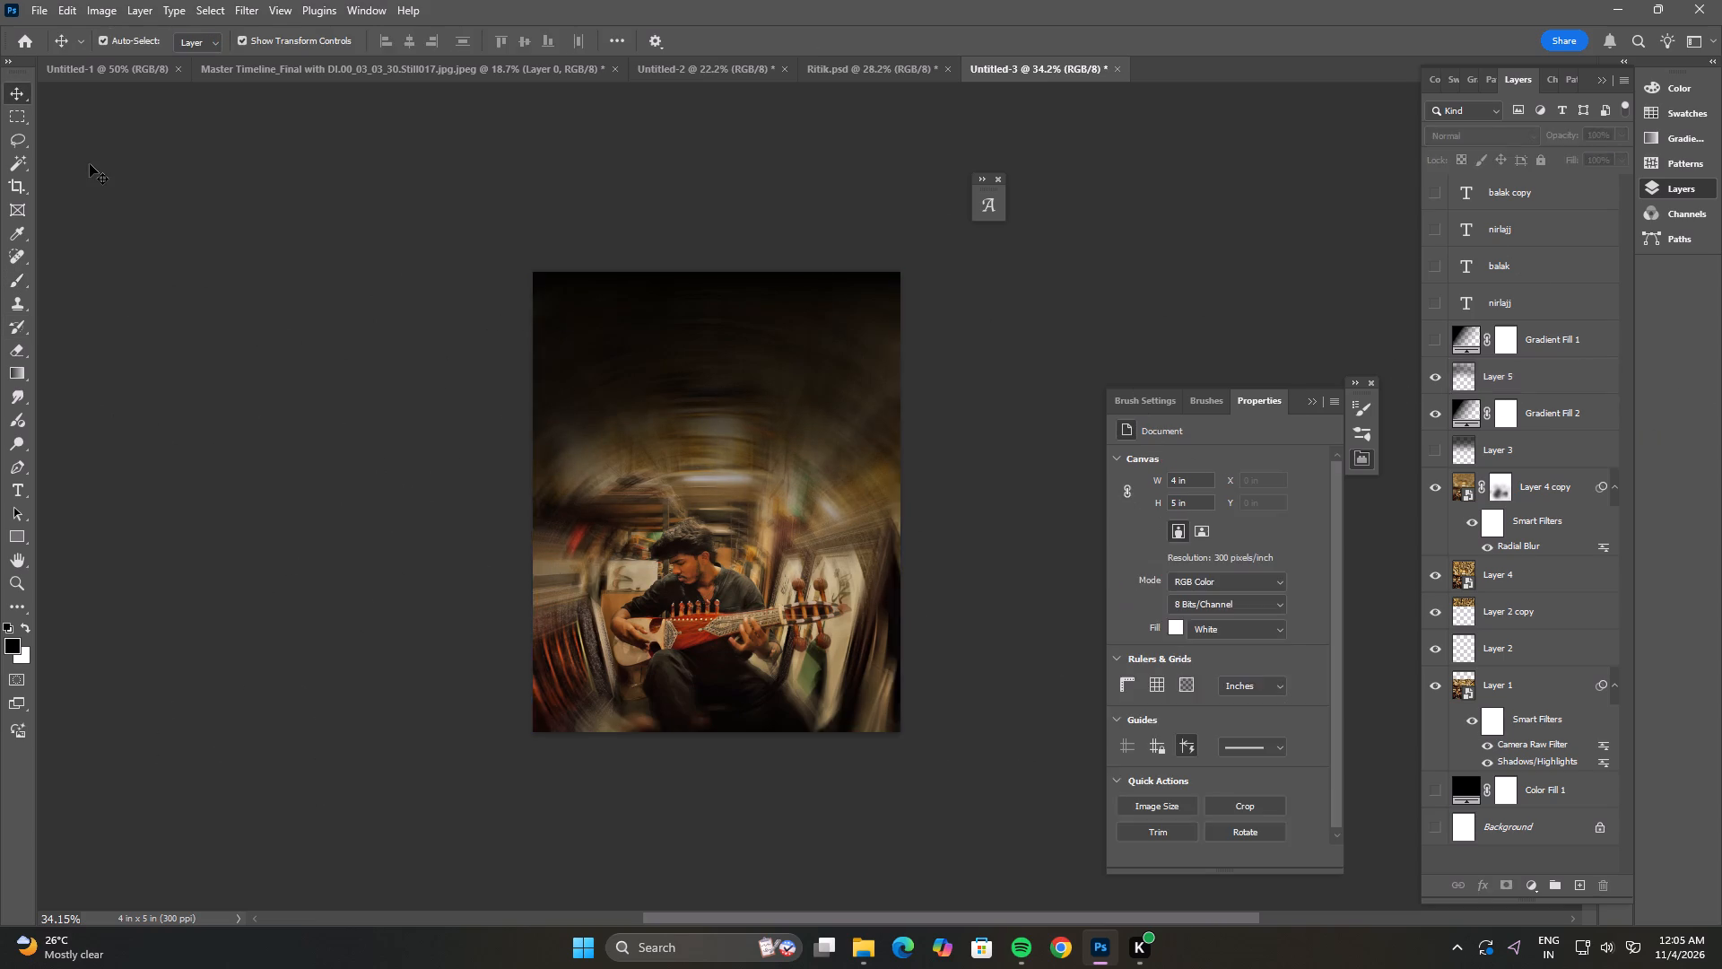
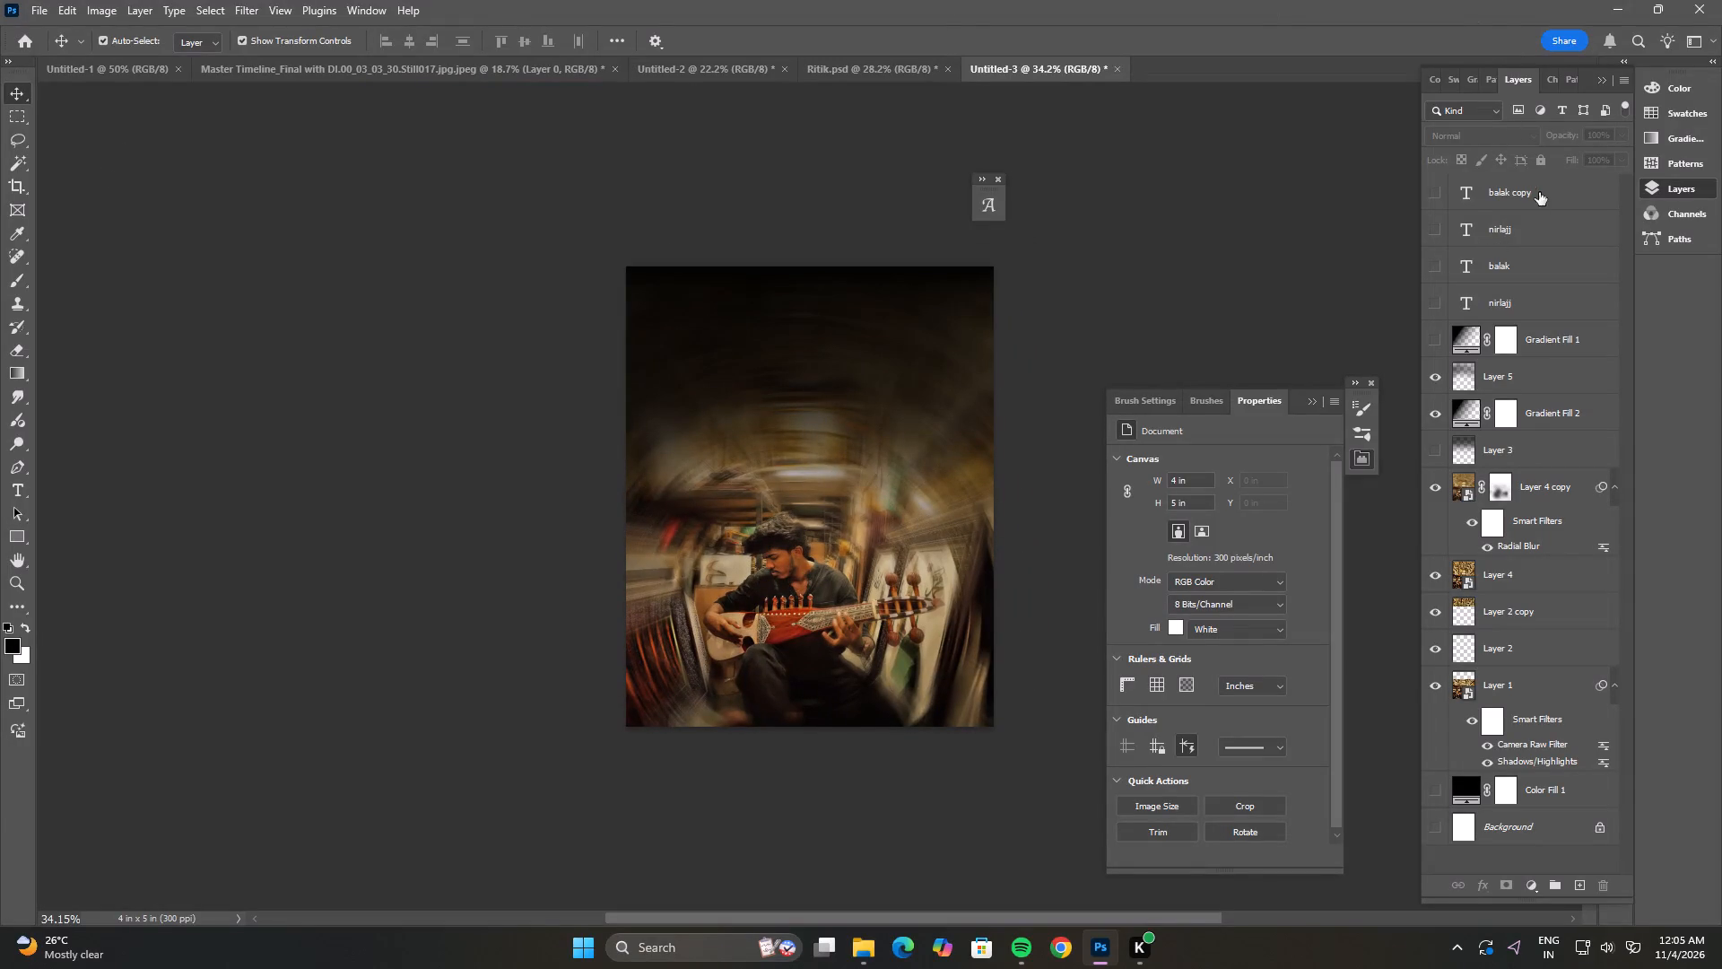
Show the four NIRLAJJ BALAK title layers, enlarge them together until BALAK is about 60 pt, and lower the title on the poster.
left_click_drag(1435, 194, 1432, 308)
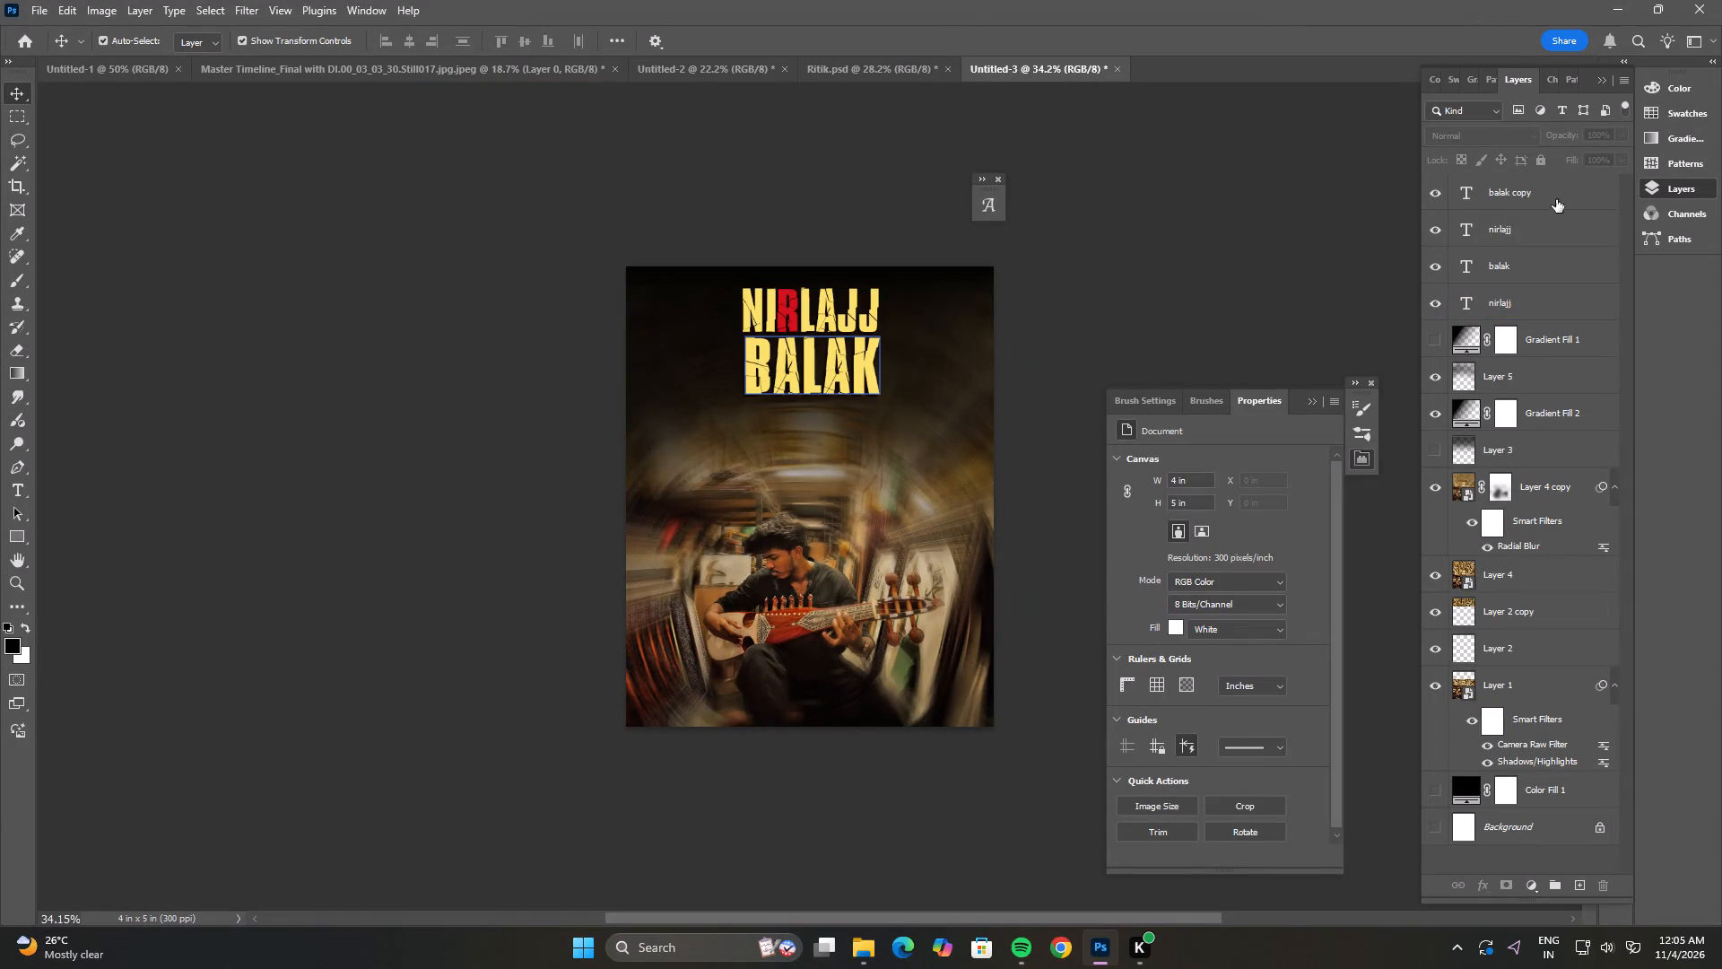
left_click(1528, 199)
left_click(1518, 304, "shift")
left_click_drag(815, 403, 814, 404)
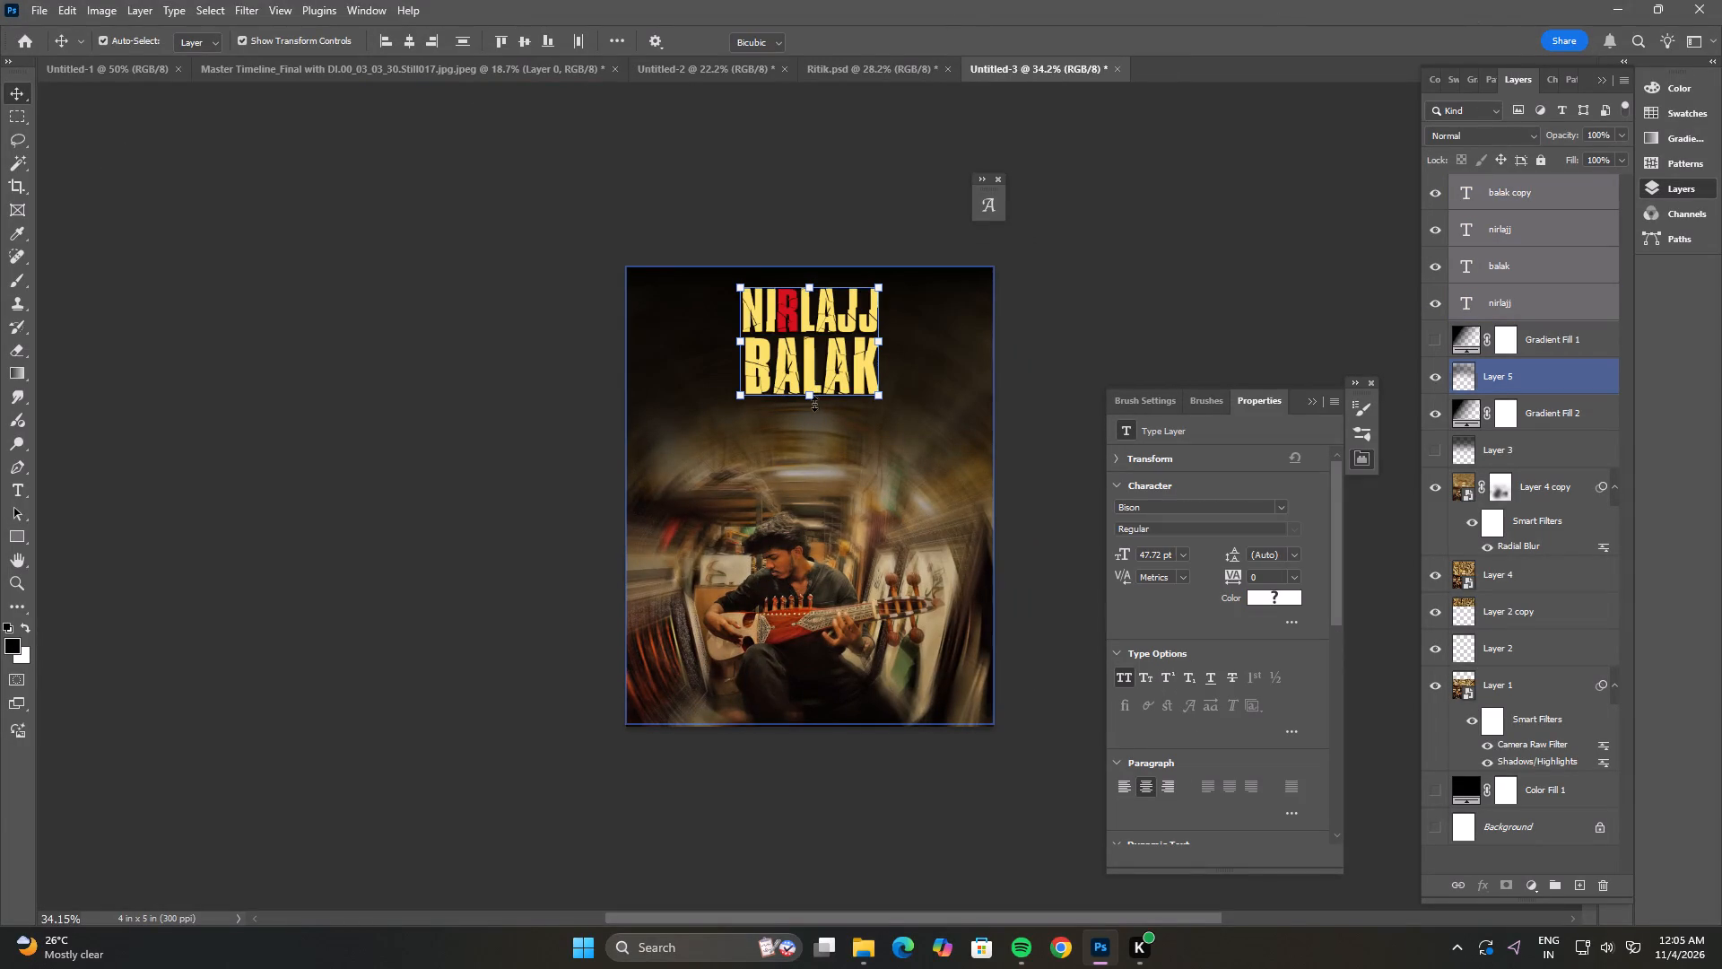
left_click_drag(814, 404, 810, 432)
left_click_drag(814, 349, 817, 376, "shift")
double_click(817, 376)
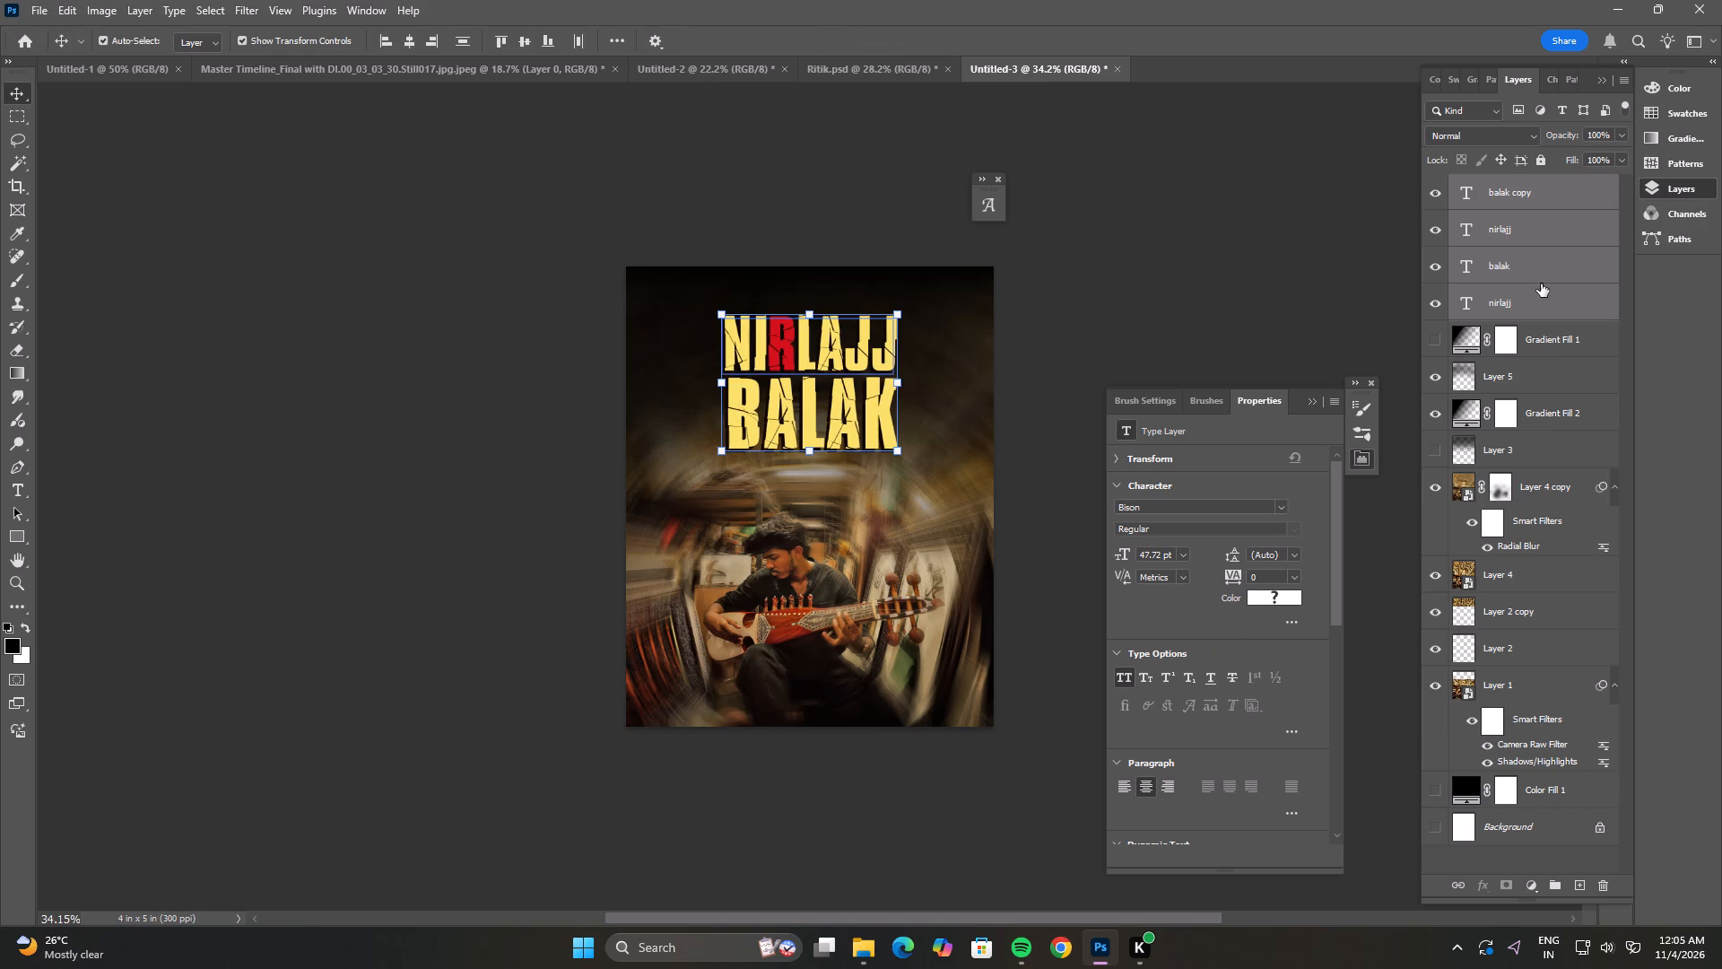
Recolour the top two BALAK and NIRLAJJ text layers light beige, about #d1c09a, starting from a tone sampled in the photo.
left_click(1523, 199)
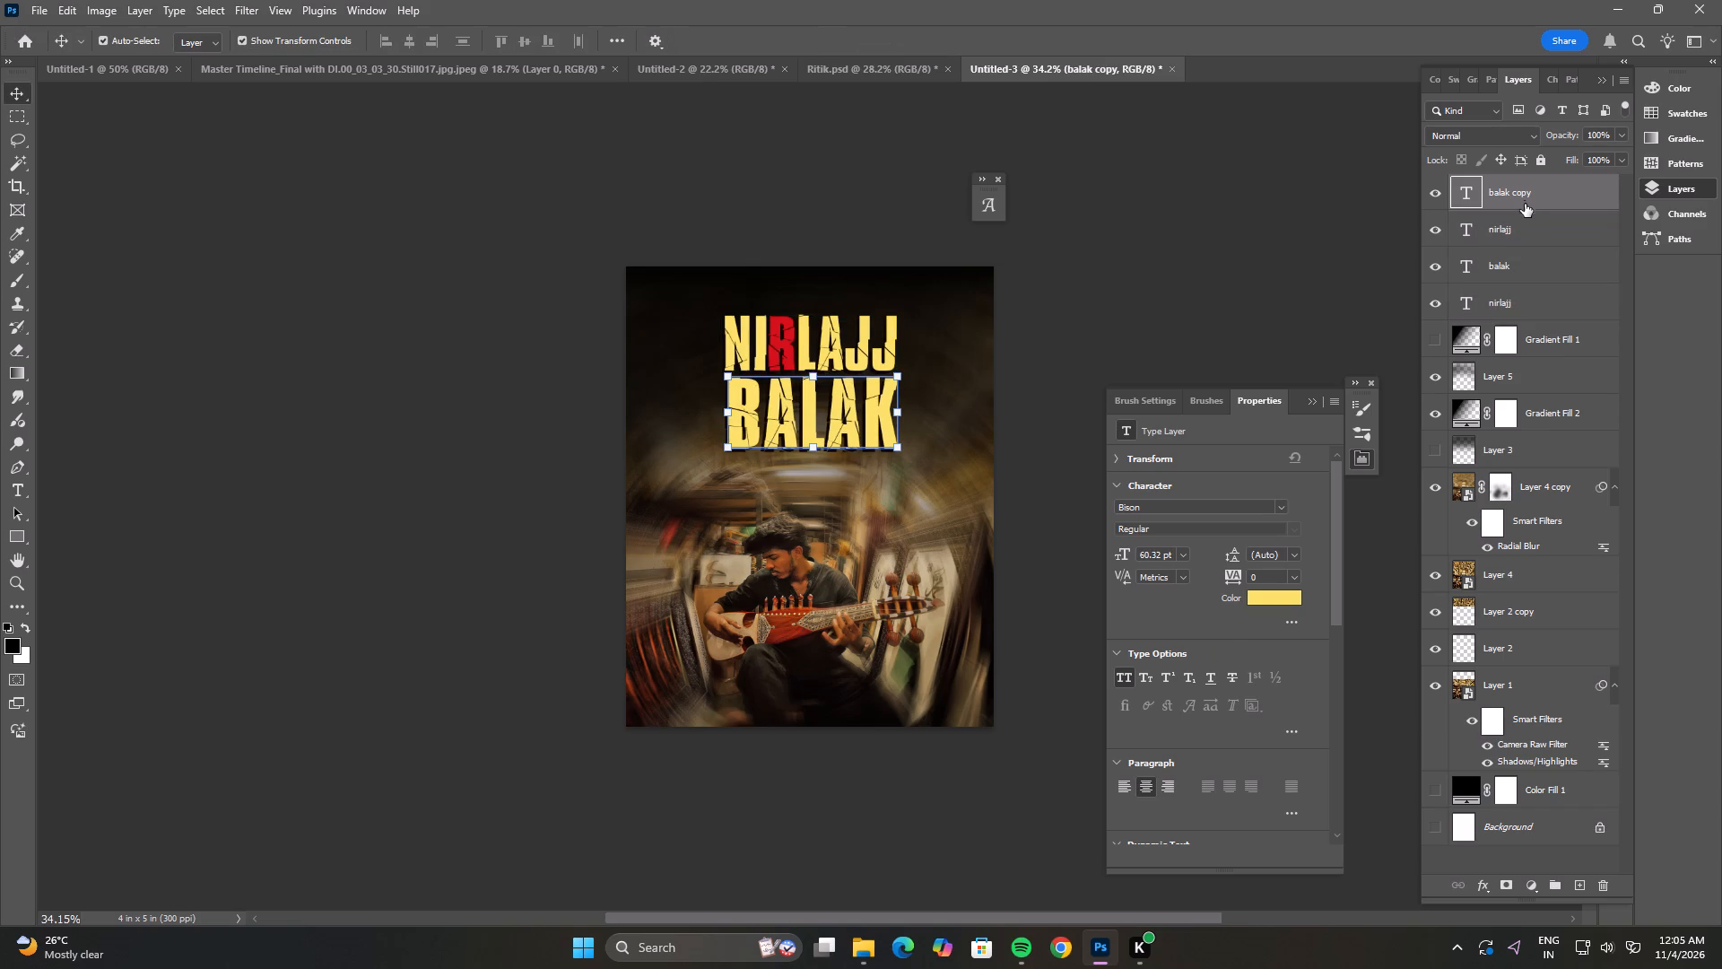
left_click(1520, 232, "ctrl")
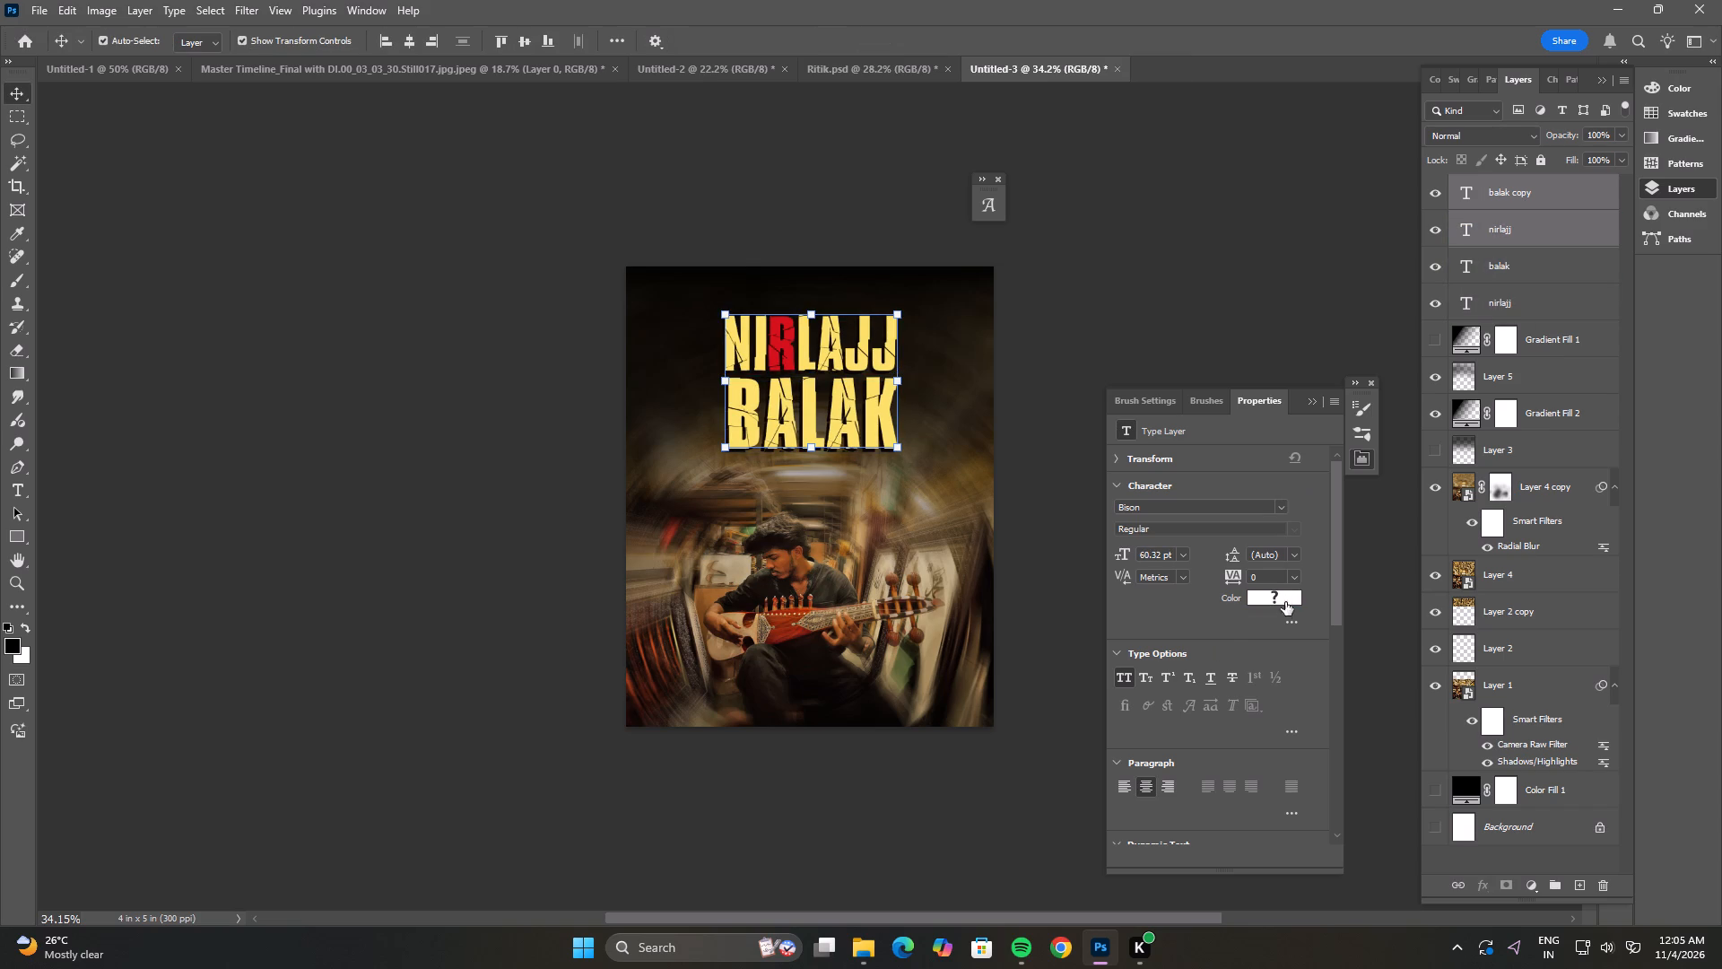
left_click(1291, 599)
left_click(938, 560)
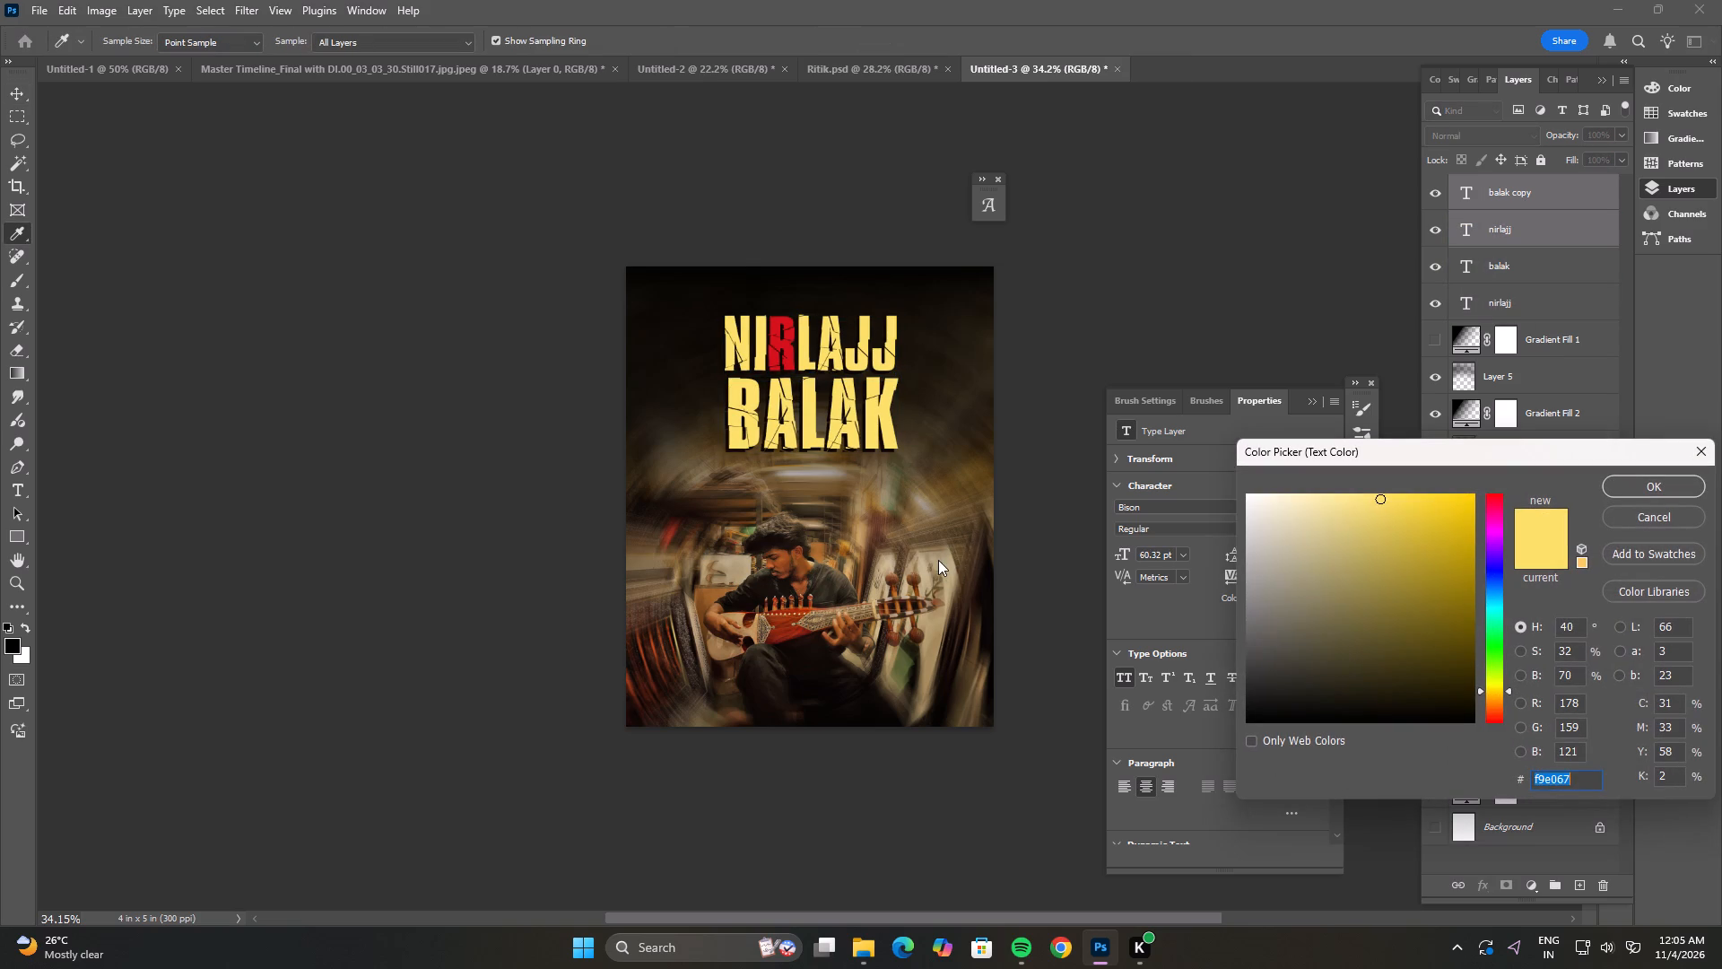
left_click(946, 568)
left_click(948, 579)
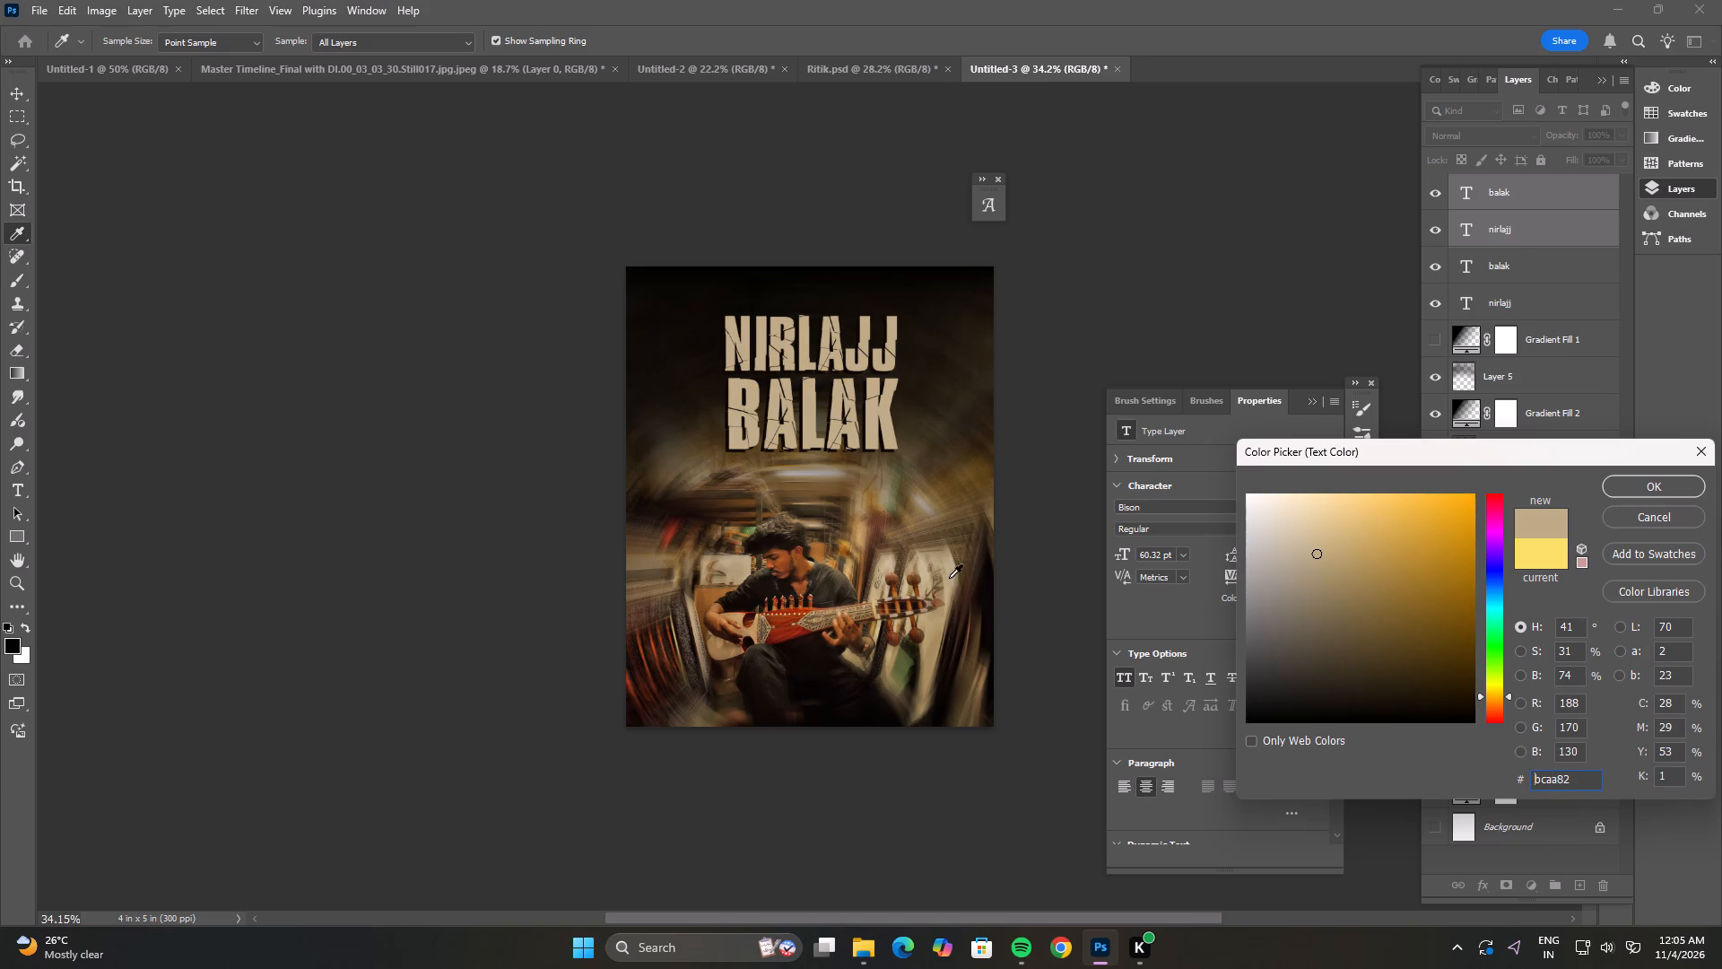
left_click(948, 581)
left_click_drag(1320, 553, 1305, 526)
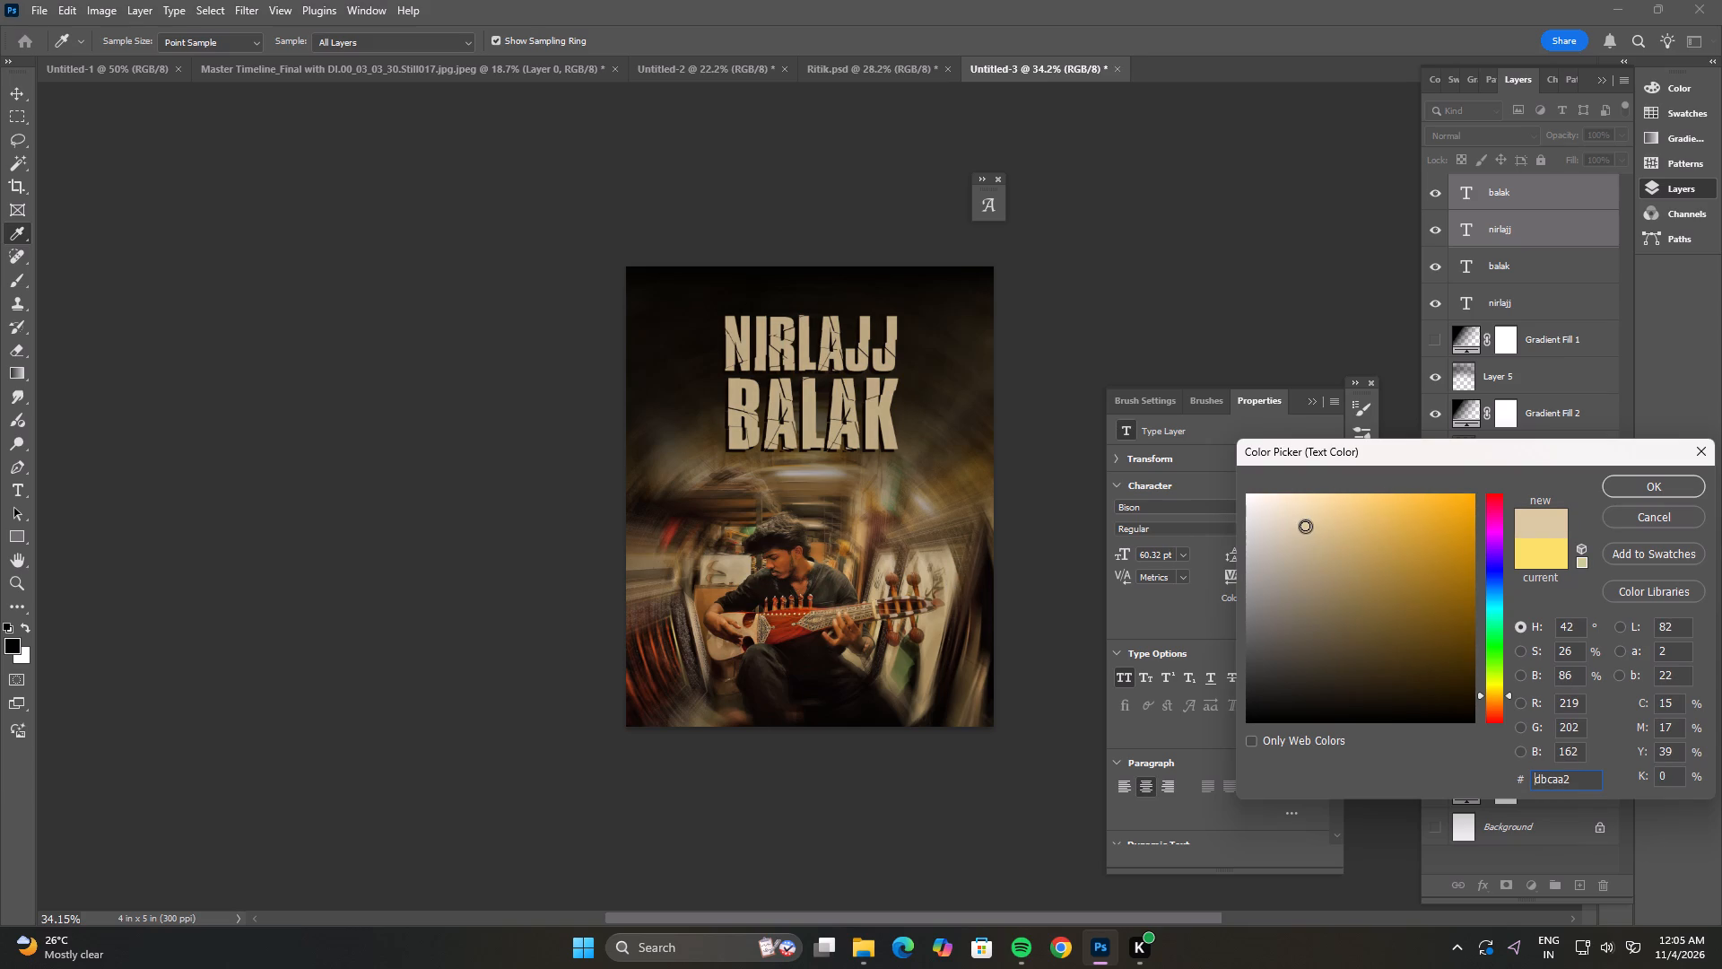
left_click_drag(1303, 526, 1306, 535)
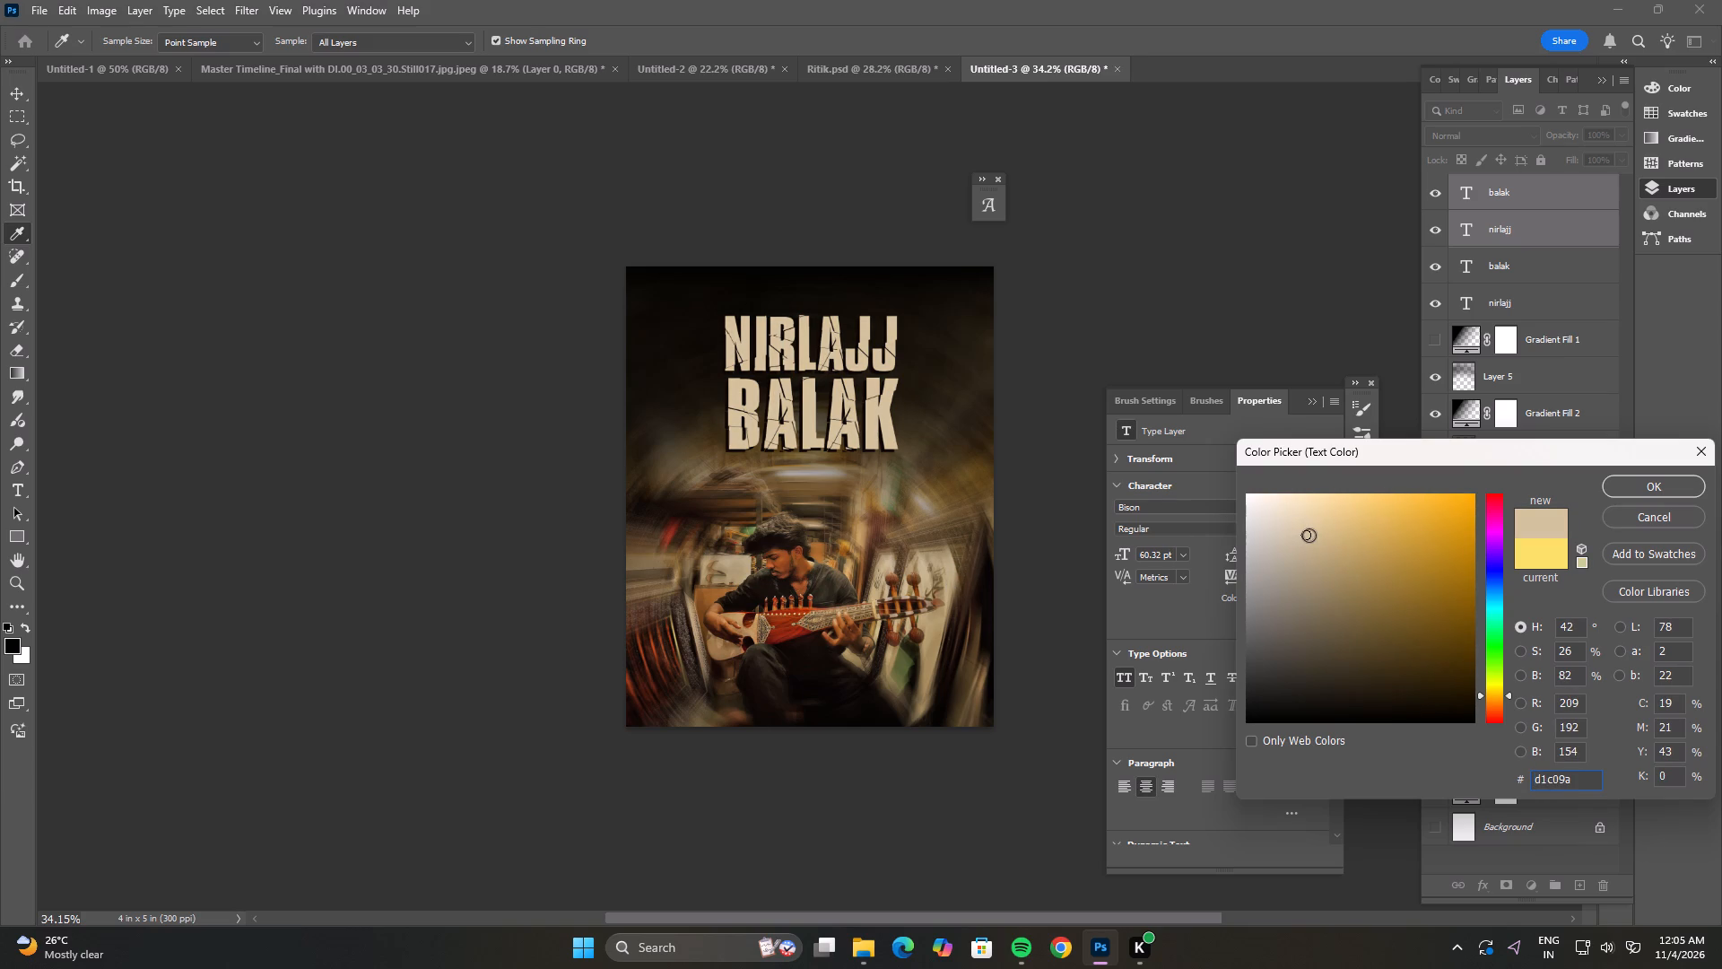
left_click(1309, 535)
left_click(1633, 490)
Add a Black & White adjustment layer directly above the radially blurred Layer 4 copy.
left_click(1540, 580)
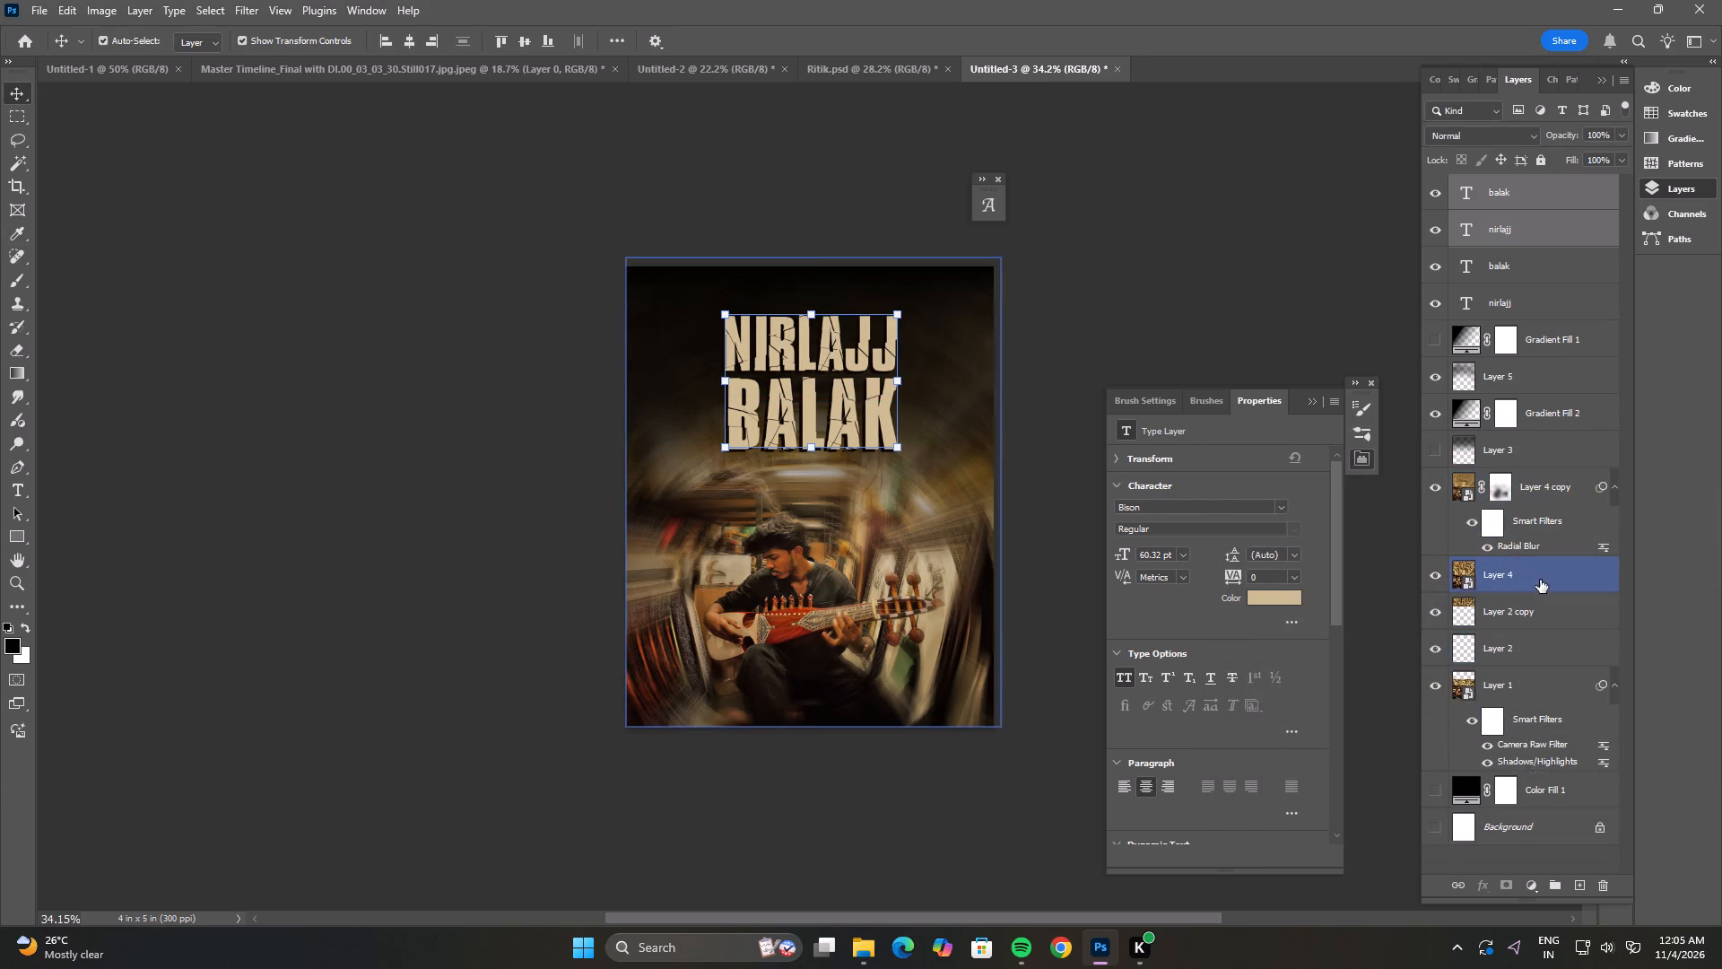
left_click(1534, 380)
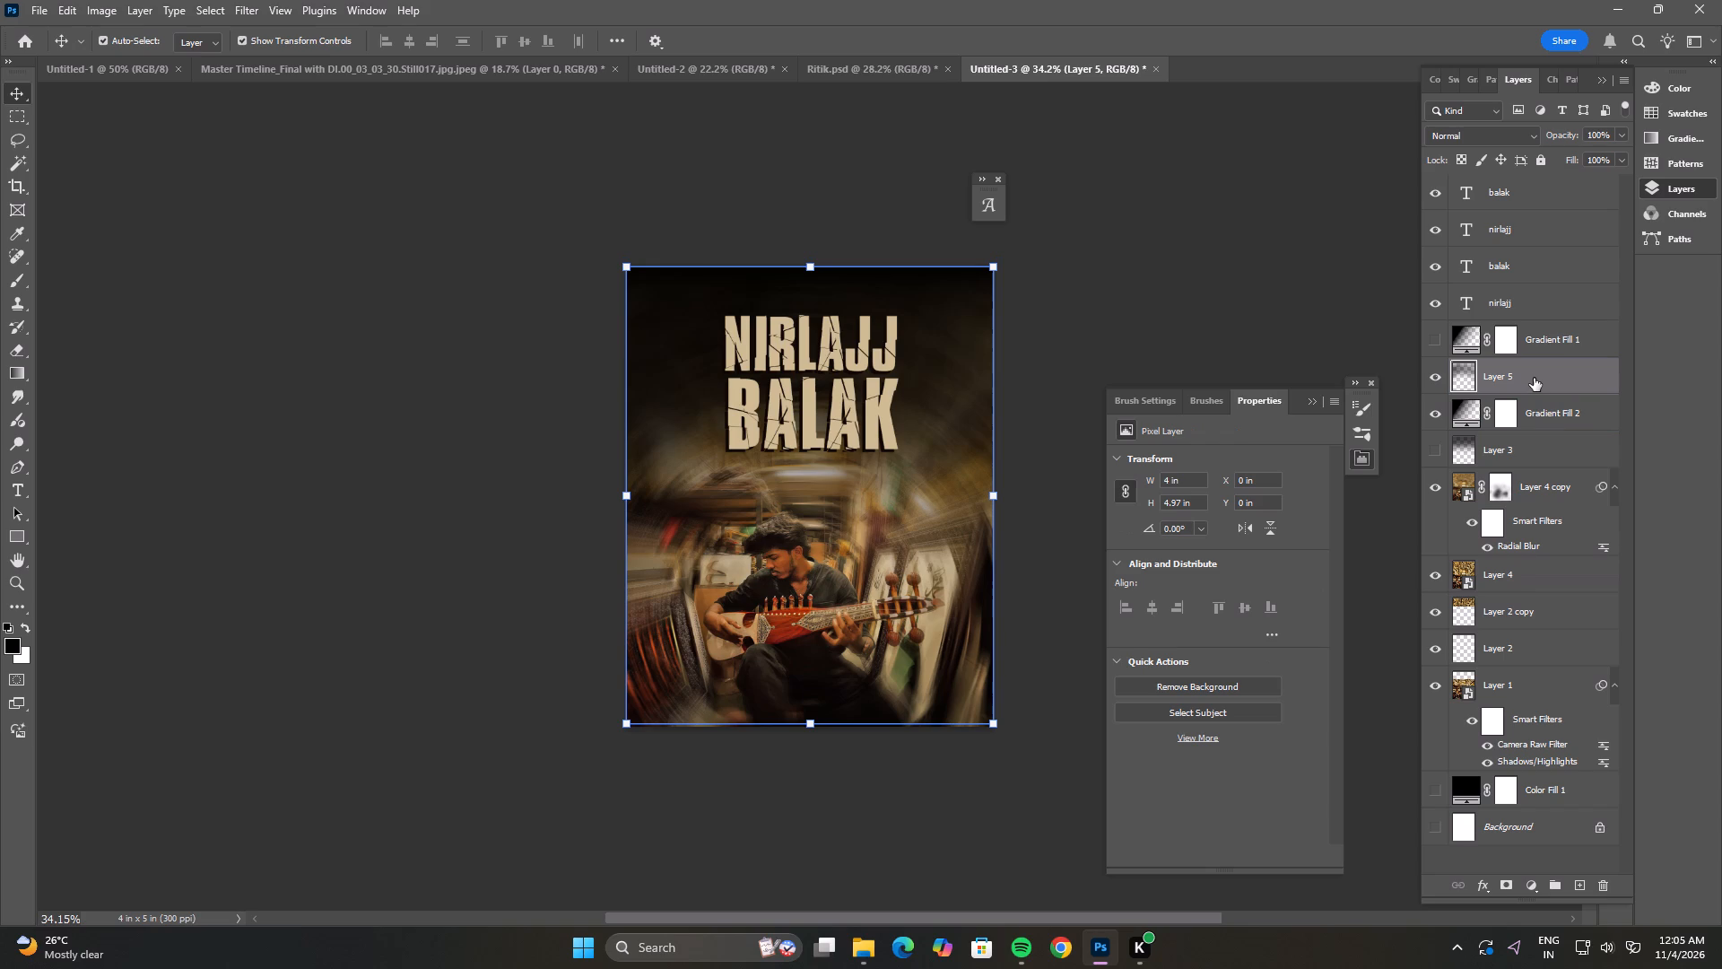
left_click(1539, 421)
left_click(1540, 507)
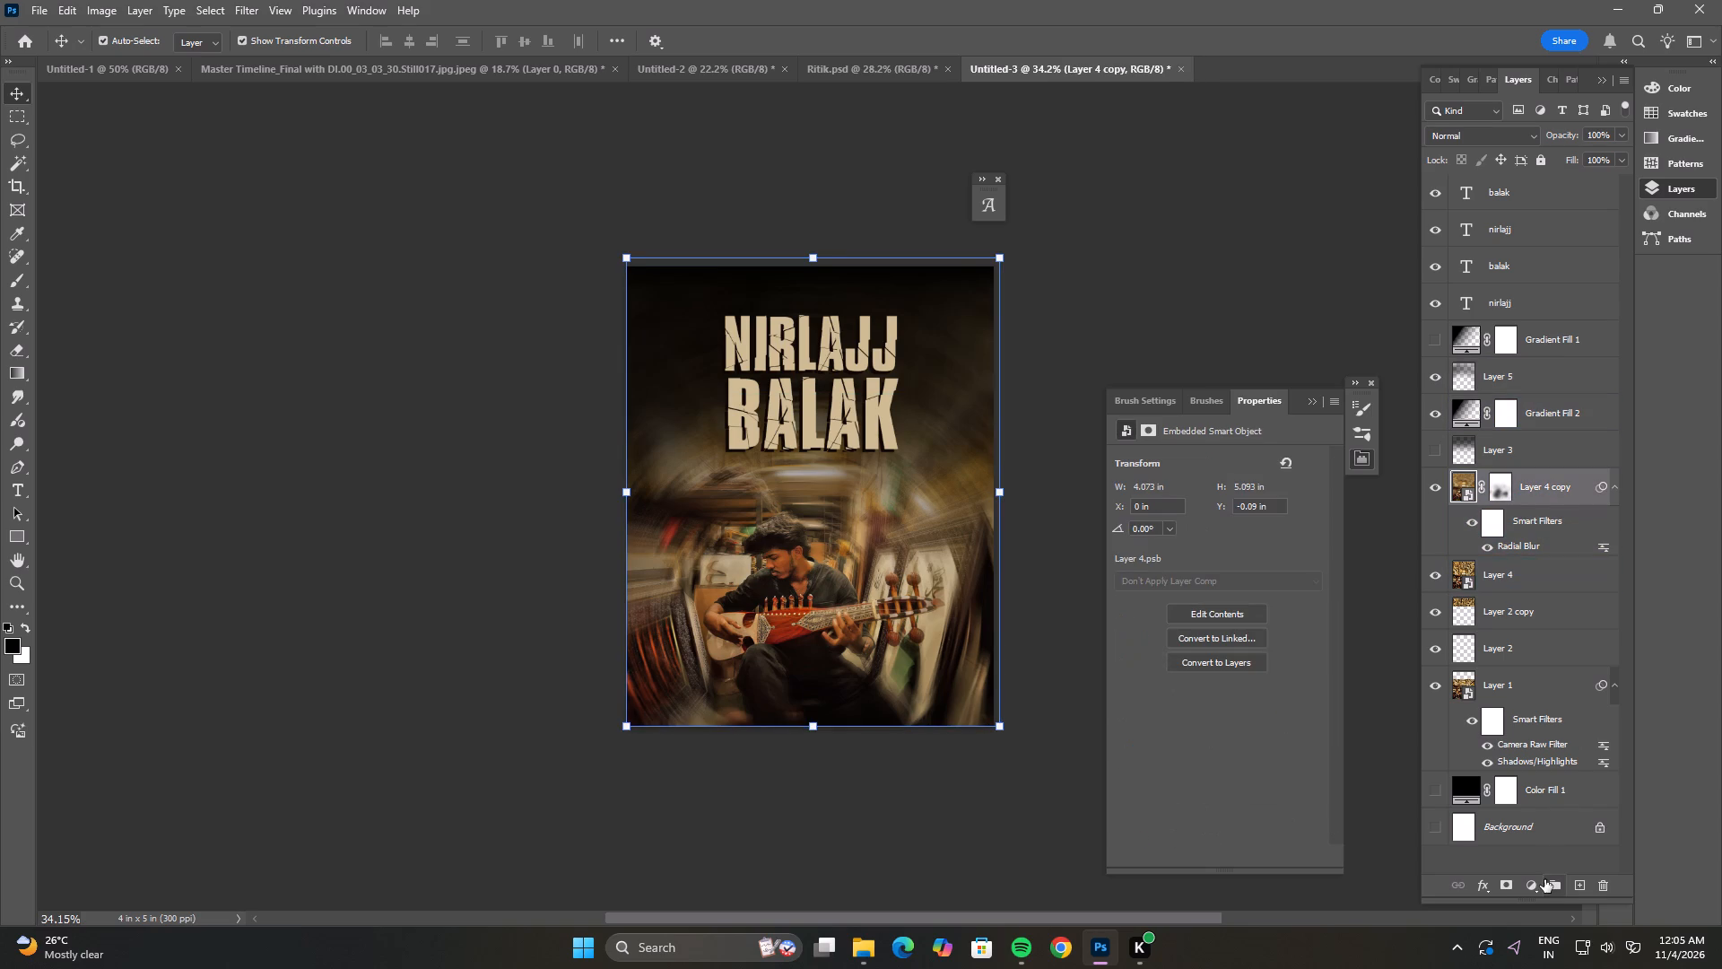
left_click(1524, 883)
left_click(1584, 738)
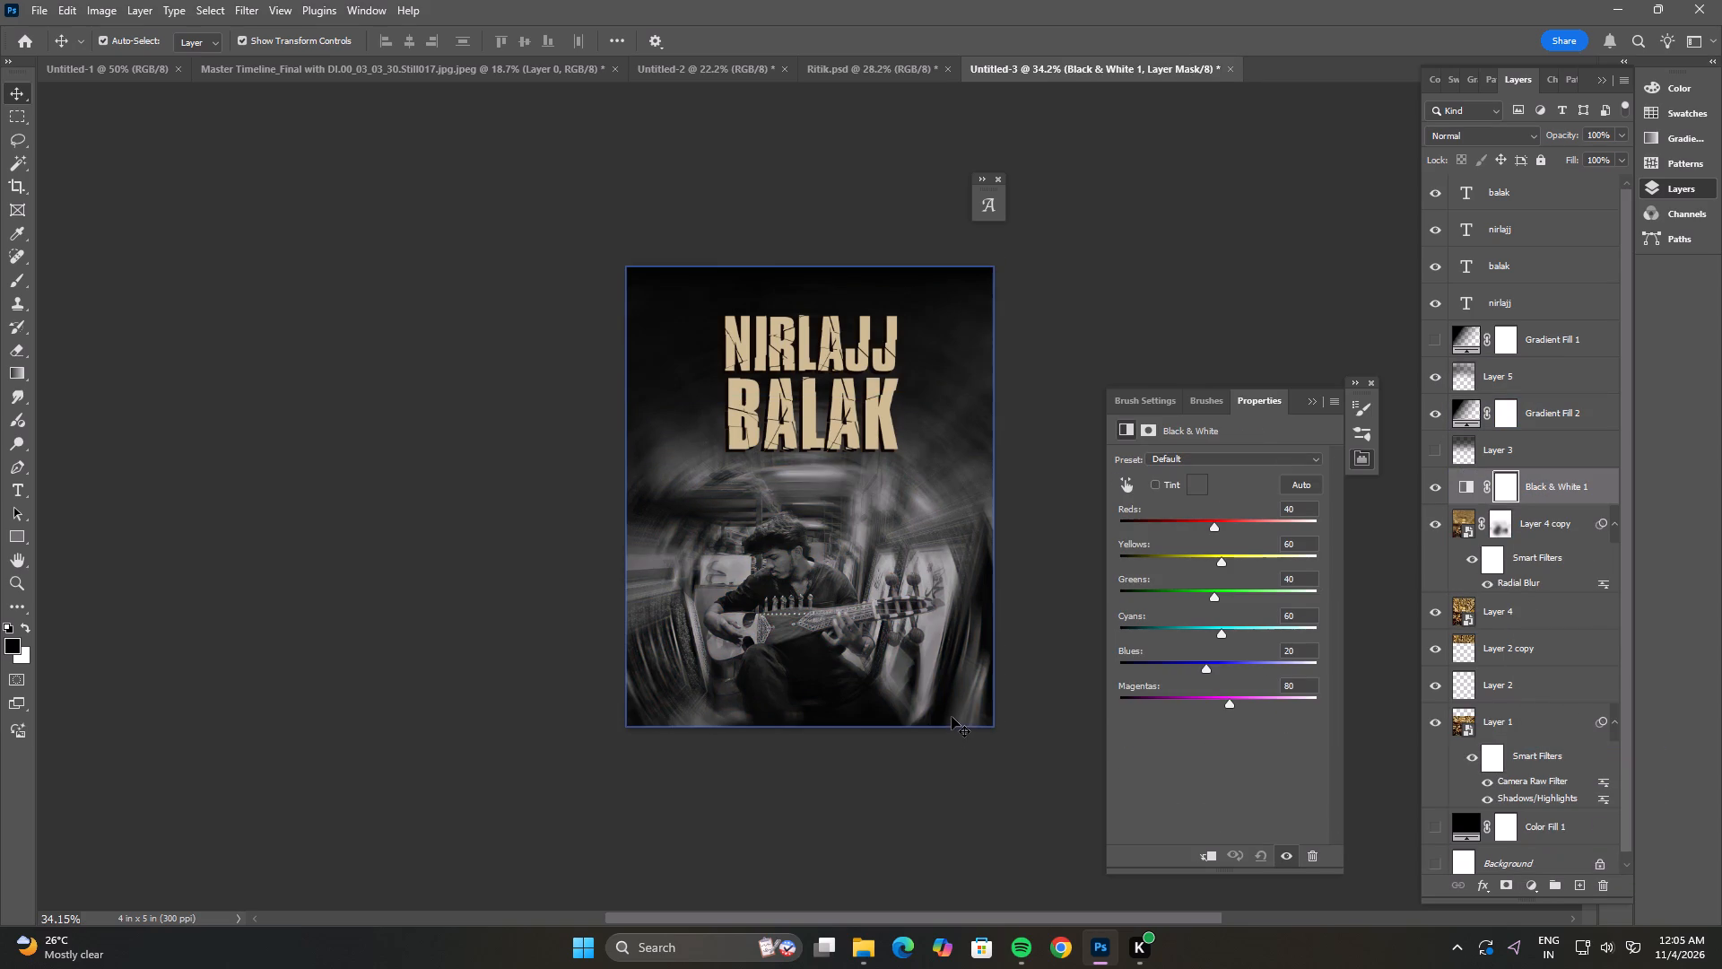
Mask the Black & White adjustment off the musician and instrument using a rough-edged black brush at size 1500 and 100% opacity.
key("b")
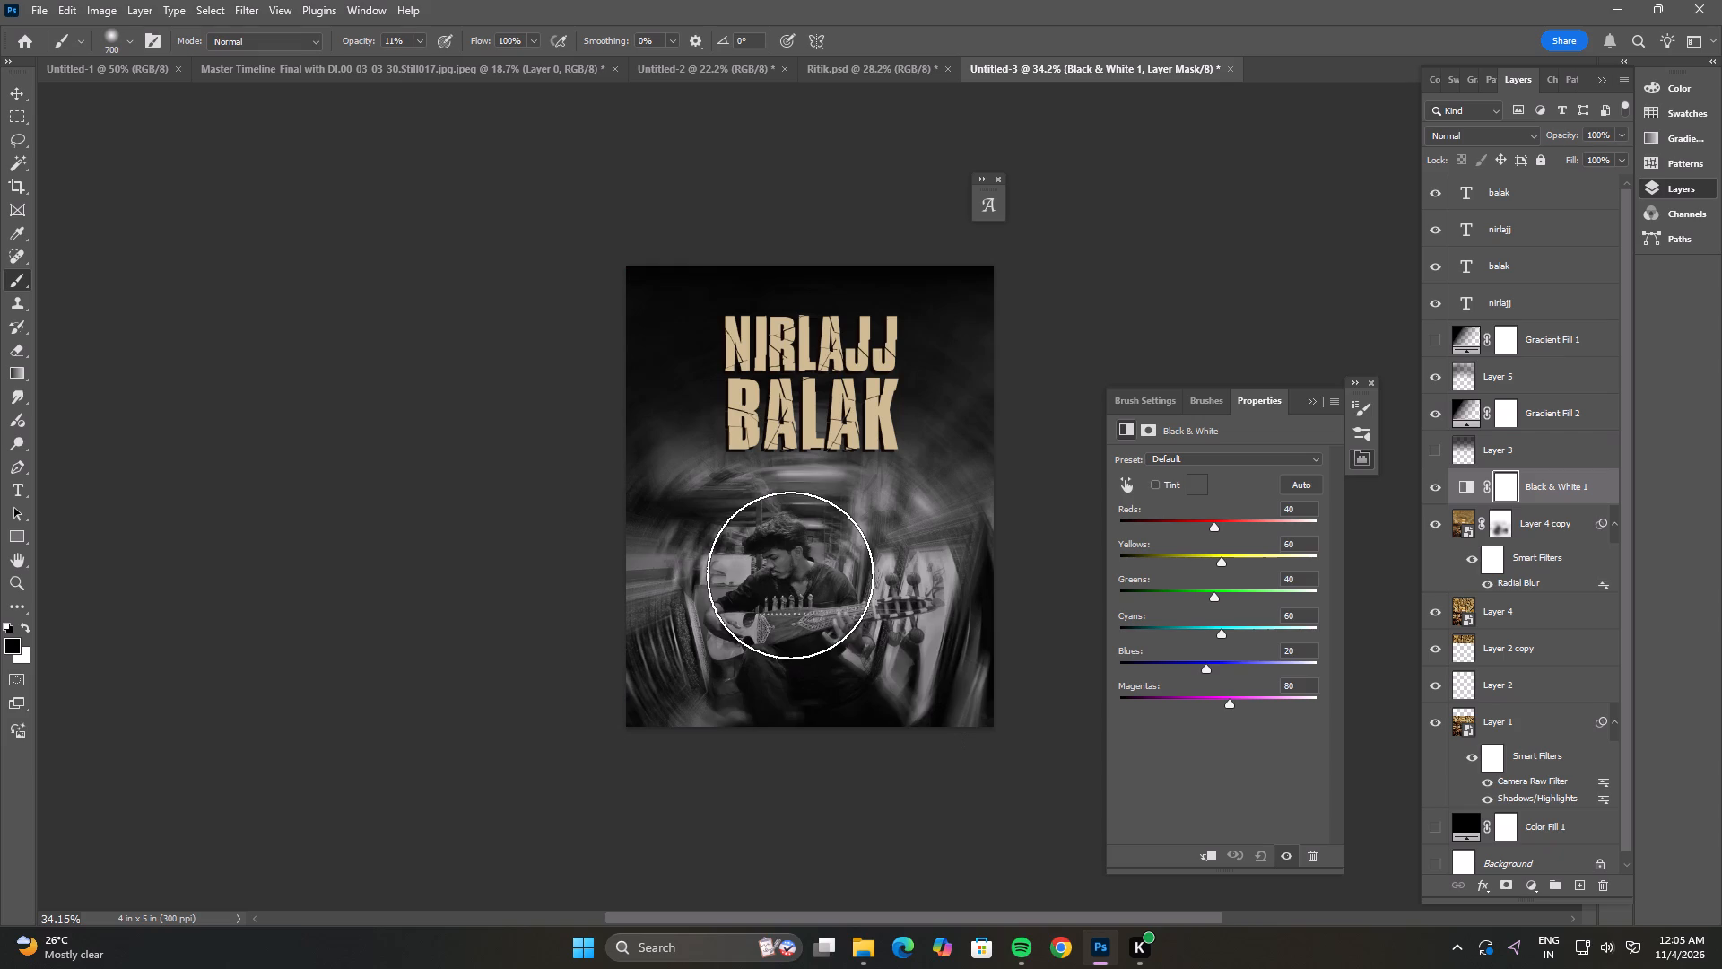
right_click(793, 575)
left_click(894, 727)
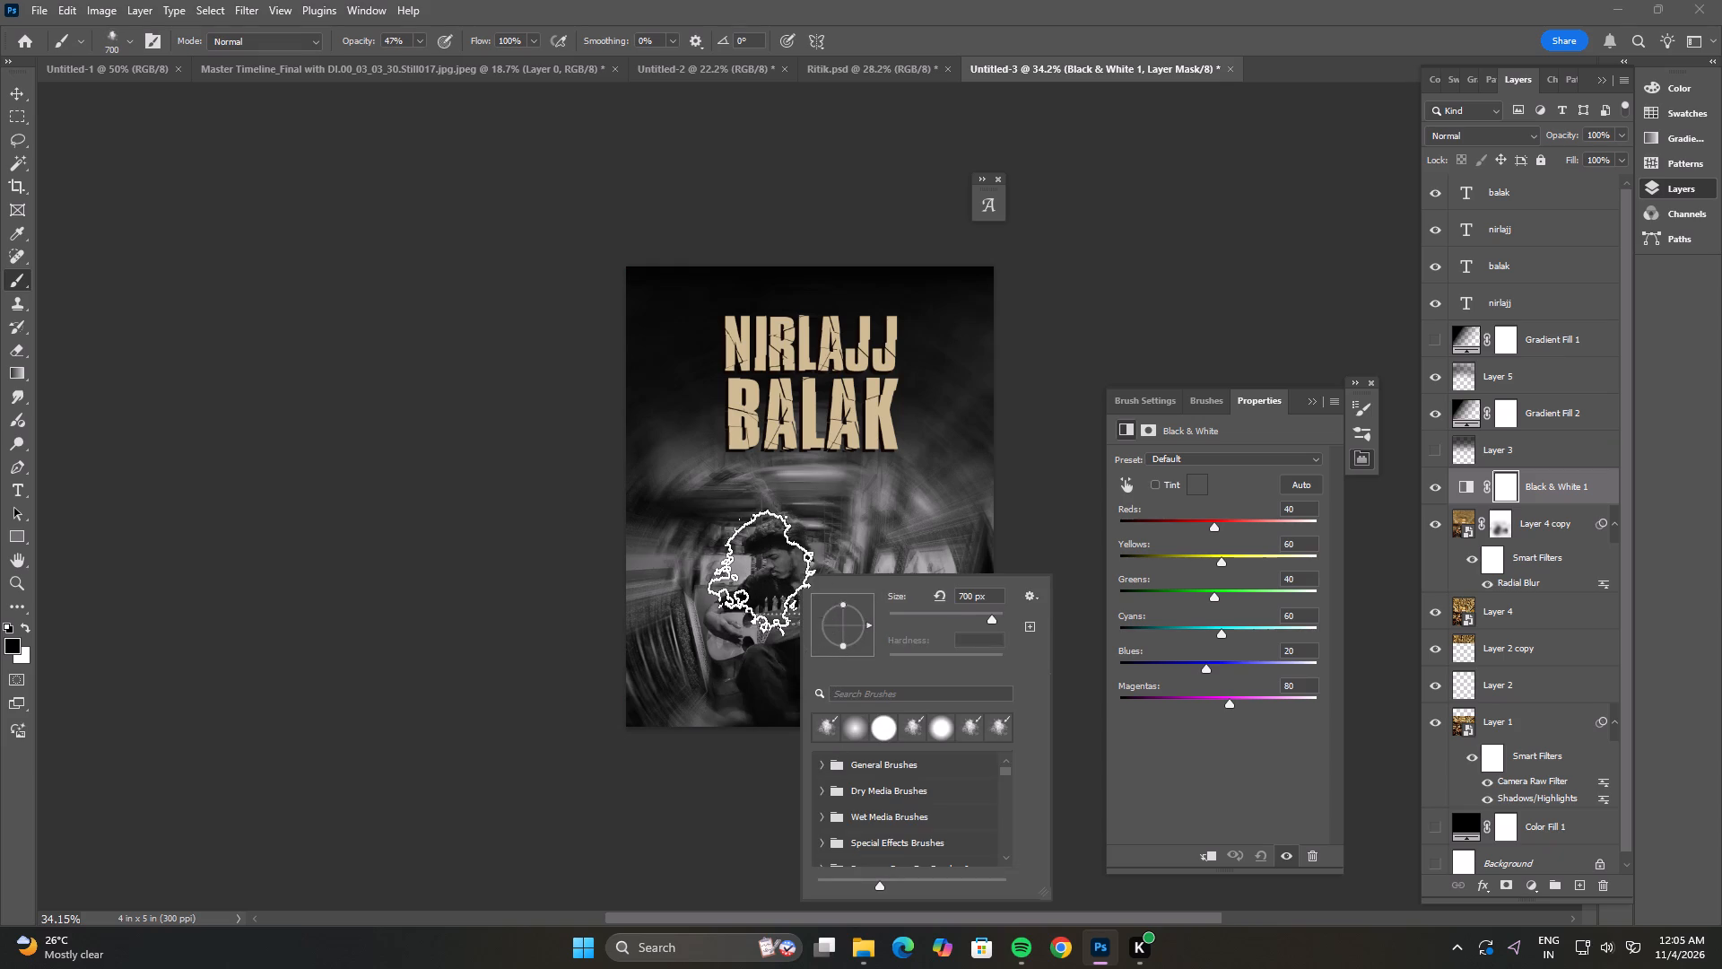
left_click(761, 575)
key("ctrl+z")
left_click_drag(364, 45, 538, 87)
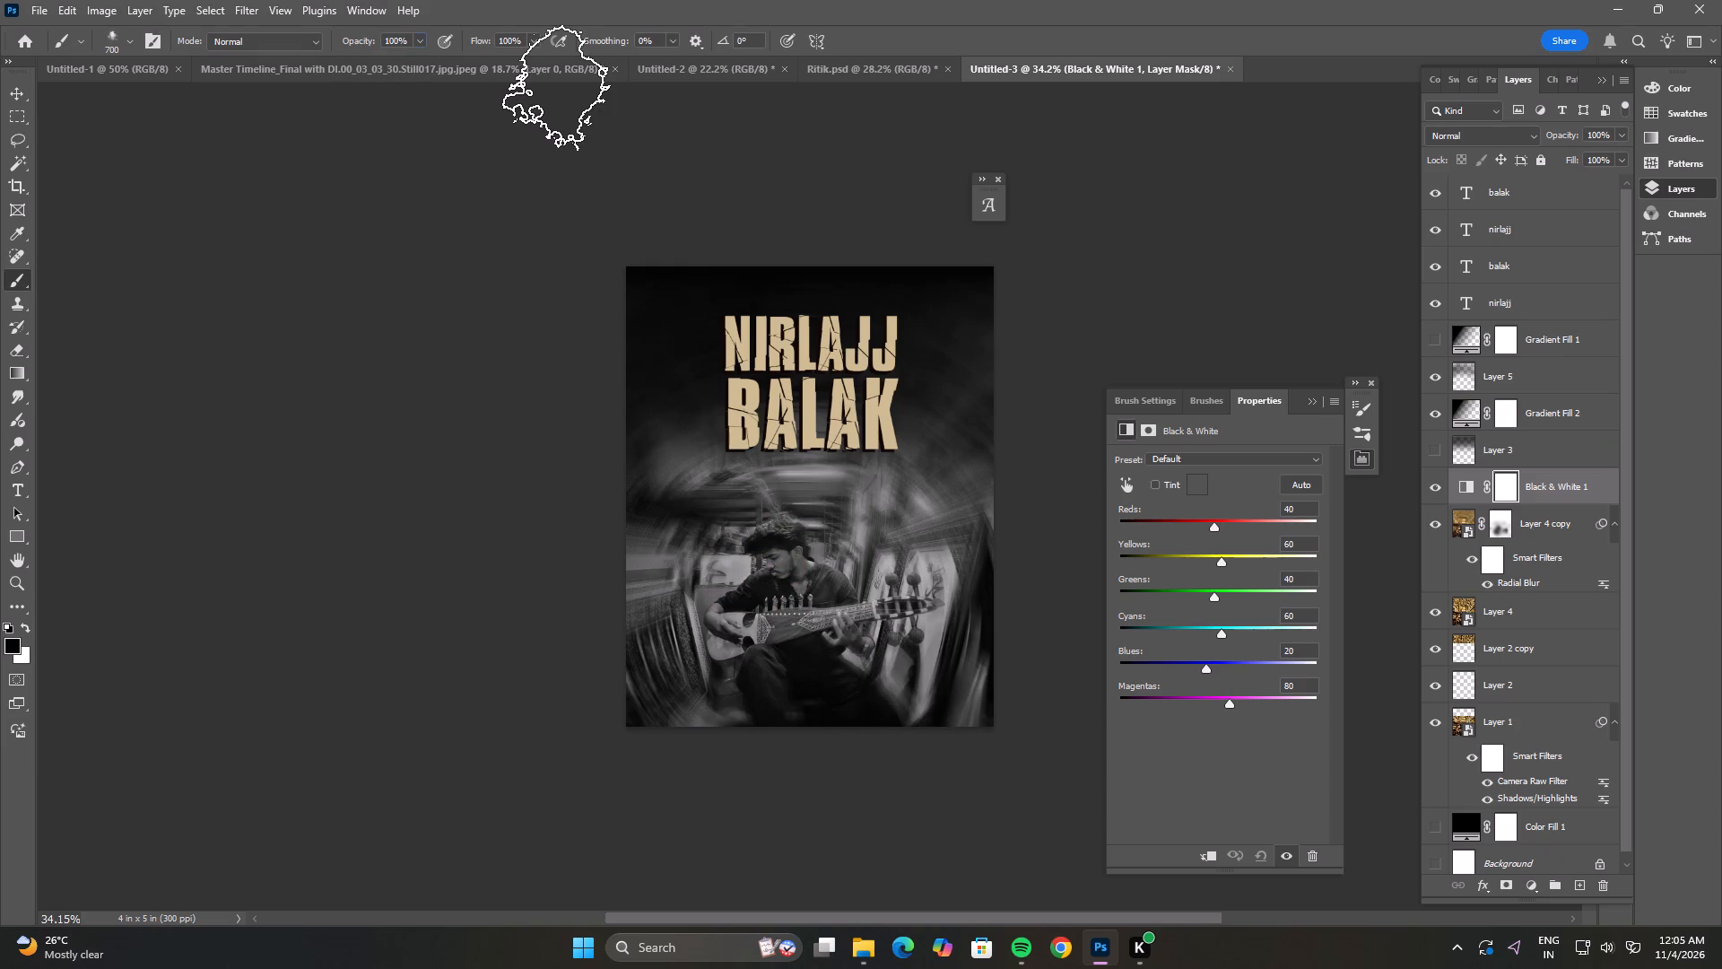
key("bracketright")
key("bracketright")
key("bracketright")
key("bracketright")
key("bracketright")
key("bracketright")
key("bracketright")
key("bracketright")
left_click(761, 609)
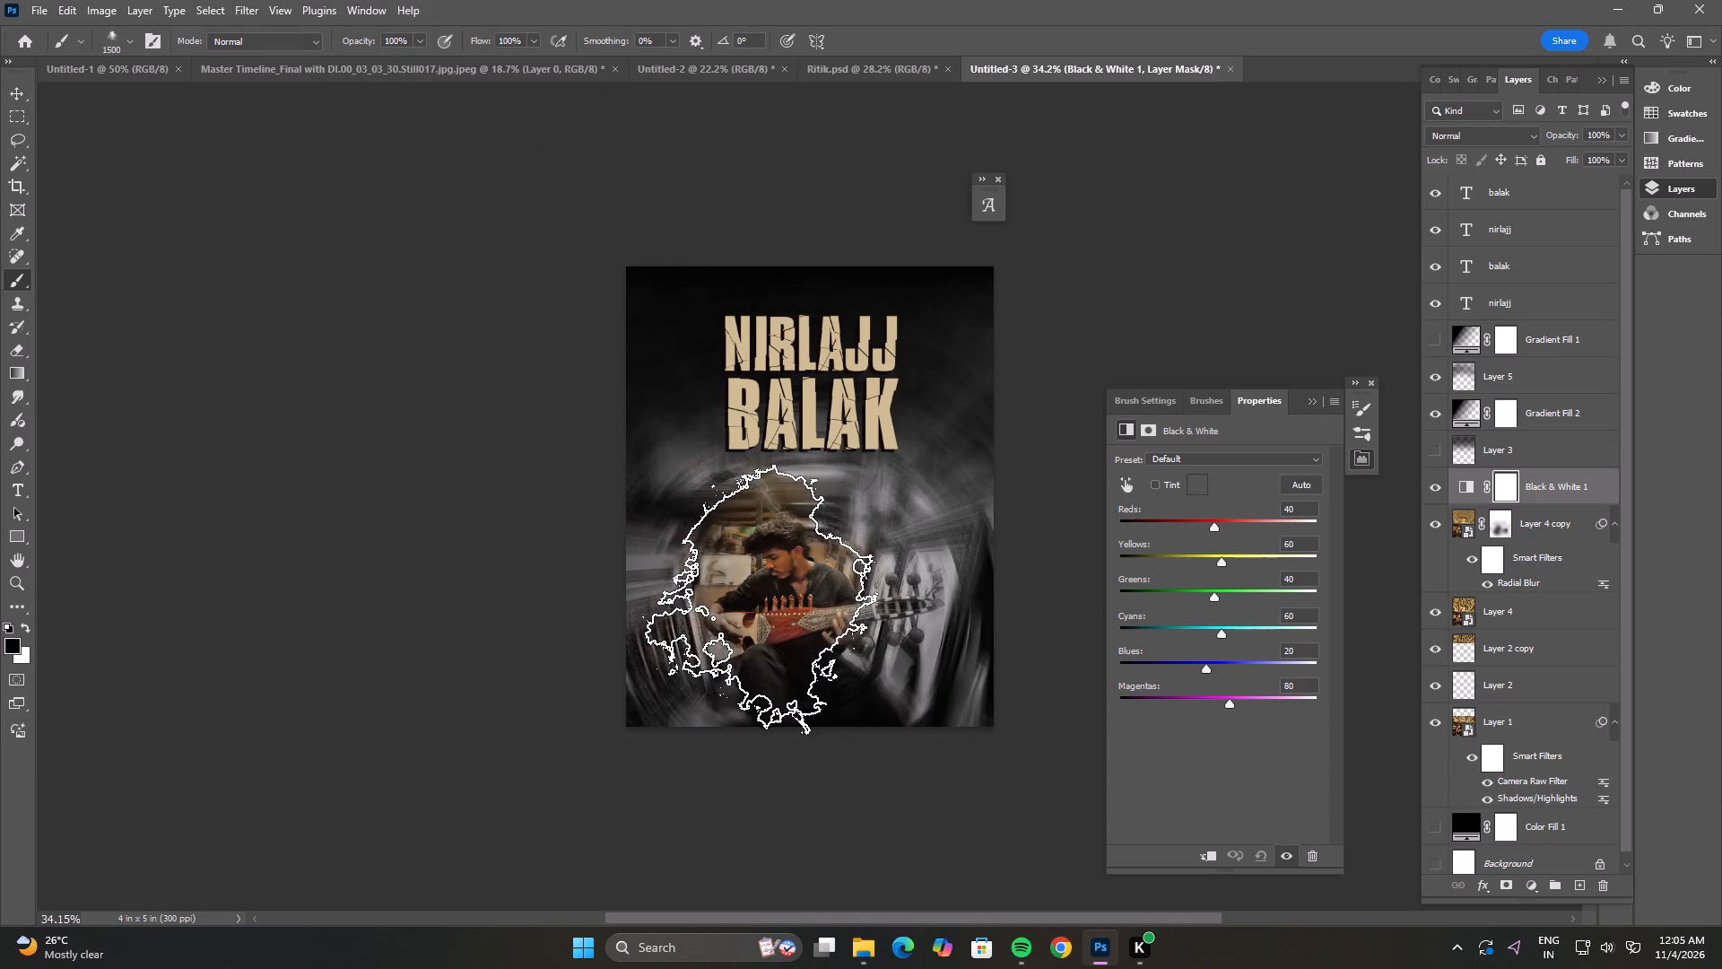
left_click(854, 630)
left_click(844, 636)
Extend the mask with a size 1400 brush around the musician's sides, legs and instrument to bring back their colour.
key("bracketleft")
left_click(732, 607)
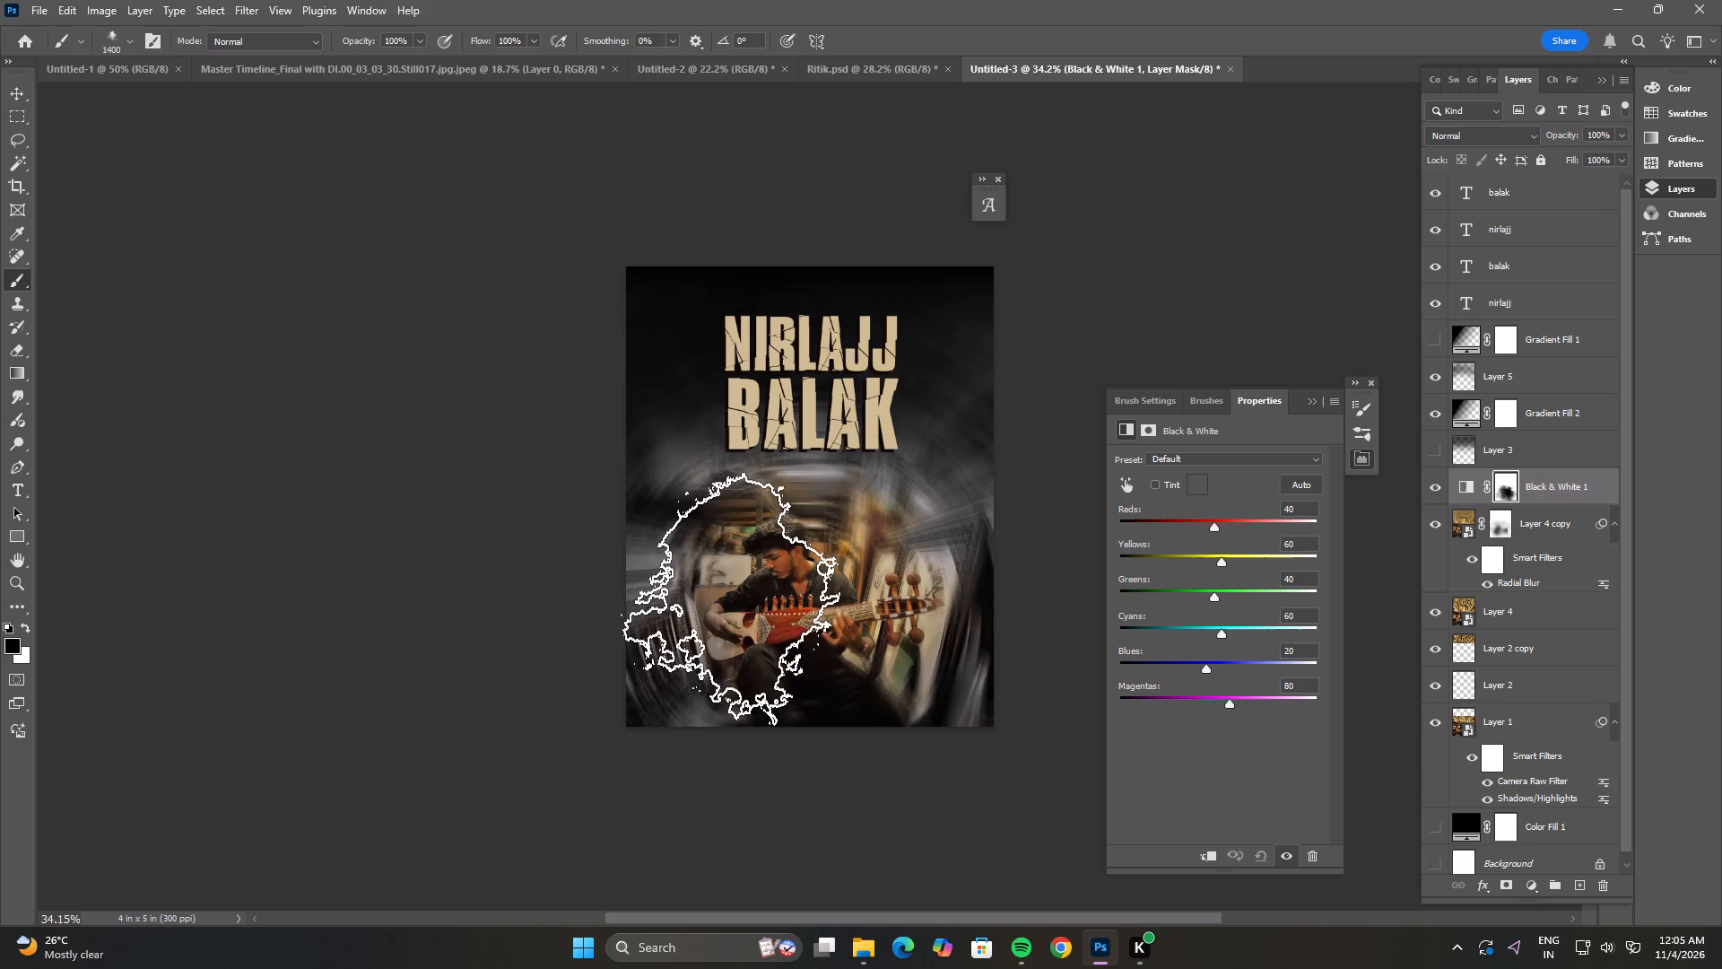
left_click_drag(748, 677, 778, 681)
left_click(865, 642)
left_click_drag(874, 643, 839, 643)
left_click(798, 621)
left_click_drag(790, 619, 789, 629)
left_click(809, 677)
left_click_drag(818, 704, 804, 720)
left_click(790, 723)
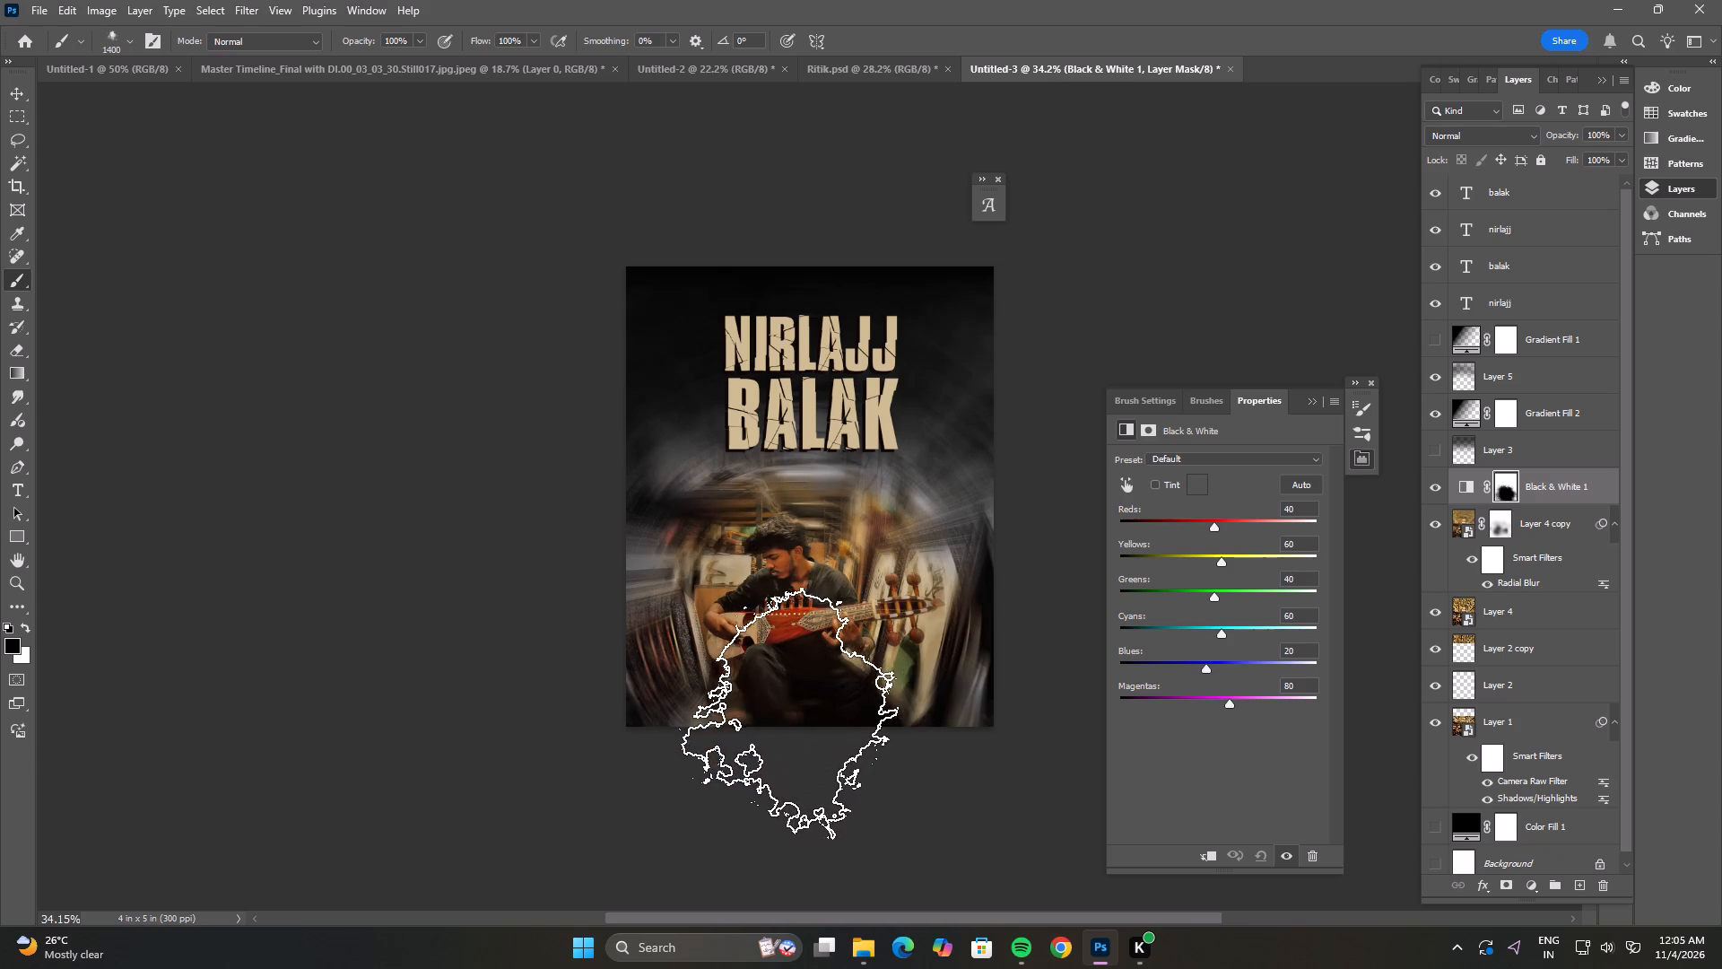
left_click(783, 607)
left_click_drag(815, 634, 840, 652)
left_click_drag(847, 653, 840, 708)
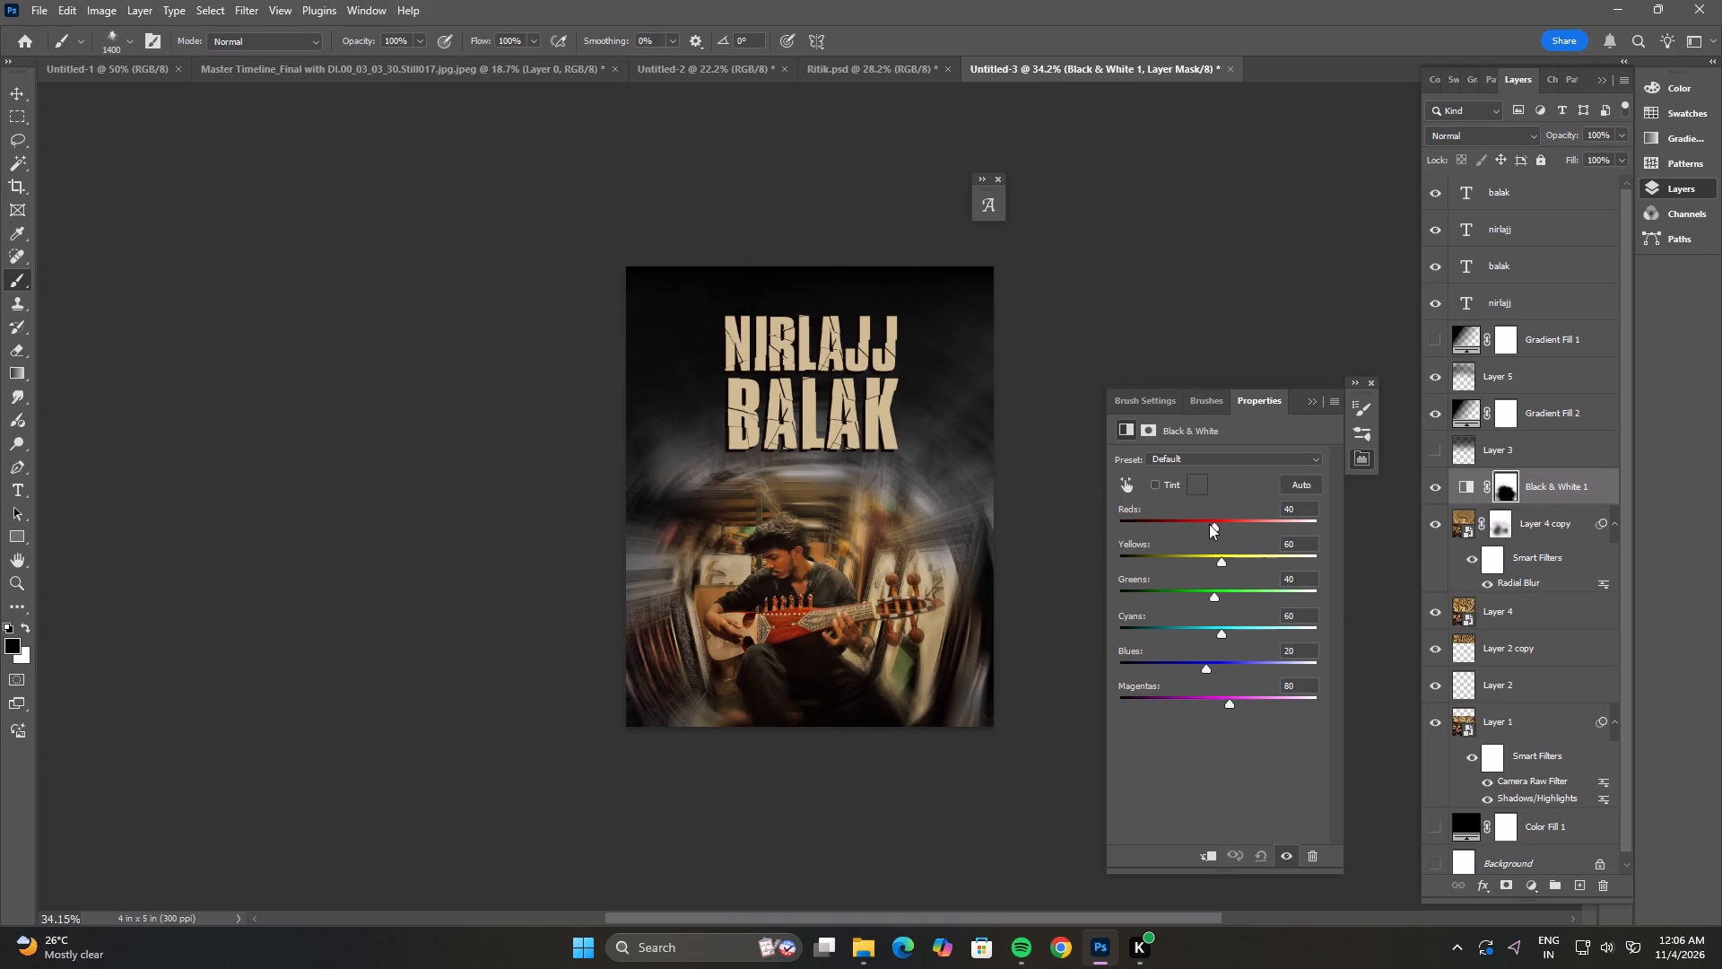
Set the Black & White adjustment's Reds to -98 and Yellows to 7, then deselect the layer.
left_click_drag(1212, 524, 1169, 522)
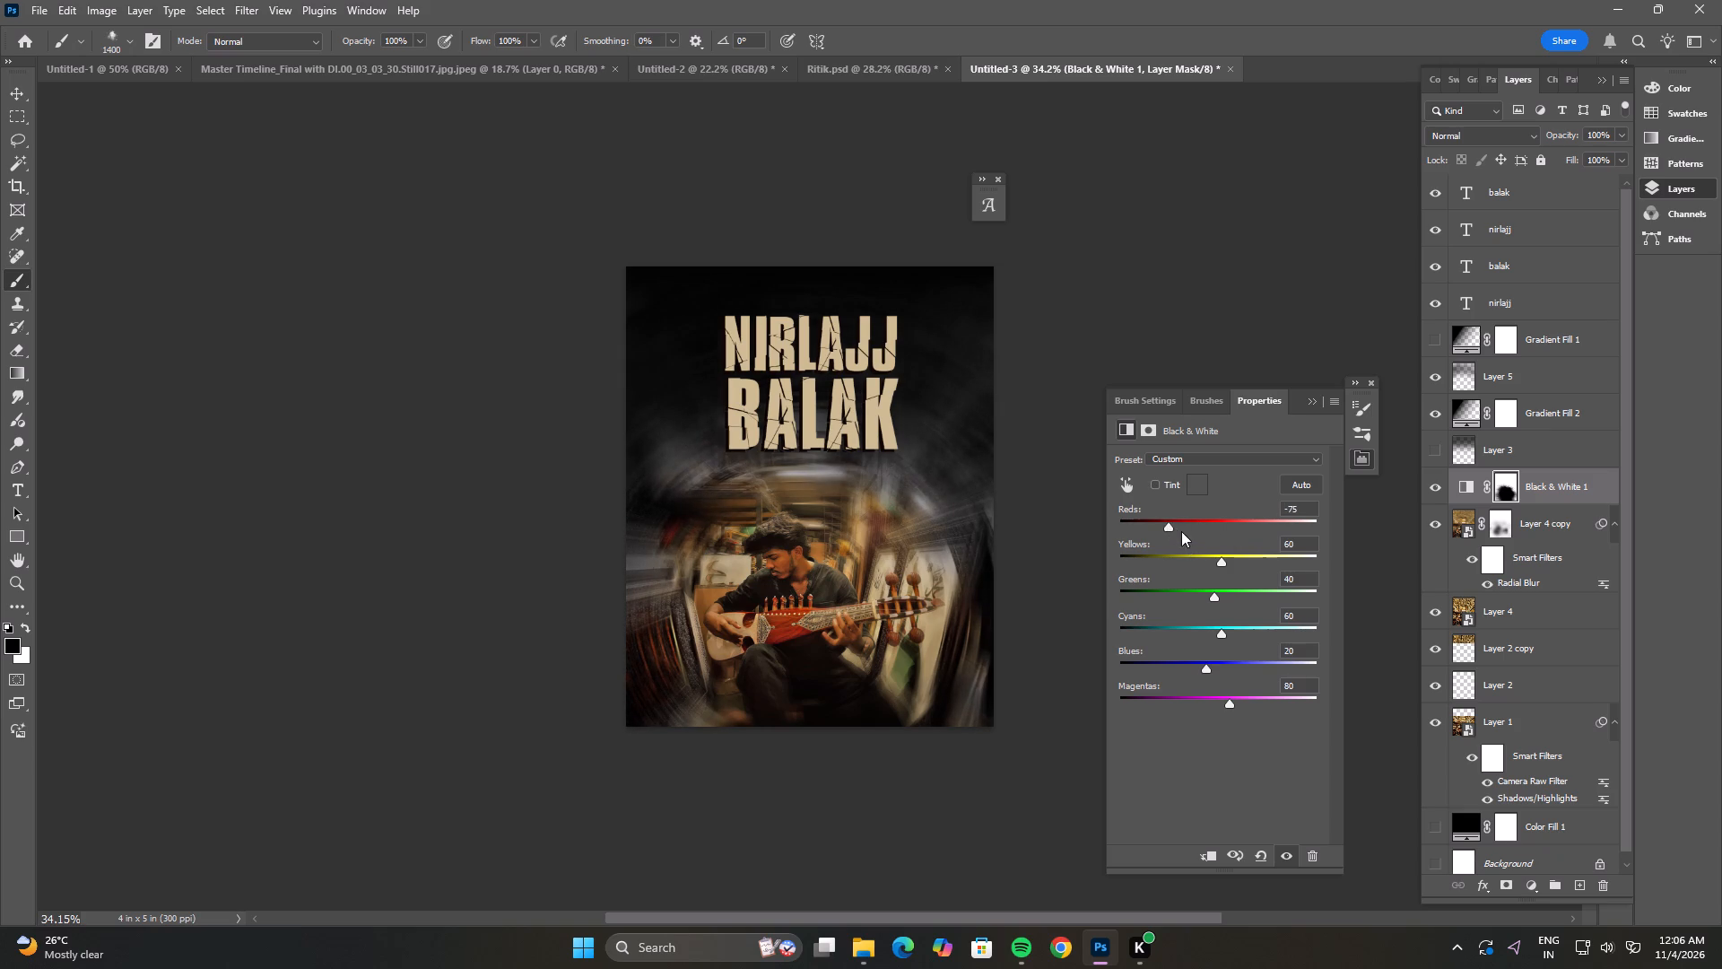
left_click(1164, 521)
left_click_drag(1220, 557, 1201, 552)
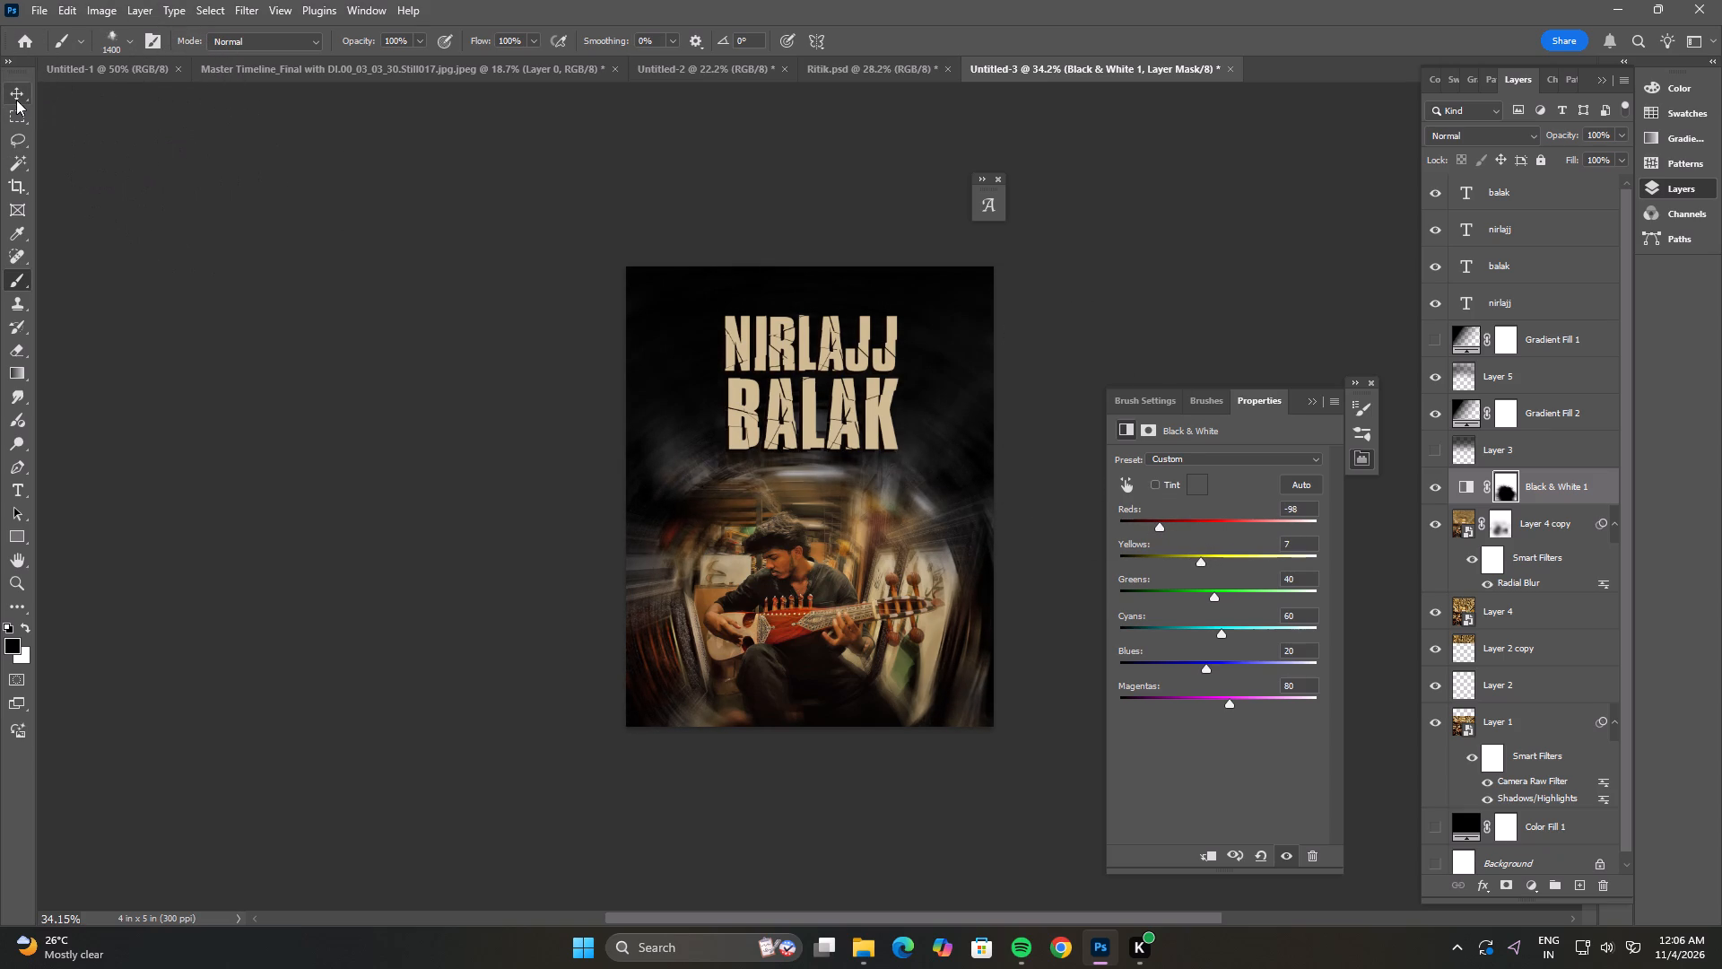
left_click(16, 100)
left_click(345, 251)
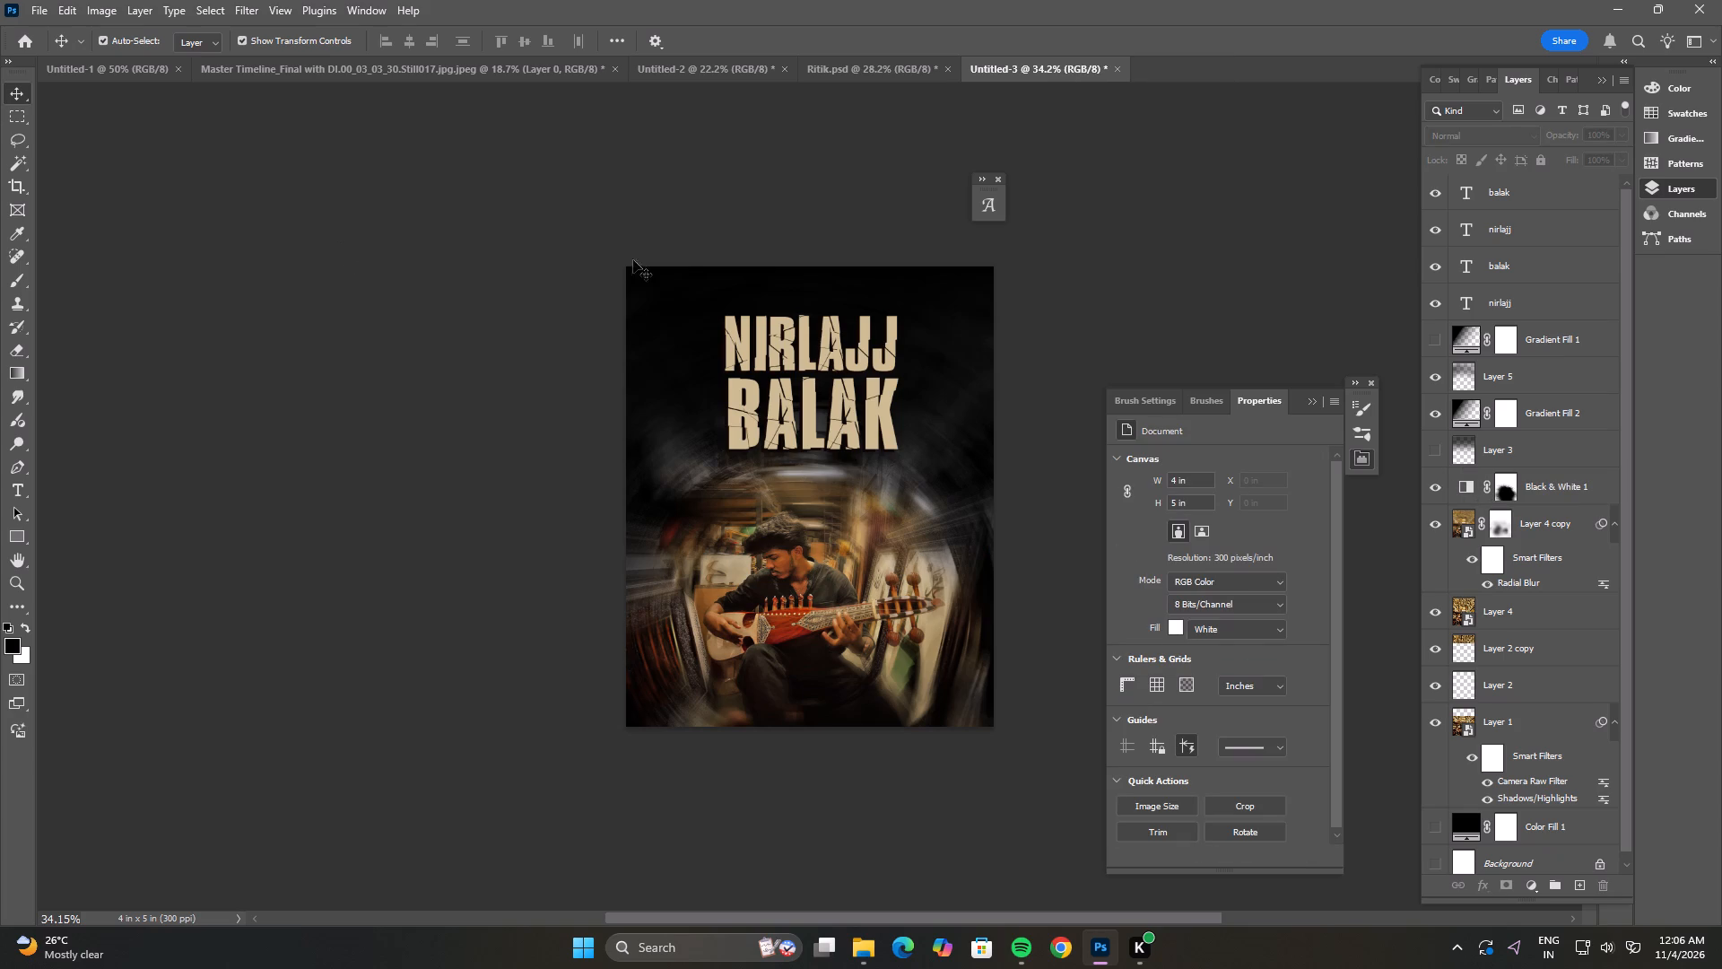
Hide the Black & White adjustment layer.
left_click(1432, 484)
left_click(1093, 319)
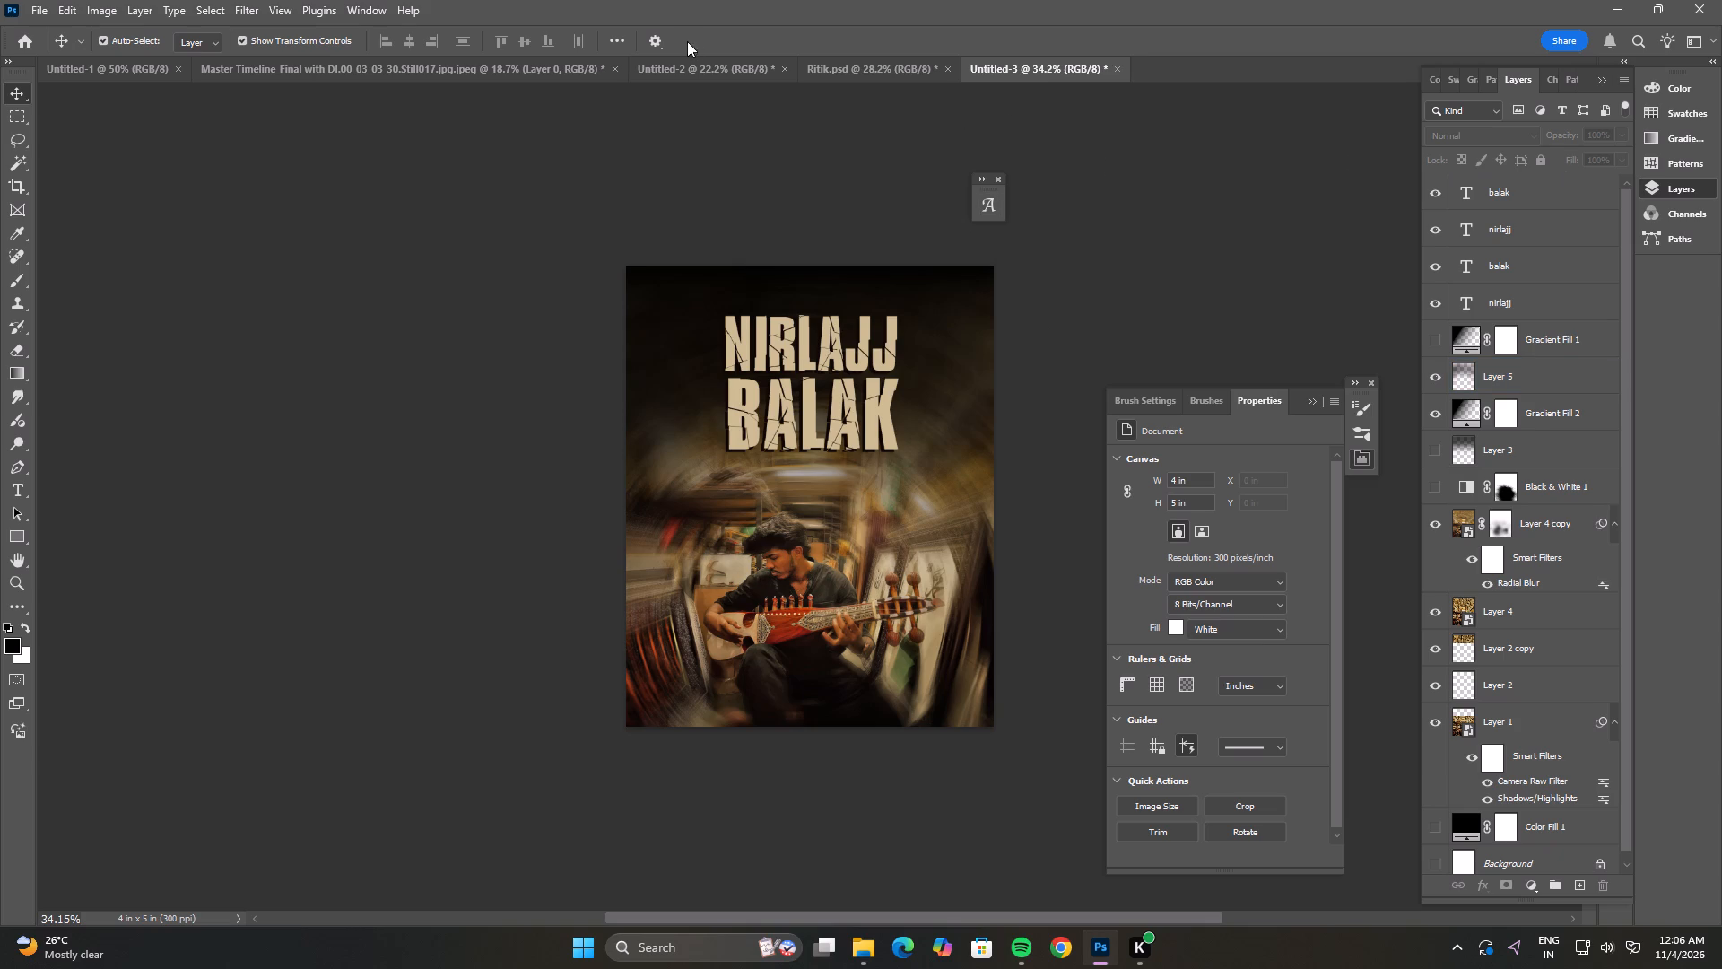
Copy the red RITTIEIK text from Untitled-2 into the Untitled-3 poster, scale it to about 73%, and centre it above NIRLAJJ.
scroll(1487, 308, "up", 2)
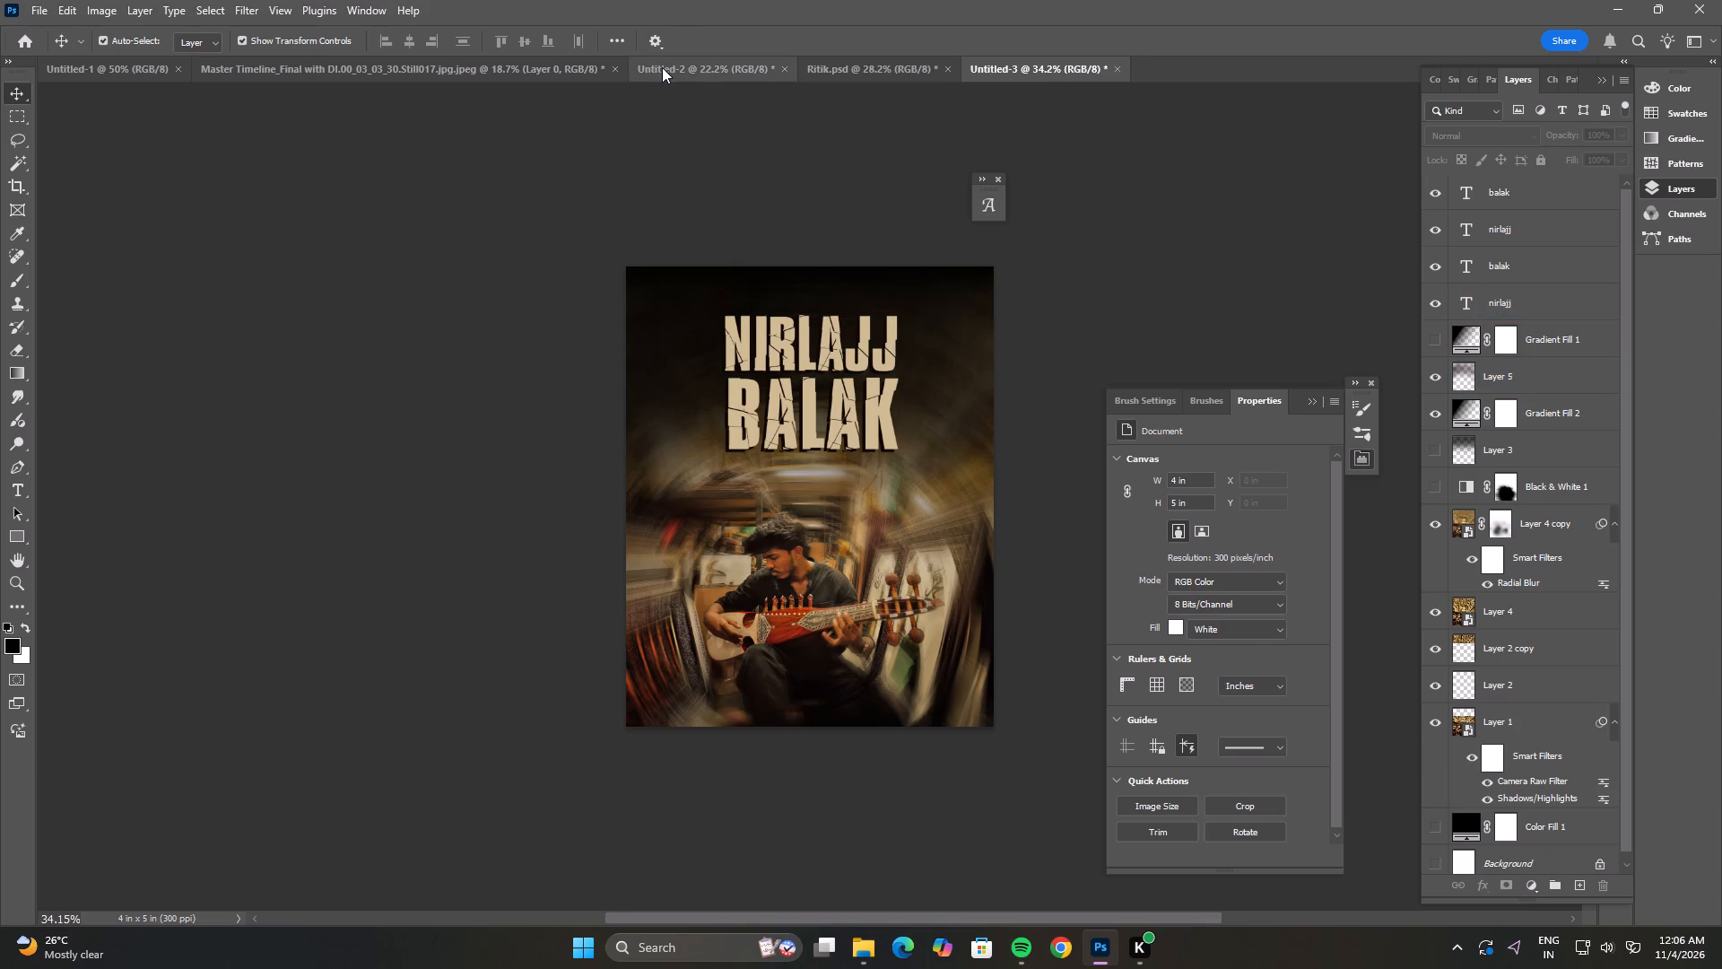
left_click(662, 67)
left_click(1033, 312)
left_click(960, 402)
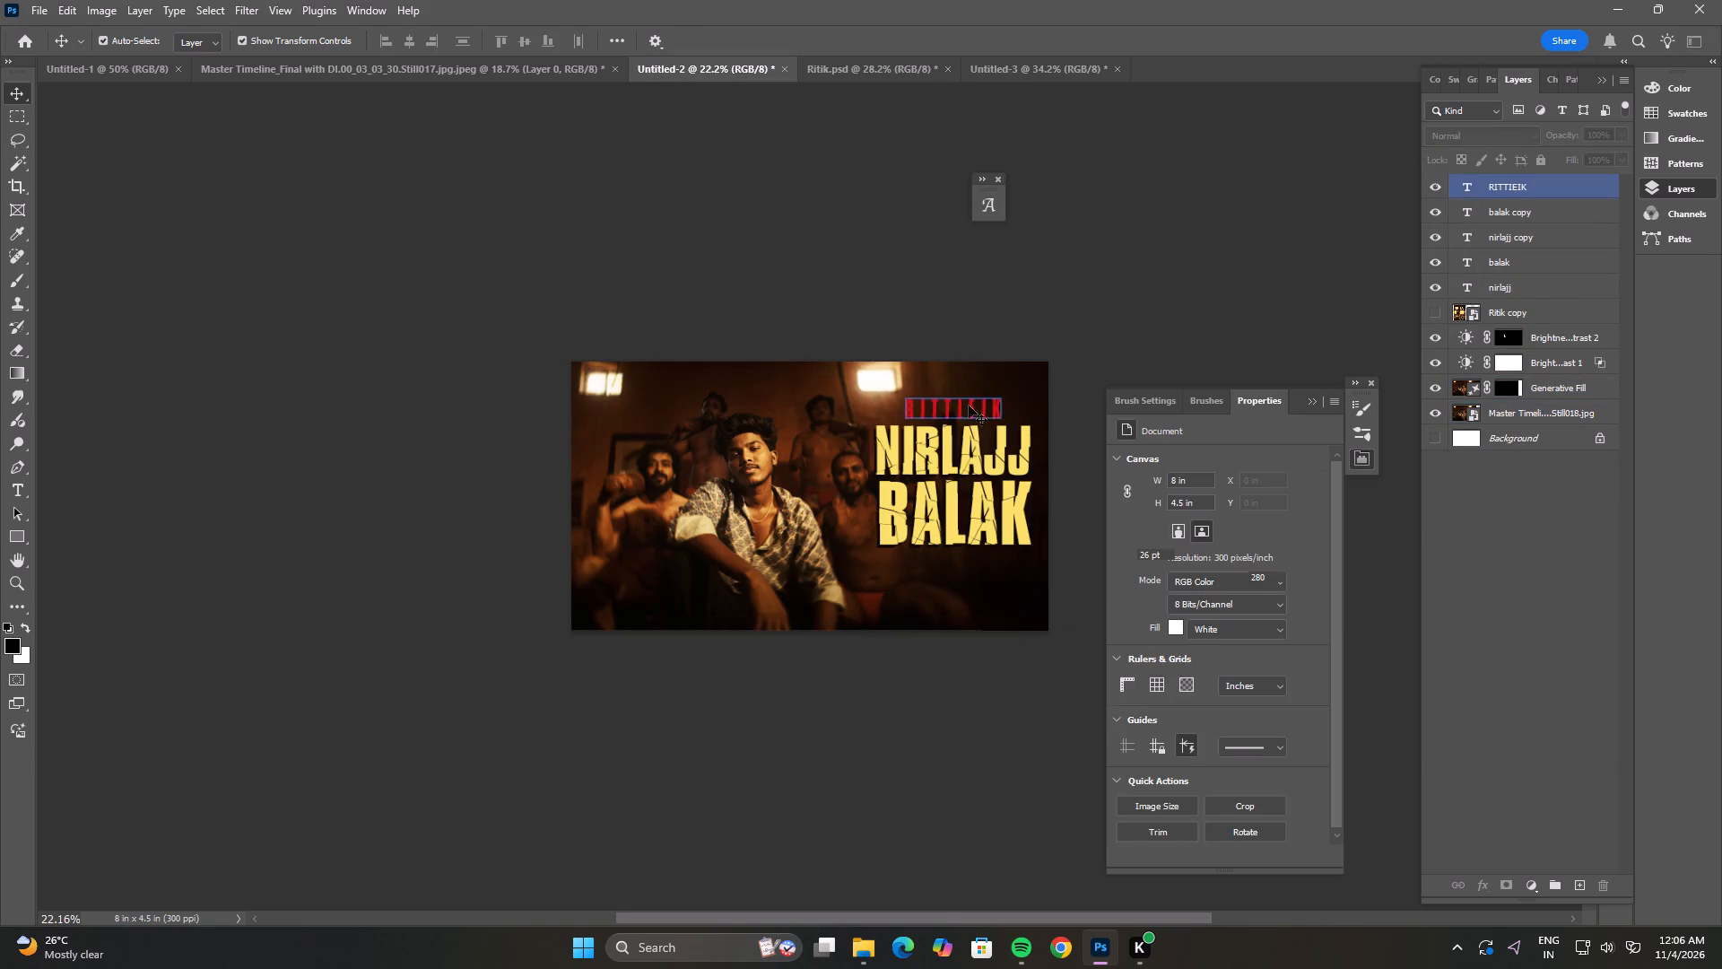
left_click_drag(972, 406, 830, 300)
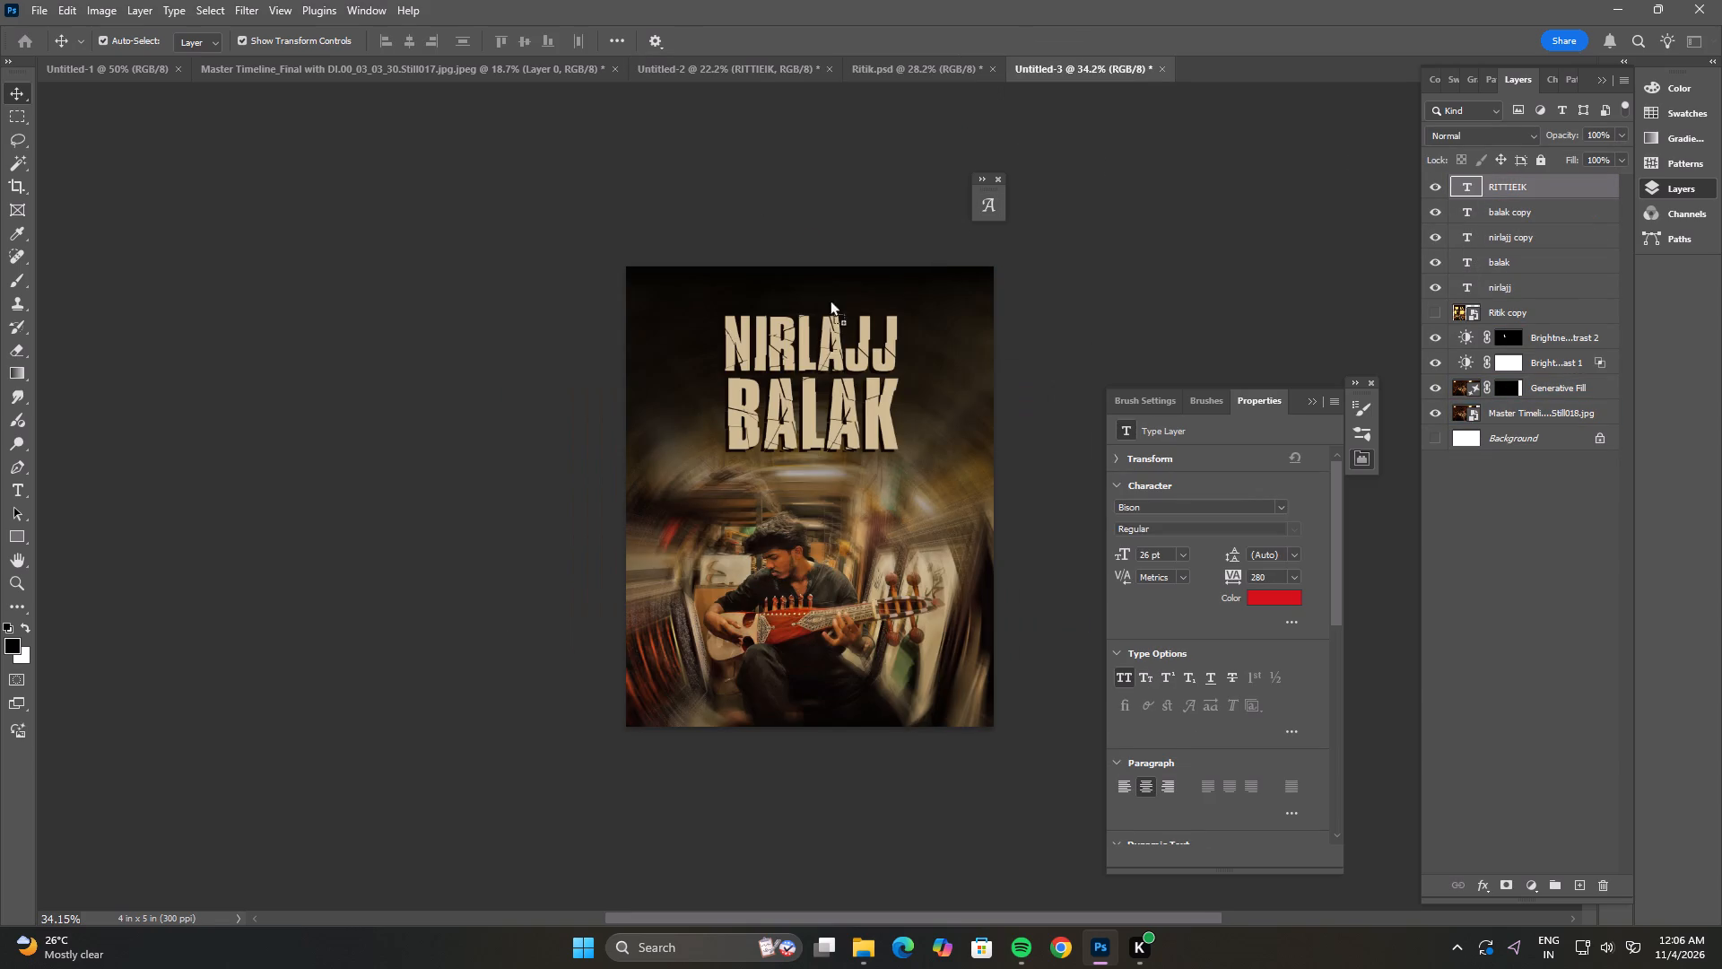
left_click_drag(830, 300, 803, 296)
left_click_drag(878, 275, 859, 284, "alt")
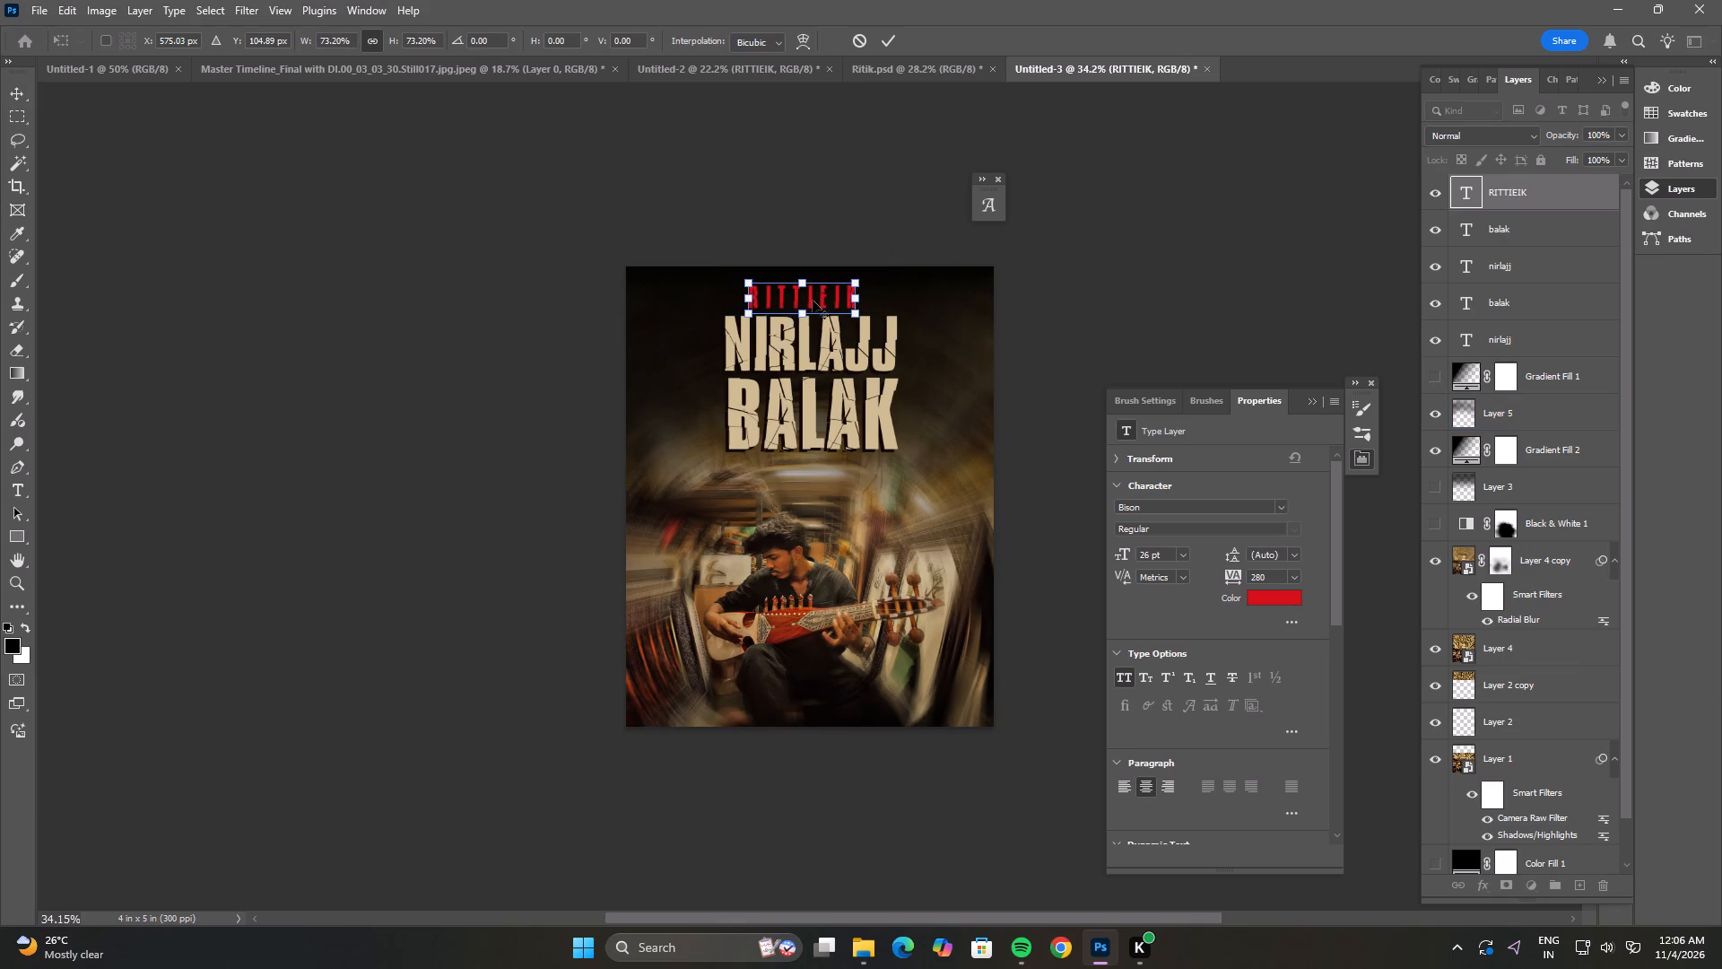
left_click_drag(813, 298, 821, 301)
double_click(821, 301)
left_click(909, 725)
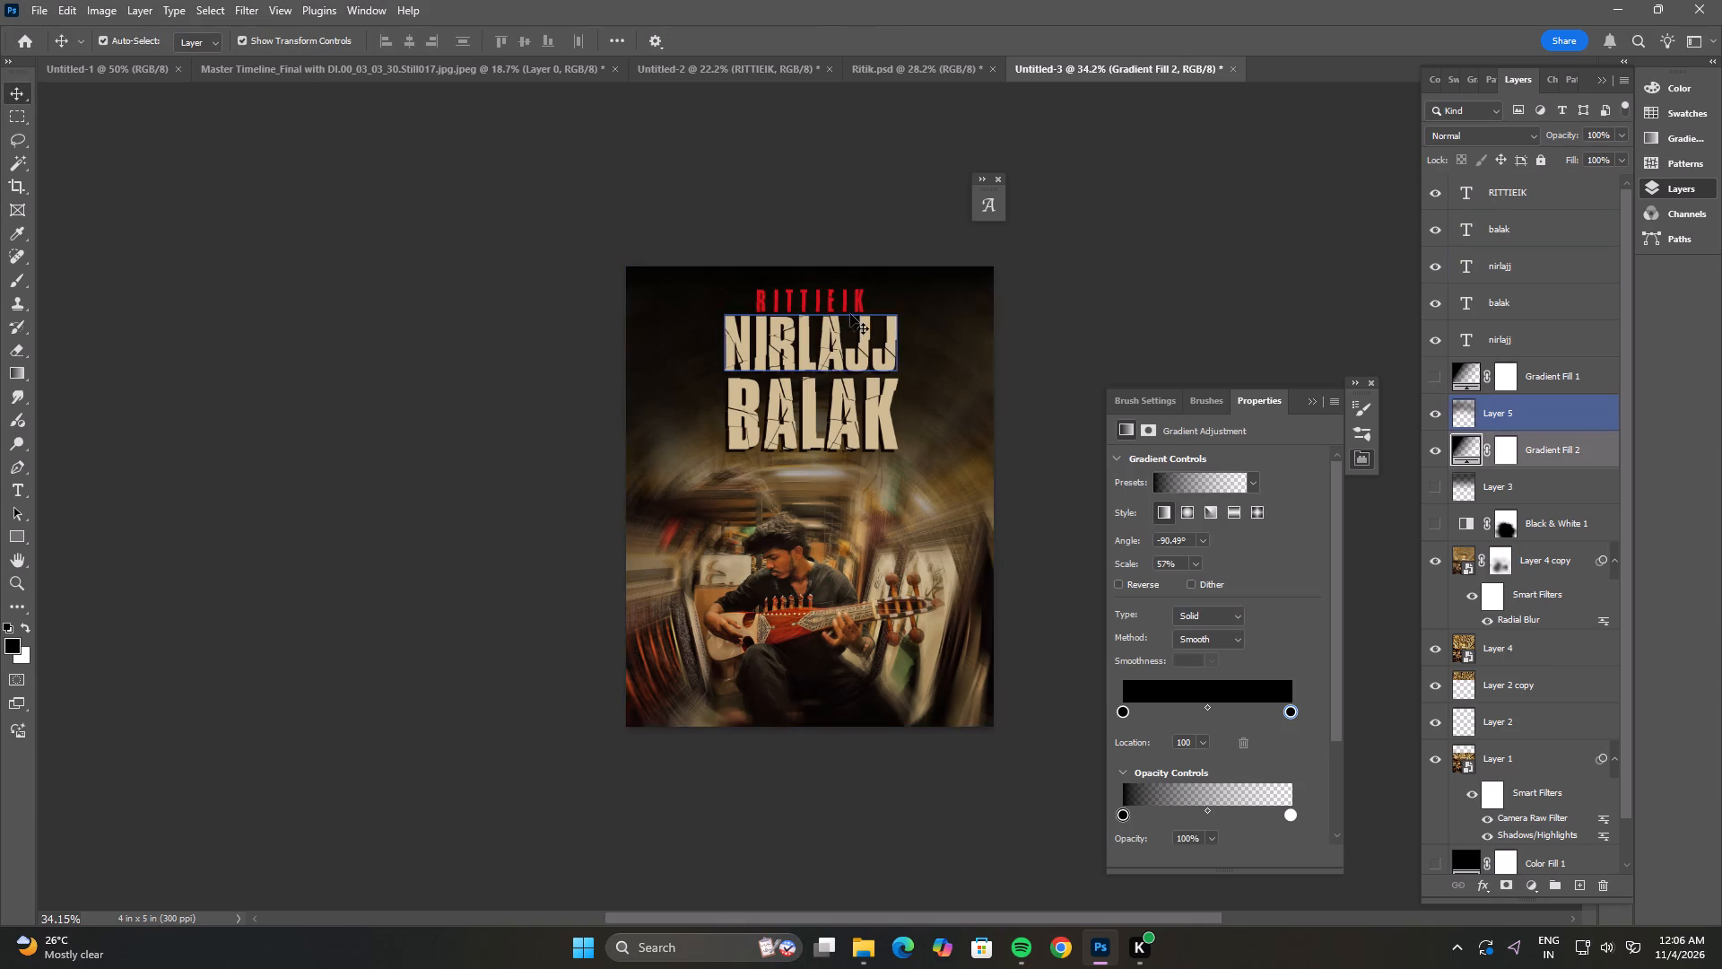
Shrink the RITTIEIK text to 16.57 pt and nudge it into place just above the NIRLAJJ title.
left_click(846, 306)
key("Up")
key("Up")
key("Up")
key("Up")
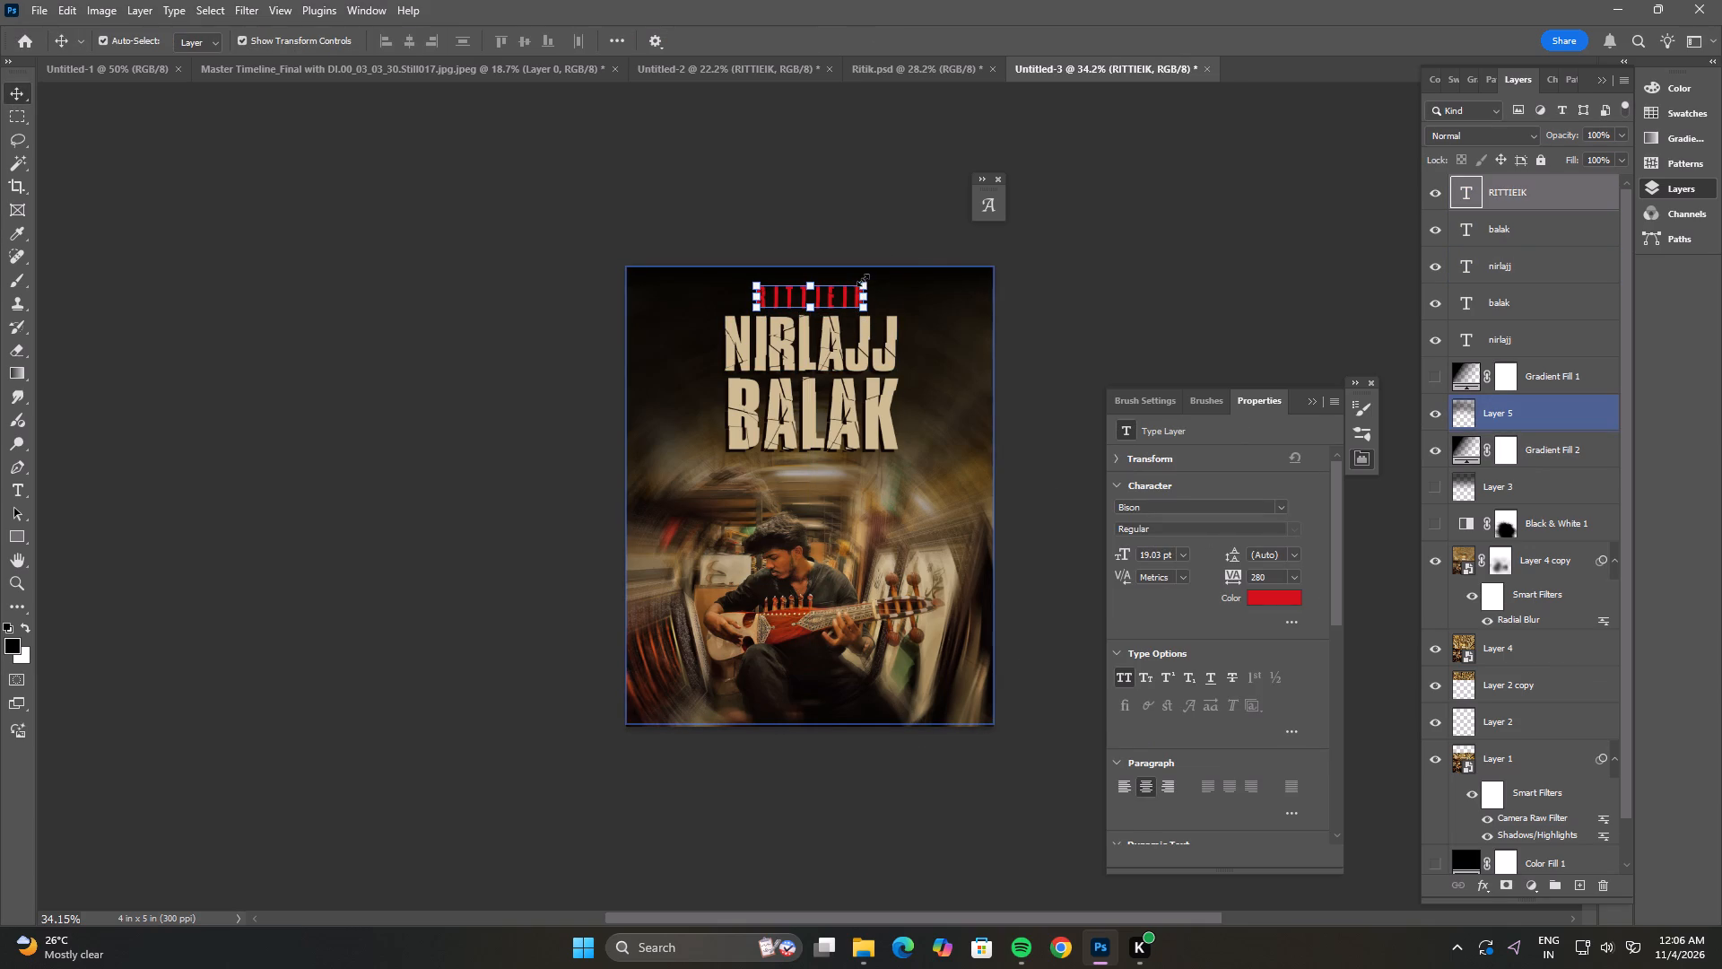
left_click(860, 279, "alt")
double_click(831, 295)
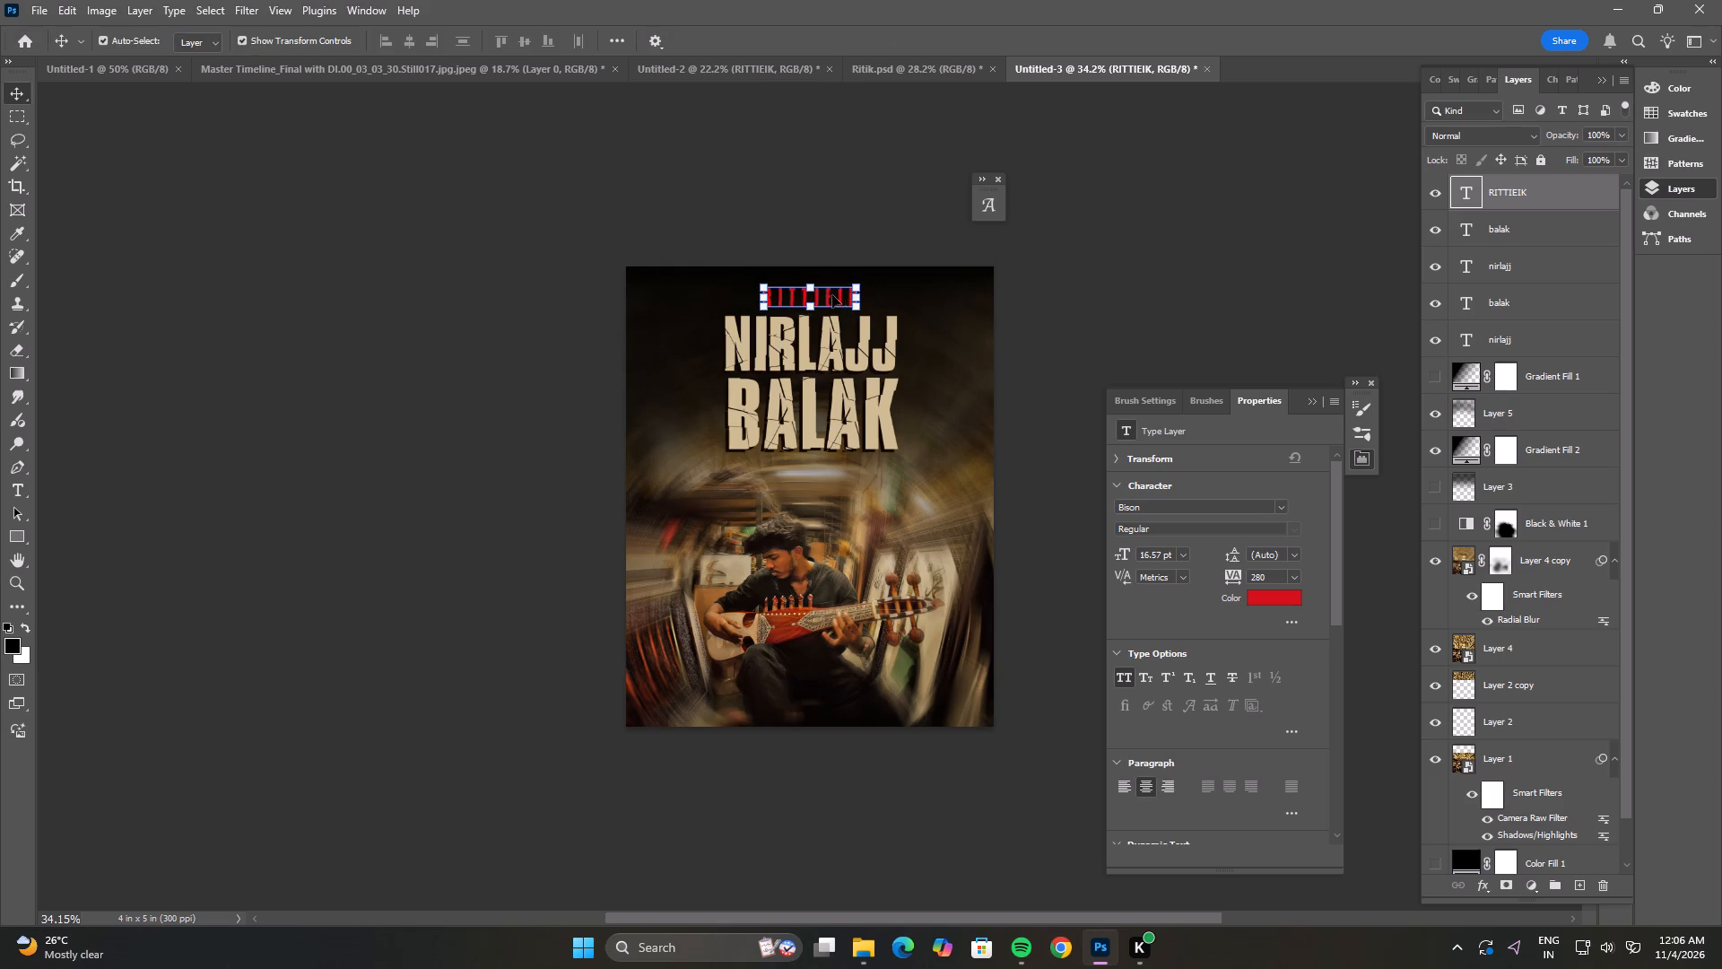
key("Down")
key("Down")
key("Down")
key("Down")
Recolour the RITTIEIK text to a pale cream tint lighter than the beige sampled from NIRLAJJ, and deselect the layer.
left_click(1279, 602)
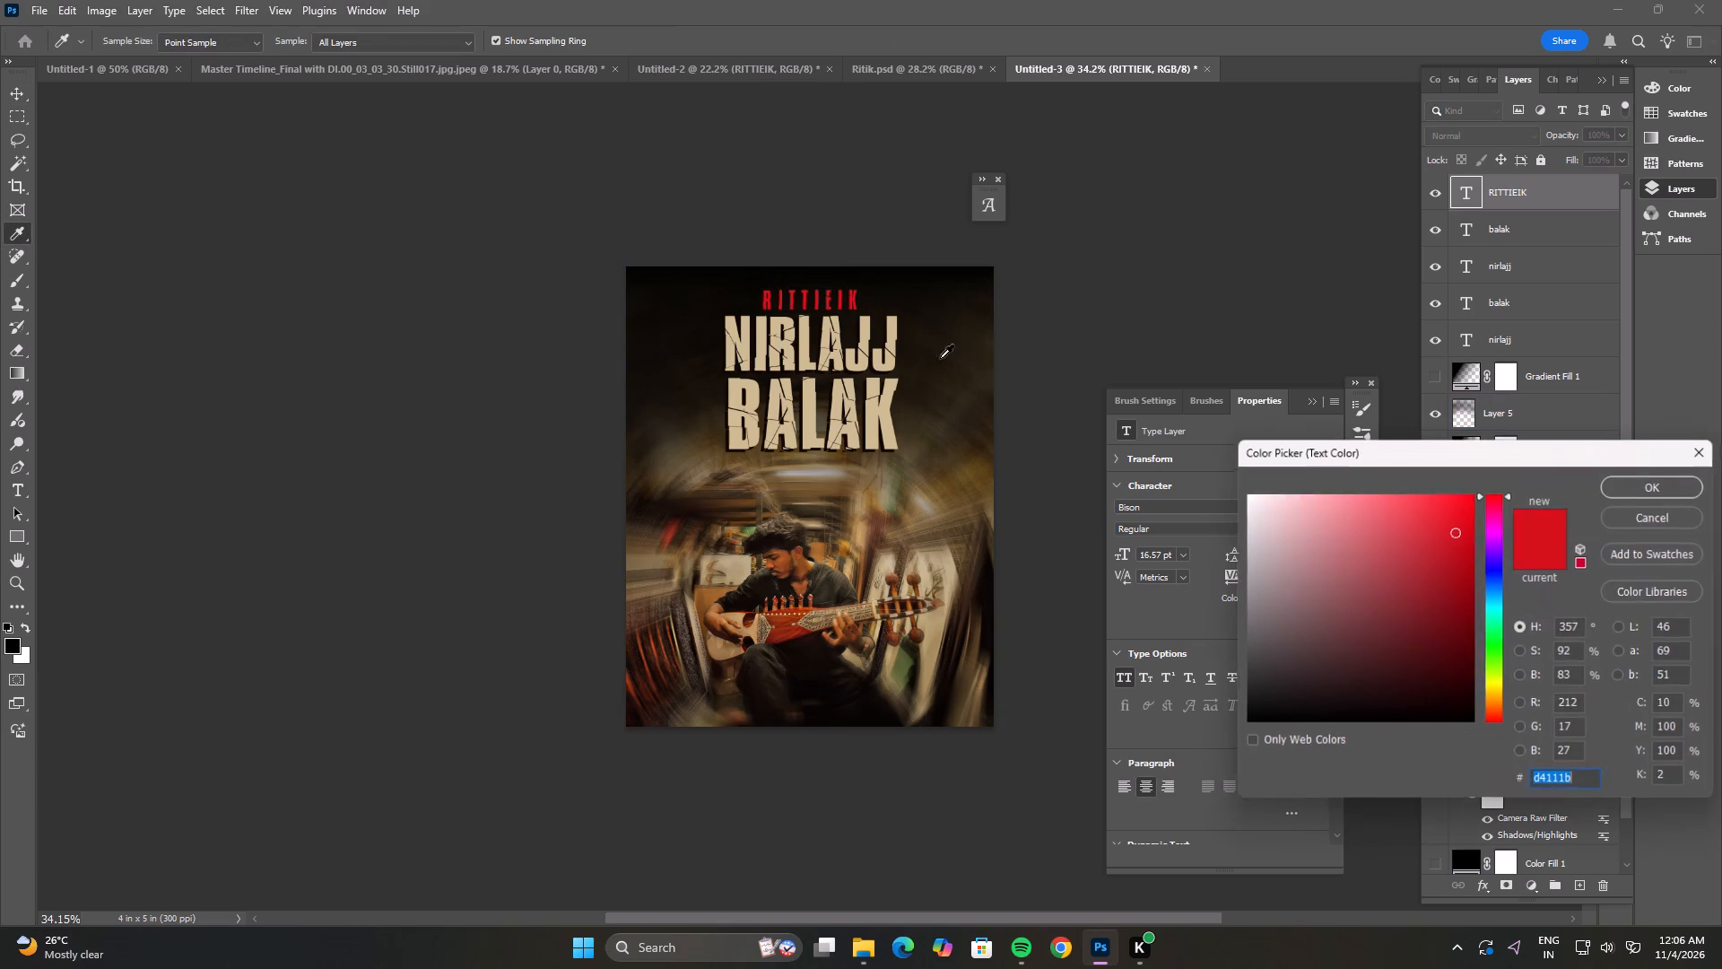
left_click(891, 323)
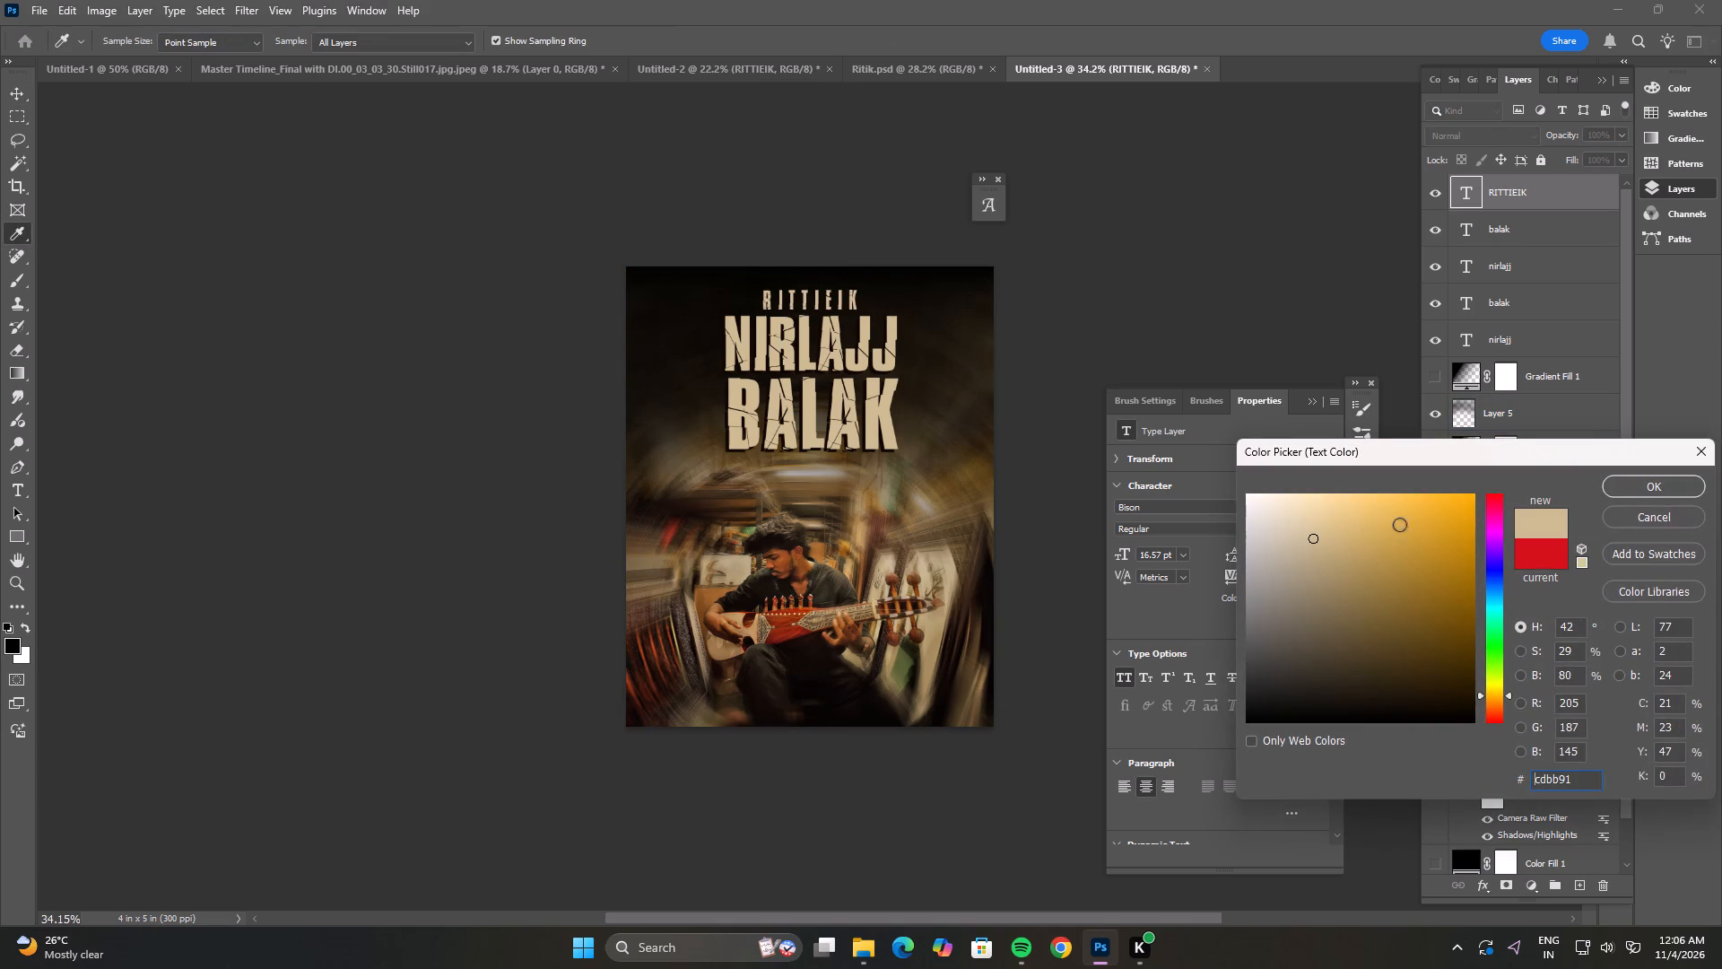
left_click_drag(1301, 543, 1342, 574)
left_click_drag(1344, 573, 1377, 624)
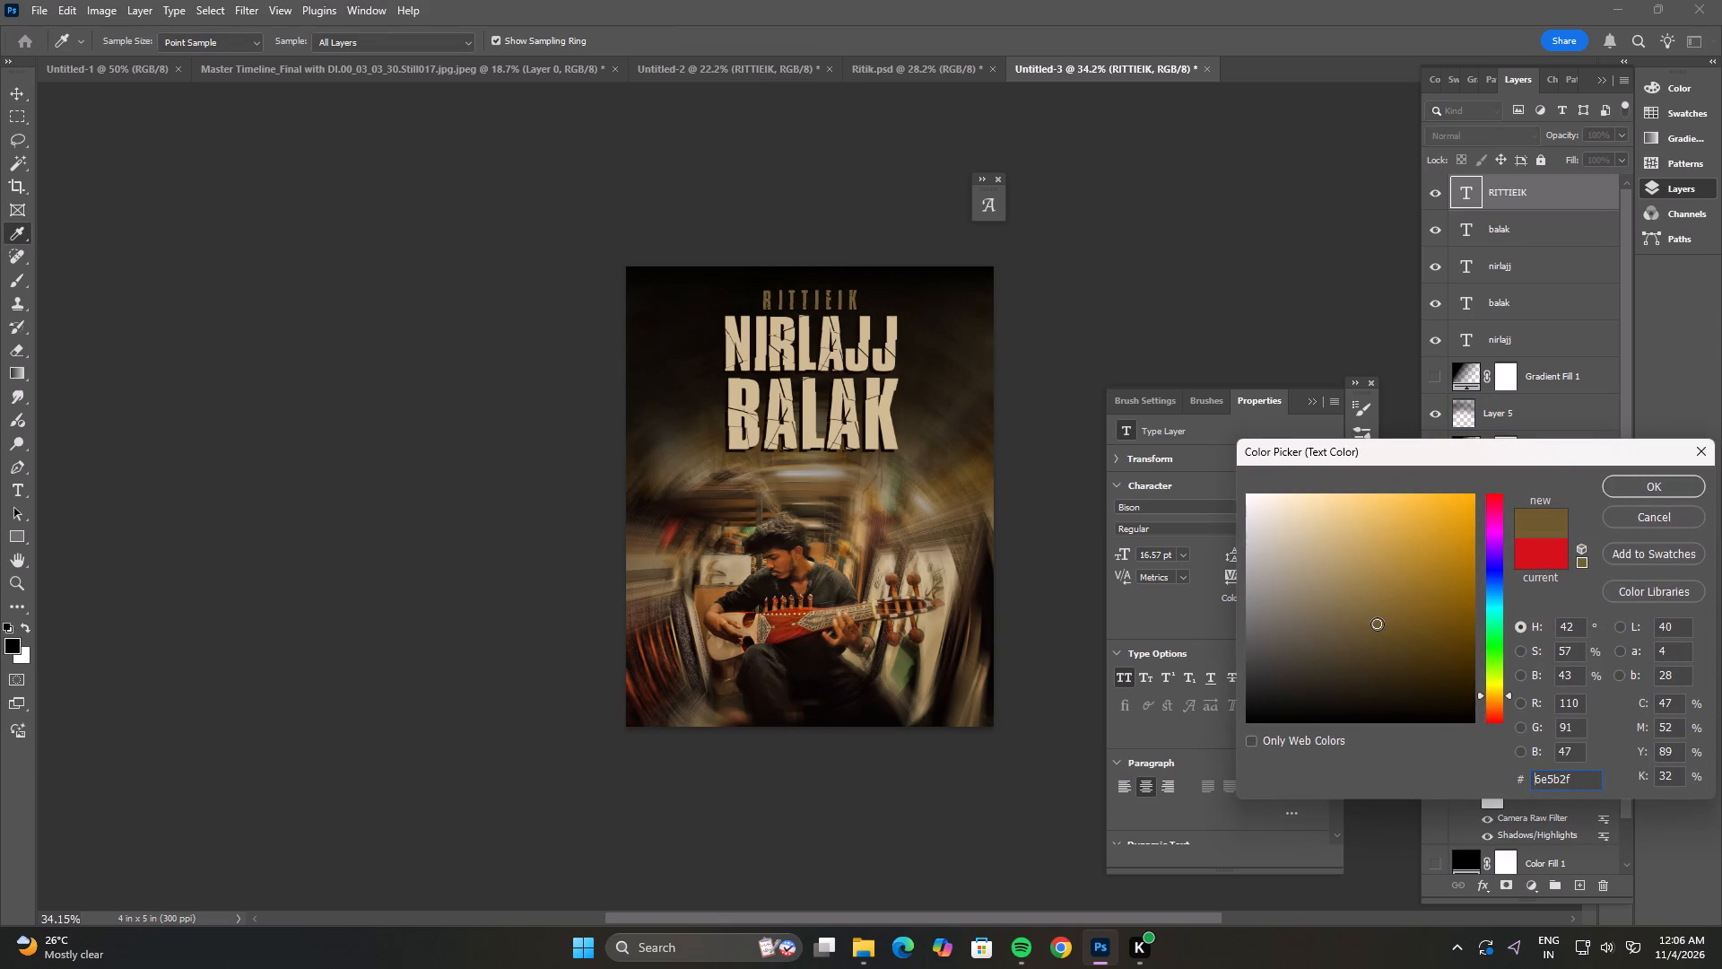
left_click_drag(1377, 624, 1307, 654)
left_click_drag(1303, 653, 1252, 676)
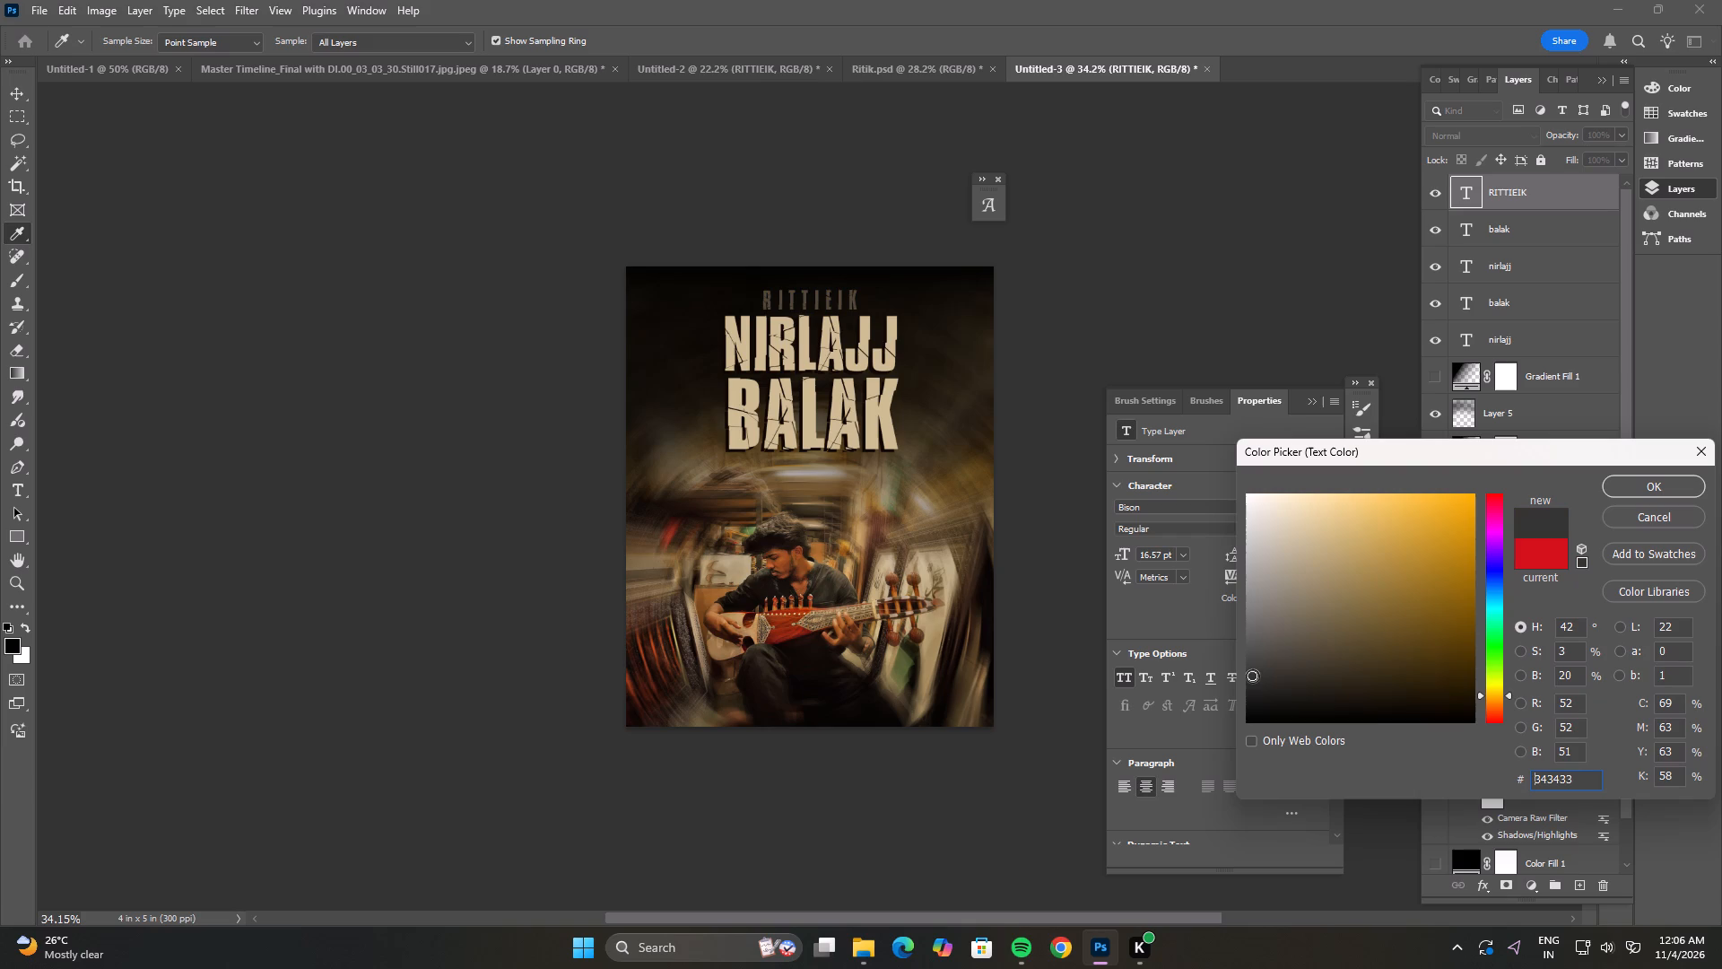
left_click_drag(1278, 633, 1265, 524)
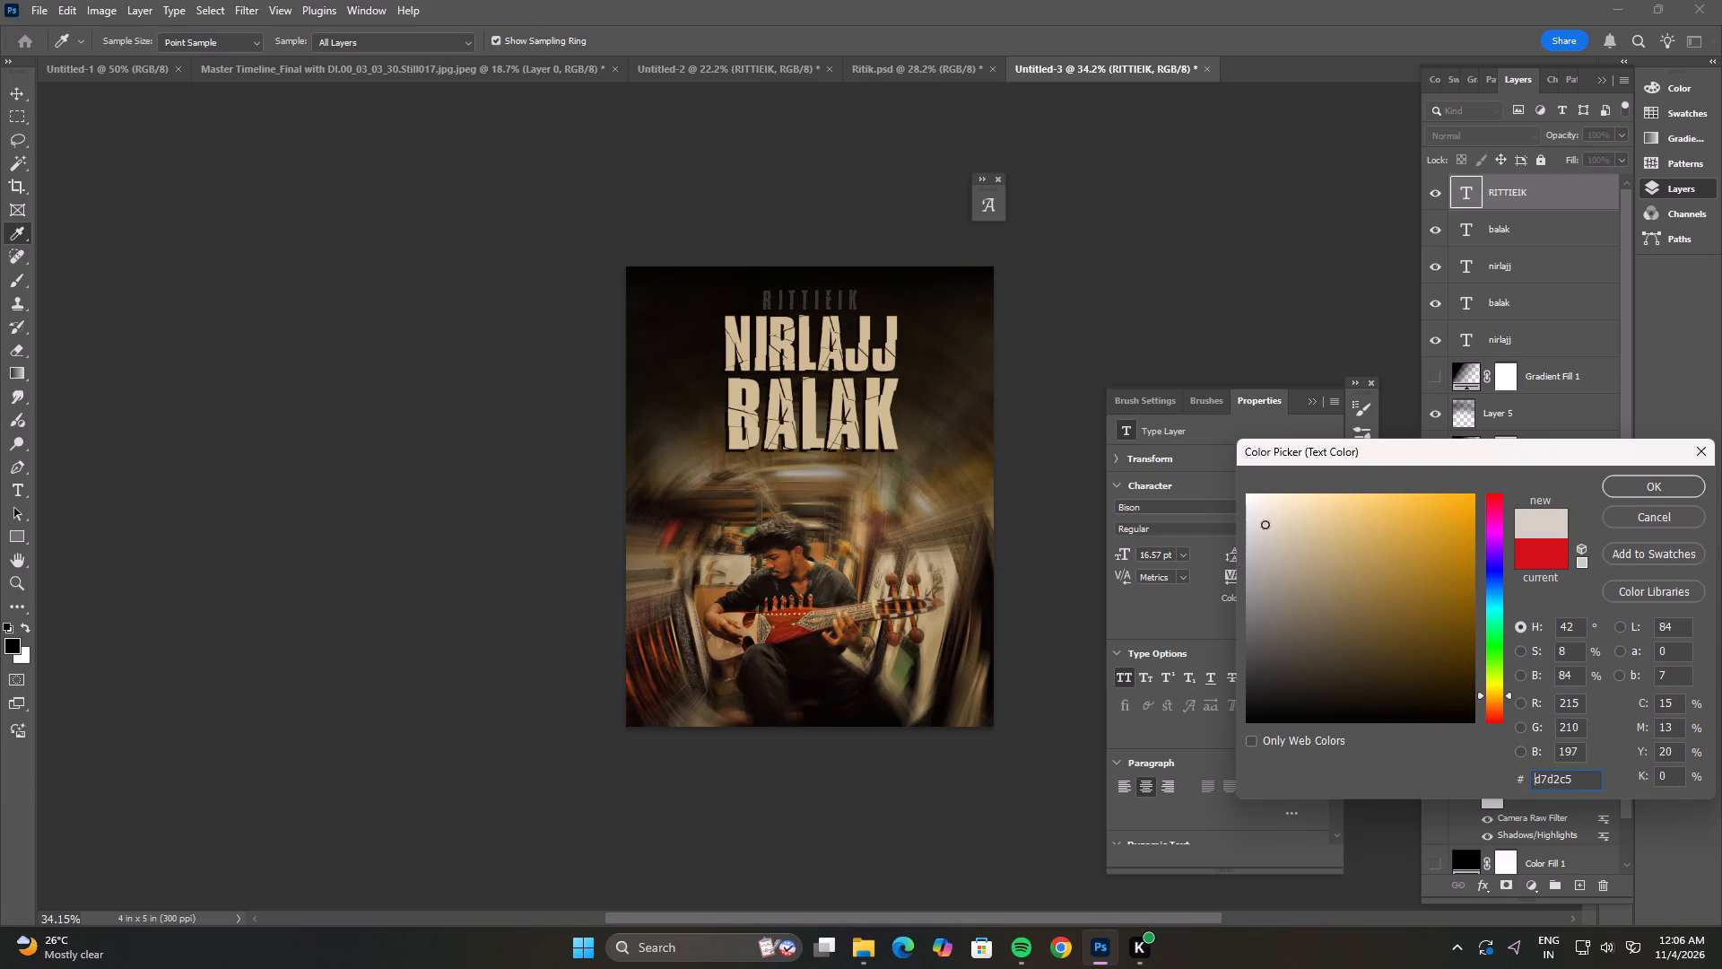
left_click_drag(1265, 524, 1273, 483)
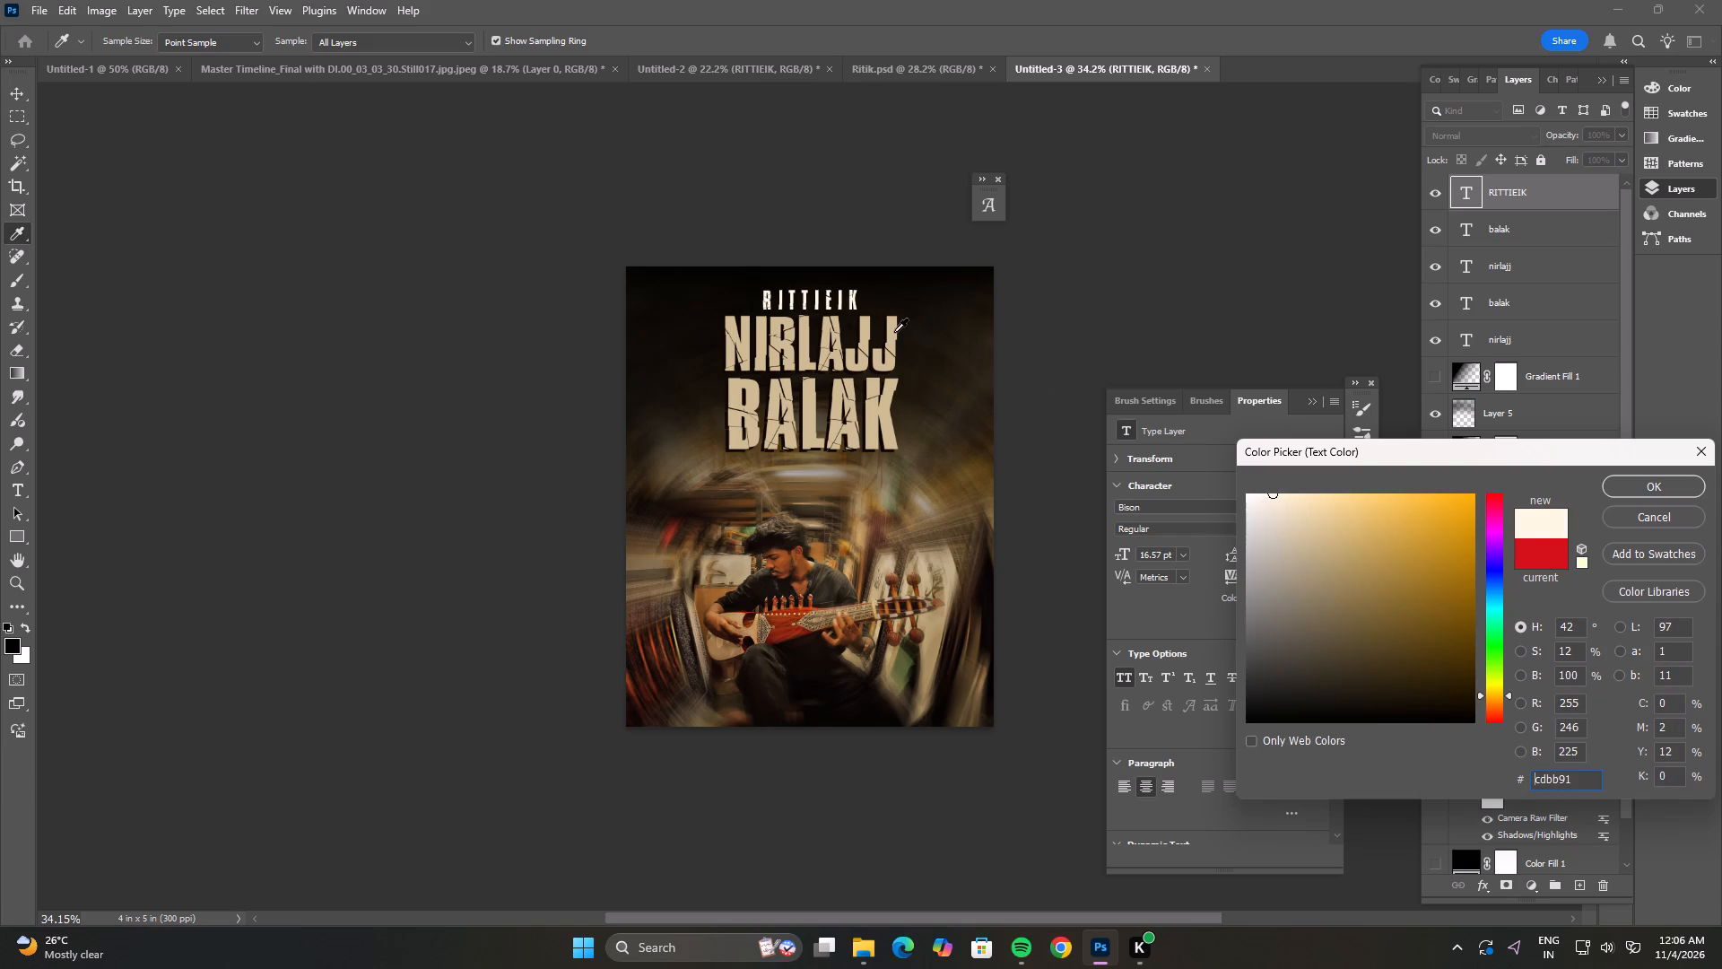
left_click(894, 332)
left_click_drag(1312, 537, 1292, 509)
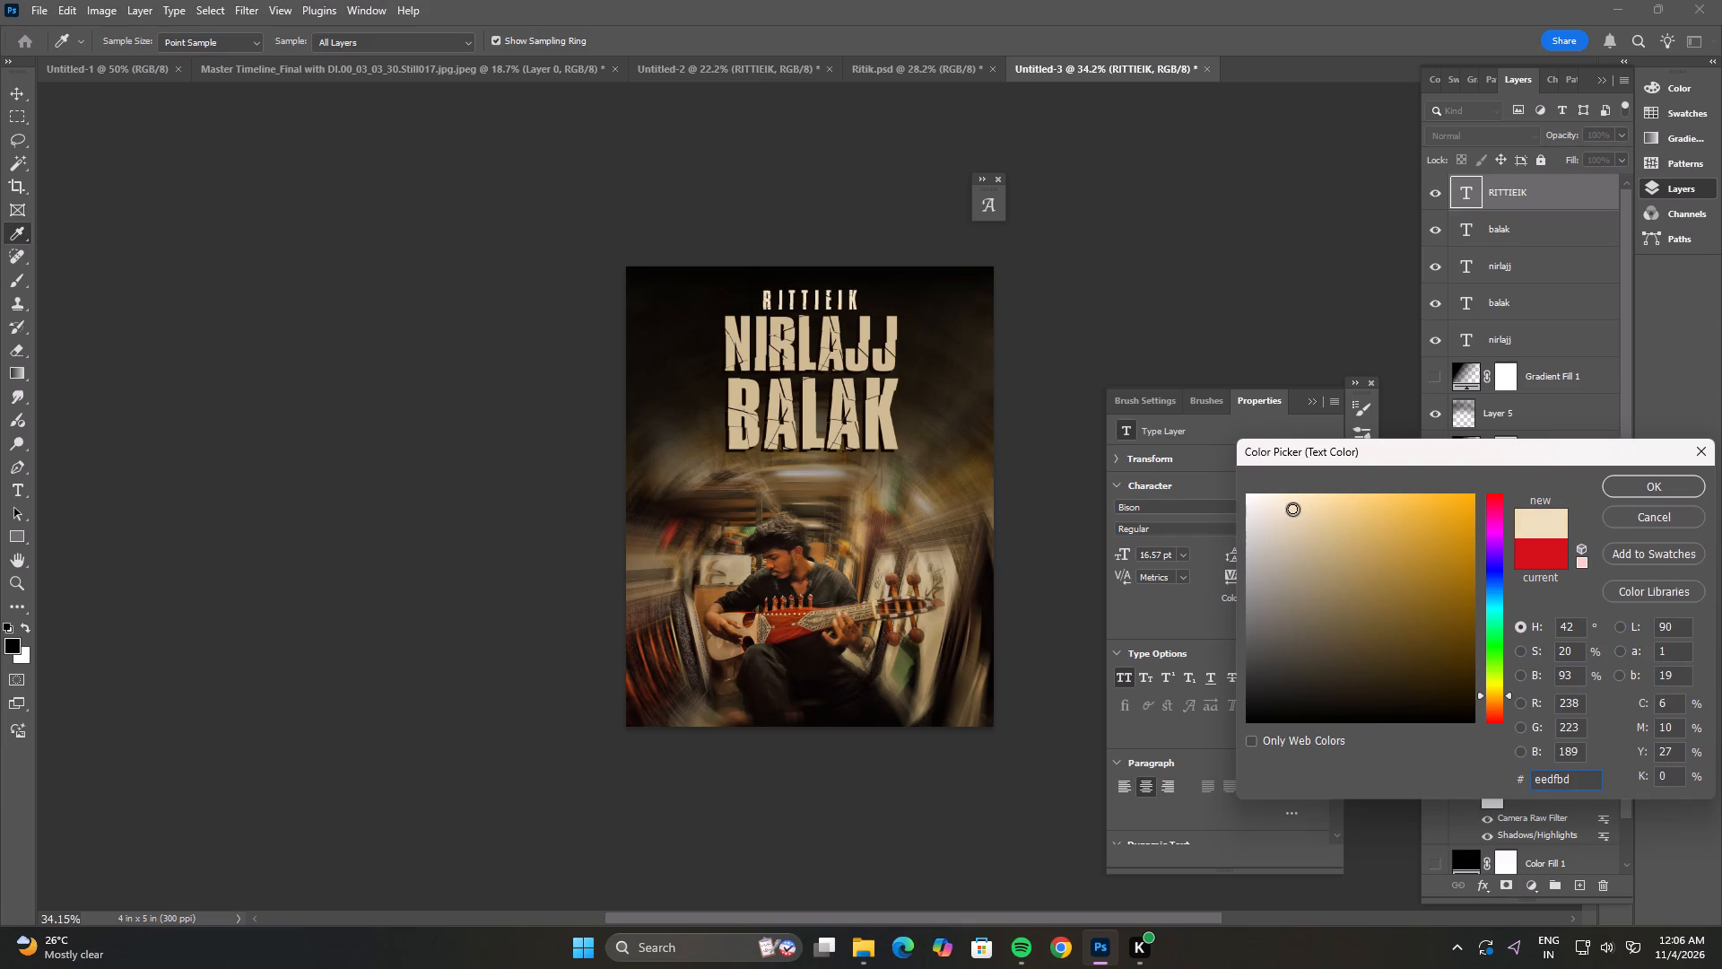
left_click_drag(1294, 517, 1275, 491)
left_click(1634, 482)
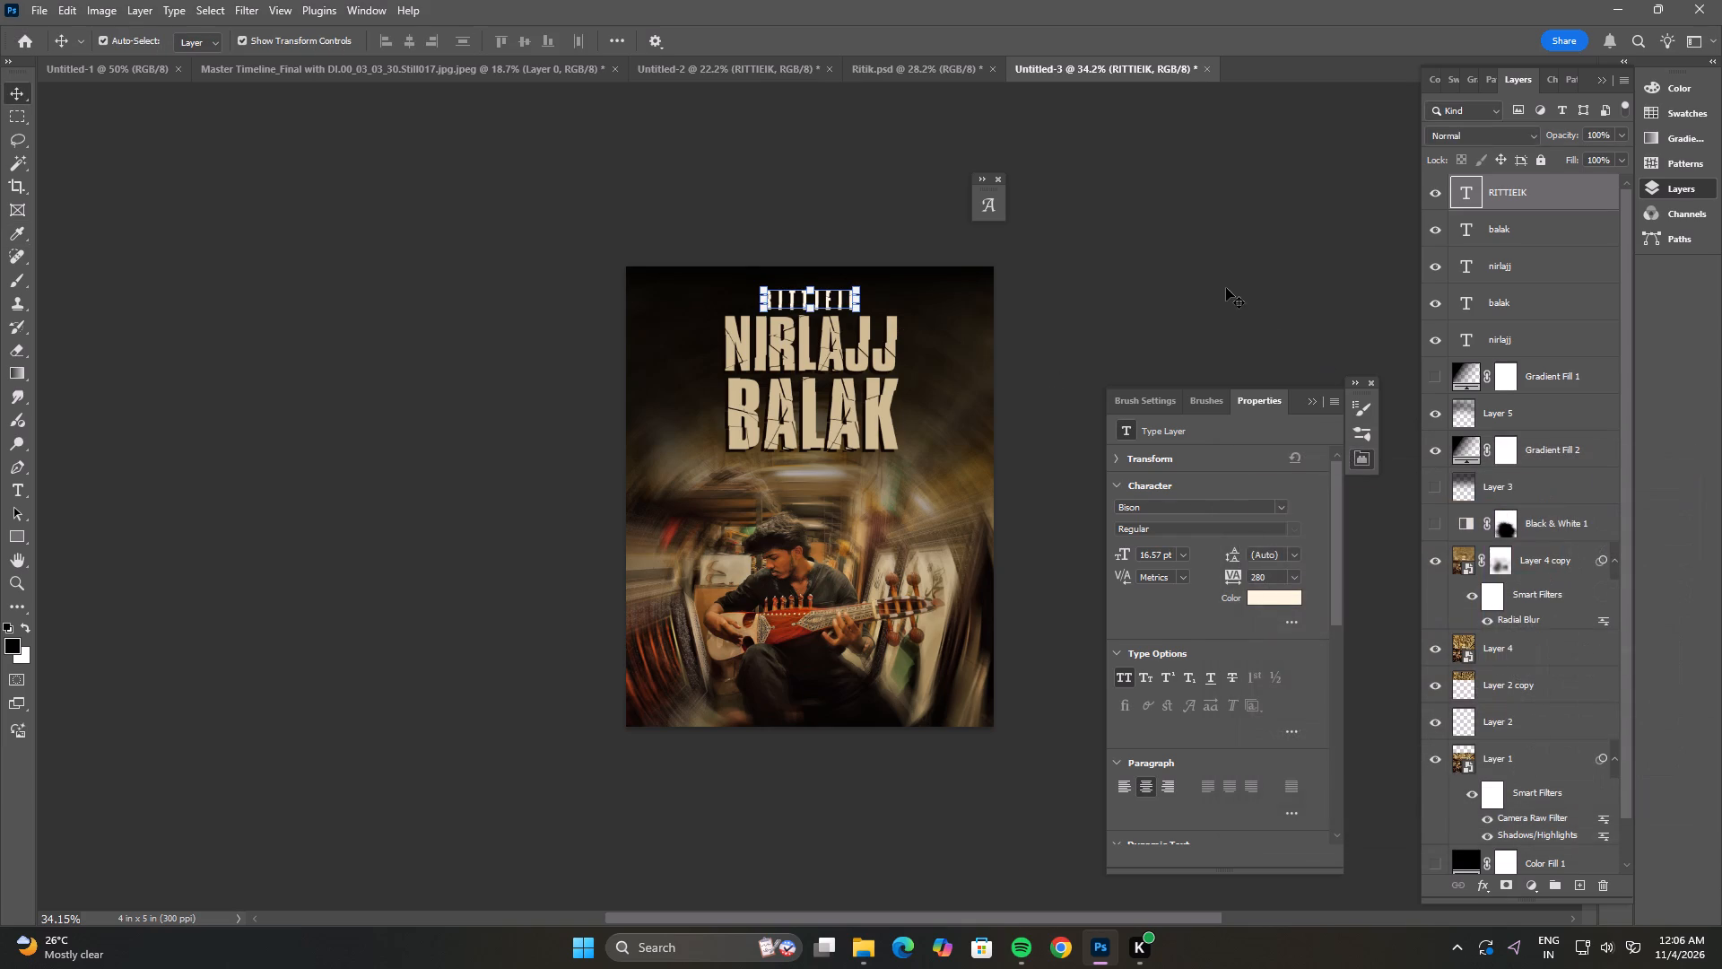
left_click(1226, 287)
left_click(1227, 279)
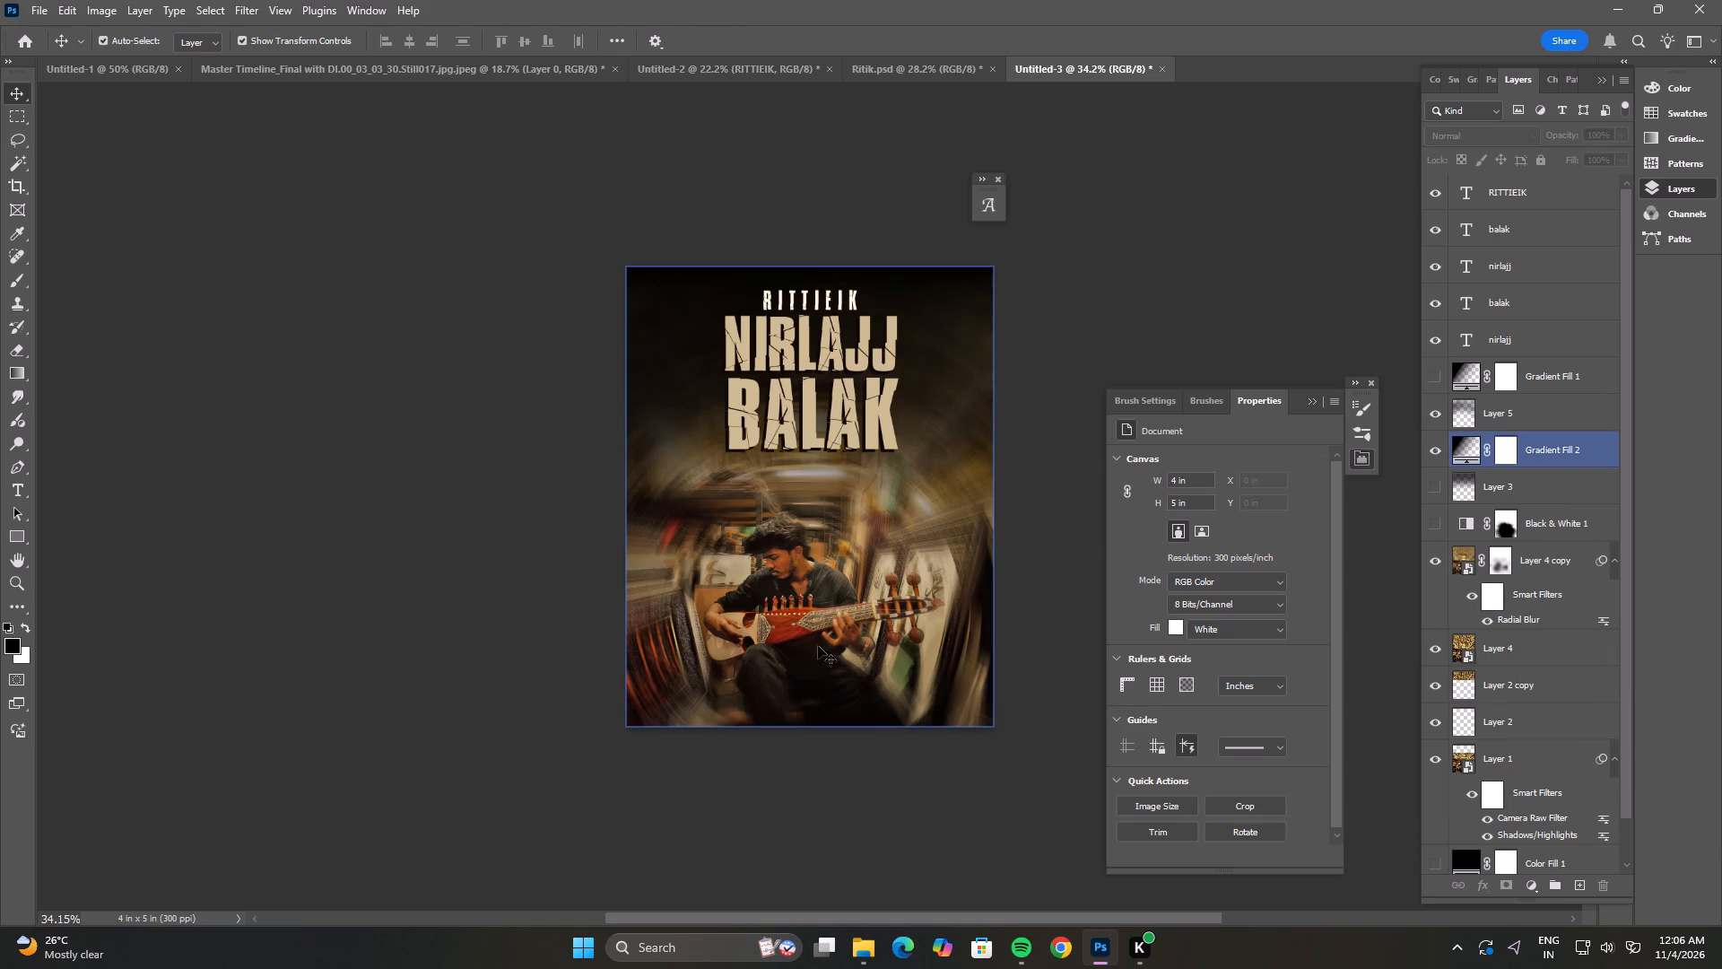
Add a new text layer reading "out now" over the musician photo.
key("t")
left_click(766, 629)
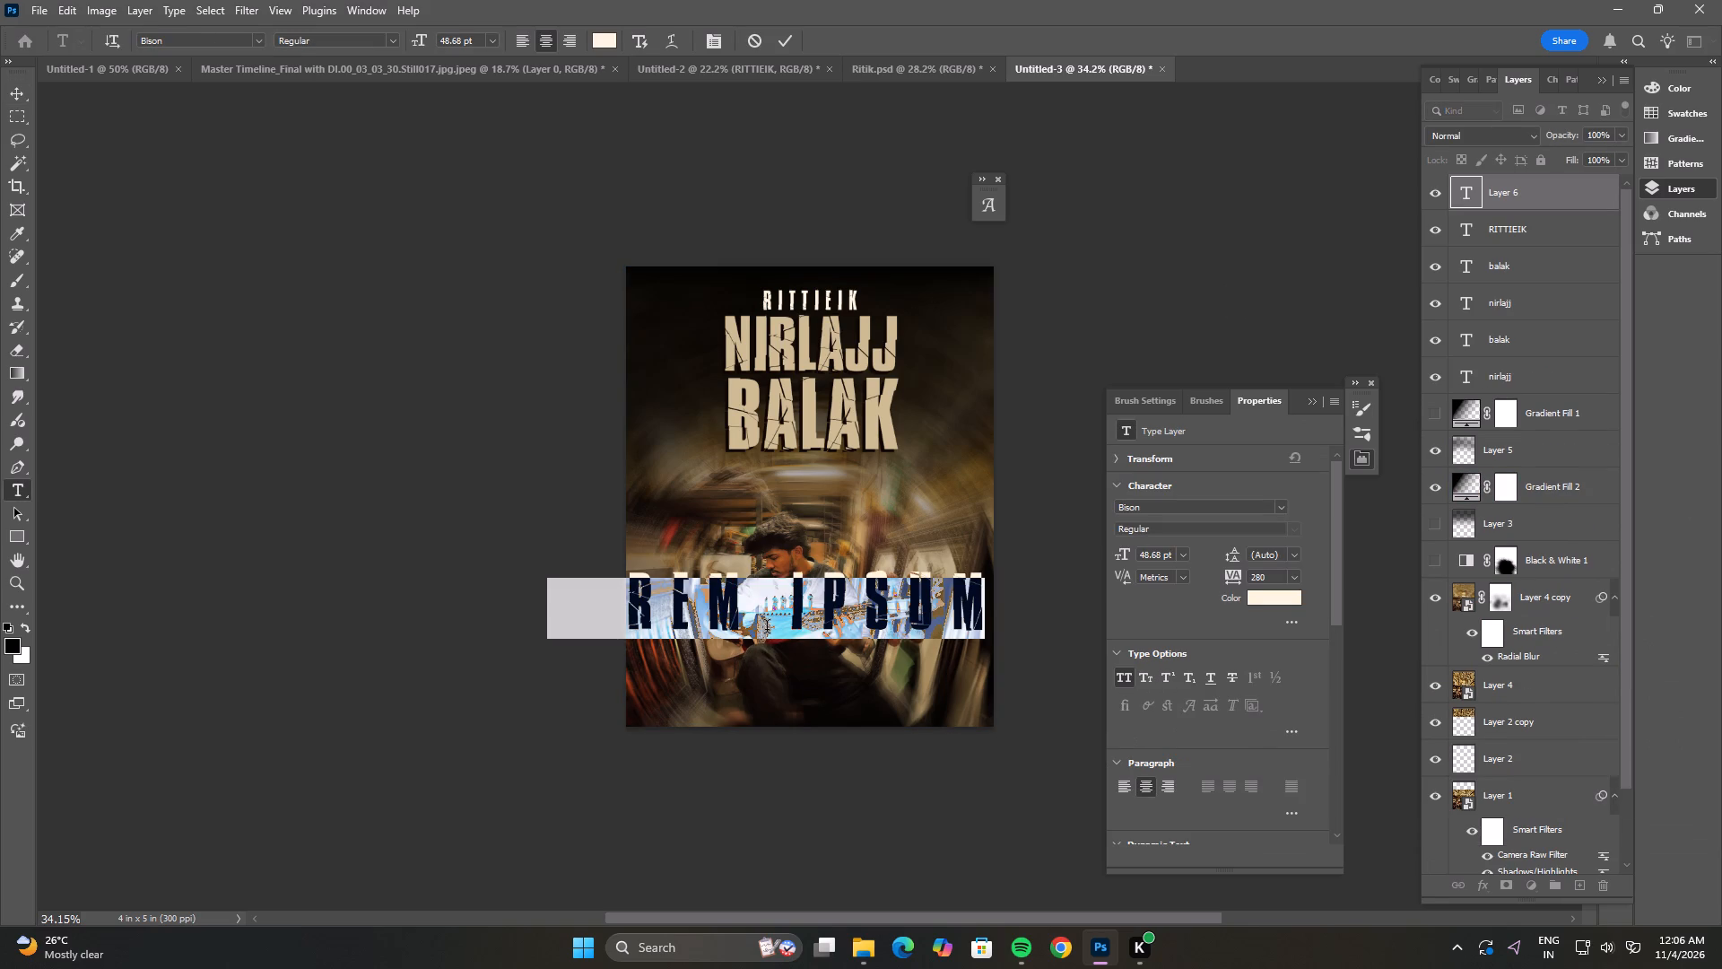
type("out")
key("space")
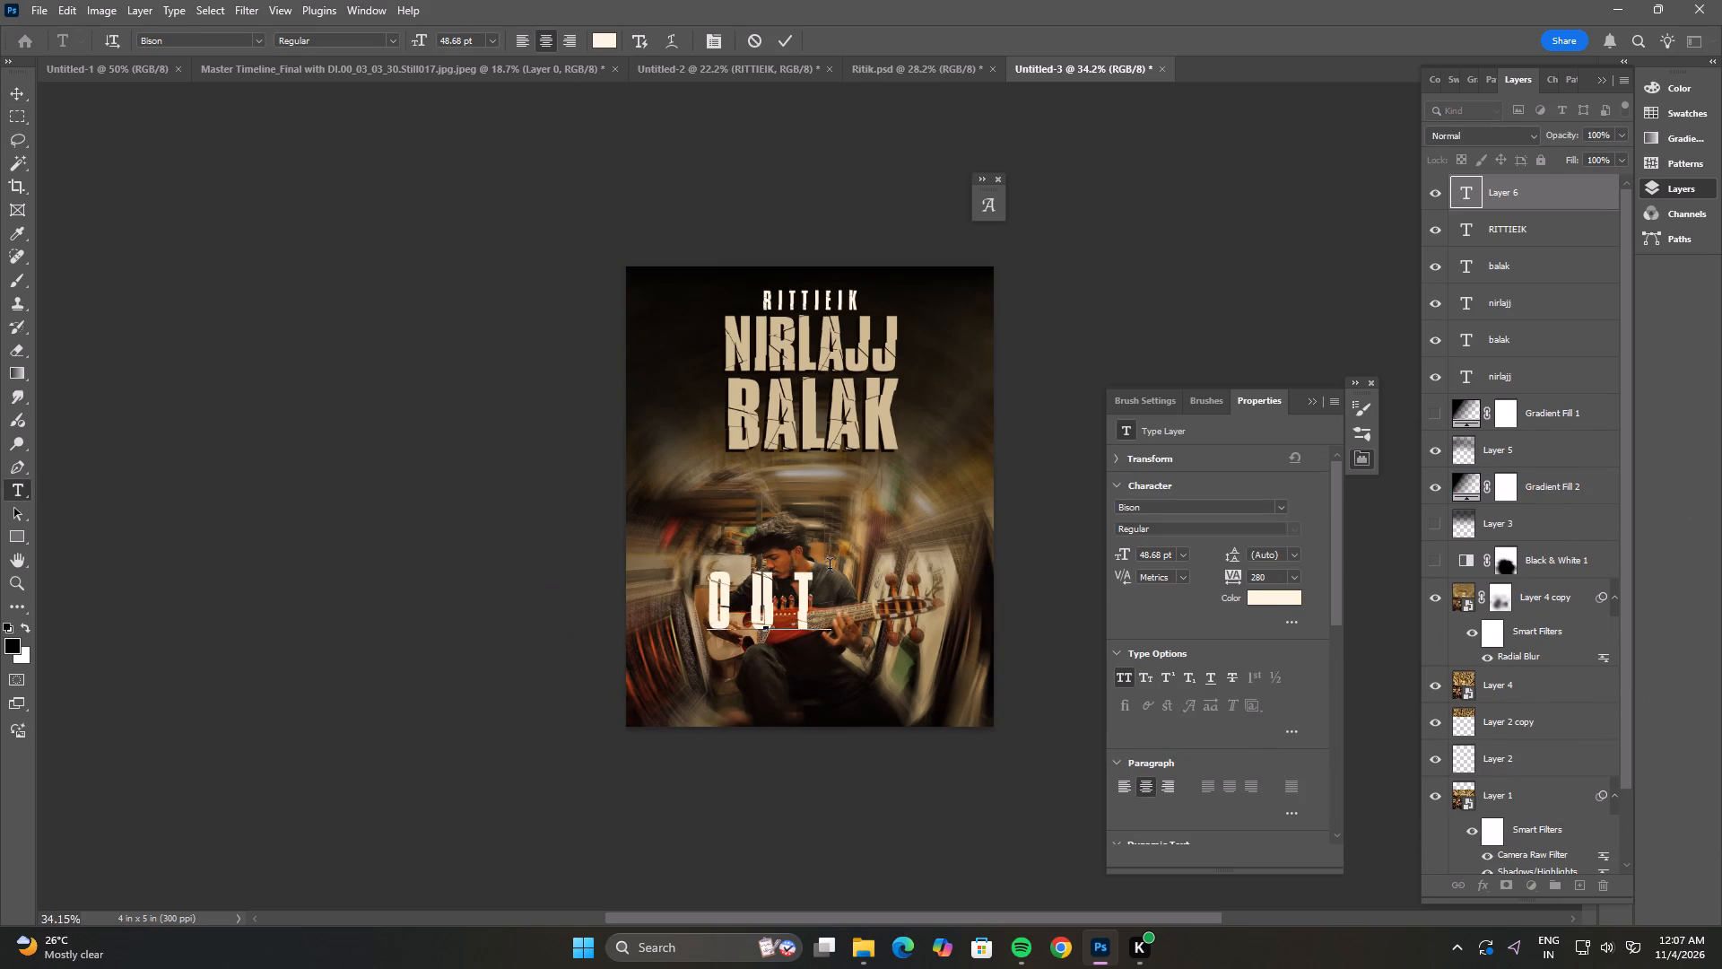
type("now")
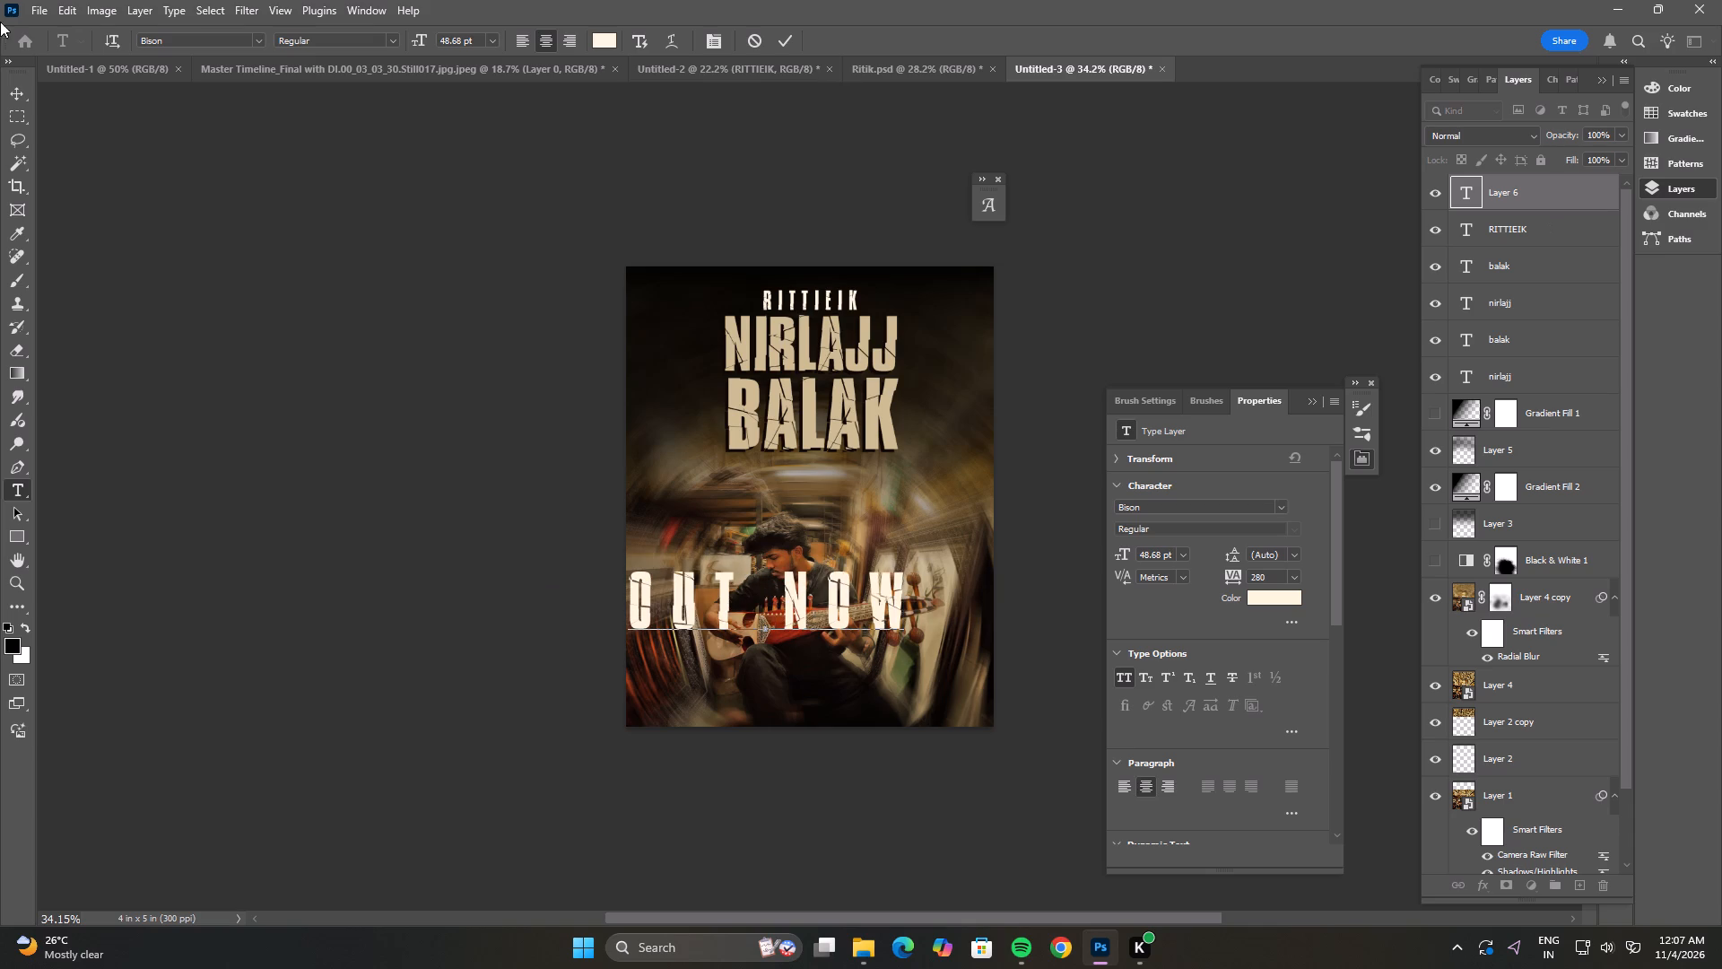
left_click(12, 86)
Scale the OUT NOW text down to 16.06 pt and move it below the musician near the poster's bottom edge.
left_click_drag(907, 570, 813, 594, "alt")
double_click(792, 607)
left_click_drag(789, 604, 835, 724)
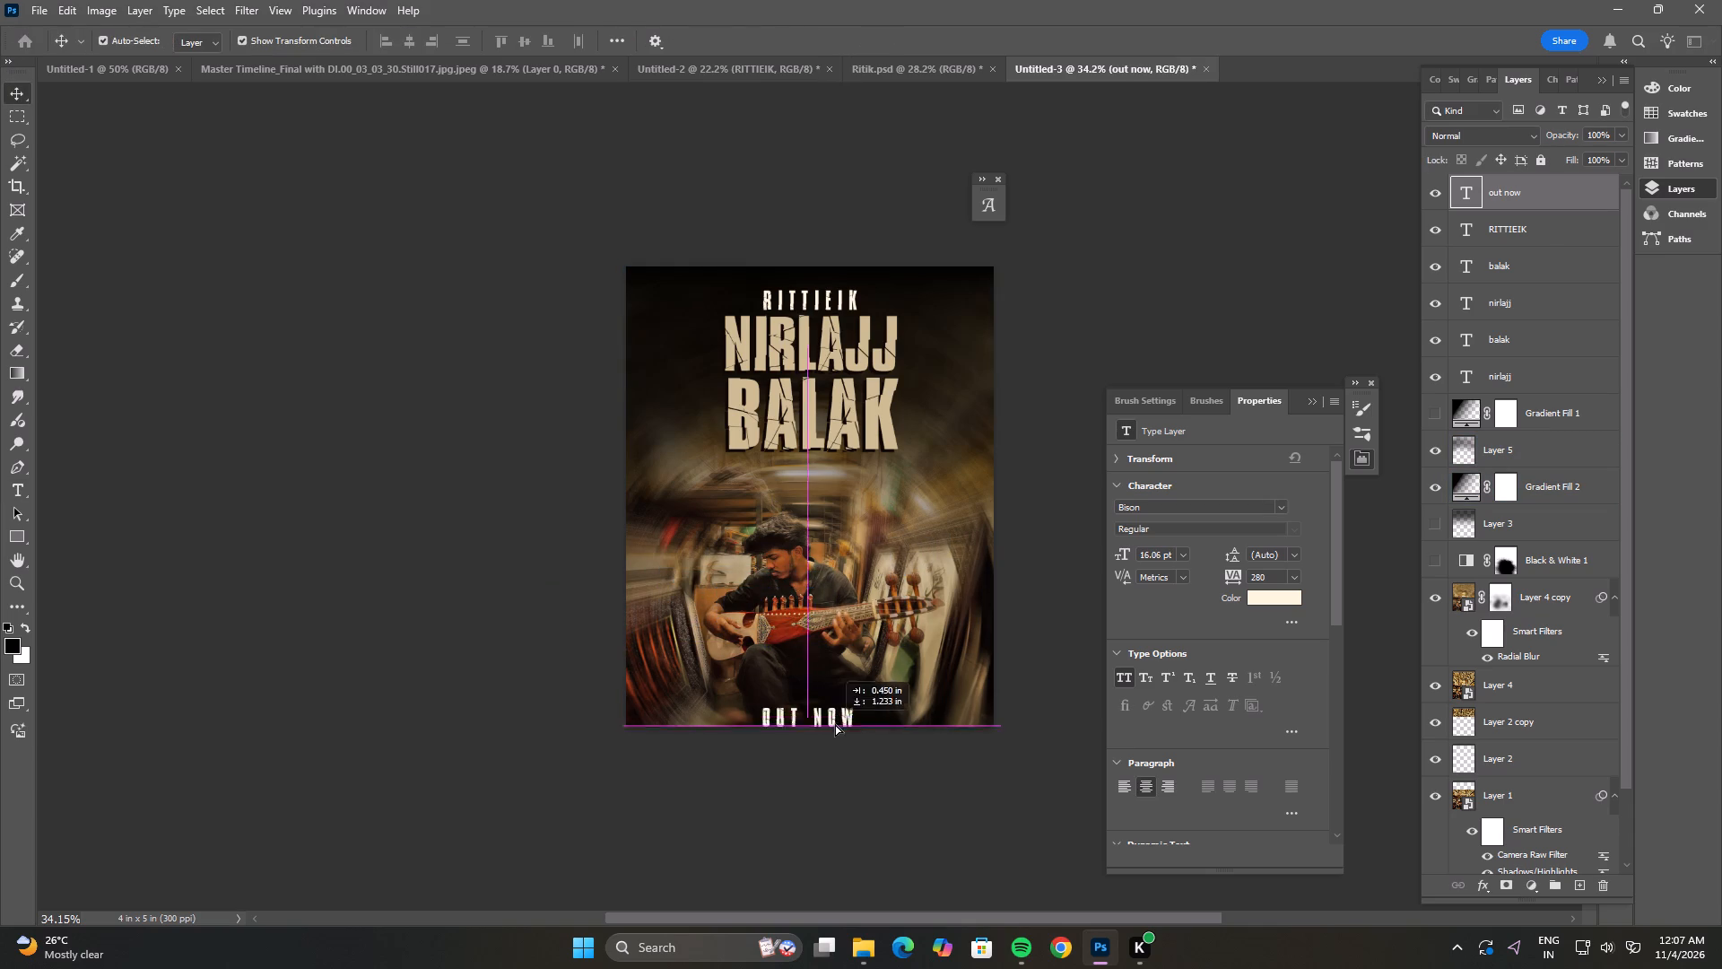
left_click_drag(835, 724, 832, 682)
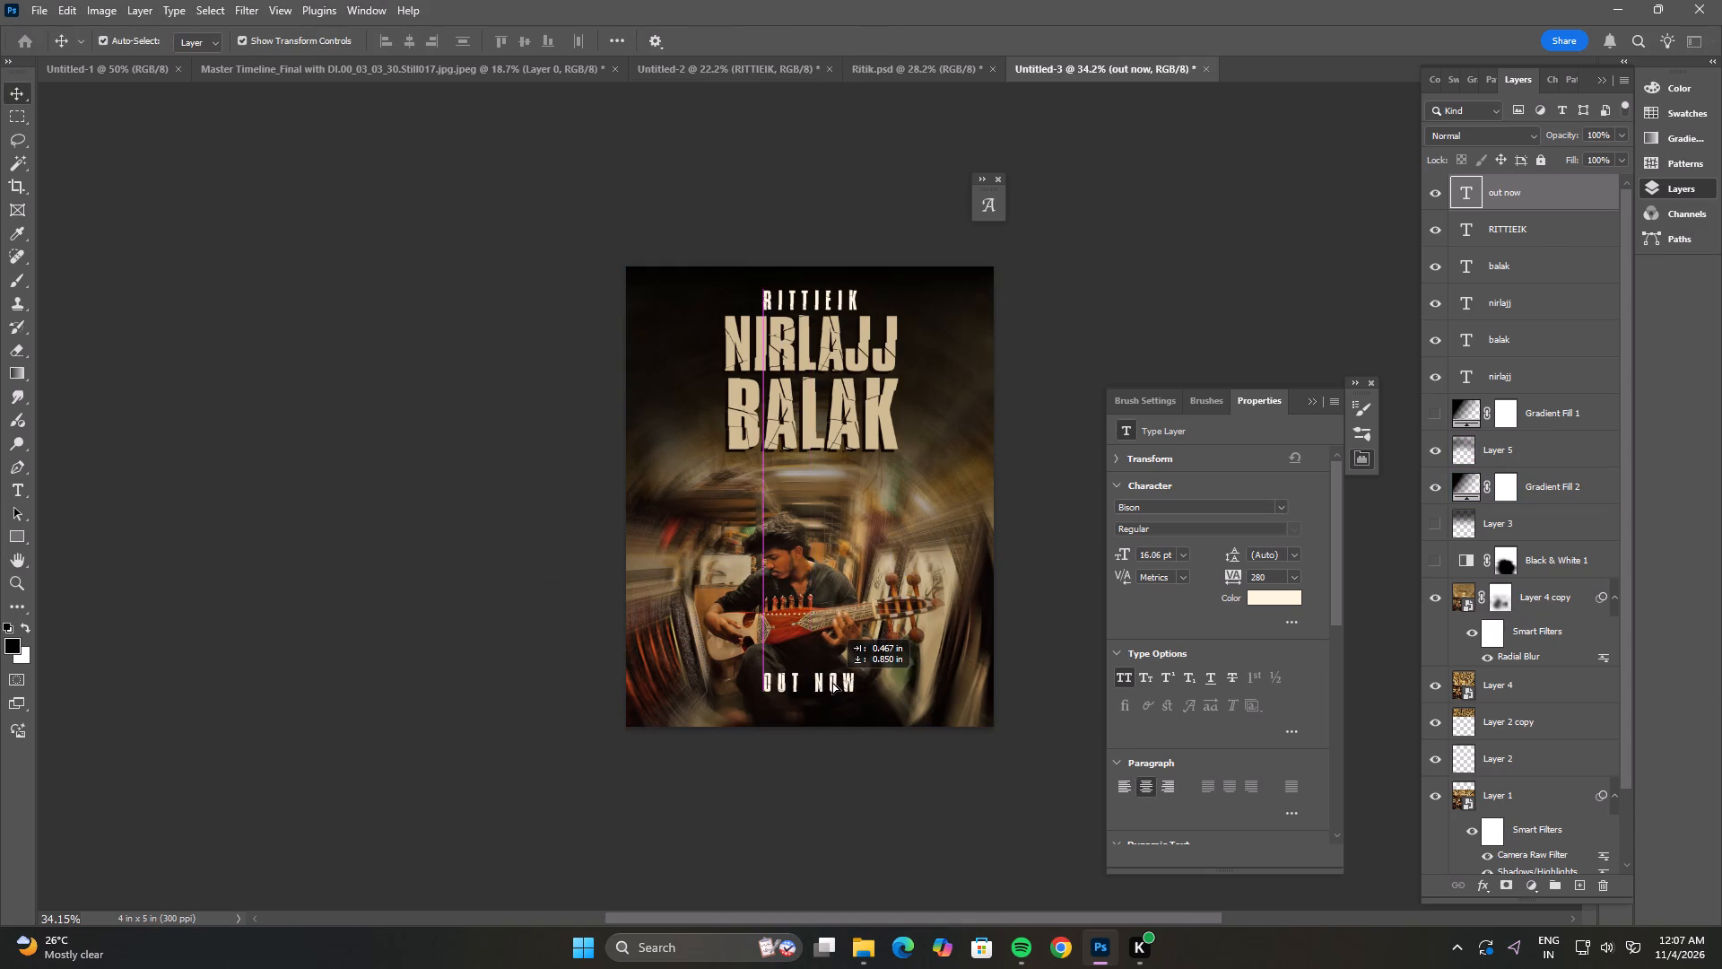
left_click_drag(832, 682, 841, 682)
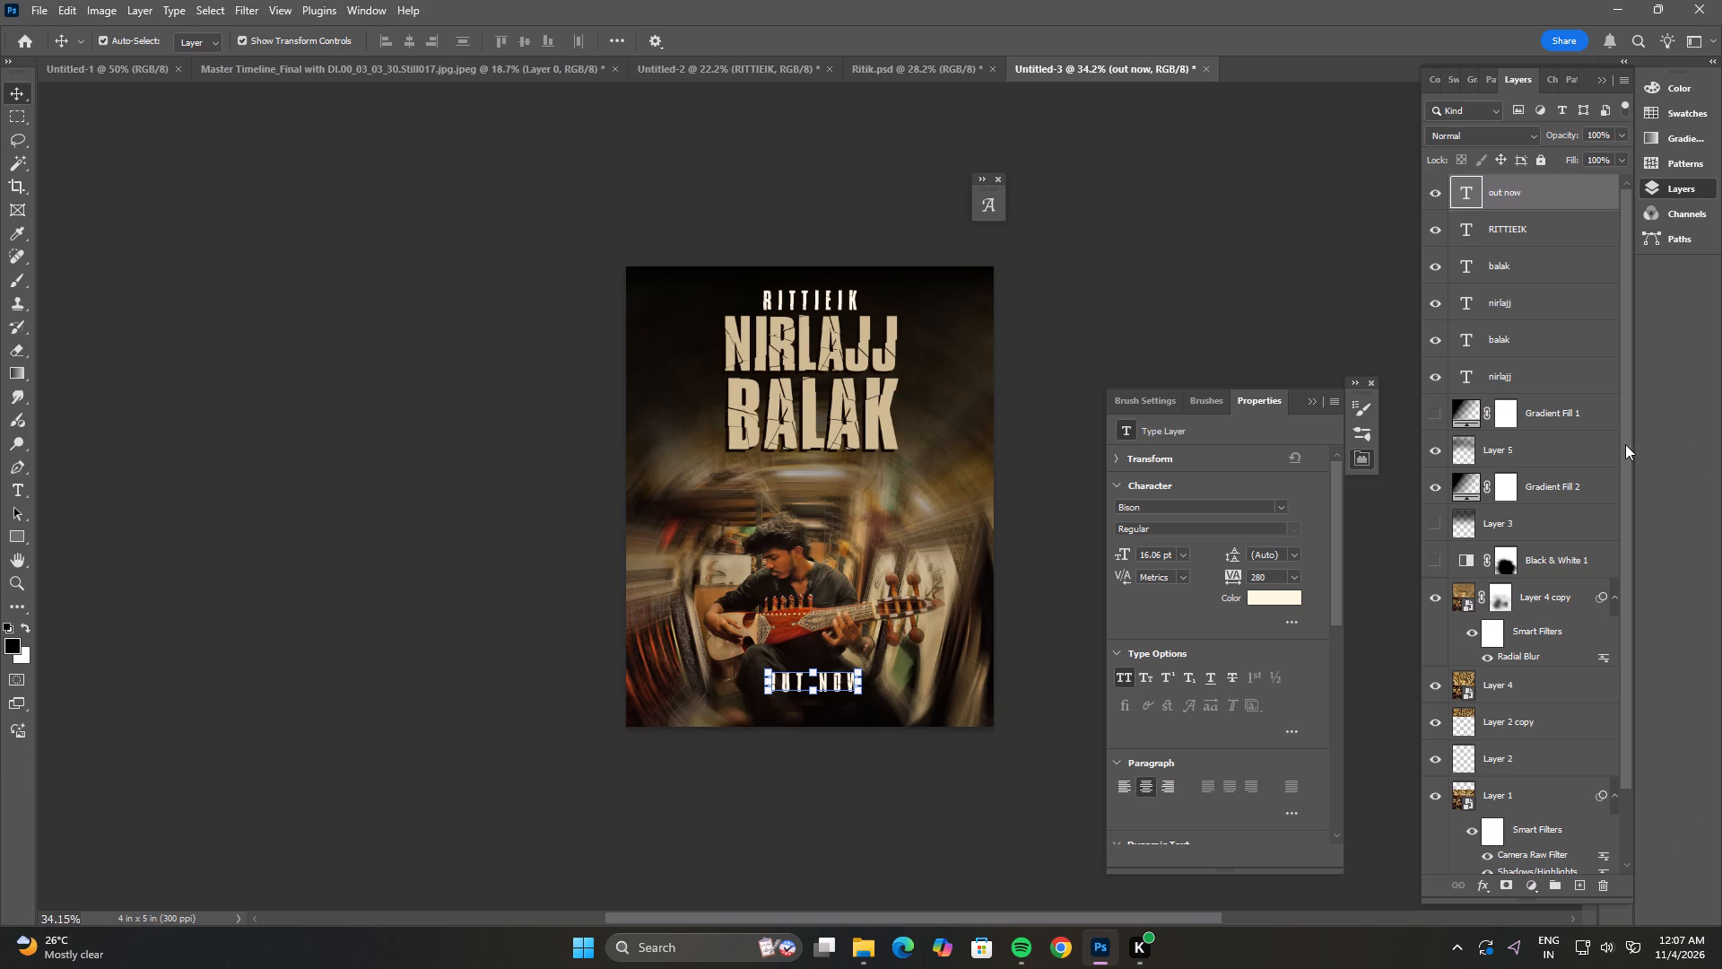
Centre the OUT NOW text horizontally by aligning it with the Background layer.
left_click_drag(1623, 446, 1612, 745)
left_click(1560, 860, "ctrl")
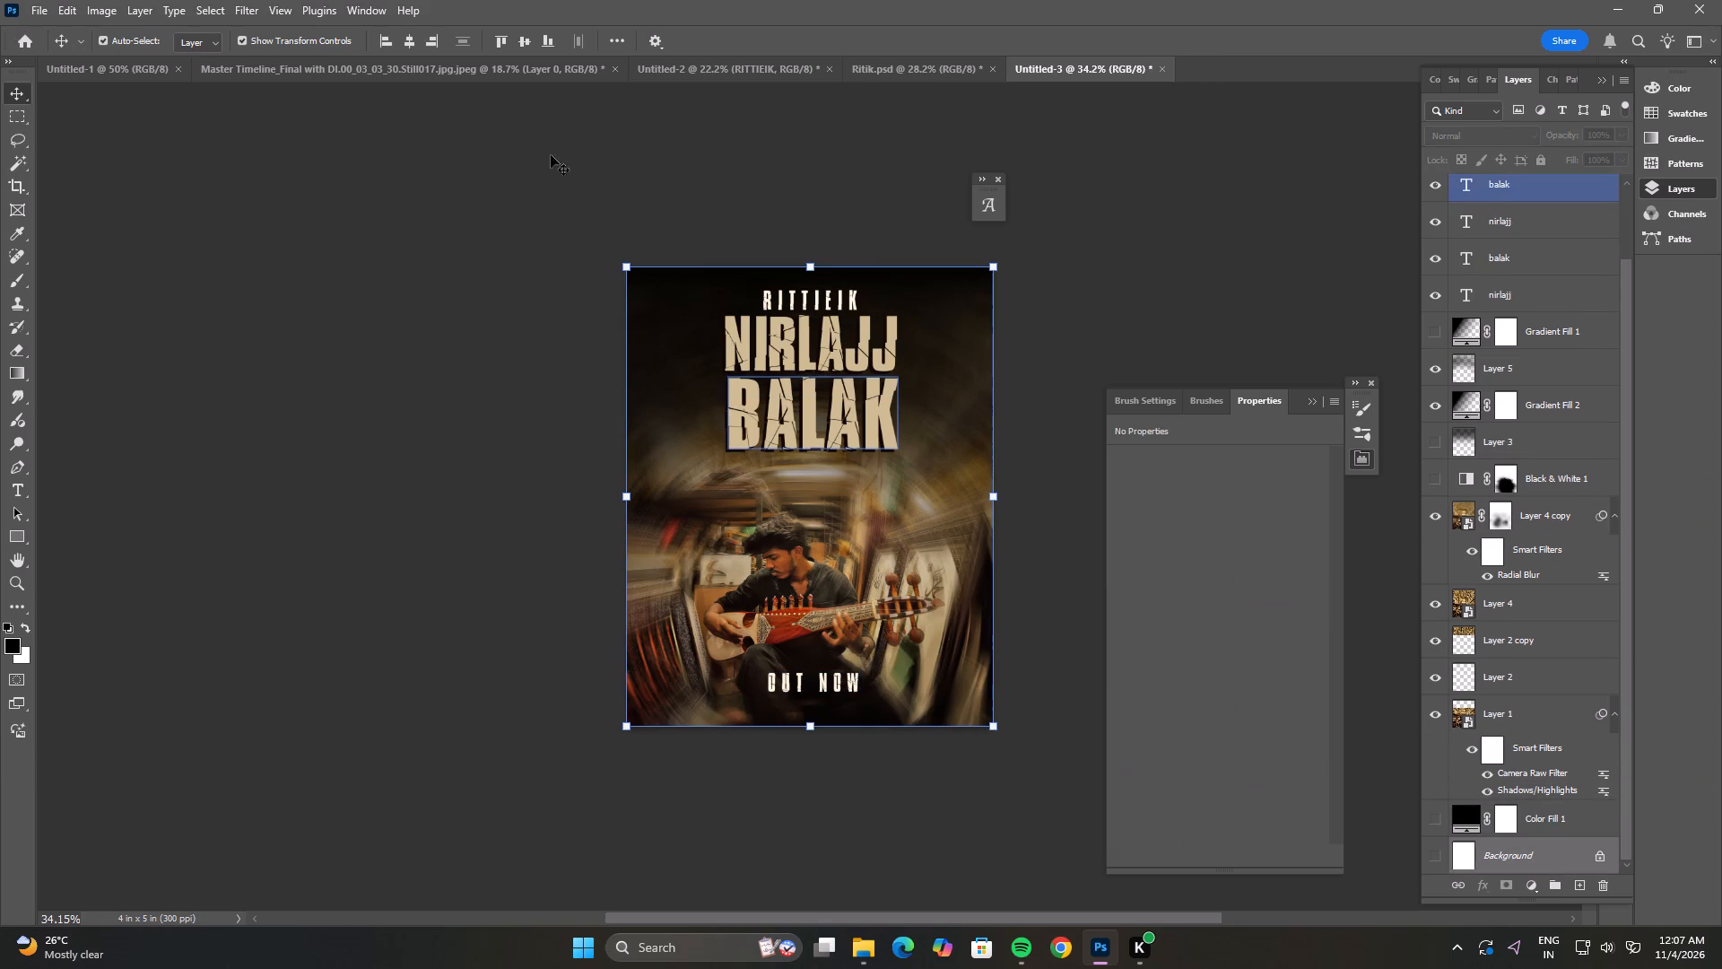
left_click(405, 40)
left_click(443, 304)
Move the OUT NOW text down about 0.13 in, keeping it on the poster's vertical centre line, and deselect it.
left_click(823, 677)
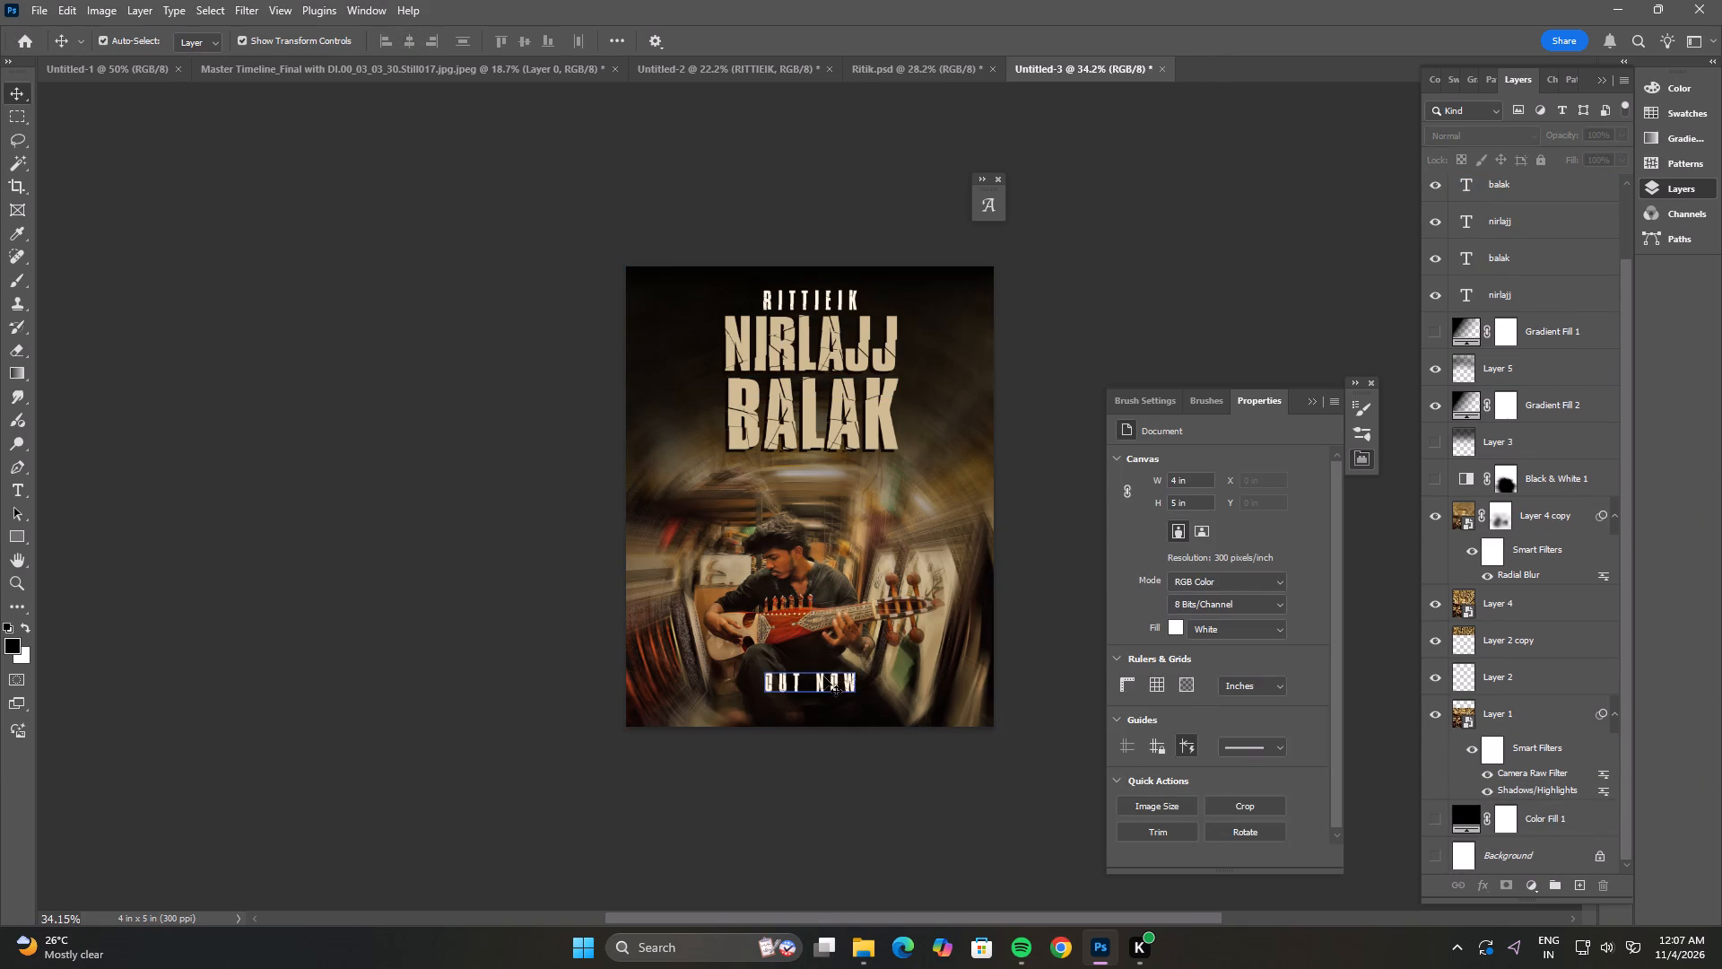
left_click_drag(837, 680, 837, 692, "shift")
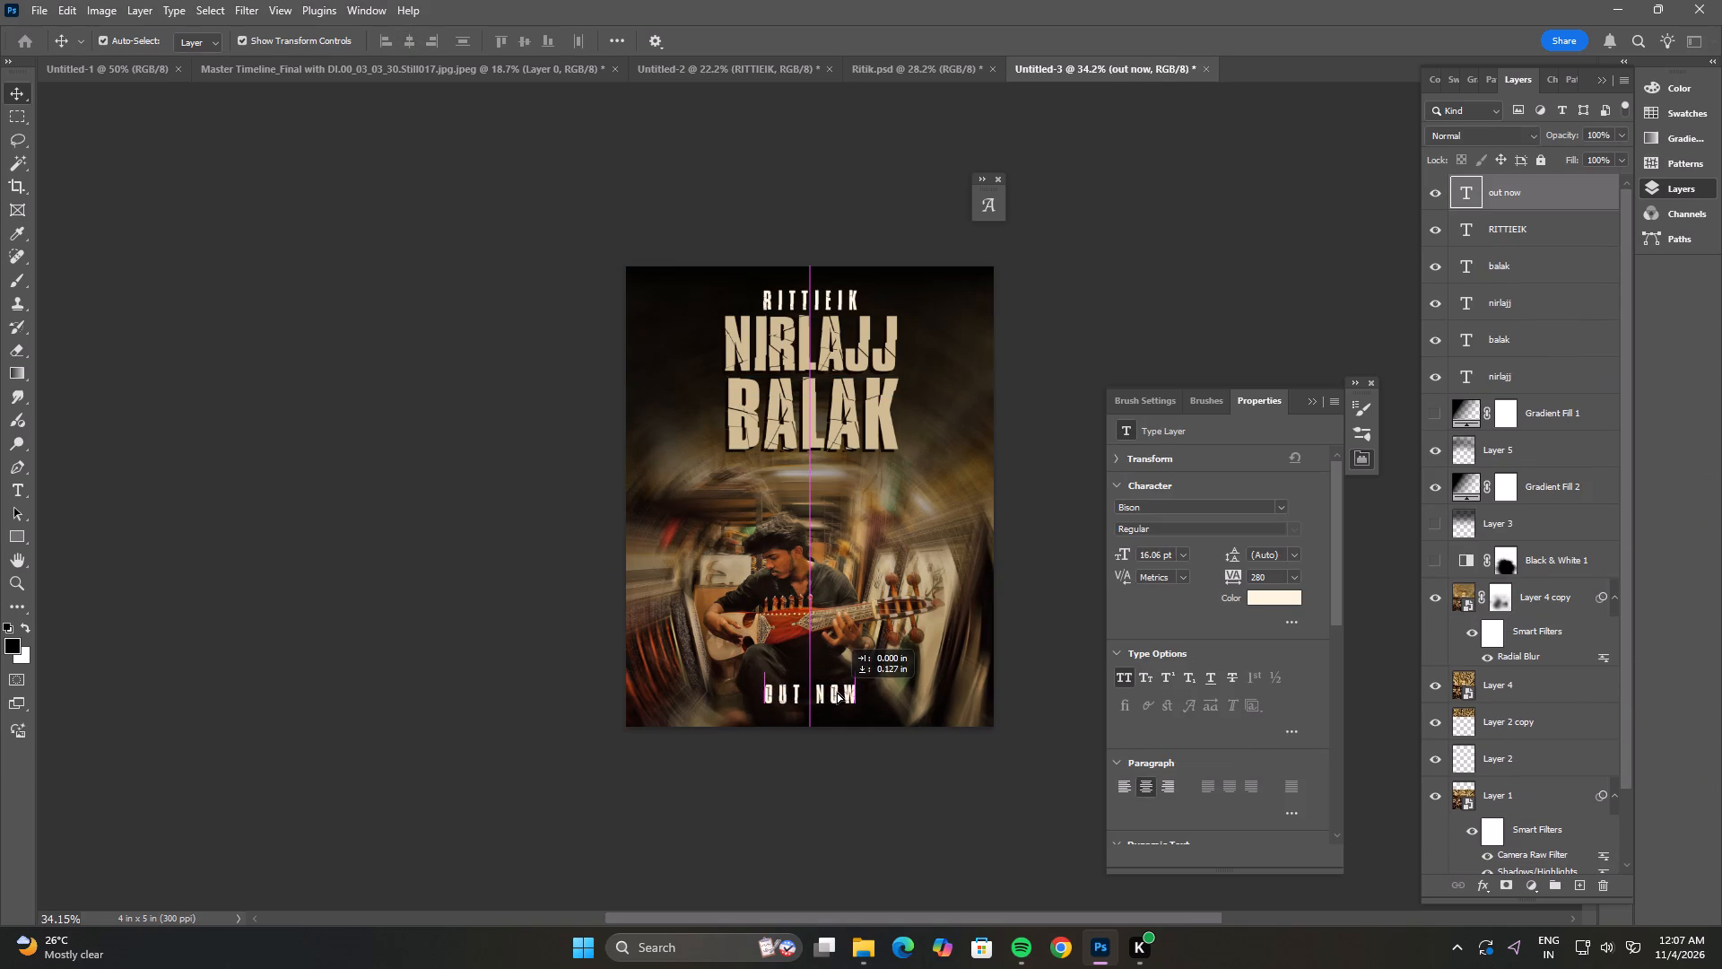
left_click_drag(837, 692, 834, 692, "shift")
left_click(914, 832)
left_click(1129, 331)
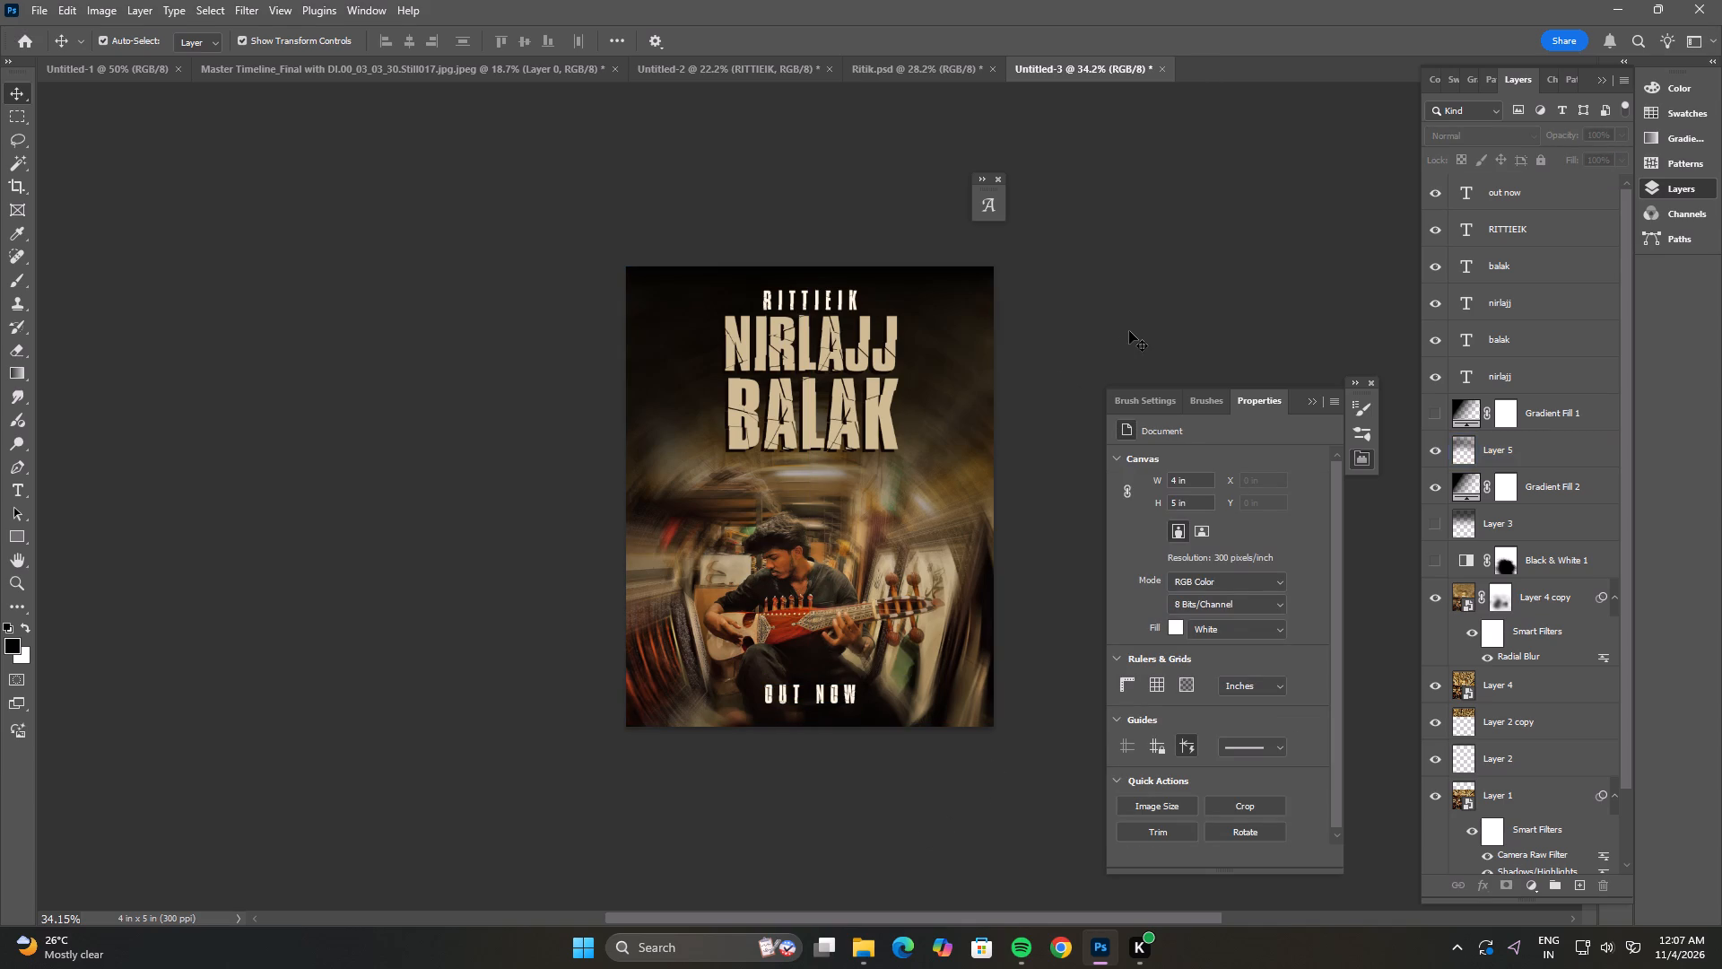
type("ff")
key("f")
Add a Selective Color adjustment layer directly above the Black & White 1 layer.
left_click(843, 591)
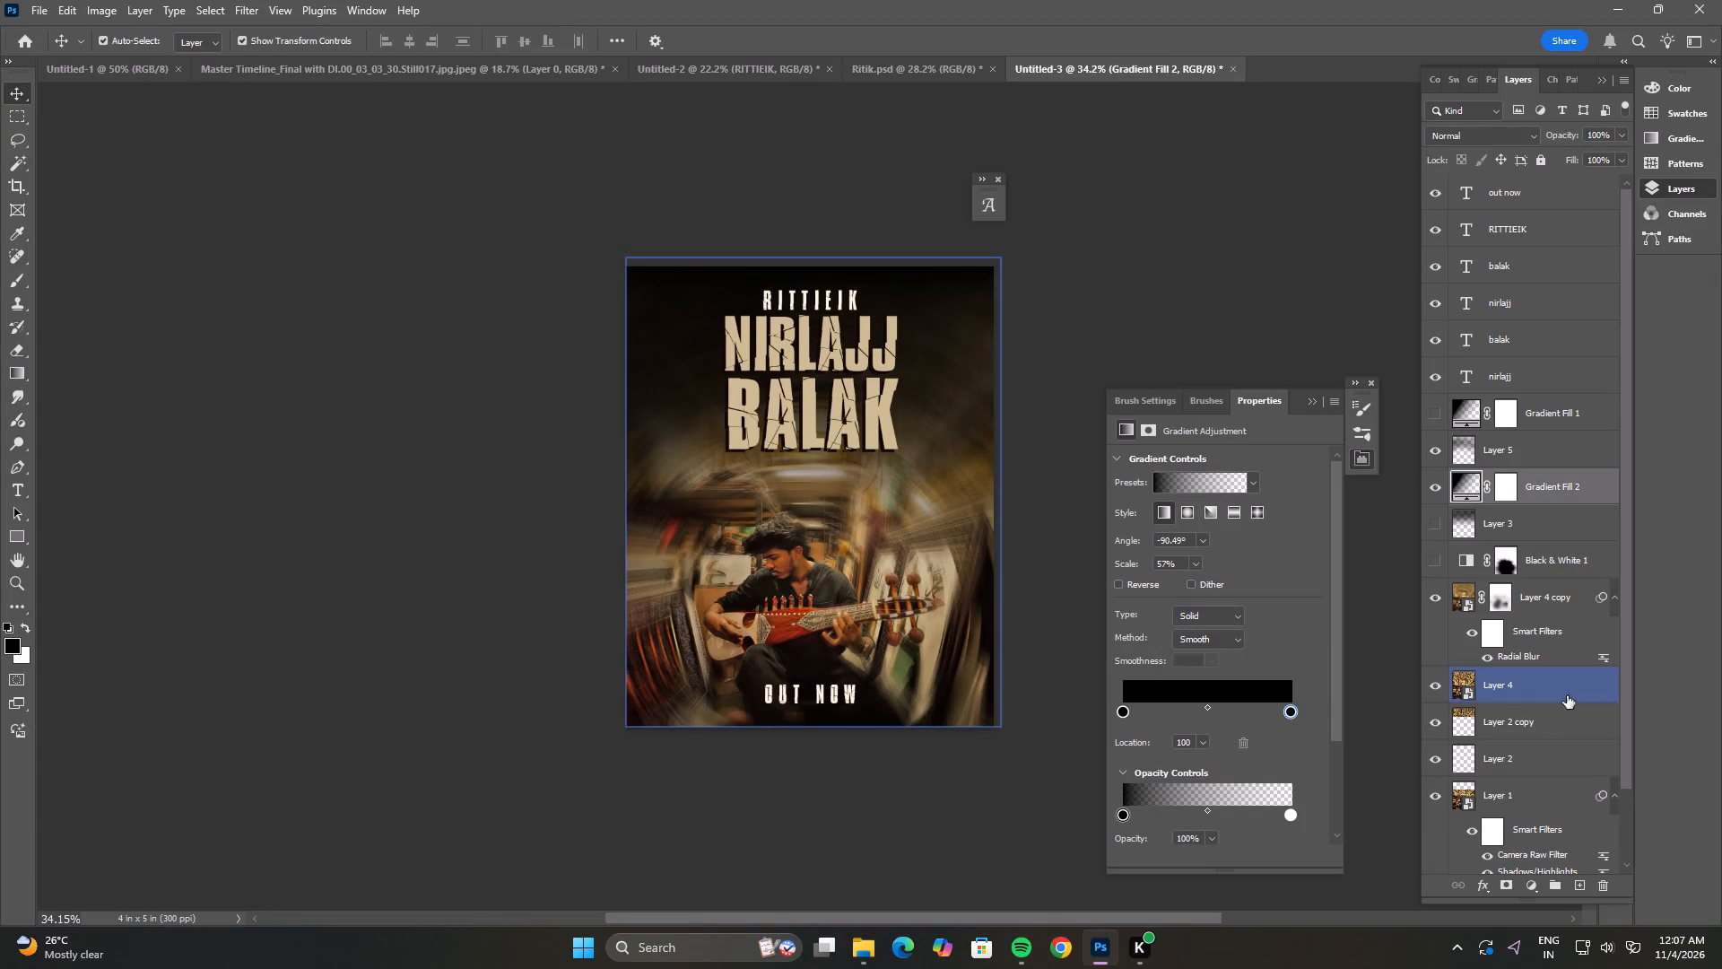
left_click(1562, 557)
left_click(1532, 891)
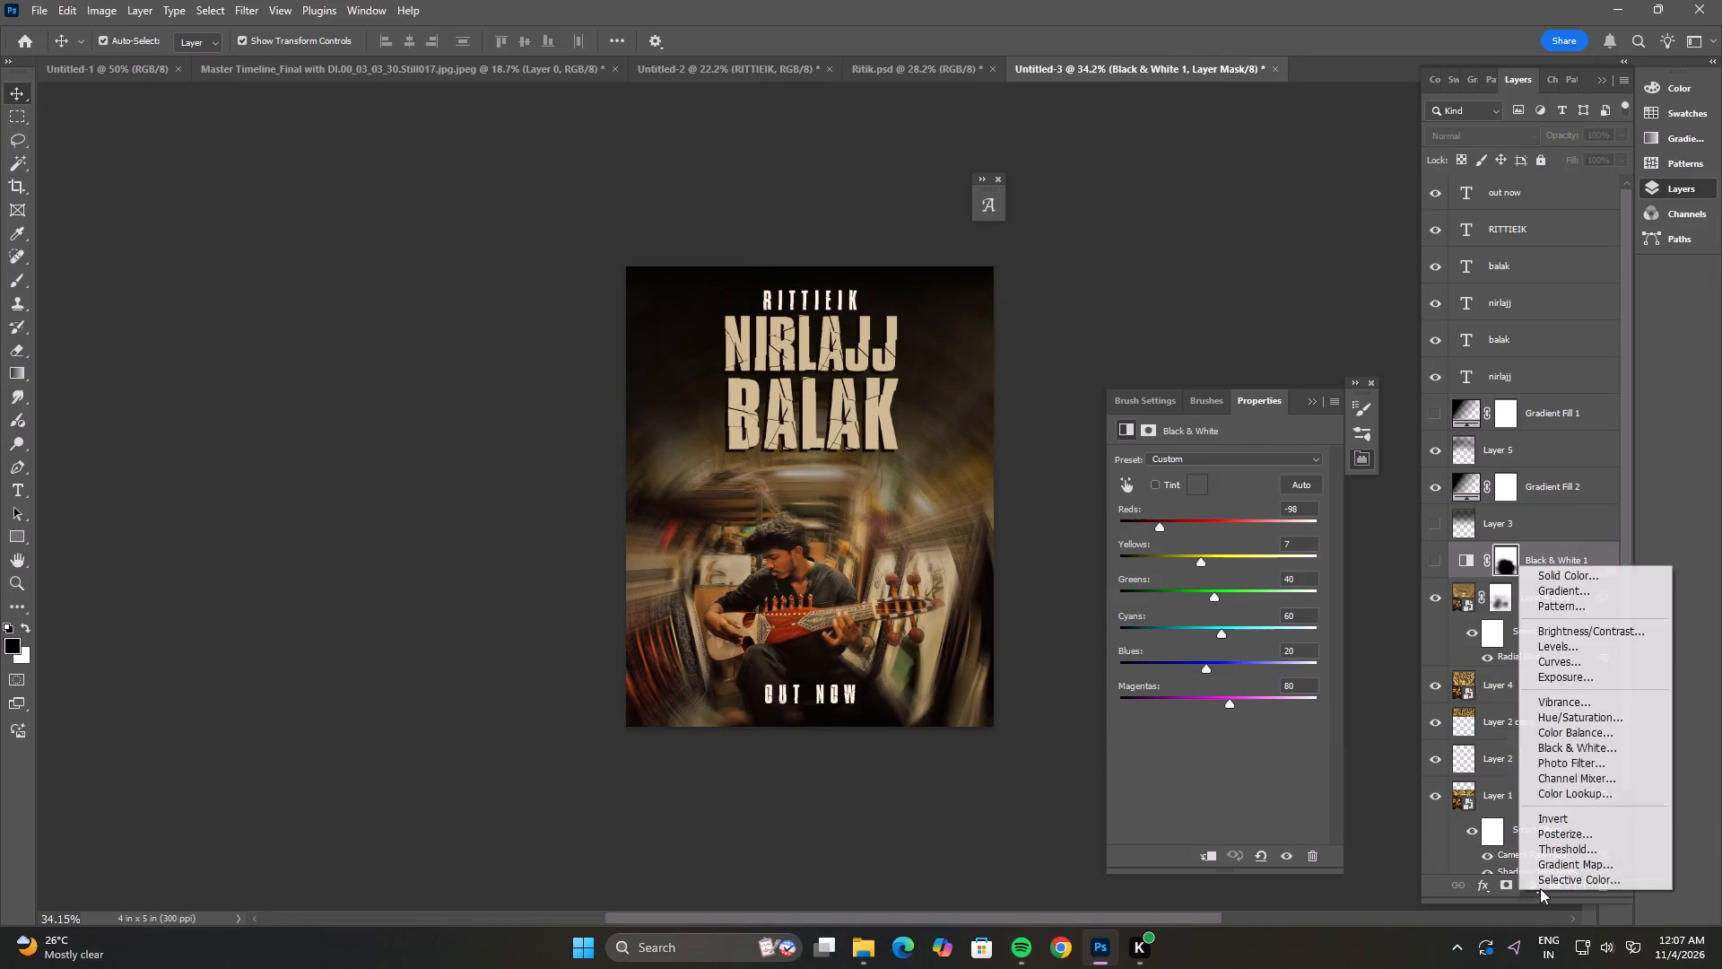
left_click(1541, 883)
Set the Selective Color Neutrals to Cyan -3%, Magenta -1% and Yellow +17%.
left_click(1188, 480)
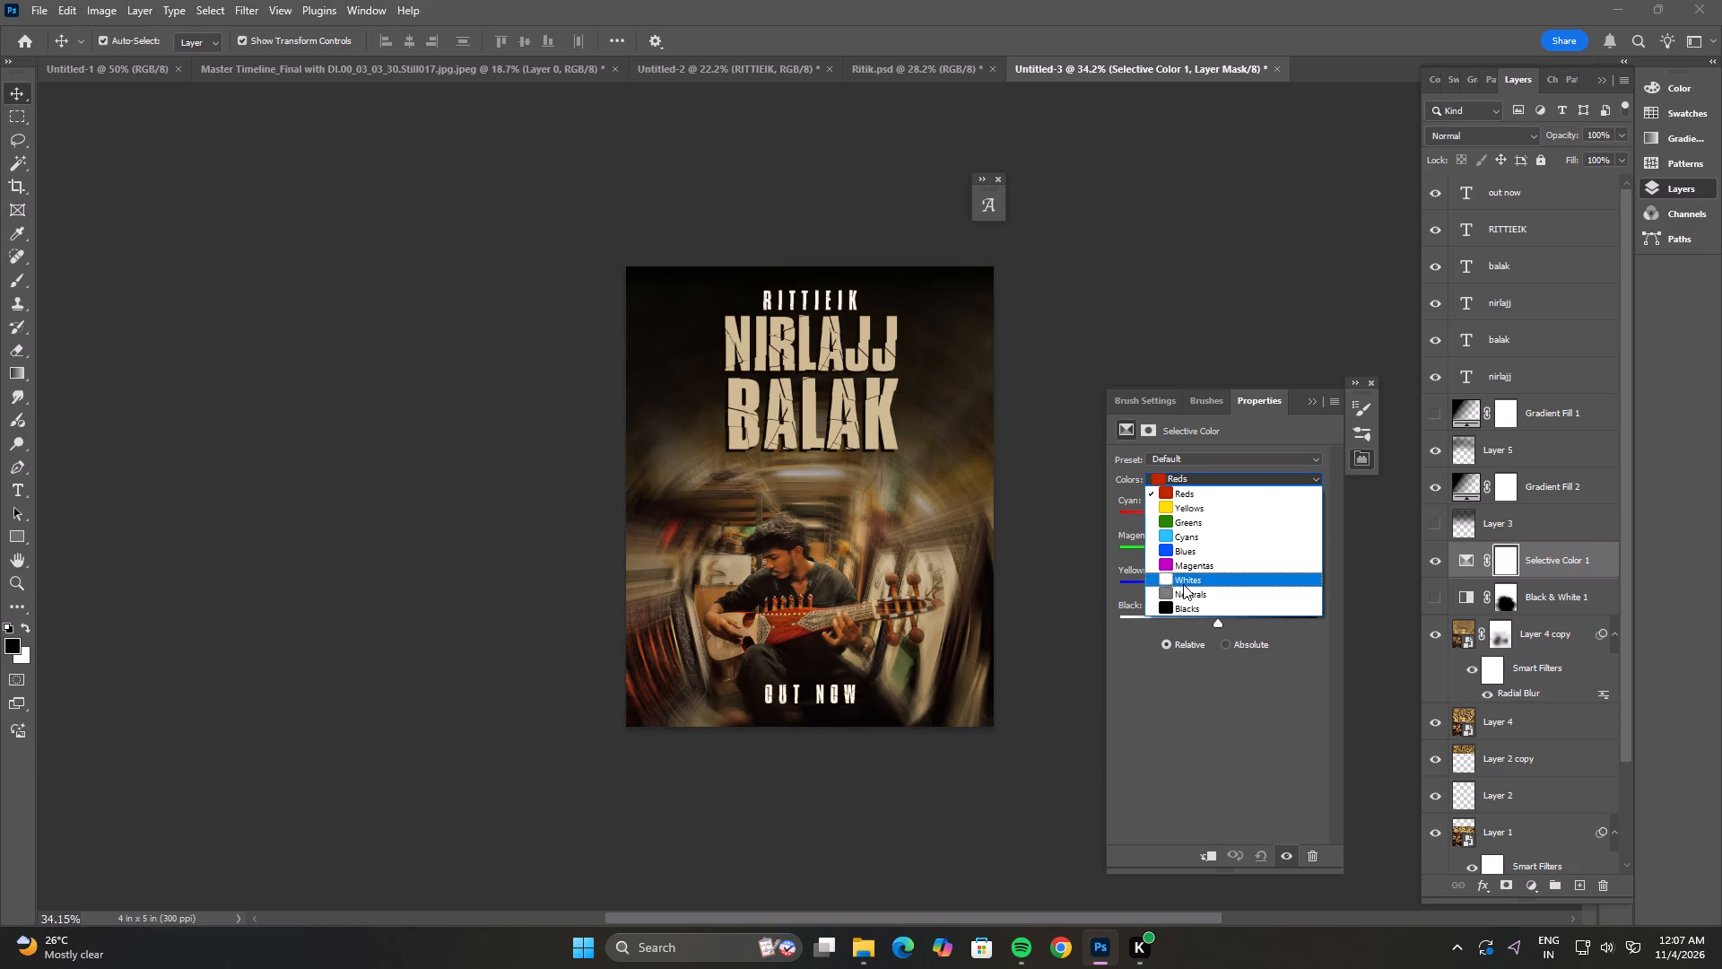
left_click(1183, 589)
left_click_drag(1216, 516, 1222, 518)
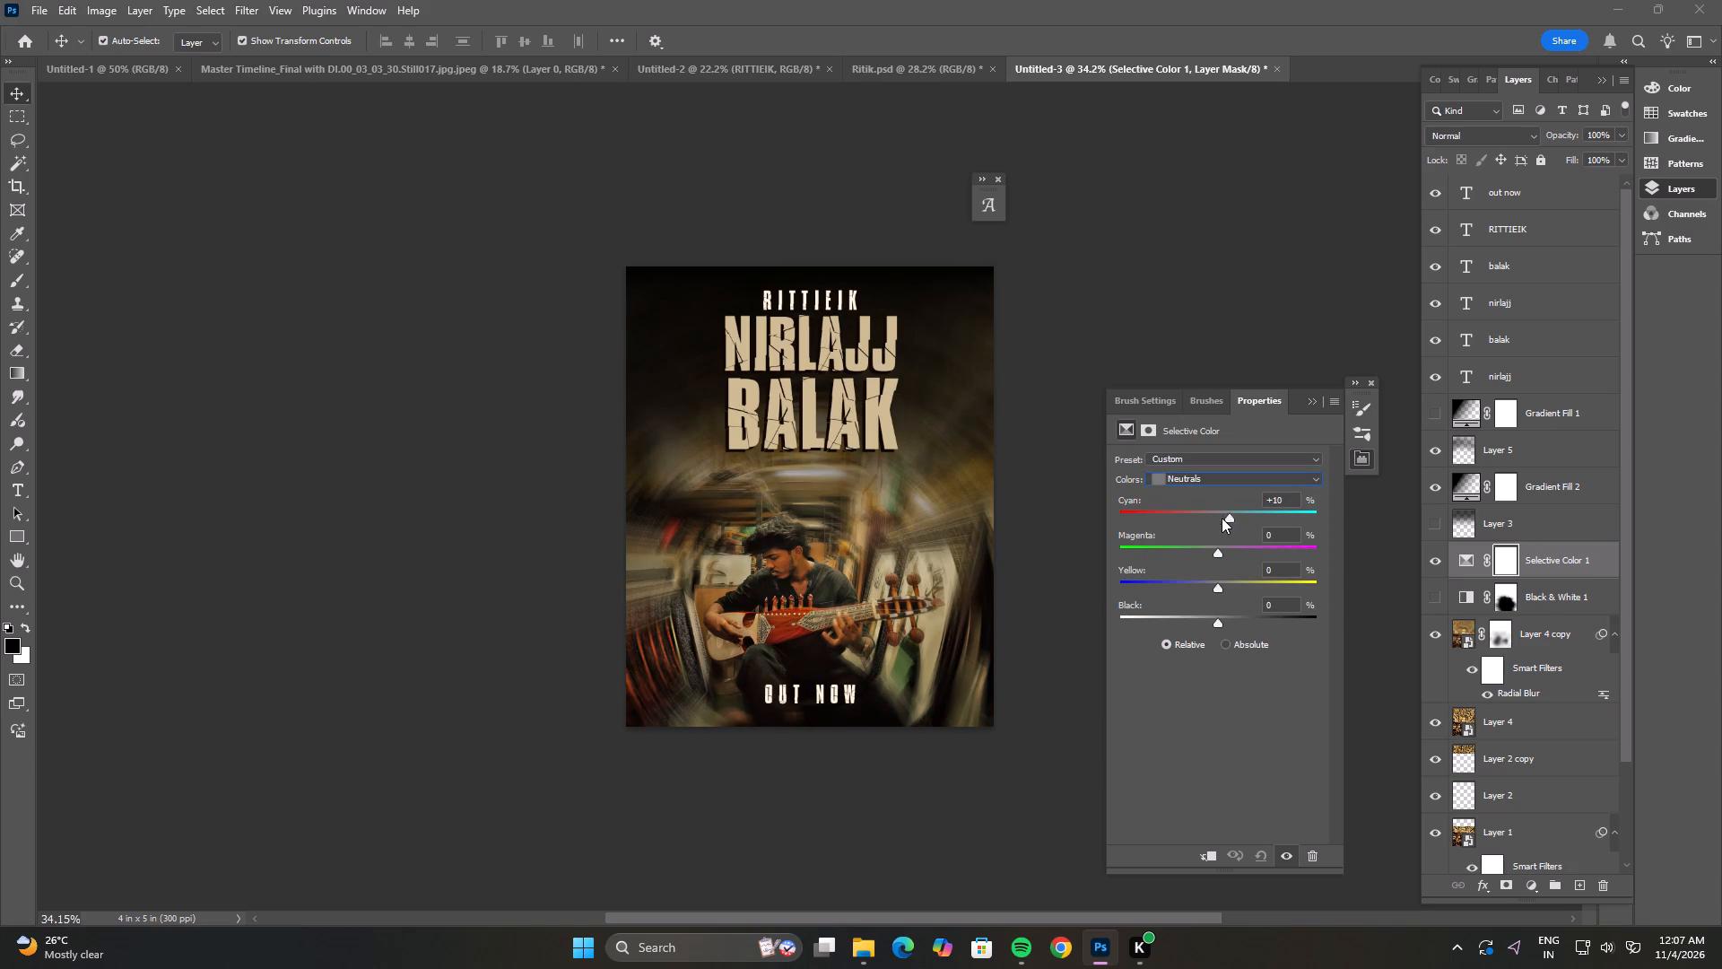
left_click_drag(1222, 518, 1234, 521)
left_click_drag(1234, 521, 1226, 521)
left_click_drag(1219, 584, 1224, 584)
left_click_drag(1224, 584, 1201, 579)
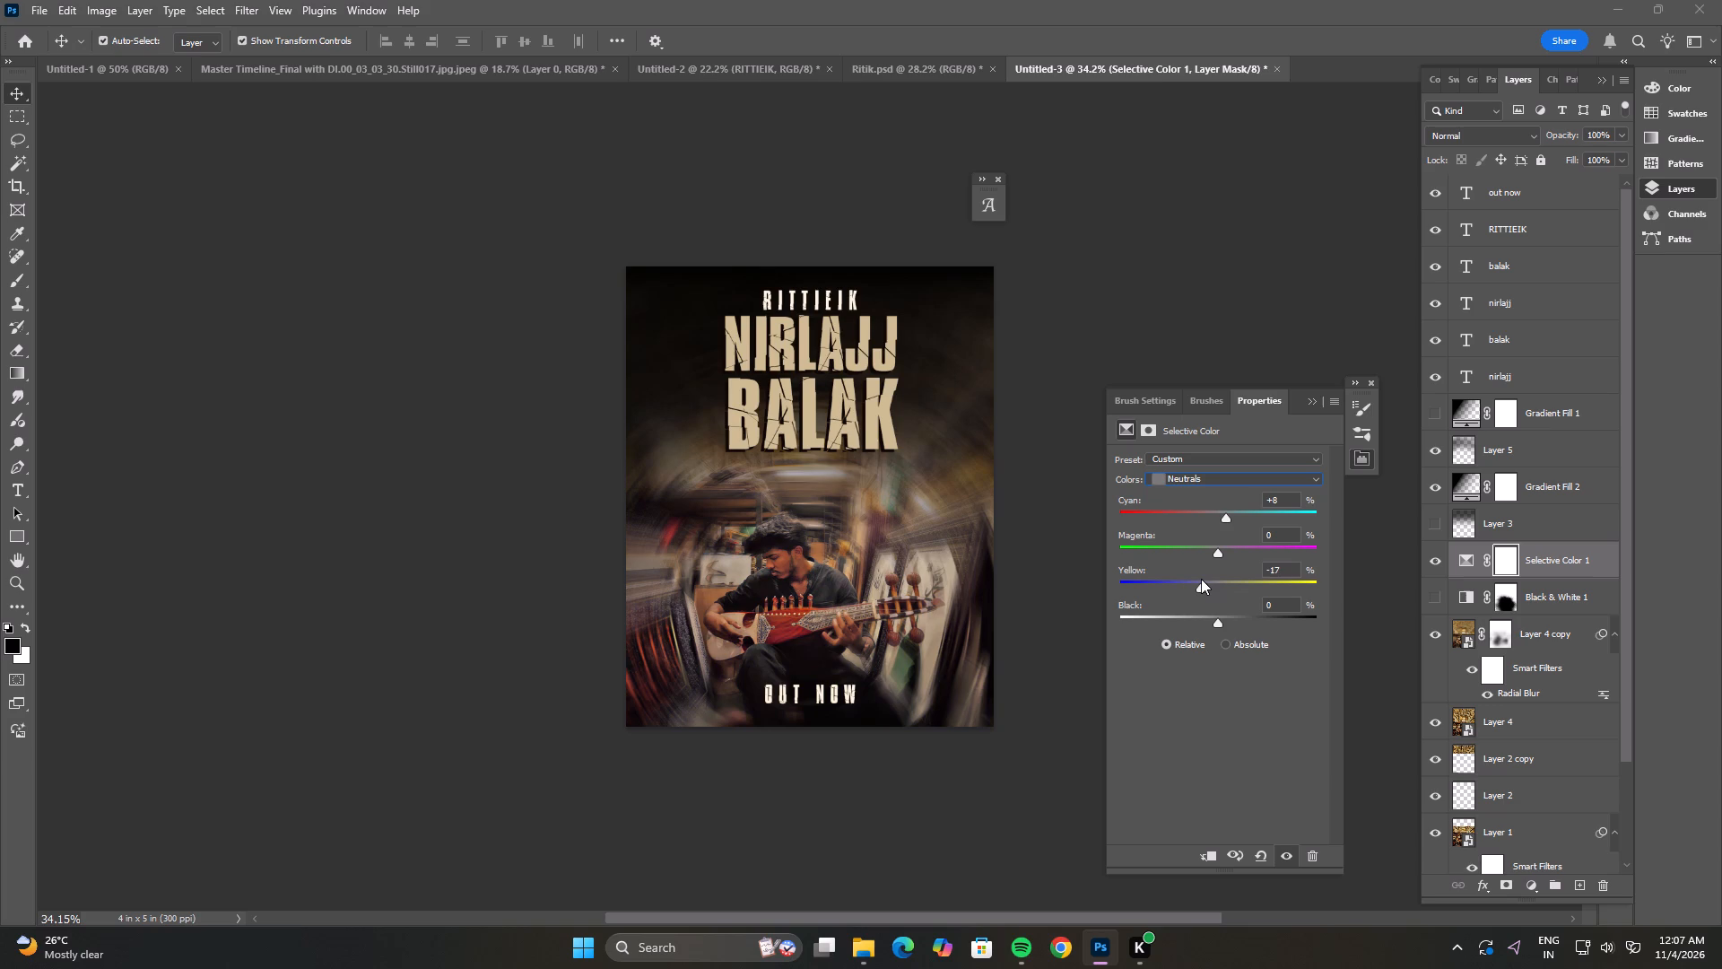
left_click_drag(1201, 579, 1274, 572)
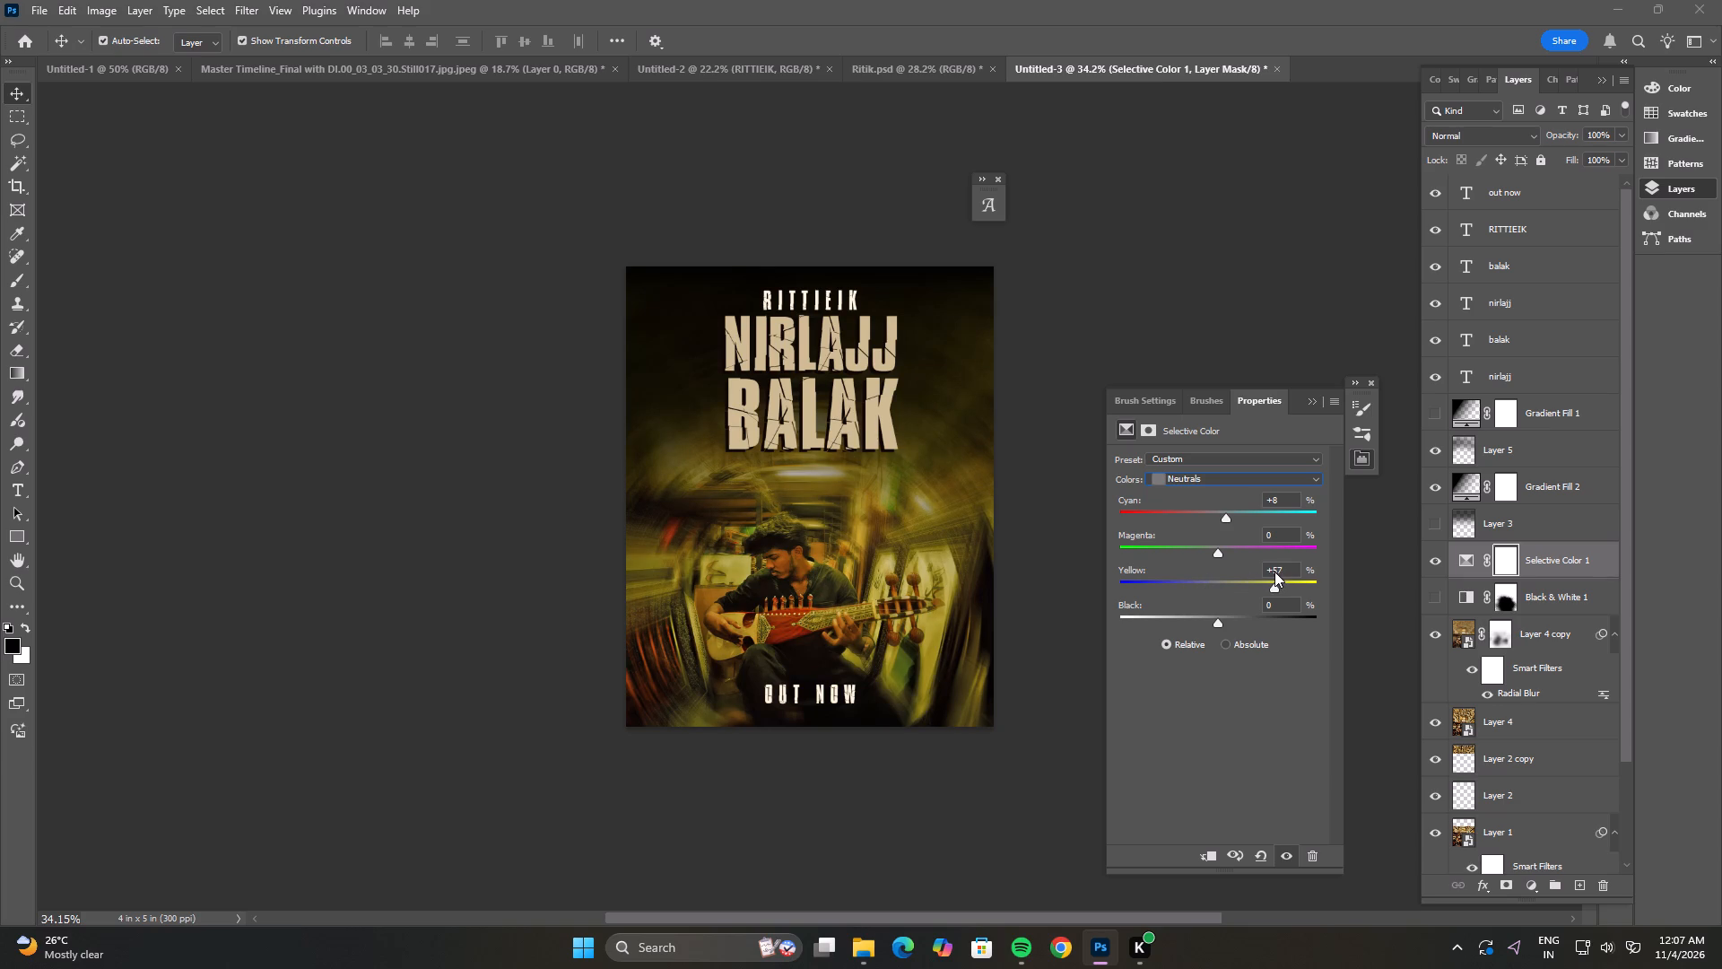
left_click_drag(1274, 572, 1250, 563)
left_click_drag(1250, 563, 1235, 563)
left_click_drag(1218, 553, 1215, 550)
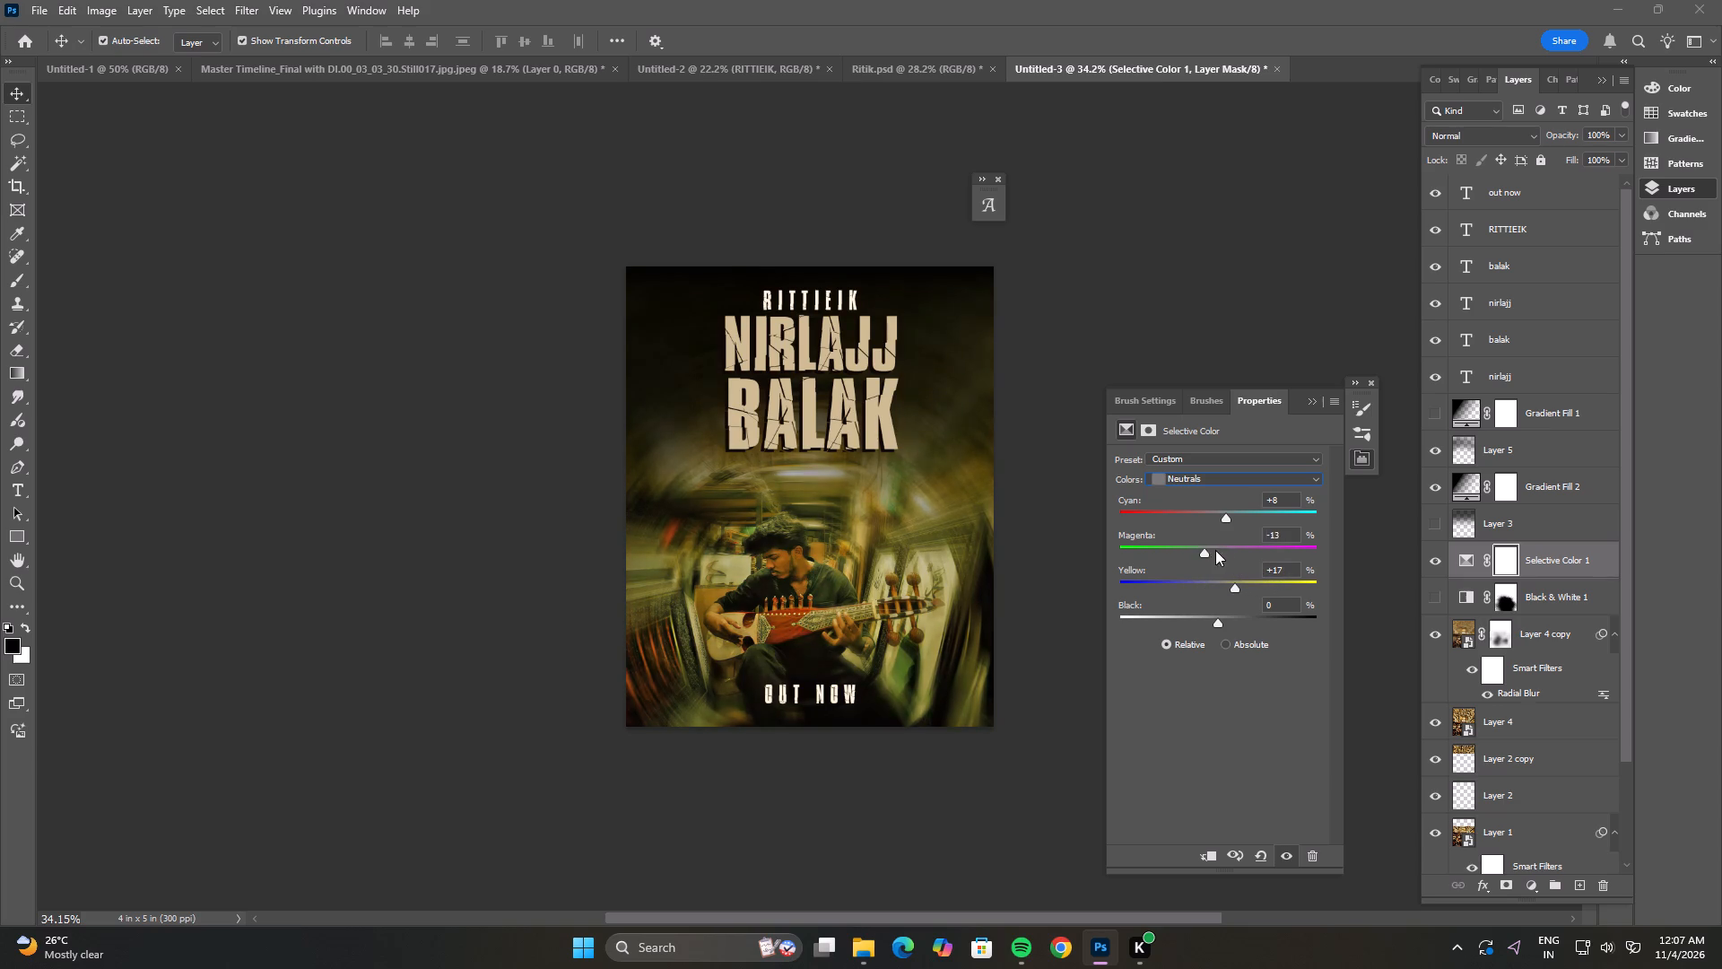
left_click_drag(1215, 550, 1217, 545)
left_click(1219, 511)
Set the Selective Color Yellows to Cyan -61% and Yellow -85%.
left_click(1199, 477)
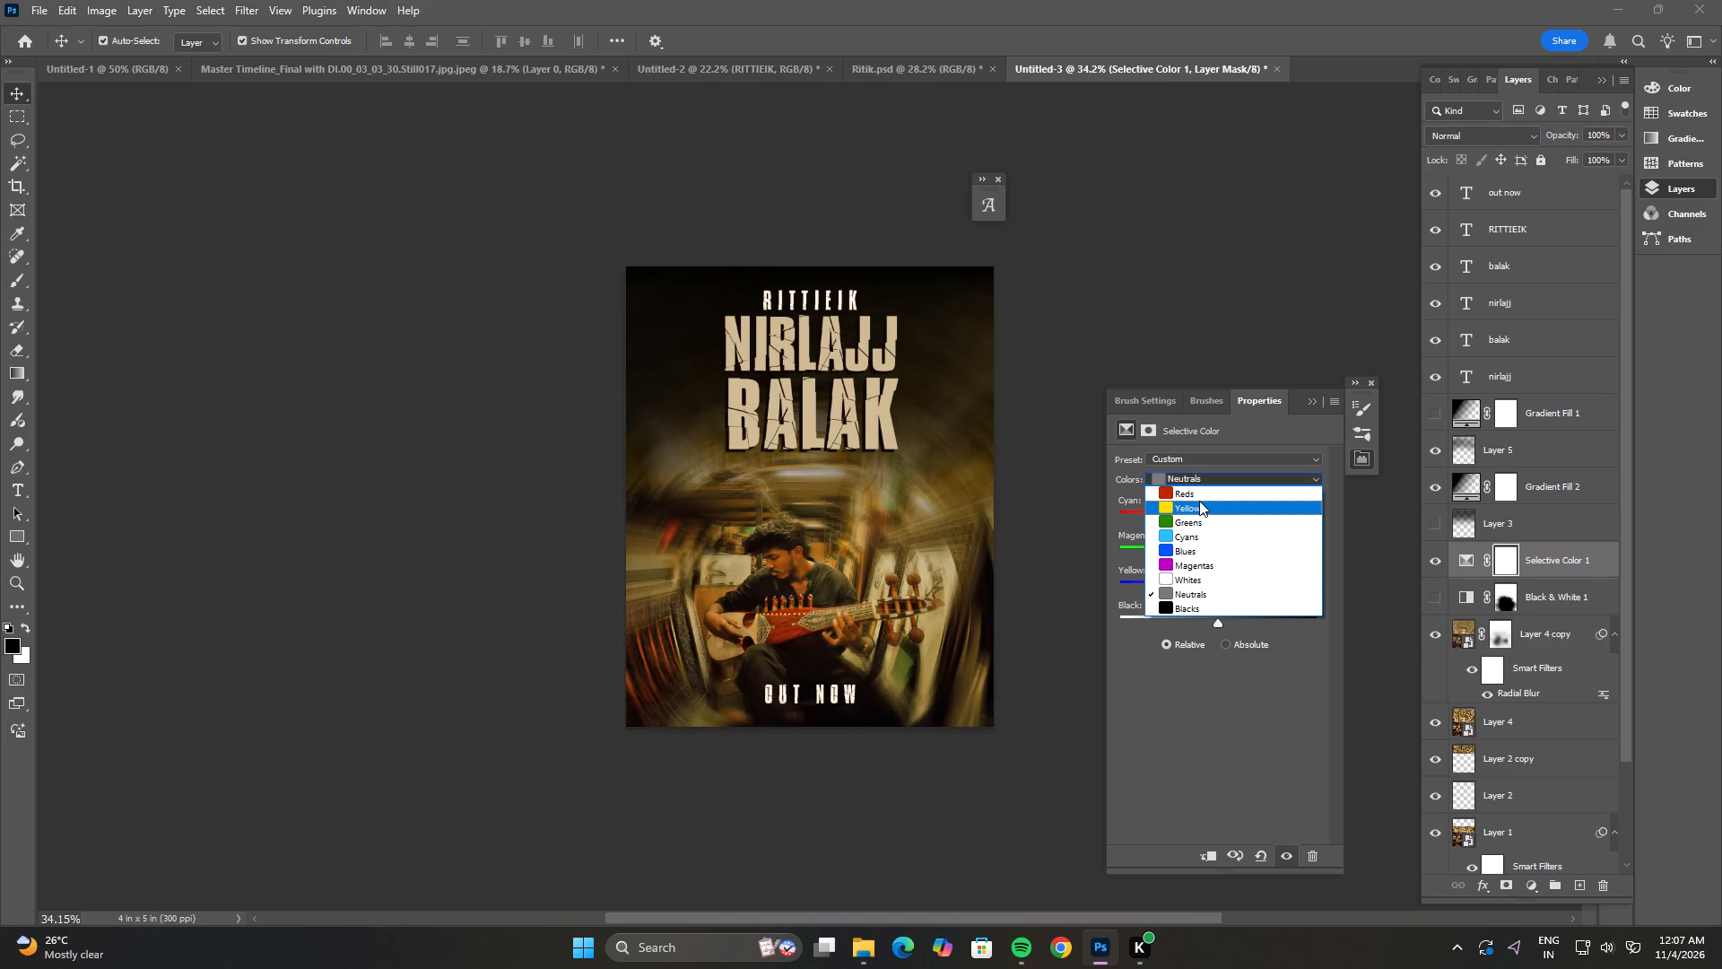
left_click(1199, 502)
left_click_drag(1216, 514, 1170, 517)
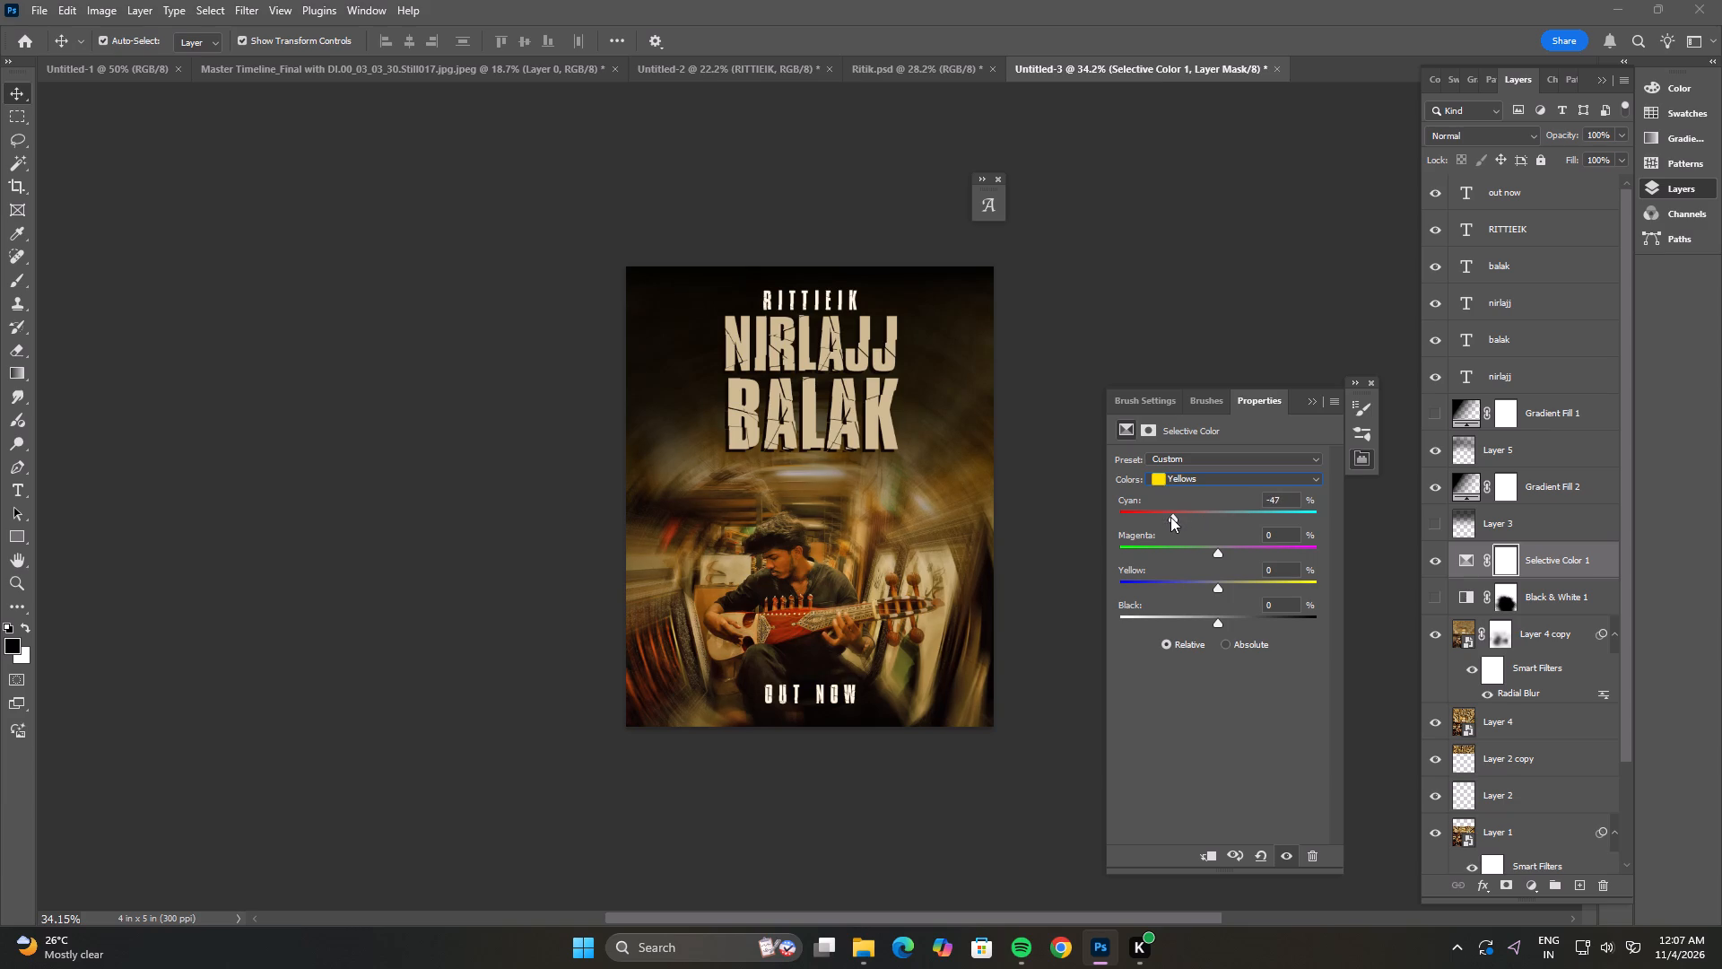
left_click_drag(1170, 517, 1154, 505)
left_click_drag(1154, 505, 1158, 506)
left_click_drag(1218, 587, 1215, 588)
left_click_drag(1215, 588, 1134, 588)
left_click_drag(1134, 588, 1134, 585)
left_click(1201, 479)
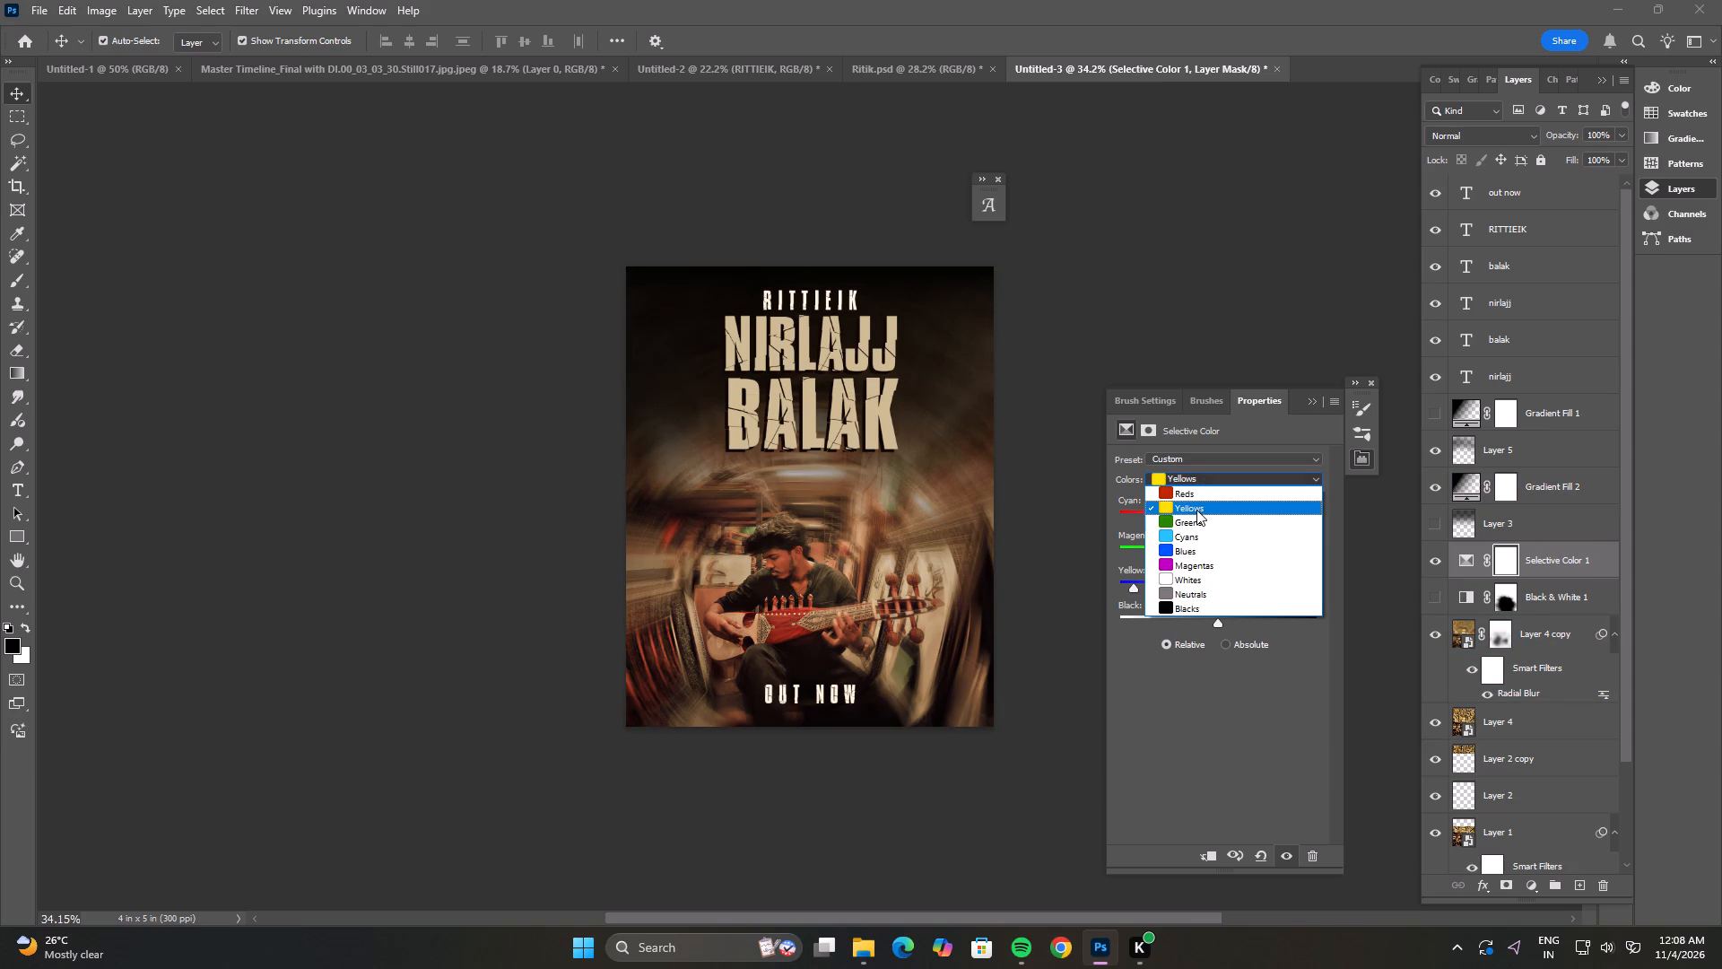
left_click(921, 819)
Select the front NIRLAJJ and BALAK title layers together and open their text colour for editing.
left_click(804, 336)
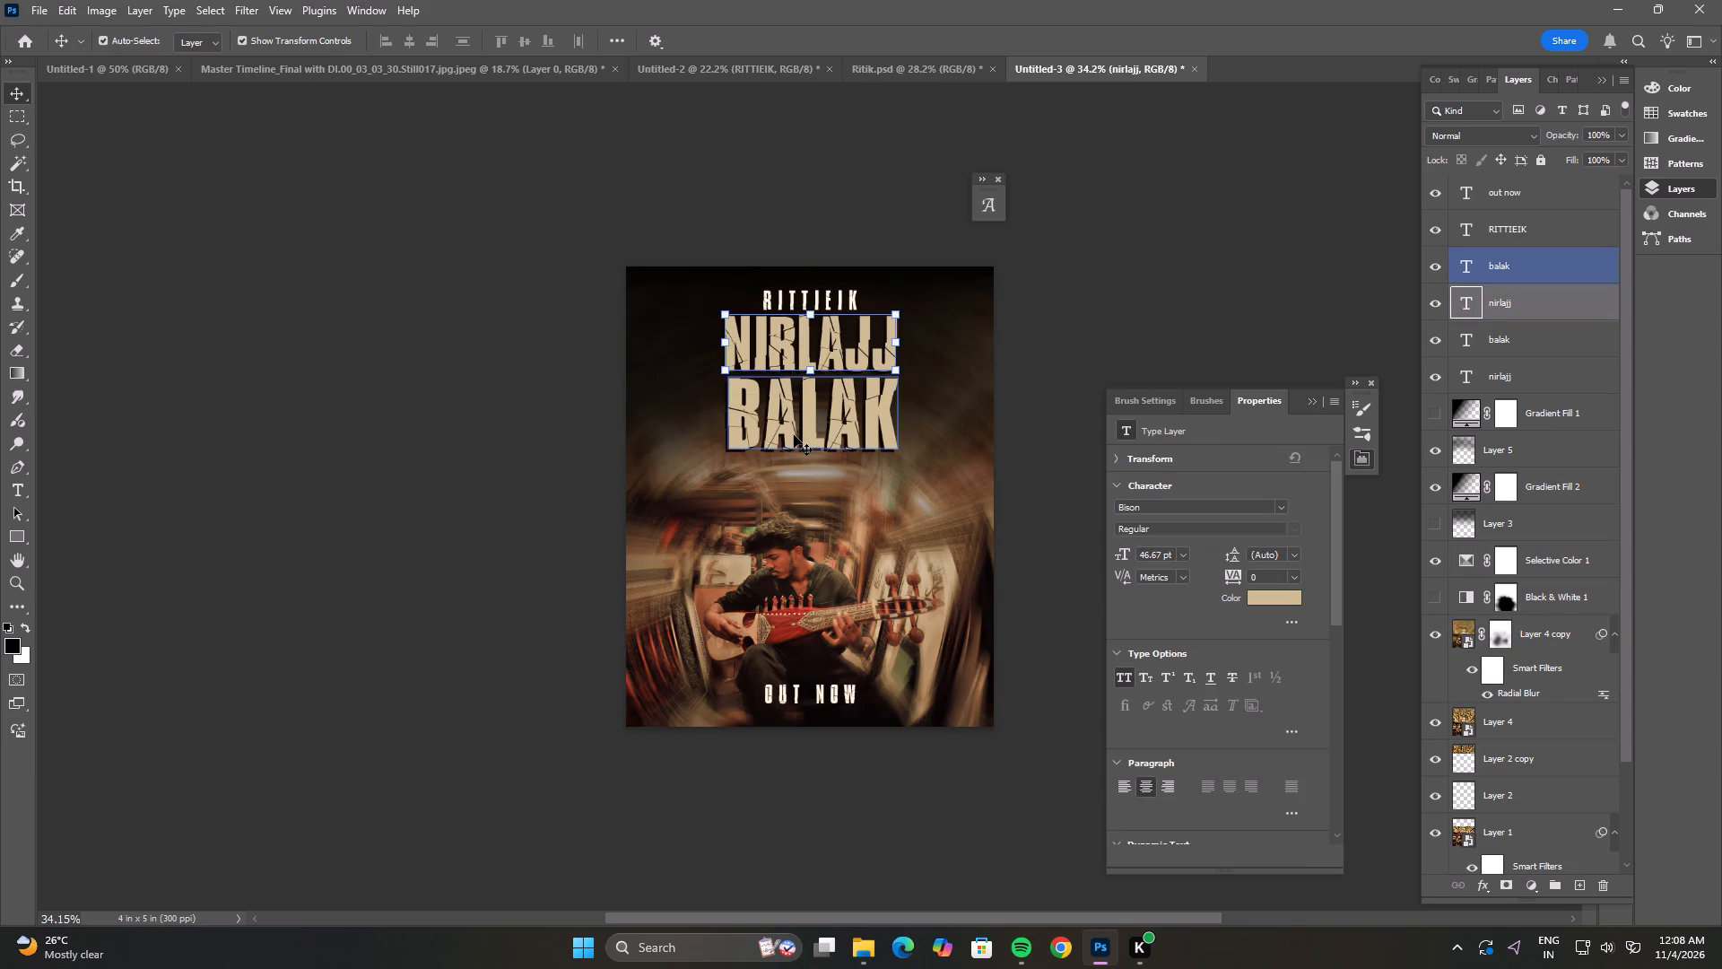
left_click(794, 435, "shift")
left_click(1275, 598)
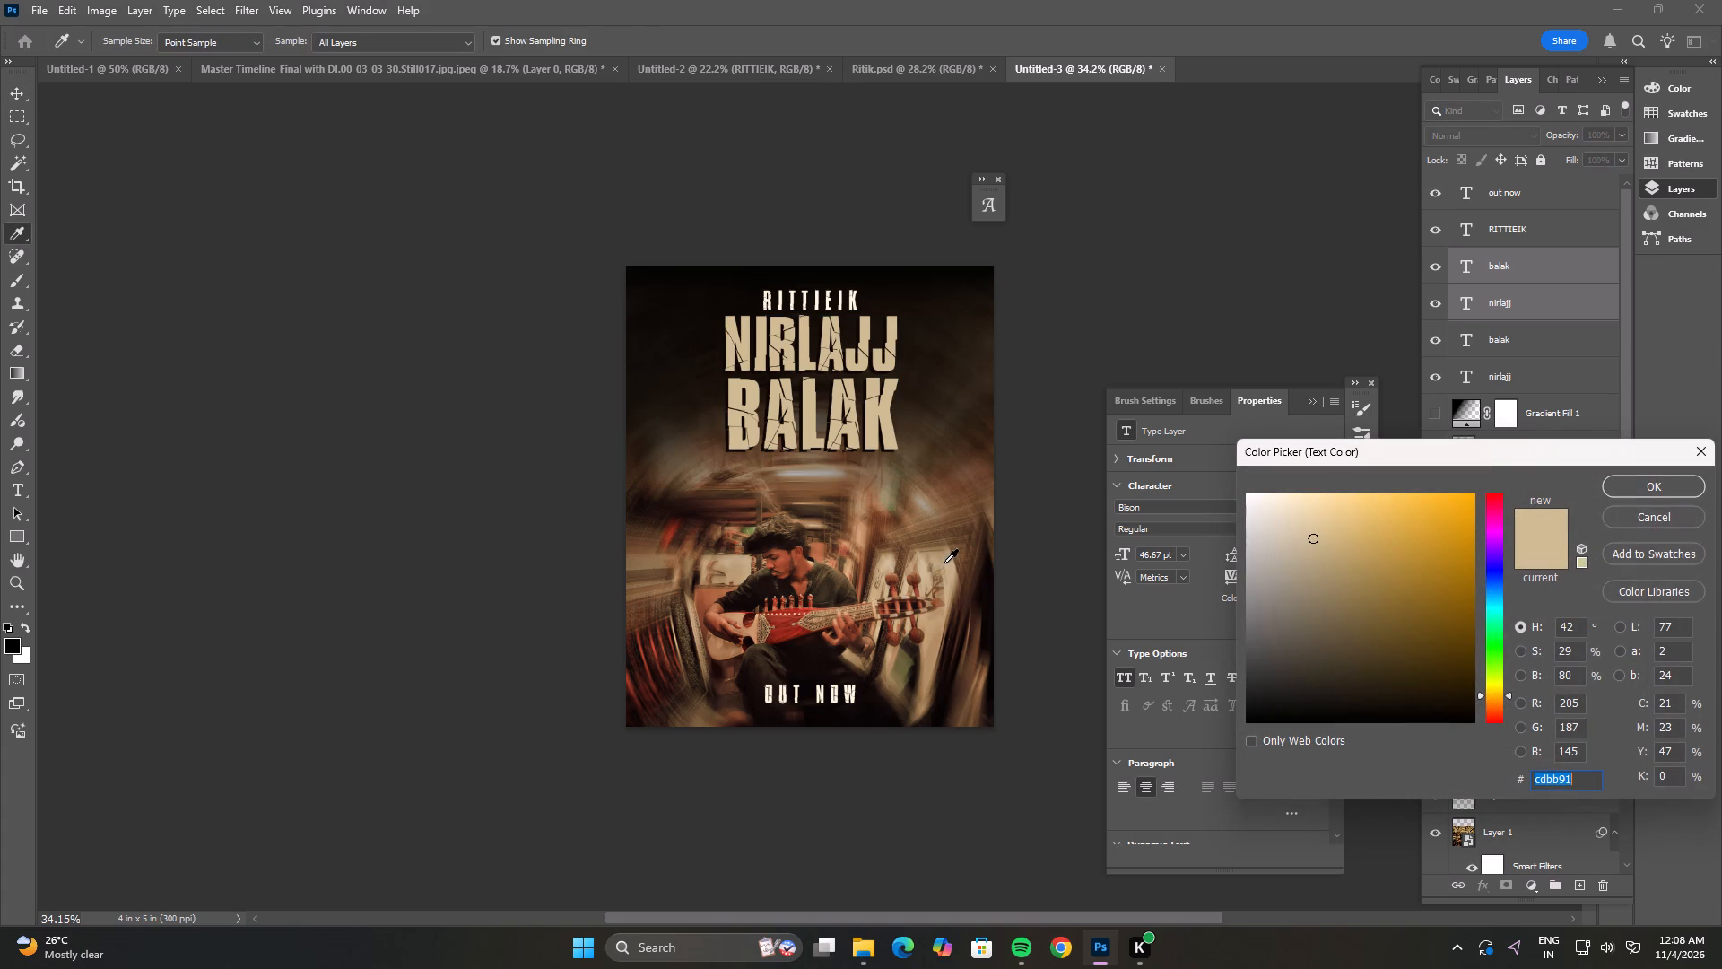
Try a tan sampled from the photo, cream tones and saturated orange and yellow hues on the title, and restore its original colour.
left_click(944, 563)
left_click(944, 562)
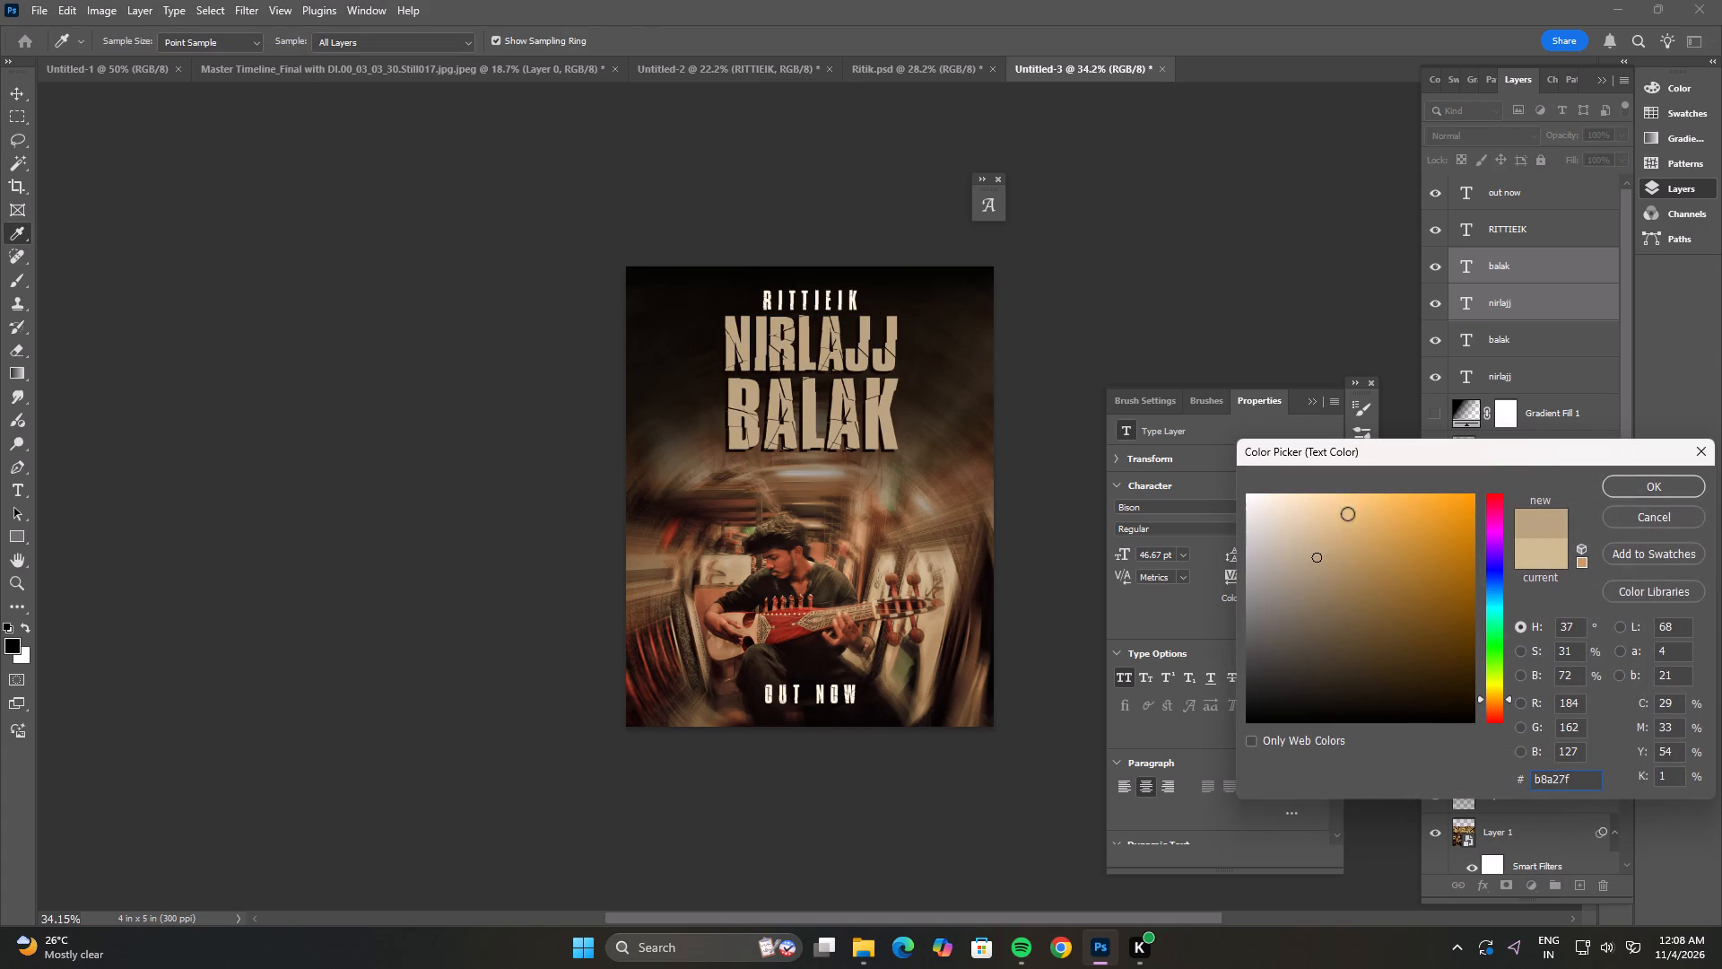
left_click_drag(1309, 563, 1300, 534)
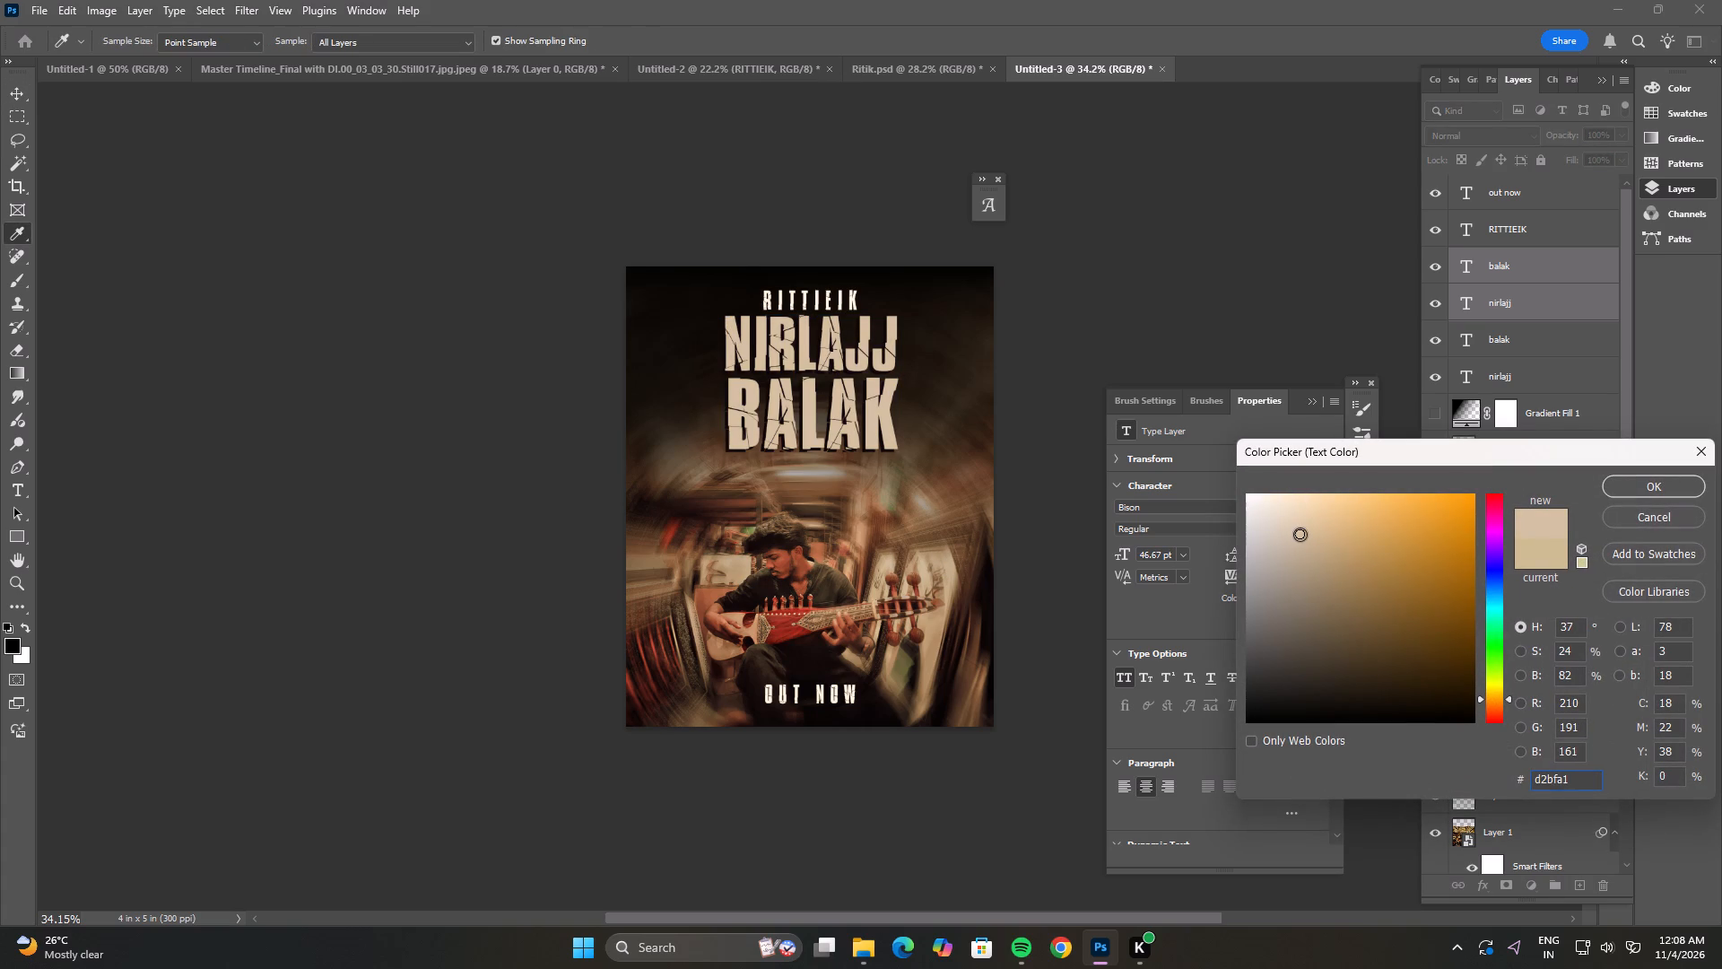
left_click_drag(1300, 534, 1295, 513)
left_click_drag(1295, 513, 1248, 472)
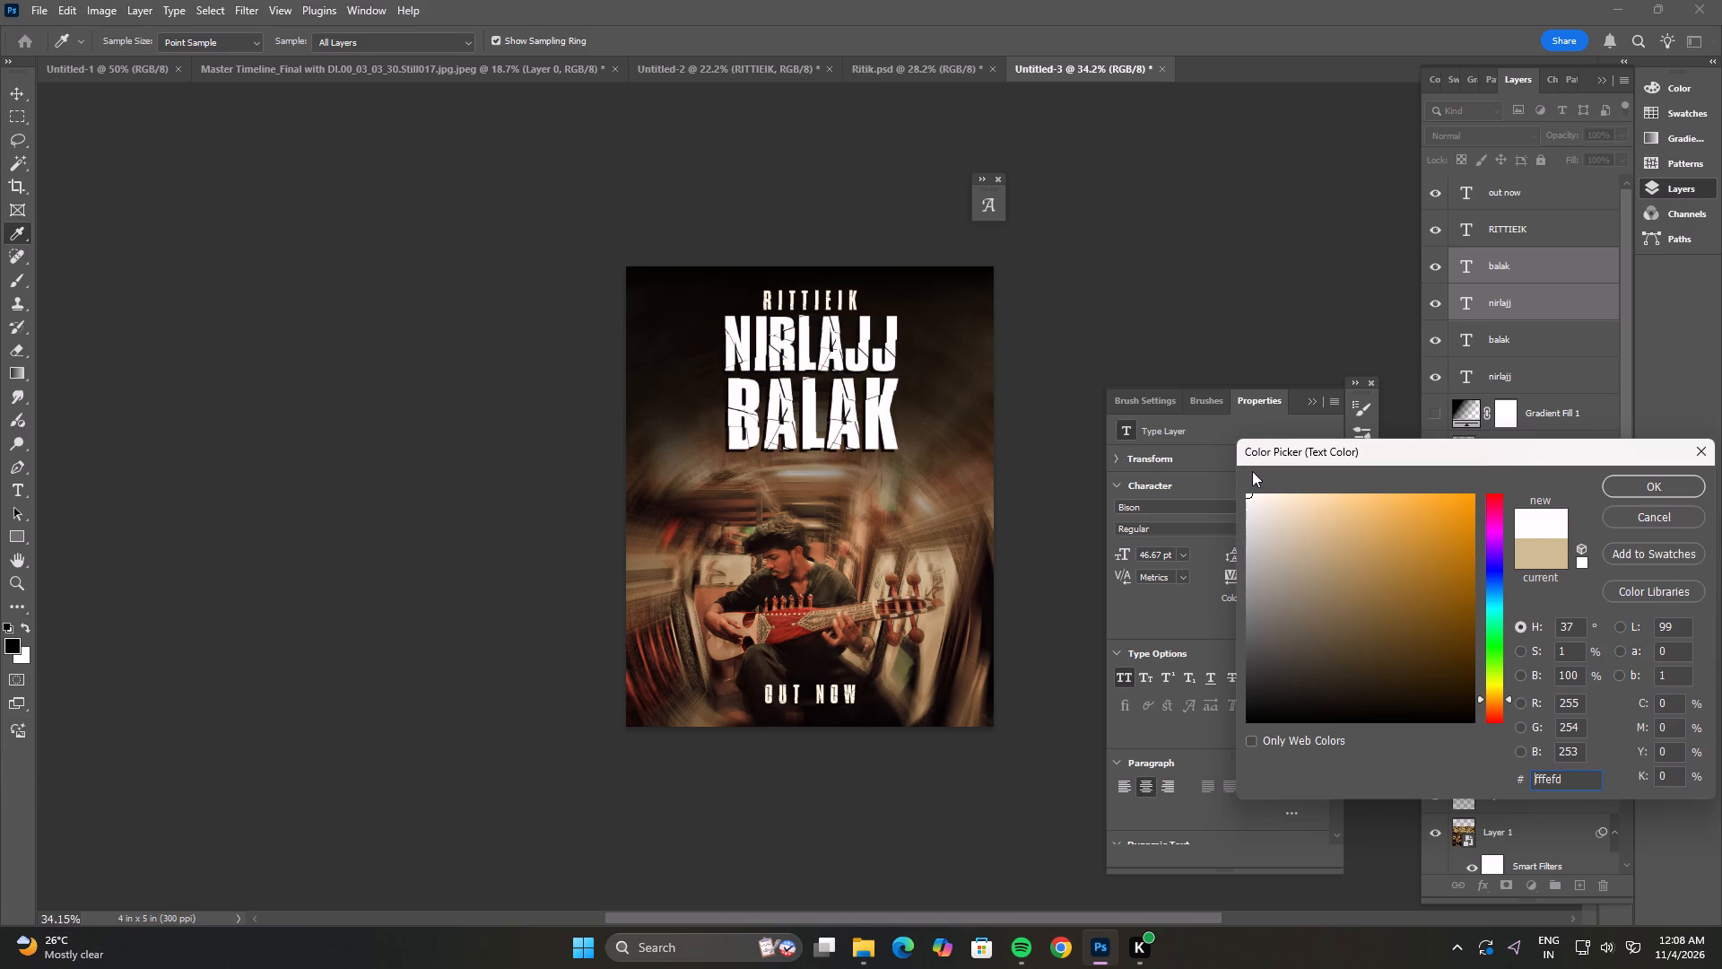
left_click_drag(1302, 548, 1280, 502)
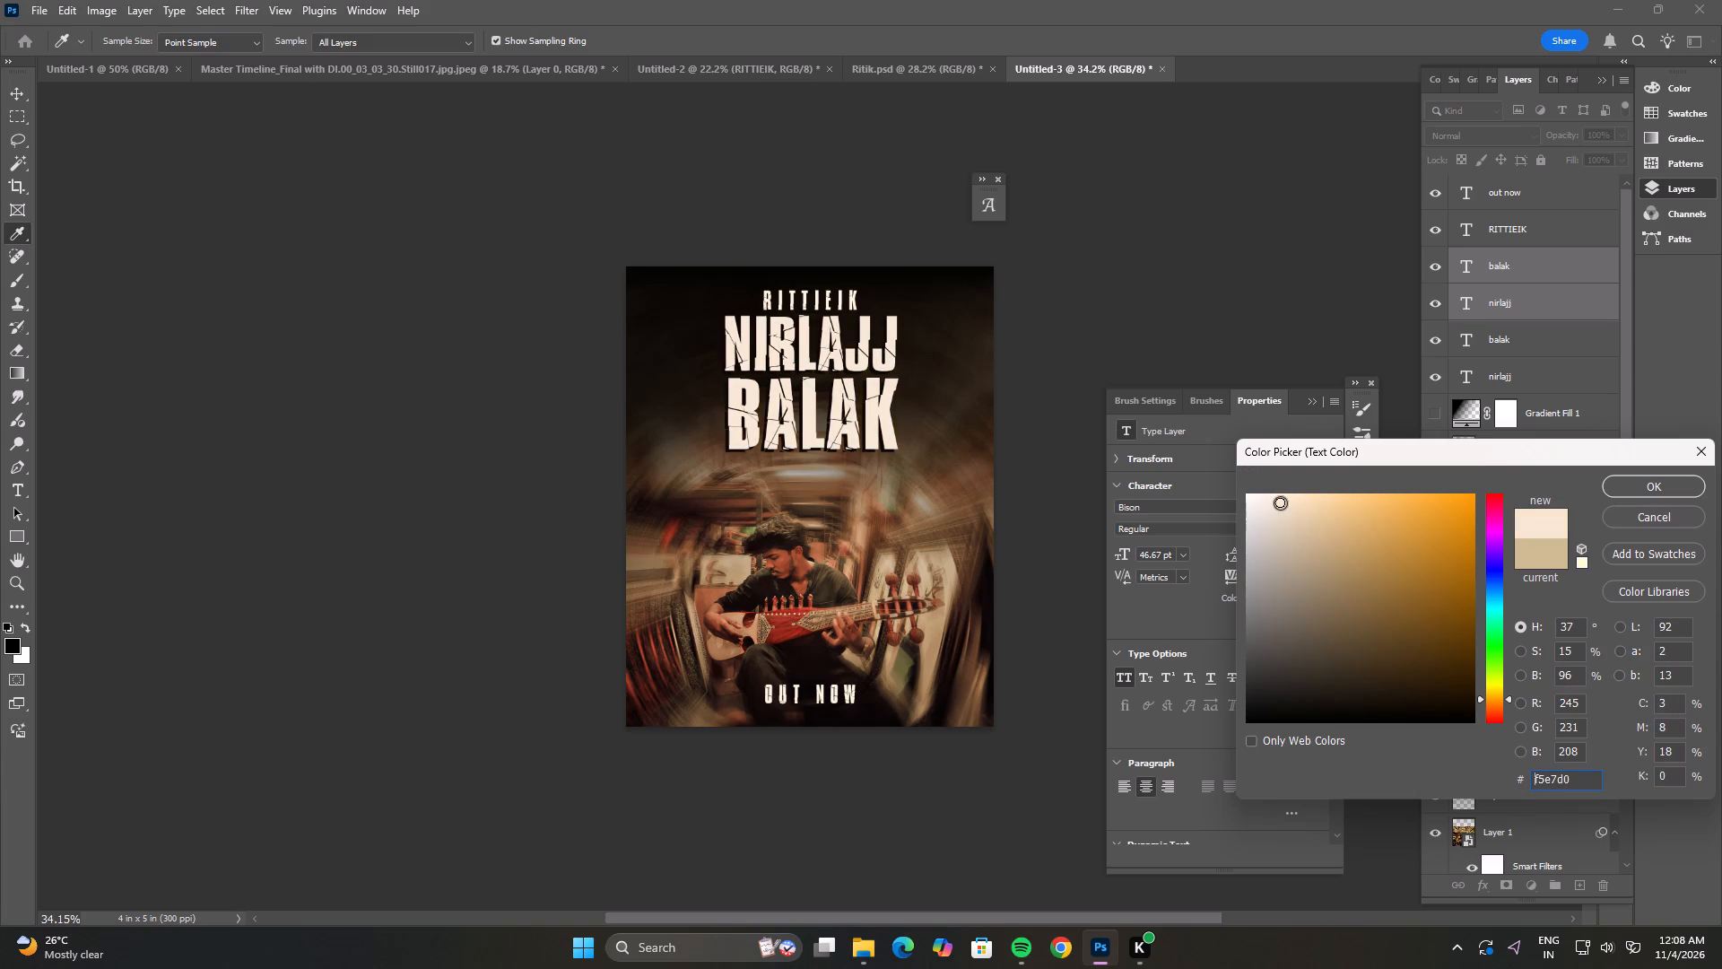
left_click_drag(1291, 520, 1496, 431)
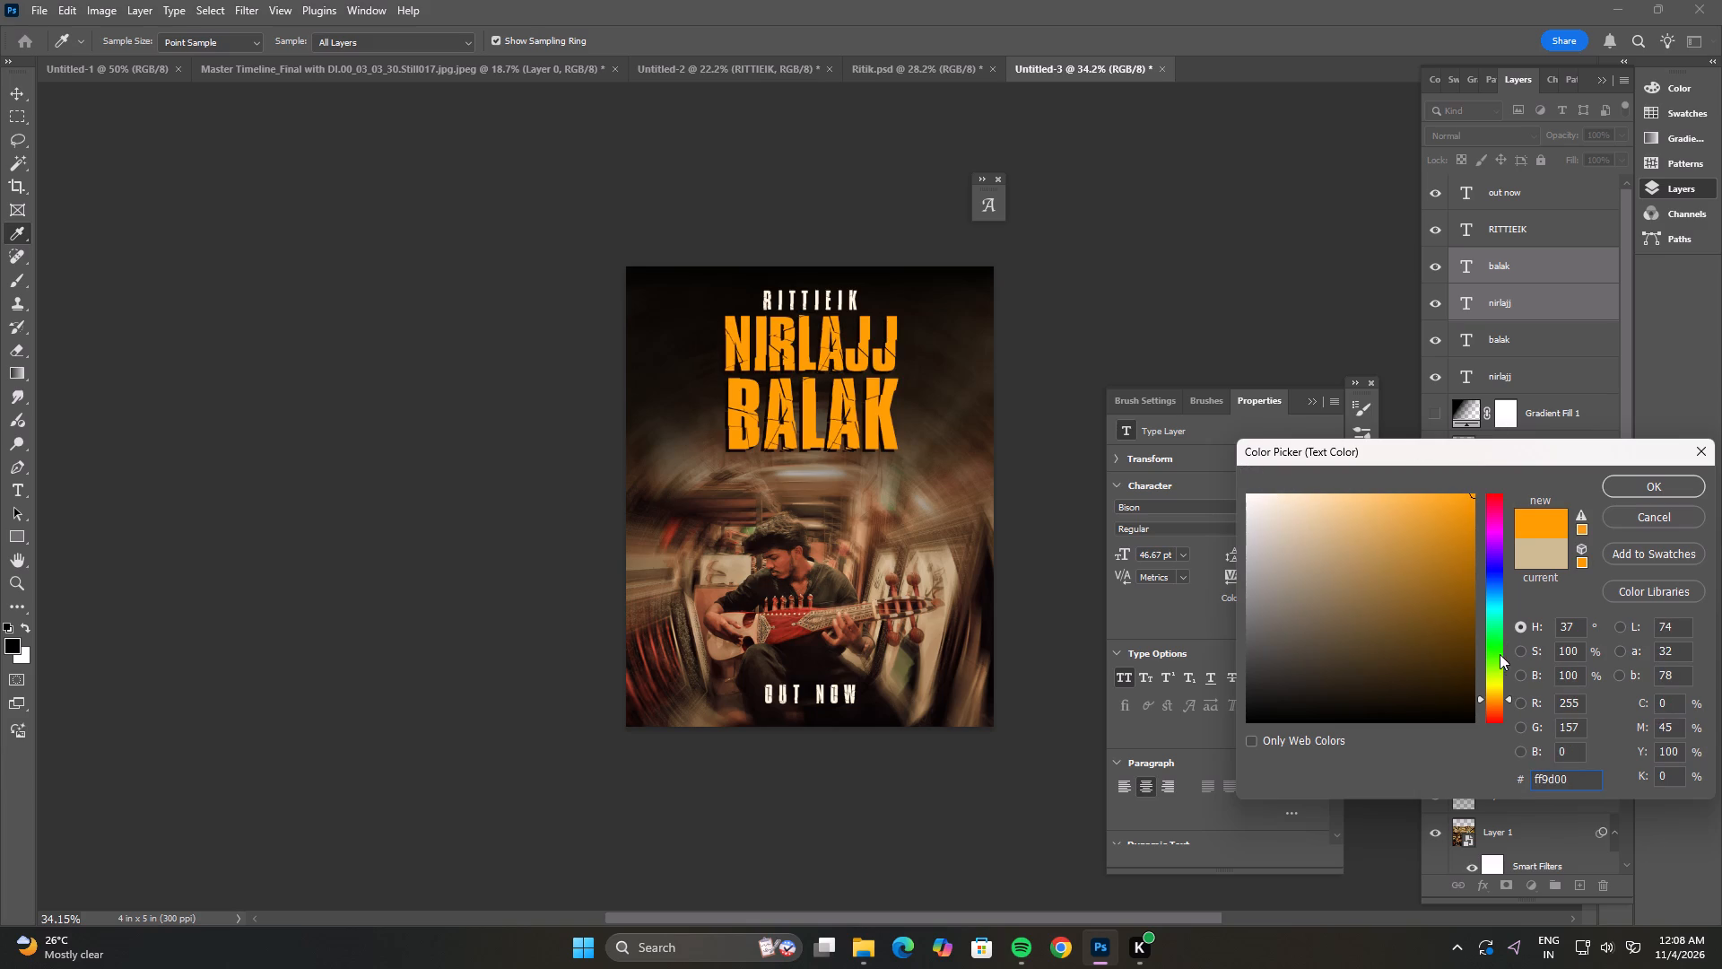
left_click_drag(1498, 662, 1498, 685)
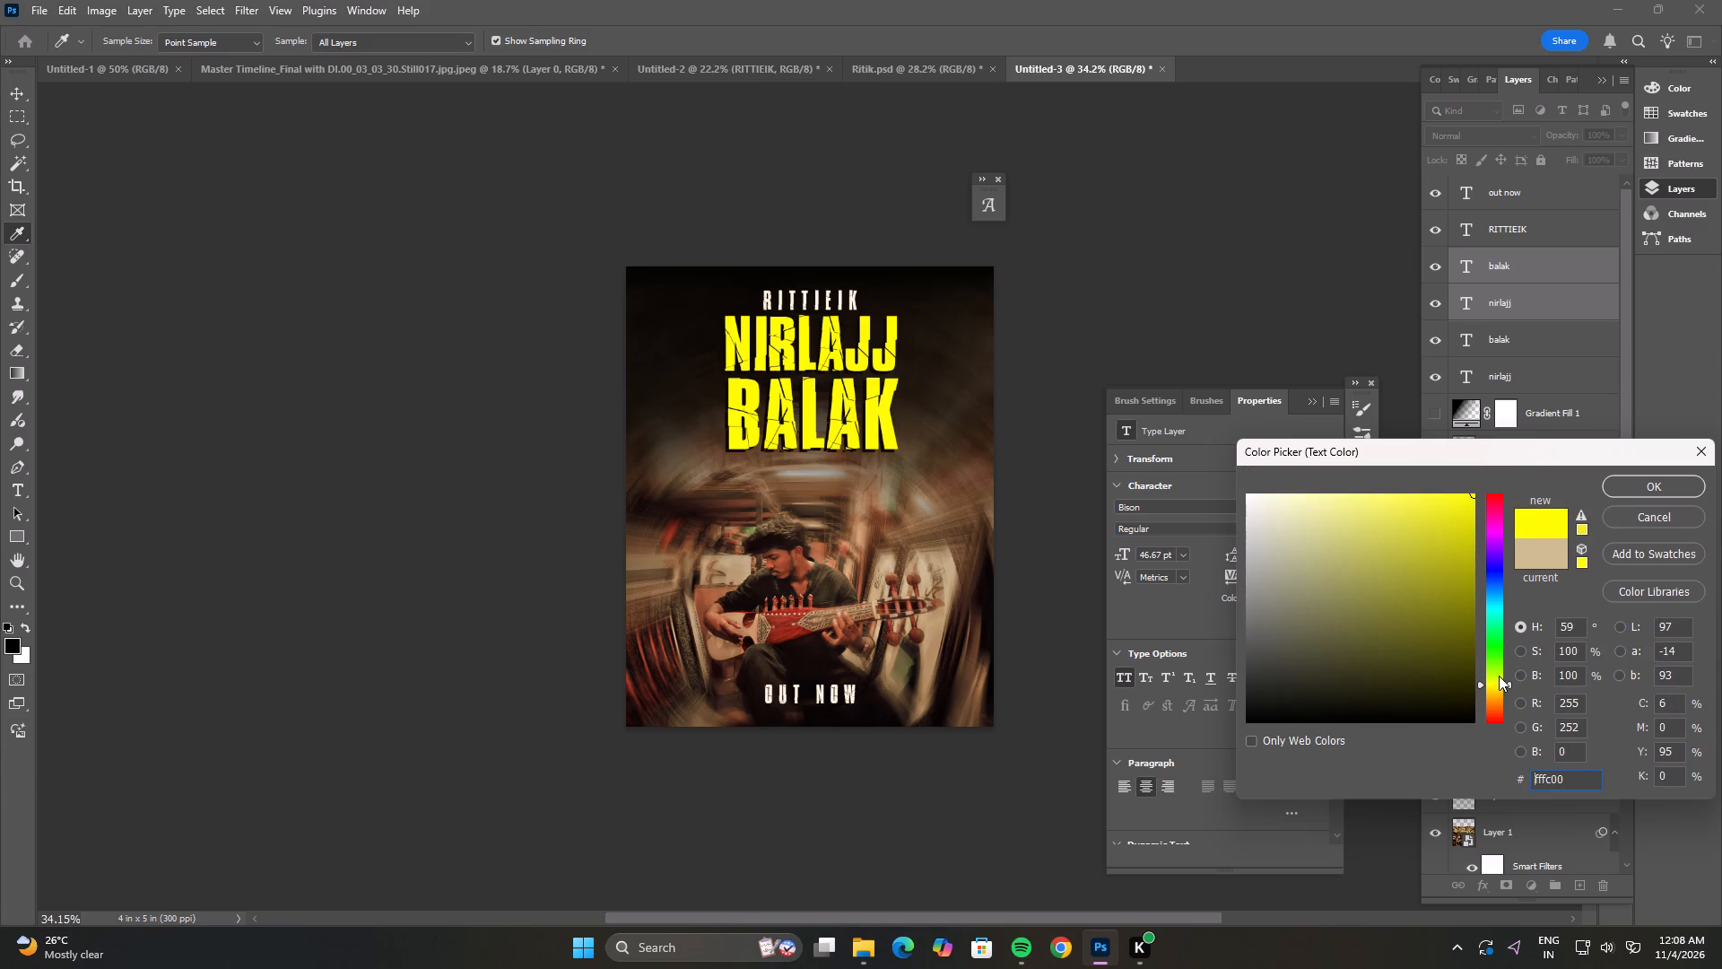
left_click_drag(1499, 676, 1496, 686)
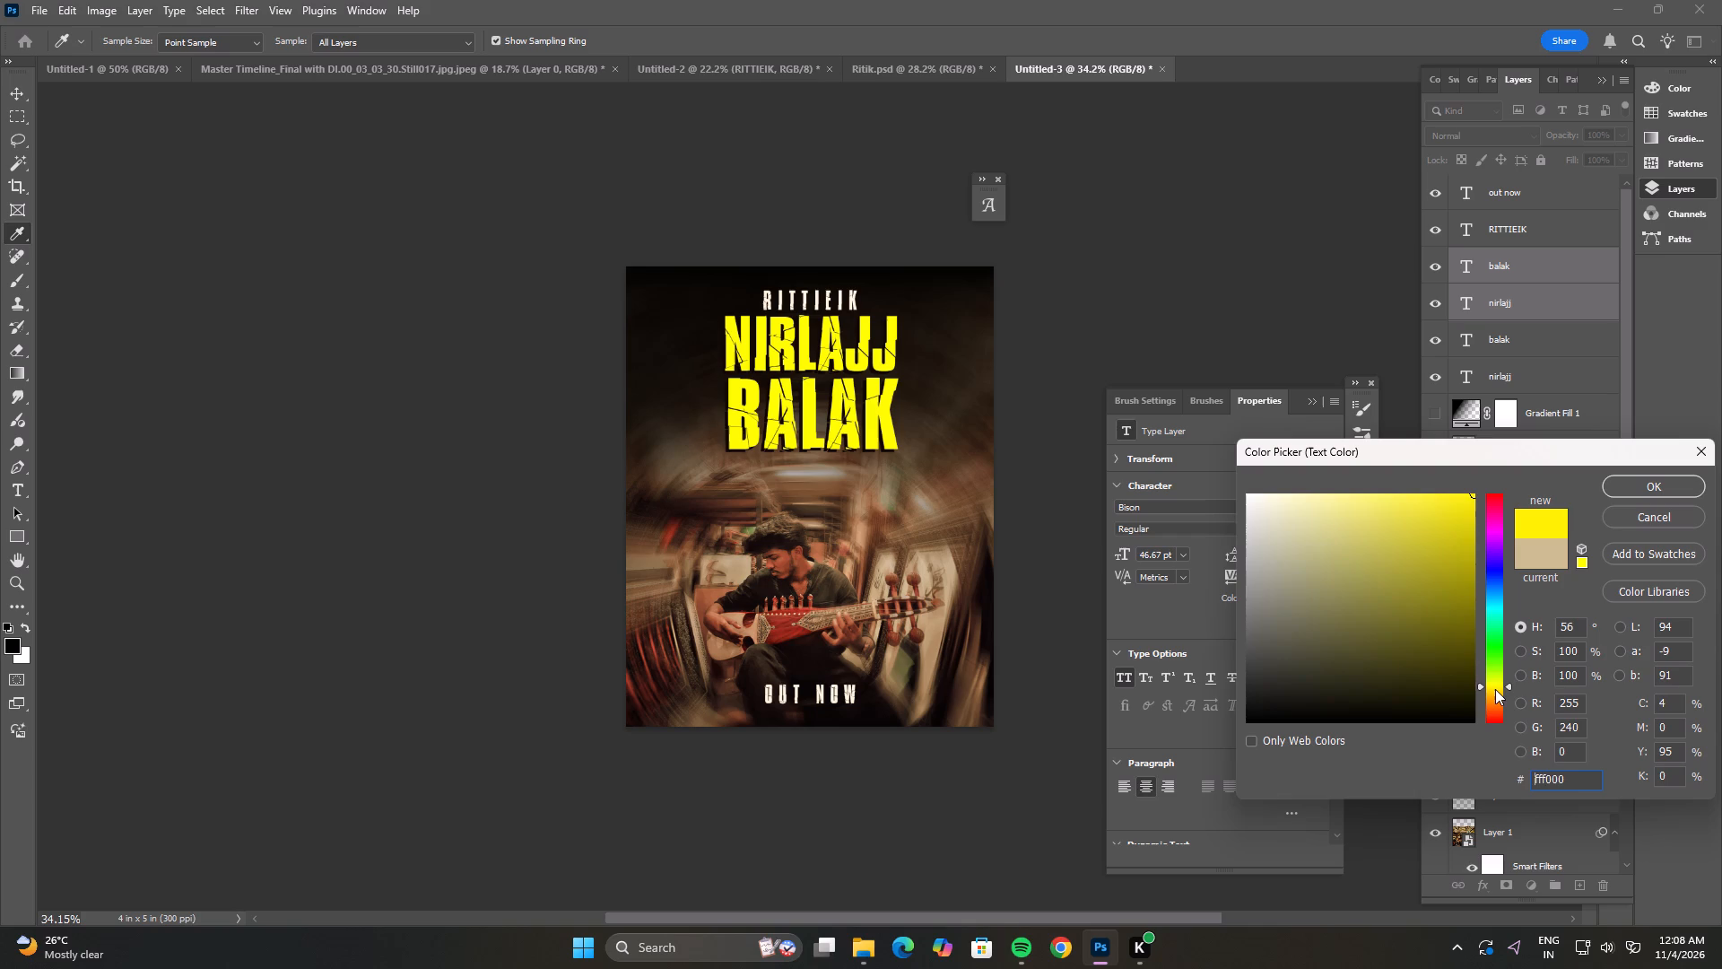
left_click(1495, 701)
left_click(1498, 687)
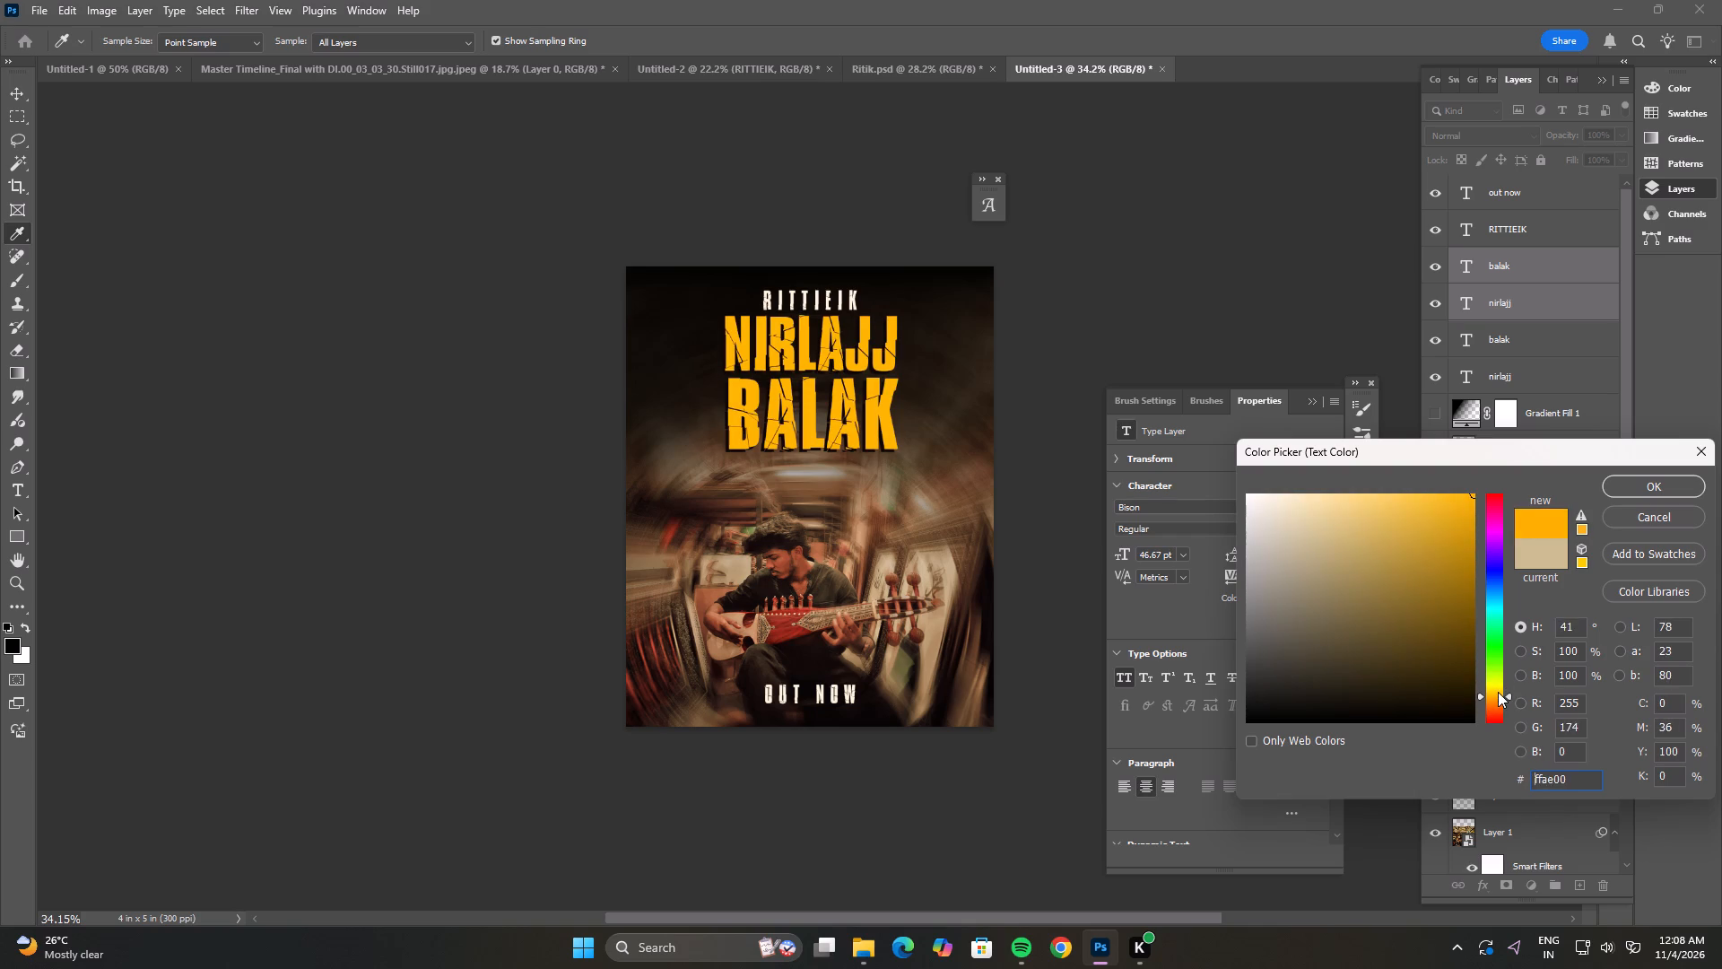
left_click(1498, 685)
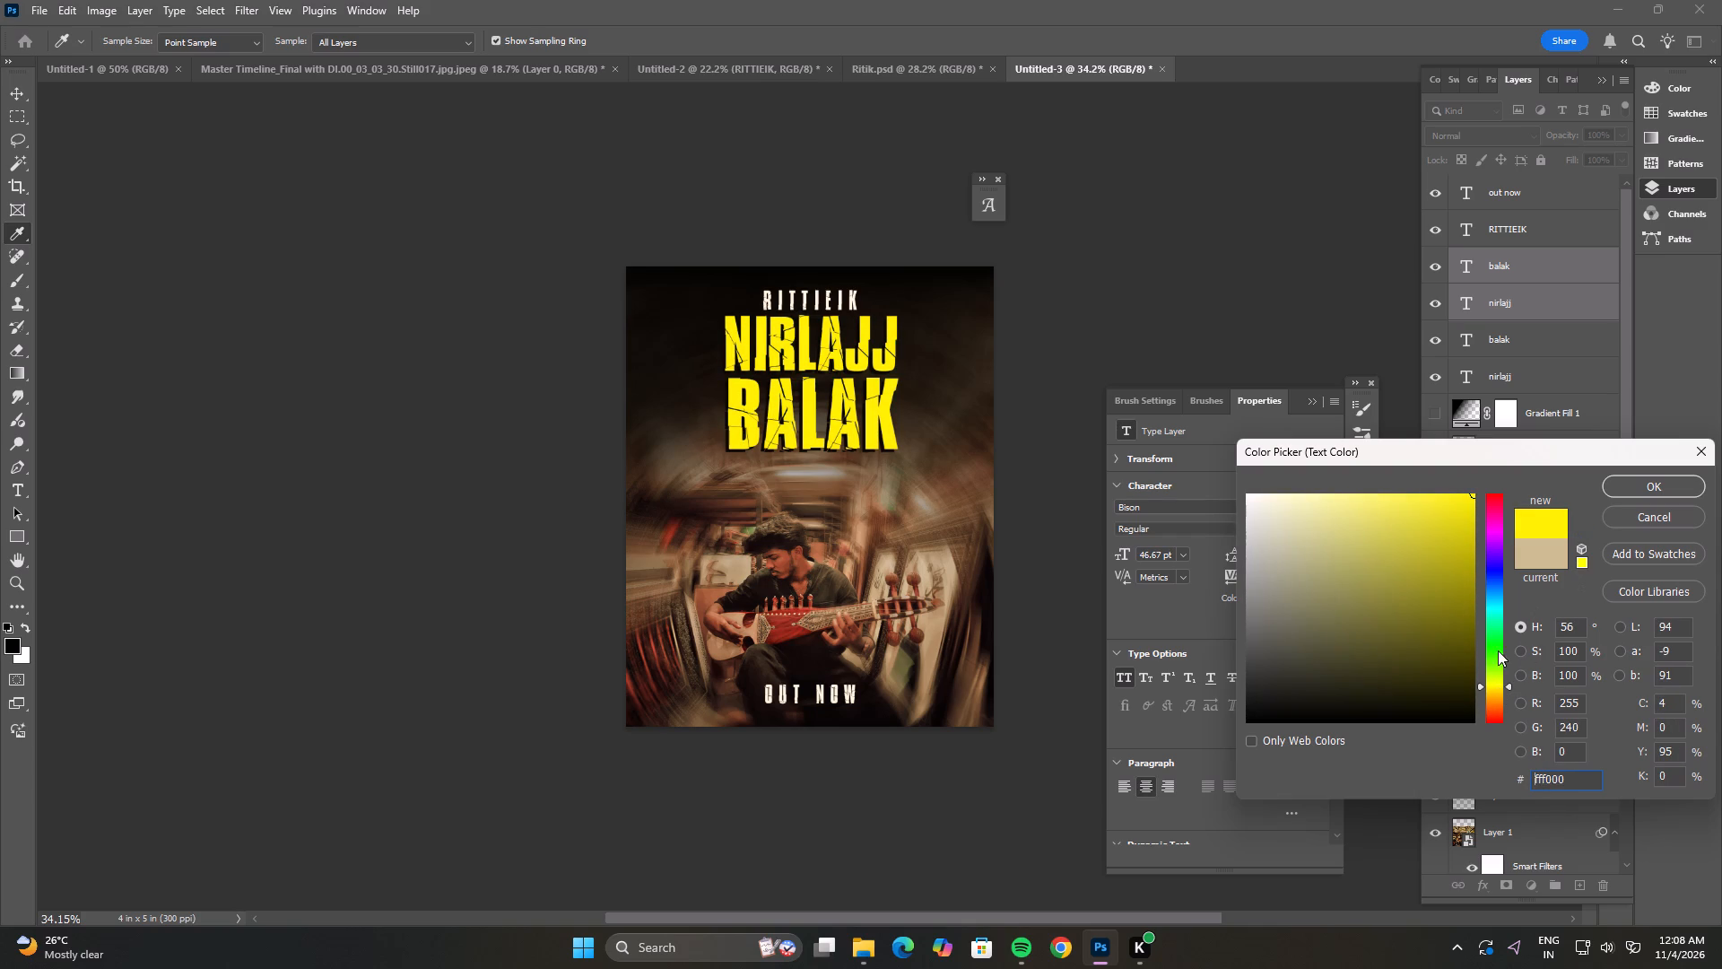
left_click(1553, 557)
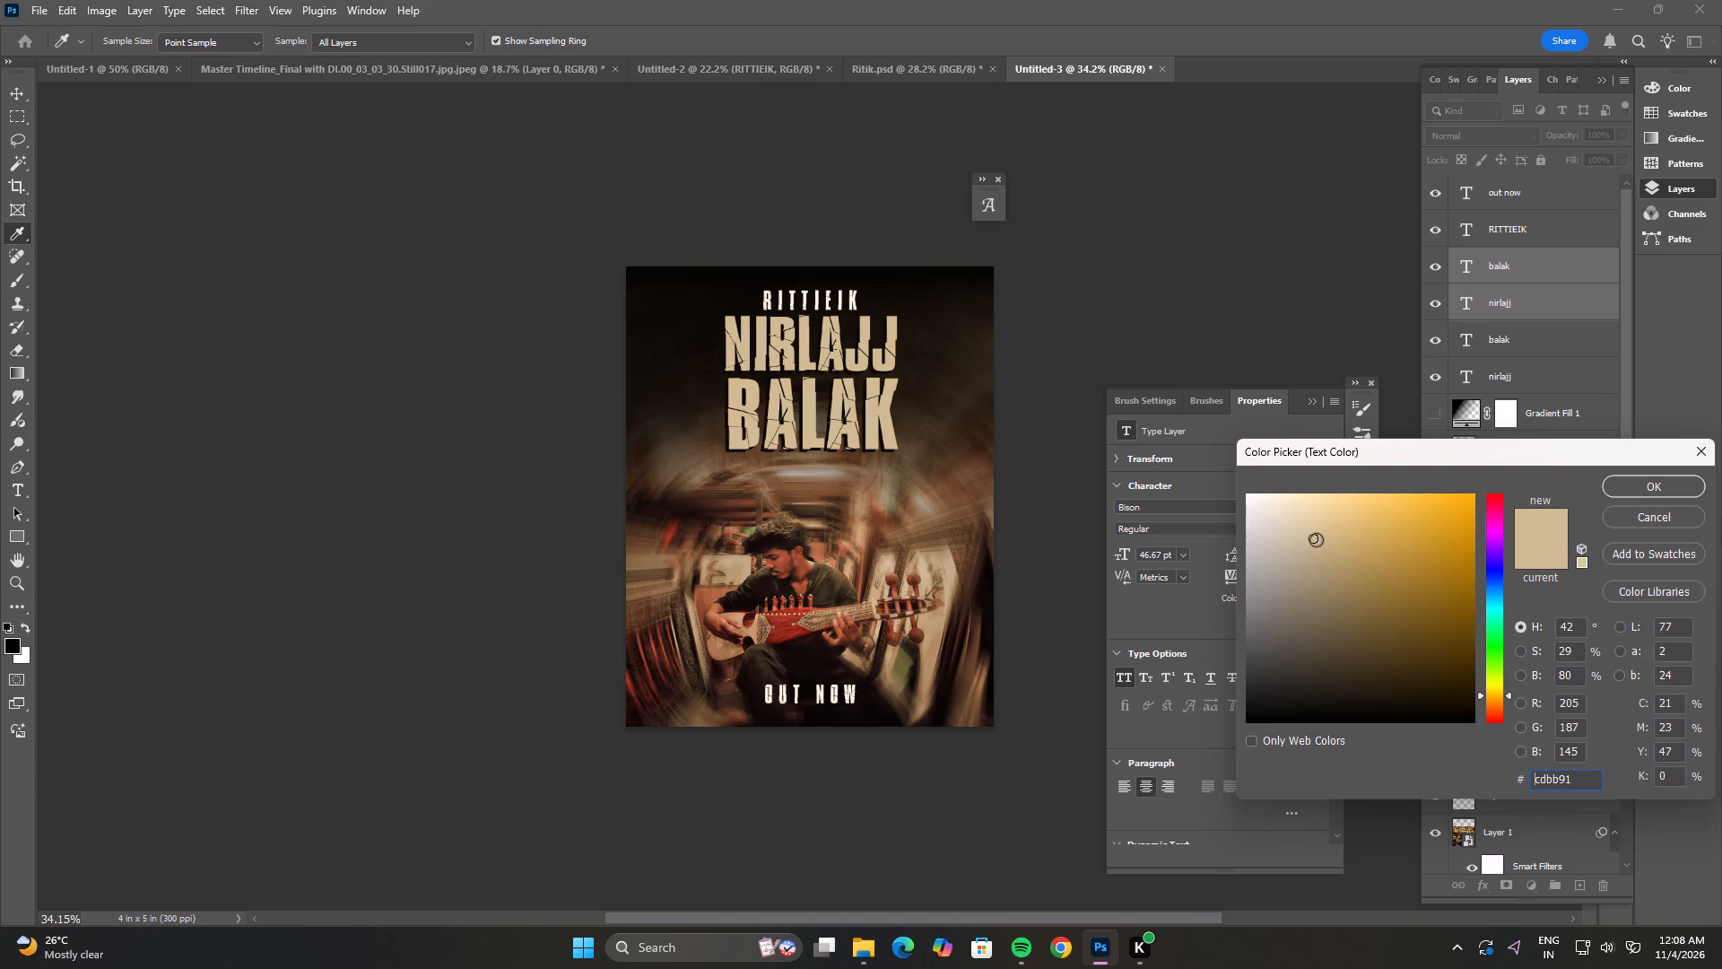
Change the front NIRLAJJ and BALAK title text to a slightly lighter beige and deselect the layers.
left_click_drag(1314, 539, 1309, 528)
left_click_drag(1309, 528, 1307, 519)
left_click(1648, 492)
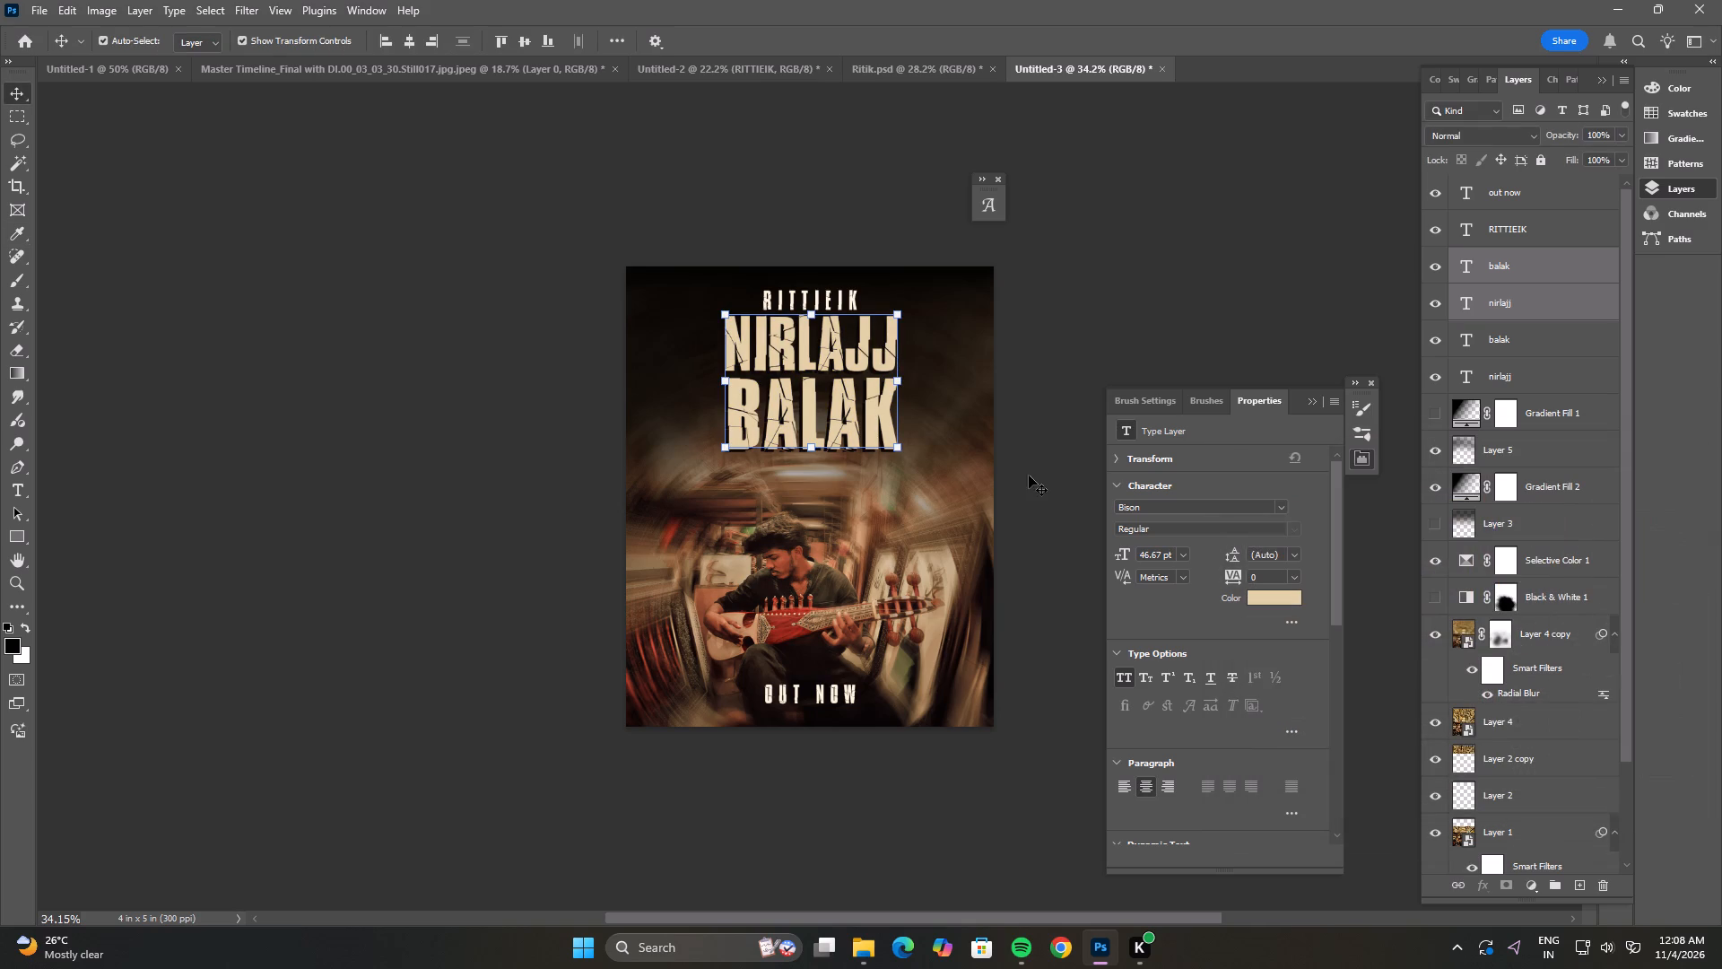
left_click(1041, 475)
left_click(1002, 814)
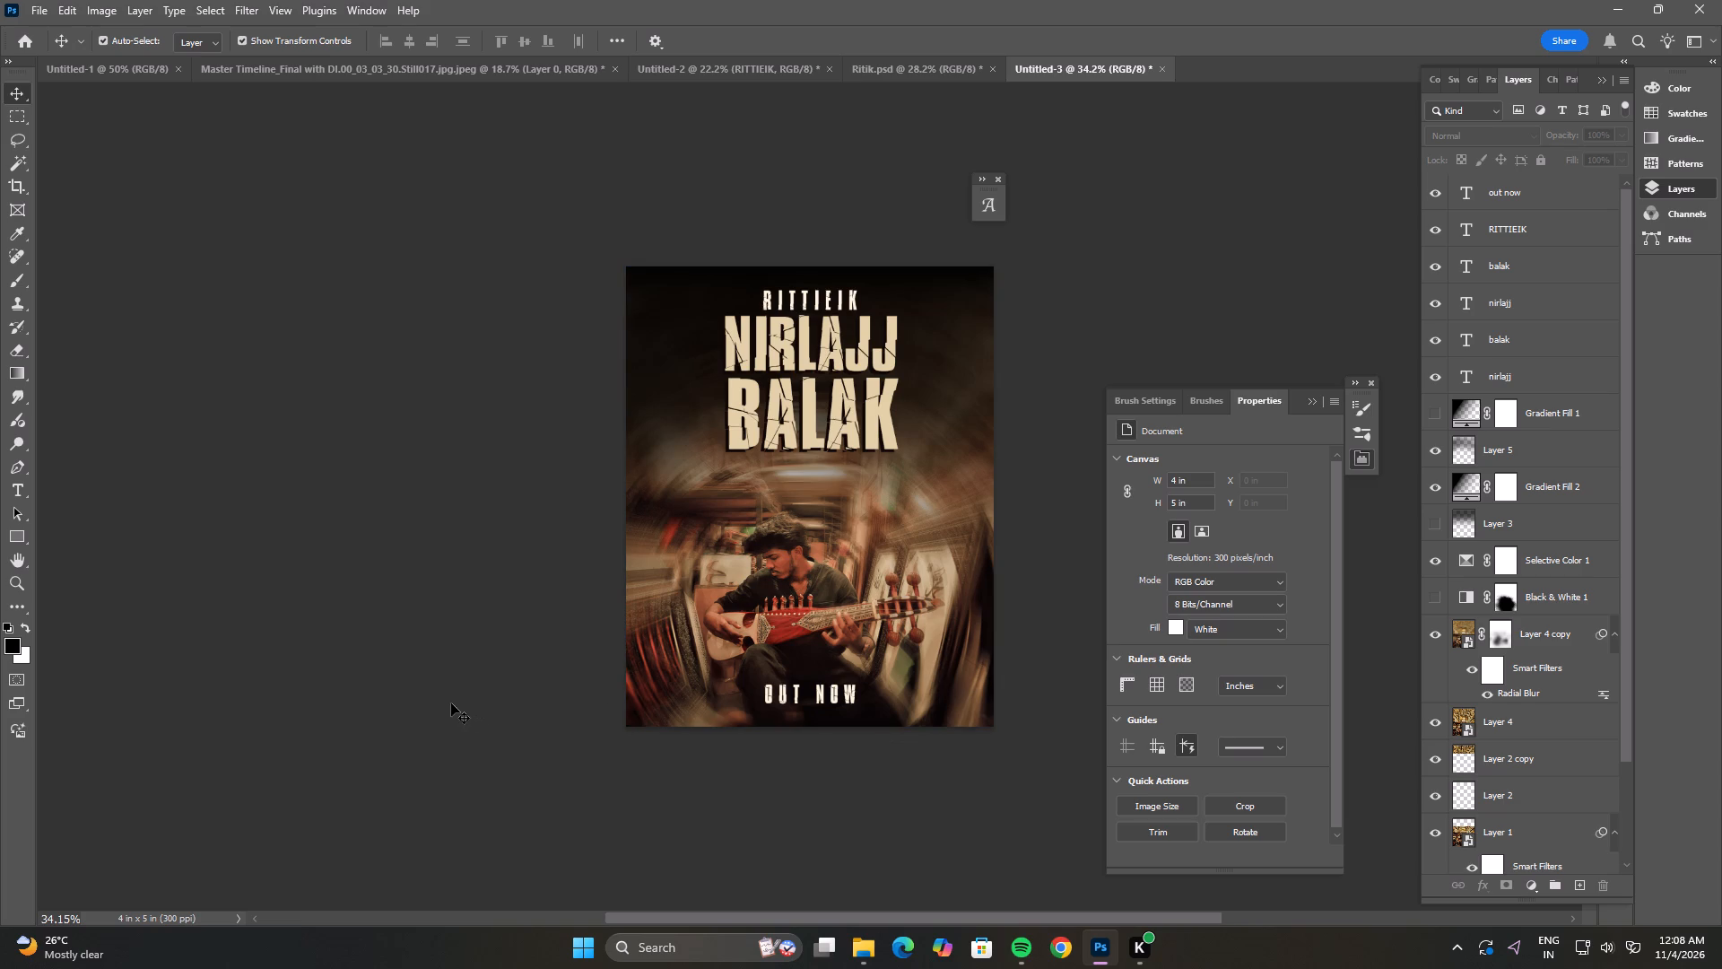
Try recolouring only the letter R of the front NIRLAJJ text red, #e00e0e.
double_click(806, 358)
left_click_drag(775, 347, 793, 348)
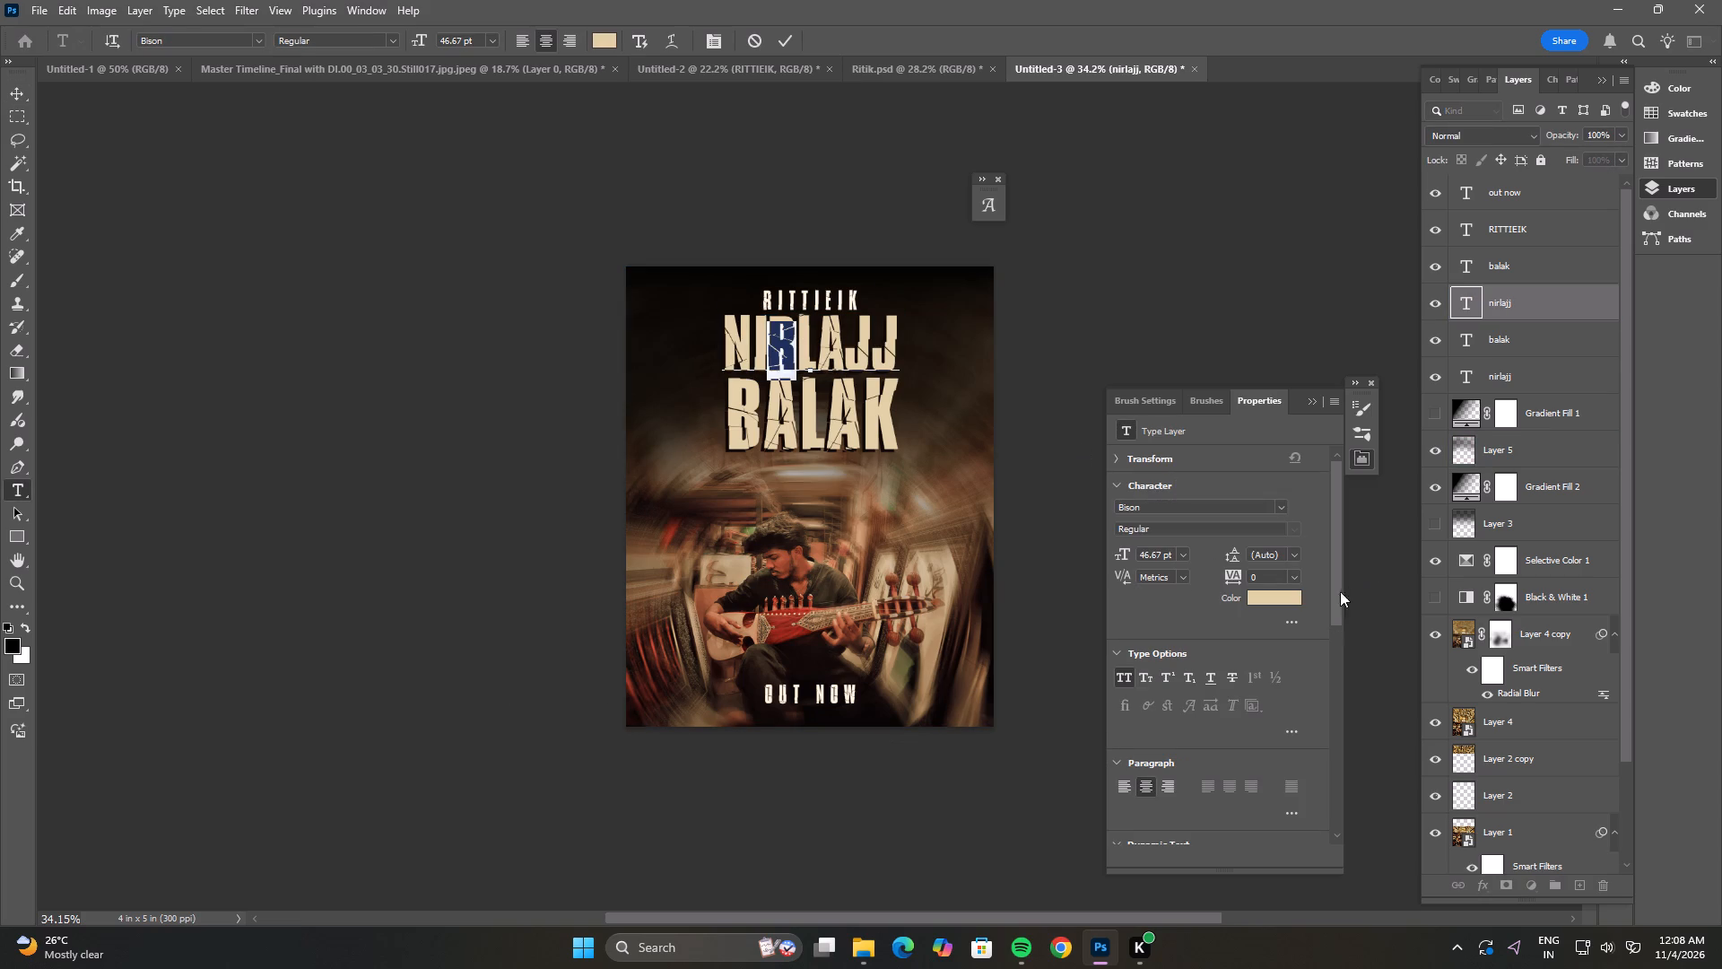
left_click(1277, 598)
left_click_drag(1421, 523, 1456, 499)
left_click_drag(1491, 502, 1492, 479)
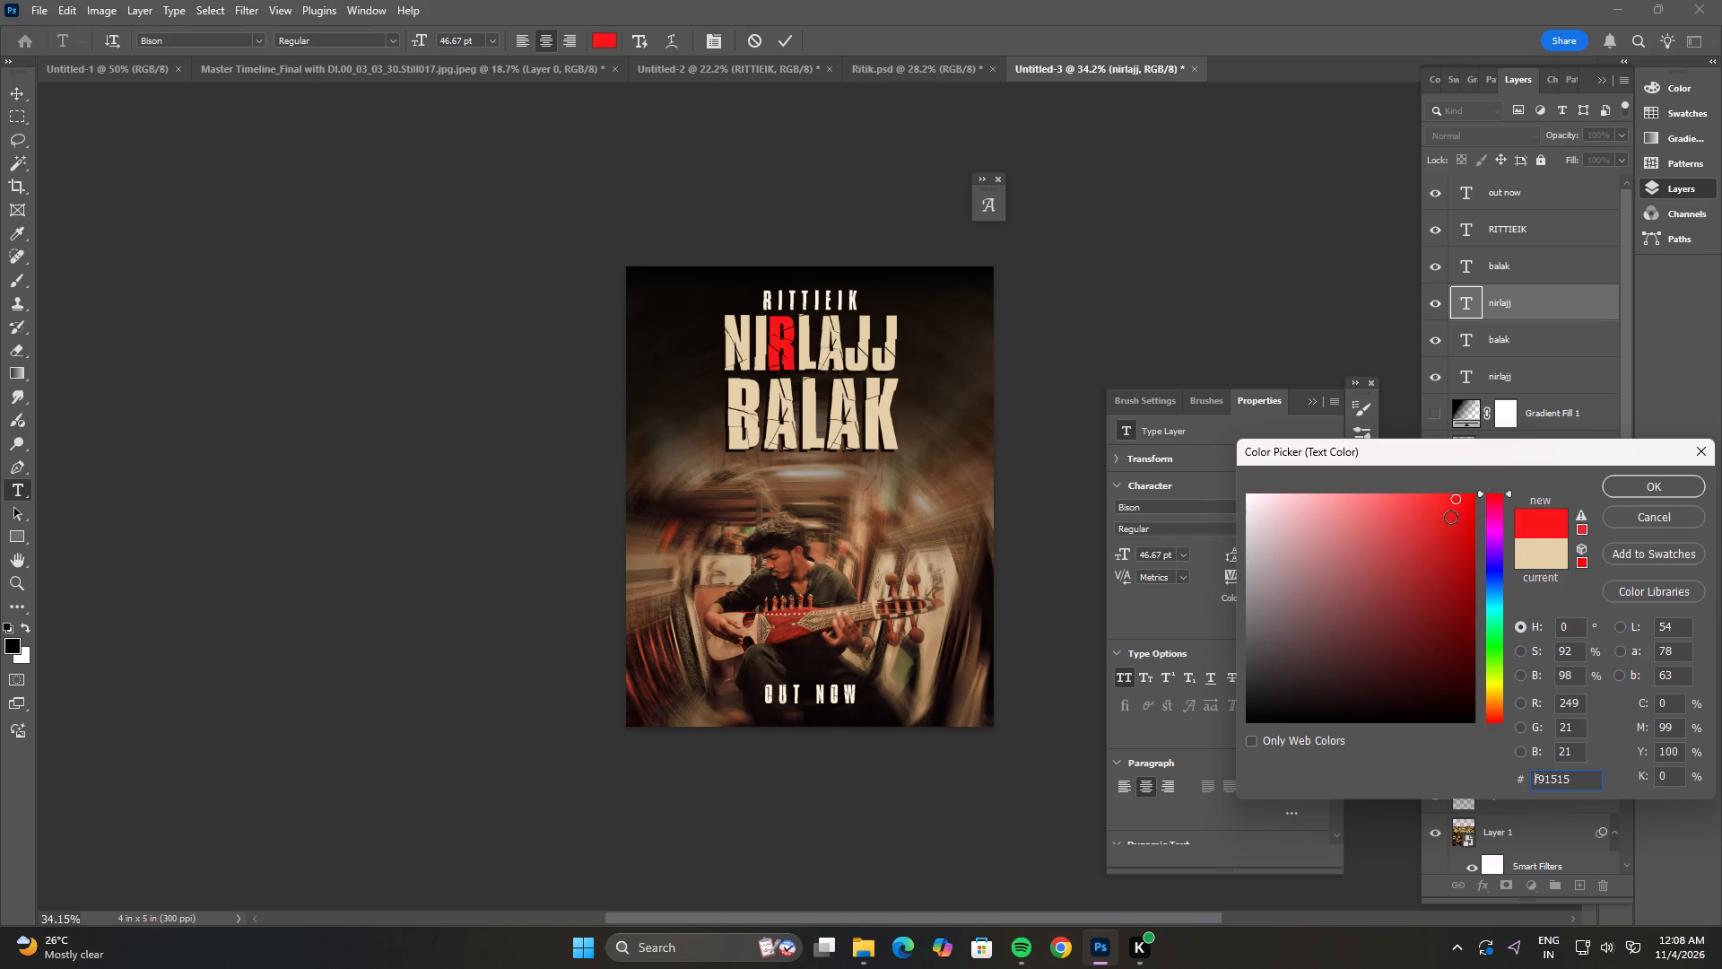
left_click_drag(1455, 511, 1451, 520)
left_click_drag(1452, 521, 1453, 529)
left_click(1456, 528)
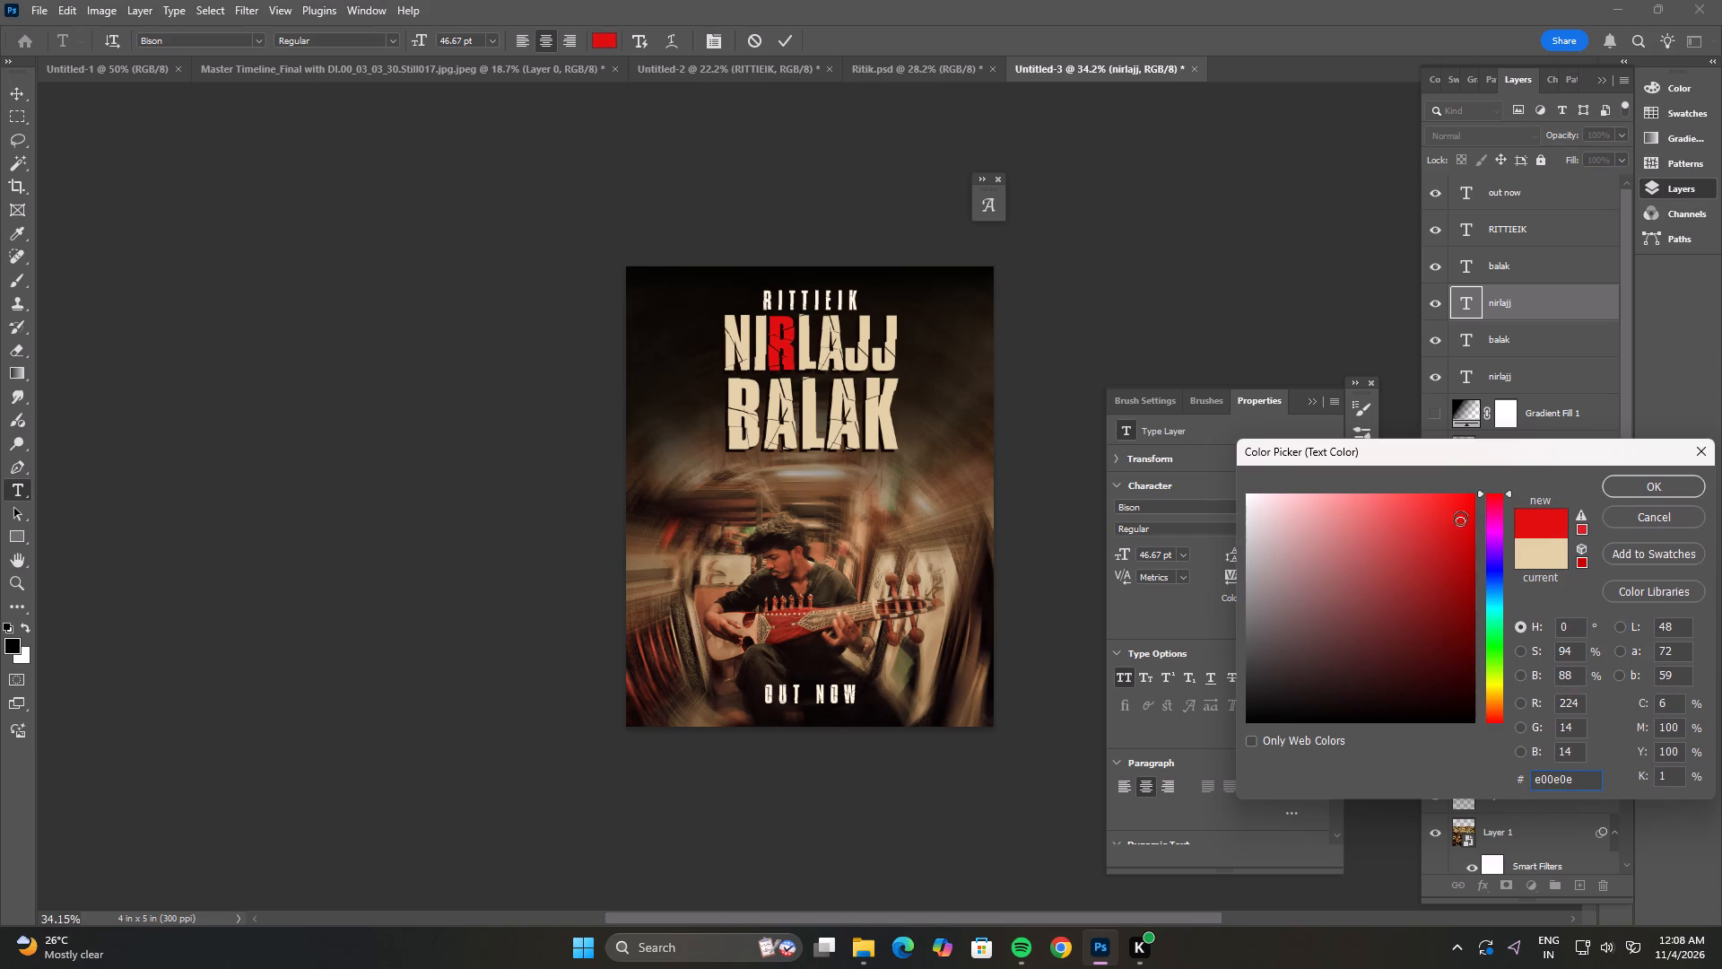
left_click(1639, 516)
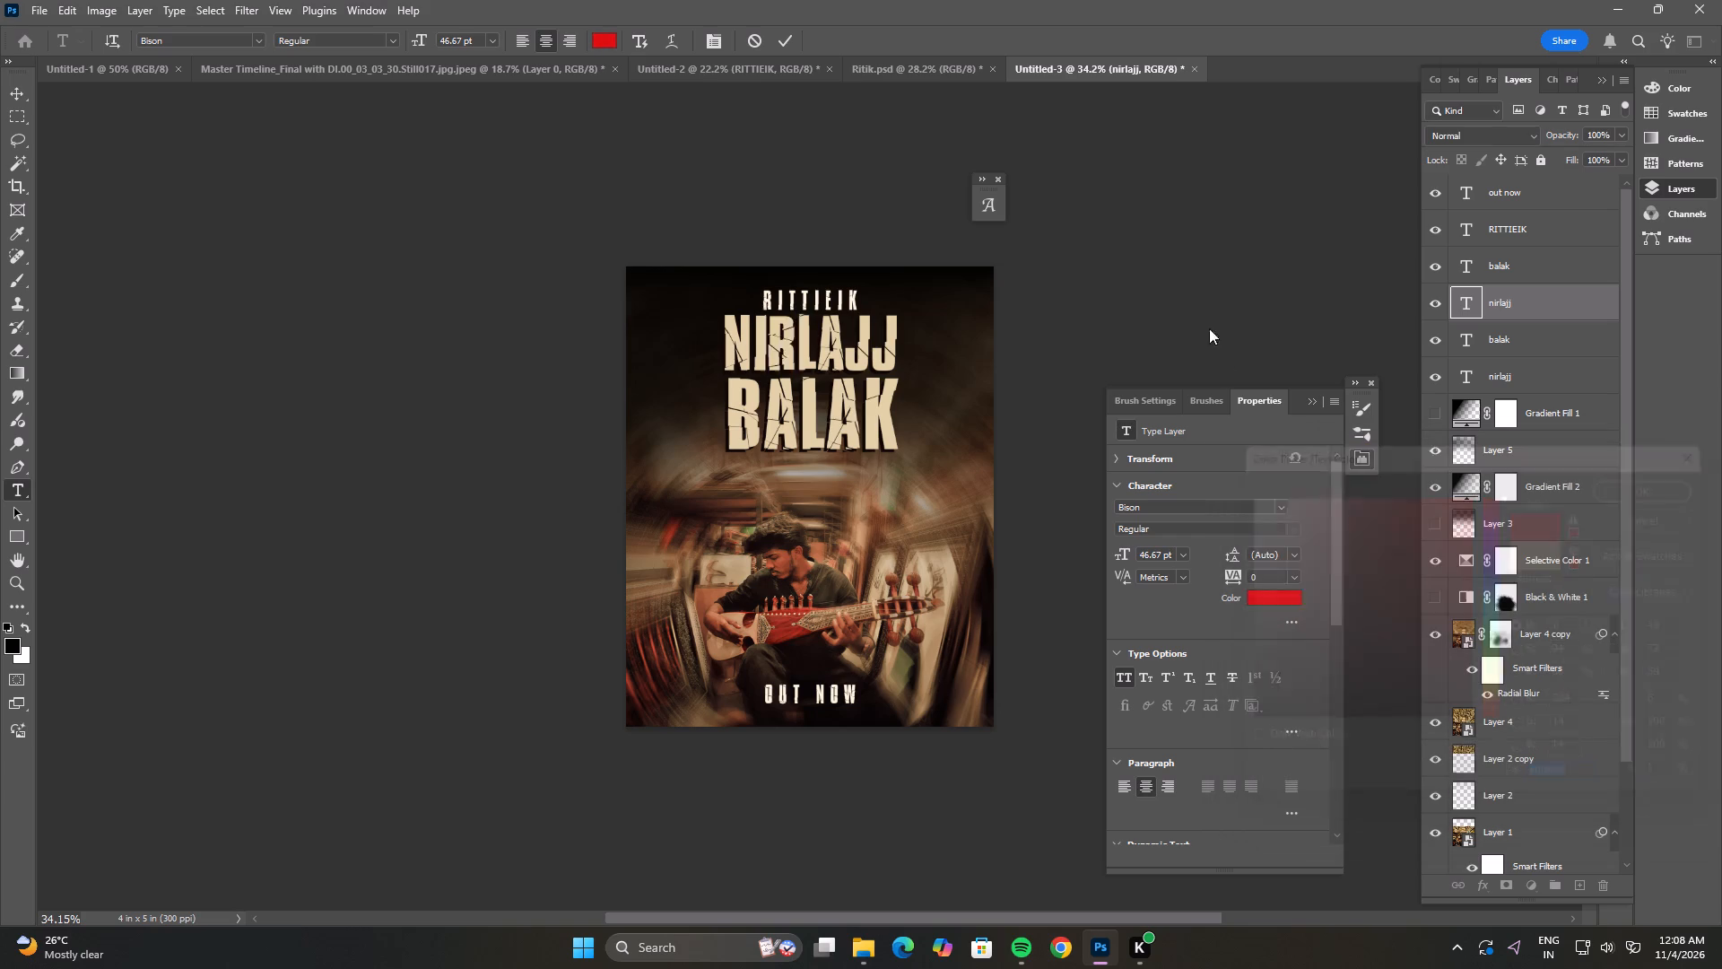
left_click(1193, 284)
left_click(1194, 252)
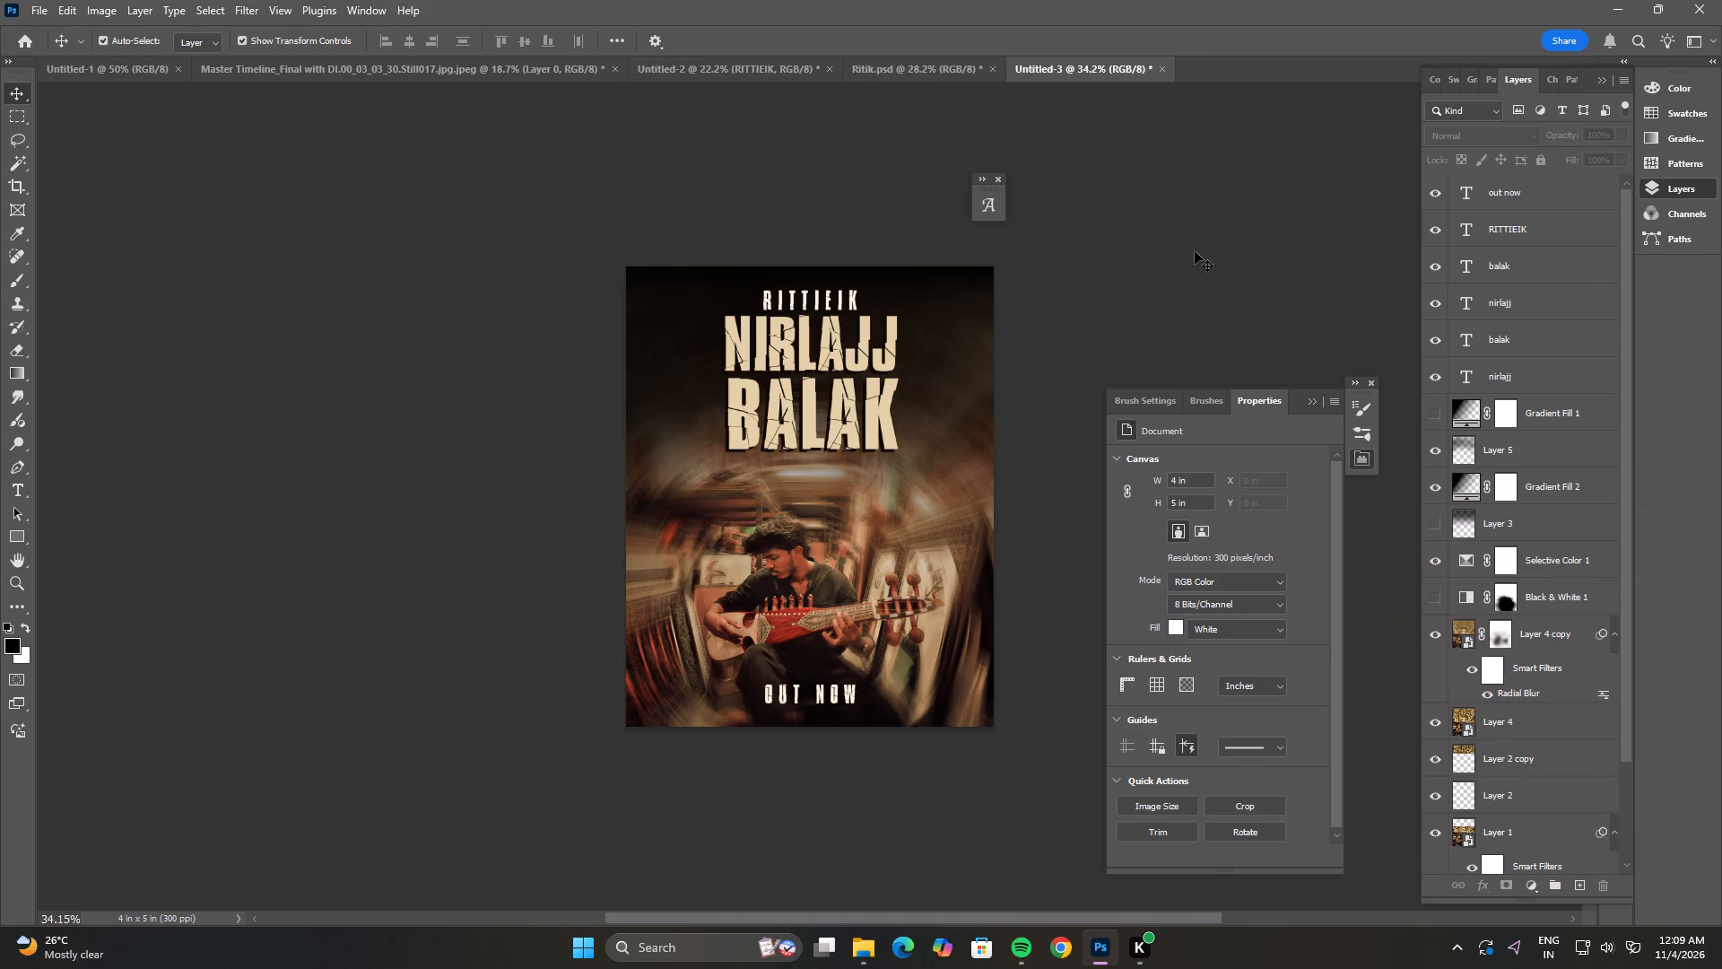
Switch to File Explorer and search the Downloads folder for "texture", browsing the images for a paper background.
left_click(867, 946)
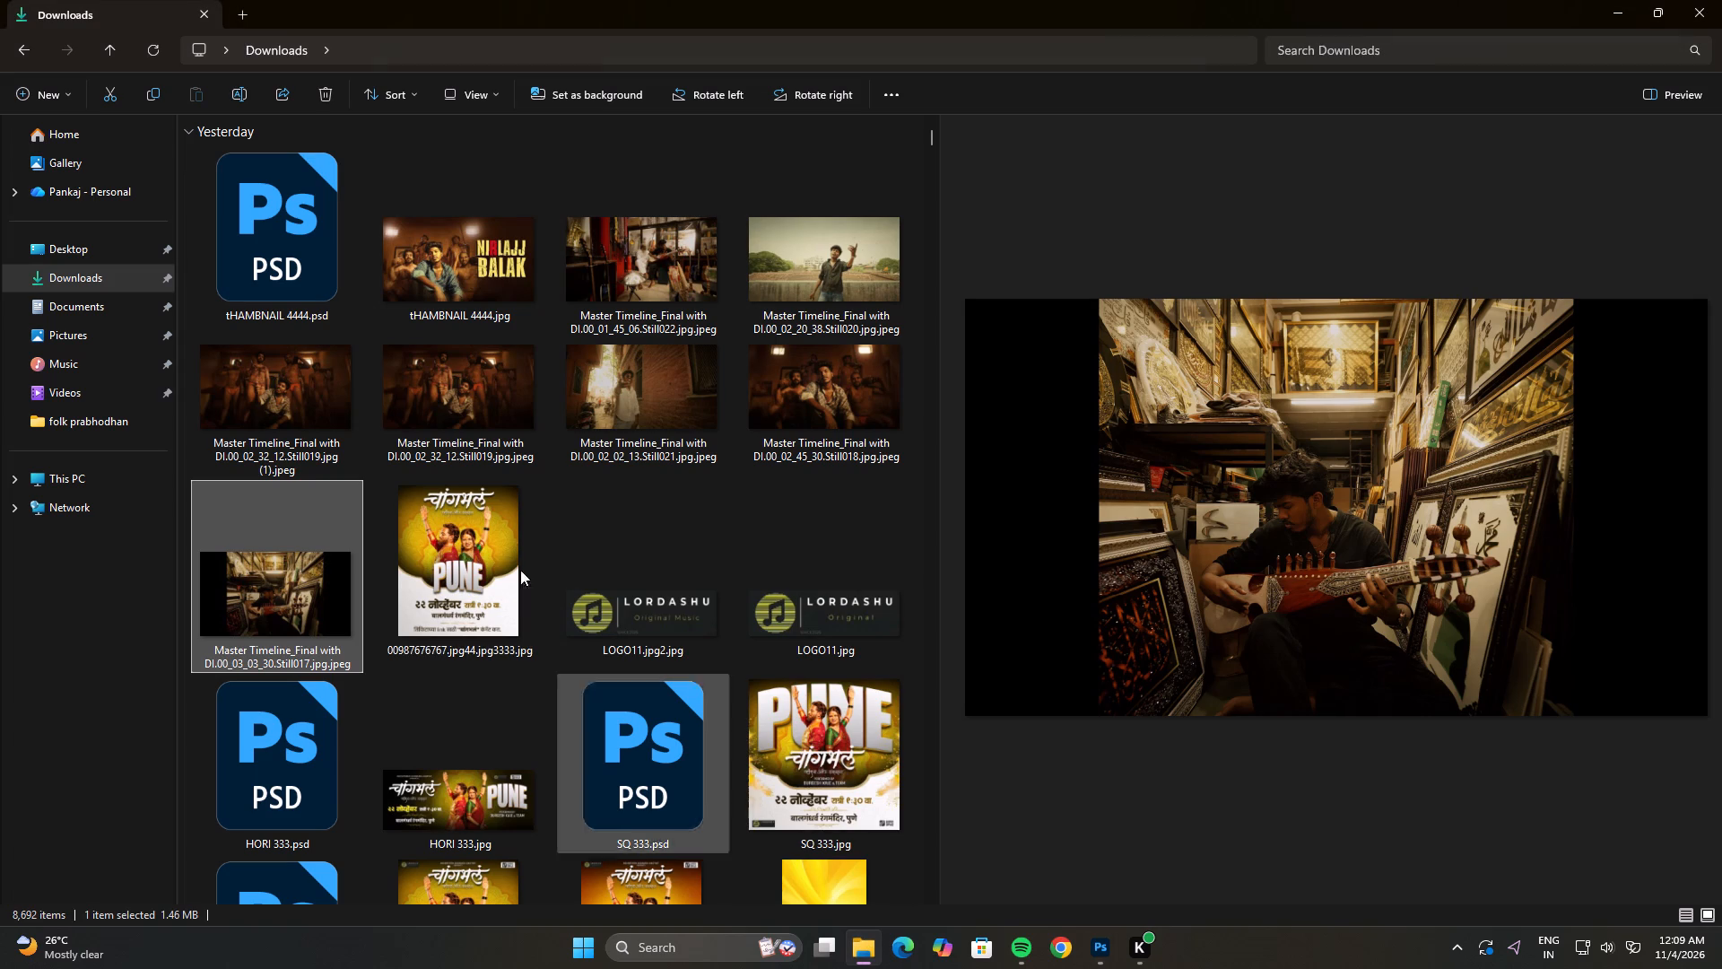
left_click(1335, 53)
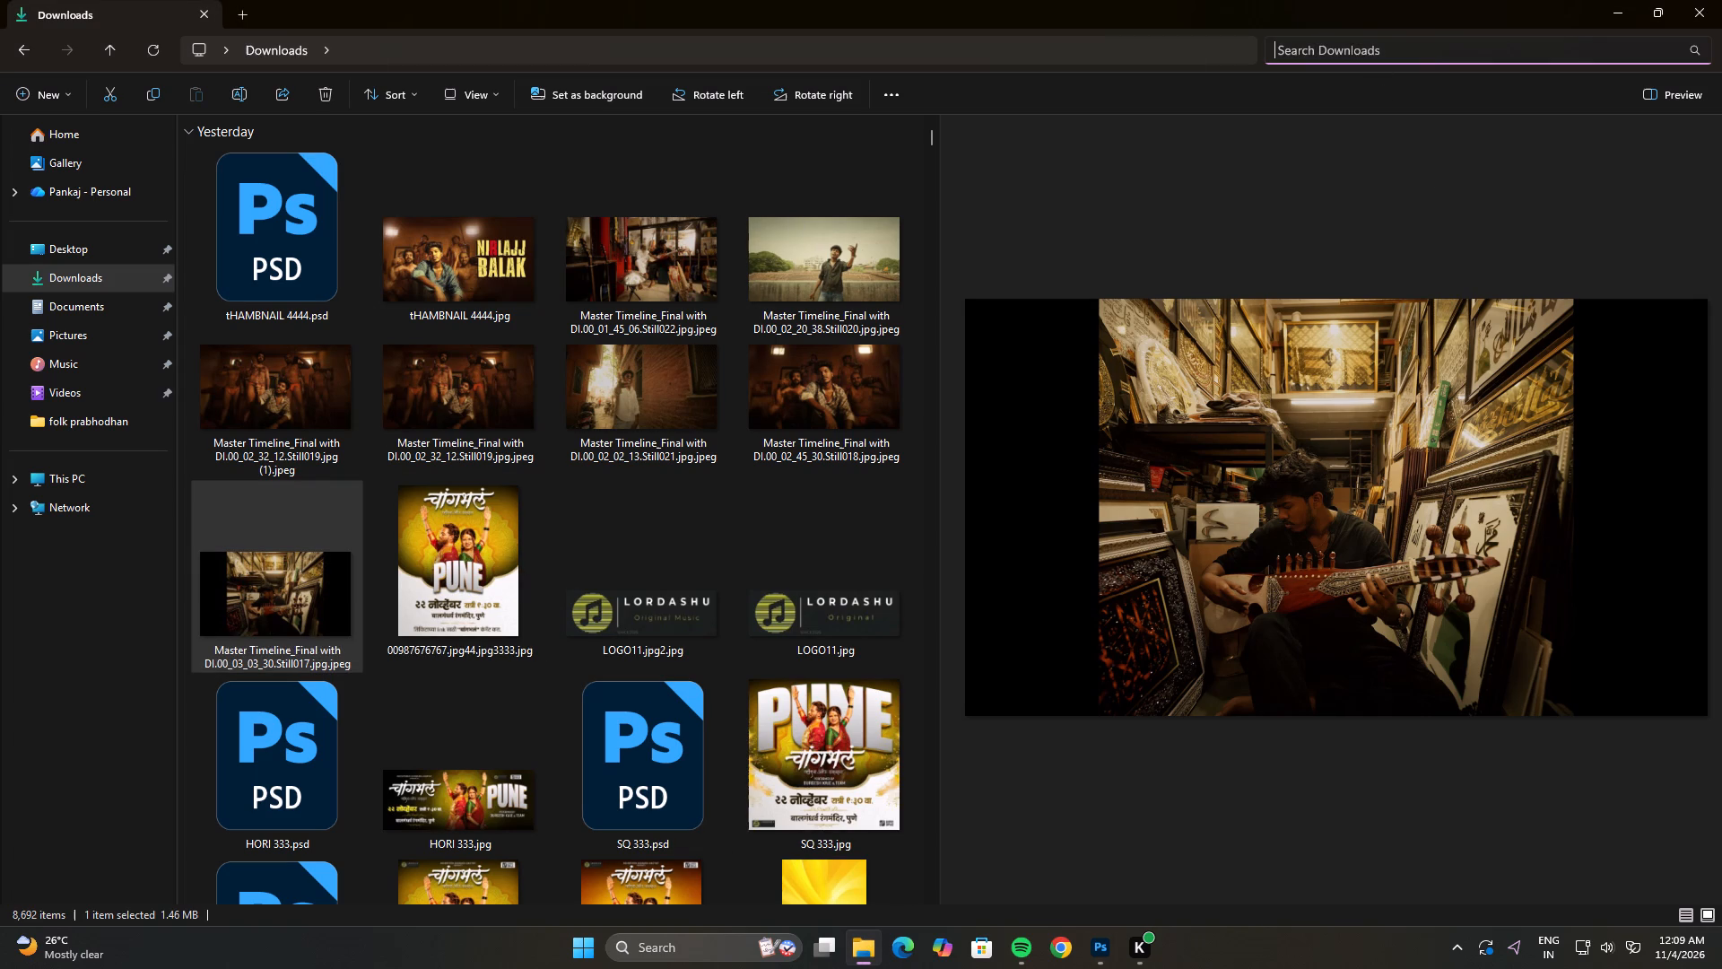
type("texture")
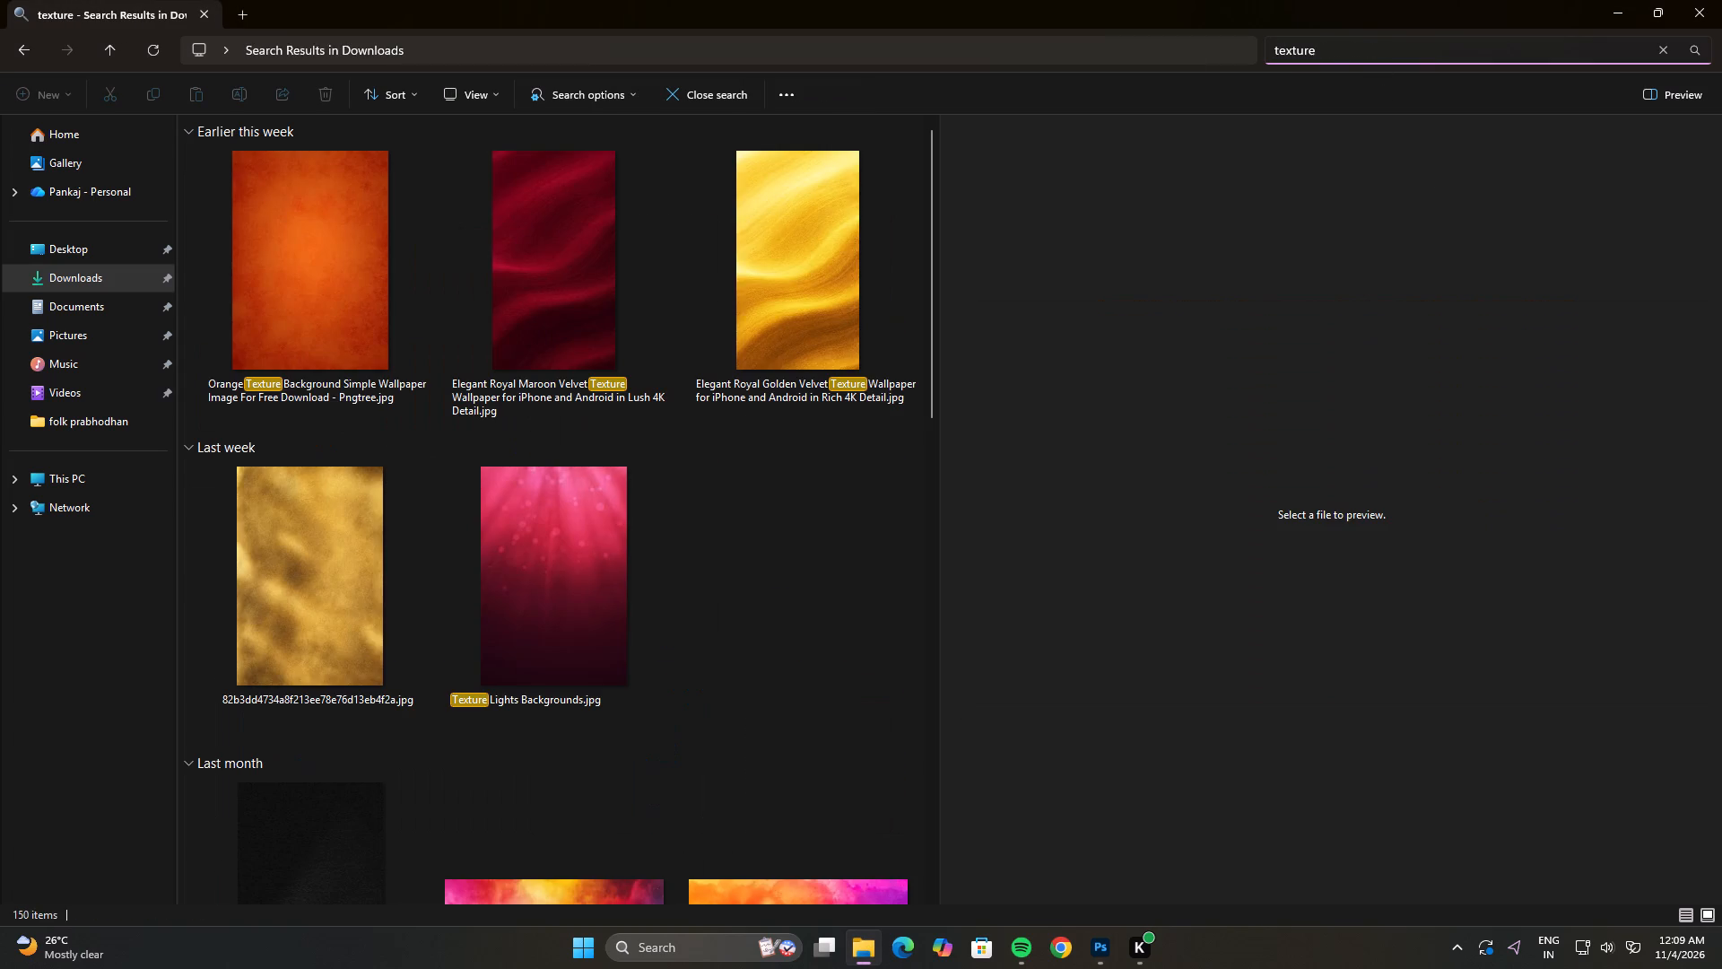
scroll(734, 505, "up", 1)
scroll(239, 559, "down", 2)
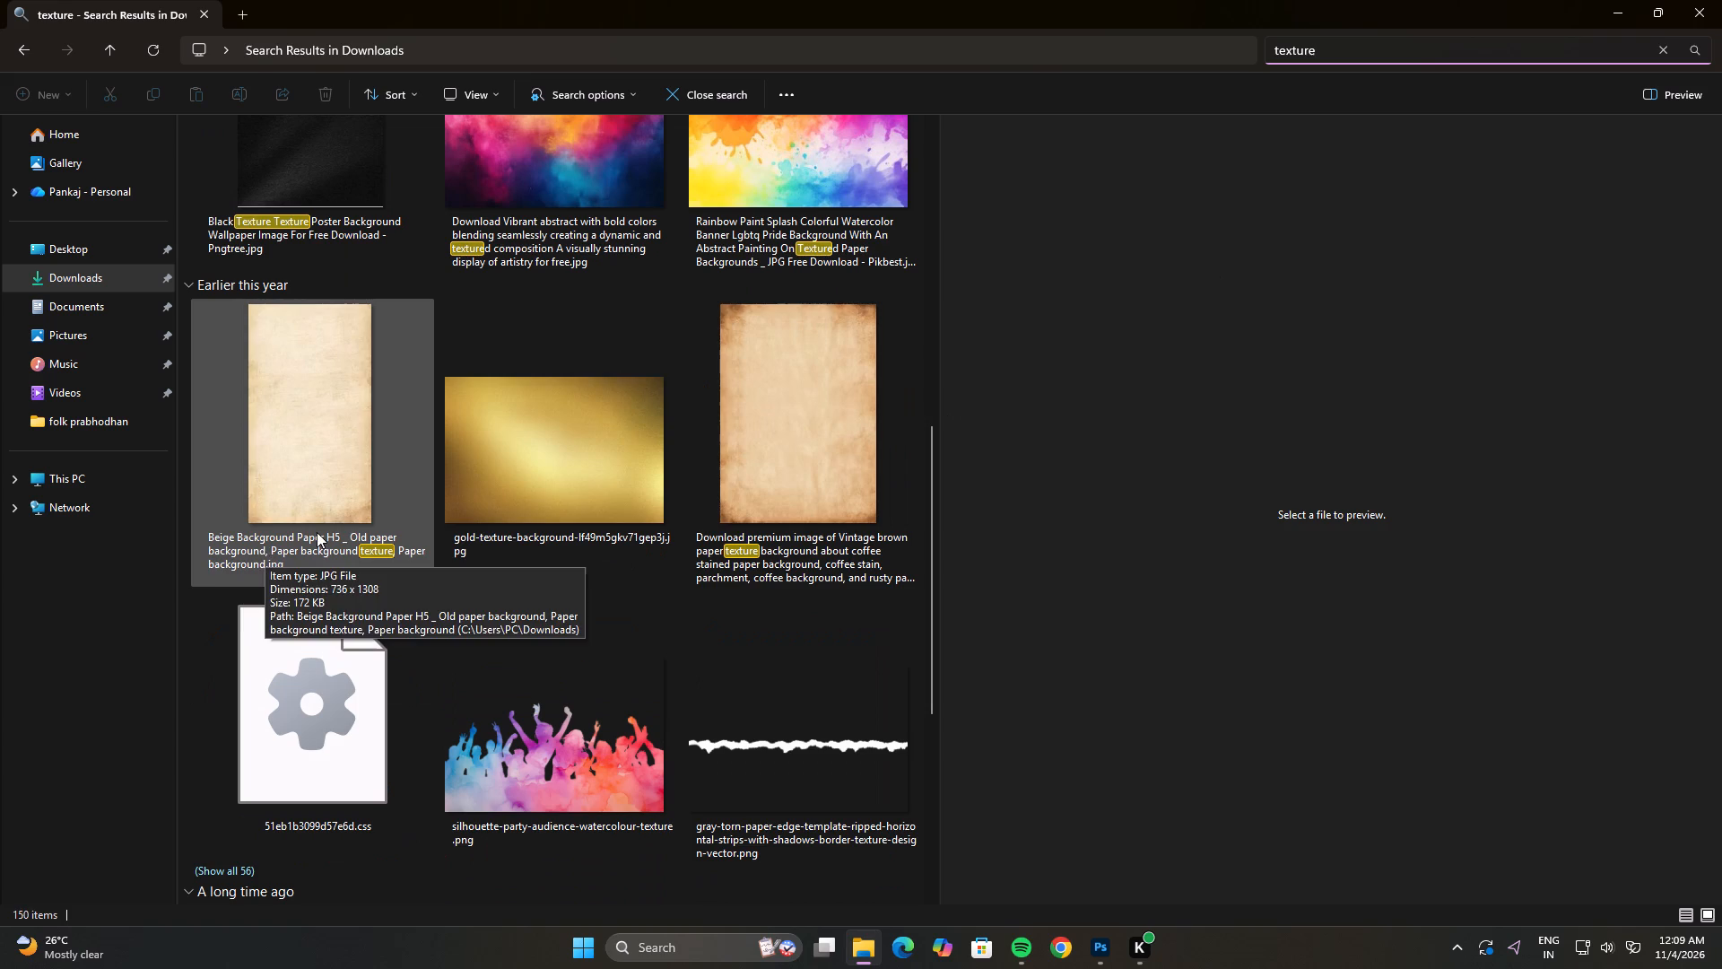
Place the vintage brown paper texture image into the Photoshop poster, stretched to fill the whole 4 x 5 in canvas.
left_click(831, 393)
left_click_drag(833, 365, 887, 607)
key("alt+Tab")
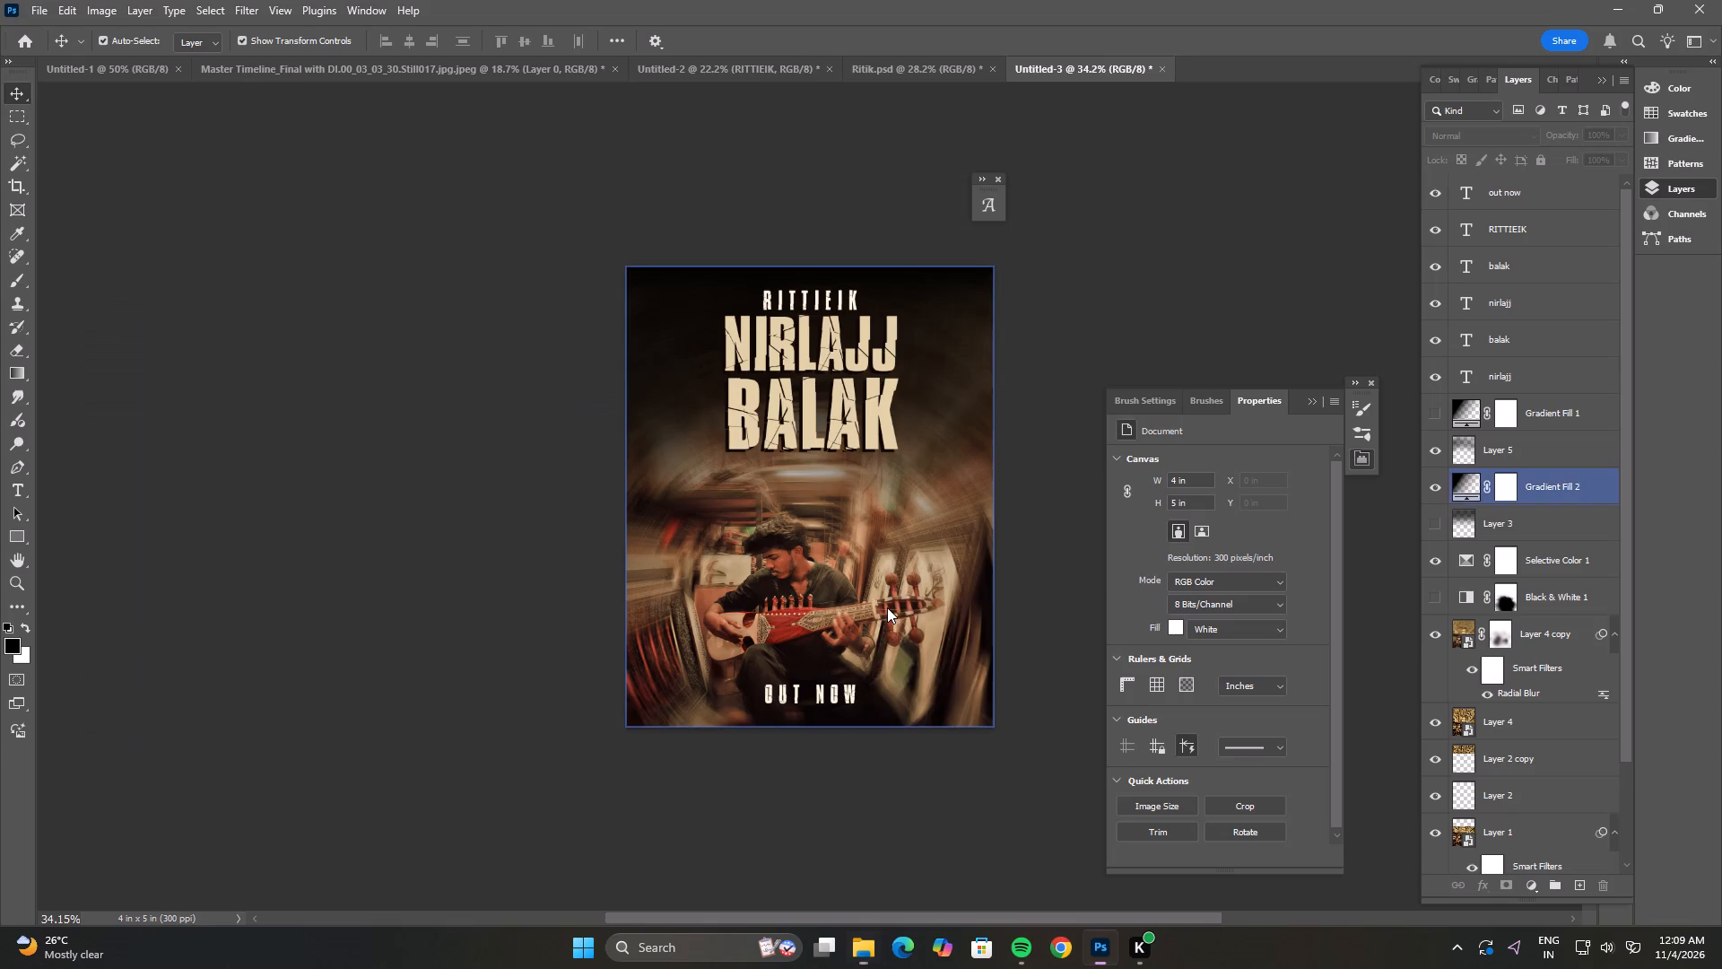
left_click_drag(887, 607, 889, 607)
left_click_drag(978, 493, 995, 494, "alt")
double_click(924, 481)
left_click_drag(813, 240, 813, 267, "alt+shift")
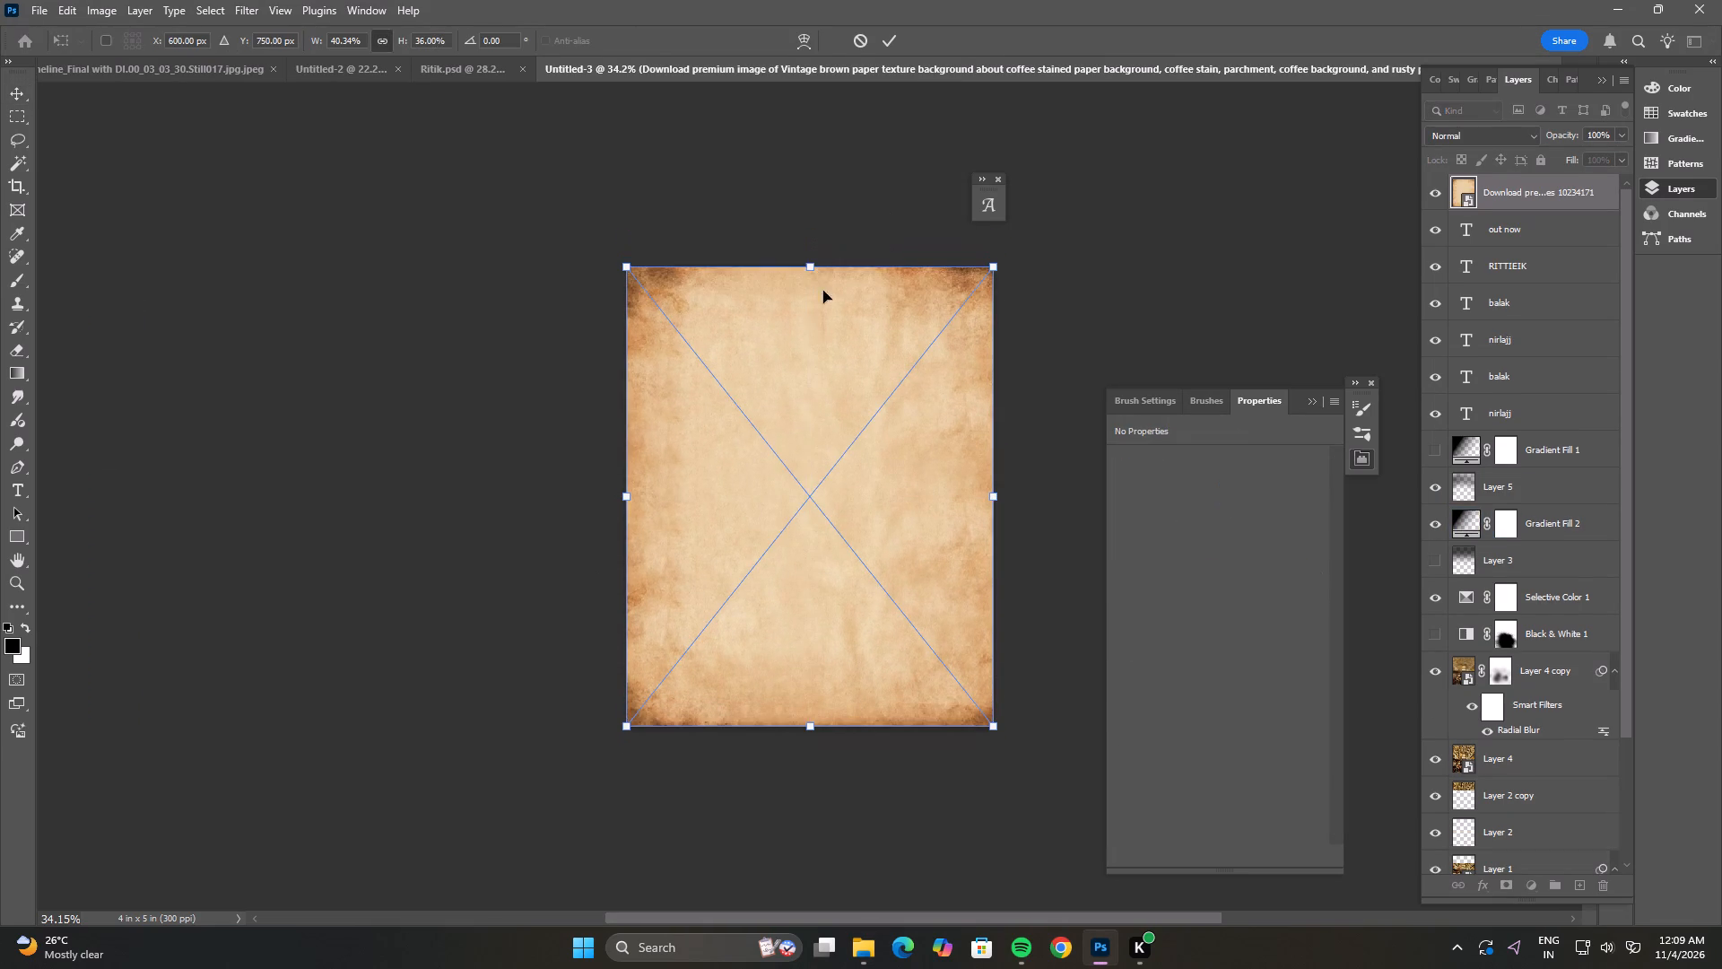
double_click(842, 337)
Move the paper texture layer down the layer stack to sit directly above Layer 4 copy.
left_click_drag(1560, 196, 1524, 559)
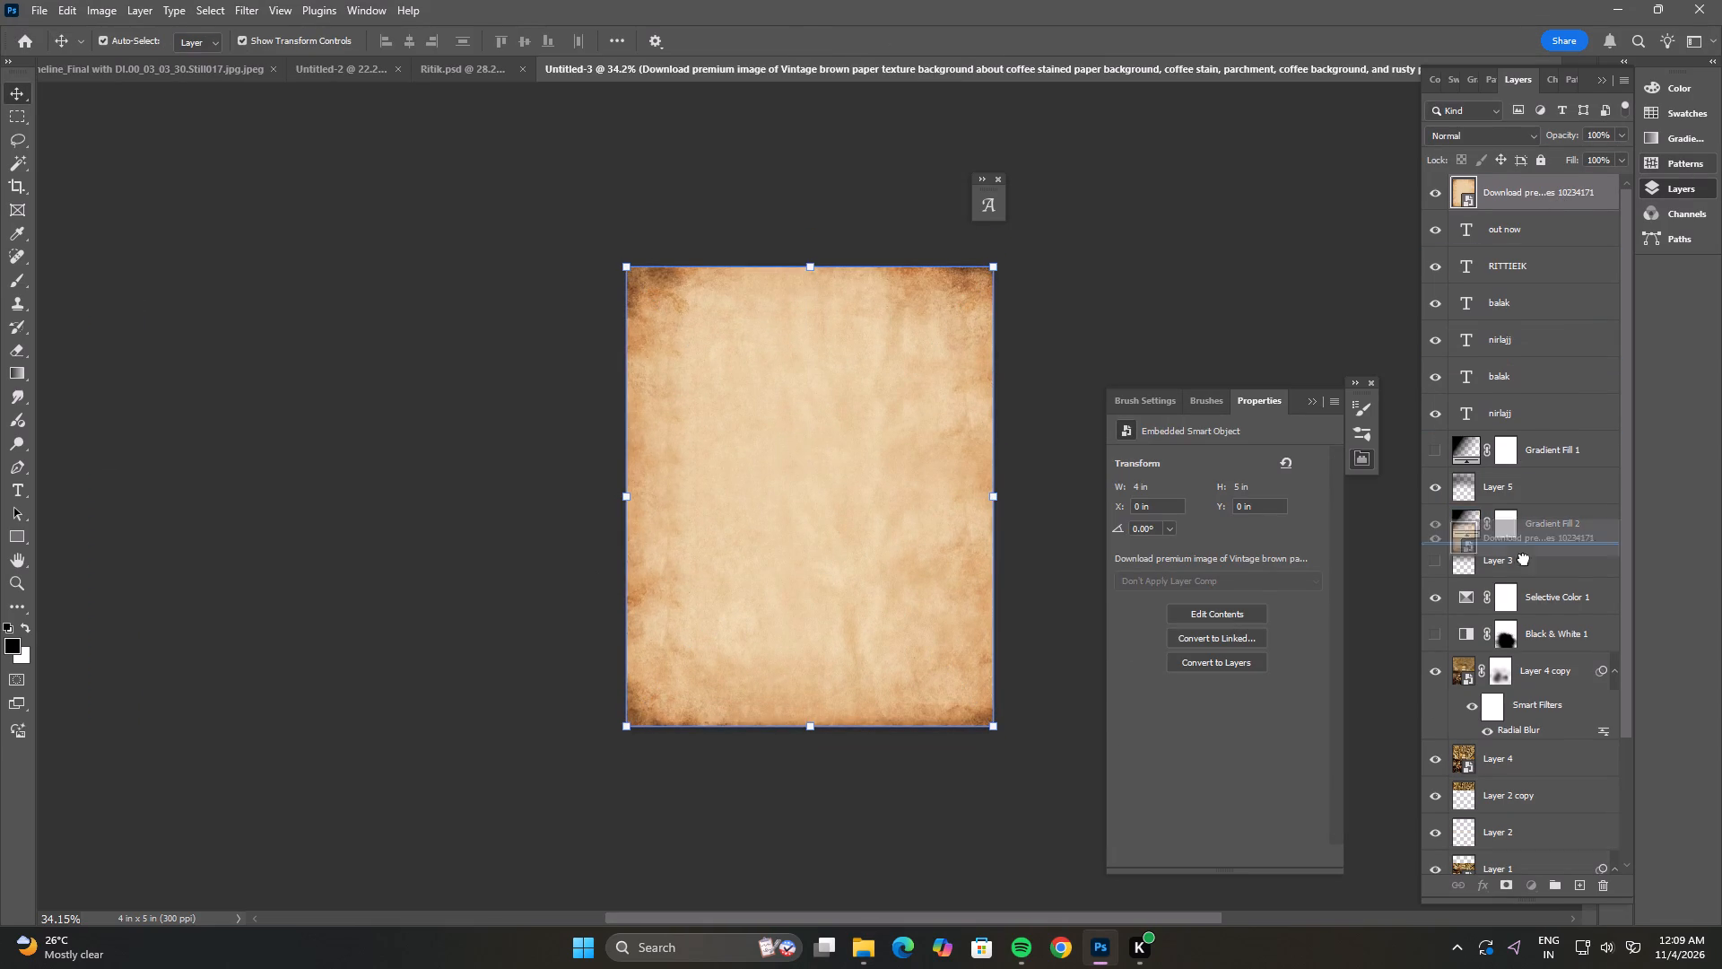
left_click_drag(1524, 559, 1519, 659)
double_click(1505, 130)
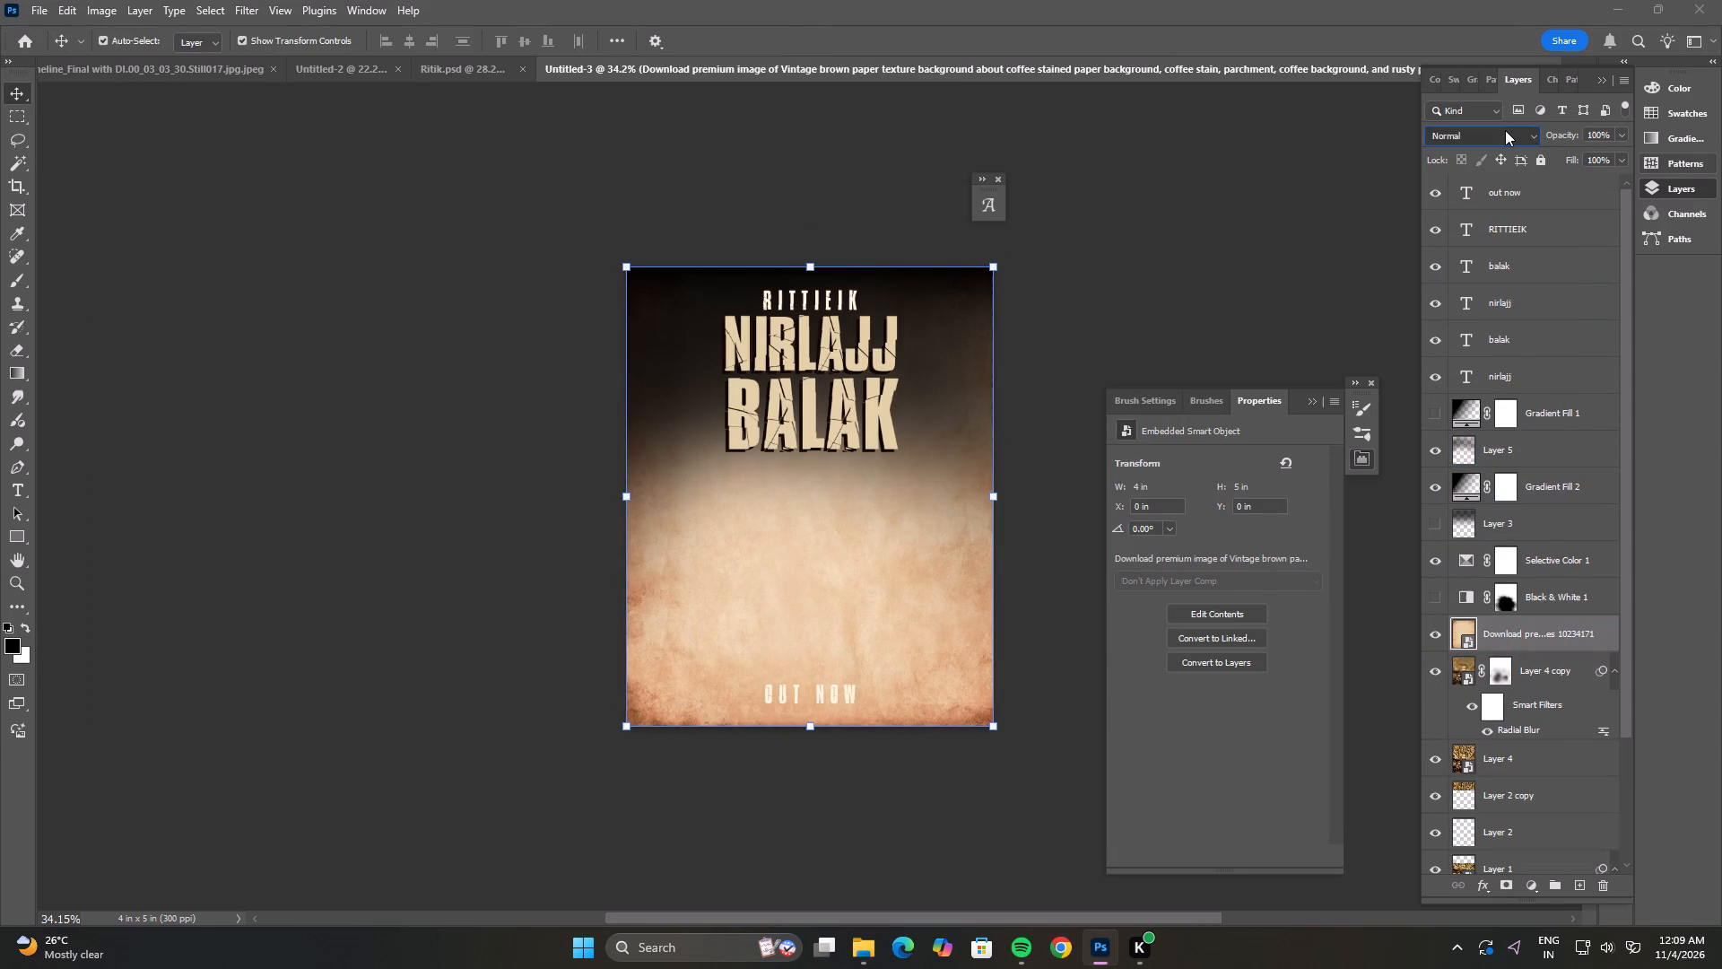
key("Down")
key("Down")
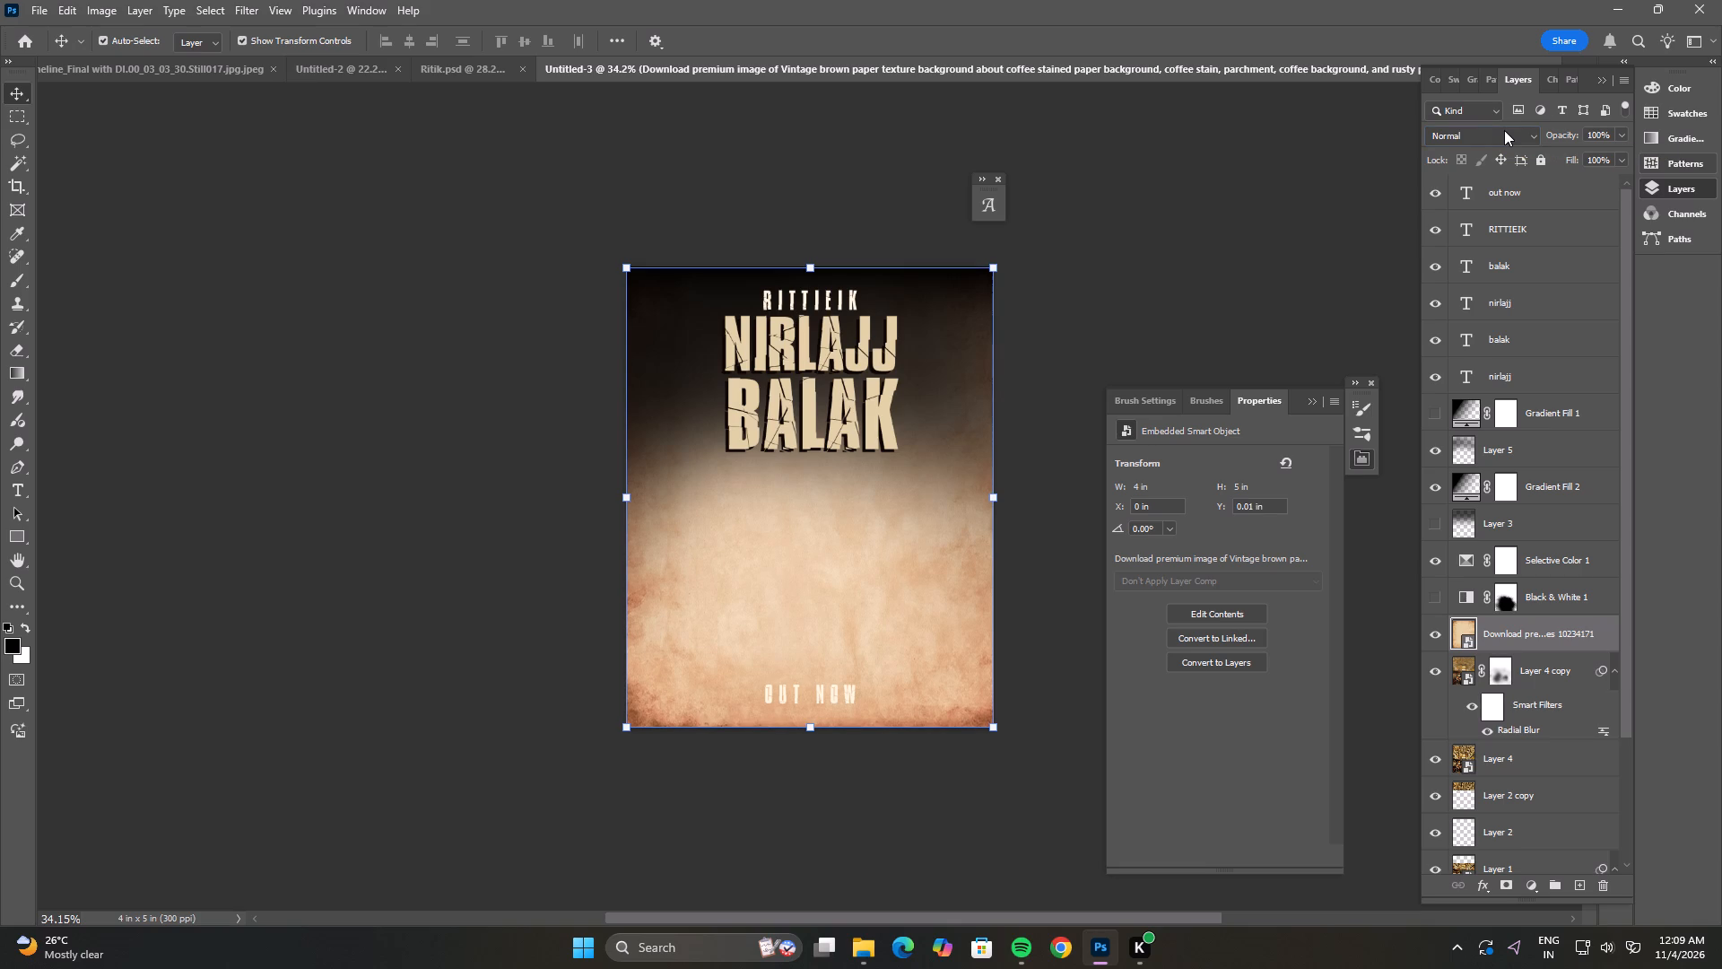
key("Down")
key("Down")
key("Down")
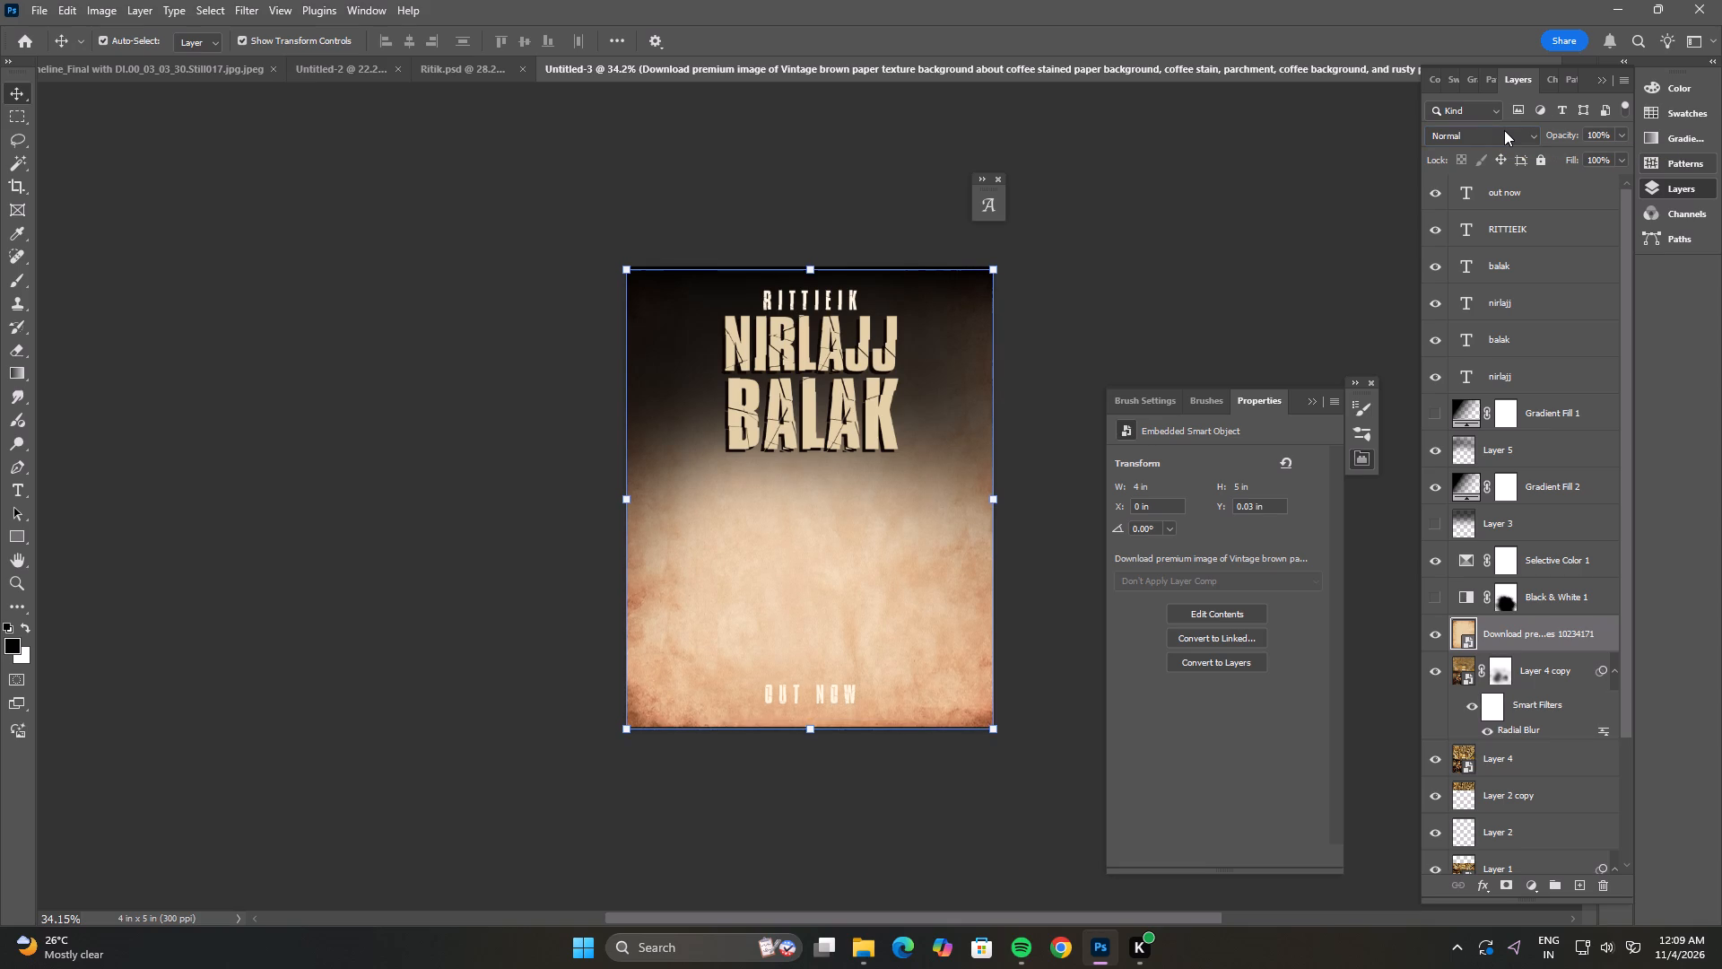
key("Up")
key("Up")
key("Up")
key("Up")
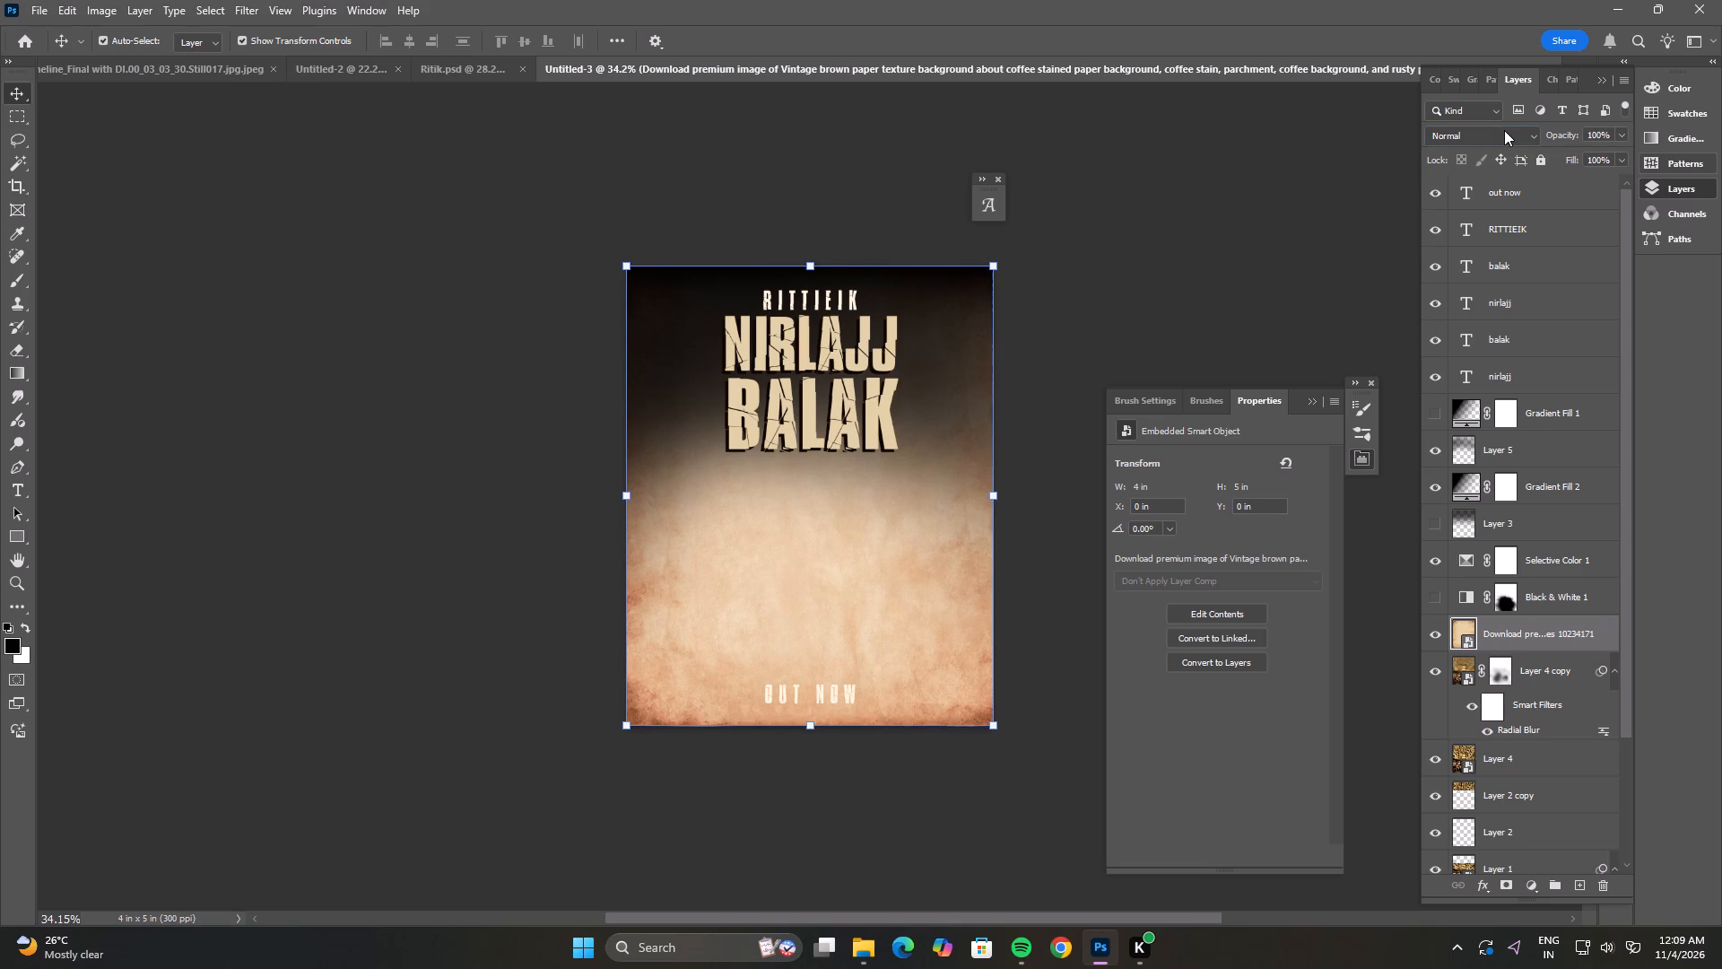
Set the paper texture layer's blend mode to Screen.
left_click(1507, 132)
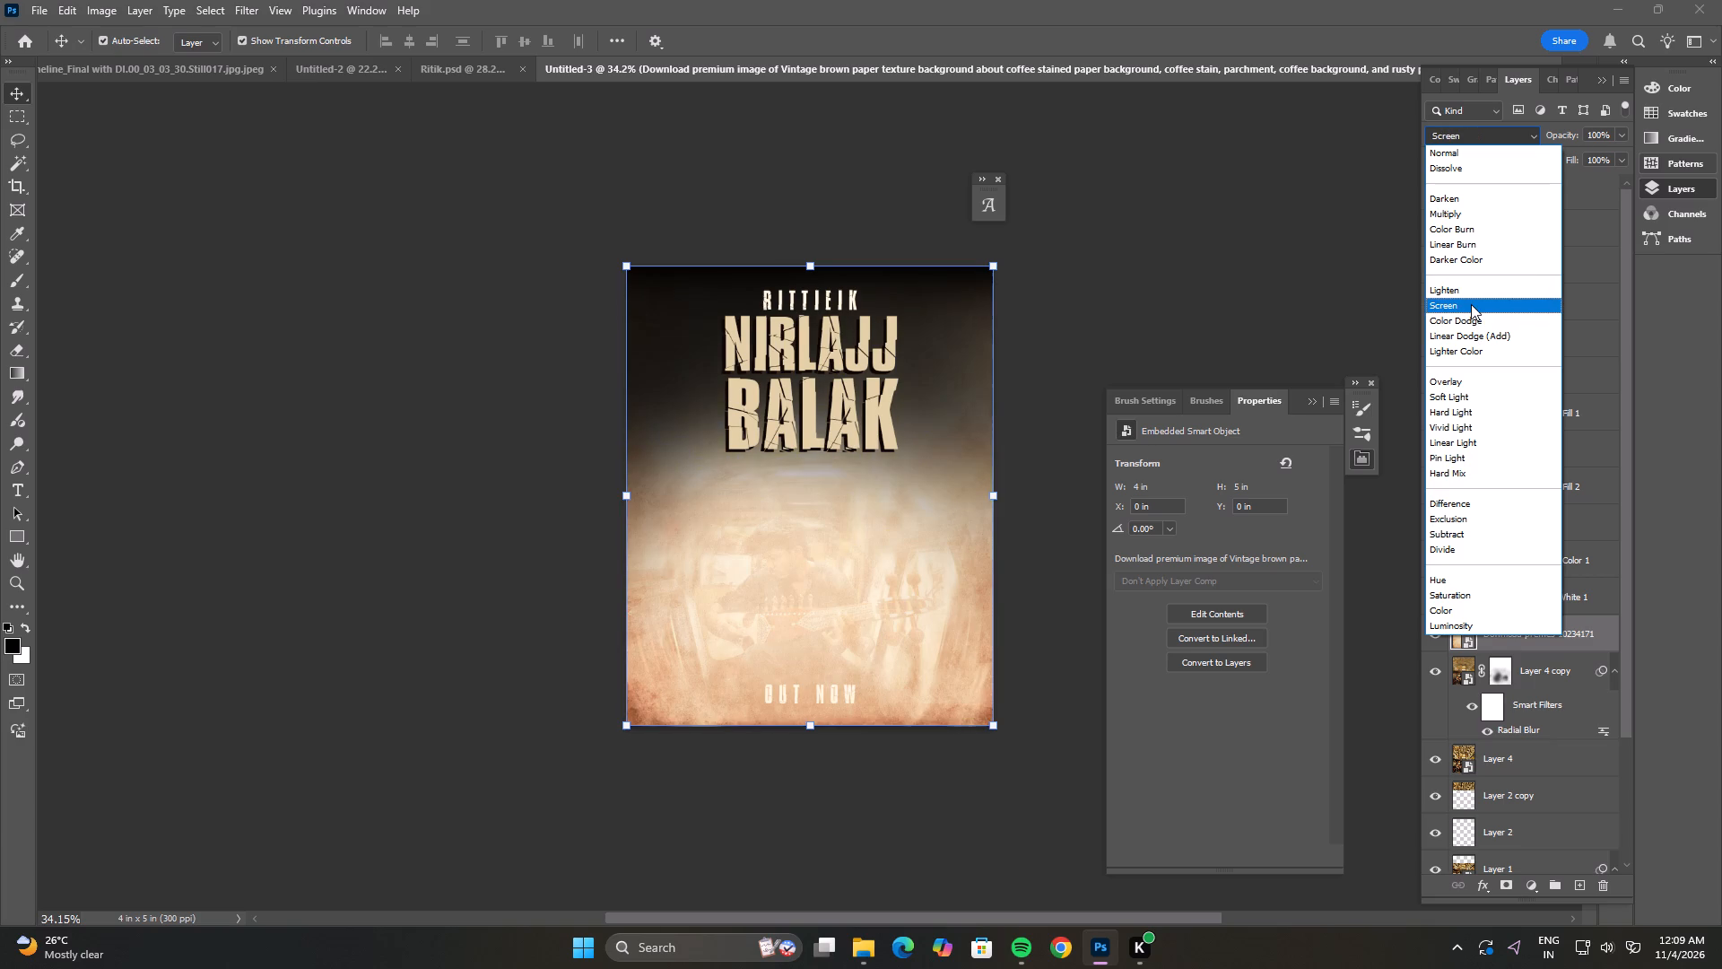
left_click(1471, 304)
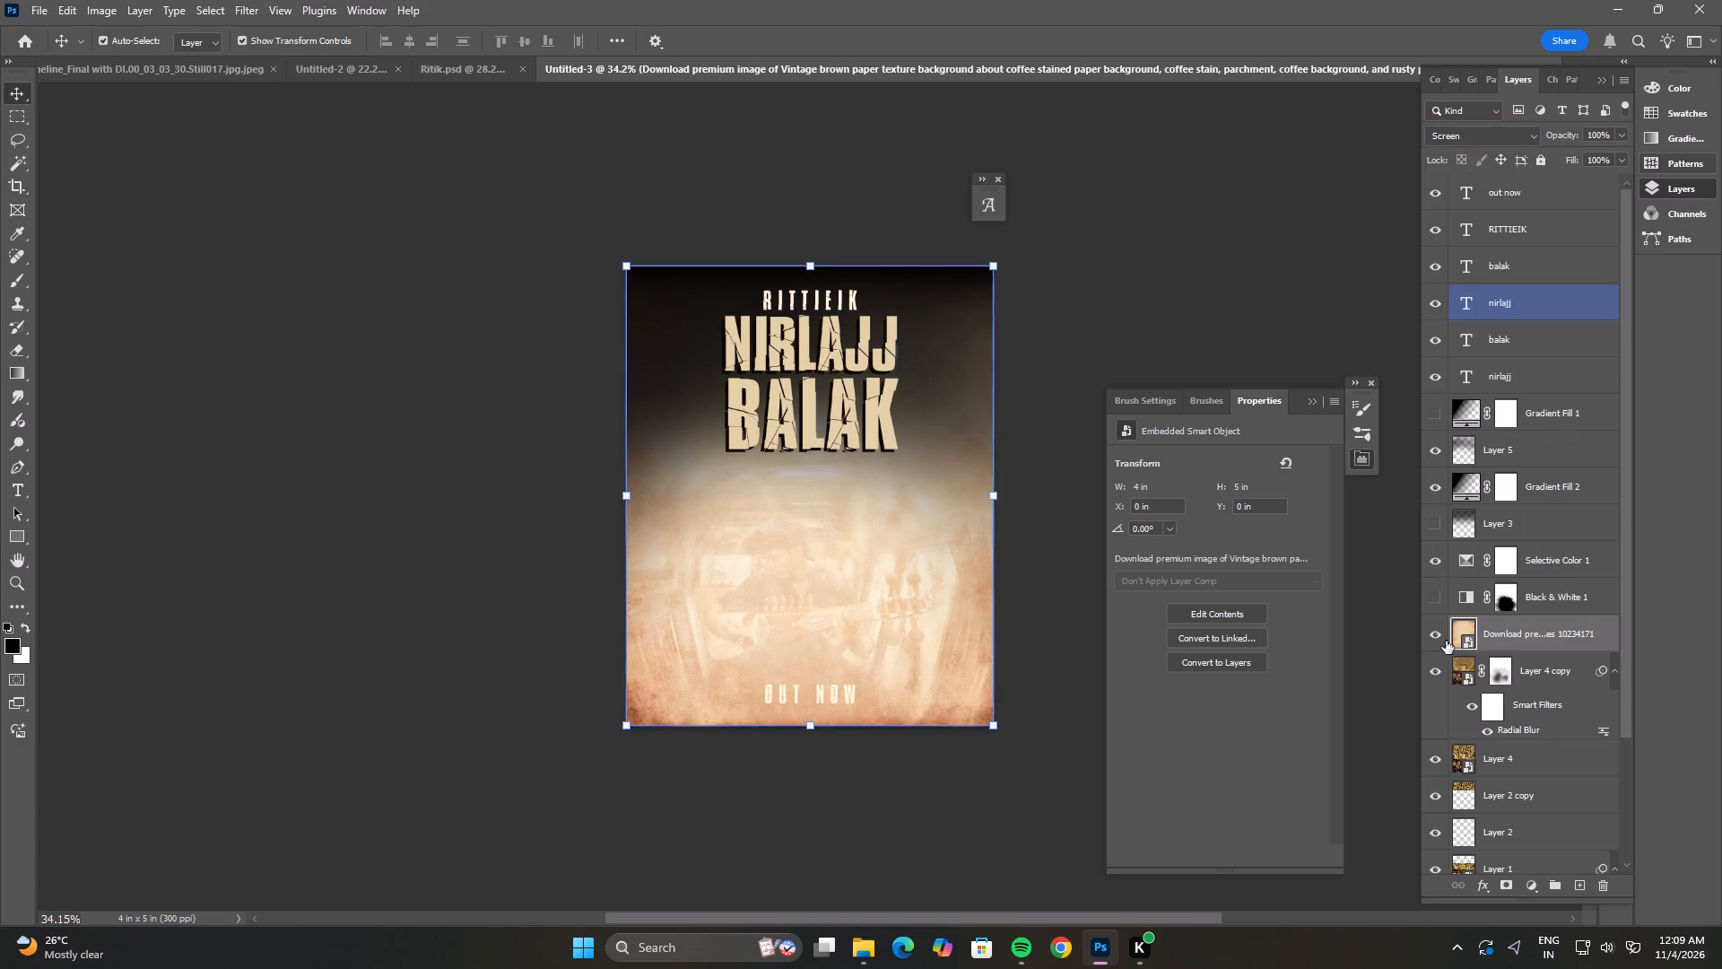
Add a layer mask to the paper texture and paint it black with the large 1400 px brush over the musician and OUT NOW area.
left_click(1506, 890)
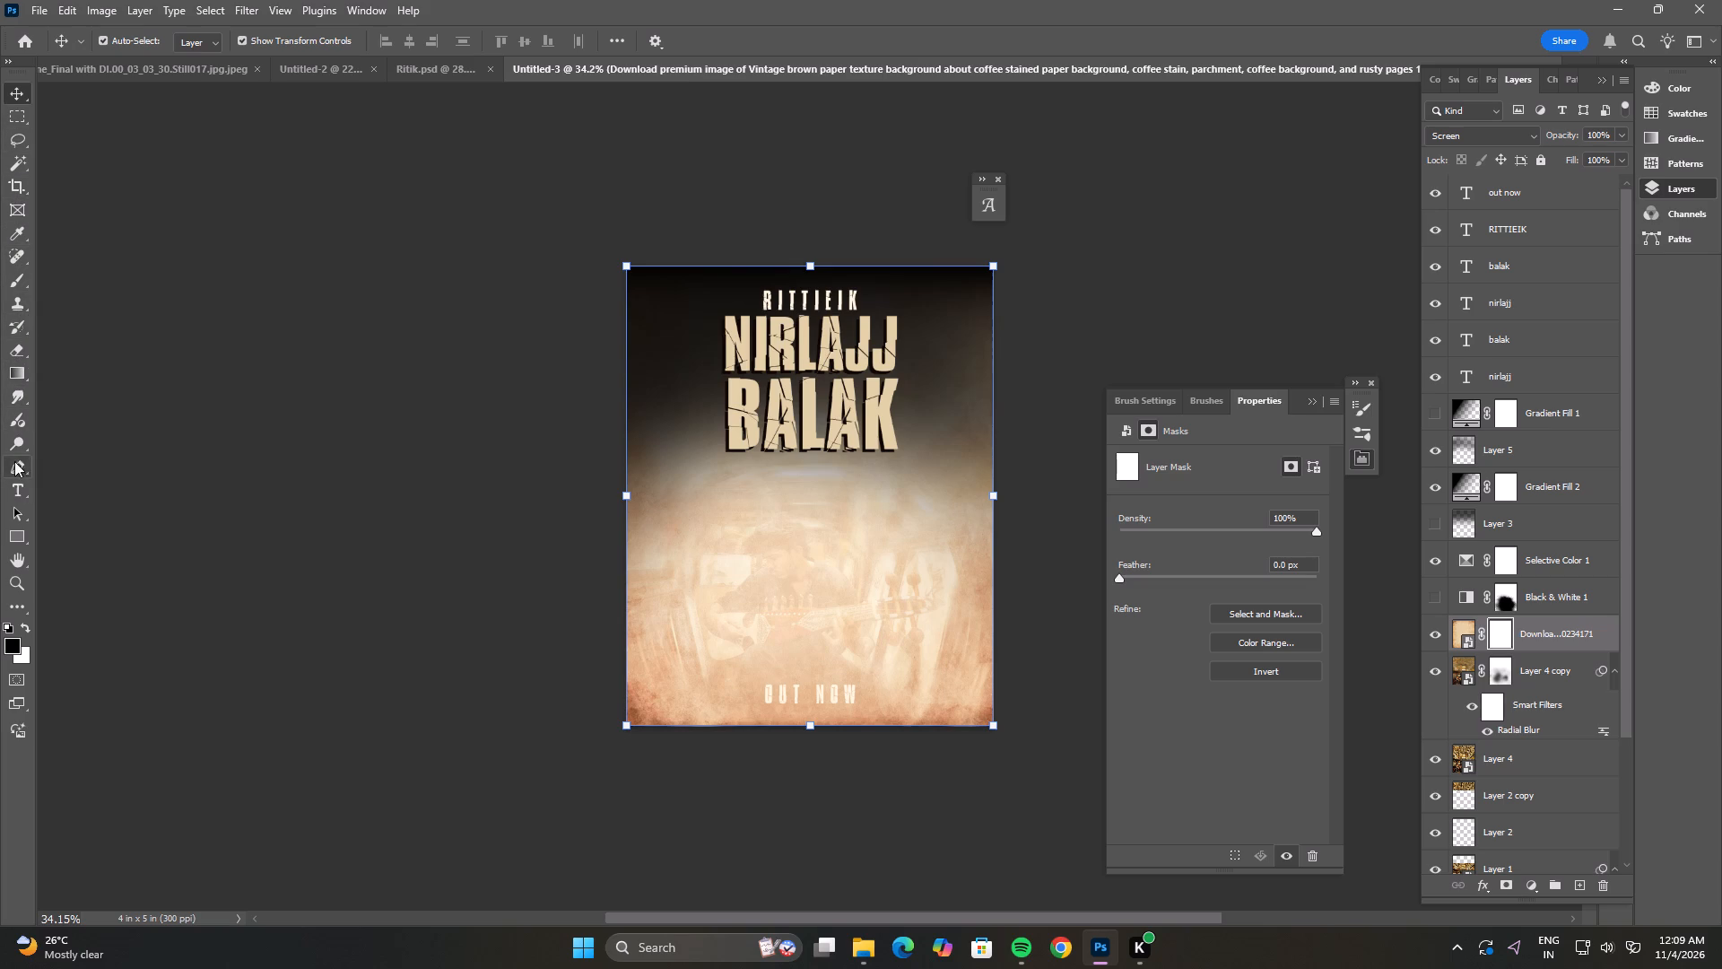
left_click(20, 274)
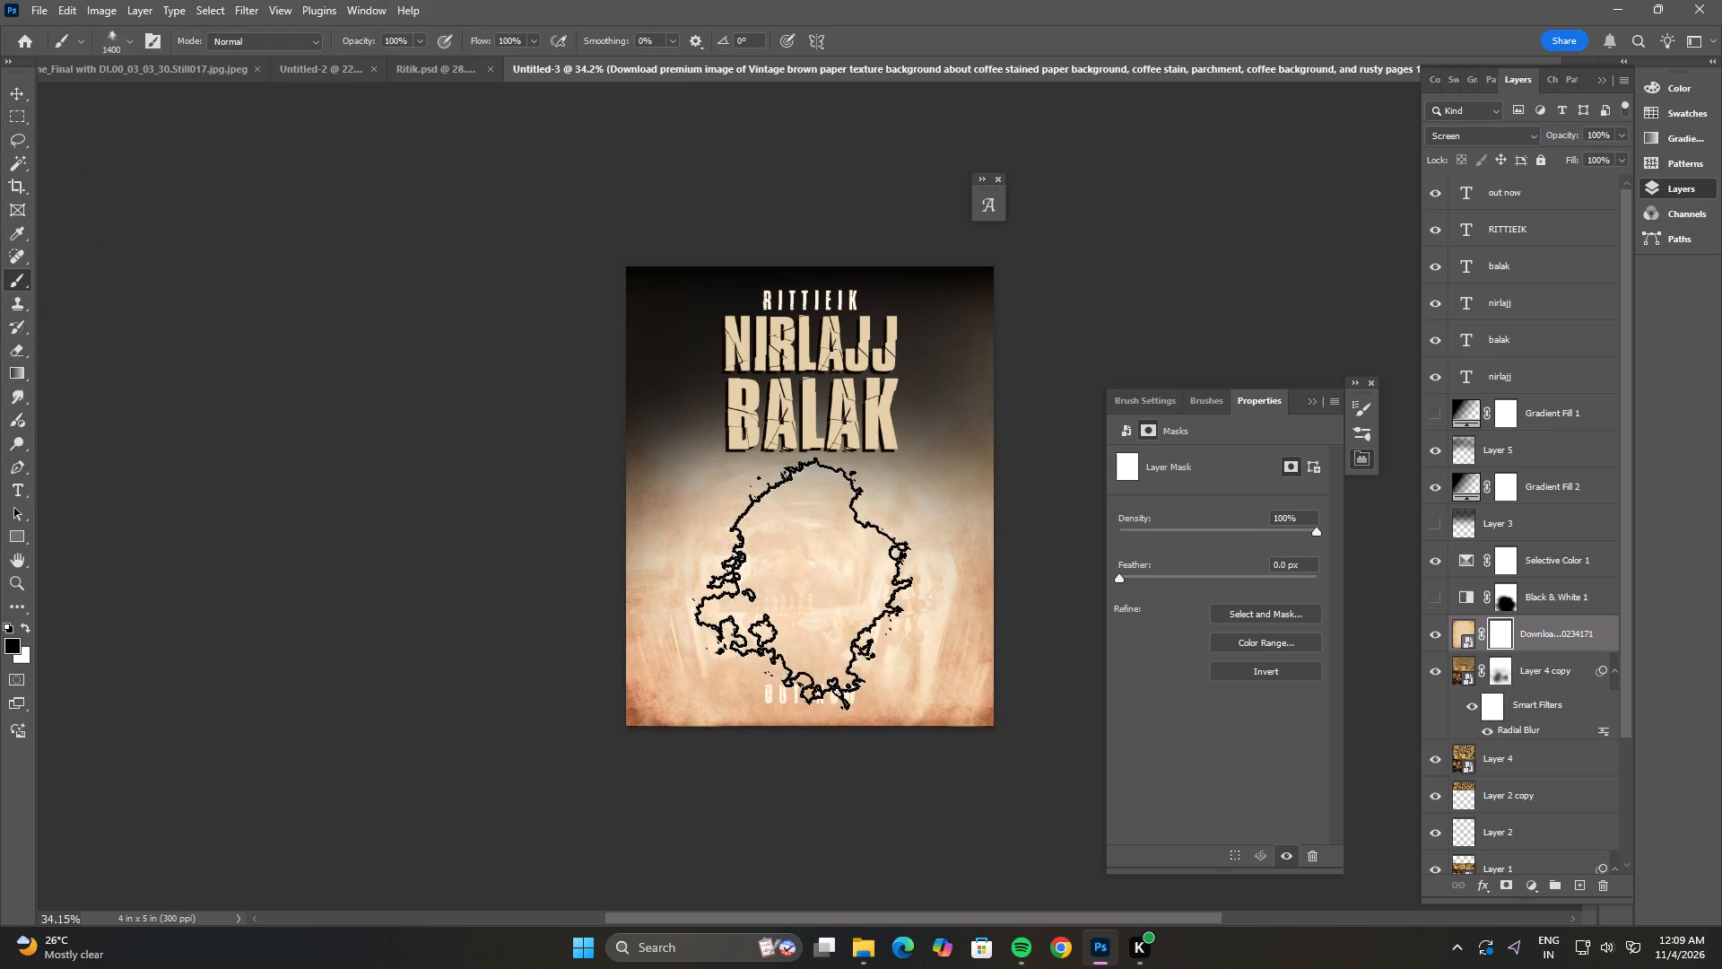
left_click(802, 590)
left_click(744, 595)
left_click(840, 591)
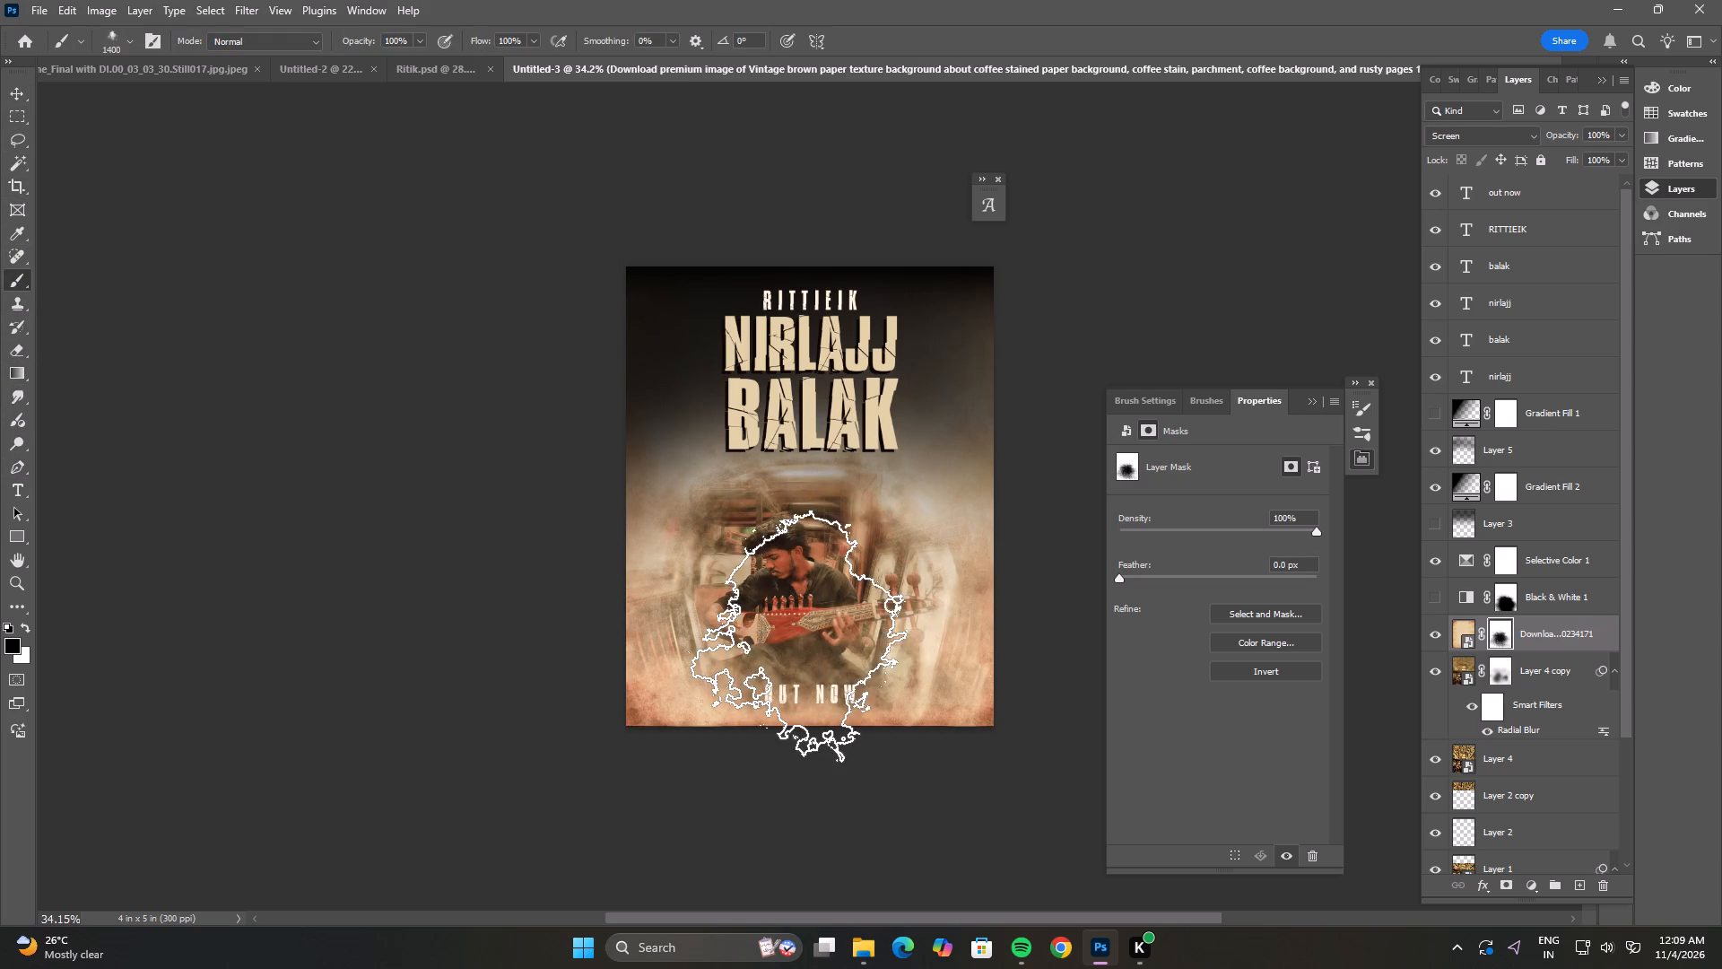
left_click(796, 652)
left_click(744, 625)
left_click(848, 566)
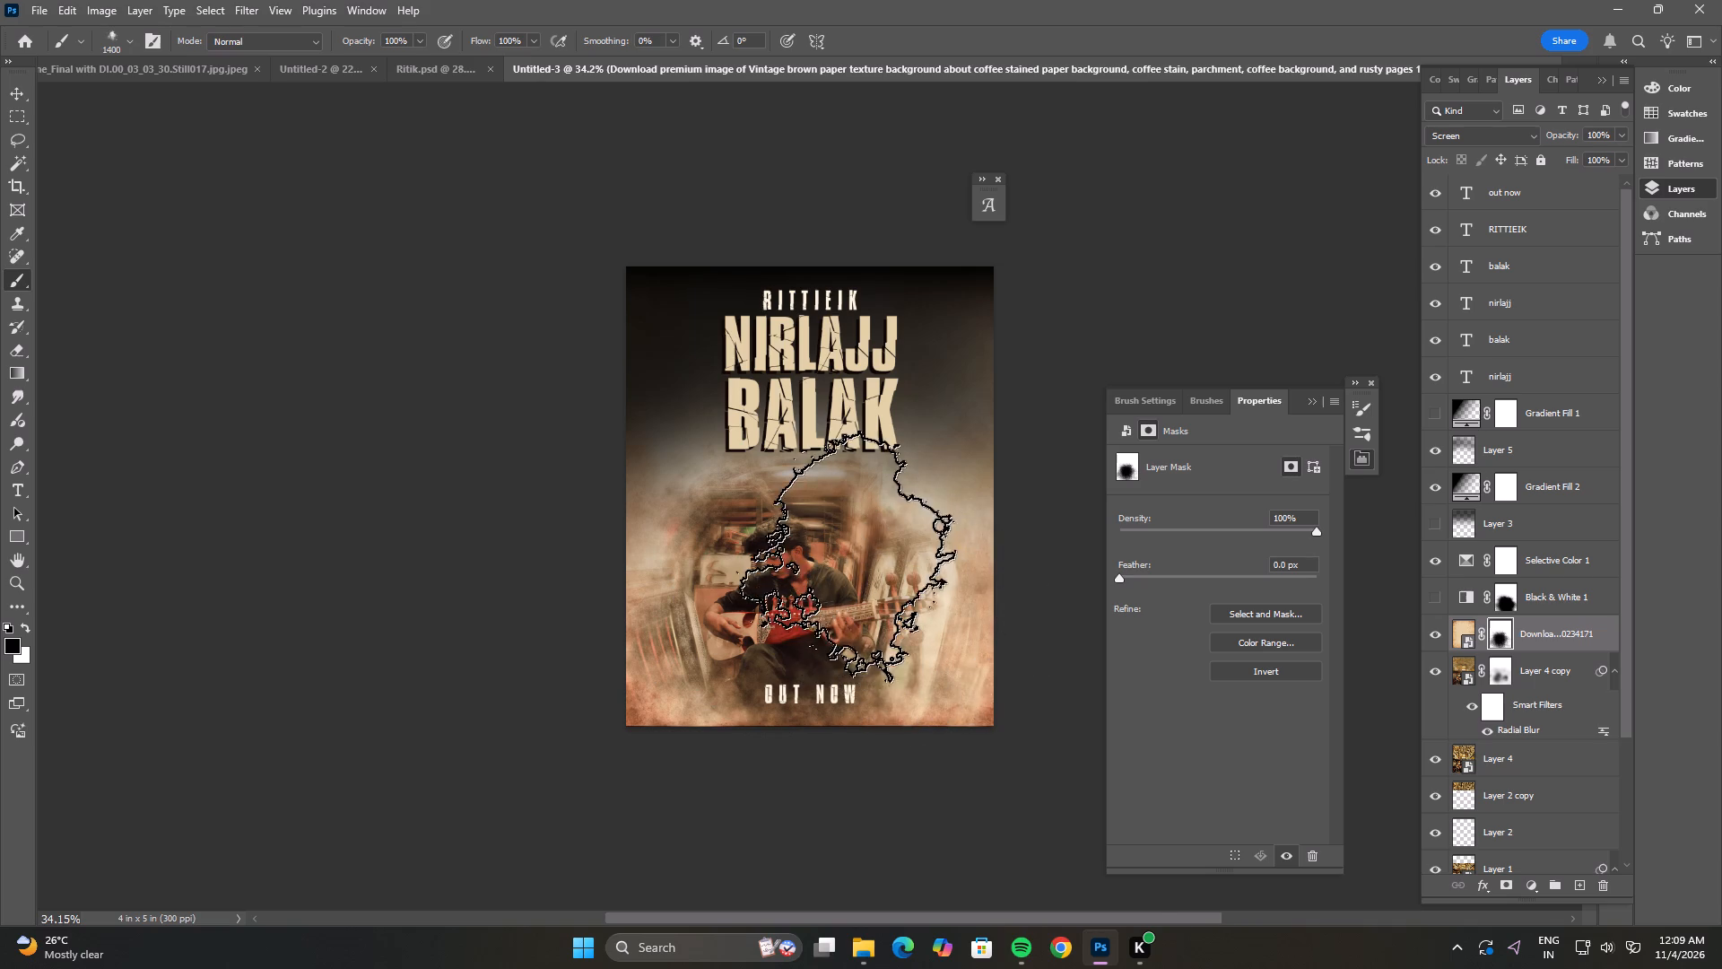
left_click(783, 661)
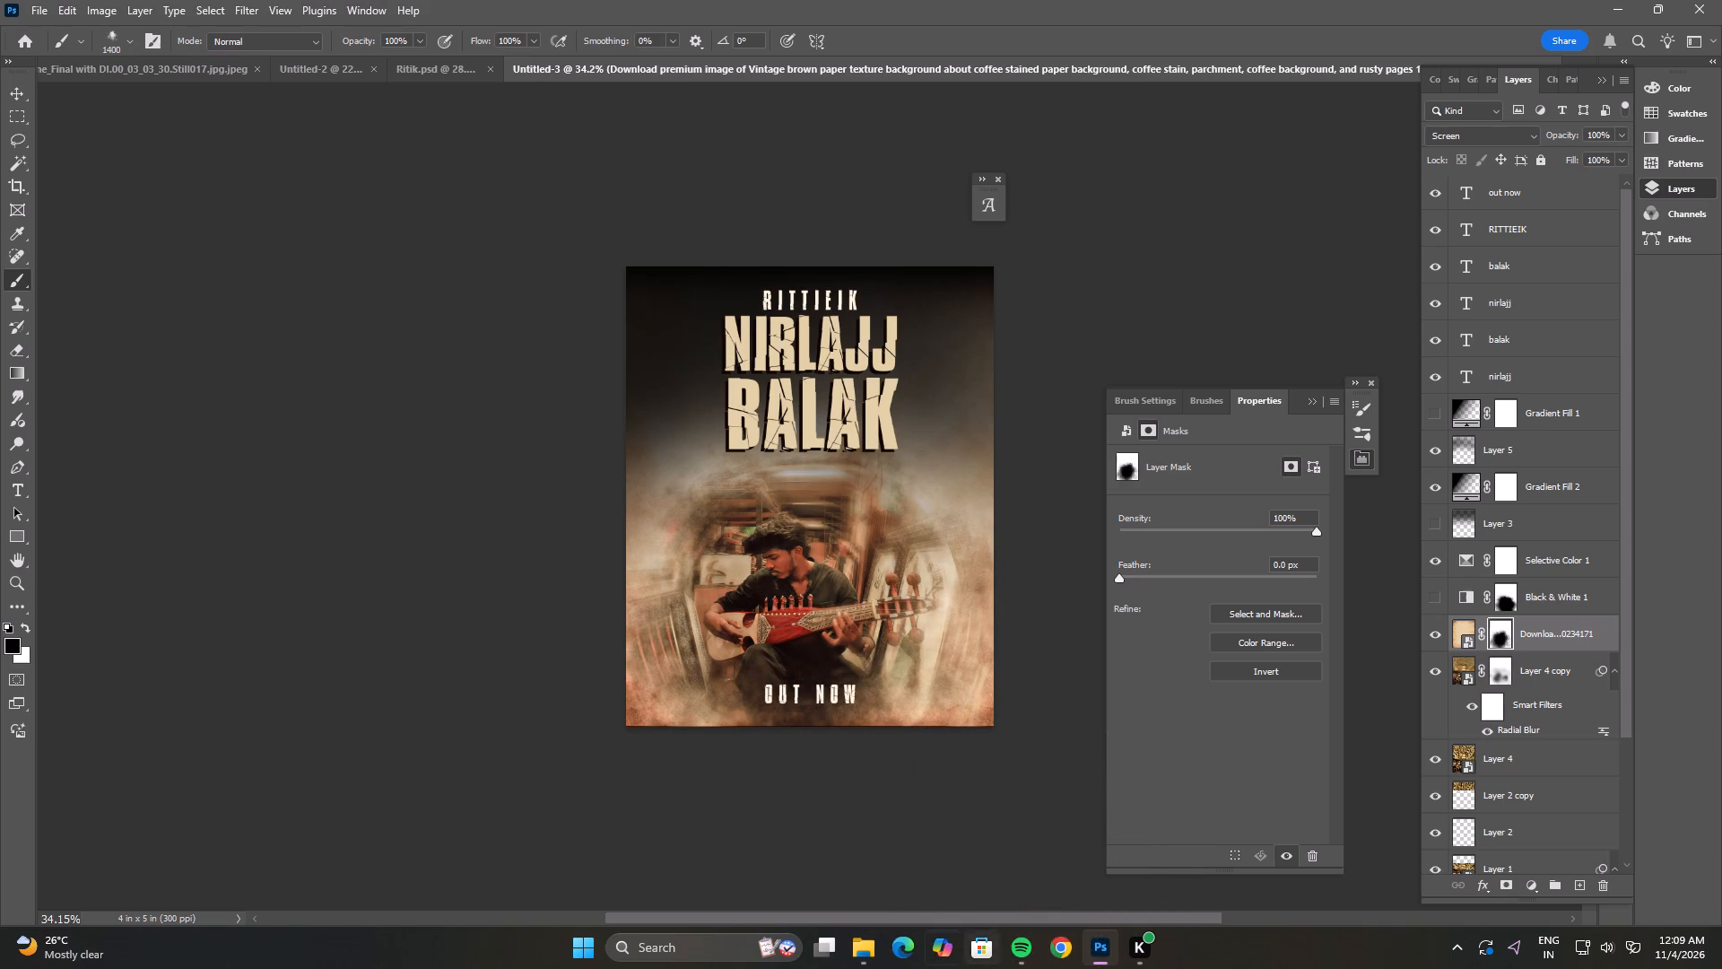
Compare the poster with and without the masked paper texture, and try other blend modes such as Darker Color on that layer.
double_click(1426, 630)
left_click(1456, 130)
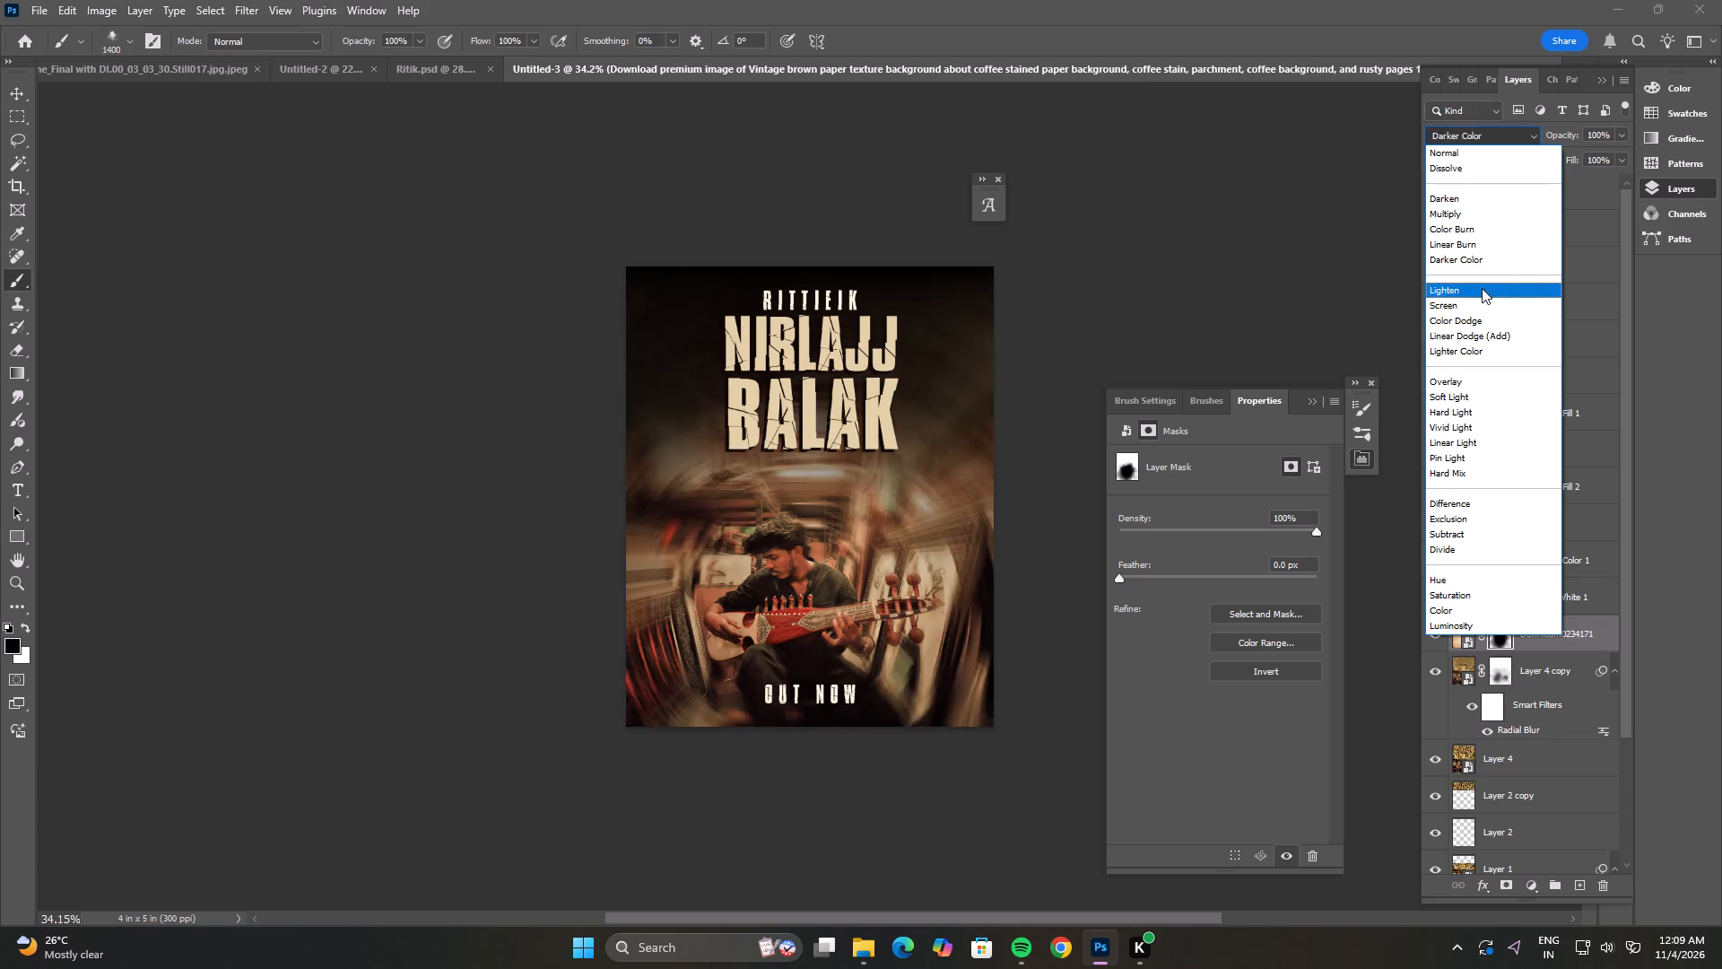
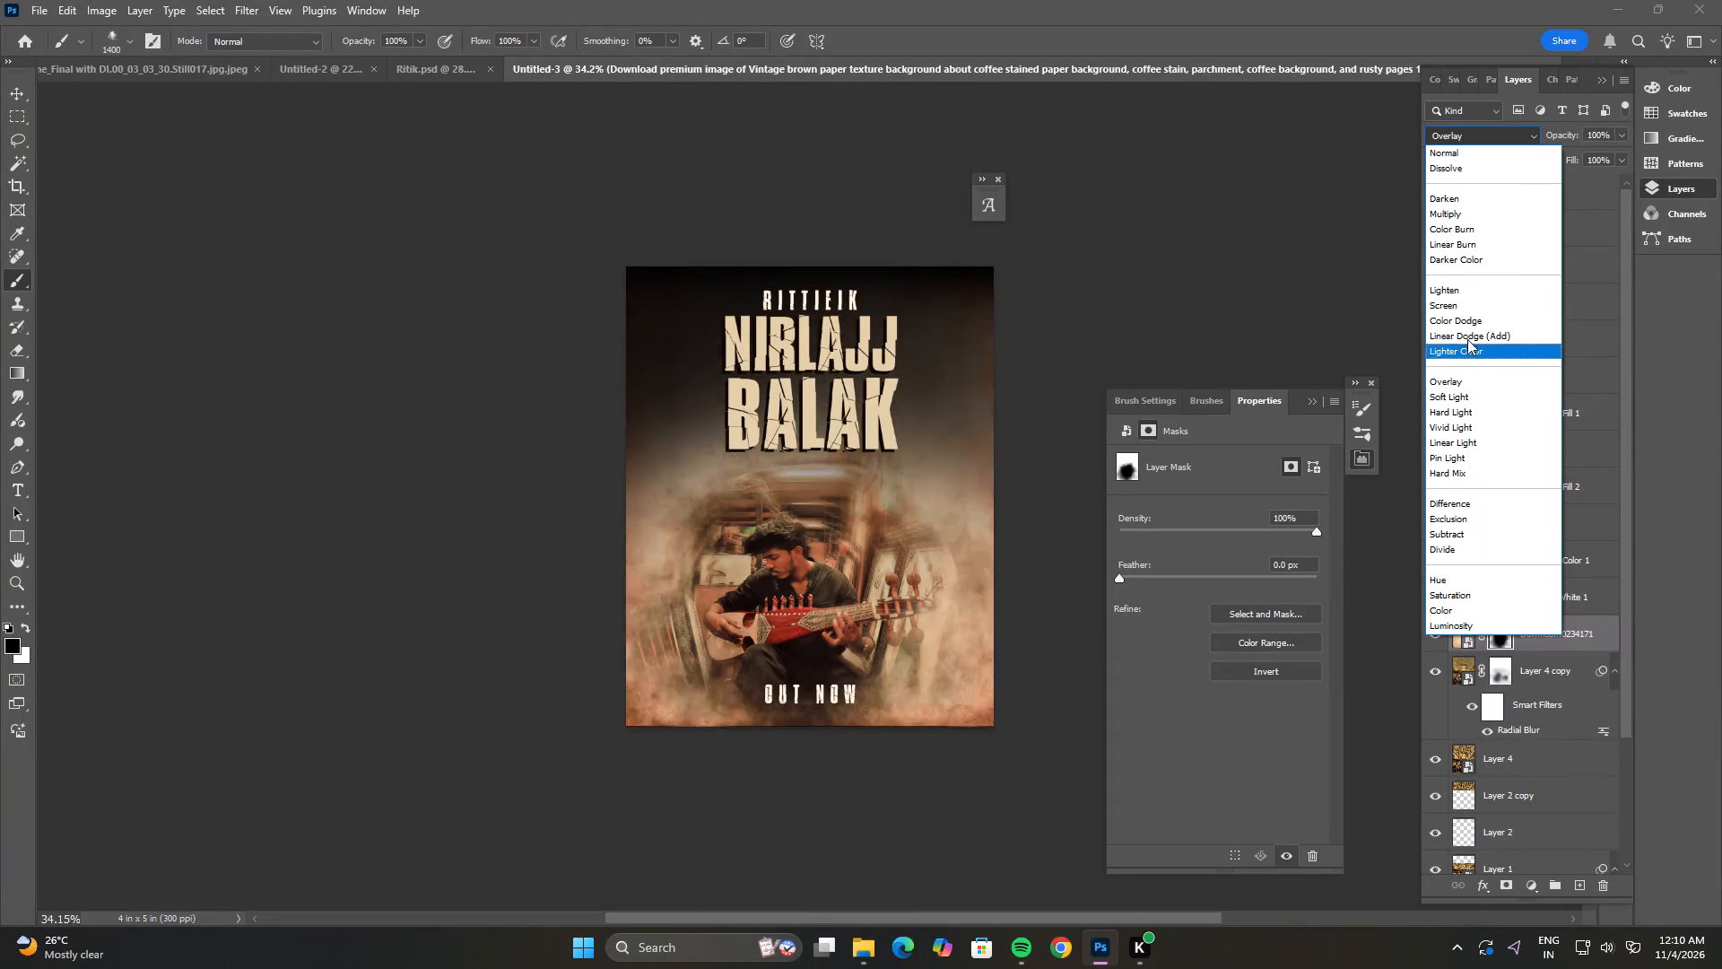
Set the paper texture layer's blend mode to Lighten.
left_click(1464, 289)
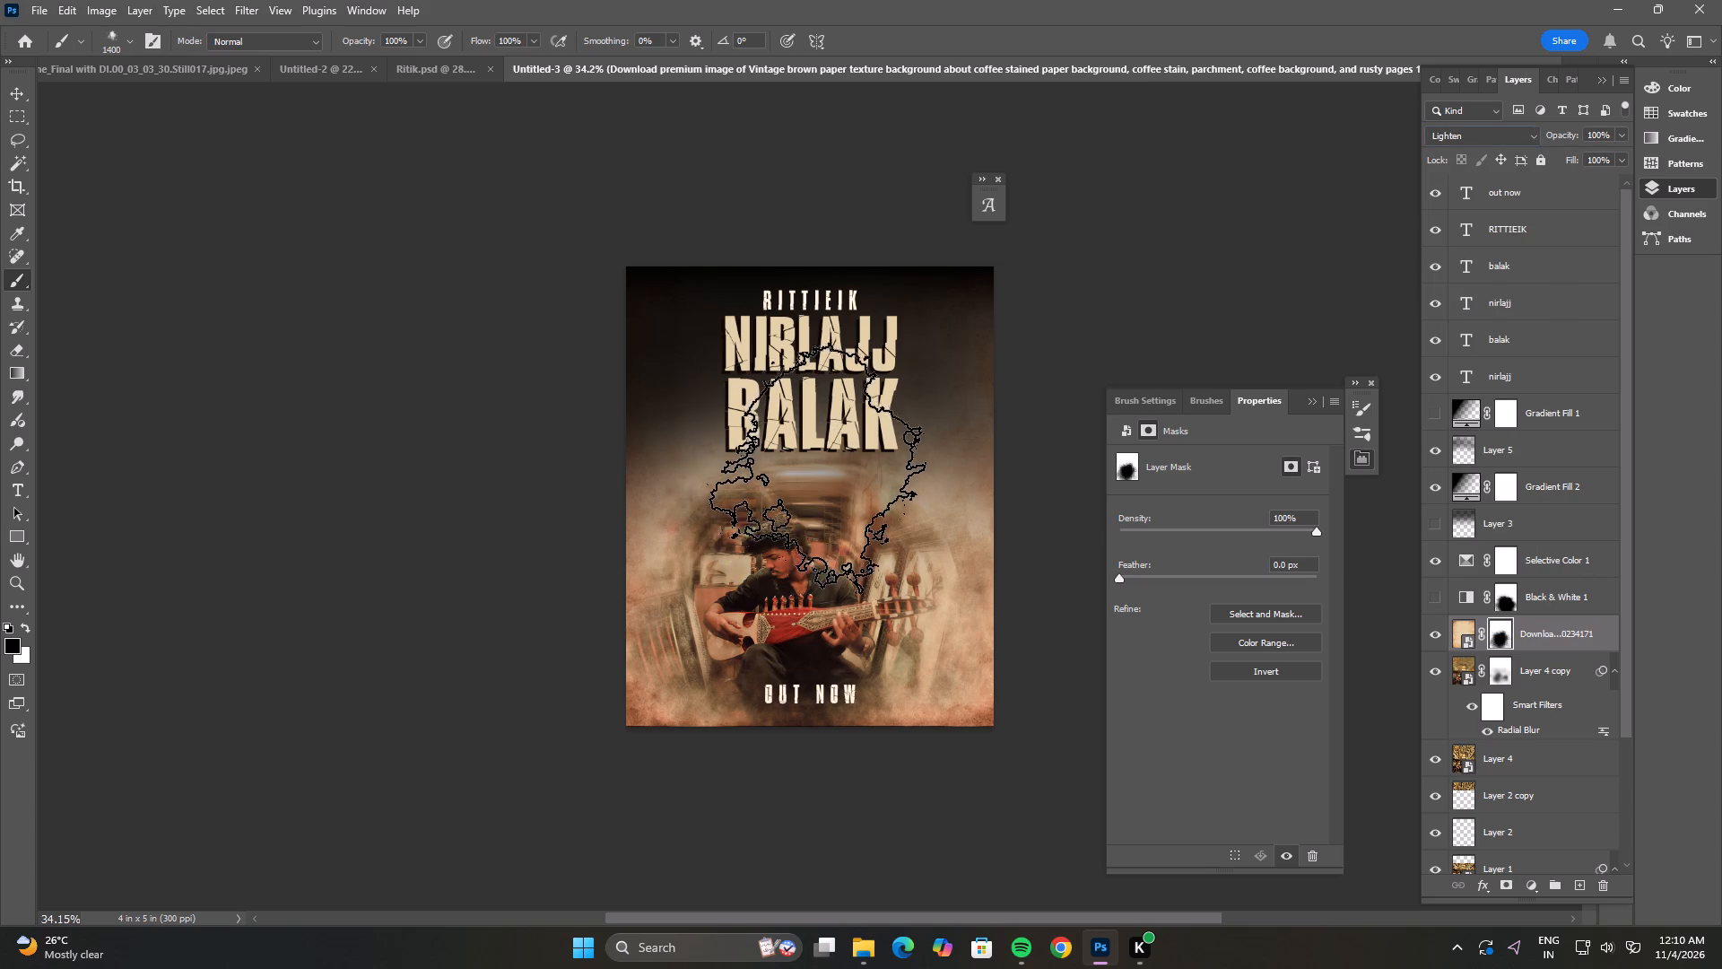
Paint black on the paper texture layer's mask around the musician and behind the BALAK title with the 1400 px textured brush.
left_click(824, 464)
left_click(689, 505)
left_click(654, 560)
left_click(878, 586)
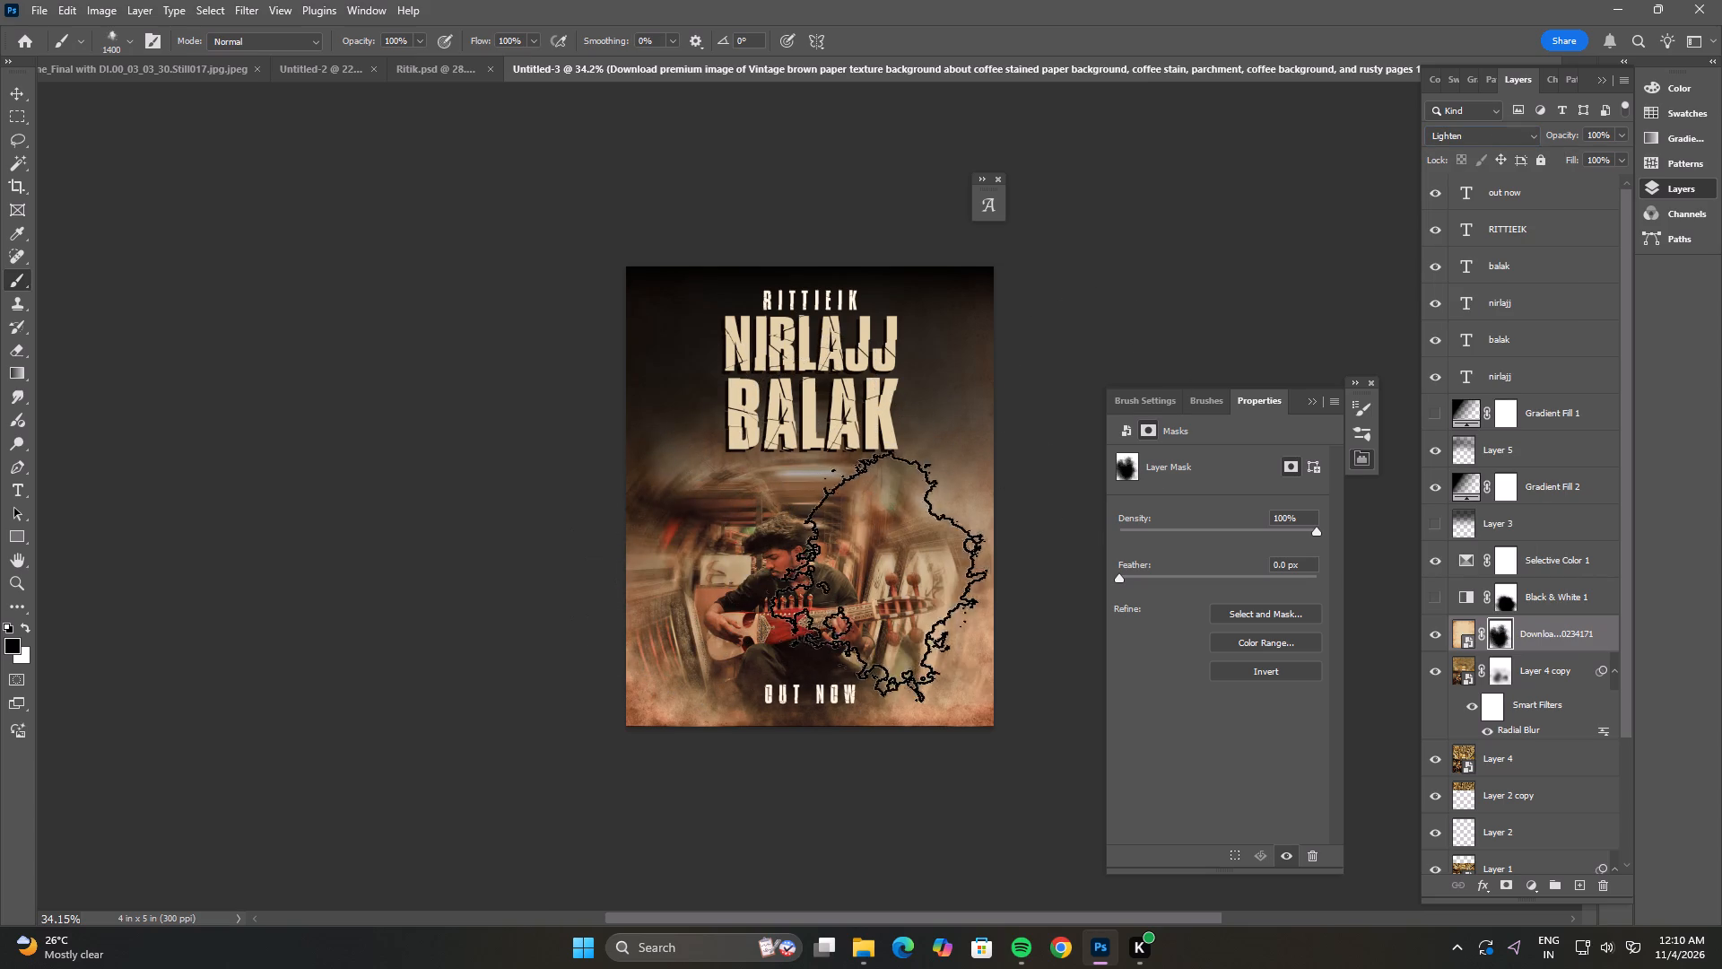
left_click(929, 561)
left_click(915, 483)
left_click(828, 428)
left_click(739, 417)
left_click(700, 431)
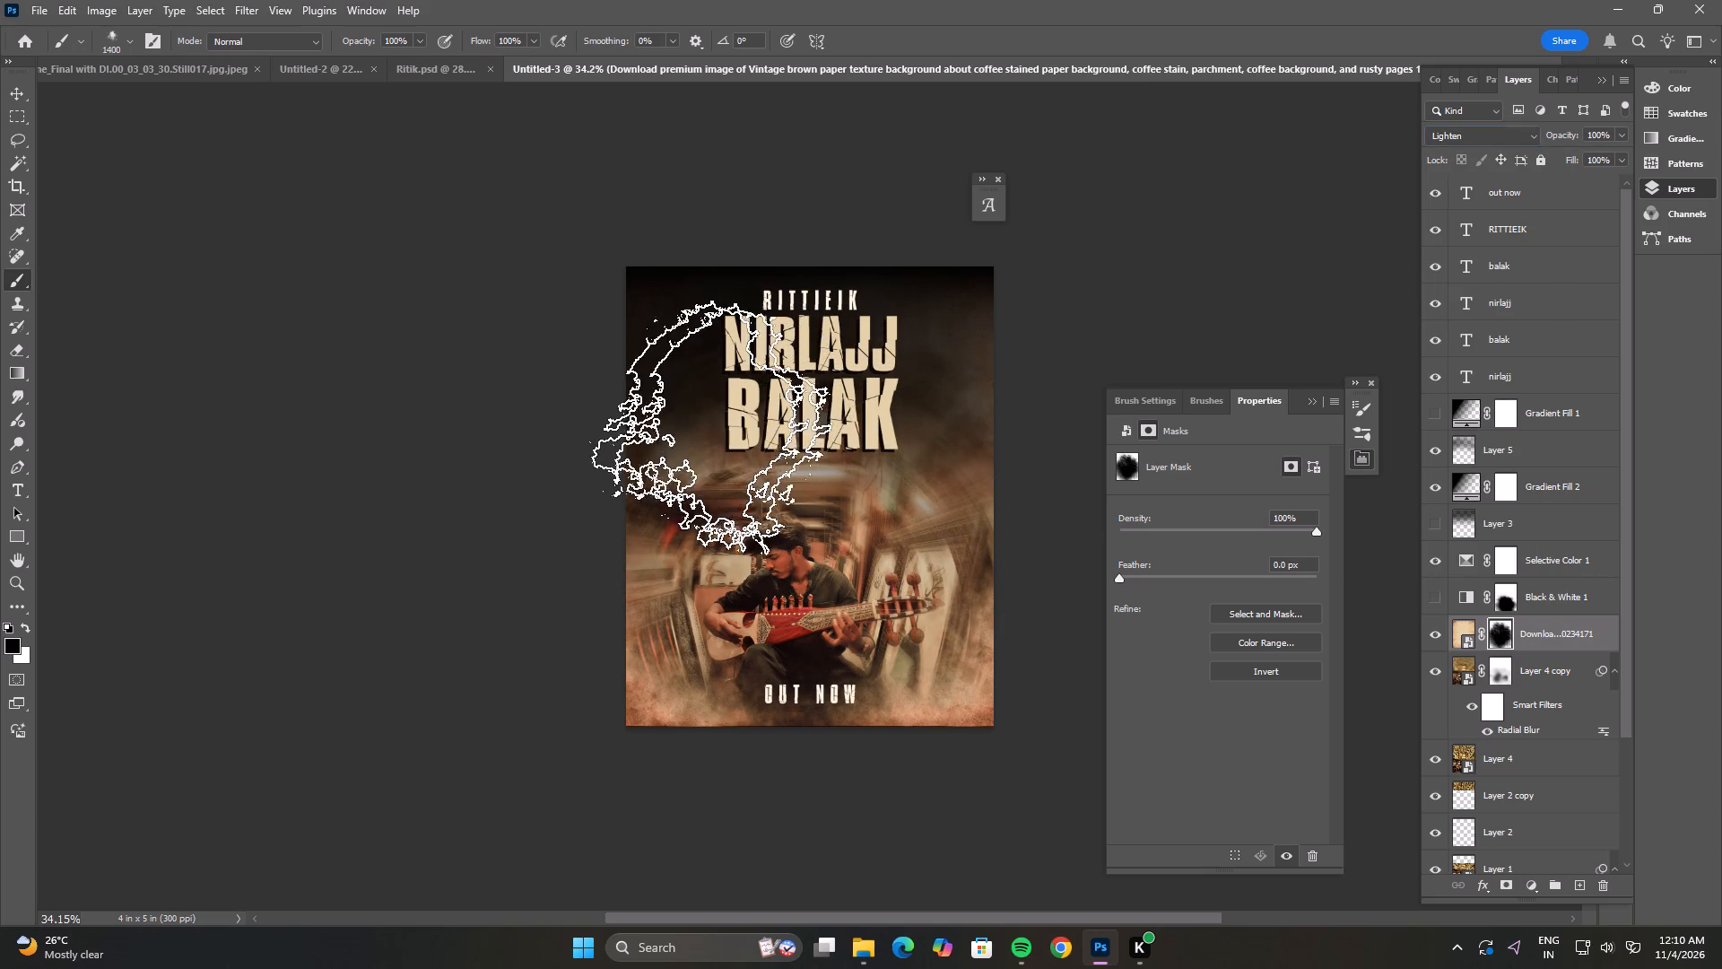
Mask out more of the paper texture along the poster's bottom edge and beside the BALAK title, checking it with the layer toggled.
left_click(769, 647)
left_click_drag(811, 726, 833, 726)
left_click(883, 734)
left_click_drag(683, 711, 692, 721)
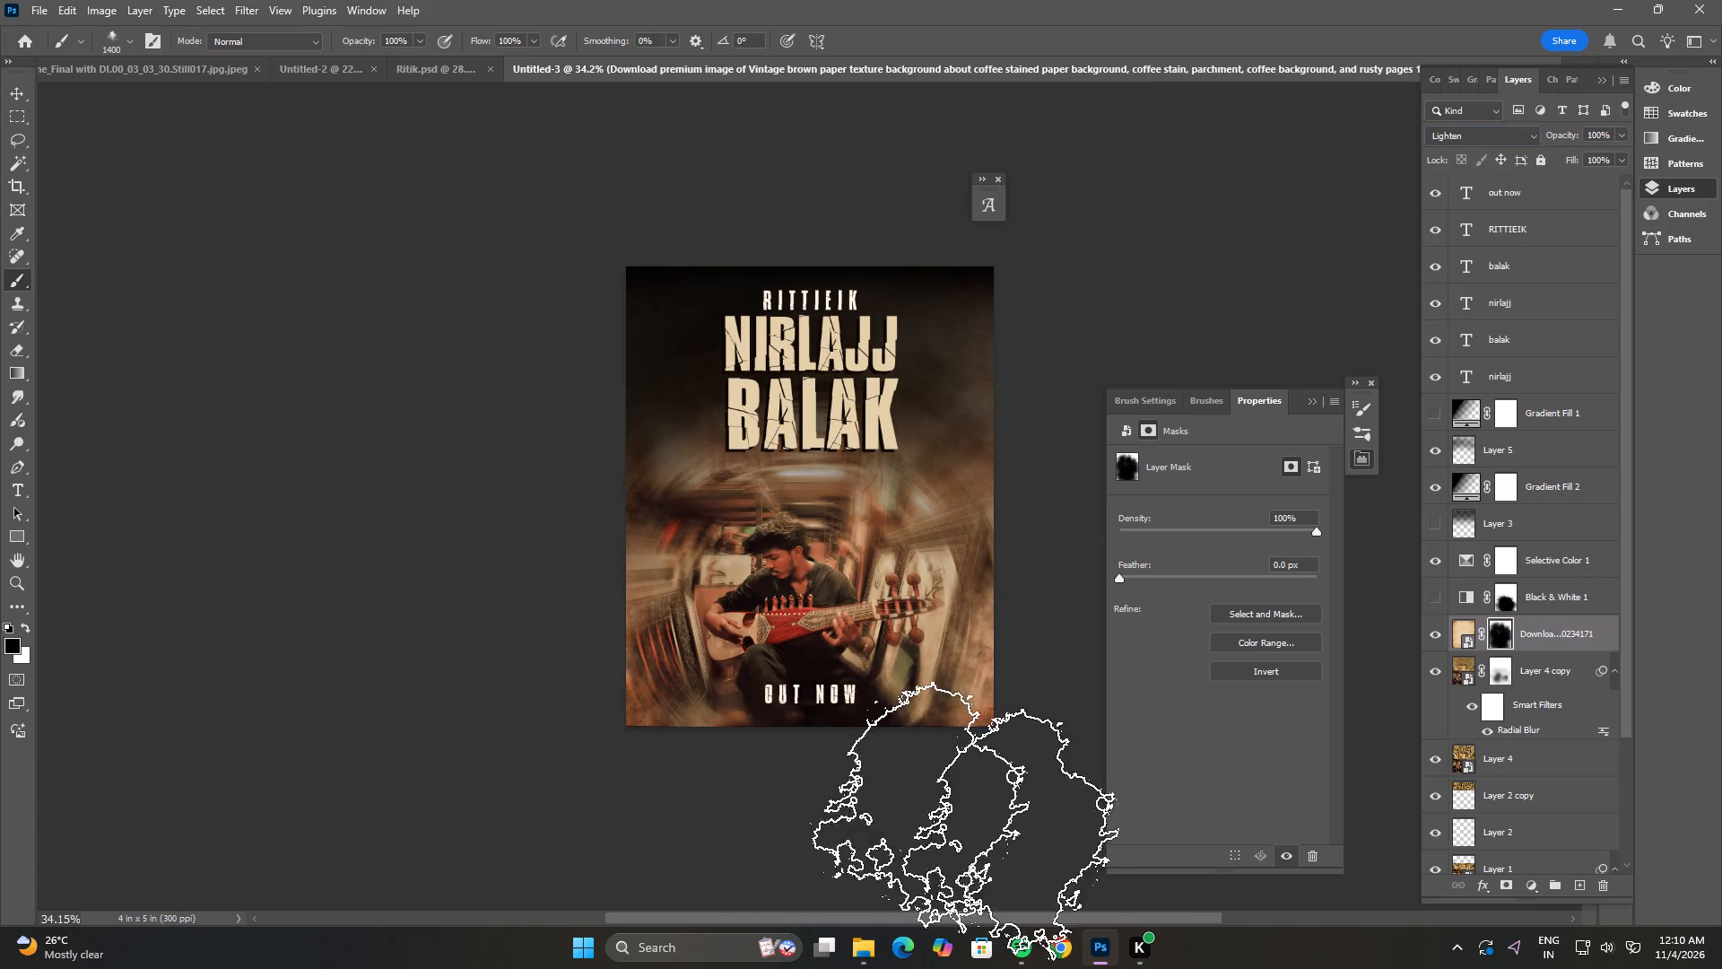
left_click_drag(908, 429, 921, 475)
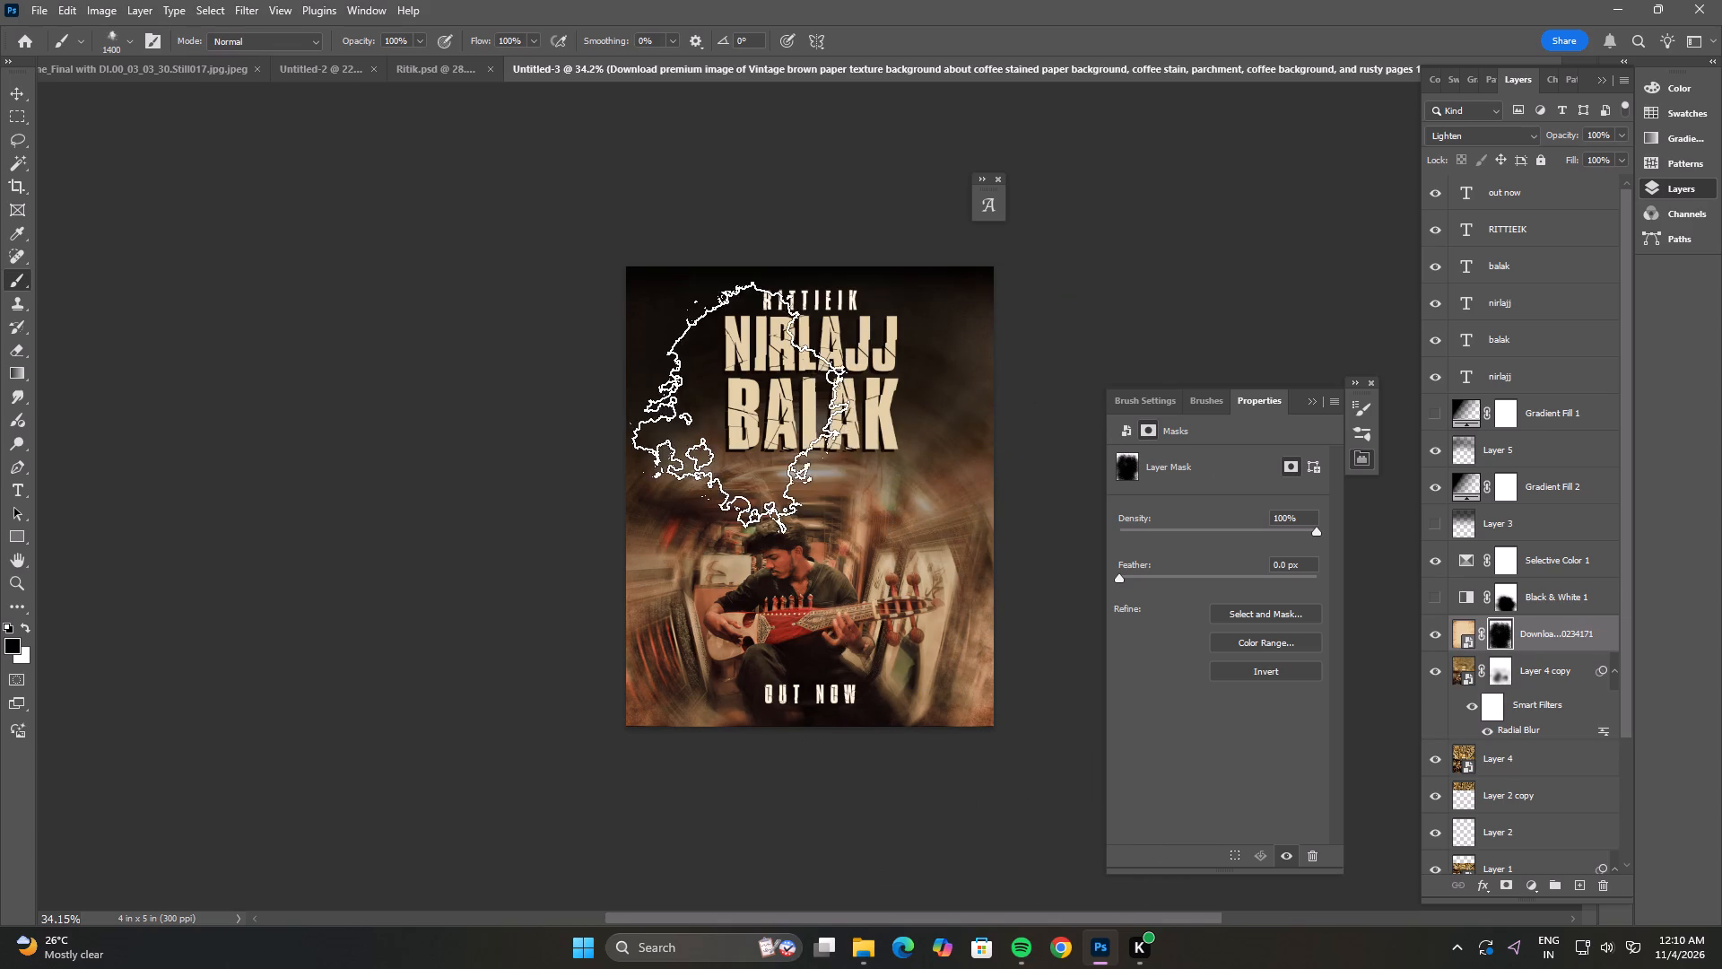
left_click_drag(740, 417, 730, 426)
left_click_drag(917, 442, 903, 446)
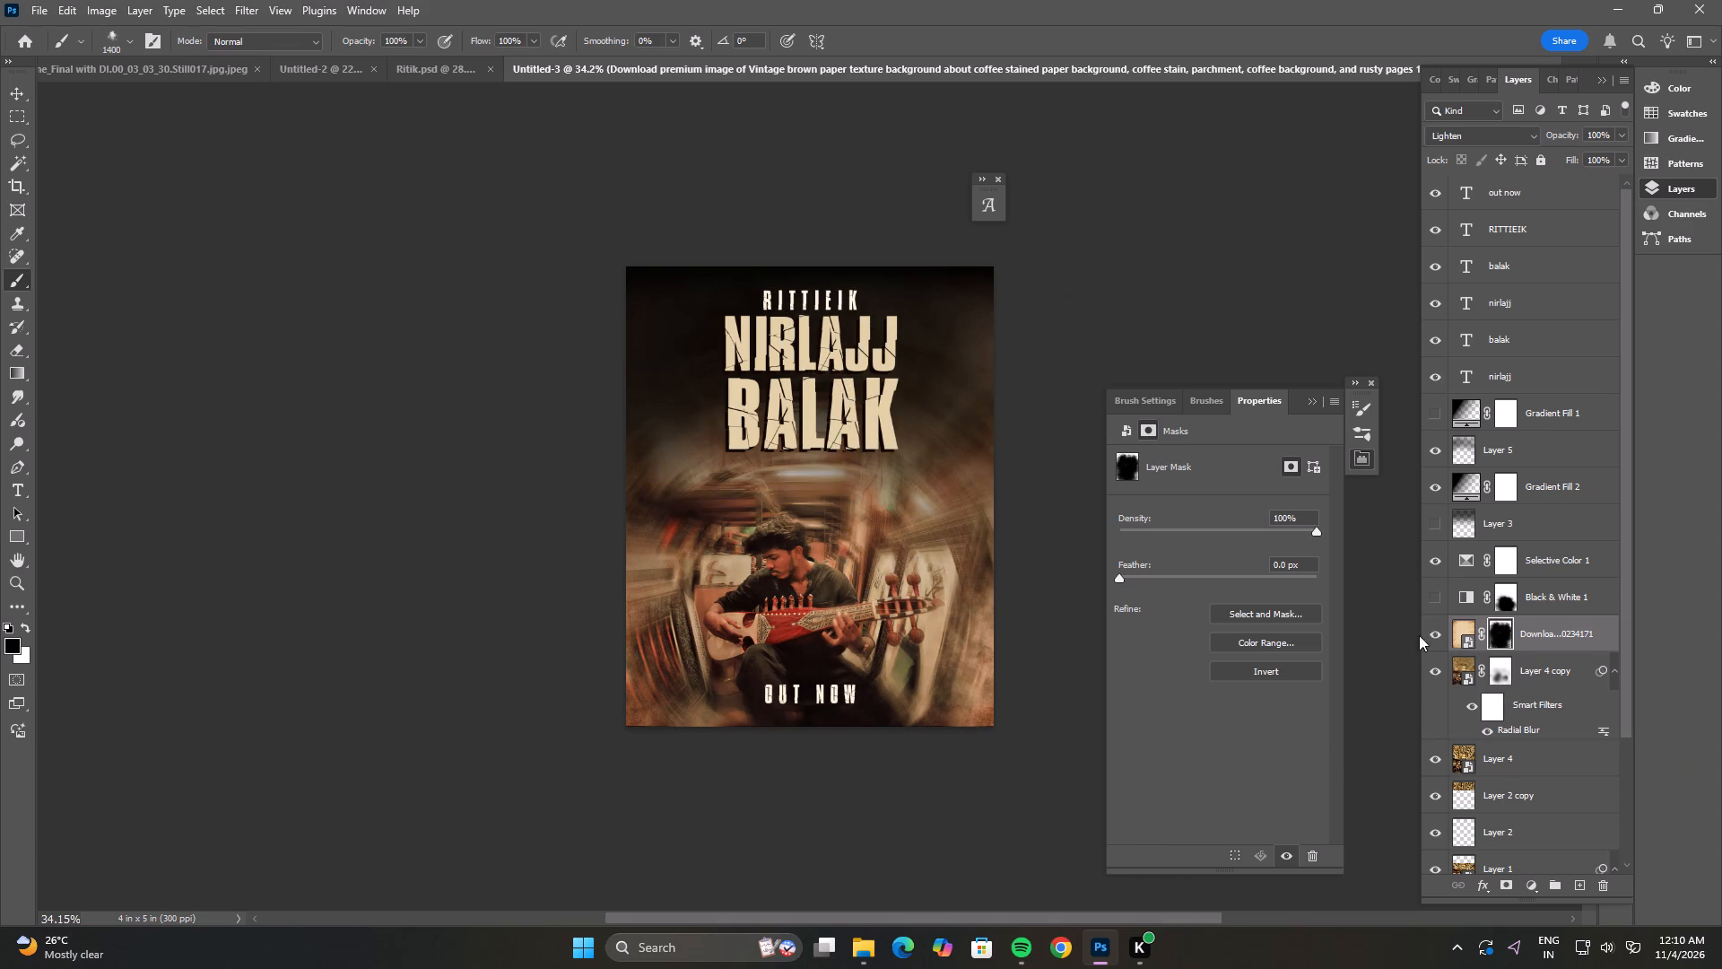
double_click(1441, 631)
Add a Brightness/Contrast adjustment directly above Layer 4 copy with brightness 71 and contrast -20.
left_click(1545, 675)
left_click(1540, 889)
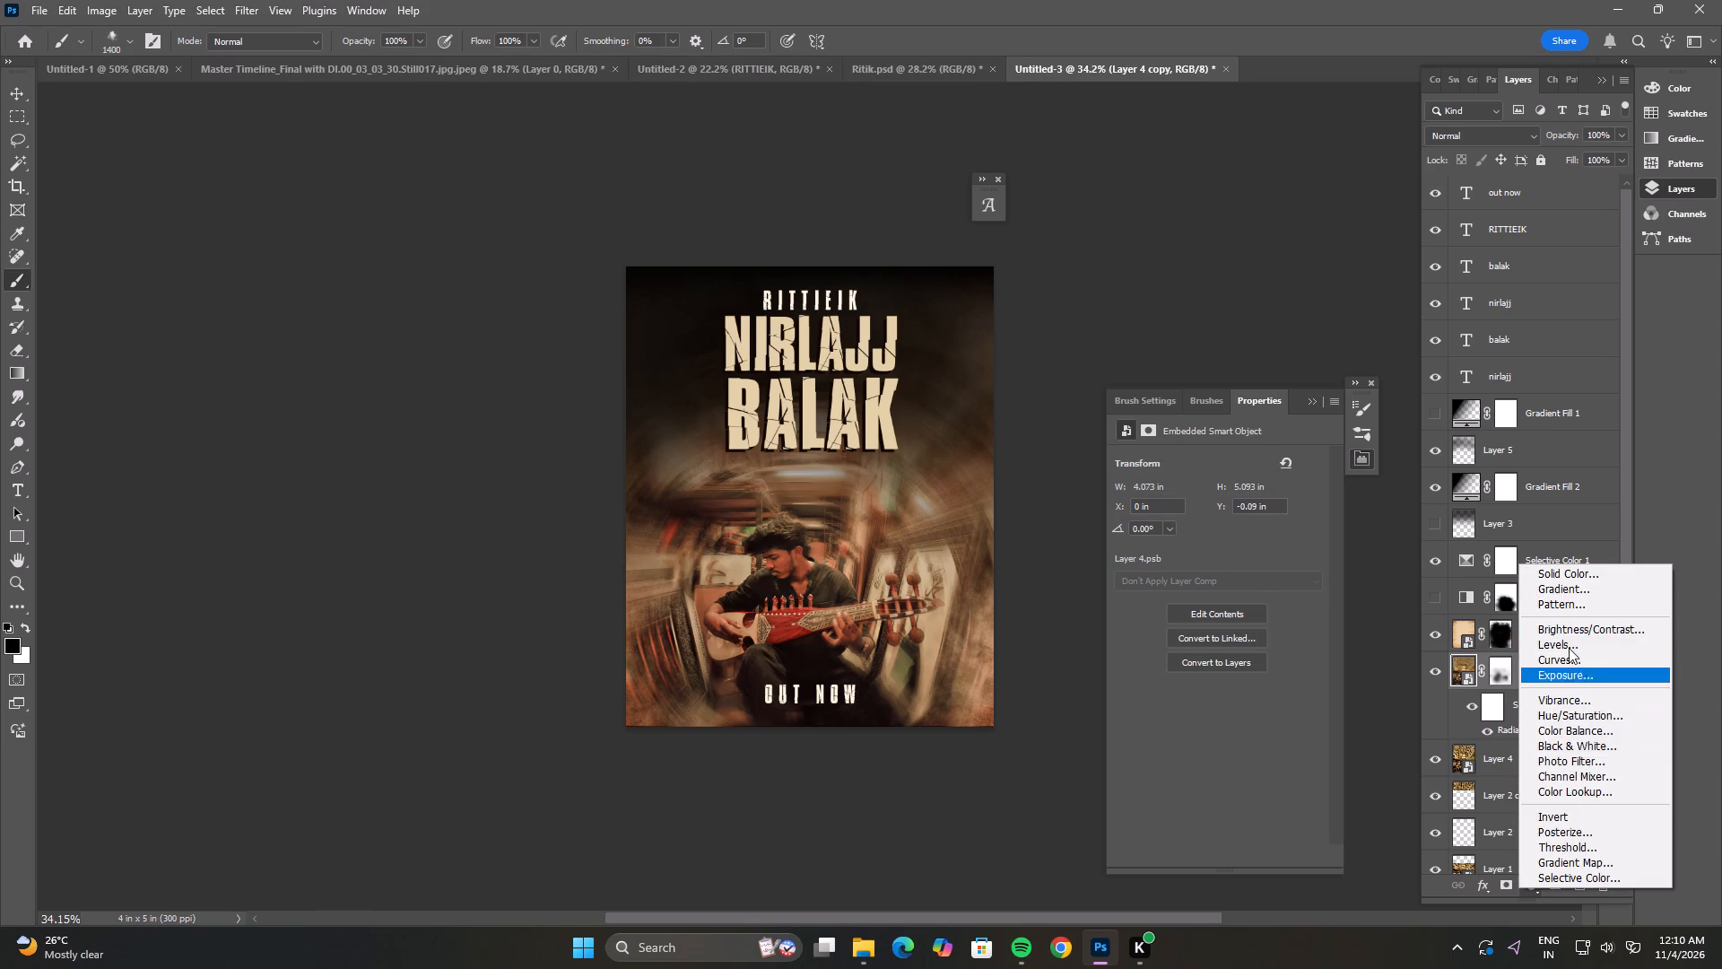
left_click(1572, 622)
left_click_drag(1227, 505, 1240, 506)
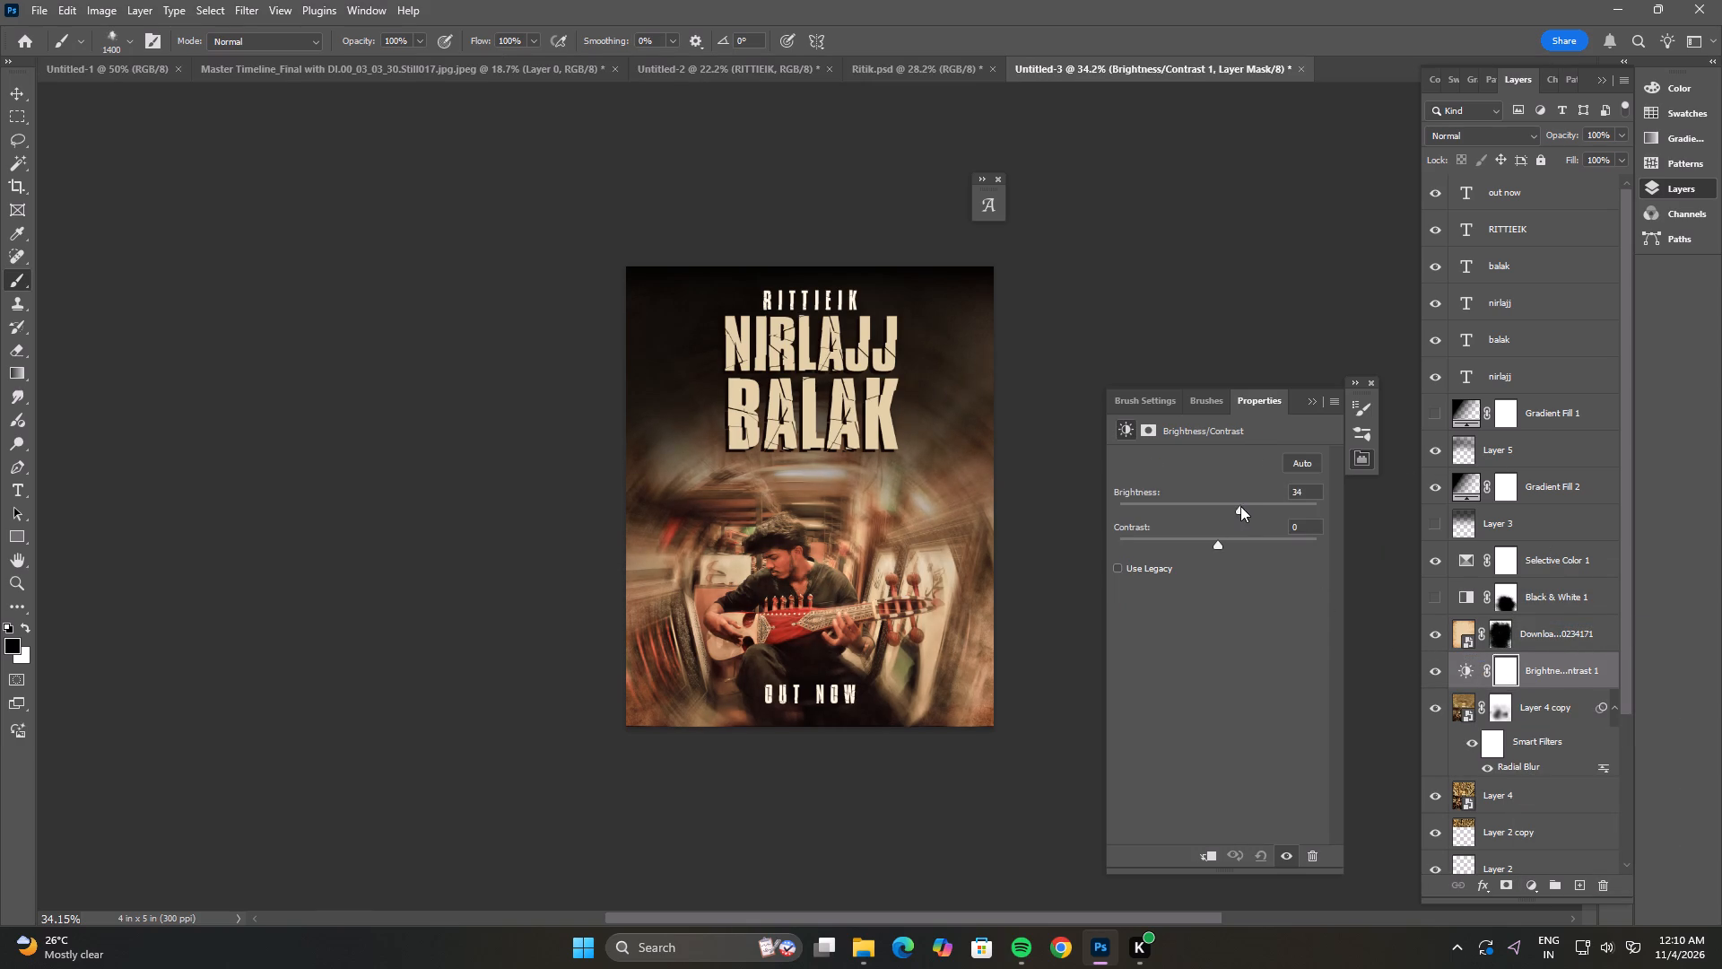
left_click_drag(1240, 506, 1245, 507)
left_click_drag(1219, 541, 1201, 541)
left_click_drag(1201, 541, 1170, 546)
left_click_drag(1170, 546, 1179, 541)
left_click_drag(1245, 506, 1265, 508)
Set the brush to a 150 px soft round tip with 0% hardness and 21% opacity.
key("b")
key("bracketleft")
key("bracketleft")
key("bracketleft")
key("bracketleft")
key("bracketleft")
key("bracketleft")
key("bracketleft")
key("bracketleft")
key("bracketleft")
key("bracketleft")
key("bracketleft")
key("bracketleft")
key("bracketleft")
key("bracketleft")
key("bracketleft")
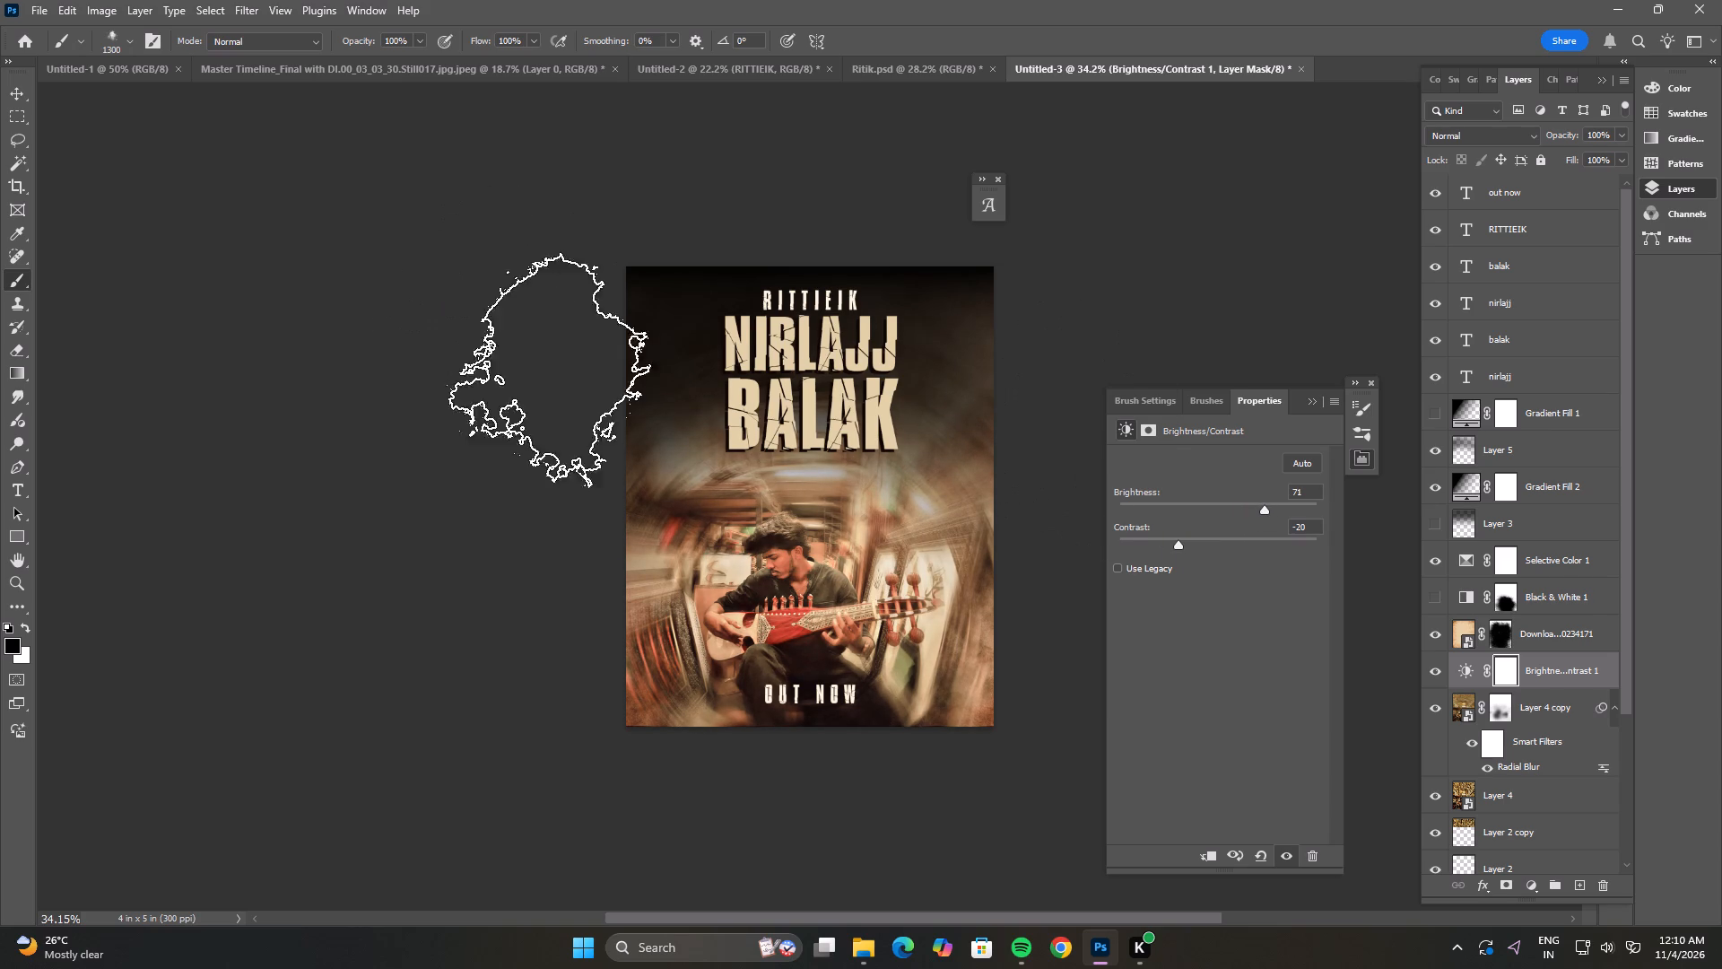
right_click(780, 527)
left_click(874, 671)
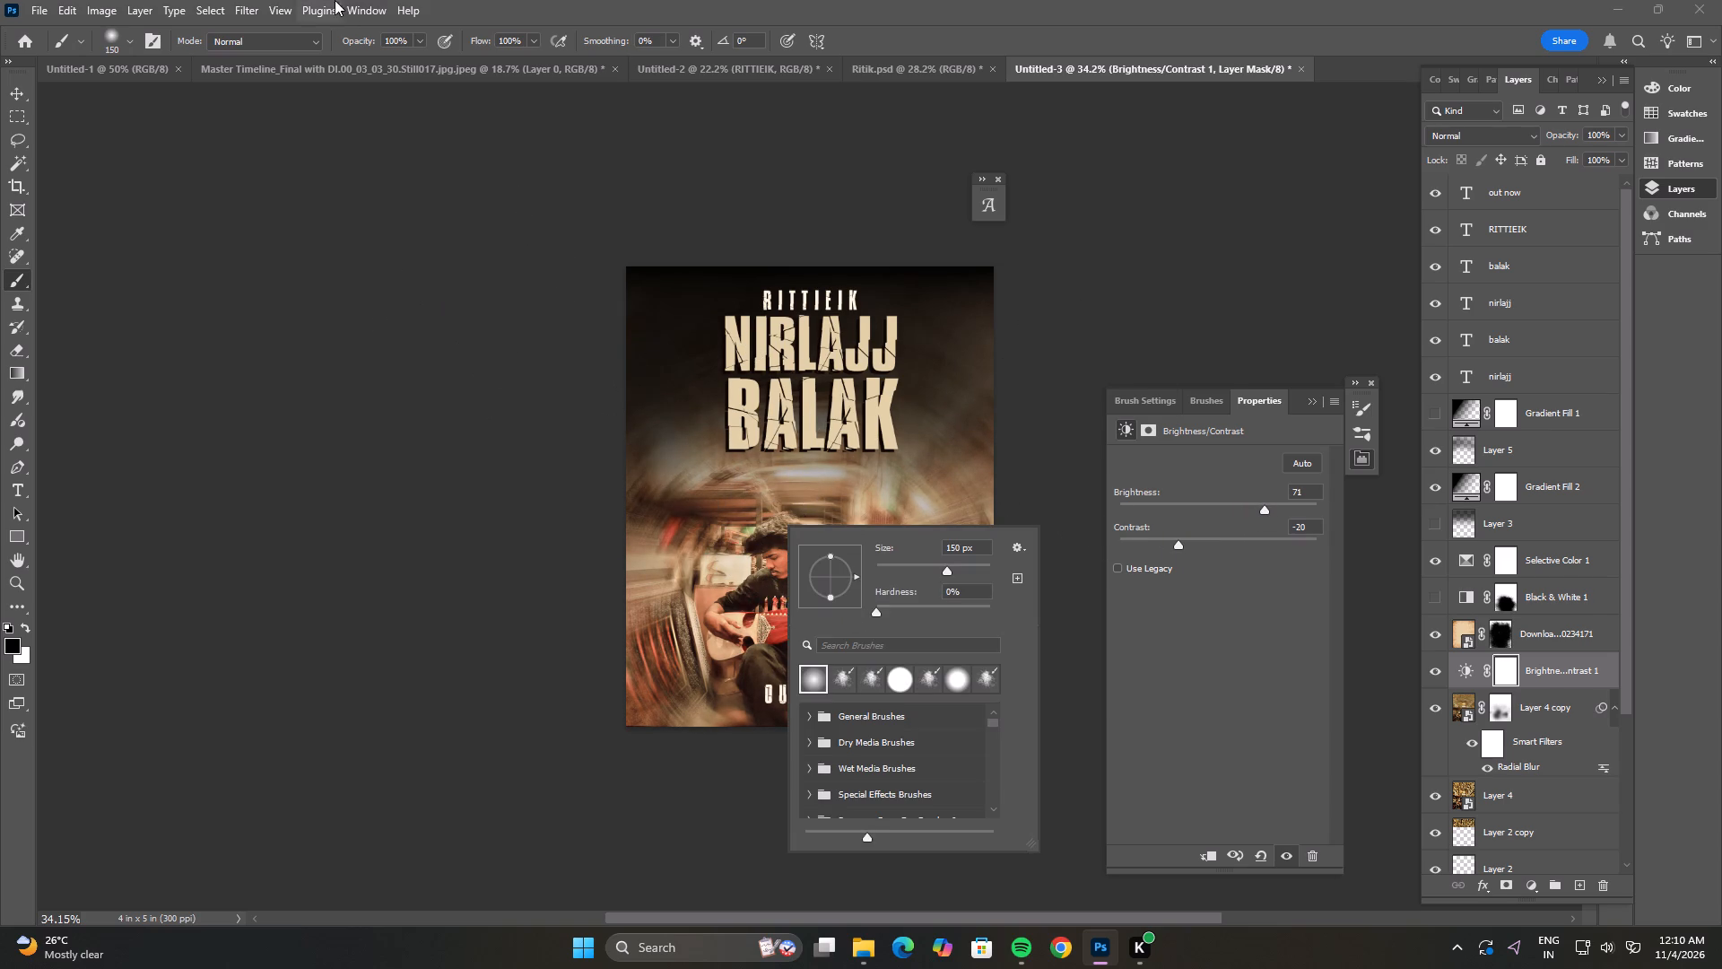
left_click_drag(355, 43, 284, 57)
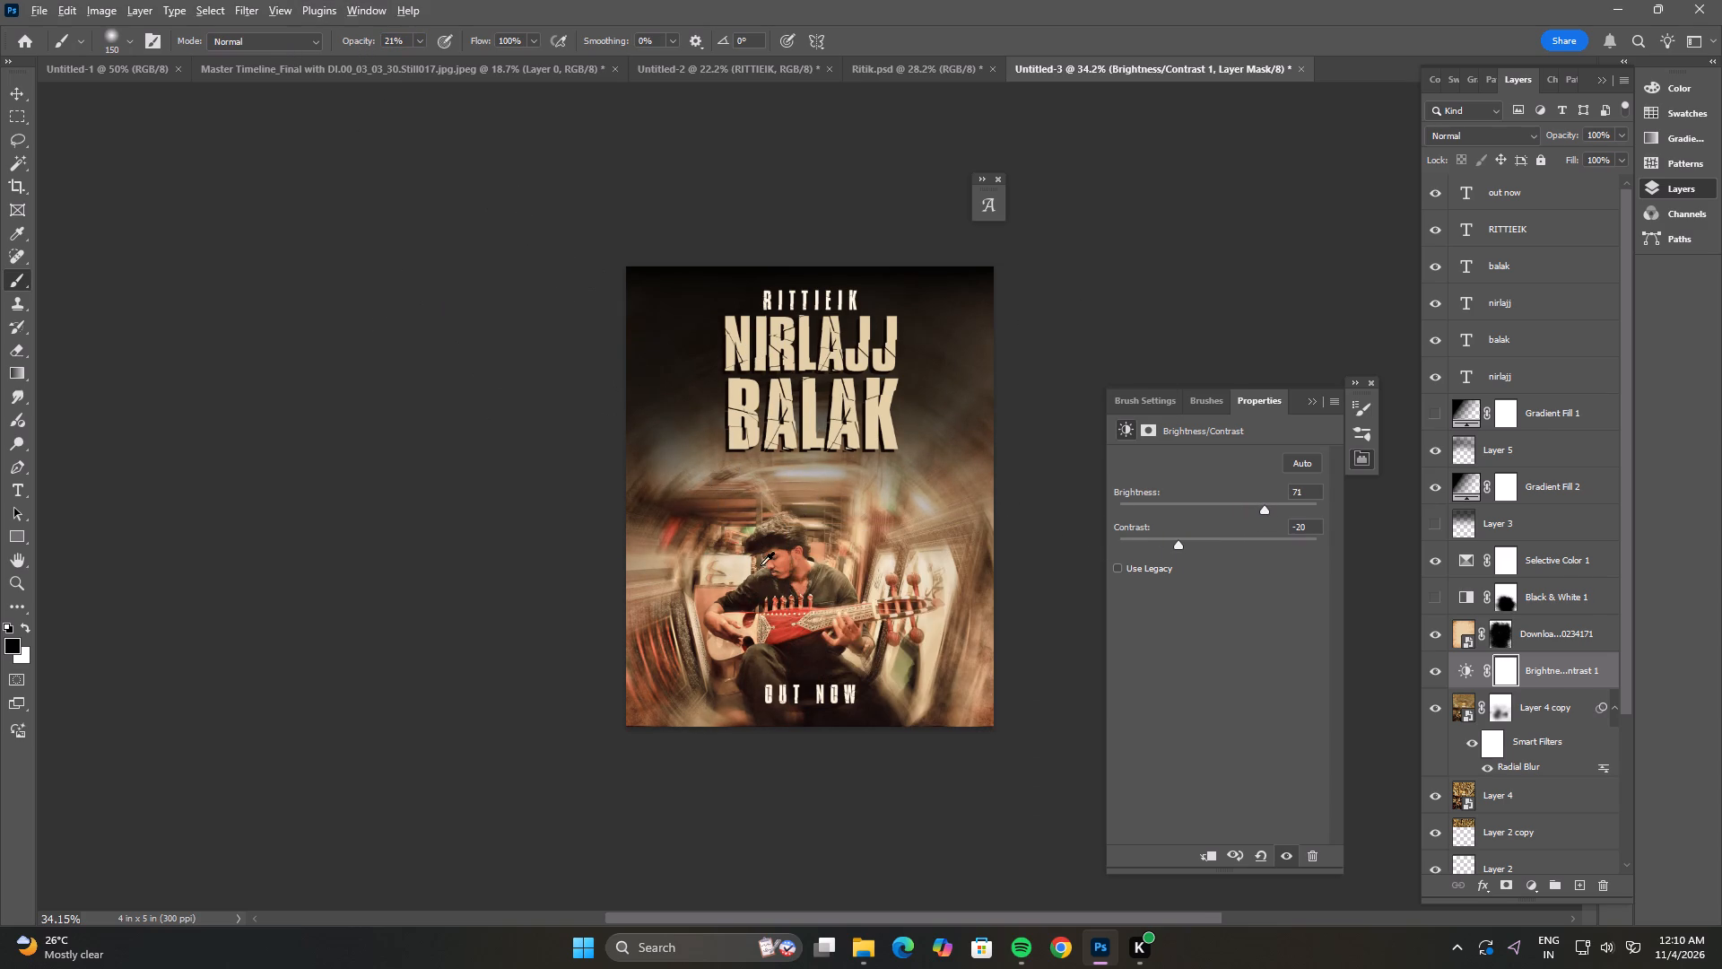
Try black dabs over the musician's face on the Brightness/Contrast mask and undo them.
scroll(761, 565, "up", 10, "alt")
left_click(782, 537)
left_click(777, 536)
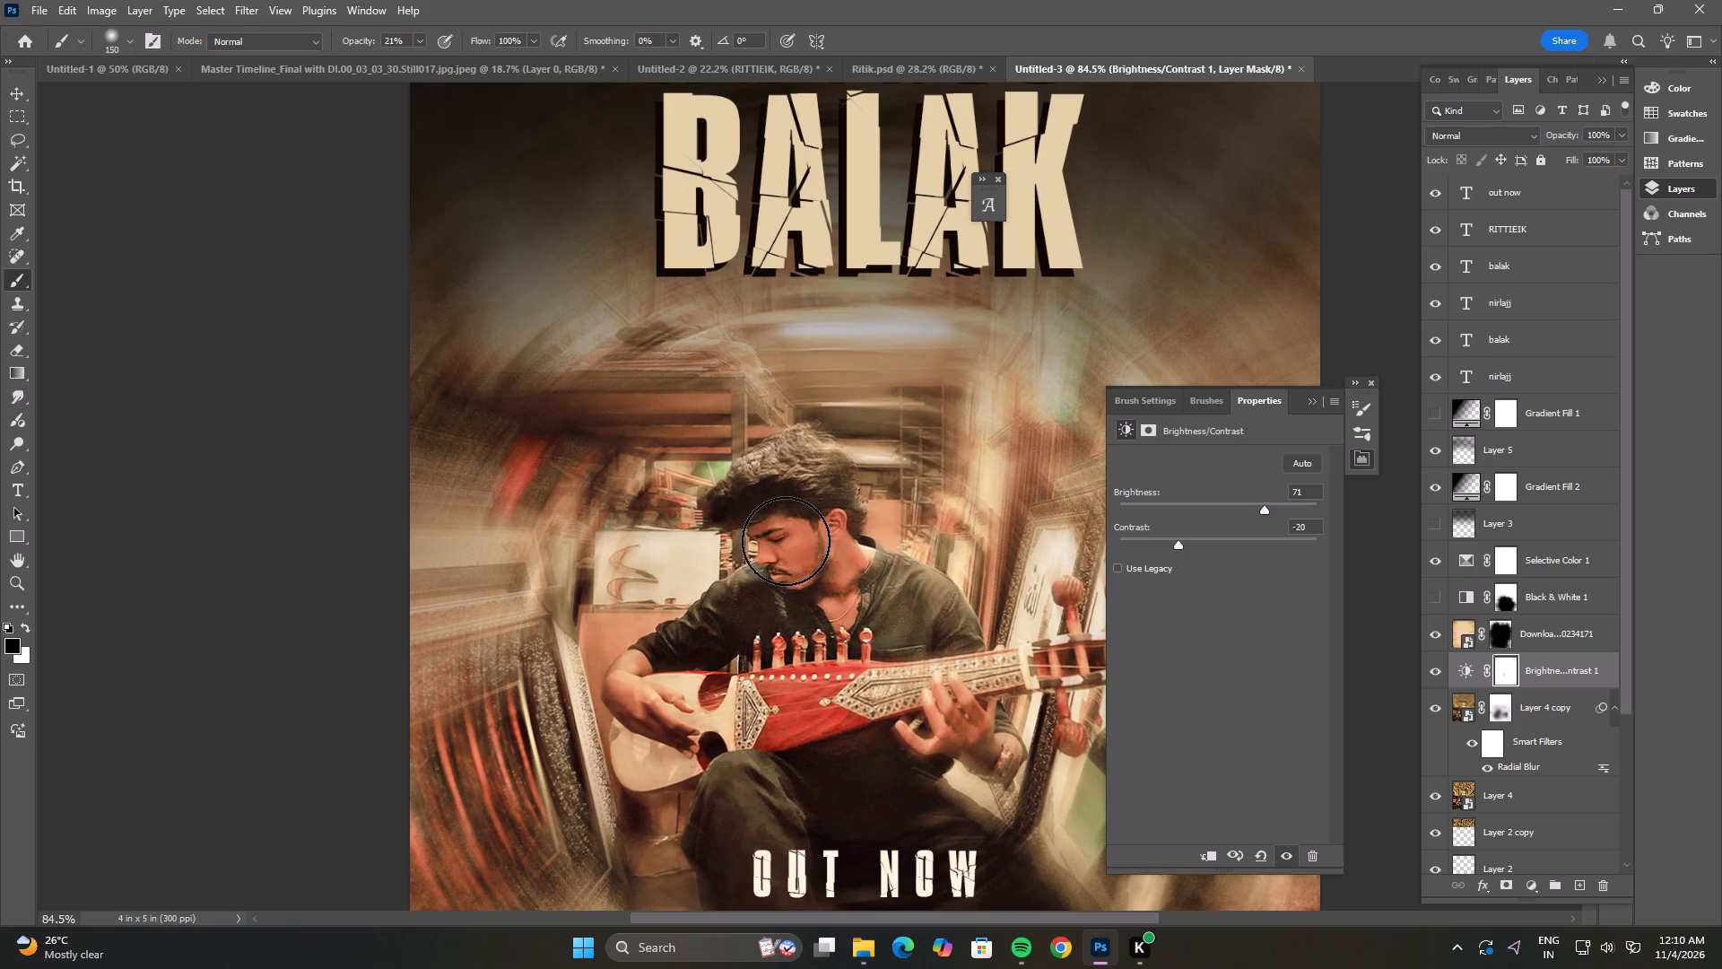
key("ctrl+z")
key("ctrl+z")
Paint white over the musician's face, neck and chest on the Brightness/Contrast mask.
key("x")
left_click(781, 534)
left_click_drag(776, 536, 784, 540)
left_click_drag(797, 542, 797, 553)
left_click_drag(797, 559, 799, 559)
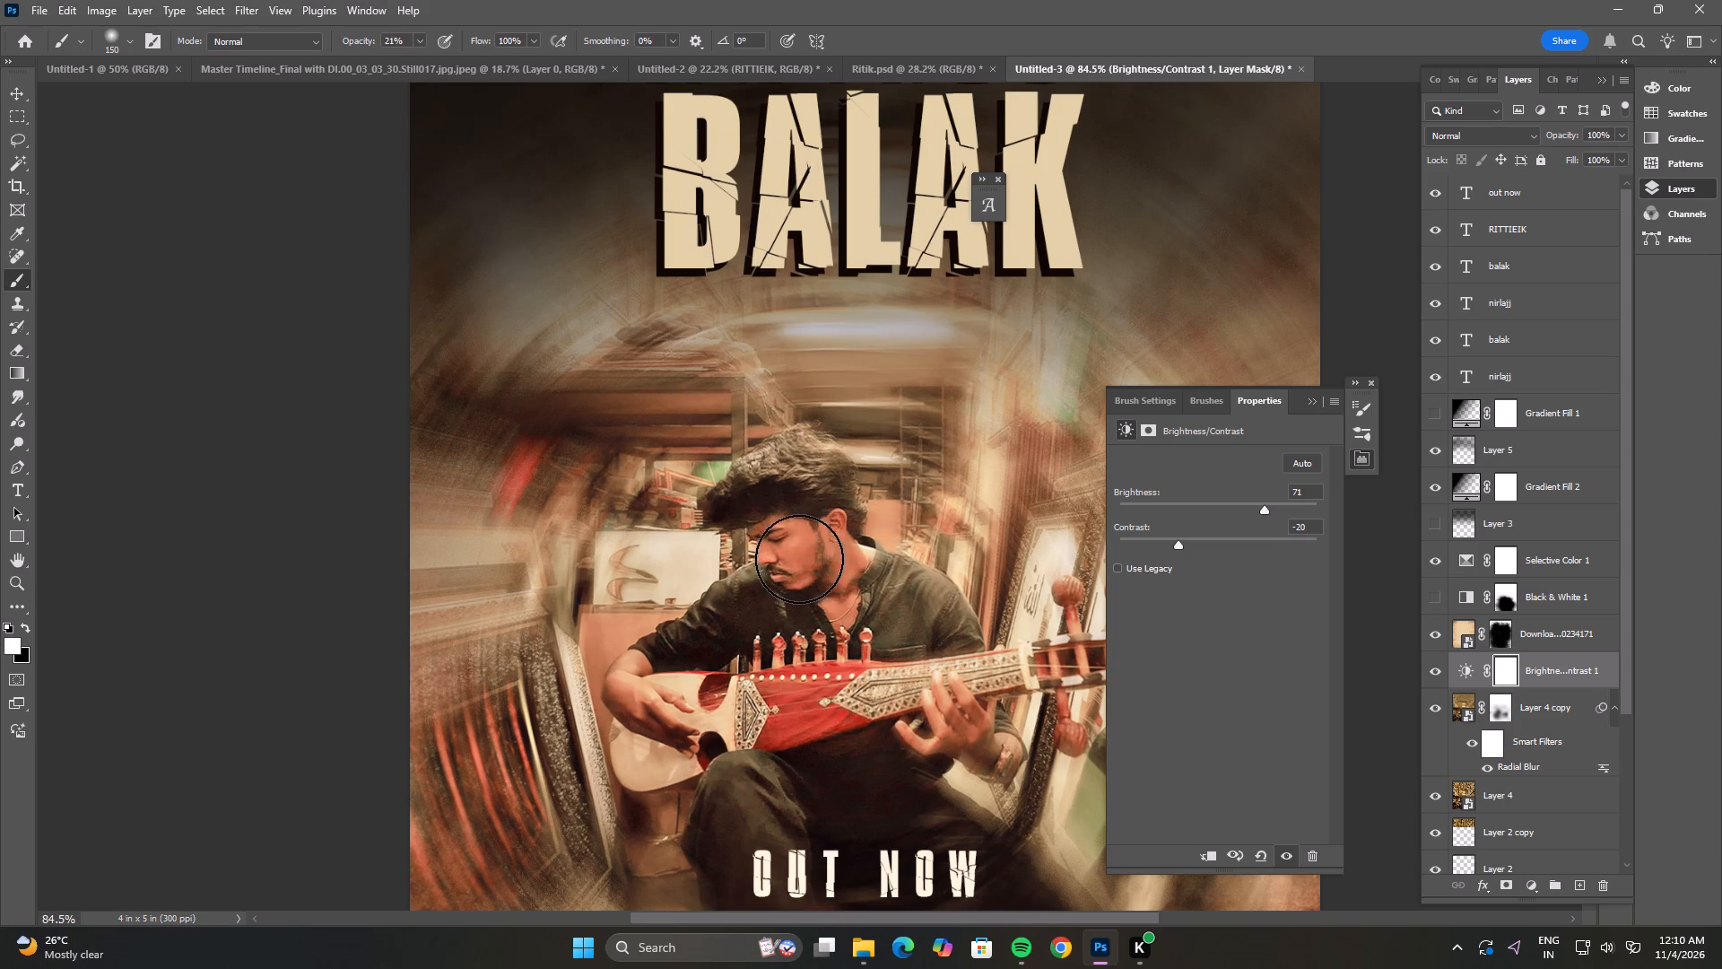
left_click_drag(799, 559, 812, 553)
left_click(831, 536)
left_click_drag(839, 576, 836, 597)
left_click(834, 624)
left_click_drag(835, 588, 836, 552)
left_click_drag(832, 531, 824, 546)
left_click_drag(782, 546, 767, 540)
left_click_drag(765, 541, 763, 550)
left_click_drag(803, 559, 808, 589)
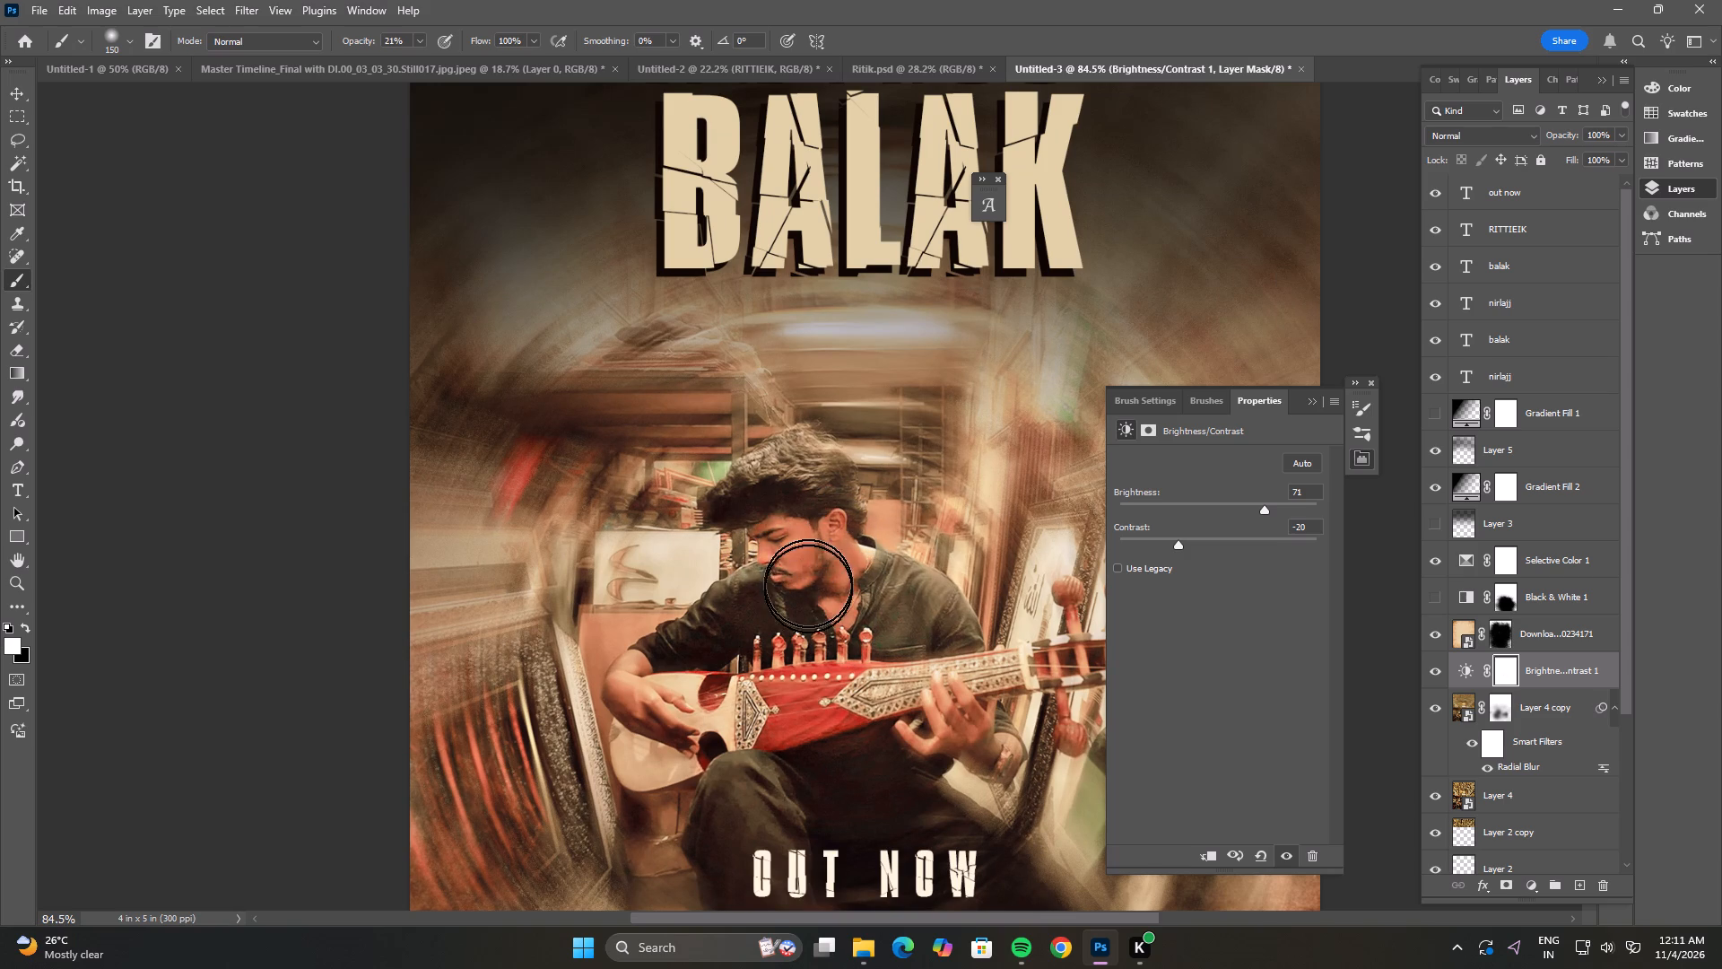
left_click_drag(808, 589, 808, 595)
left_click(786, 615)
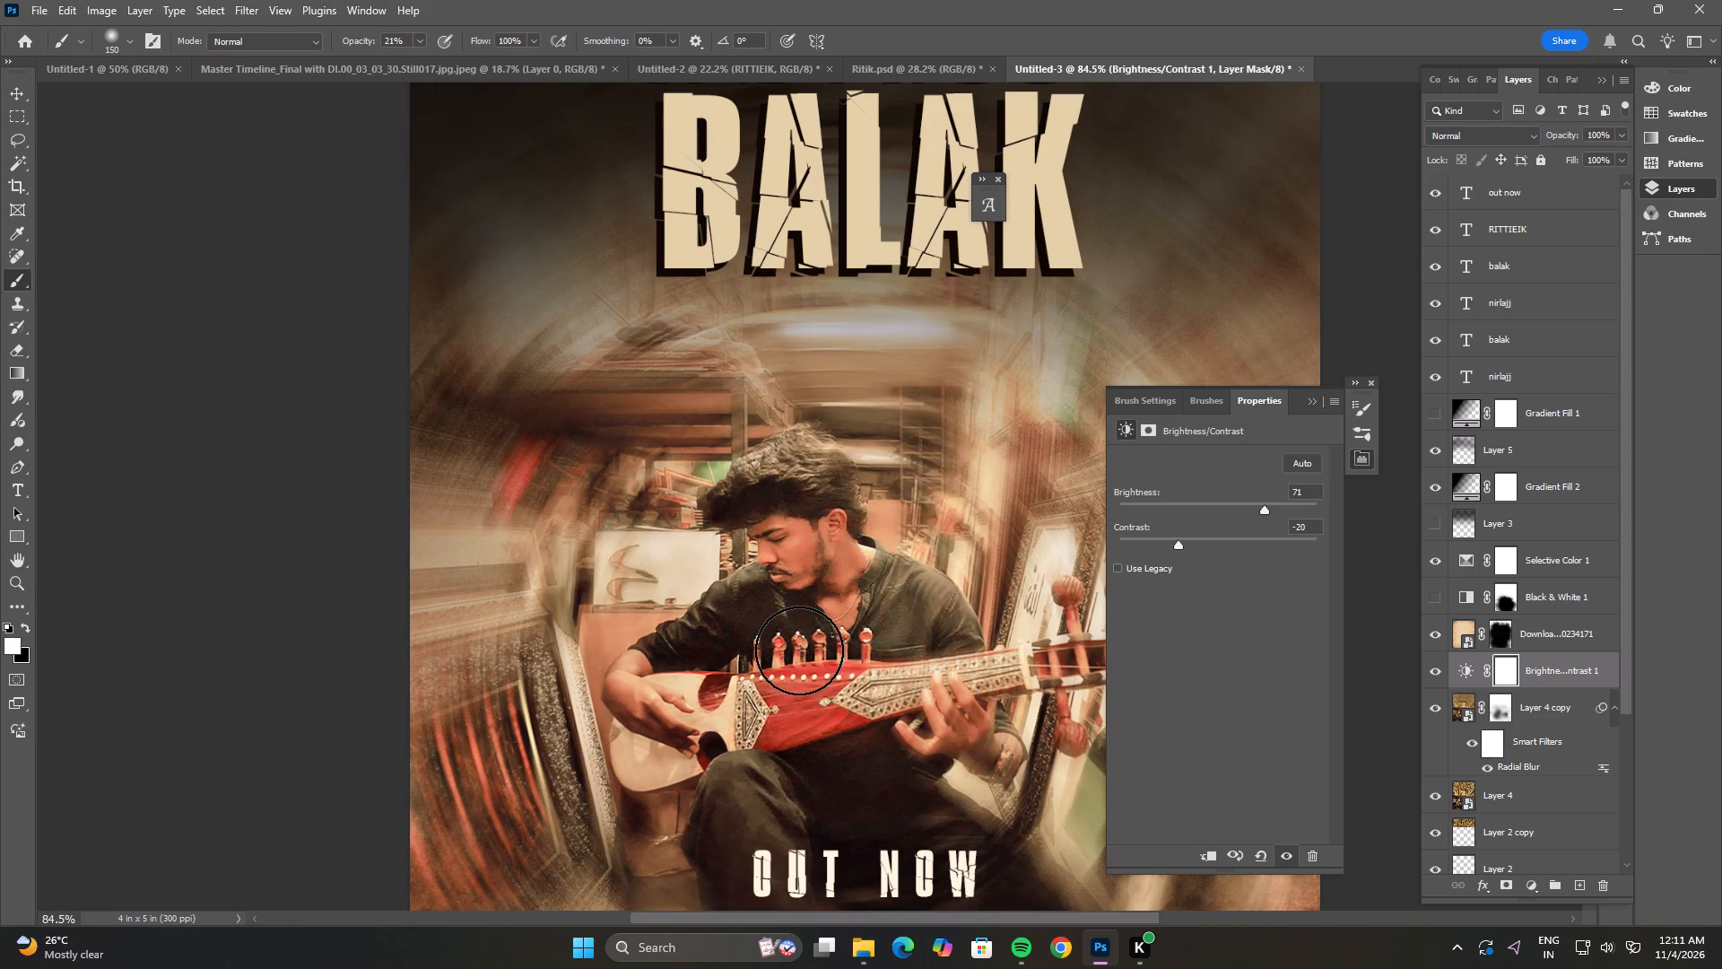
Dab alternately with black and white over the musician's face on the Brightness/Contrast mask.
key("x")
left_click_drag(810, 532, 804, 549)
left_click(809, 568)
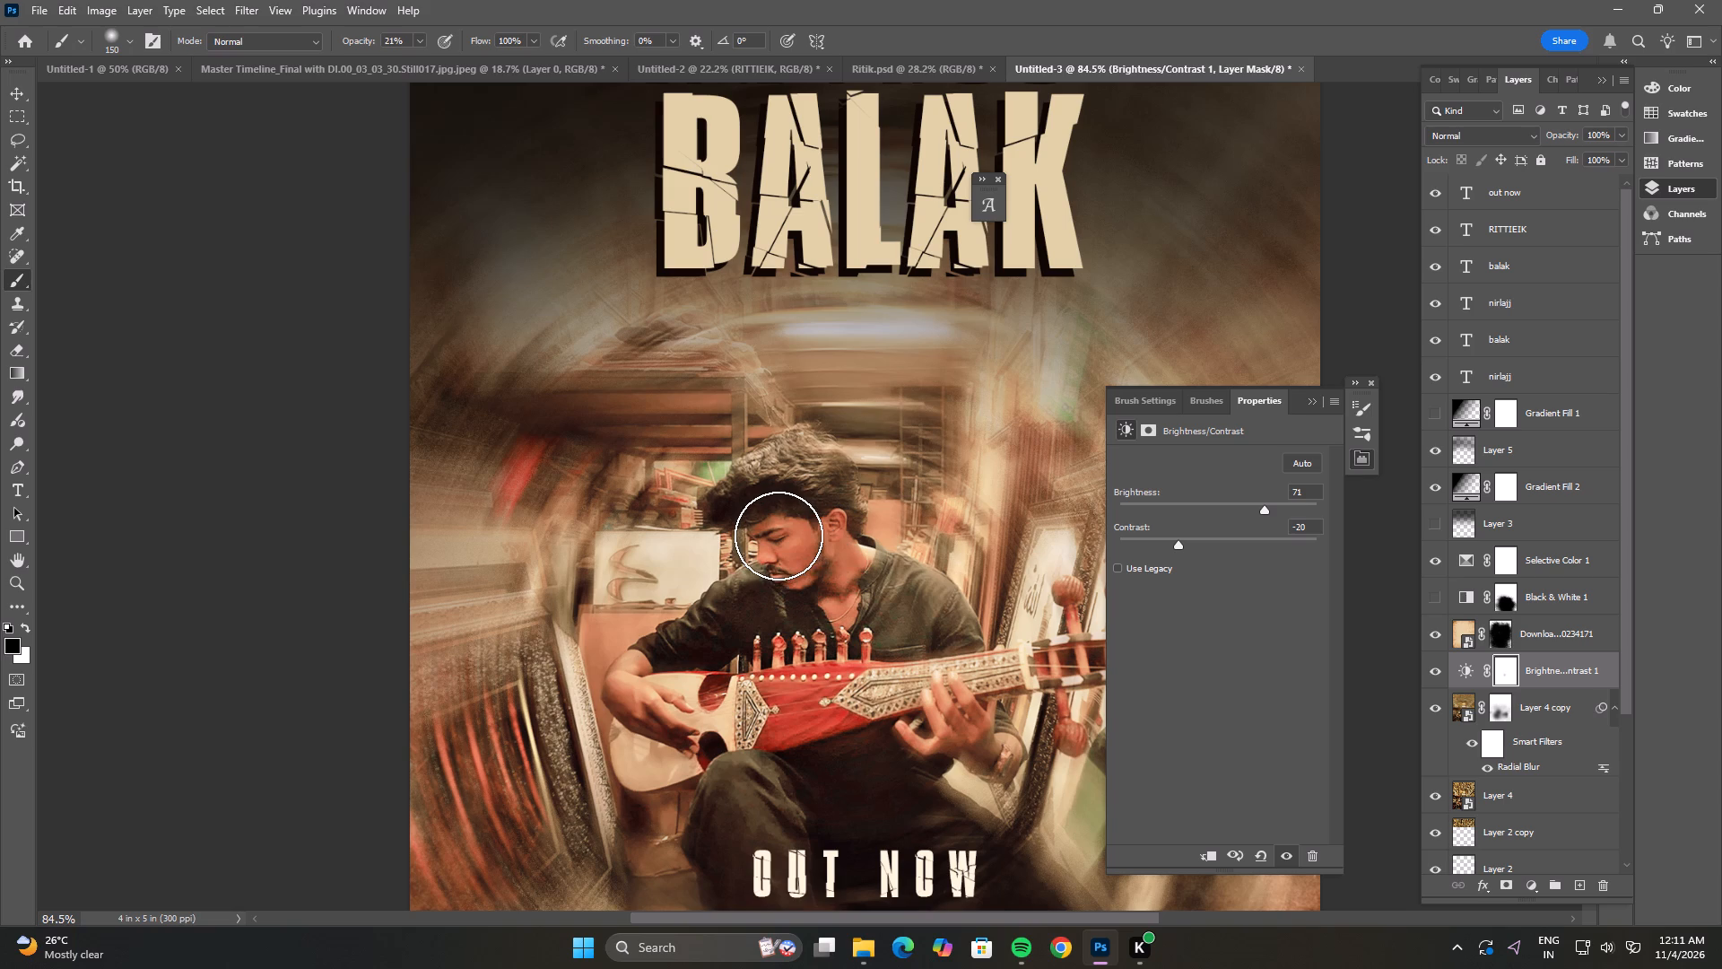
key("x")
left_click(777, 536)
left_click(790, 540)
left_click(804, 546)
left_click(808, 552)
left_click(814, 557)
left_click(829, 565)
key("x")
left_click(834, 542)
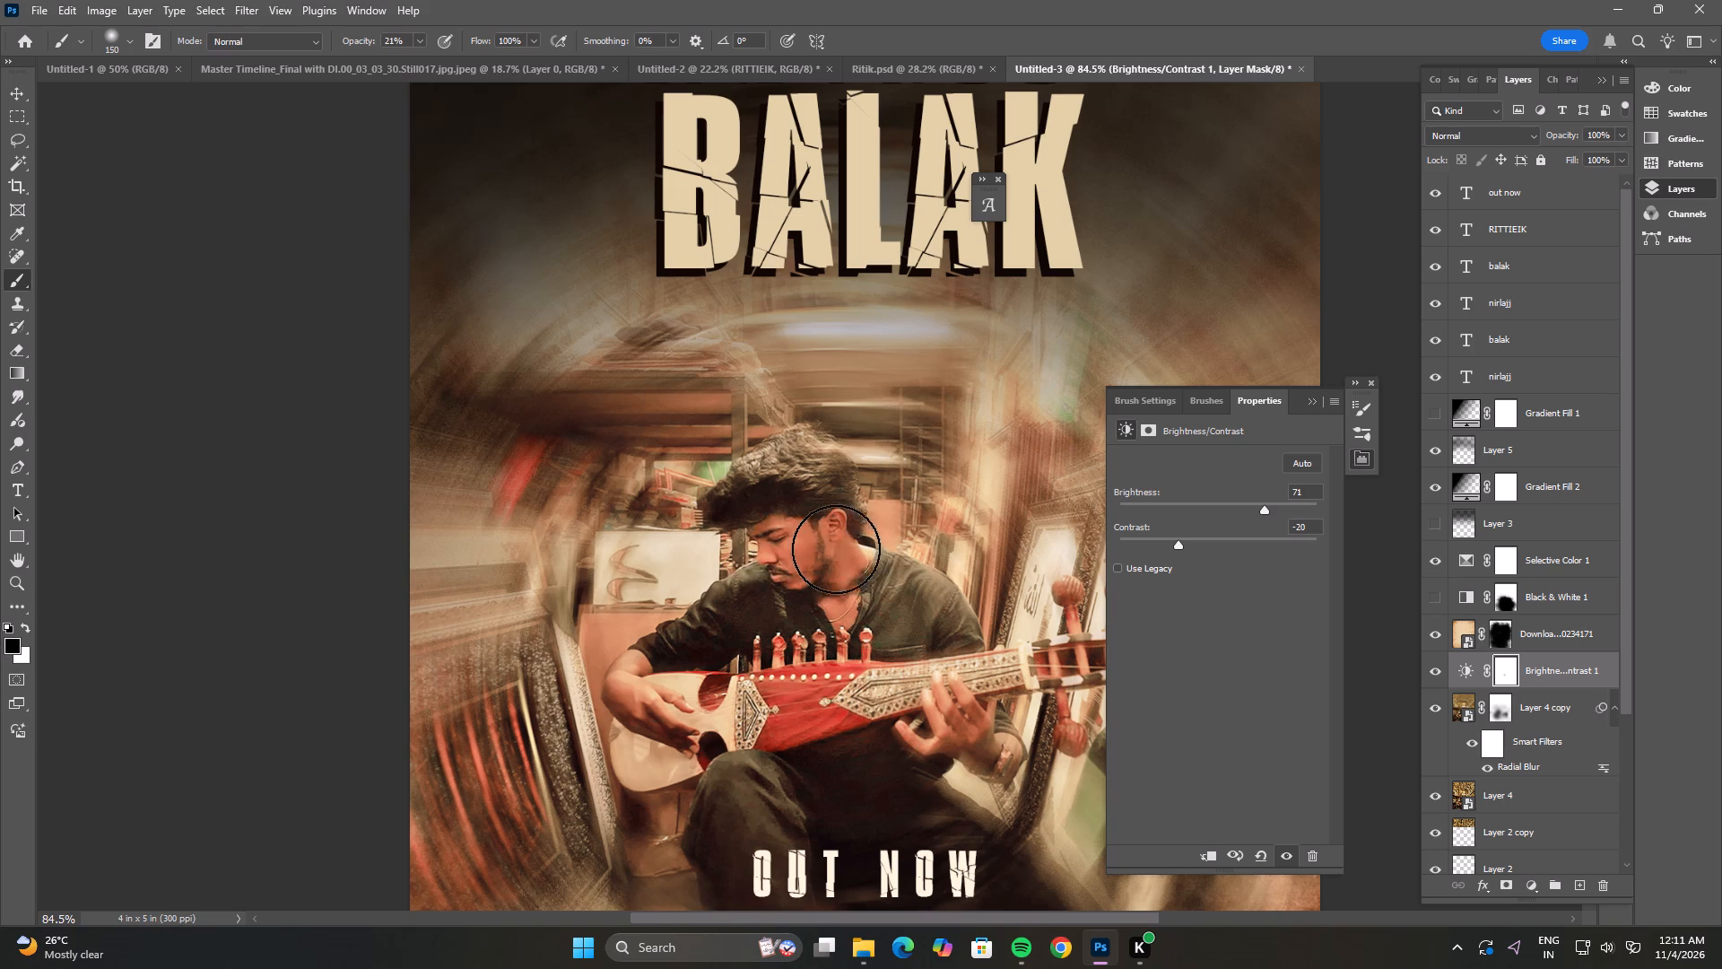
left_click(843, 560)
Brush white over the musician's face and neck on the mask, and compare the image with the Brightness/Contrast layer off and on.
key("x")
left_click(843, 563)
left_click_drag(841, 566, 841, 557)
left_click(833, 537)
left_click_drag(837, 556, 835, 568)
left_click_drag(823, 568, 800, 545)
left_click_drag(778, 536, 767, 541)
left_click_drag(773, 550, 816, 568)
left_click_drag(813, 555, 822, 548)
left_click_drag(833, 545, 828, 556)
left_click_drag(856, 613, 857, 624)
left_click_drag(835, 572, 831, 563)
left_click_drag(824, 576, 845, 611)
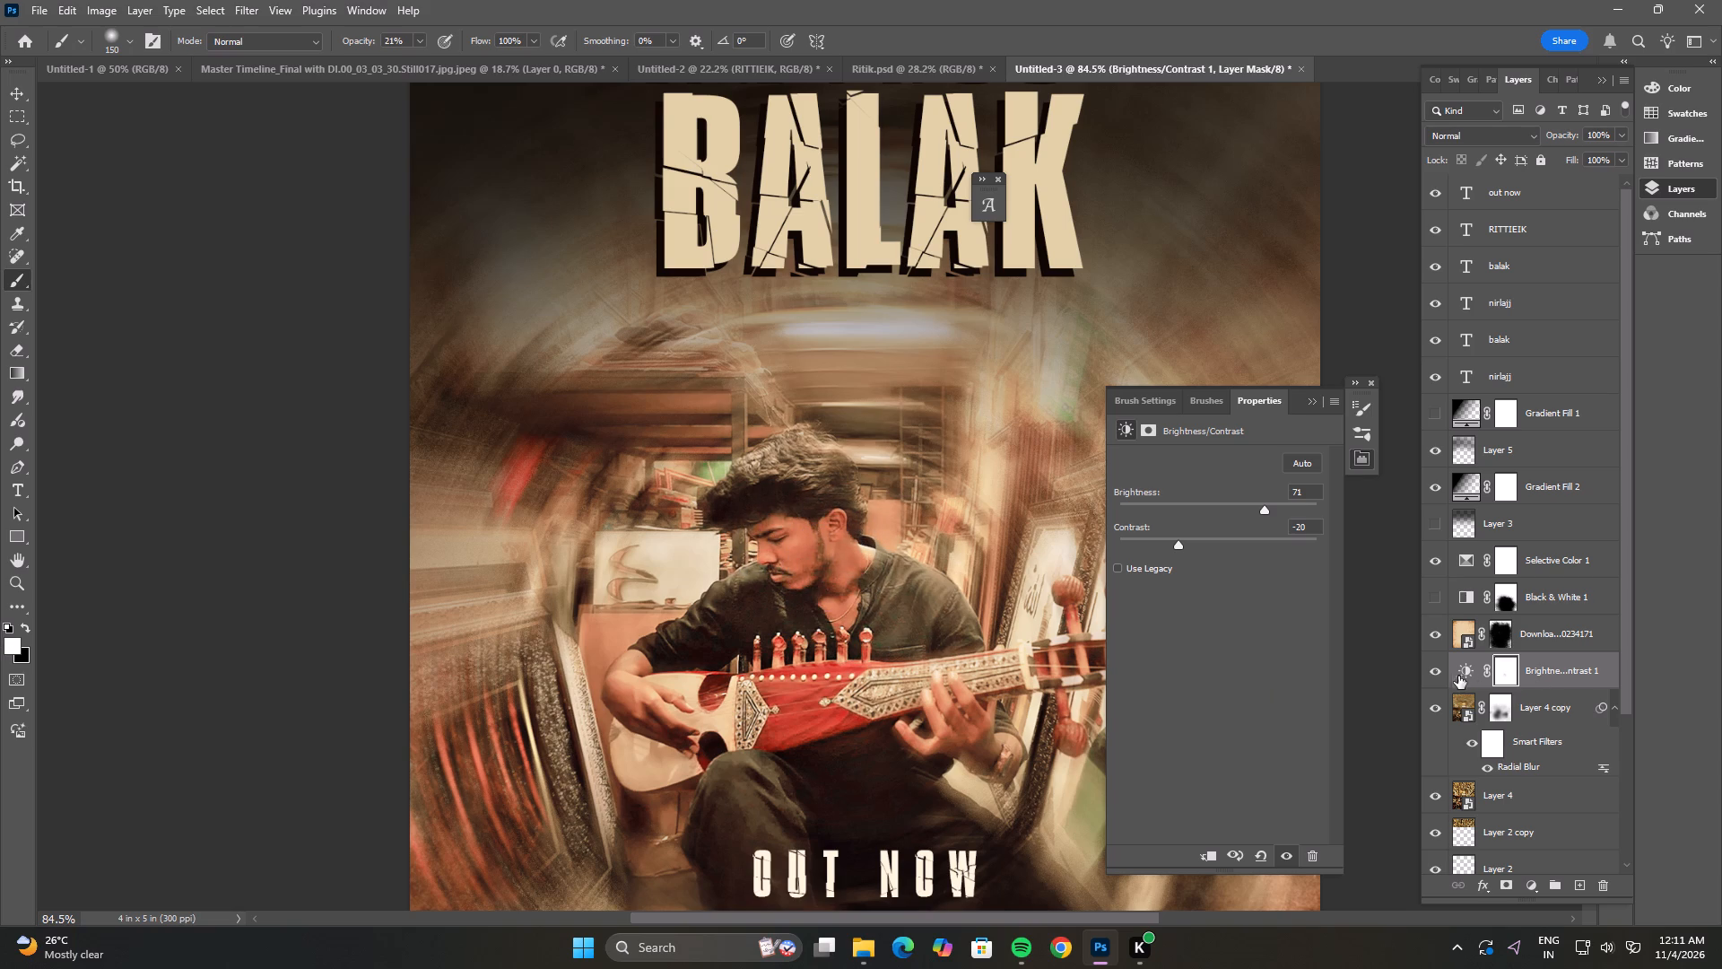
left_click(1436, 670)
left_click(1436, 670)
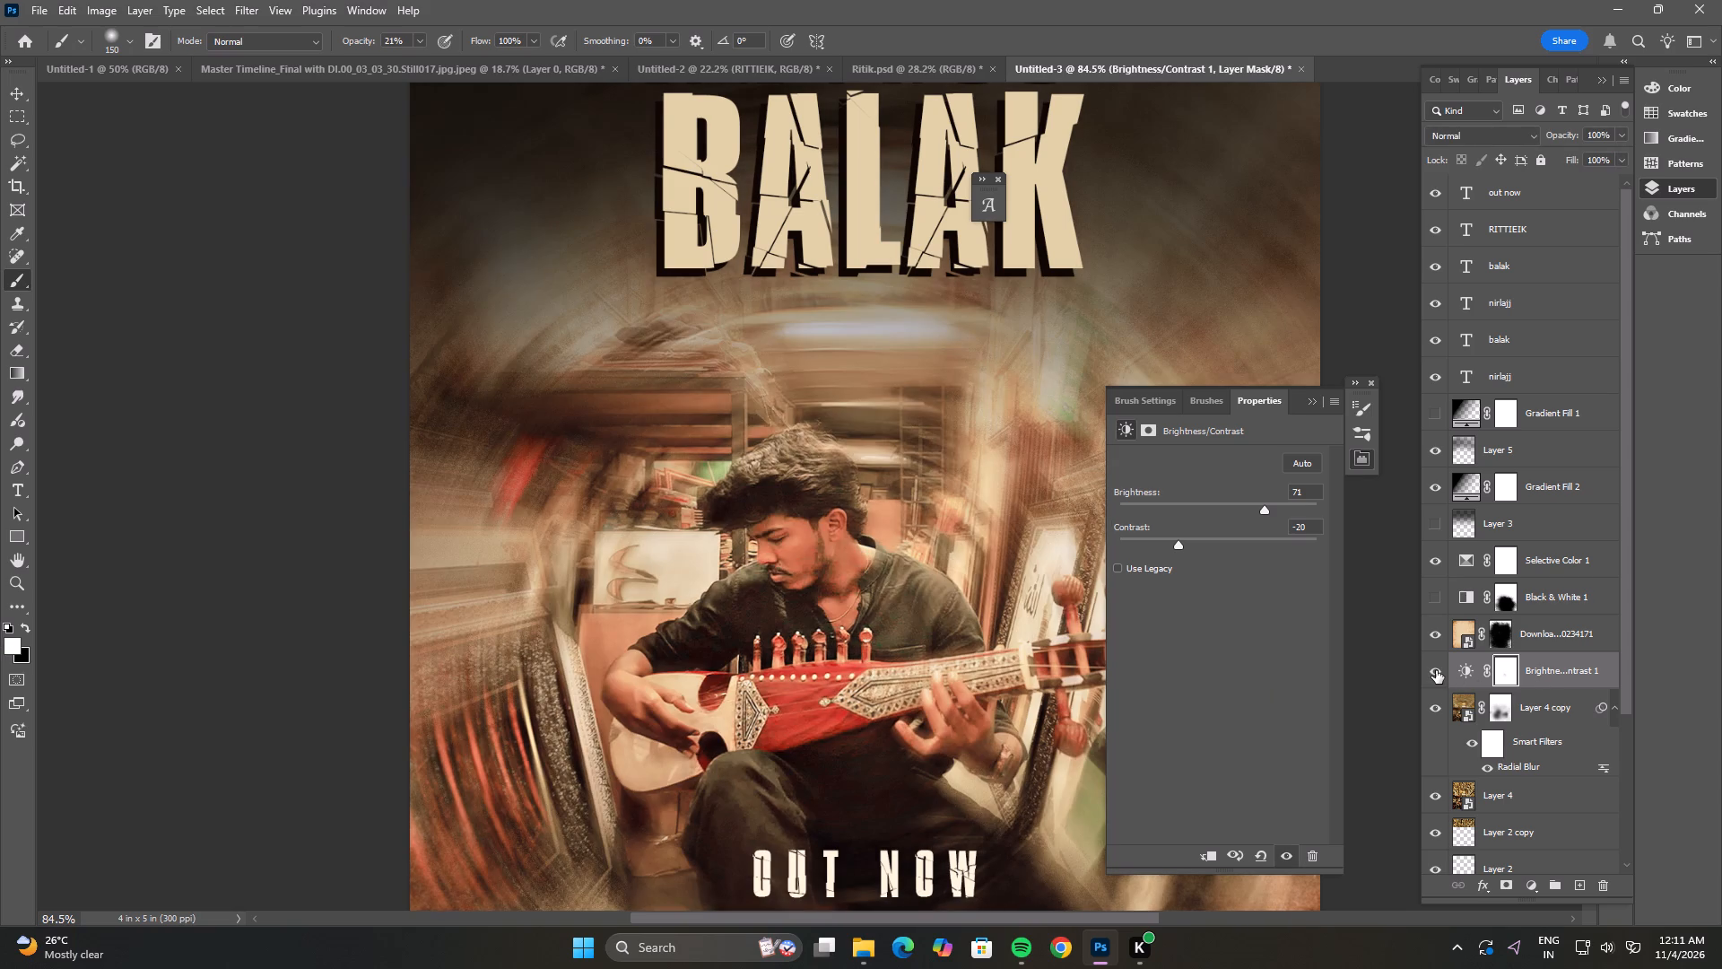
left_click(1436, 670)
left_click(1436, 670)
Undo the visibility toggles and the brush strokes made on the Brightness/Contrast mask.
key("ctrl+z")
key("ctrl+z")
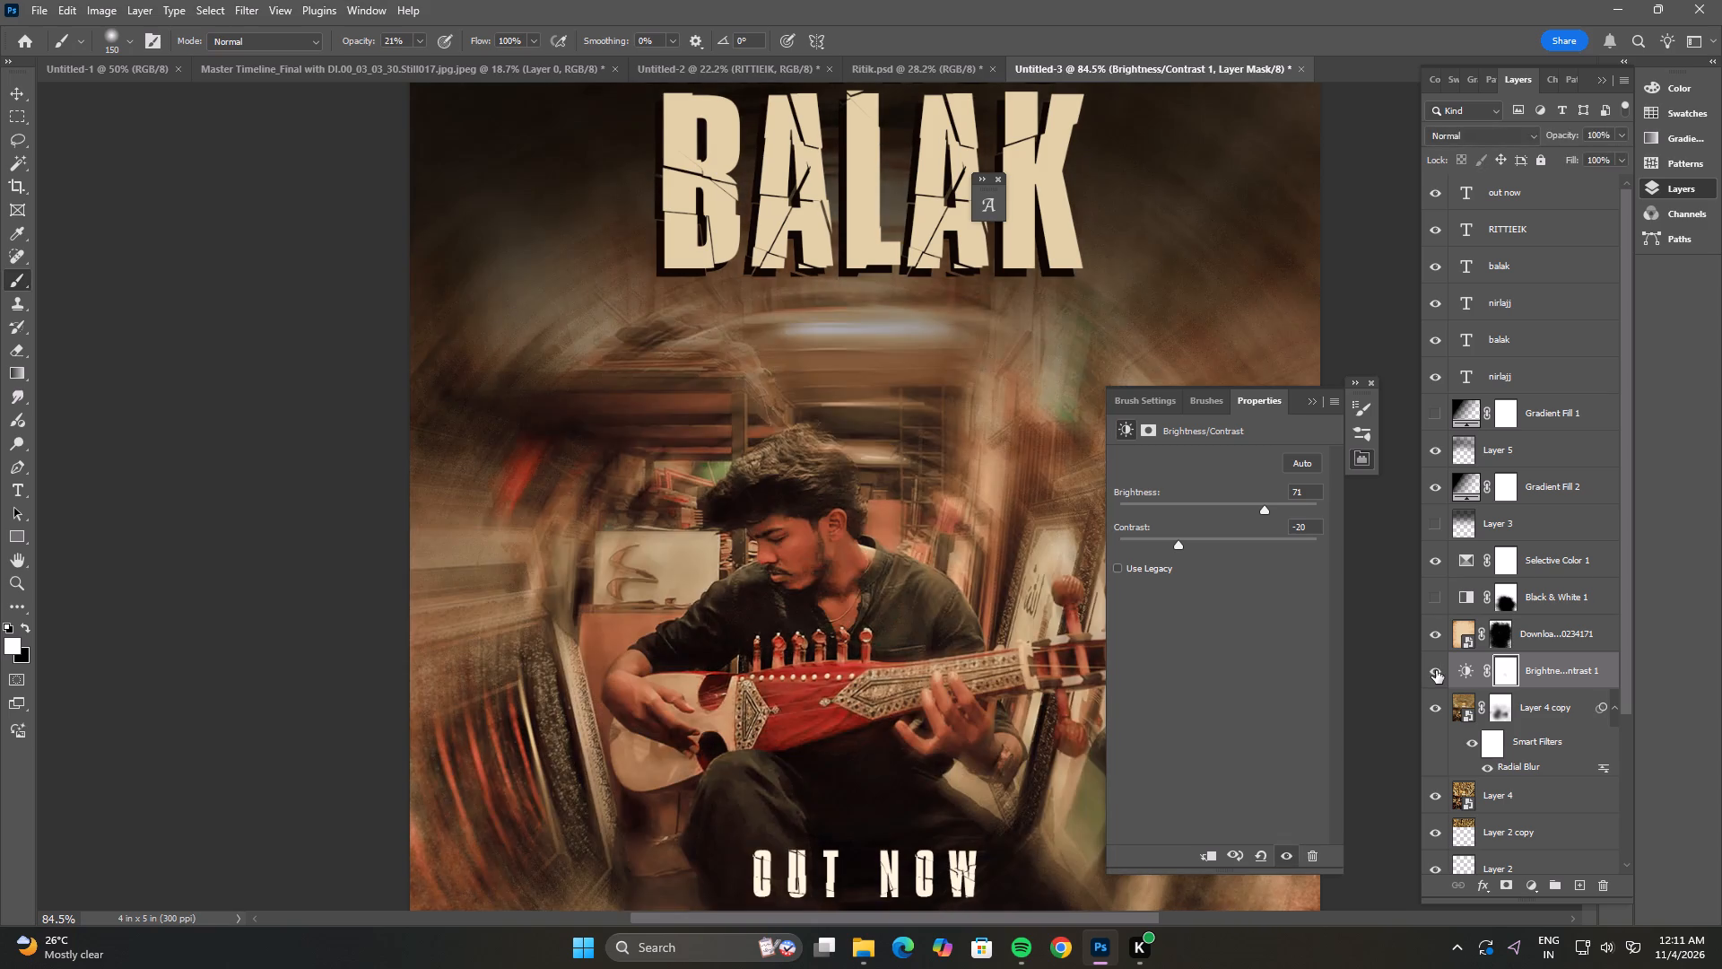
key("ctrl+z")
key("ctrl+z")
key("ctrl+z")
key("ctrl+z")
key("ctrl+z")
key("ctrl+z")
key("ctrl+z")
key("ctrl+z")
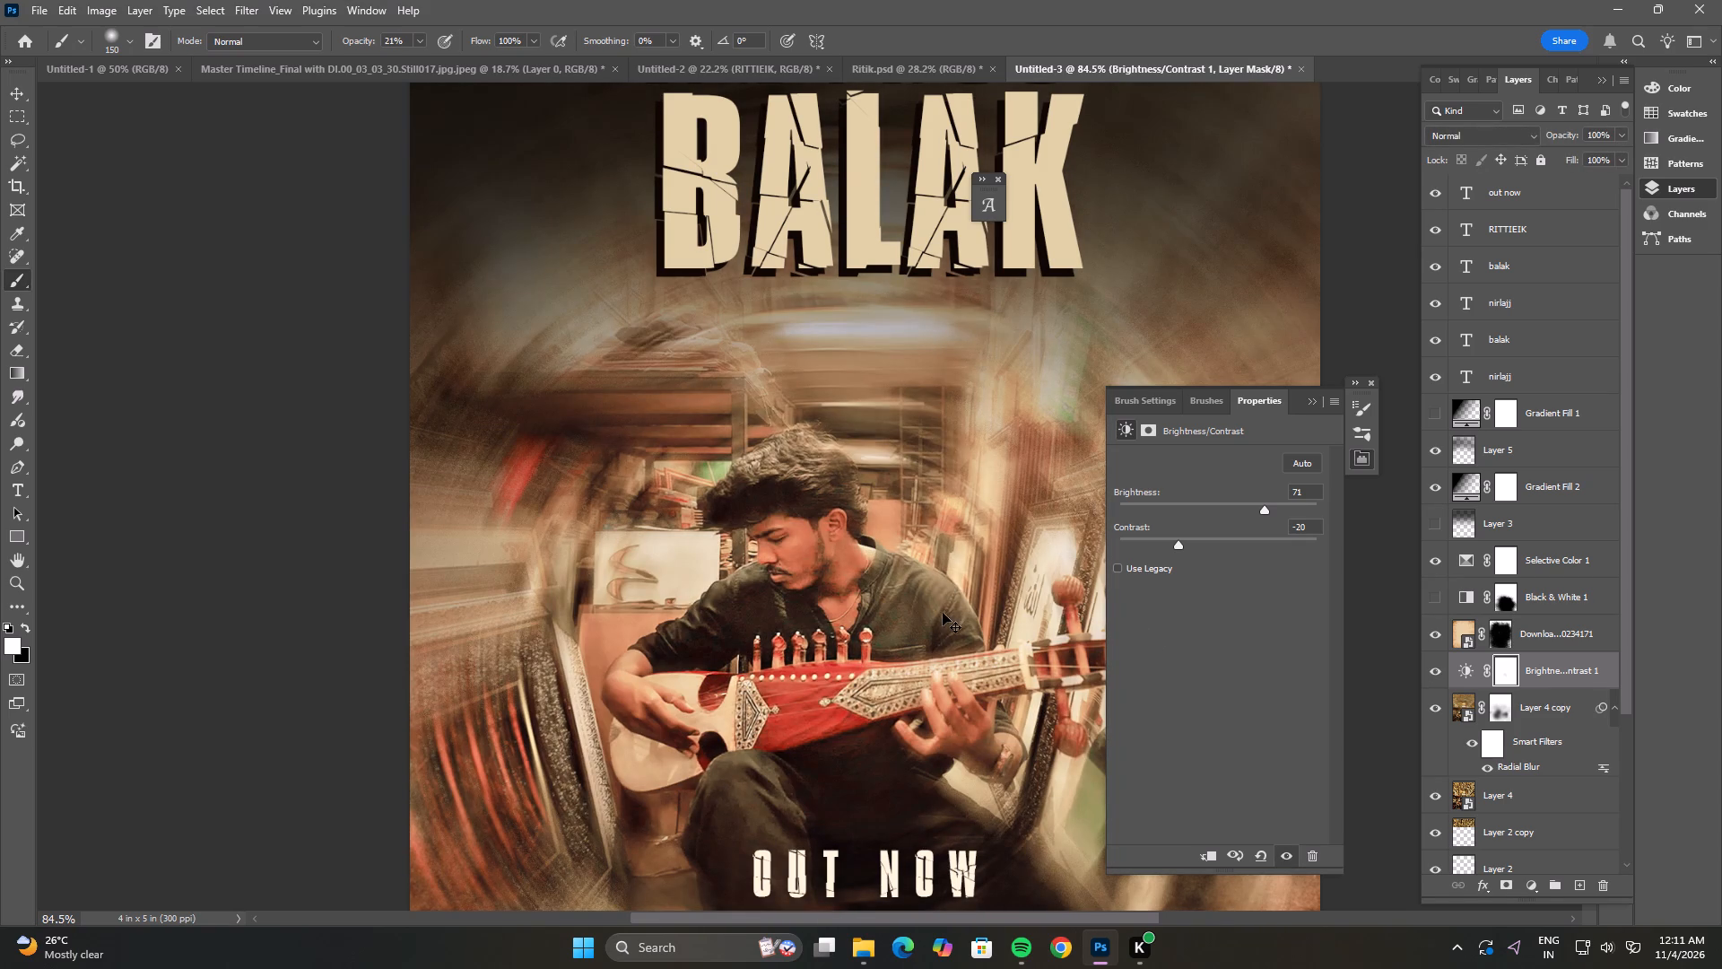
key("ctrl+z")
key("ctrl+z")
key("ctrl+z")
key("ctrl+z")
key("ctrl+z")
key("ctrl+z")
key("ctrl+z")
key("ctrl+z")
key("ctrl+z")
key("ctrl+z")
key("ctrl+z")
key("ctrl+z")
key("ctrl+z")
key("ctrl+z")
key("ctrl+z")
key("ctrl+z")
Invert the Brightness/Contrast layer's mask to black.
key("ctrl+i")
Paint white on the Brightness/Contrast mask over the musician's face and neck with the 150 px brush to brighten them.
left_click(796, 544)
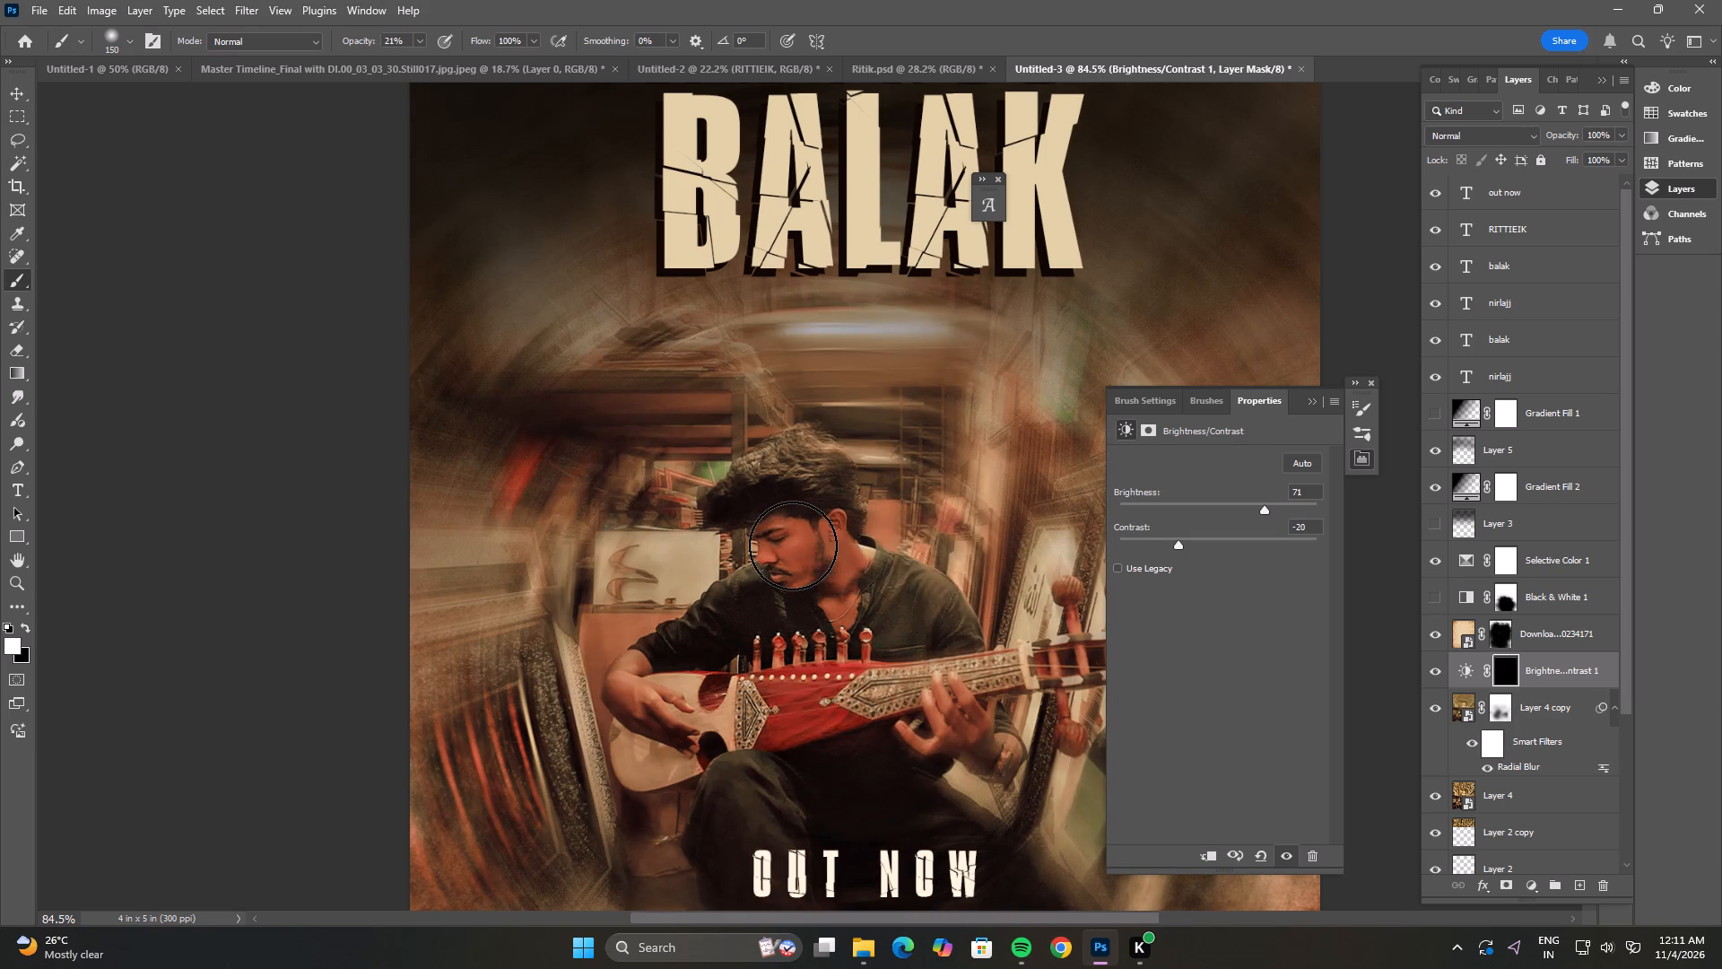
key("x")
left_click(792, 543)
key("x")
left_click(794, 543)
left_click_drag(795, 550, 790, 558)
left_click_drag(787, 555, 783, 546)
left_click(782, 541)
left_click(791, 554)
left_click_drag(800, 569, 816, 592)
left_click_drag(825, 596, 831, 552)
left_click(838, 537)
left_click_drag(833, 572, 837, 598)
left_click_drag(837, 604, 835, 592)
left_click(841, 552)
left_click_drag(838, 589, 838, 602)
left_click(834, 569)
Refine the brightening on the musician's forehead, cheek, neck and chest by painting white on the mask, starting with an 80 px brush.
key("bracketleft")
key("bracketleft")
key("bracketleft")
key("bracketleft")
left_click(781, 538)
left_click_drag(767, 542, 761, 544)
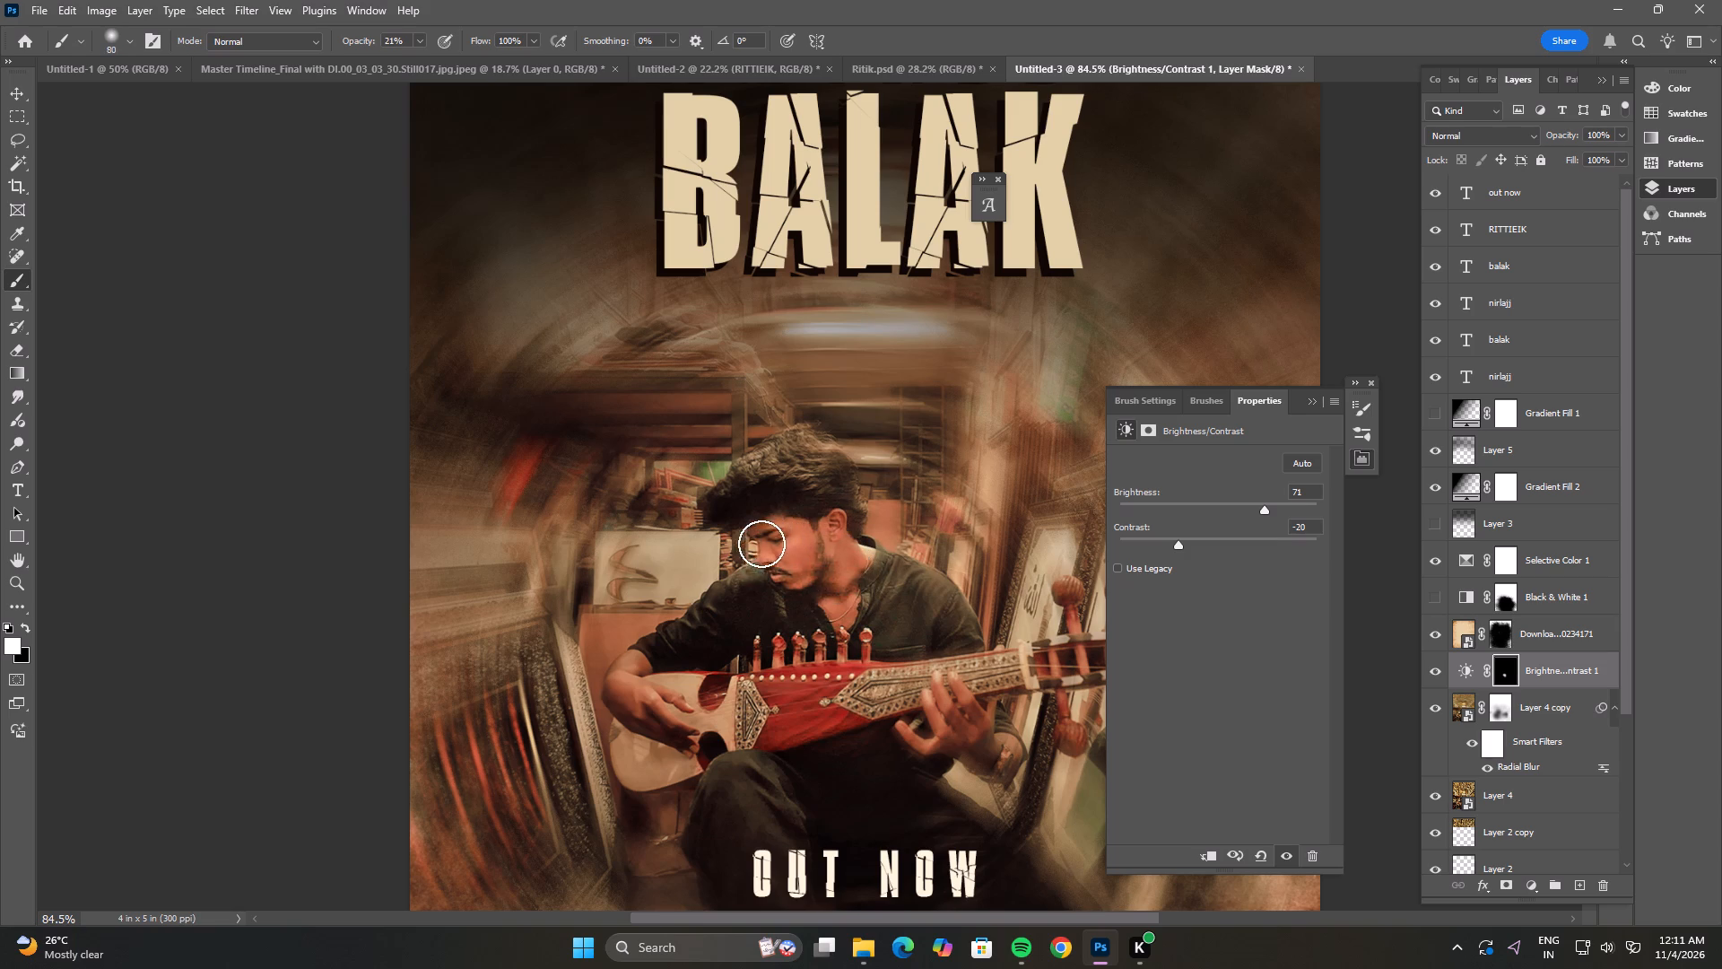
left_click_drag(761, 544, 762, 561)
left_click_drag(804, 569, 820, 563)
key("bracketright")
left_click_drag(823, 534, 832, 573)
left_click_drag(837, 581, 821, 640)
Brighten the musician's strumming hand and forearm by painting white on the Brightness/Contrast mask with a 70 to 90 px brush.
left_click_drag(635, 667, 628, 684)
key("bracketright")
key("bracketleft")
key("bracketleft")
left_click_drag(629, 669, 642, 710)
left_click_drag(675, 722, 647, 714)
left_click_drag(622, 690, 661, 753)
left_click_drag(676, 731, 648, 718)
left_click_drag(618, 685, 674, 730)
key("bracketright")
key("bracketright")
left_click_drag(666, 770, 657, 776)
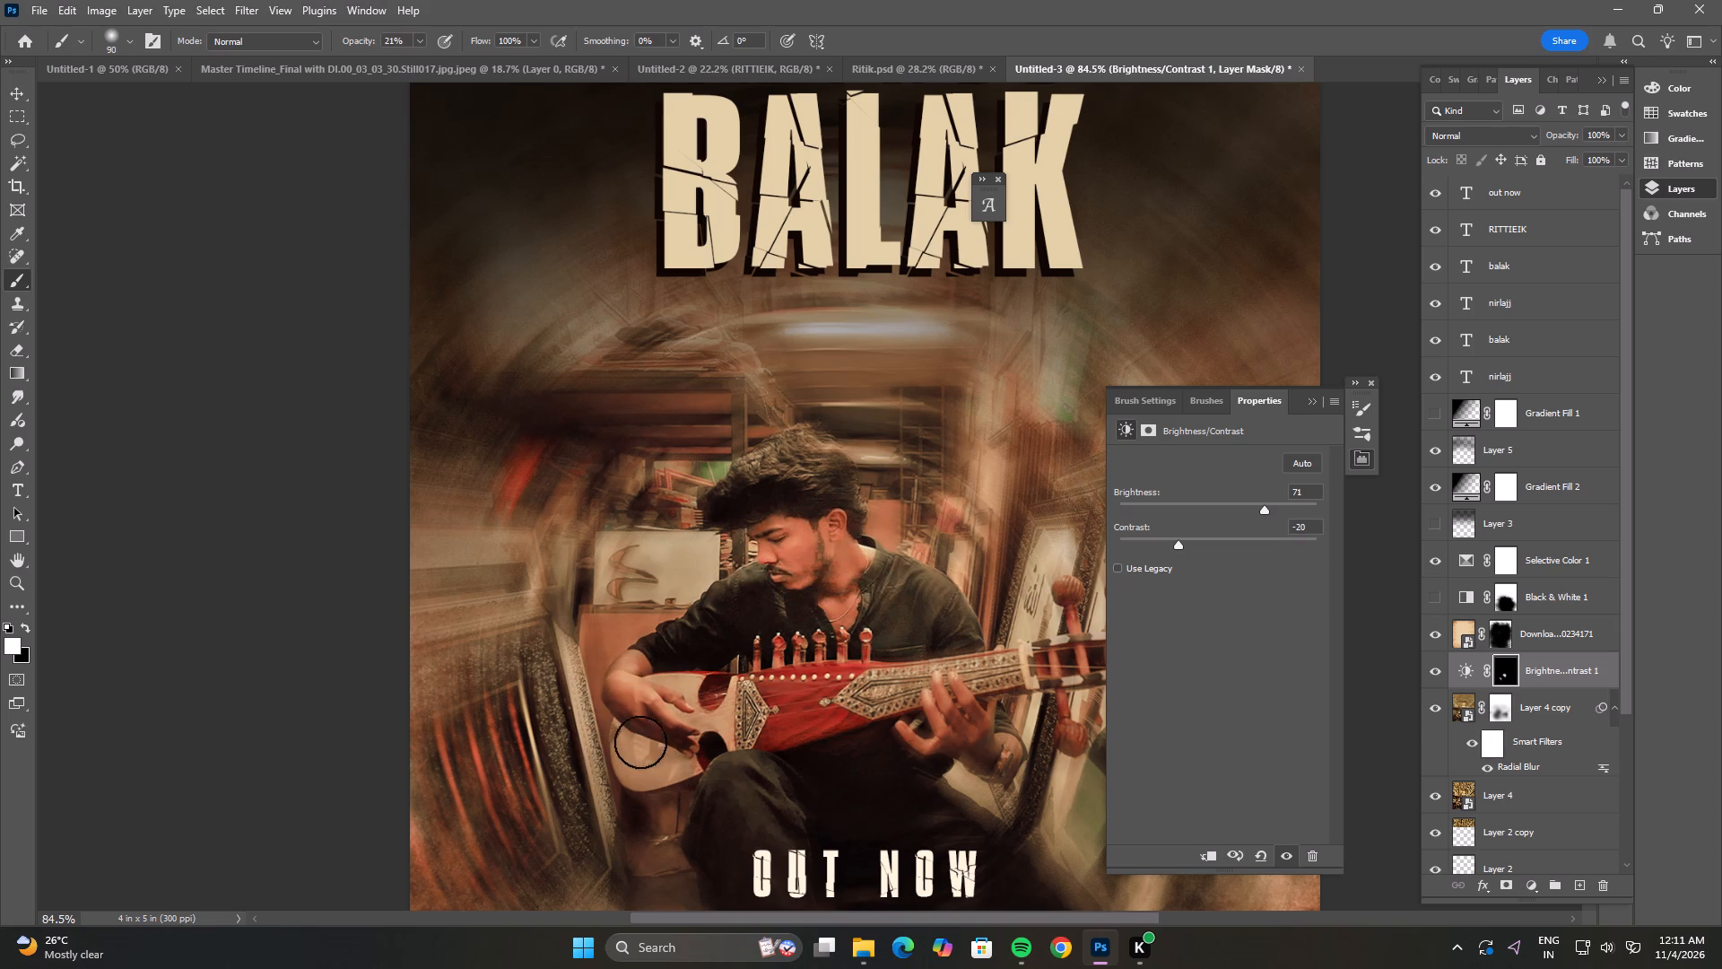
left_click_drag(638, 736, 653, 790)
Paint white on the Brightness/Contrast mask over the red instrument's body, its neck and the fretting hand with the brush enlarged to 100 px.
key("bracketright")
left_click_drag(656, 759, 719, 715)
key("bracketright")
left_click_drag(710, 703, 670, 697)
left_click_drag(677, 674, 746, 715)
left_click_drag(648, 667, 635, 717)
left_click_drag(705, 746, 867, 696)
left_click_drag(930, 684, 804, 698)
left_click_drag(714, 700, 957, 685)
left_click_drag(961, 677, 797, 722)
left_click_drag(694, 717, 942, 685)
left_click_drag(948, 683, 928, 725)
left_click_drag(981, 716, 1009, 754)
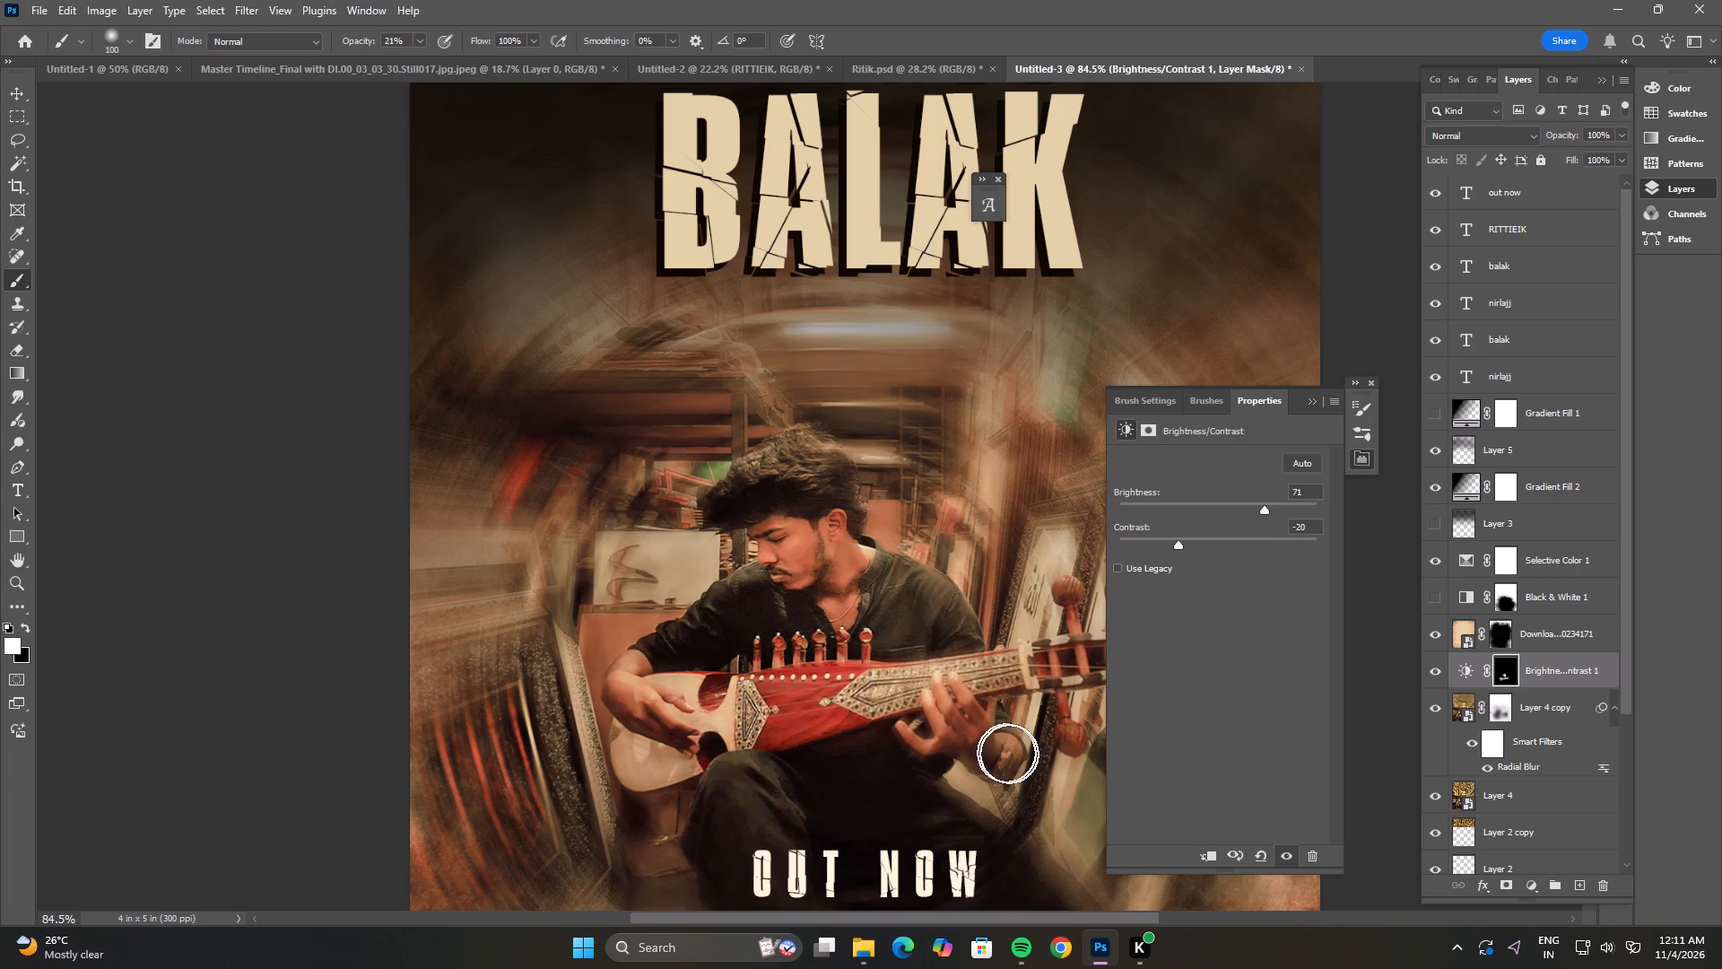
left_click_drag(1009, 754, 1013, 756)
Extend the brightening with more white mask strokes along the instrument, fretting hand, face and chest using the 100 px brush.
scroll(1020, 732, "down", 3, "alt")
key("space")
key("space")
left_click_drag(1029, 732, 874, 741)
left_click_drag(906, 697, 864, 702)
left_click_drag(795, 705, 905, 682)
left_click_drag(902, 686, 795, 711)
left_click_drag(778, 703, 904, 686)
left_click_drag(942, 687, 918, 717)
left_click_drag(816, 667, 746, 607)
left_click_drag(705, 581, 733, 670)
left_click_drag(708, 581, 704, 599)
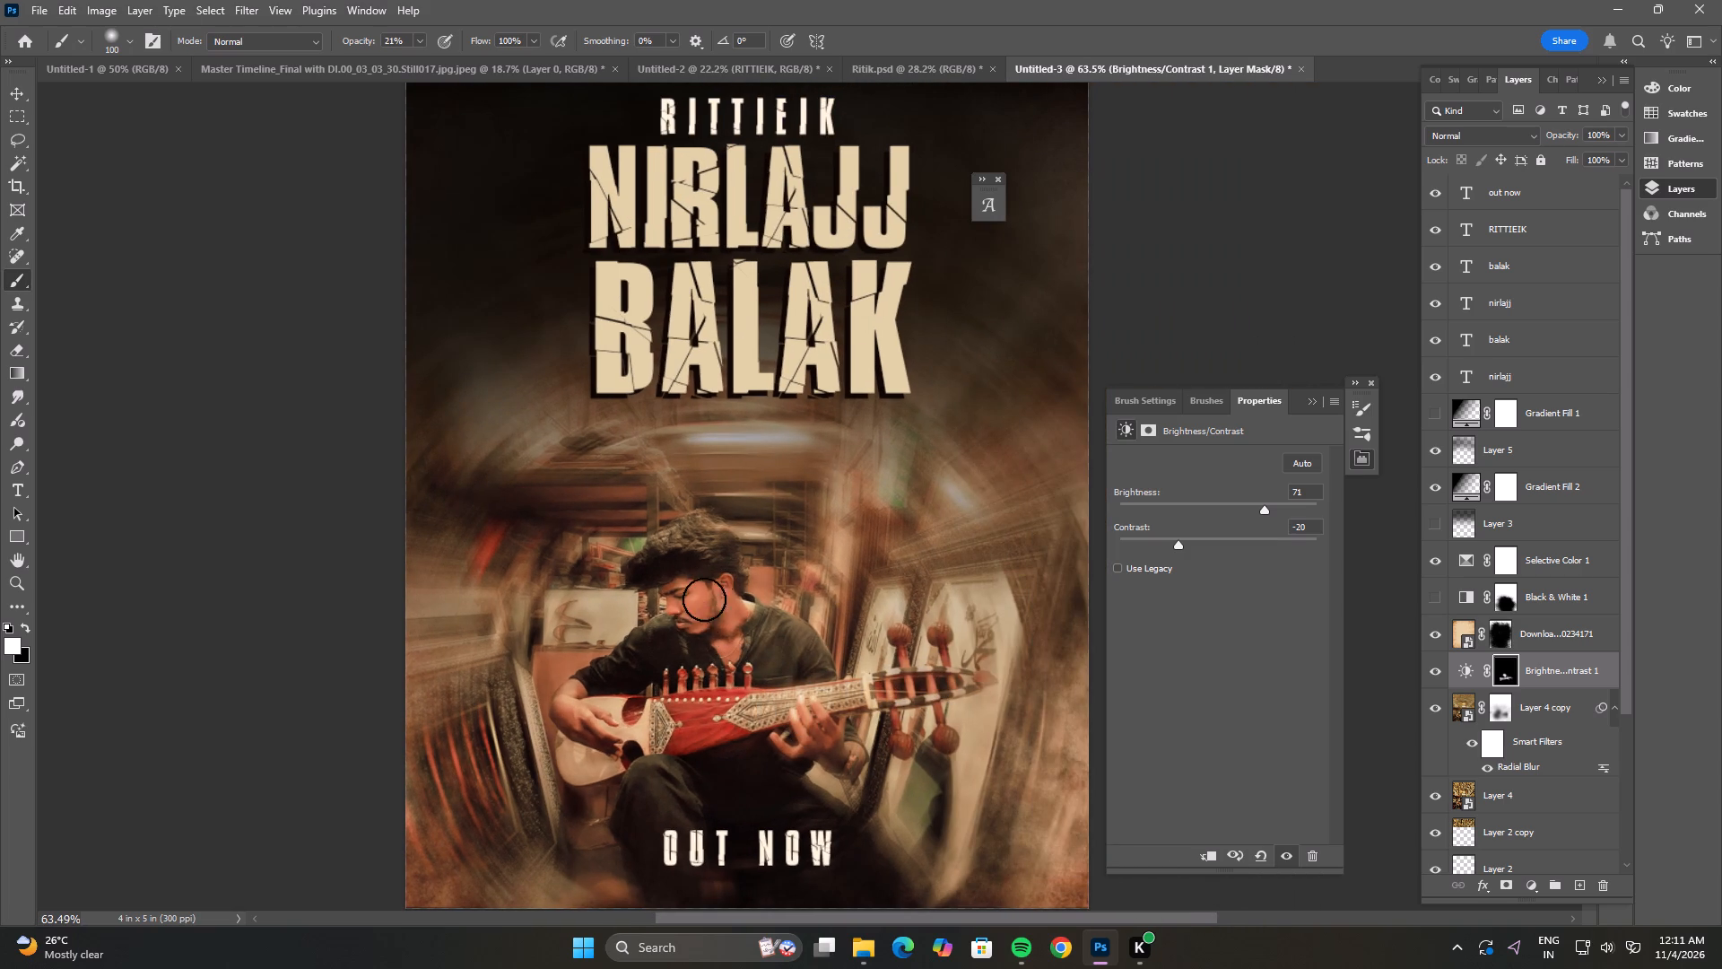
left_click_drag(704, 599, 751, 706)
Preview the whole poster in full-screen mode to check the brightened musician against the background.
scroll(765, 734, "down", 3, "alt")
key("space")
left_click_drag(825, 780, 812, 710)
key("f")
key("f")
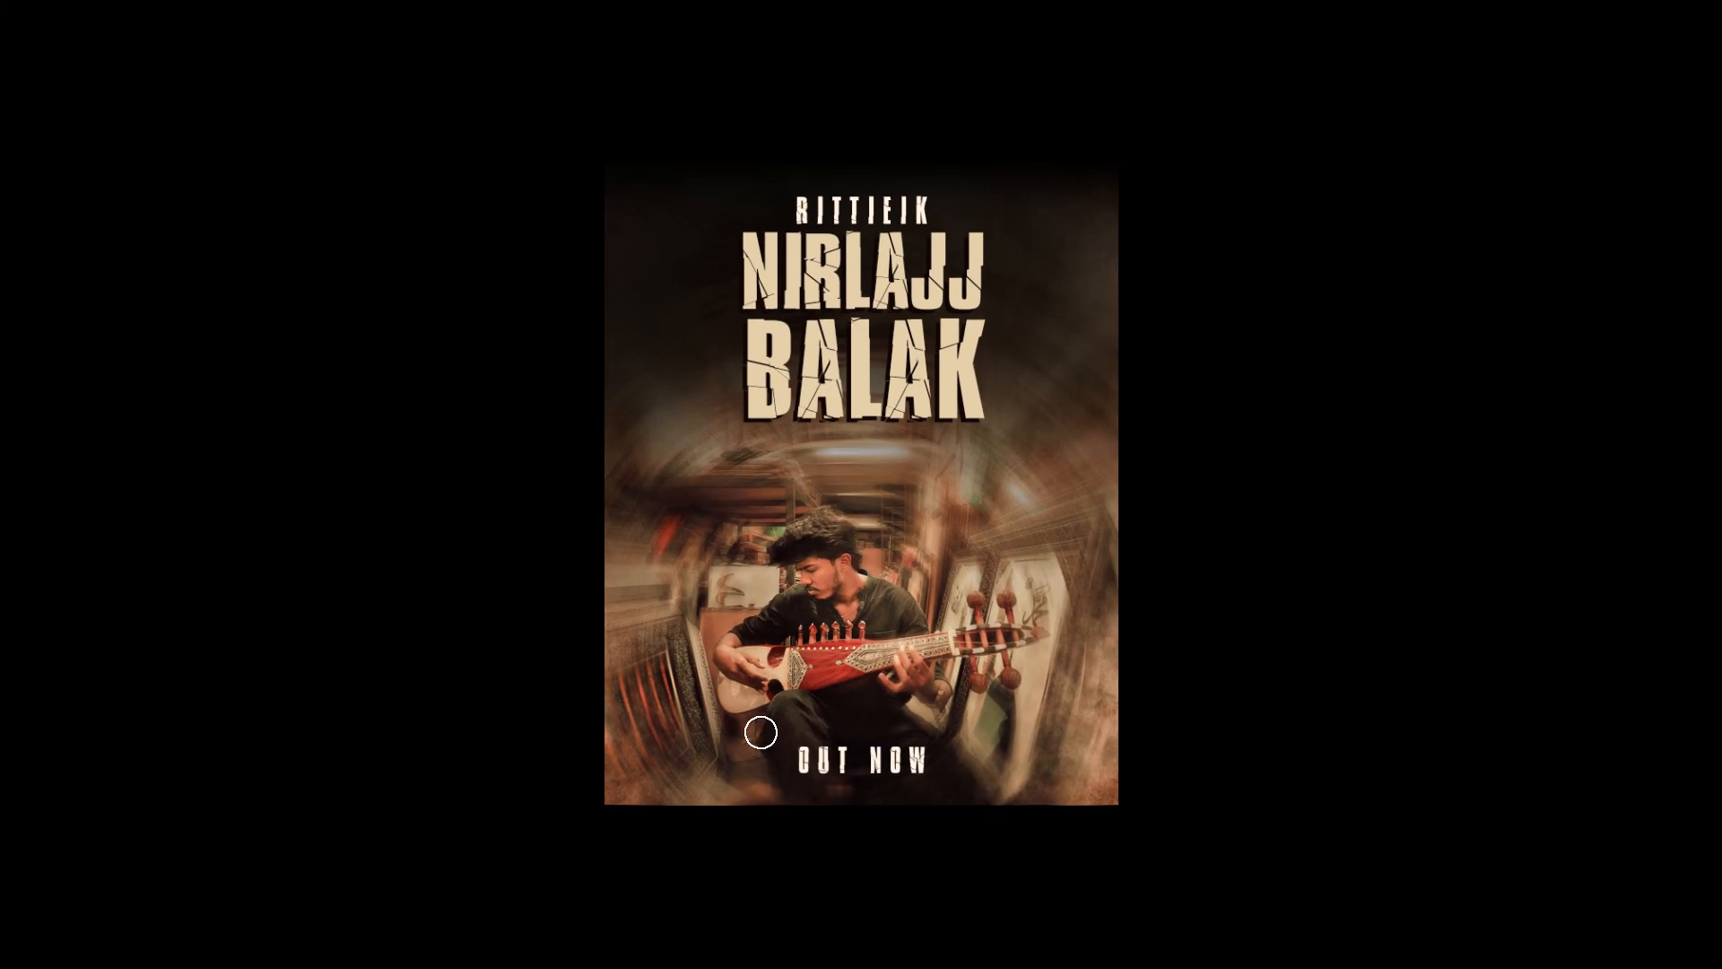
key("f")
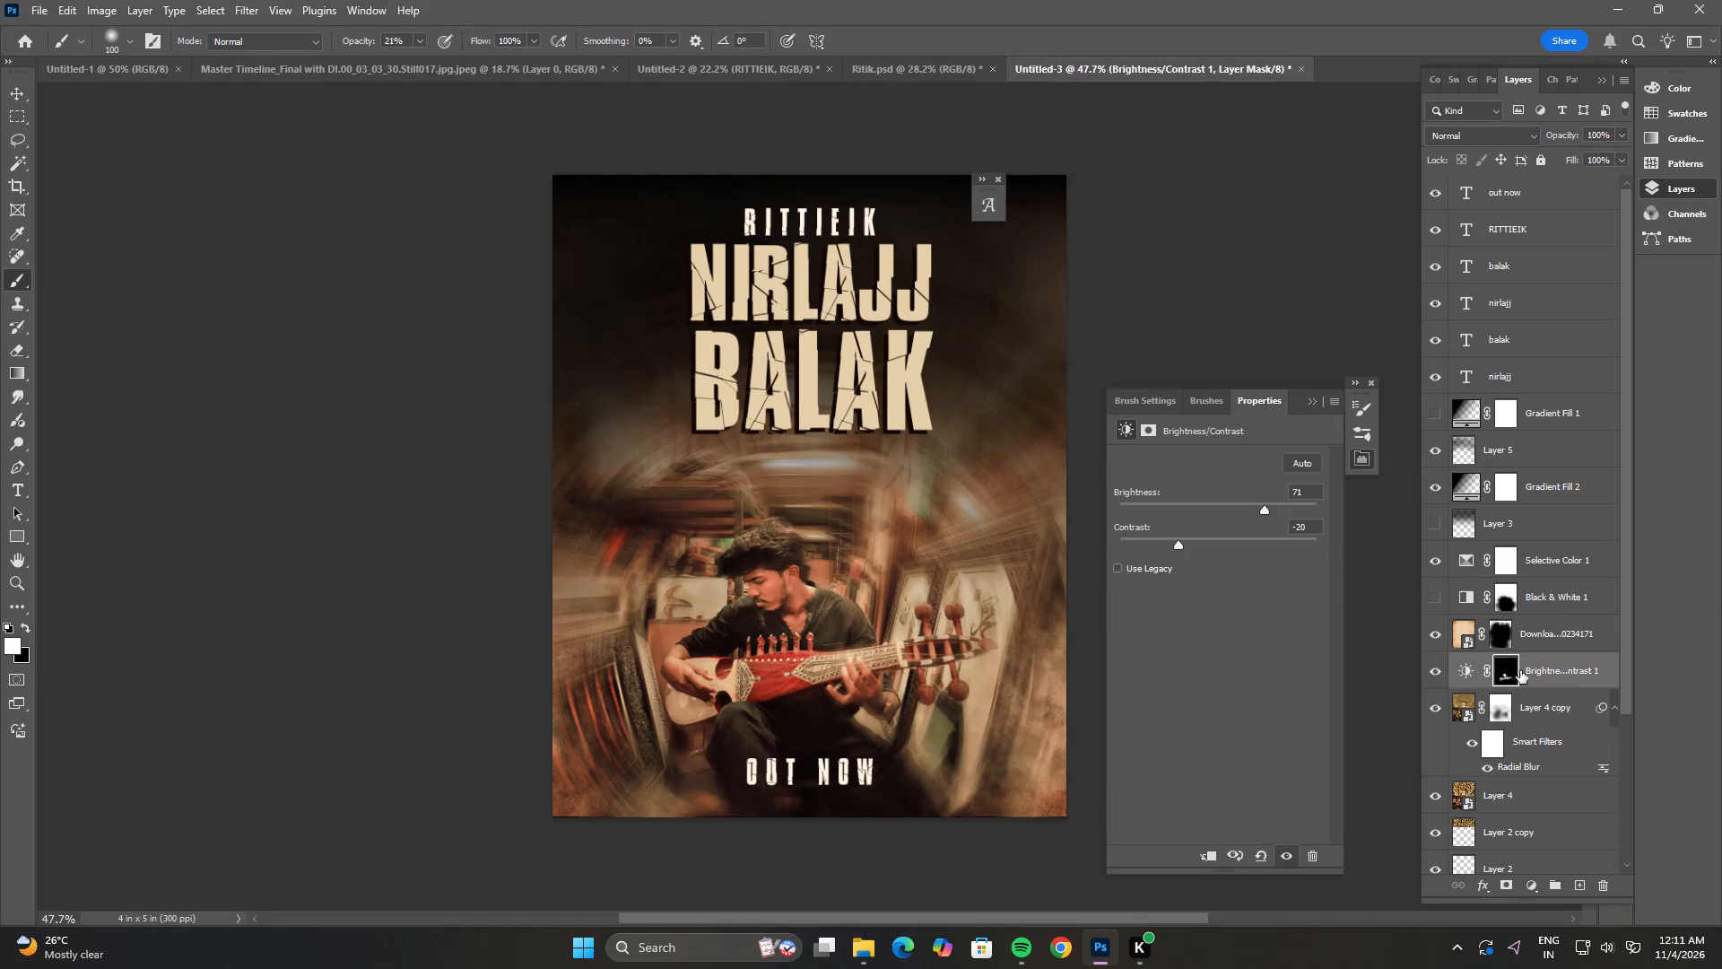
Hide the paper texture layer above the Brightness/Contrast adjustment.
left_click(1439, 635)
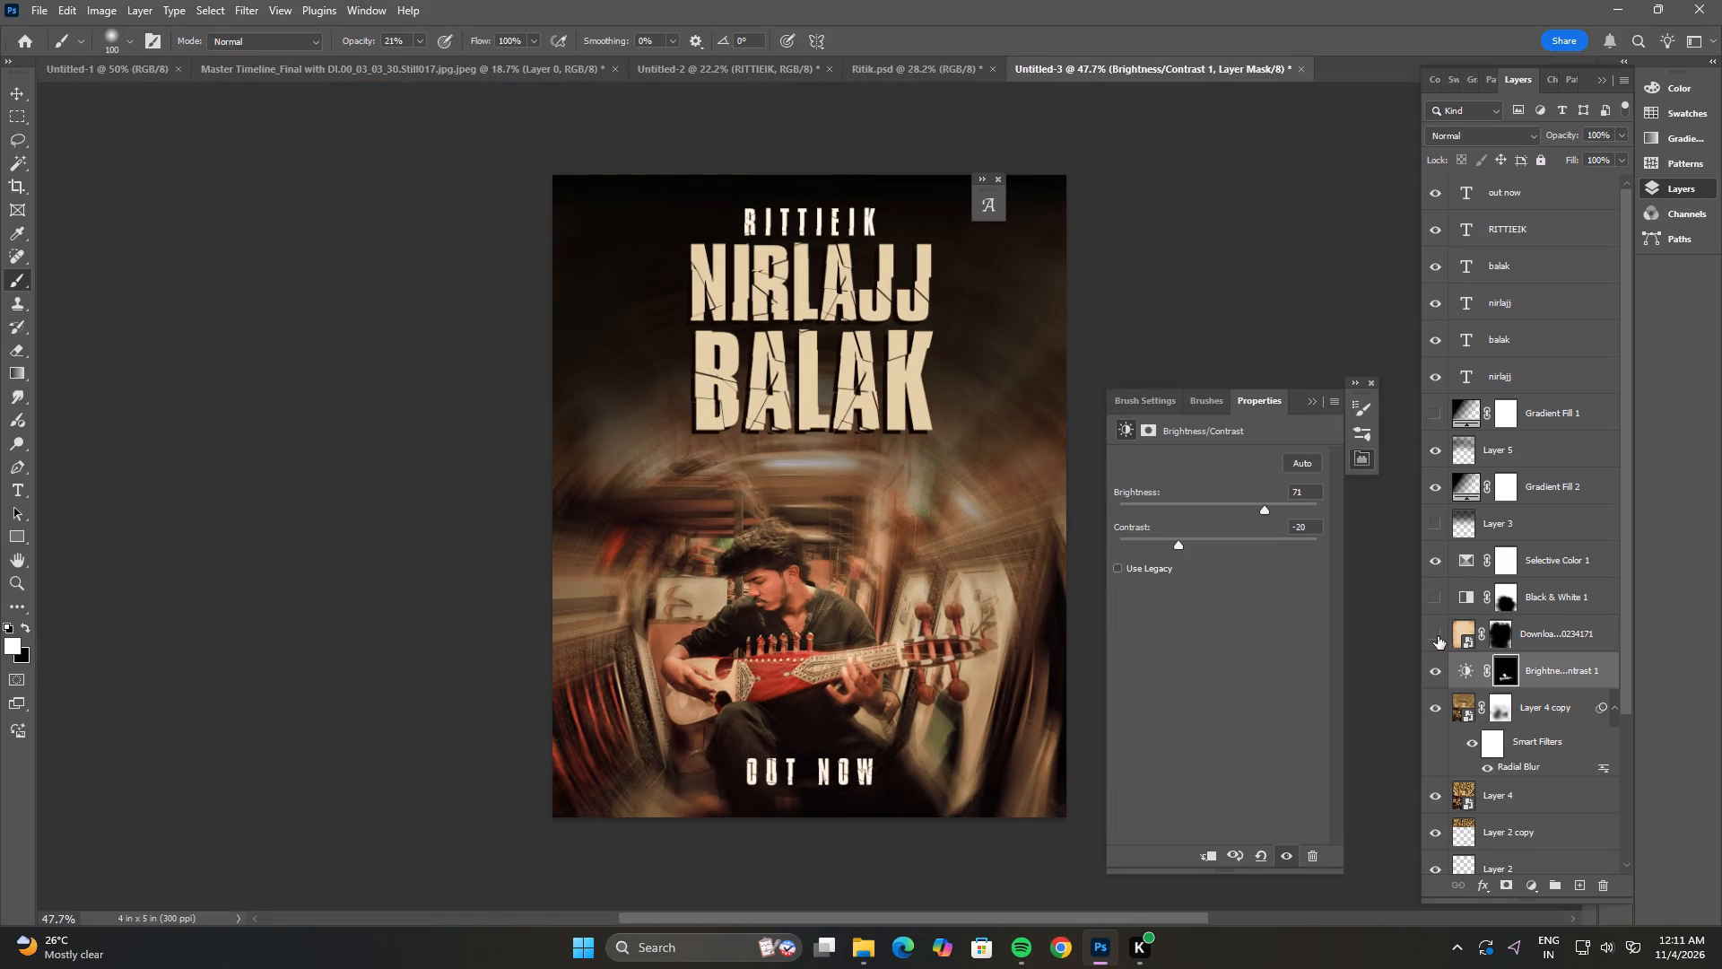
Slightly increase the amount of the Radial Blur smart filter on Layer 4 copy.
double_click(1517, 771)
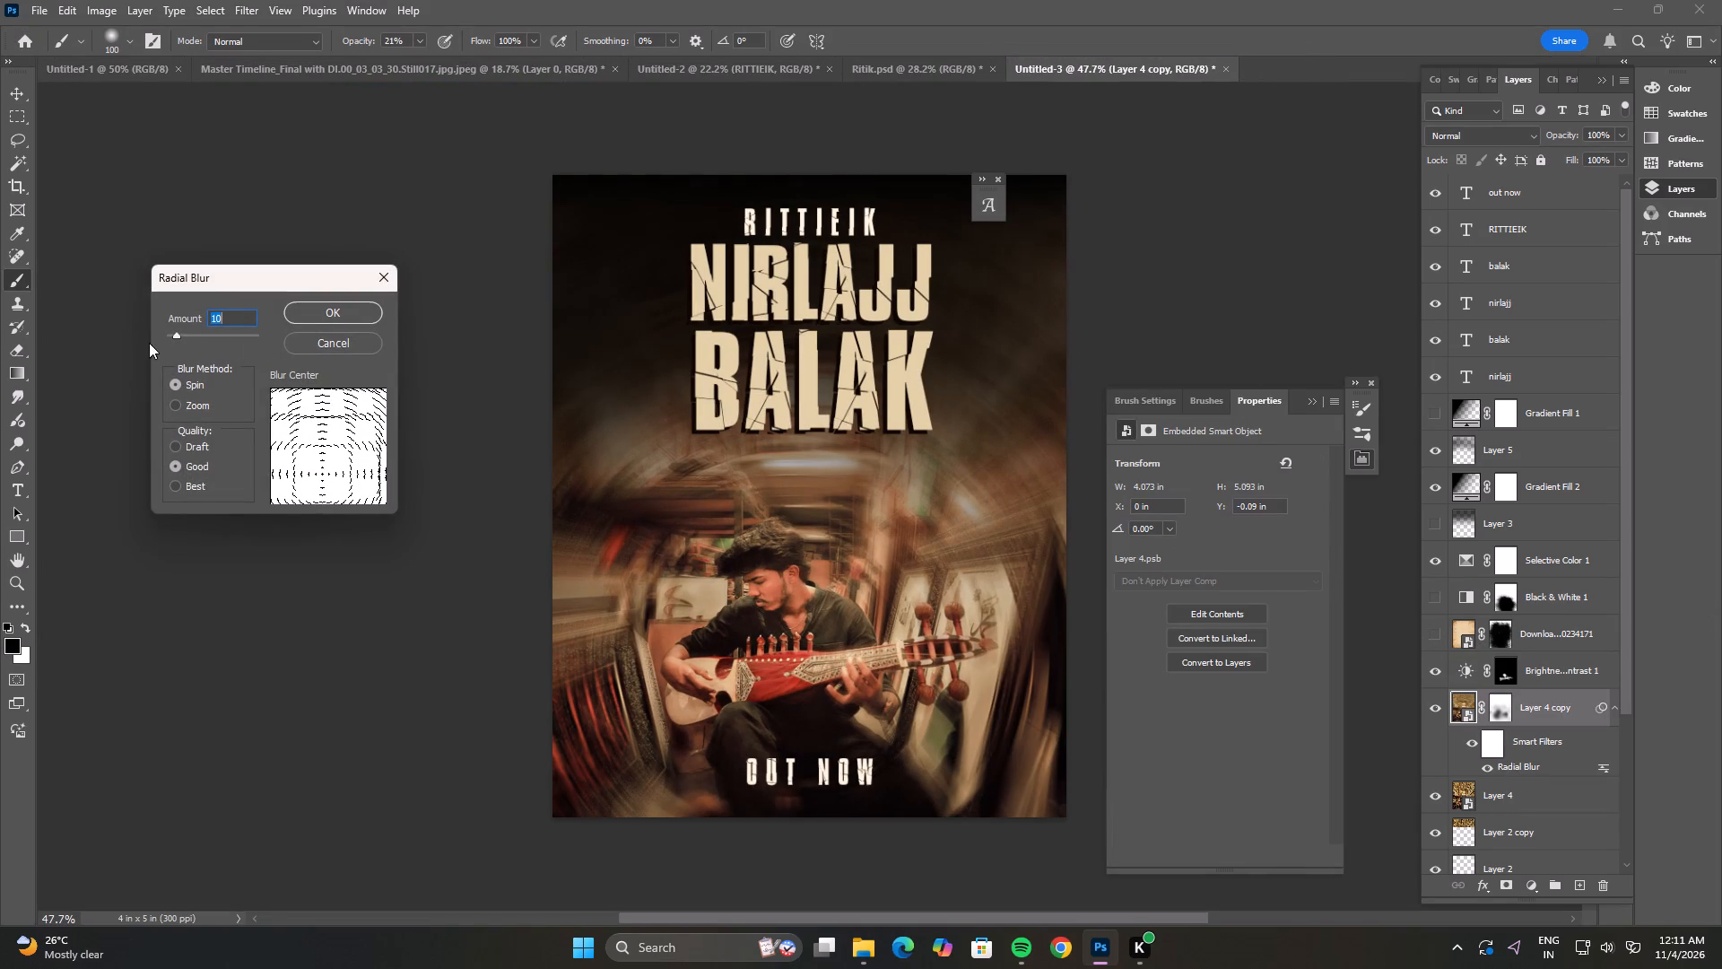
left_click(182, 334)
left_click(368, 309)
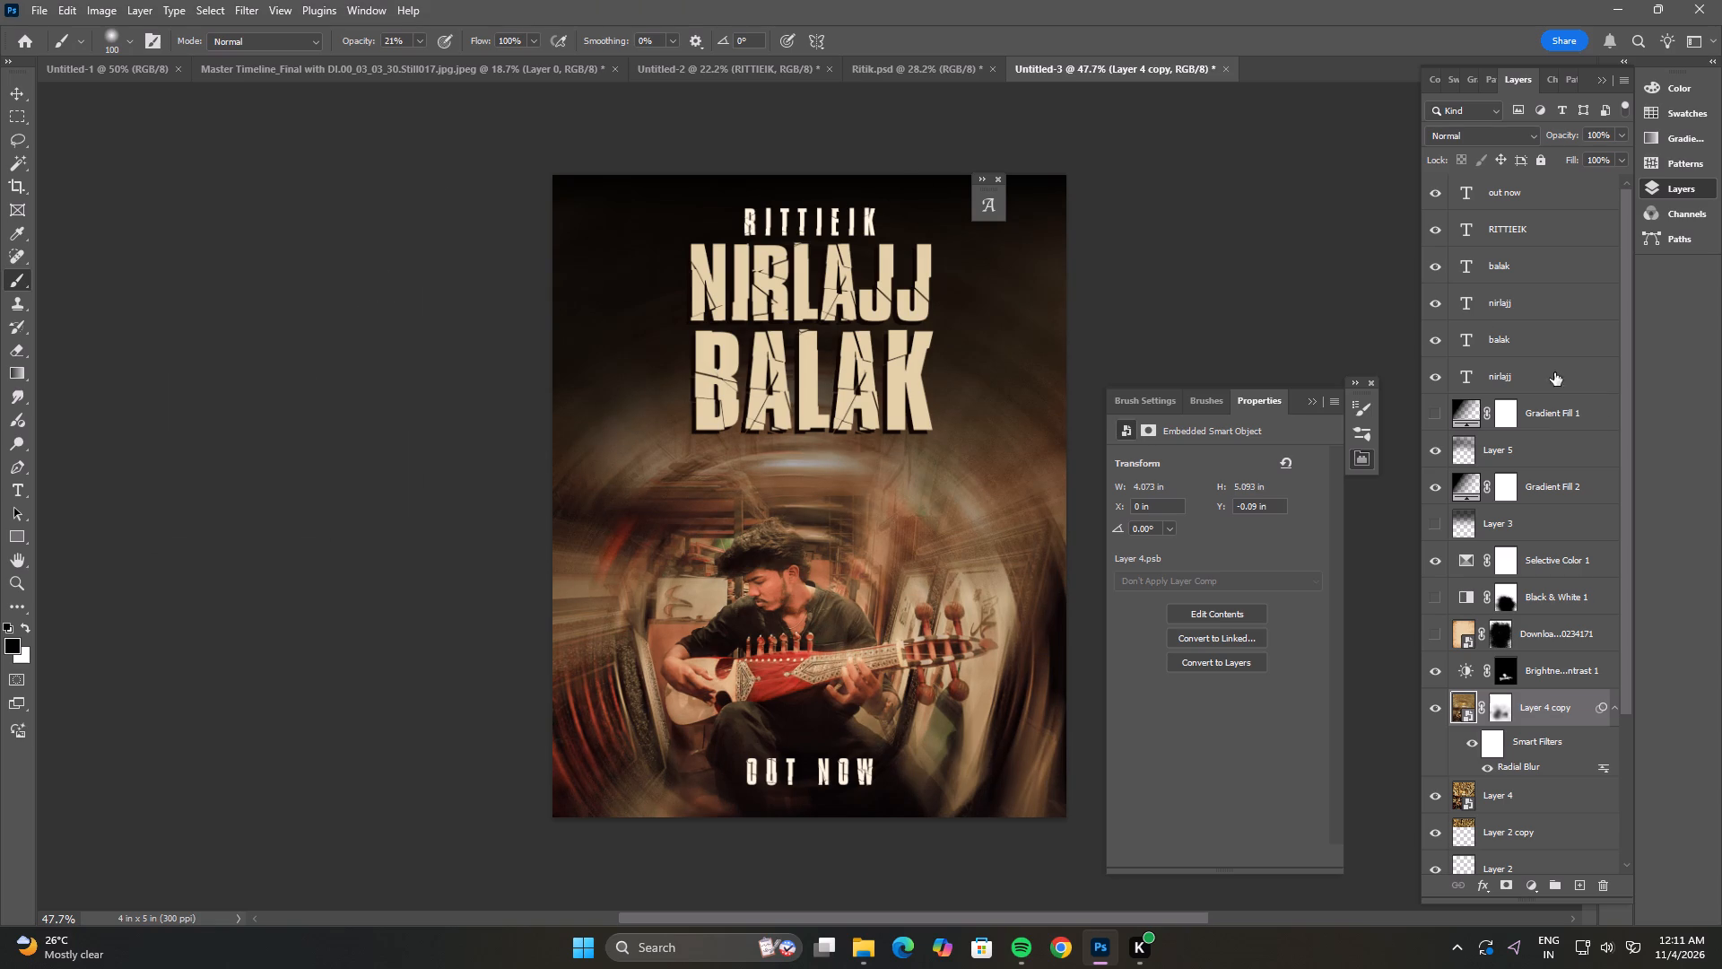
Add a Color Balance adjustment above Selective Color 1, with midtones at +3 Cyan–Red and +25 Yellow–Blue.
left_click(12, 92)
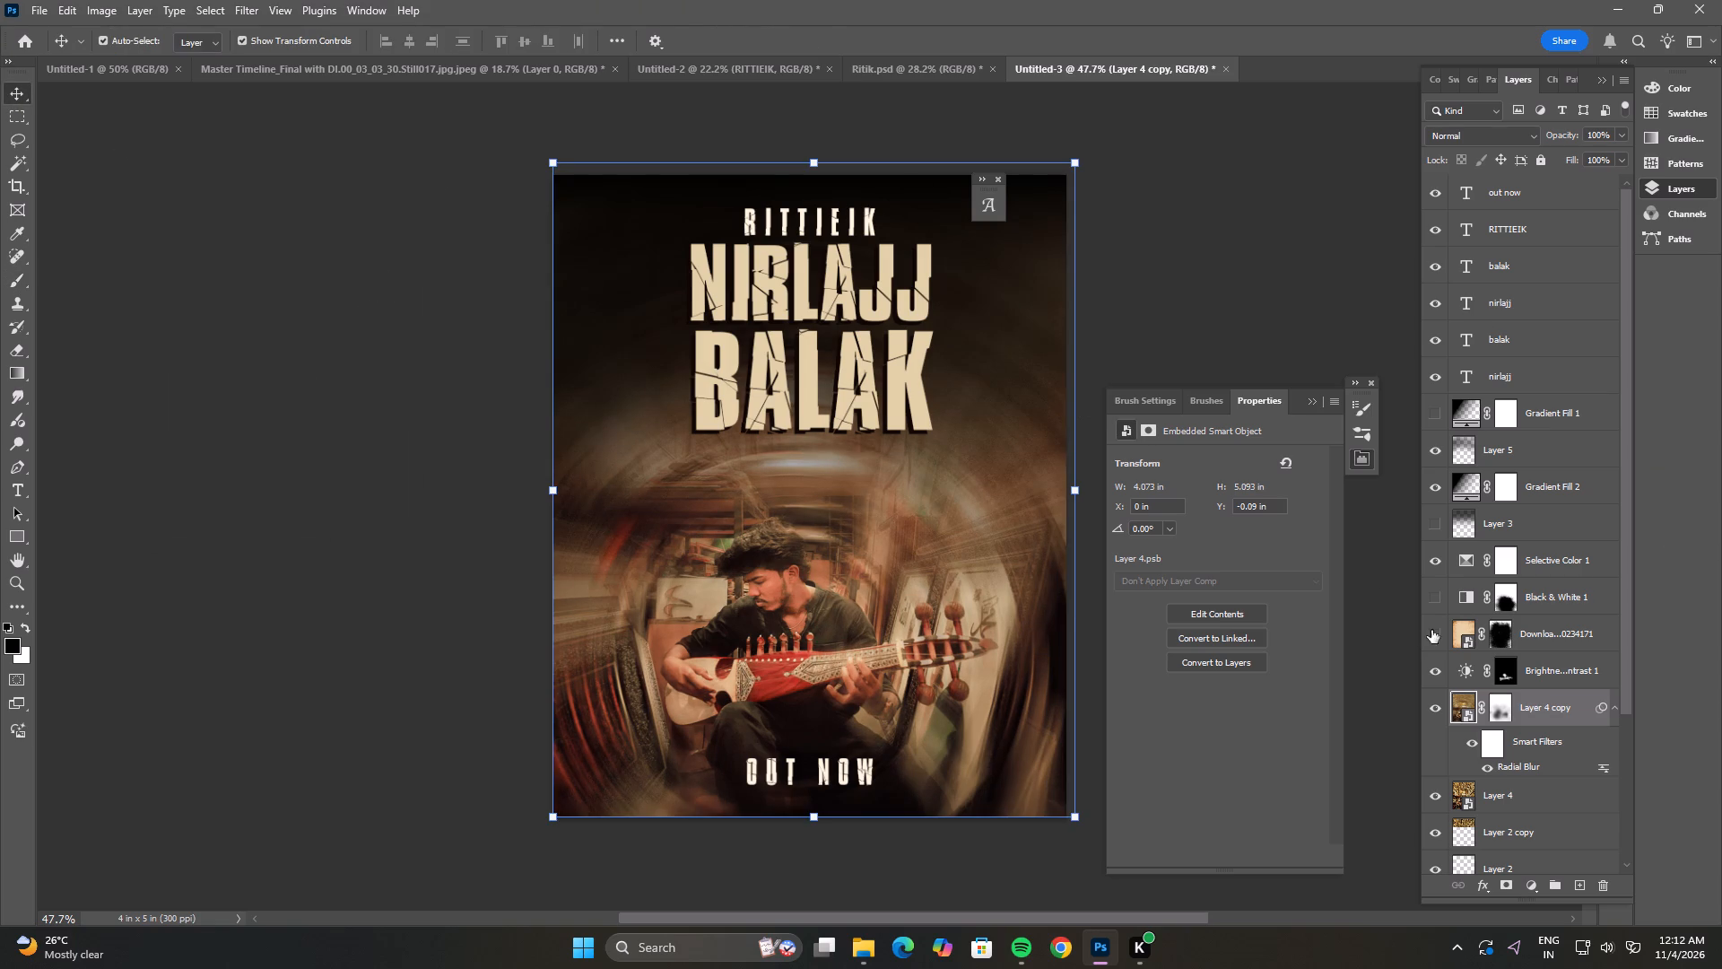
left_click(1526, 572)
left_click(1530, 886)
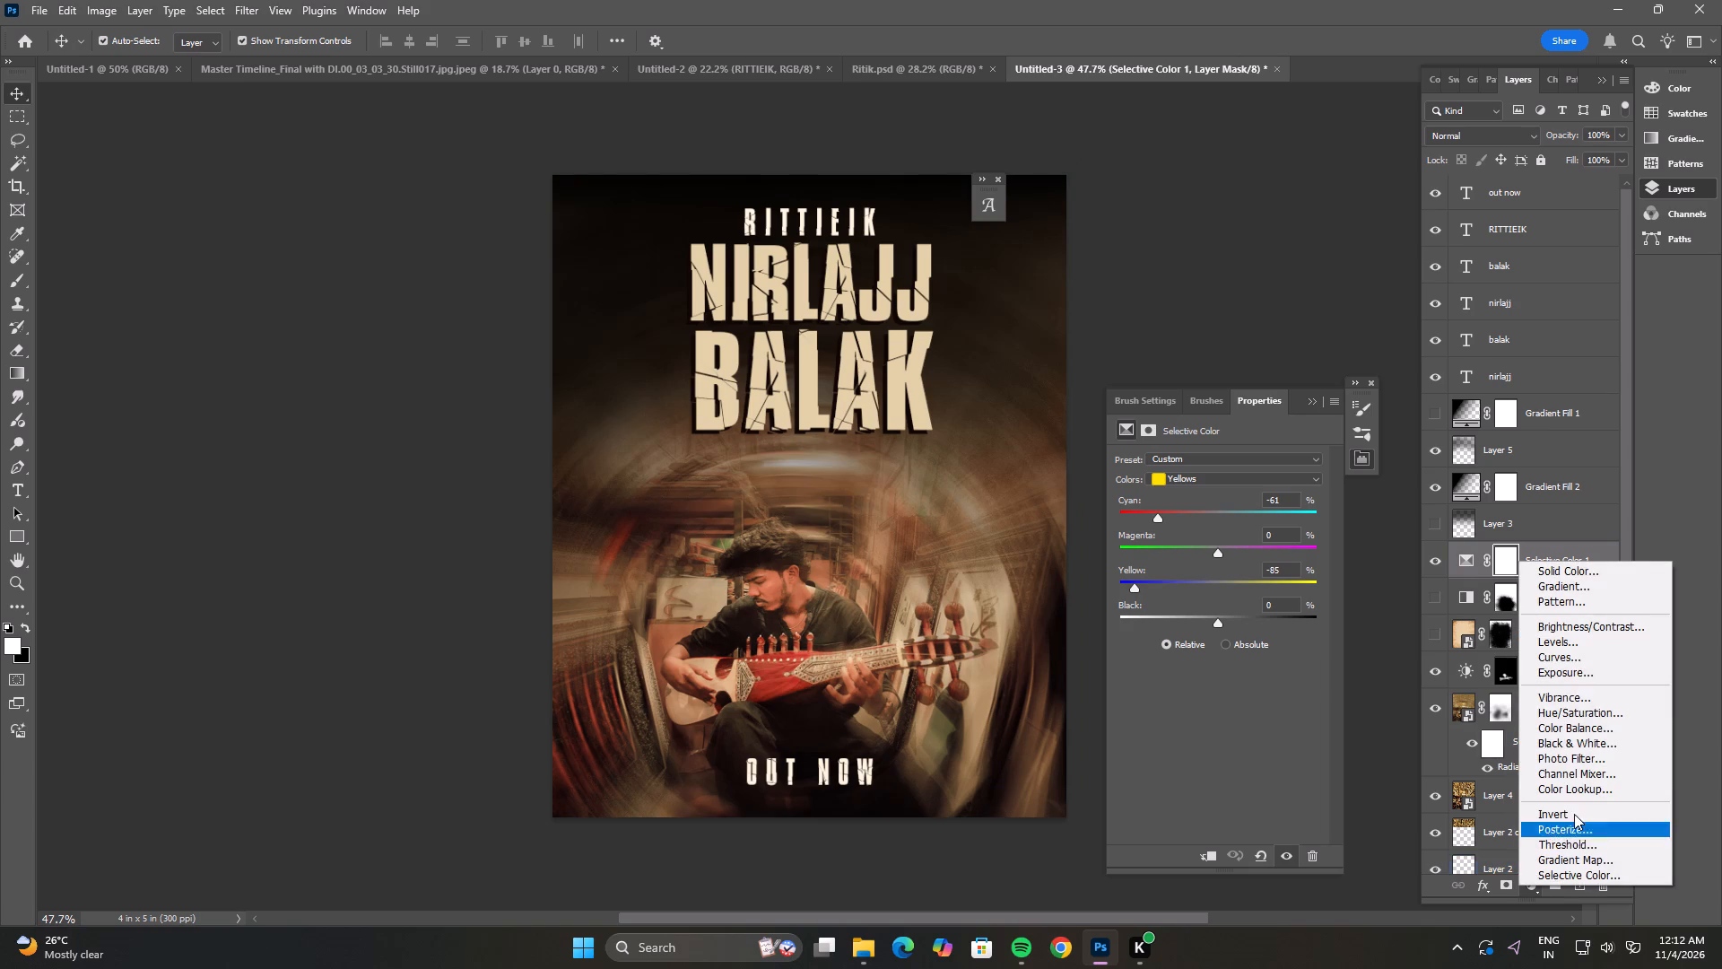
left_click(1570, 729)
left_click(1199, 498)
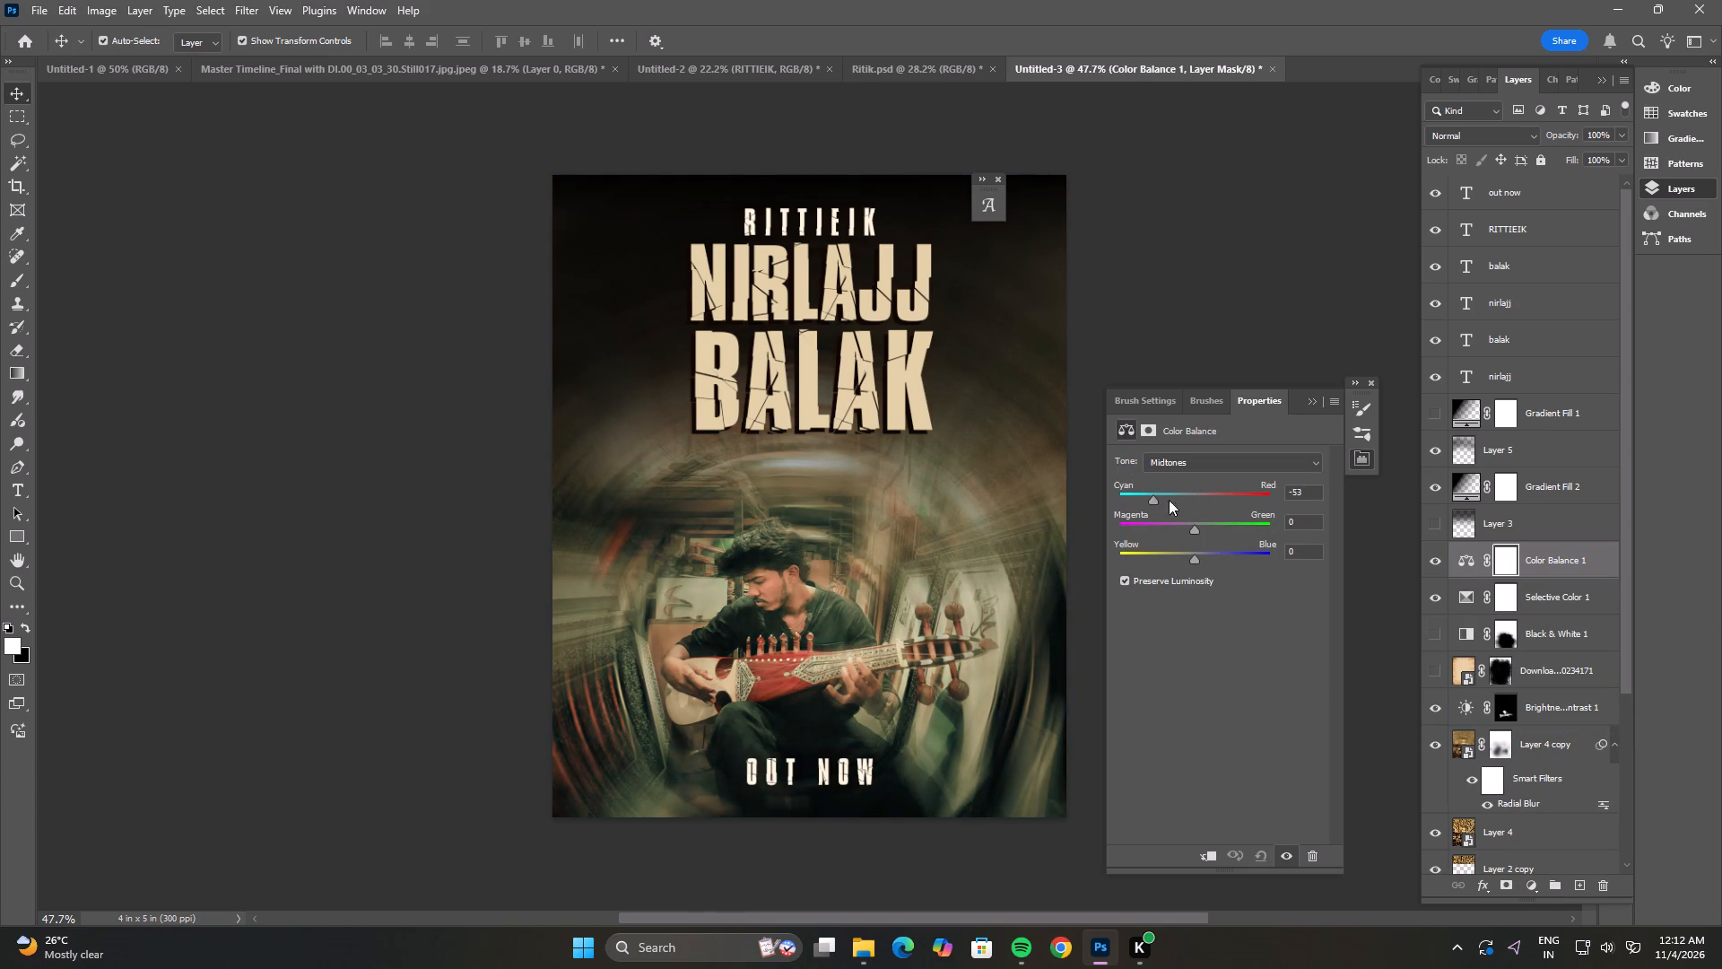
left_click_drag(1191, 558, 1202, 558)
left_click_drag(1202, 558, 1180, 548)
left_click_drag(1180, 548, 1193, 553)
left_click_drag(1193, 553, 1235, 557)
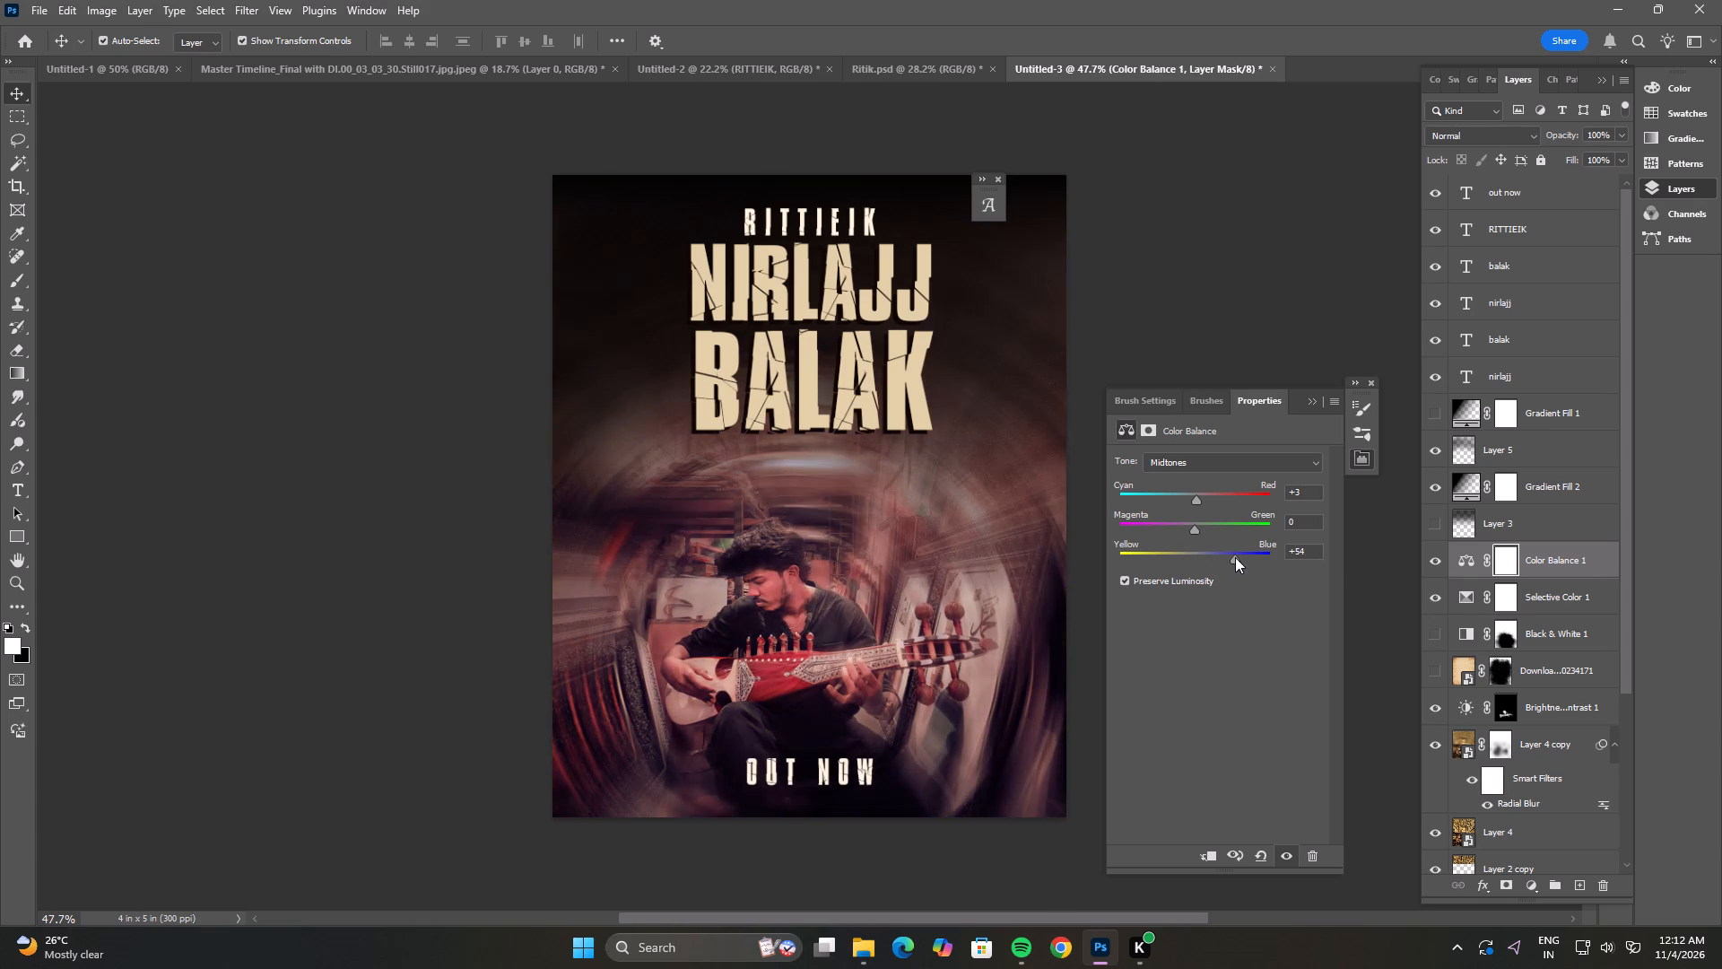
left_click_drag(1235, 557, 1213, 554)
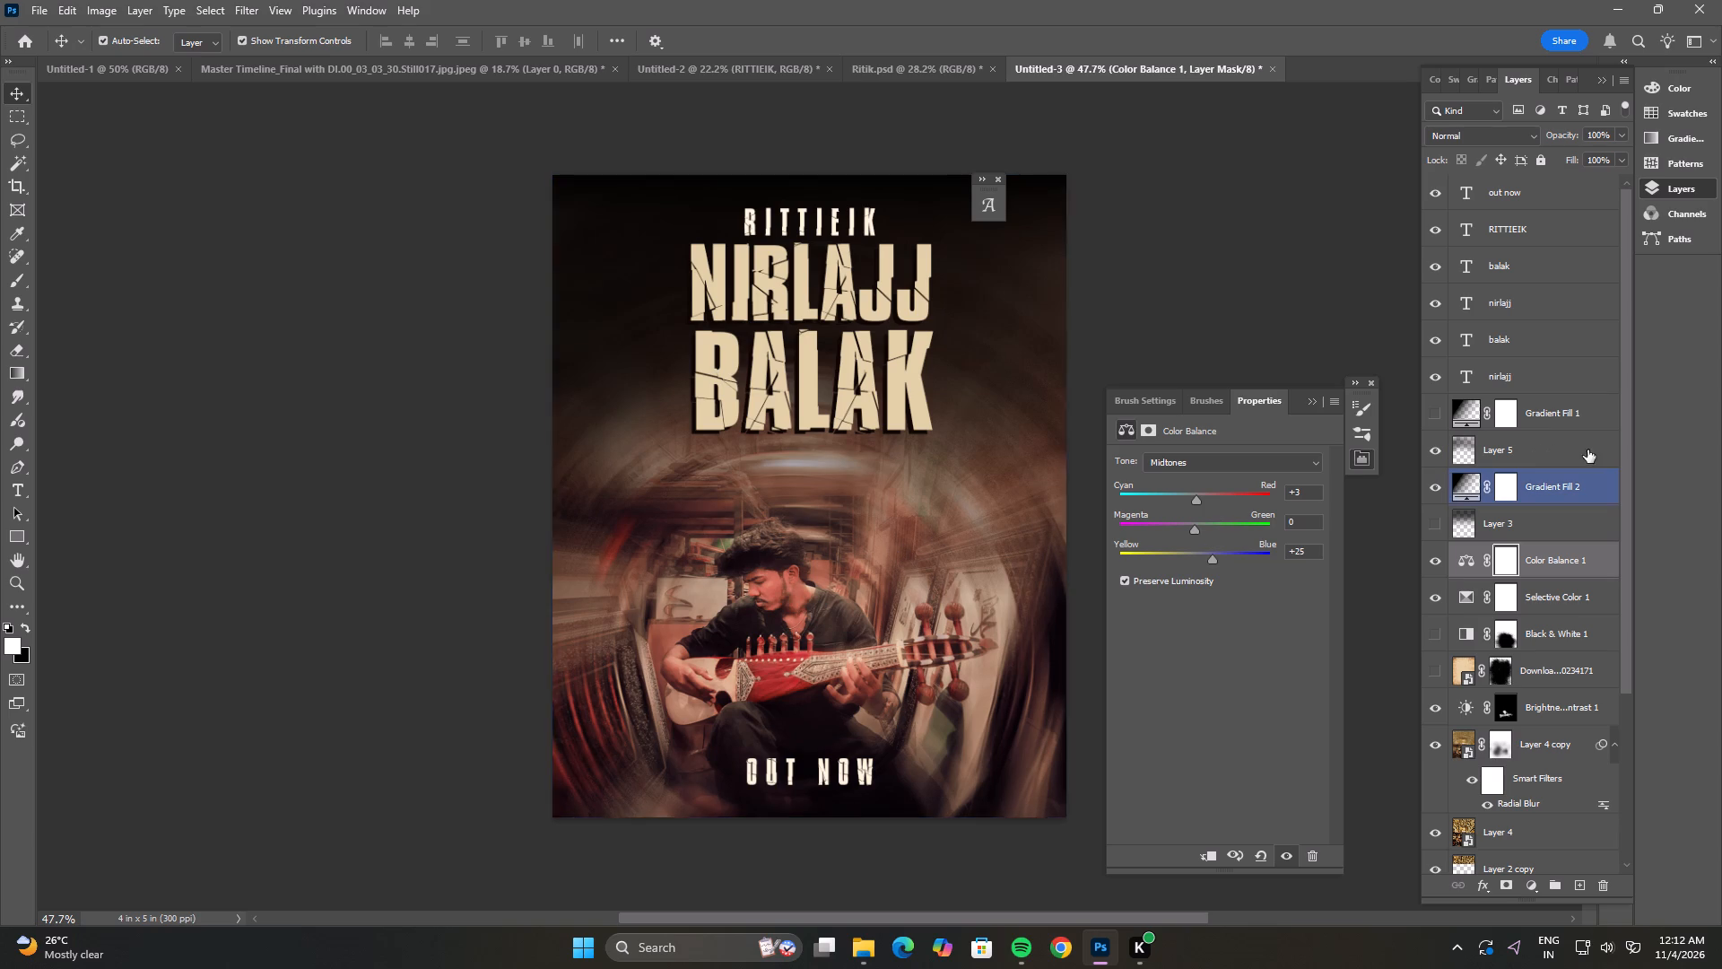
Hide Color Balance 1 and add a Selective Color adjustment above it with Neutrals at Cyan -38% and Yellow -19%.
left_click(1535, 887)
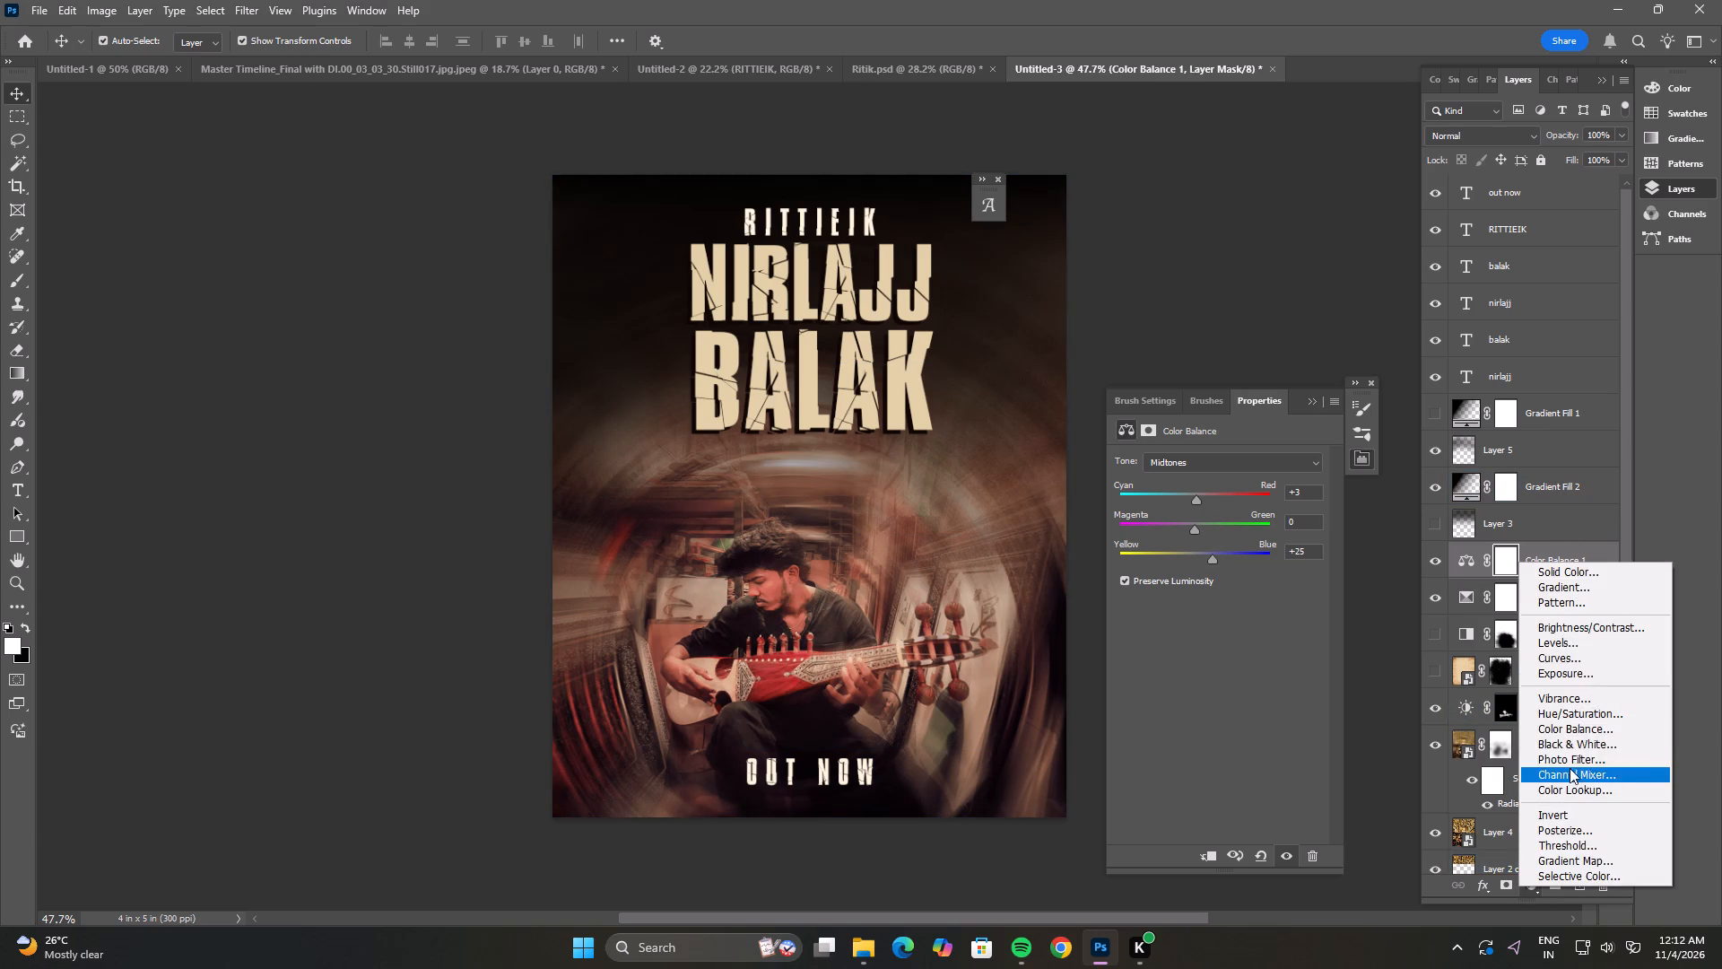
left_click(1587, 870)
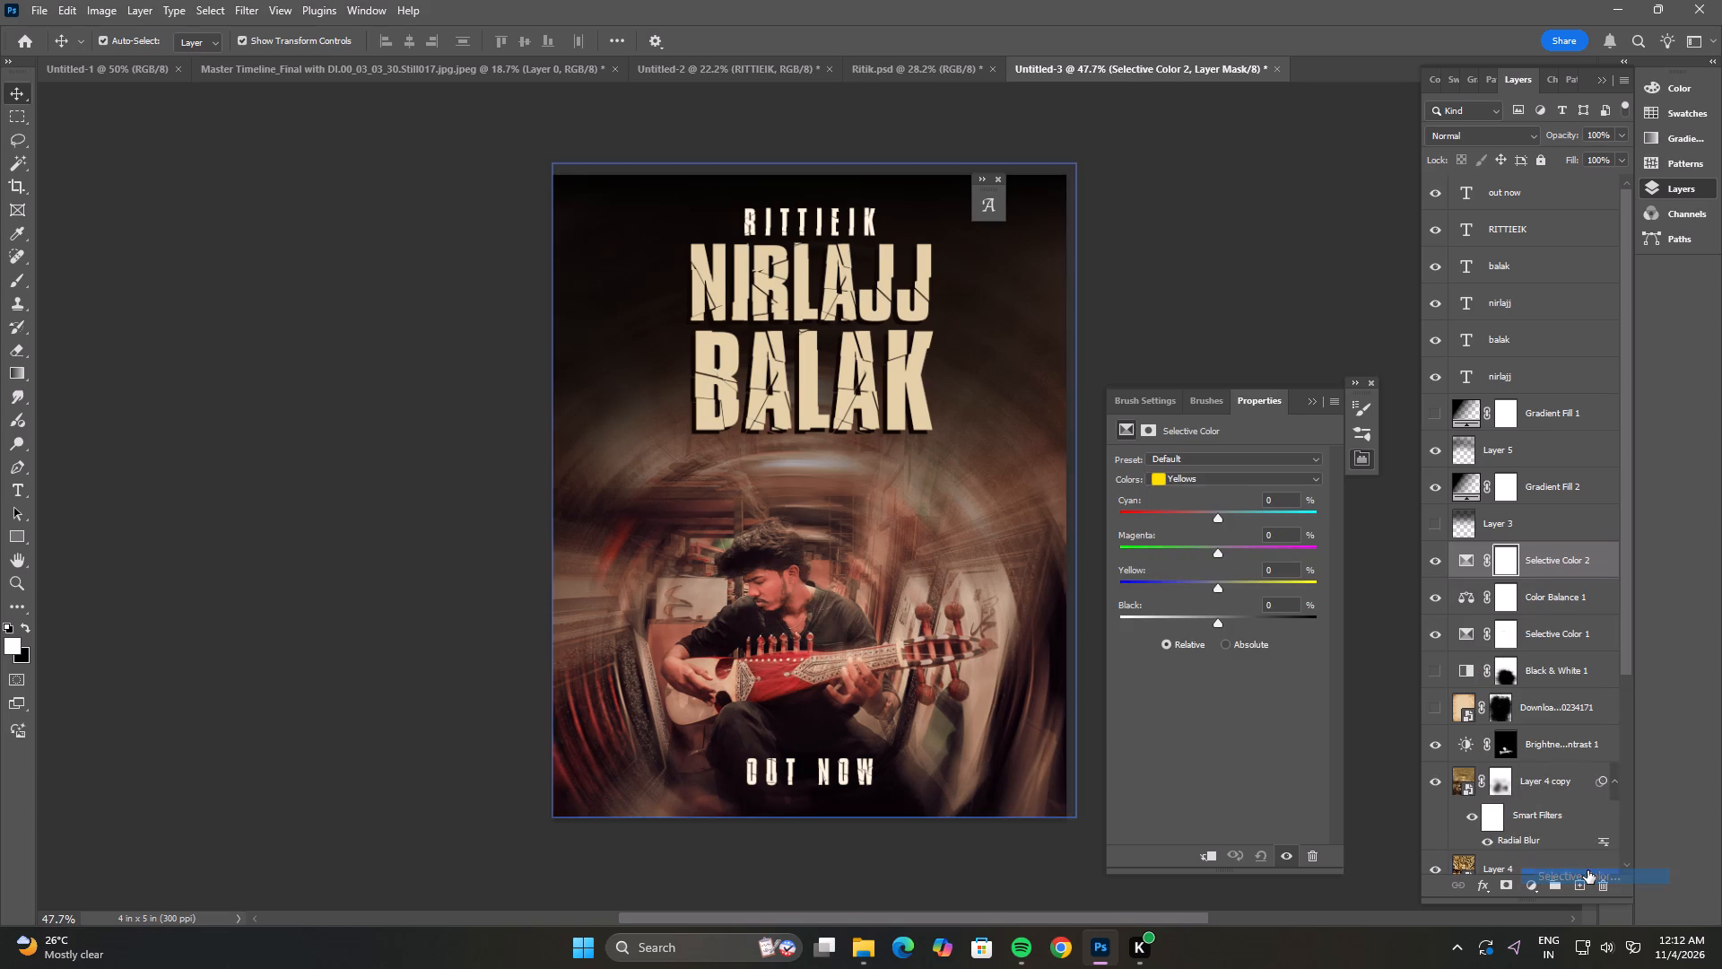
left_click(1437, 594)
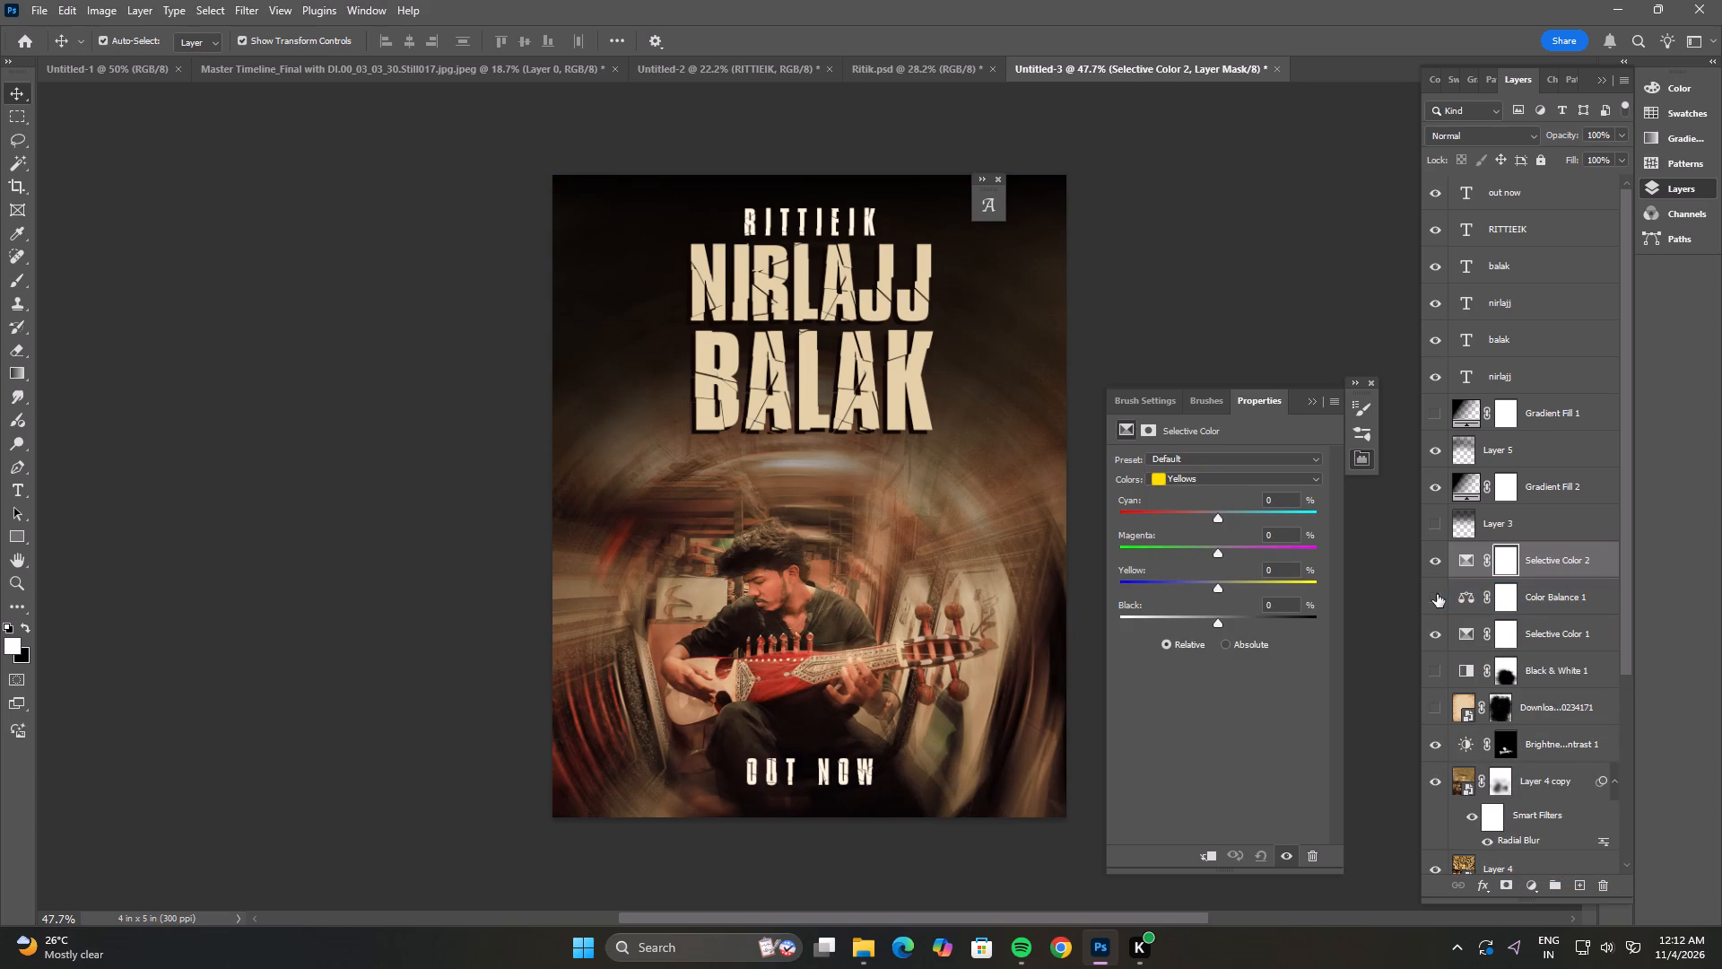
left_click(1197, 483)
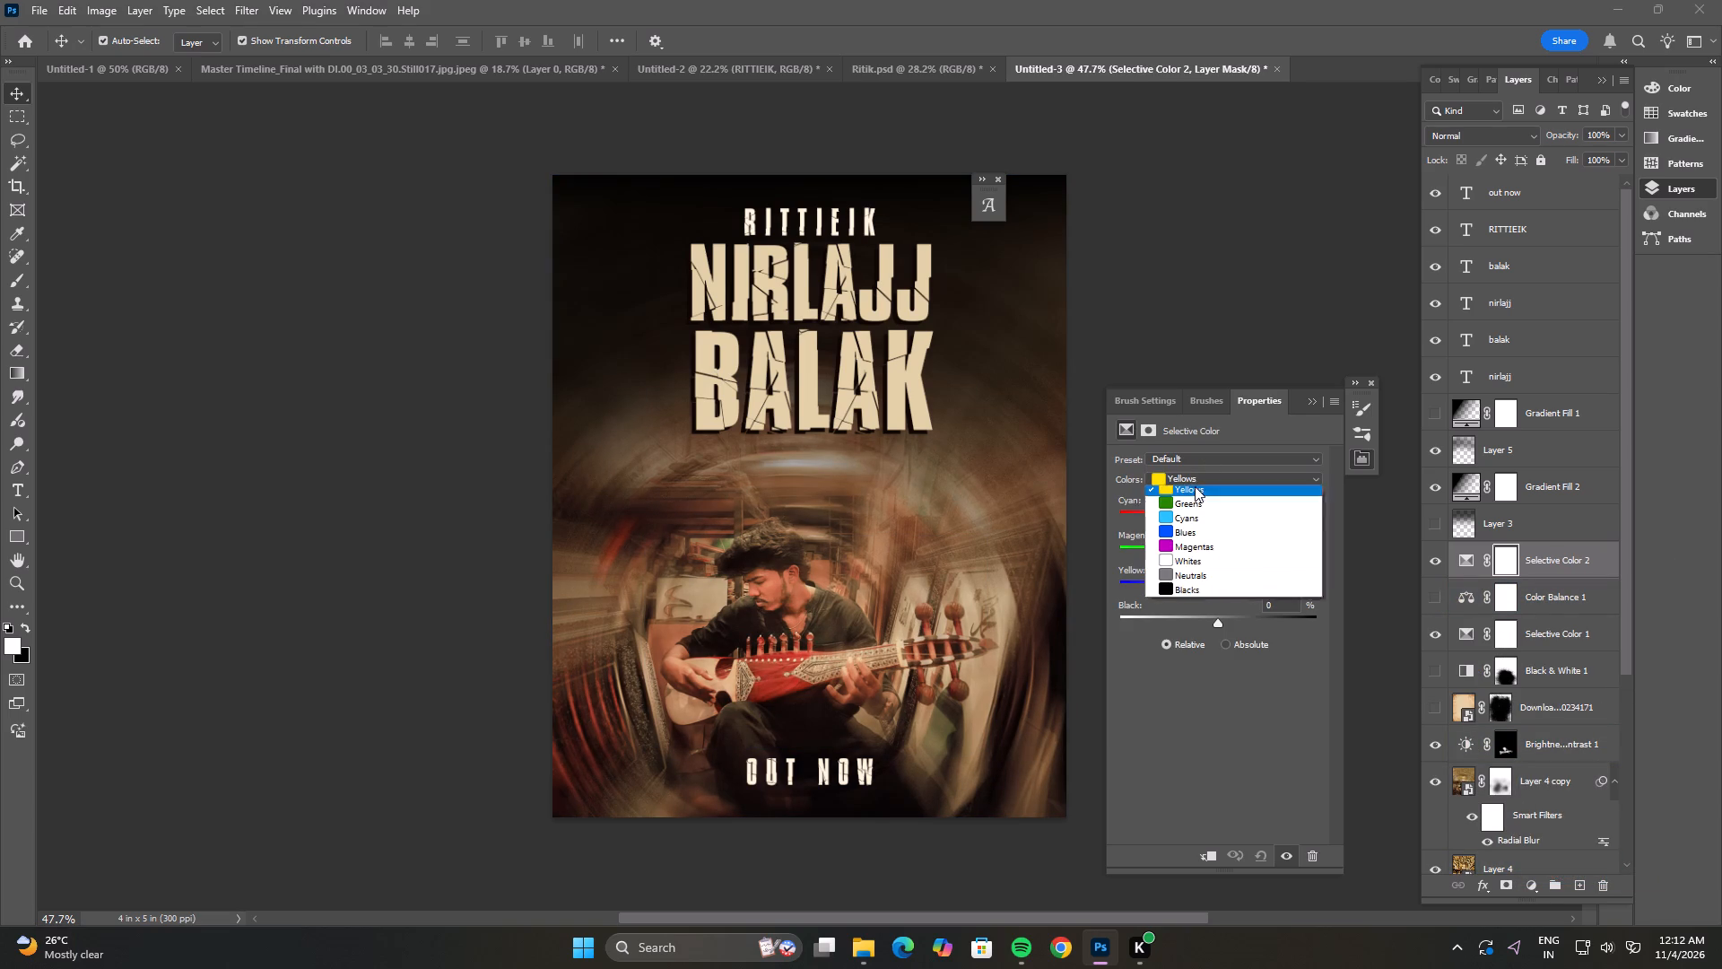
left_click(1209, 591)
left_click_drag(1217, 513, 1258, 519)
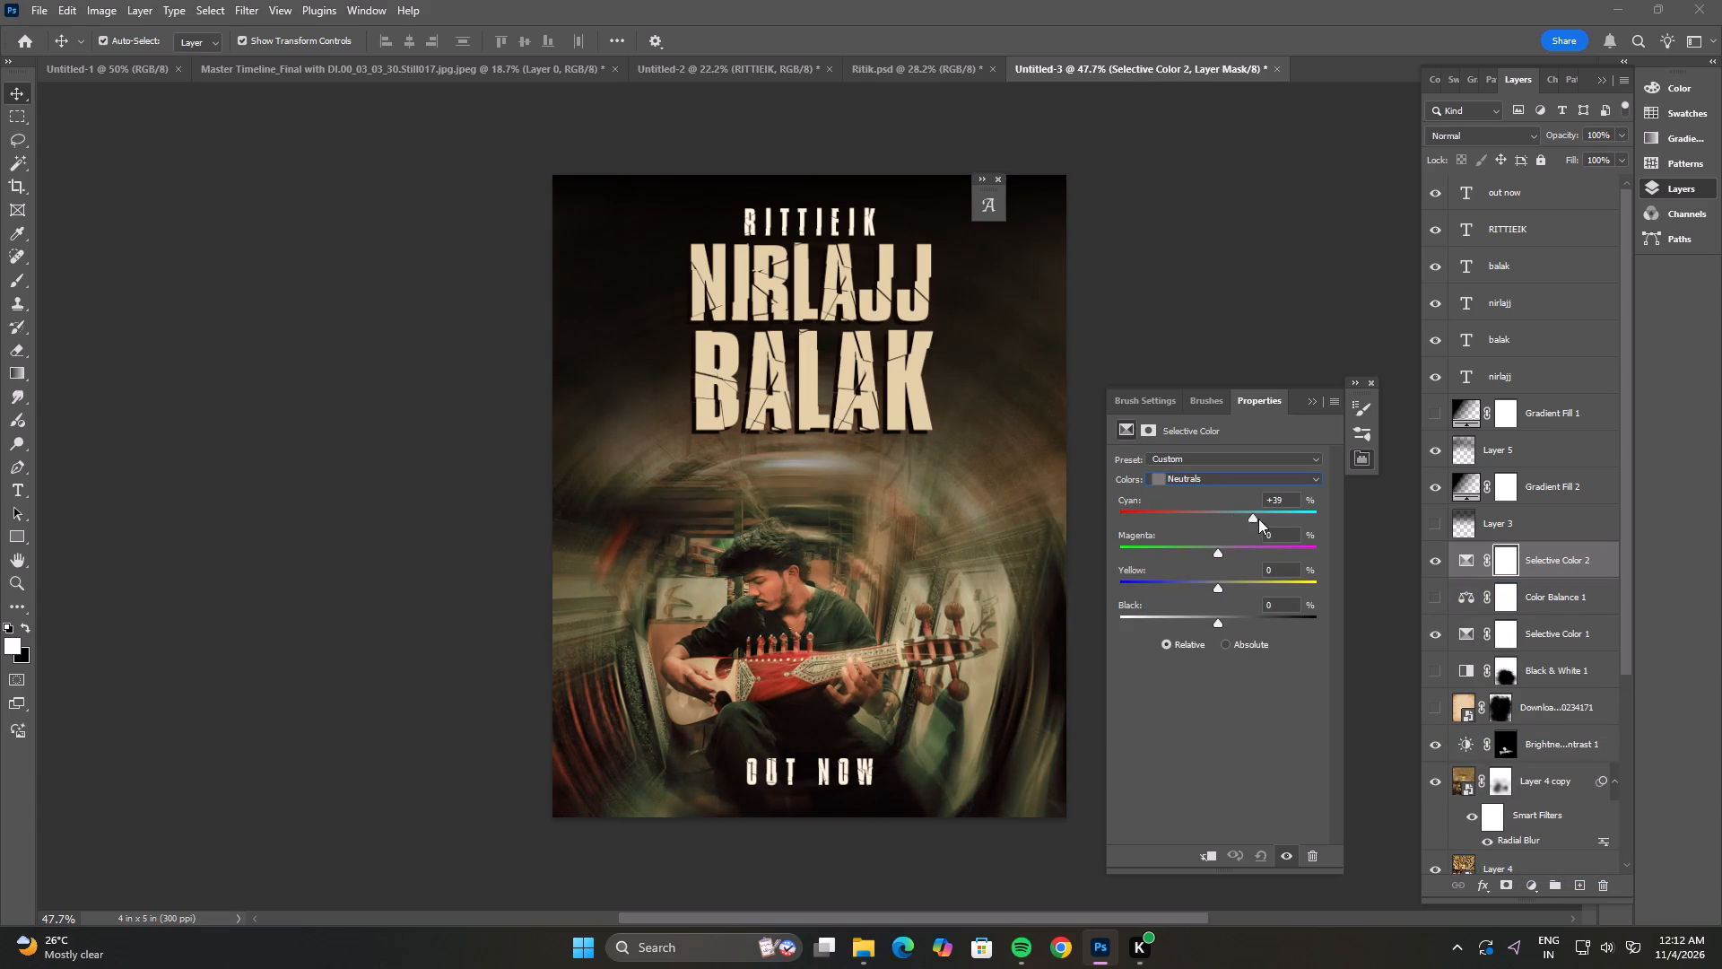
left_click_drag(1258, 519, 1192, 511)
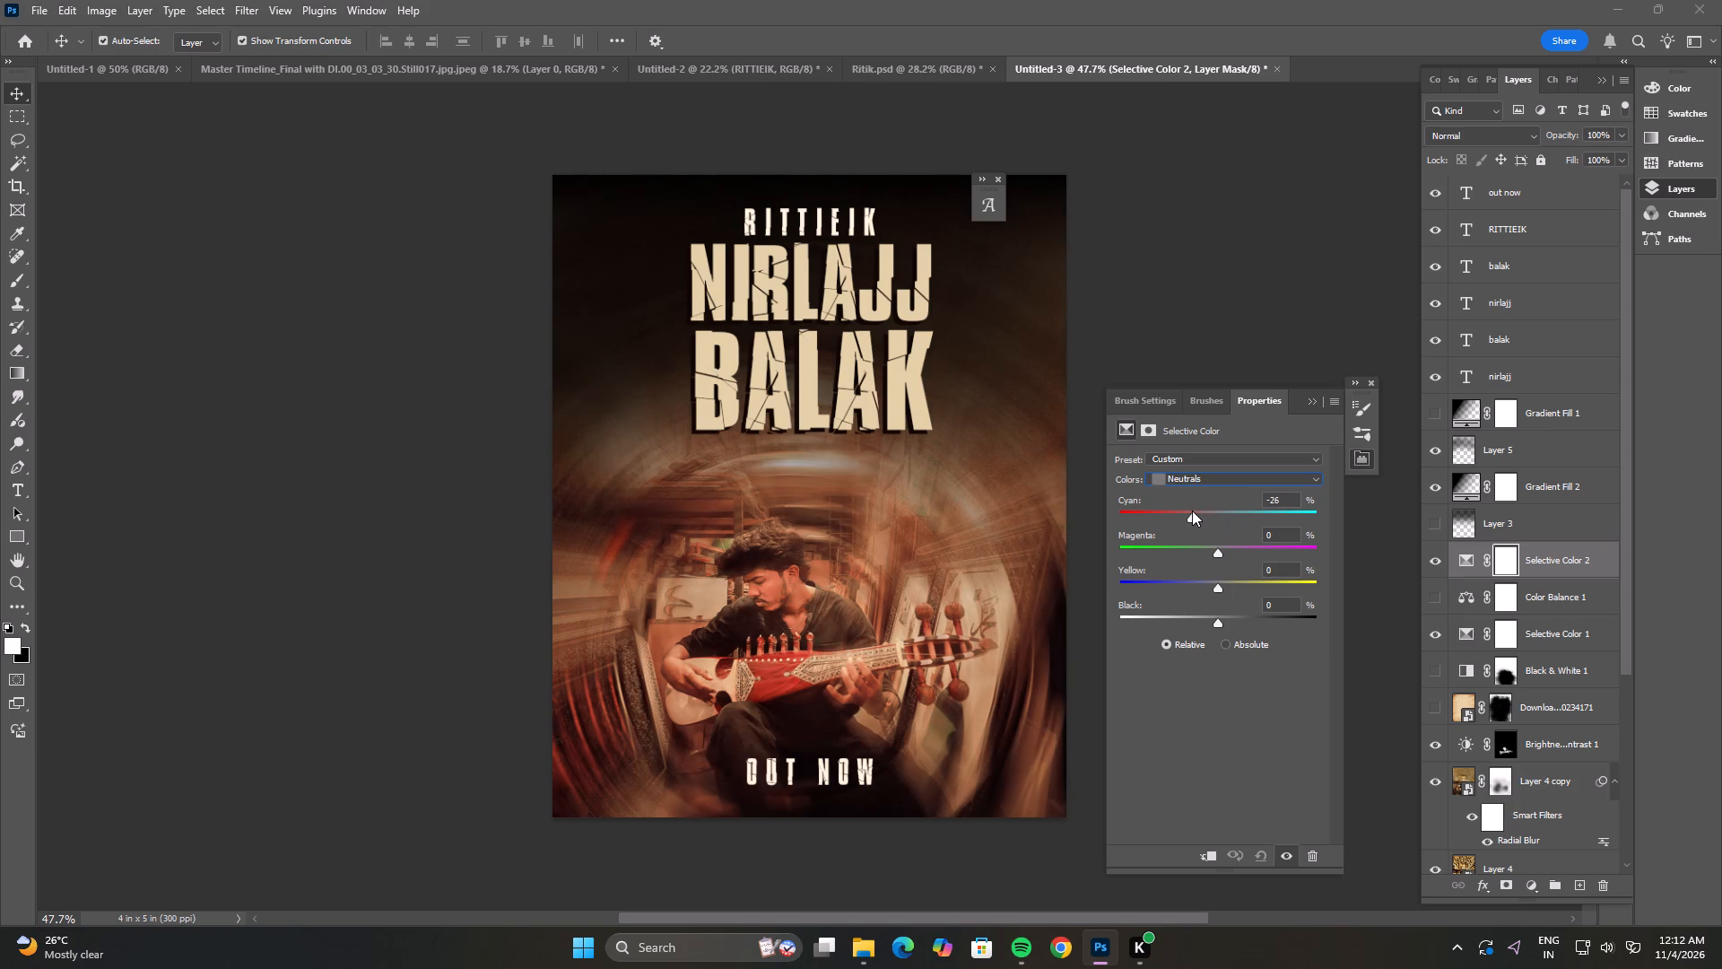
left_click_drag(1192, 511, 1204, 510)
left_click_drag(1222, 583, 1199, 581)
left_click_drag(1206, 514, 1230, 516)
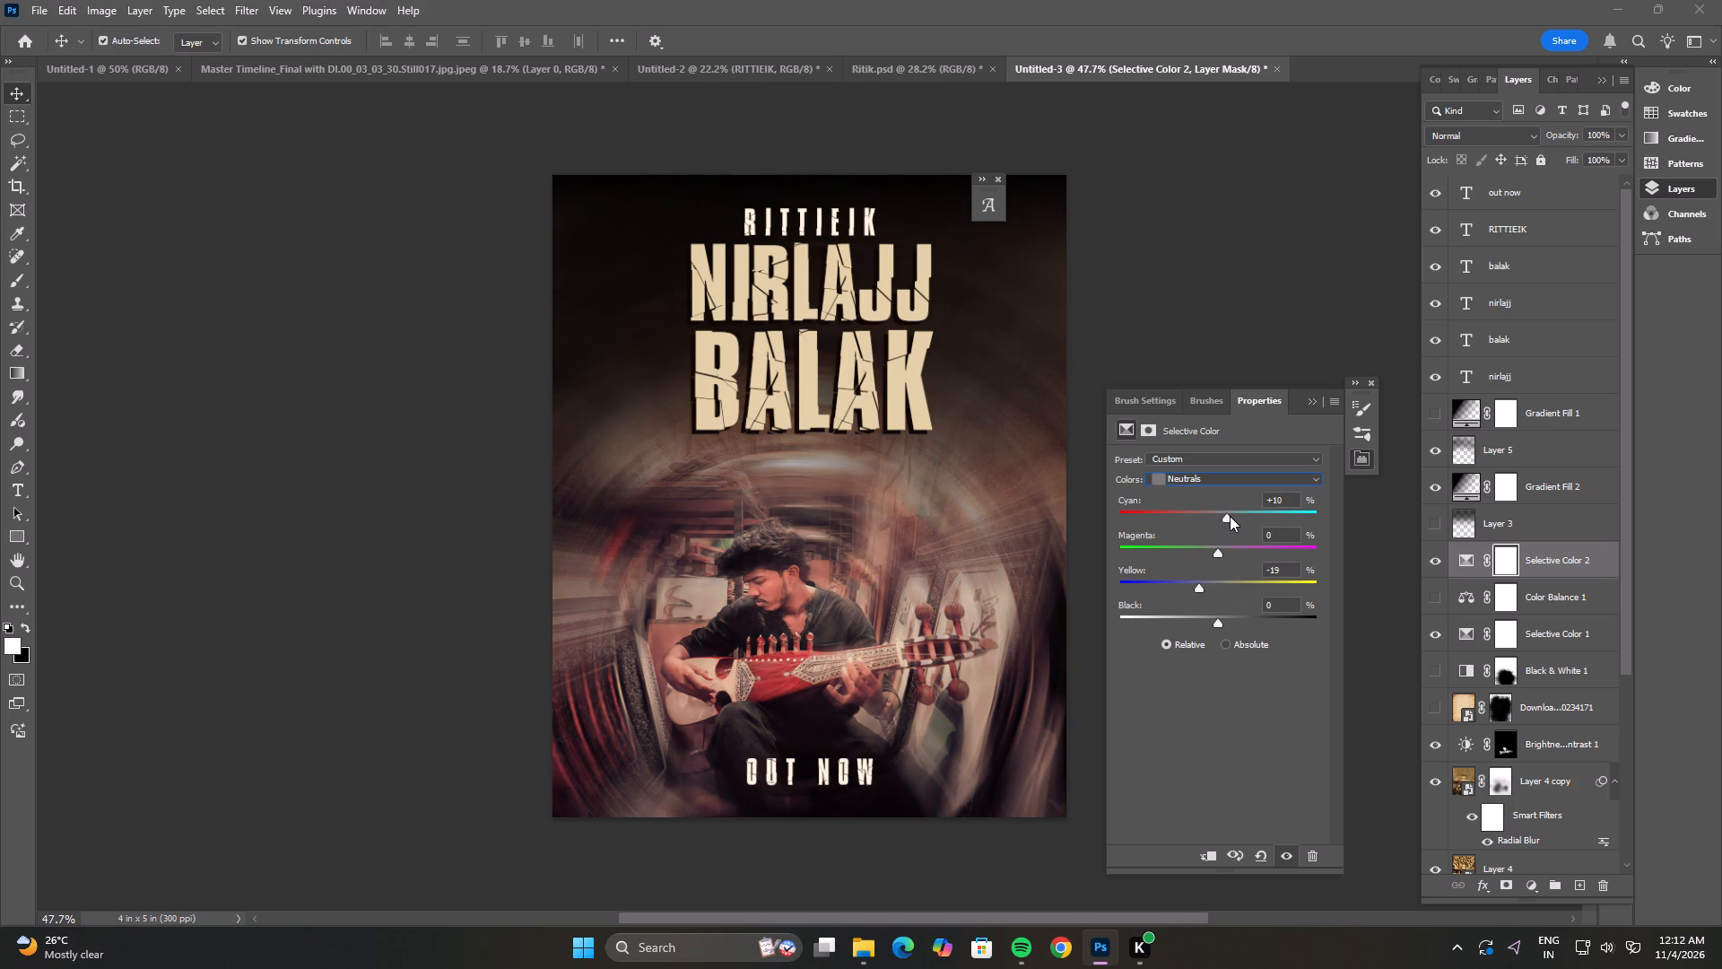
left_click_drag(1230, 516, 1180, 518)
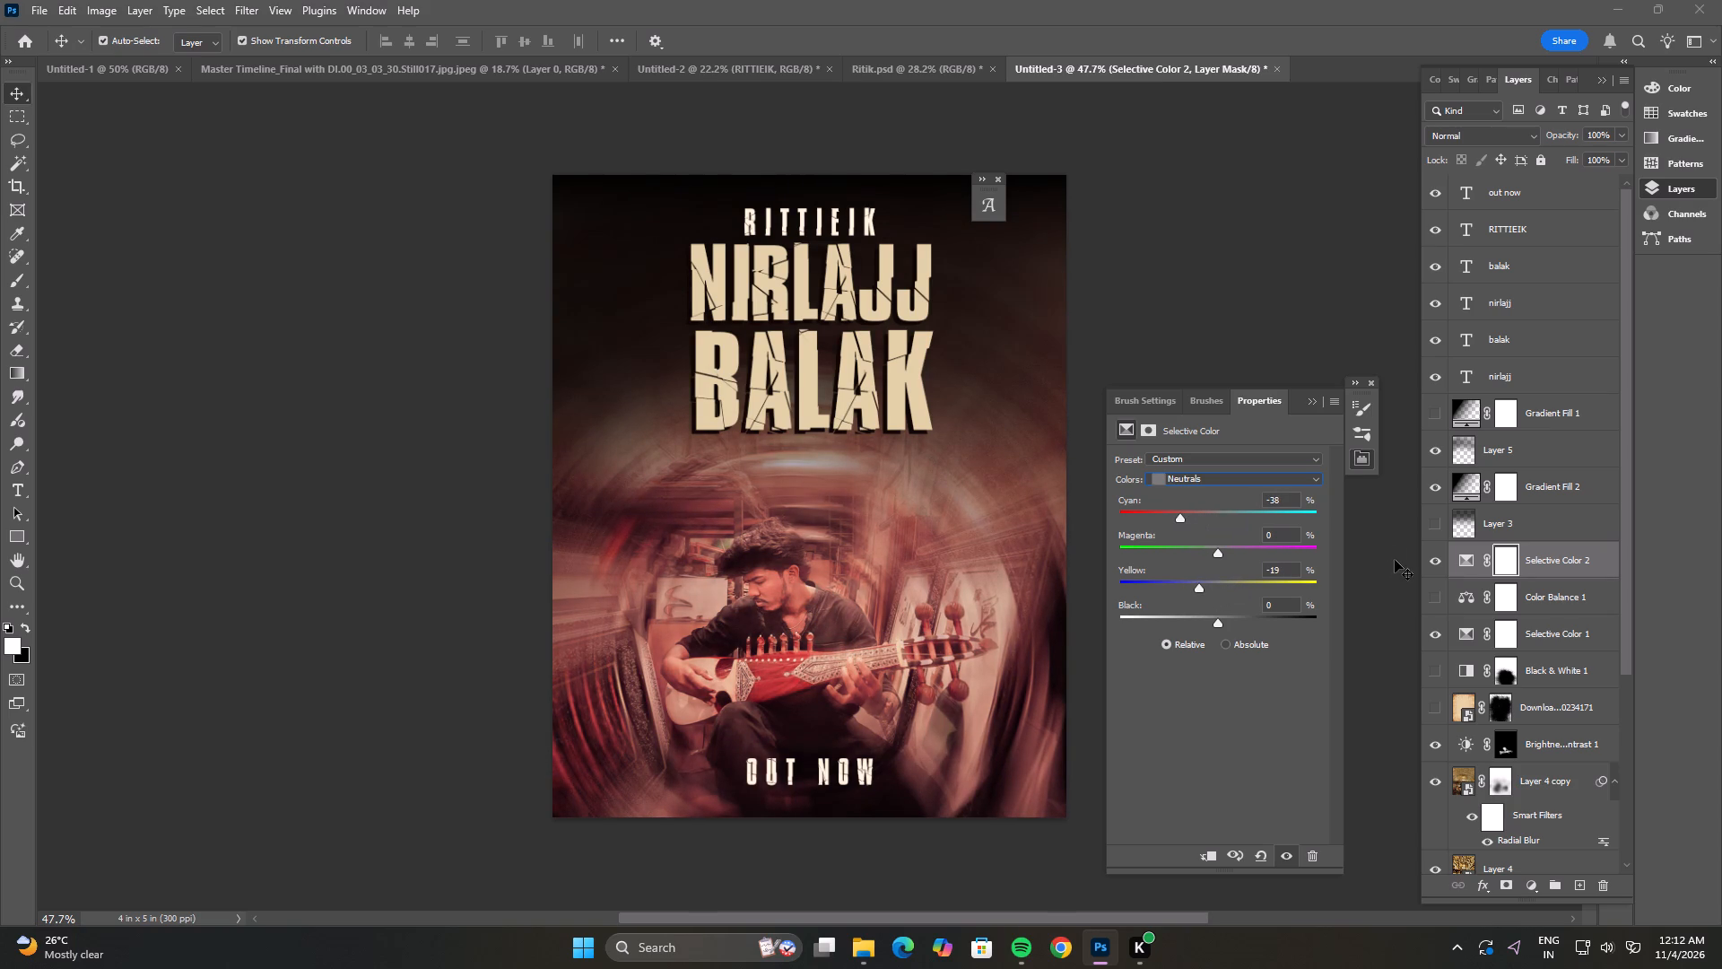
Hide the Selective Color 2 adjustment layer.
left_click(1424, 566)
Delete the cream "NIRLAJJ" and "BALAK" title text layers, leaving the dark copies beneath them.
left_click(1158, 268)
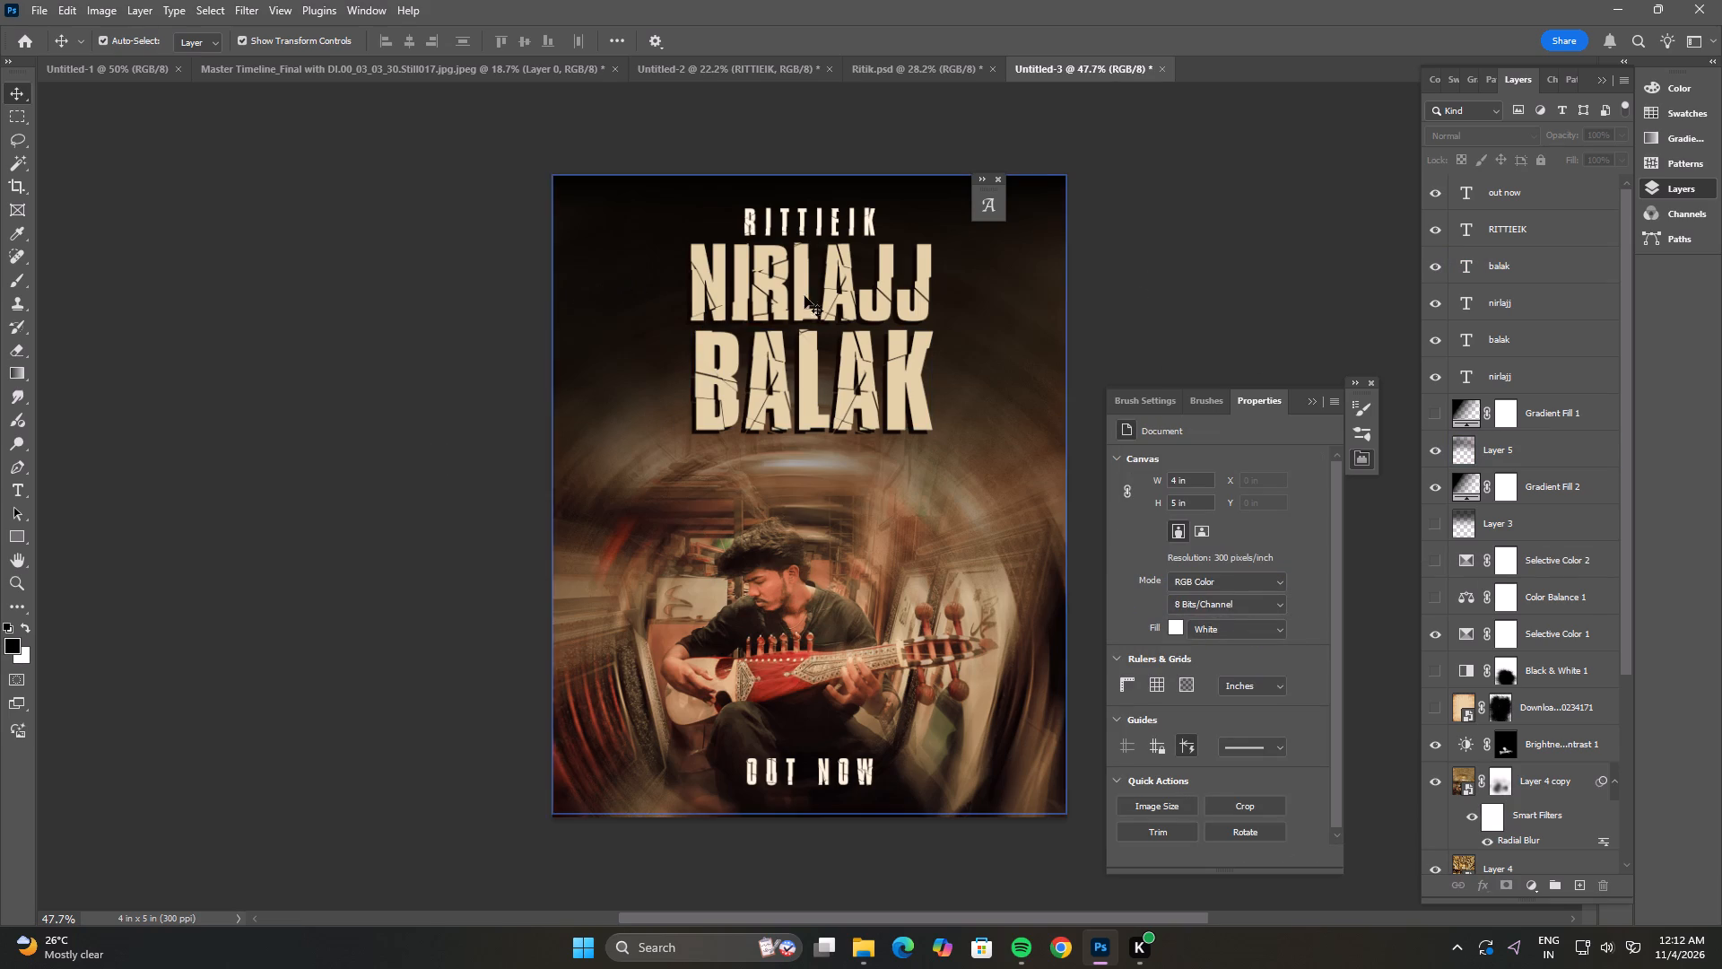
left_click(910, 262)
left_click(895, 384, "shift")
key("BackSpace")
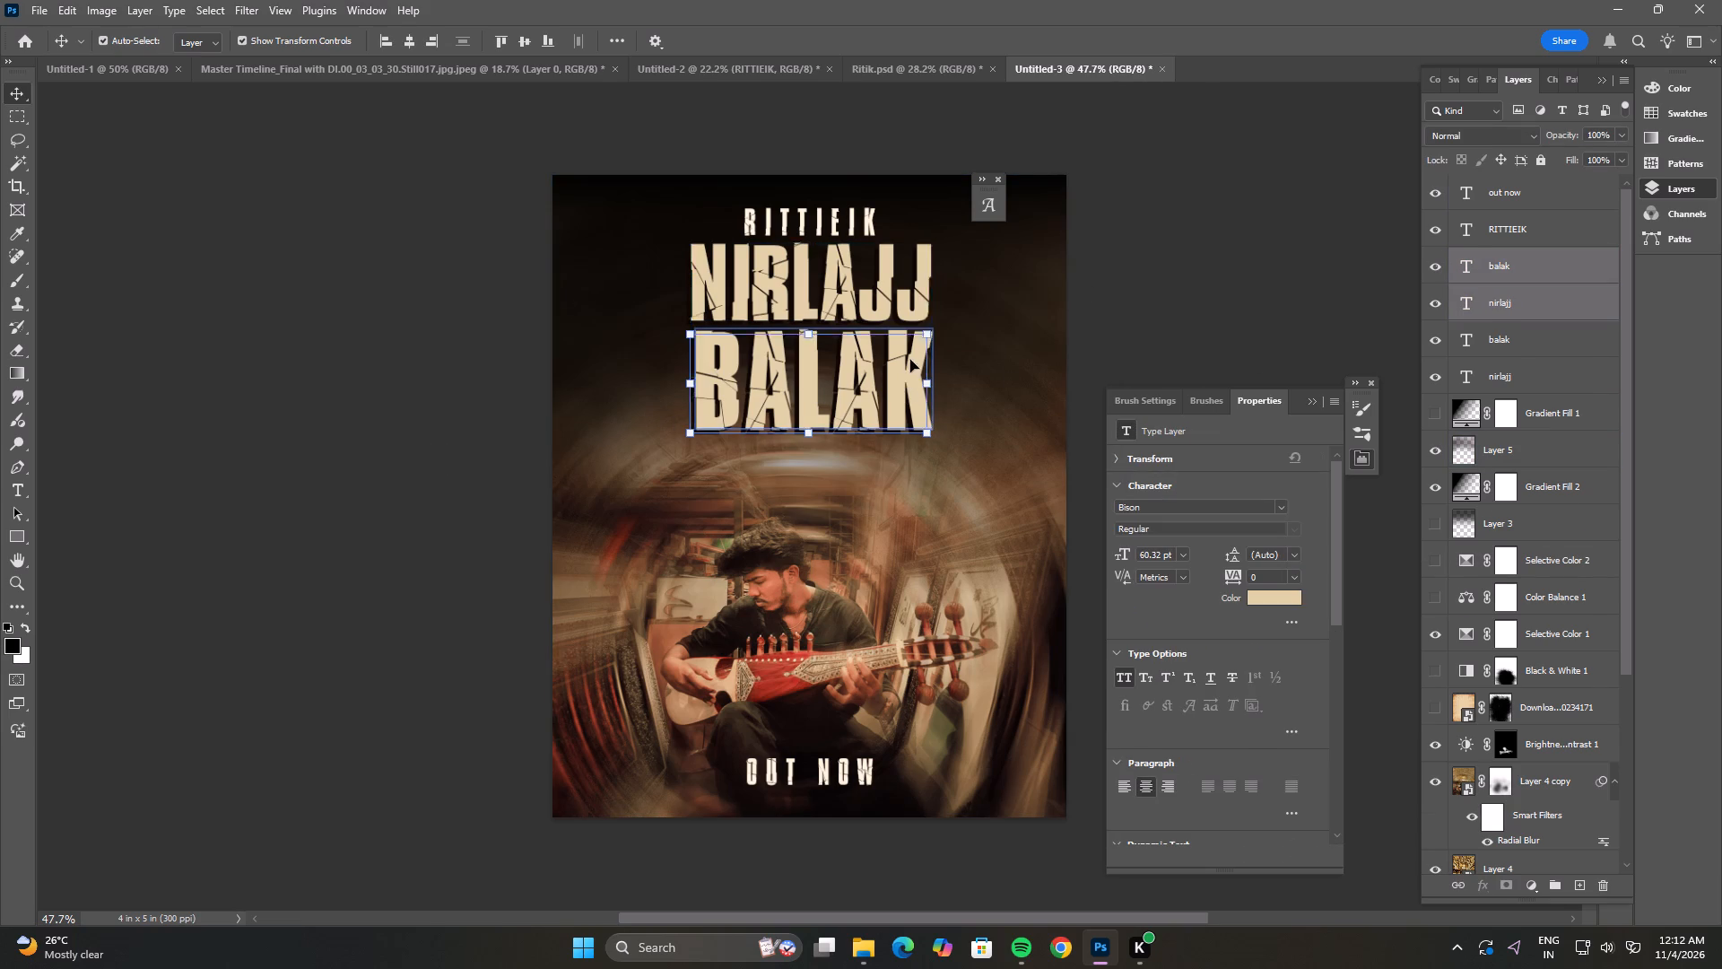
Select the dark "NIRLAJJ" and "BALAK" text layers together and open their text colour.
left_click(859, 284)
left_click(857, 370, "shift")
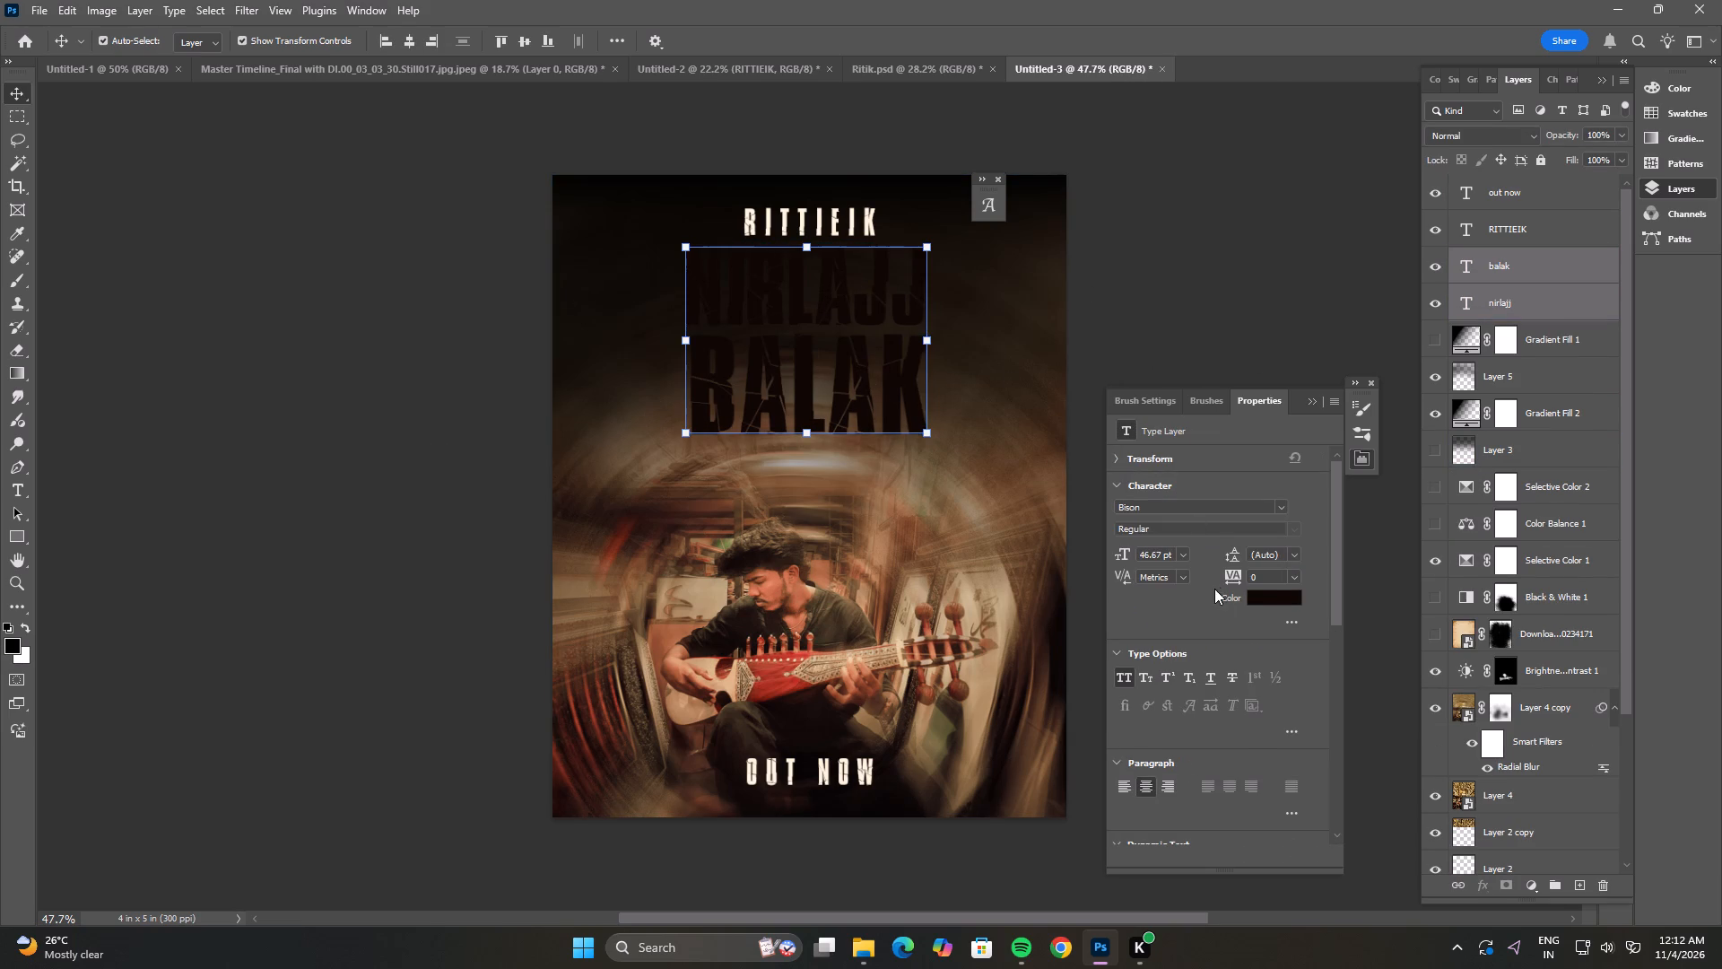
left_click(1273, 595)
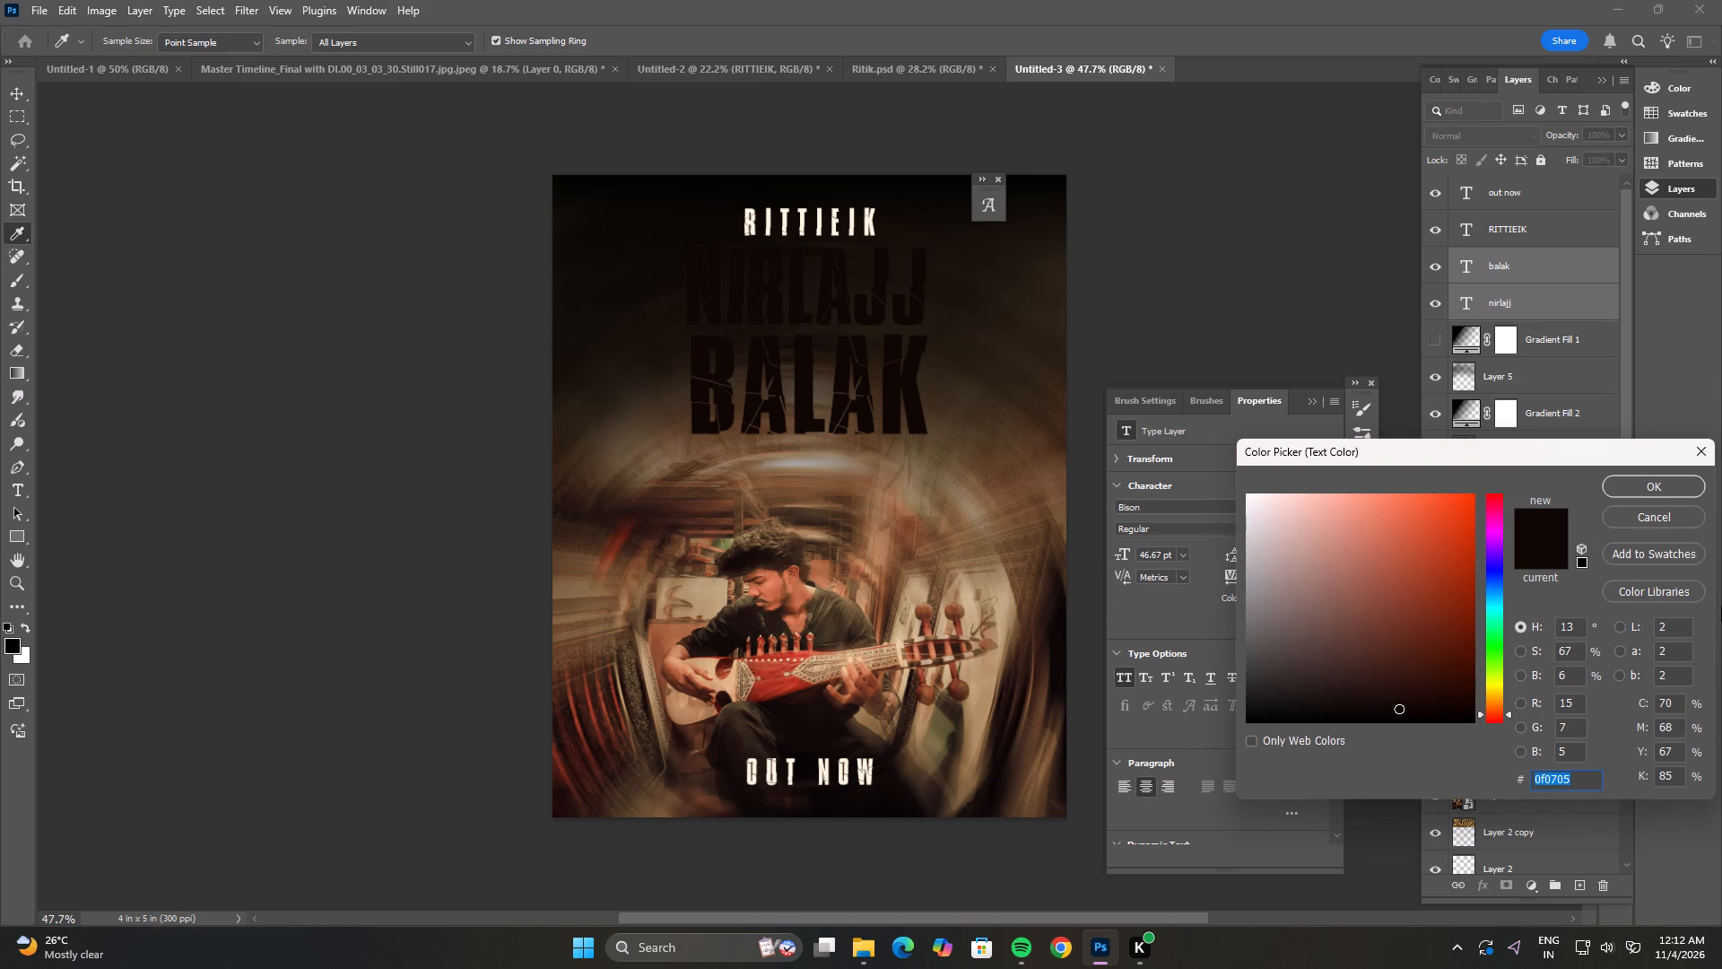
left_click(1671, 480)
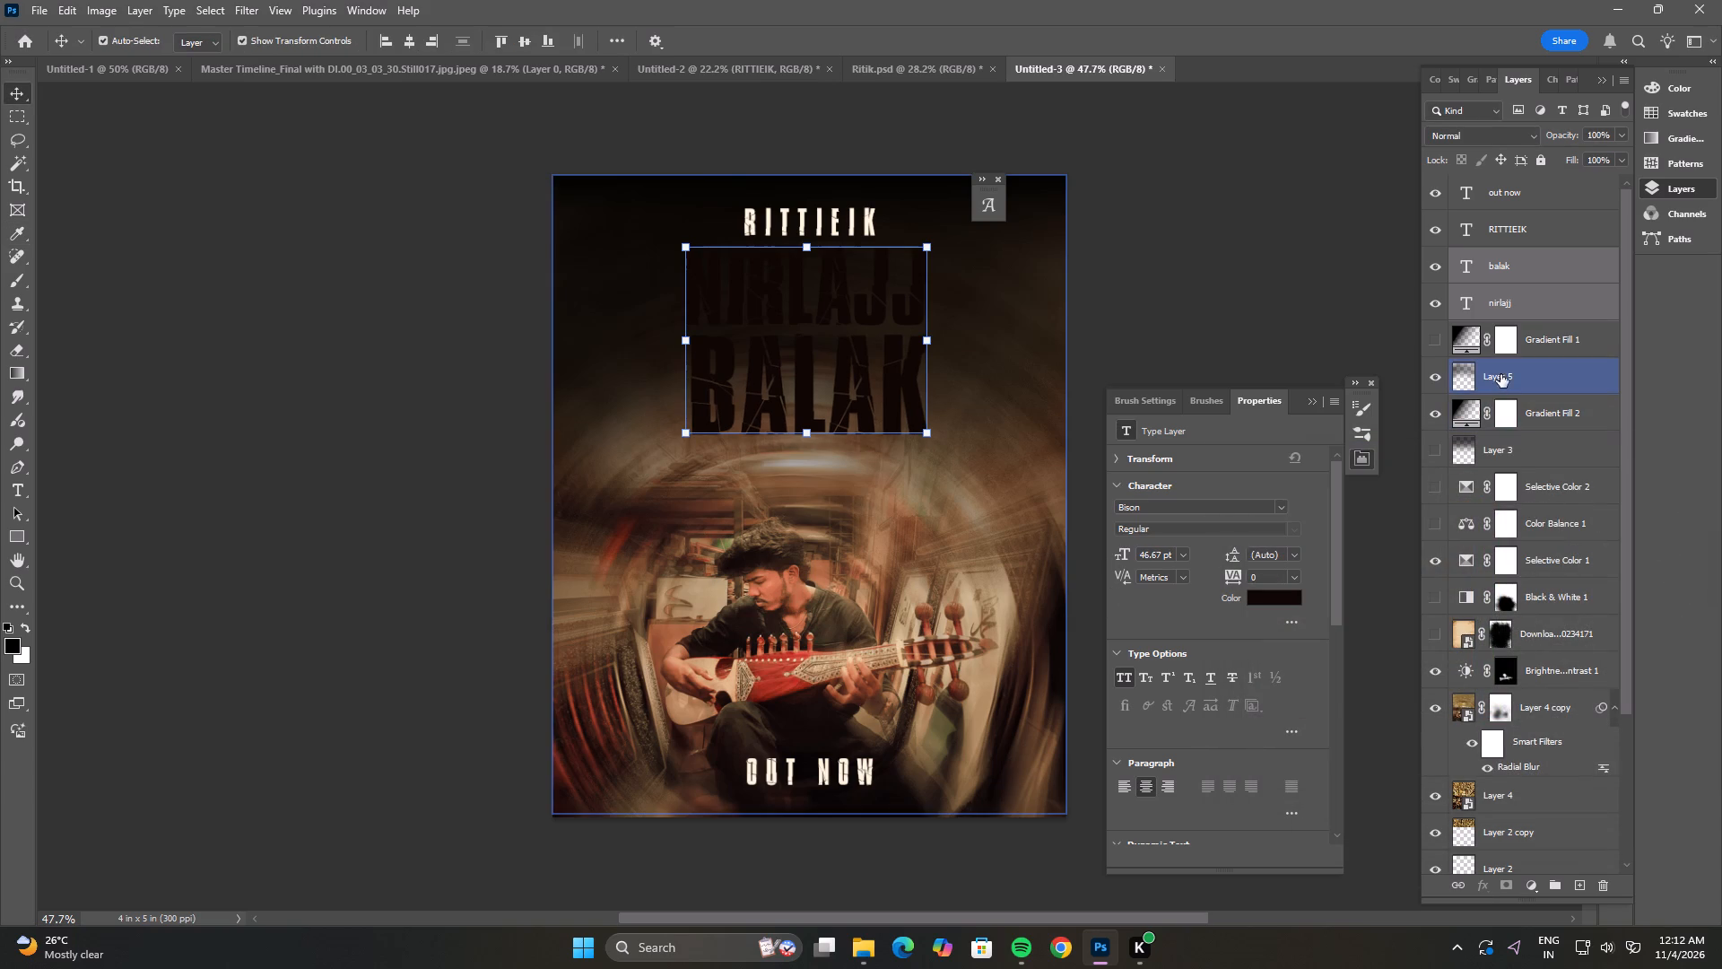
Compare the poster with and without Layer 5's dark shading.
left_click(1433, 379)
left_click(1433, 379)
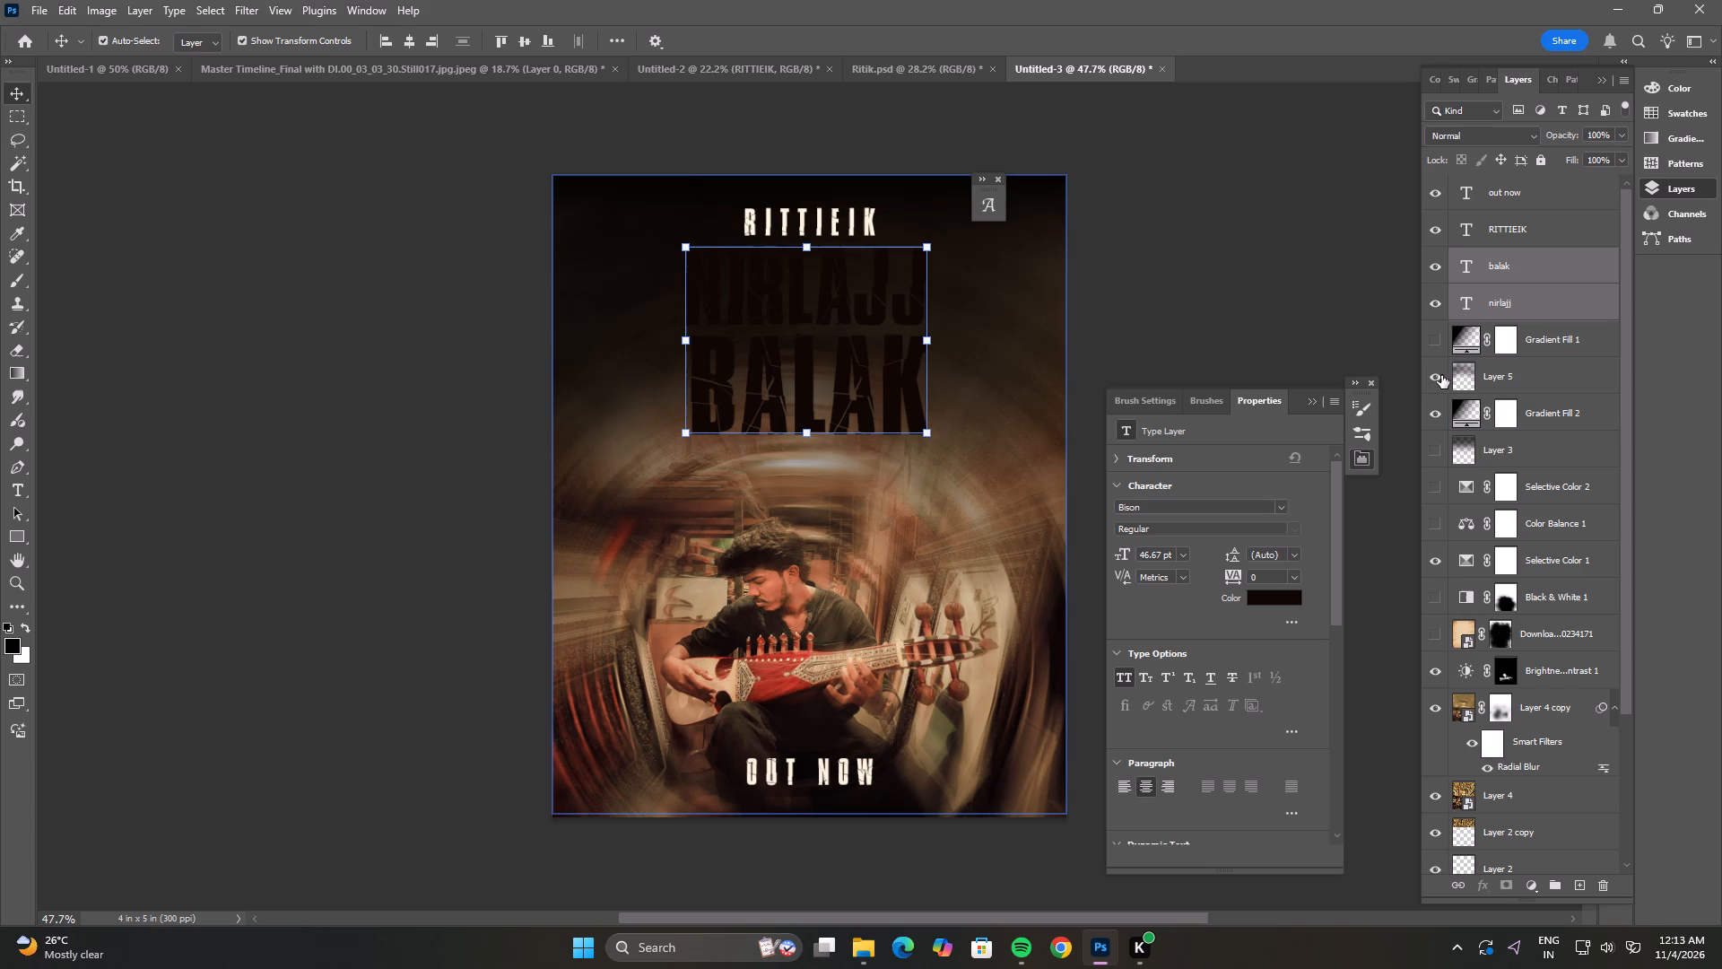
double_click(1443, 375)
double_click(1450, 373)
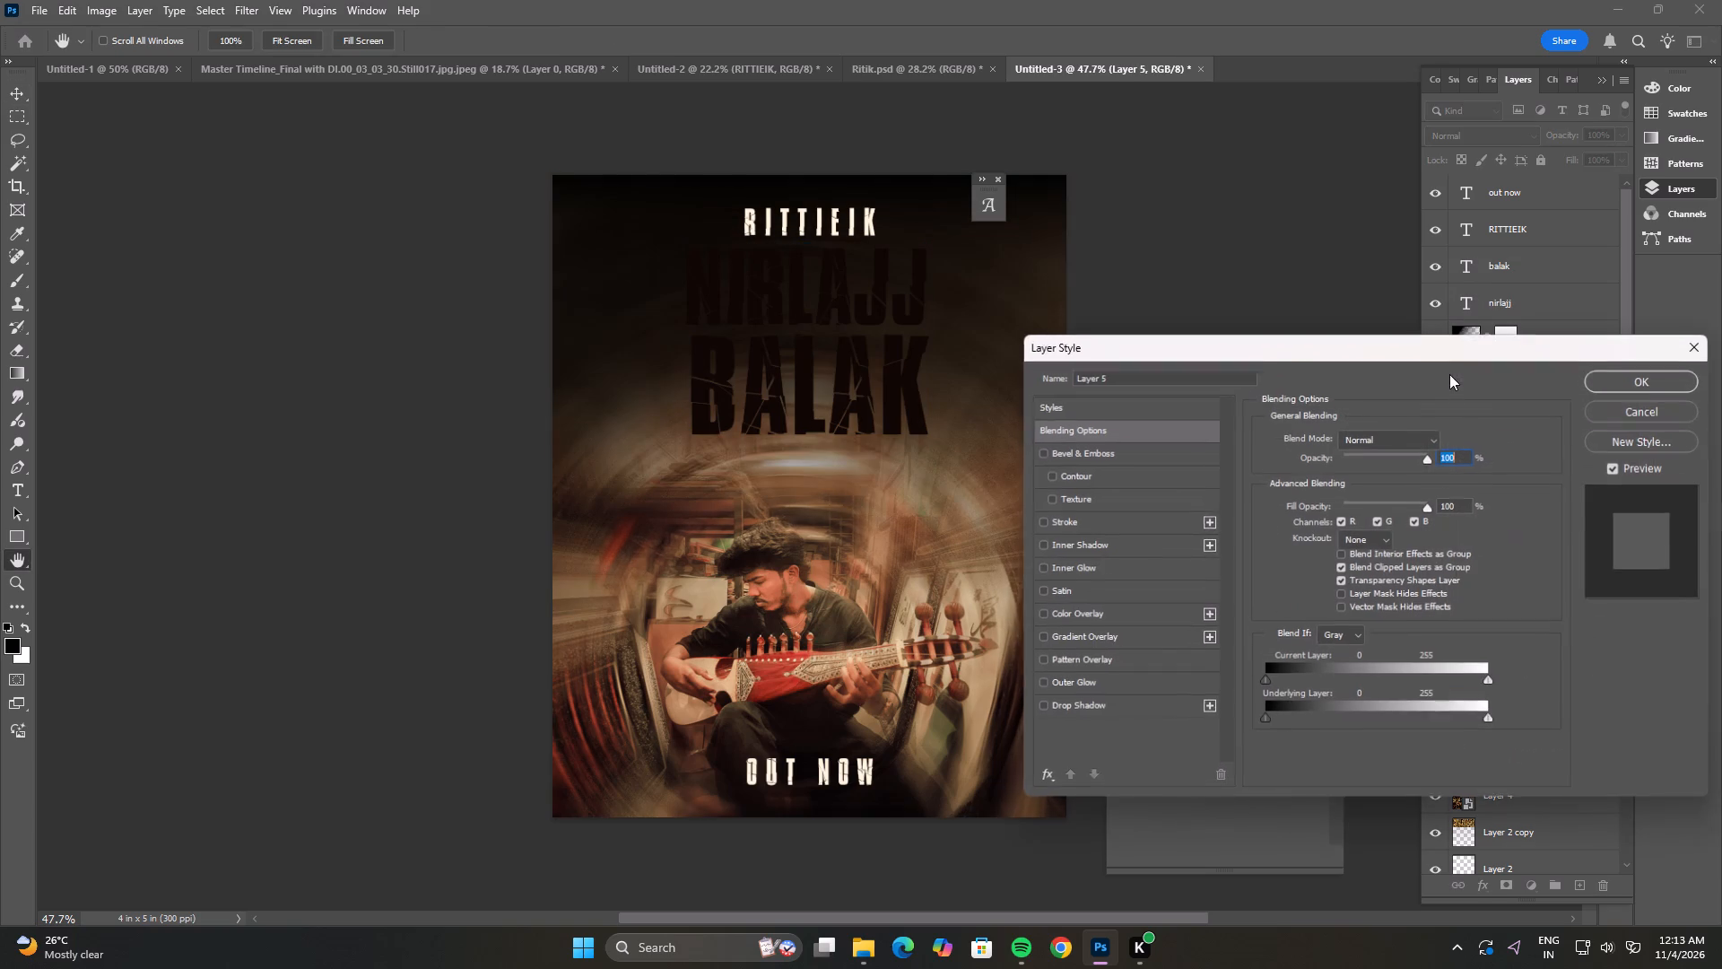
left_click(1639, 403)
Add a layer mask to Layer 5.
left_click(1518, 376)
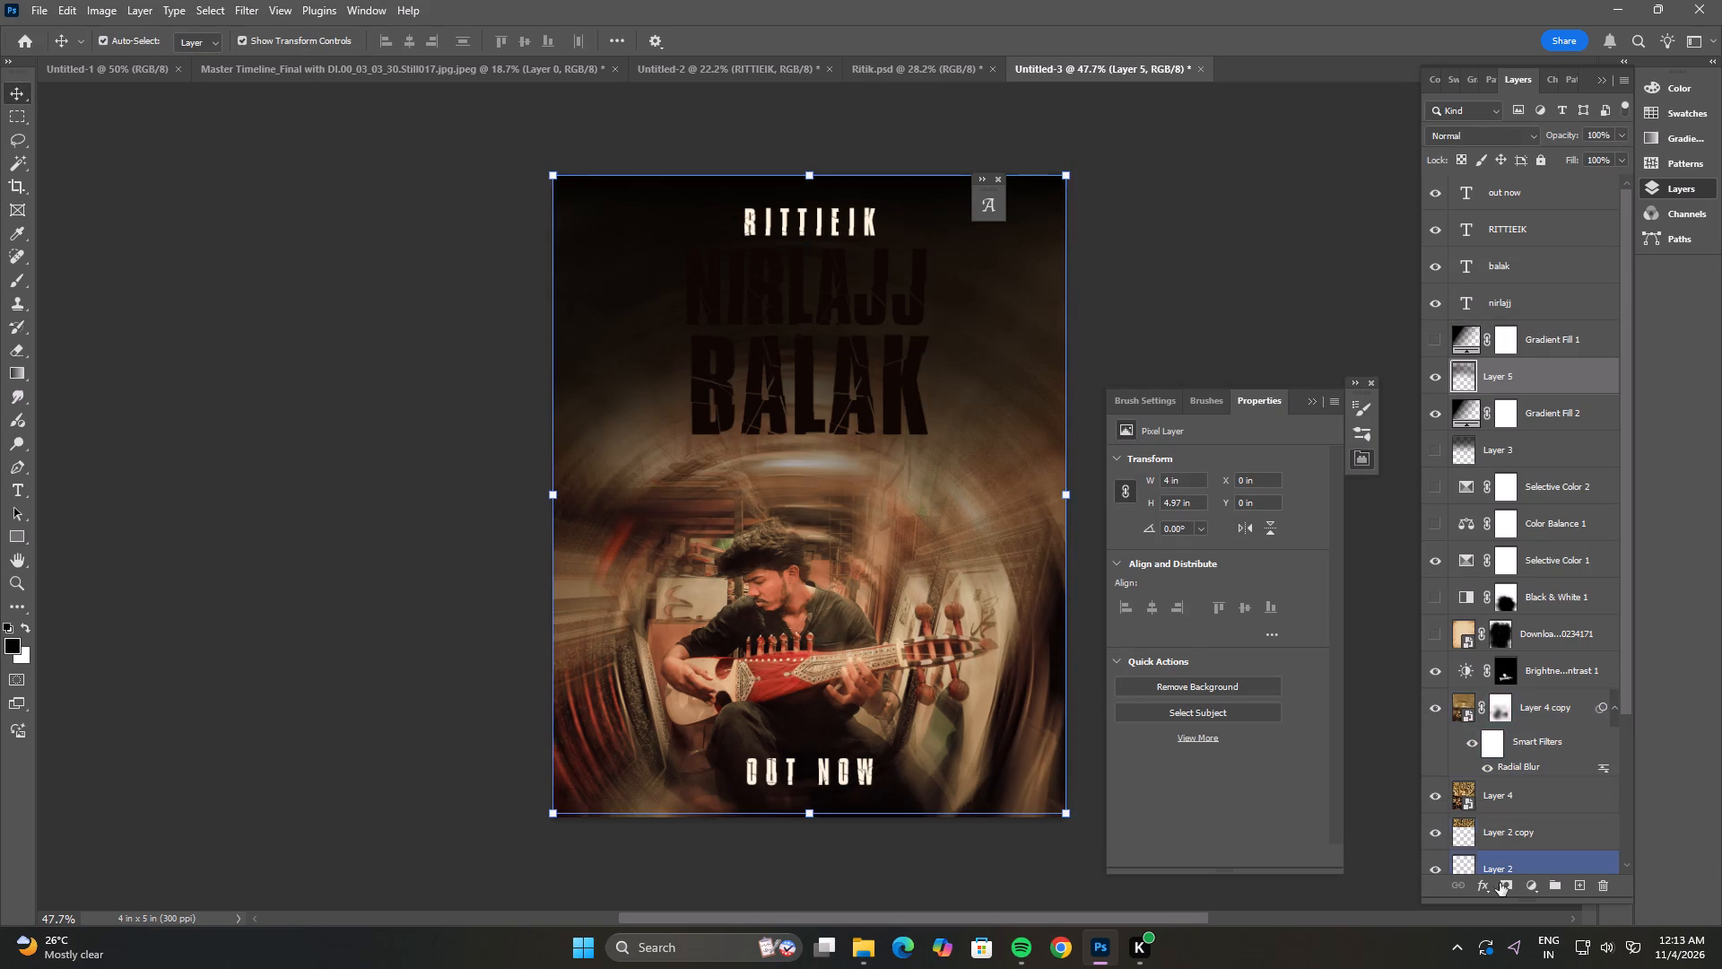
left_click(1500, 886)
Fade Layer 5's shading behind the title by painting black on its mask with a 900 px brush at 21% opacity.
key("b")
key("bracketright")
key("bracketright")
key("bracketright")
key("bracketright")
key("bracketright")
key("bracketright")
key("bracketright")
key("bracketright")
key("bracketright")
key("bracketright")
key("bracketright")
key("bracketright")
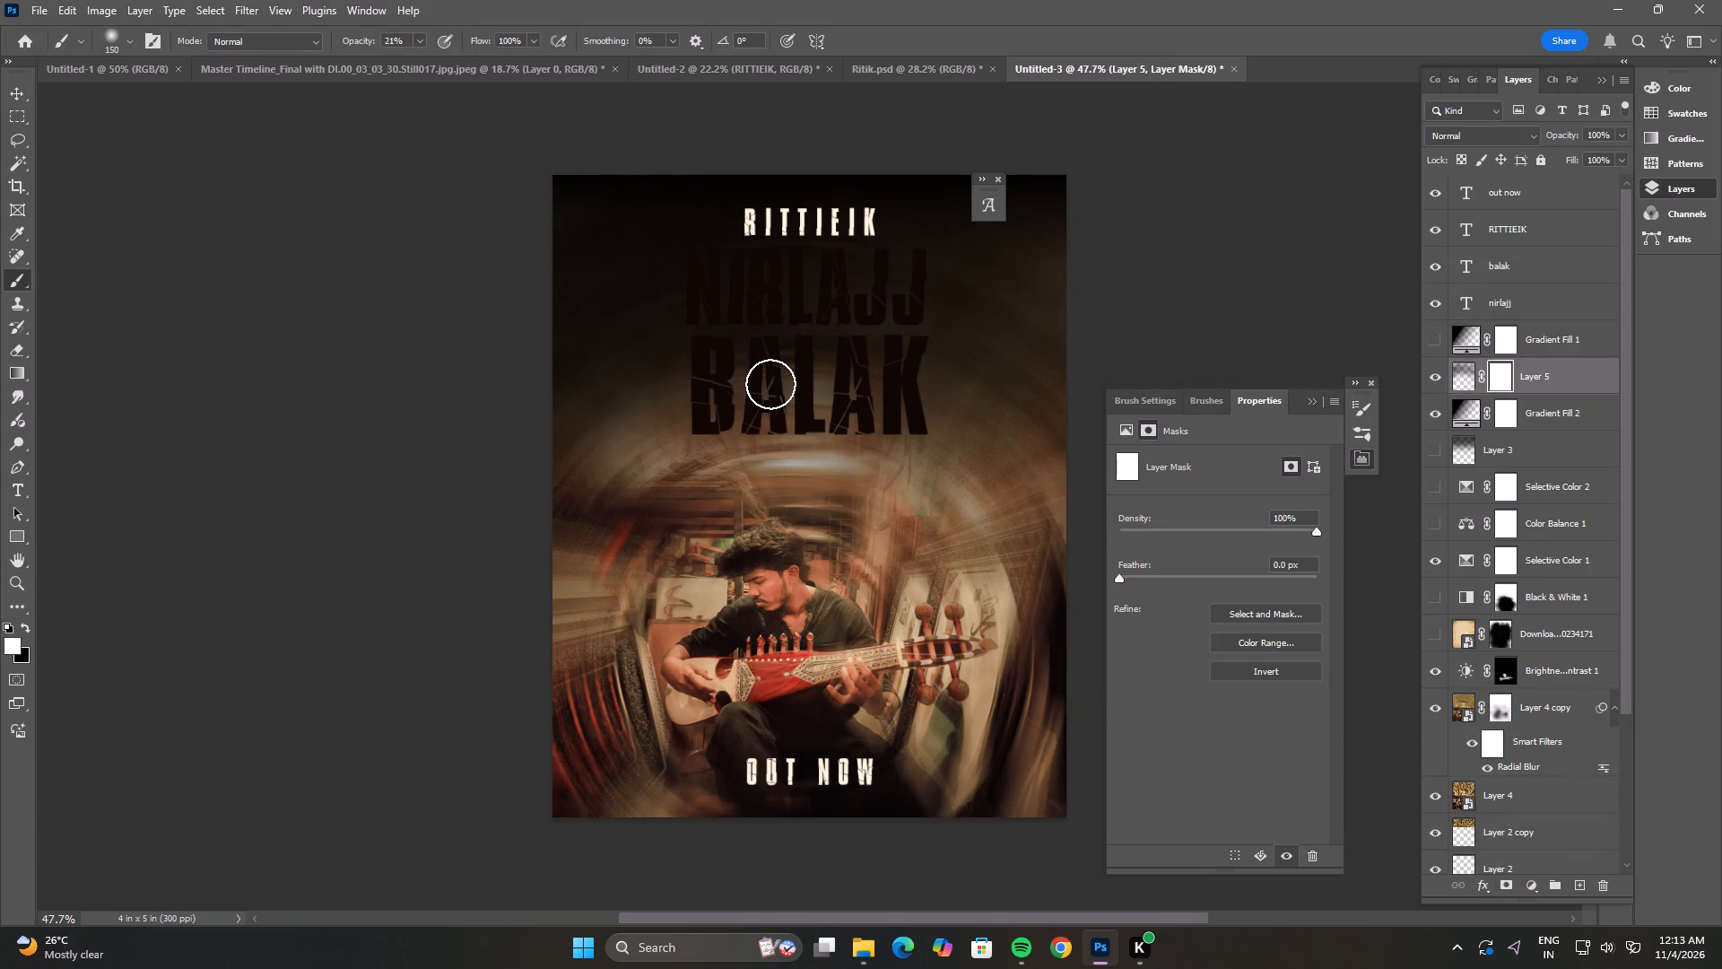
key("bracketright")
key("bracketleft")
left_click(791, 373)
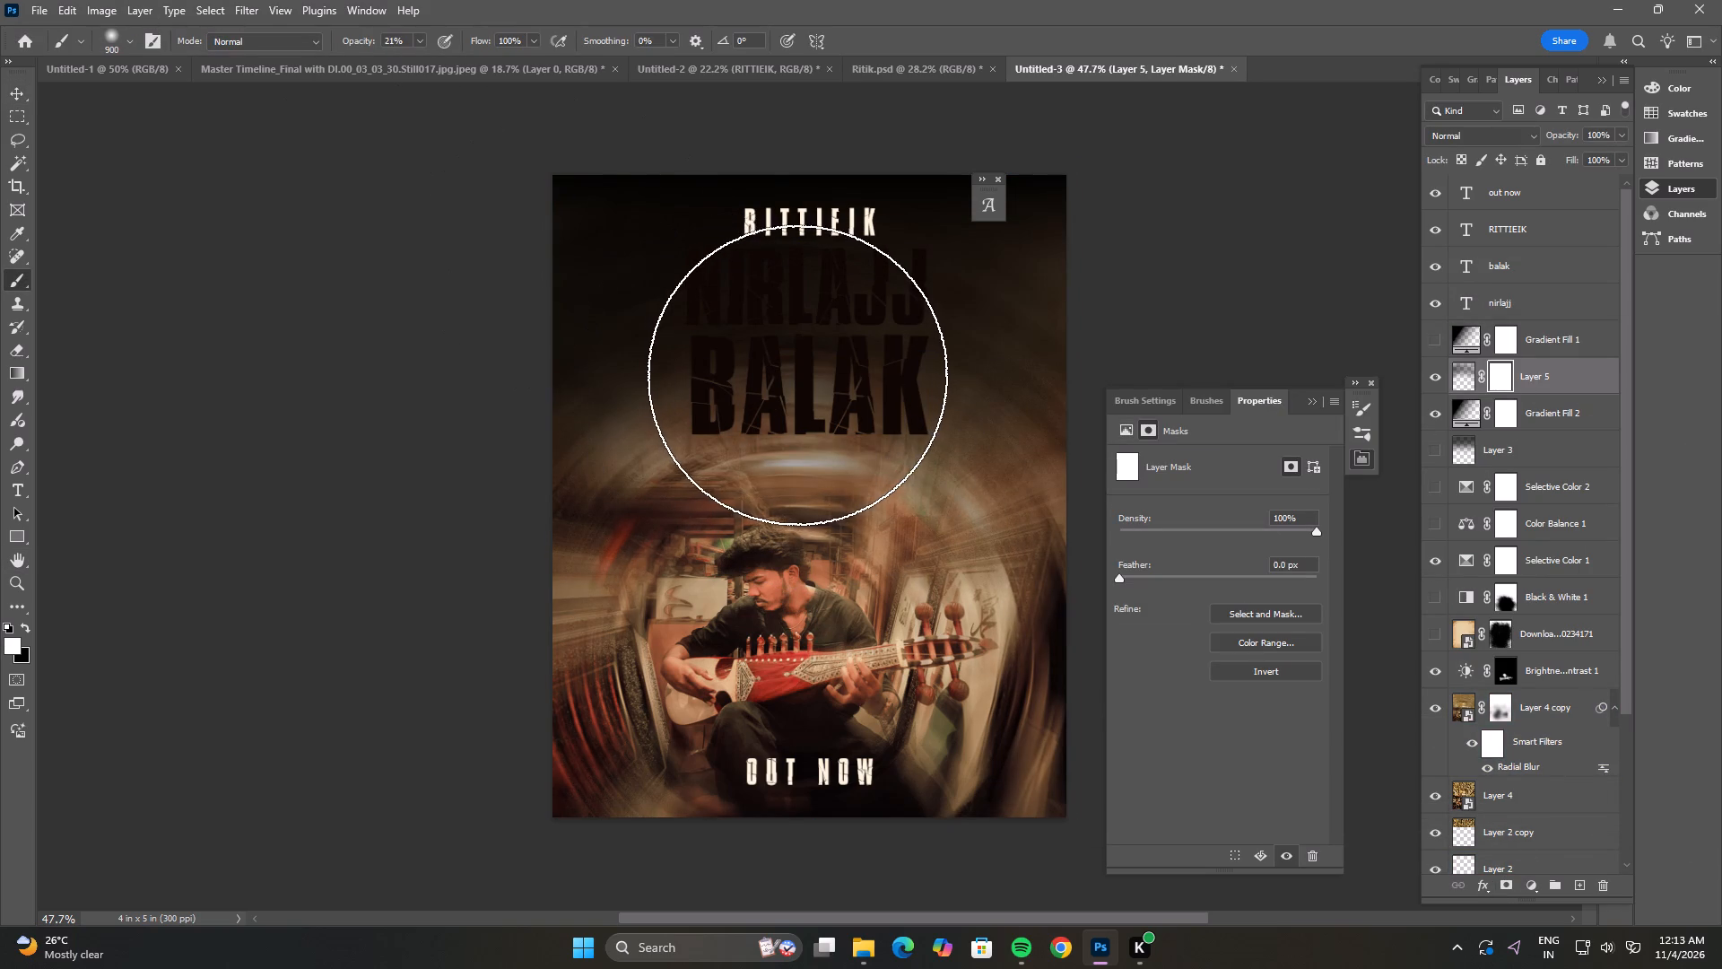
key("x")
left_click(813, 388)
left_click(783, 368)
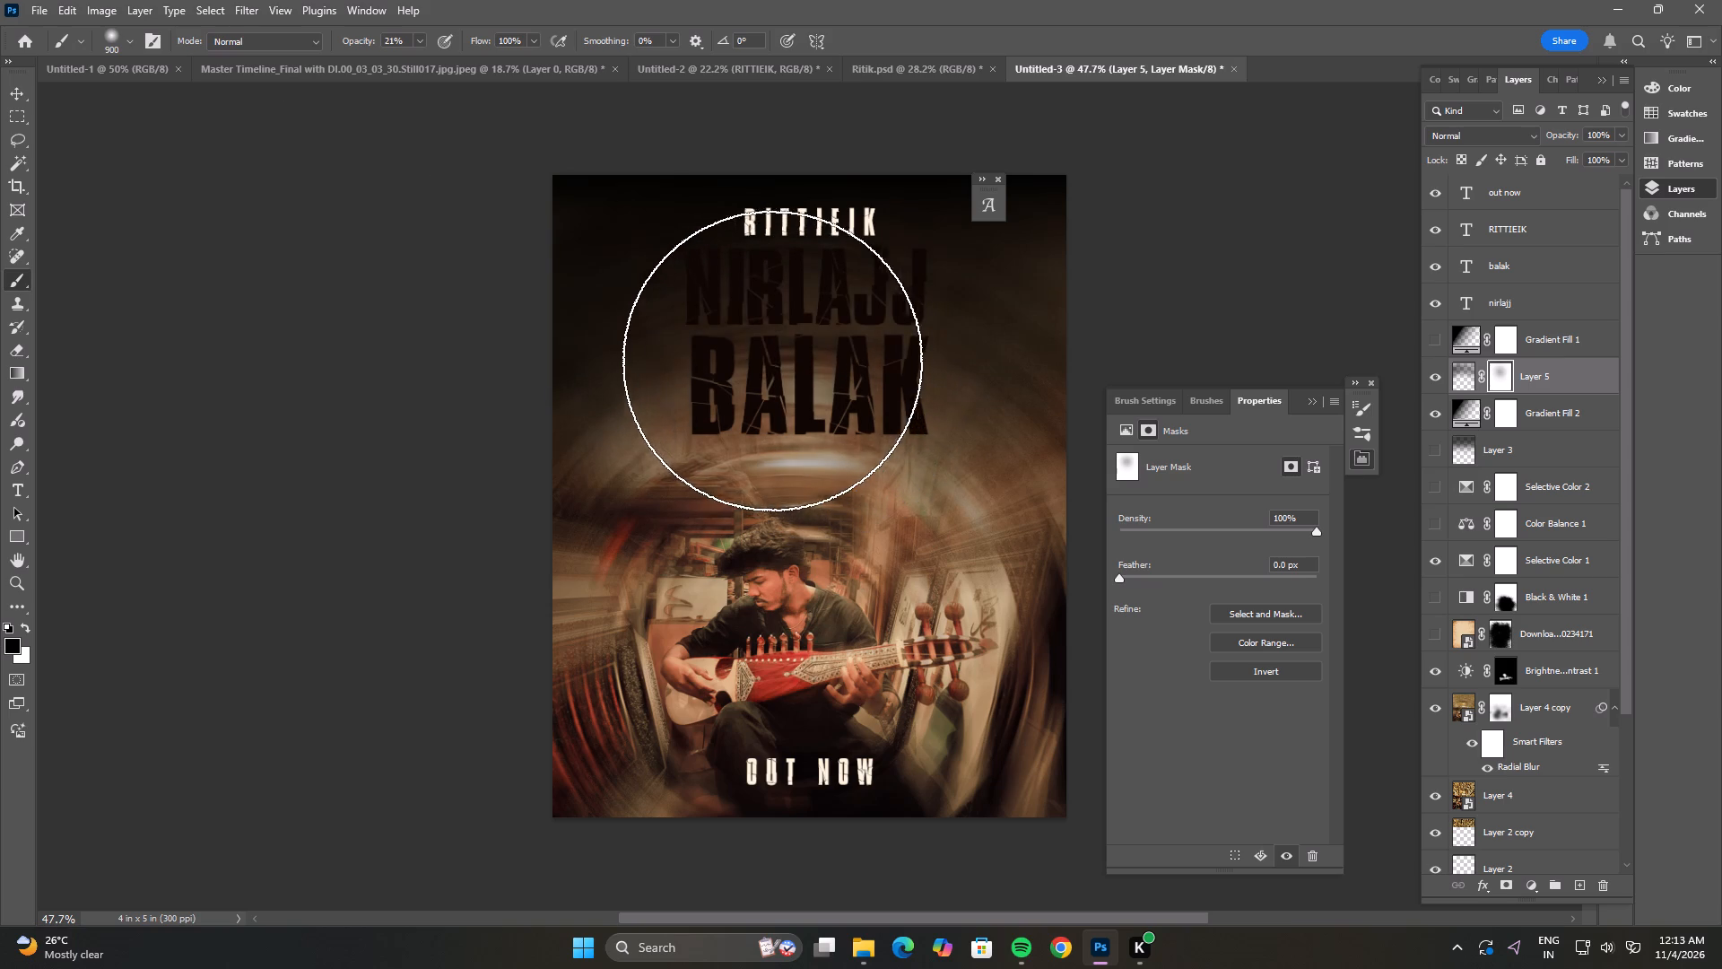
left_click(752, 359)
left_click(820, 347)
left_click(832, 381)
left_click(846, 351)
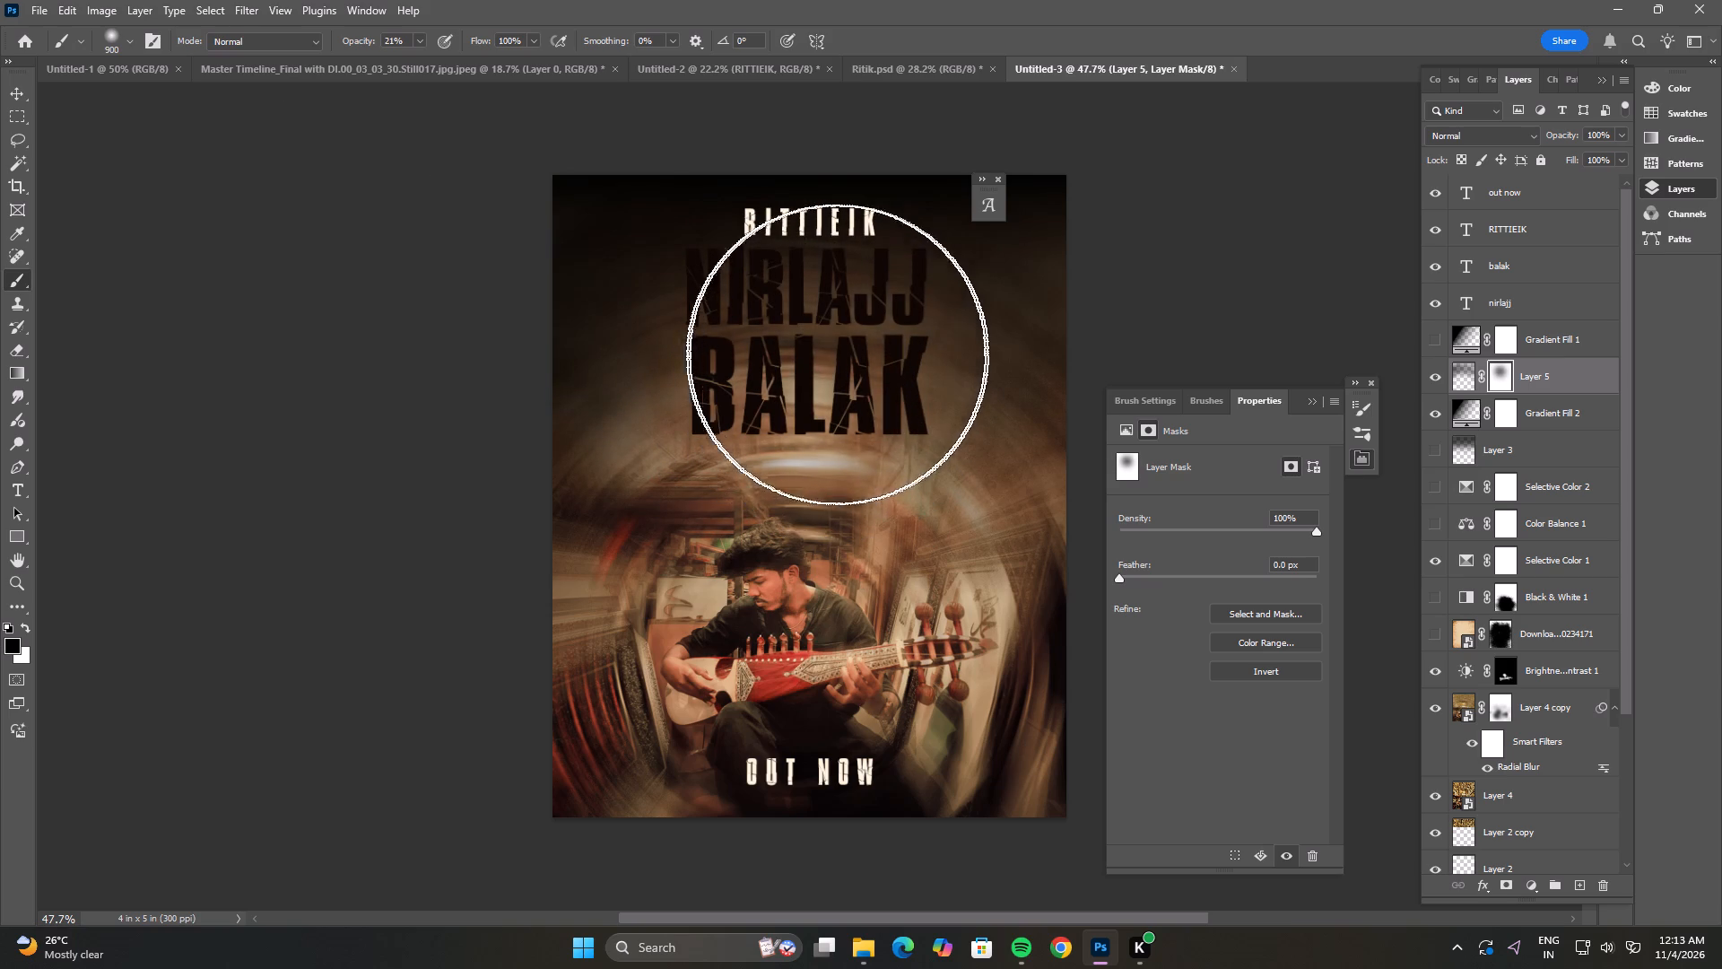
left_click(726, 348)
left_click(837, 344)
Preview the poster full screen on a black background.
key("g")
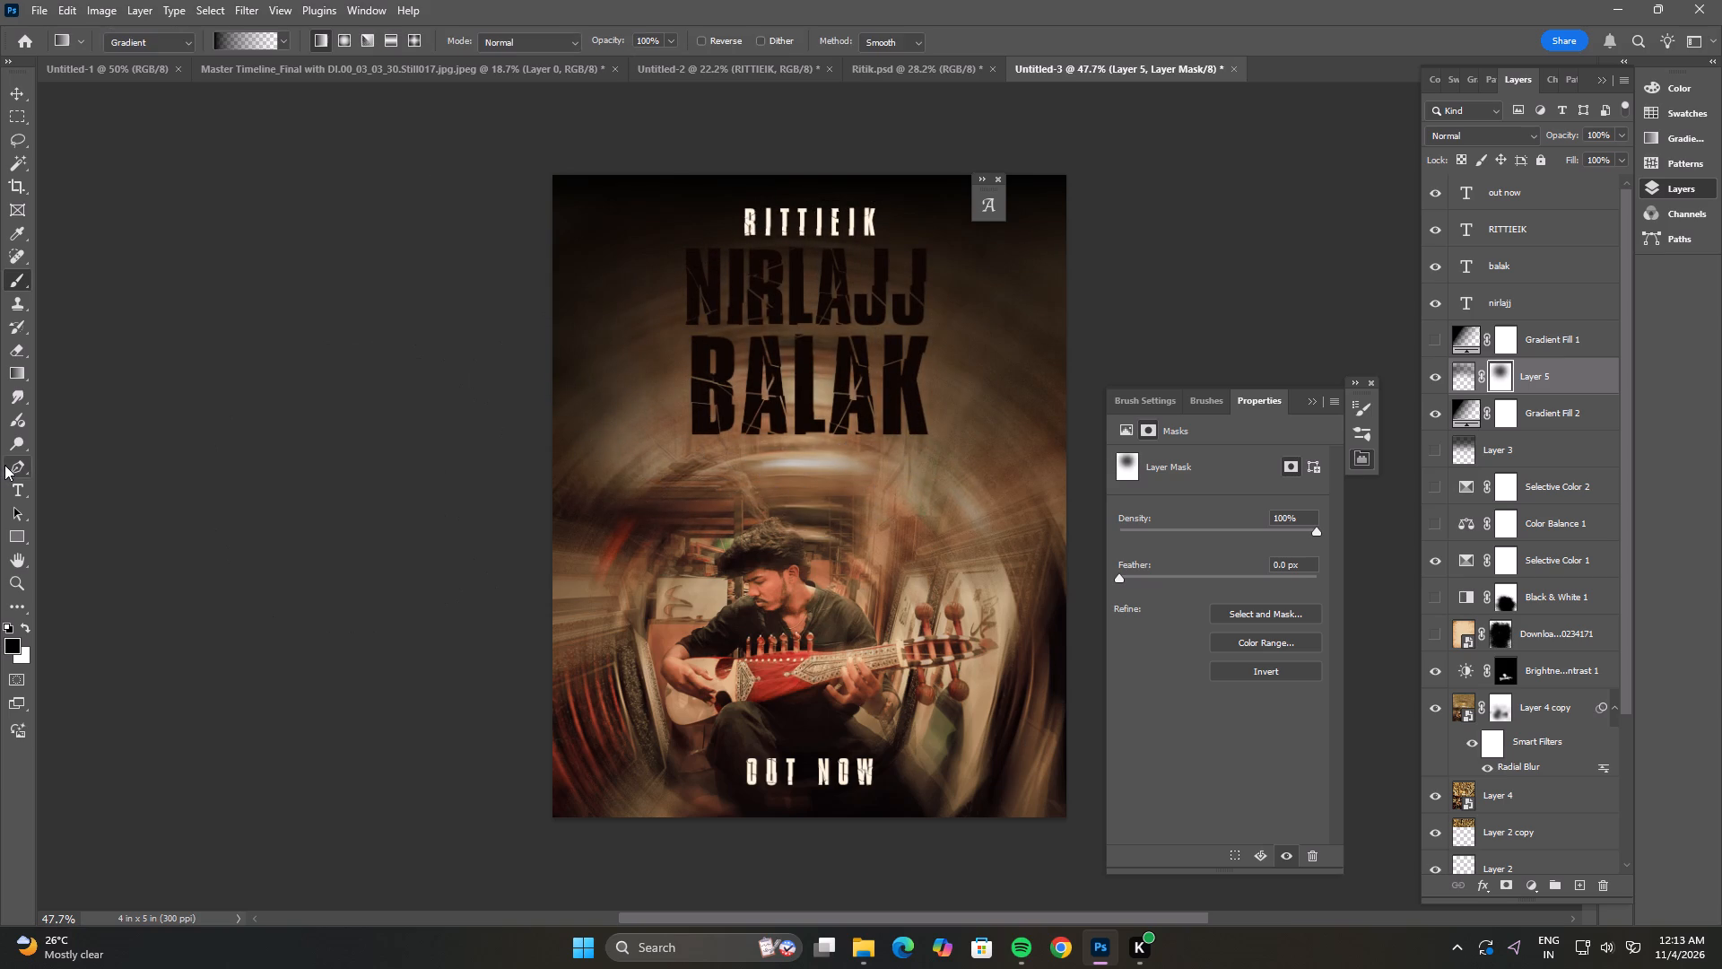
key("f")
key("f")
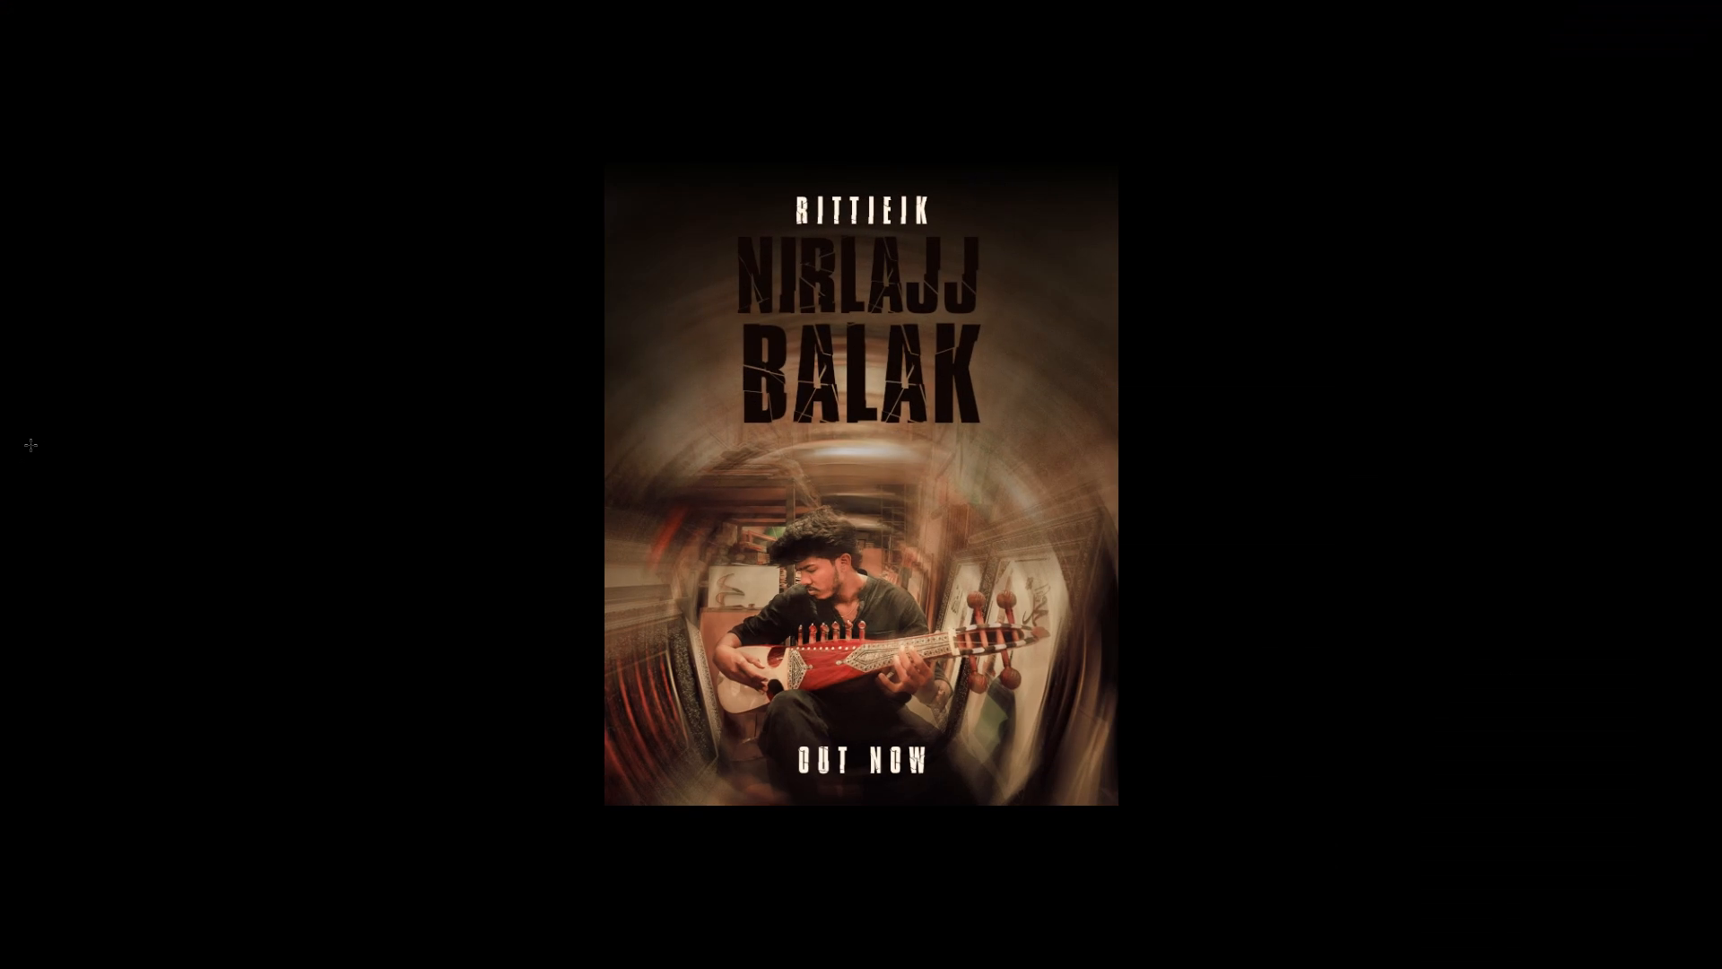
key("f")
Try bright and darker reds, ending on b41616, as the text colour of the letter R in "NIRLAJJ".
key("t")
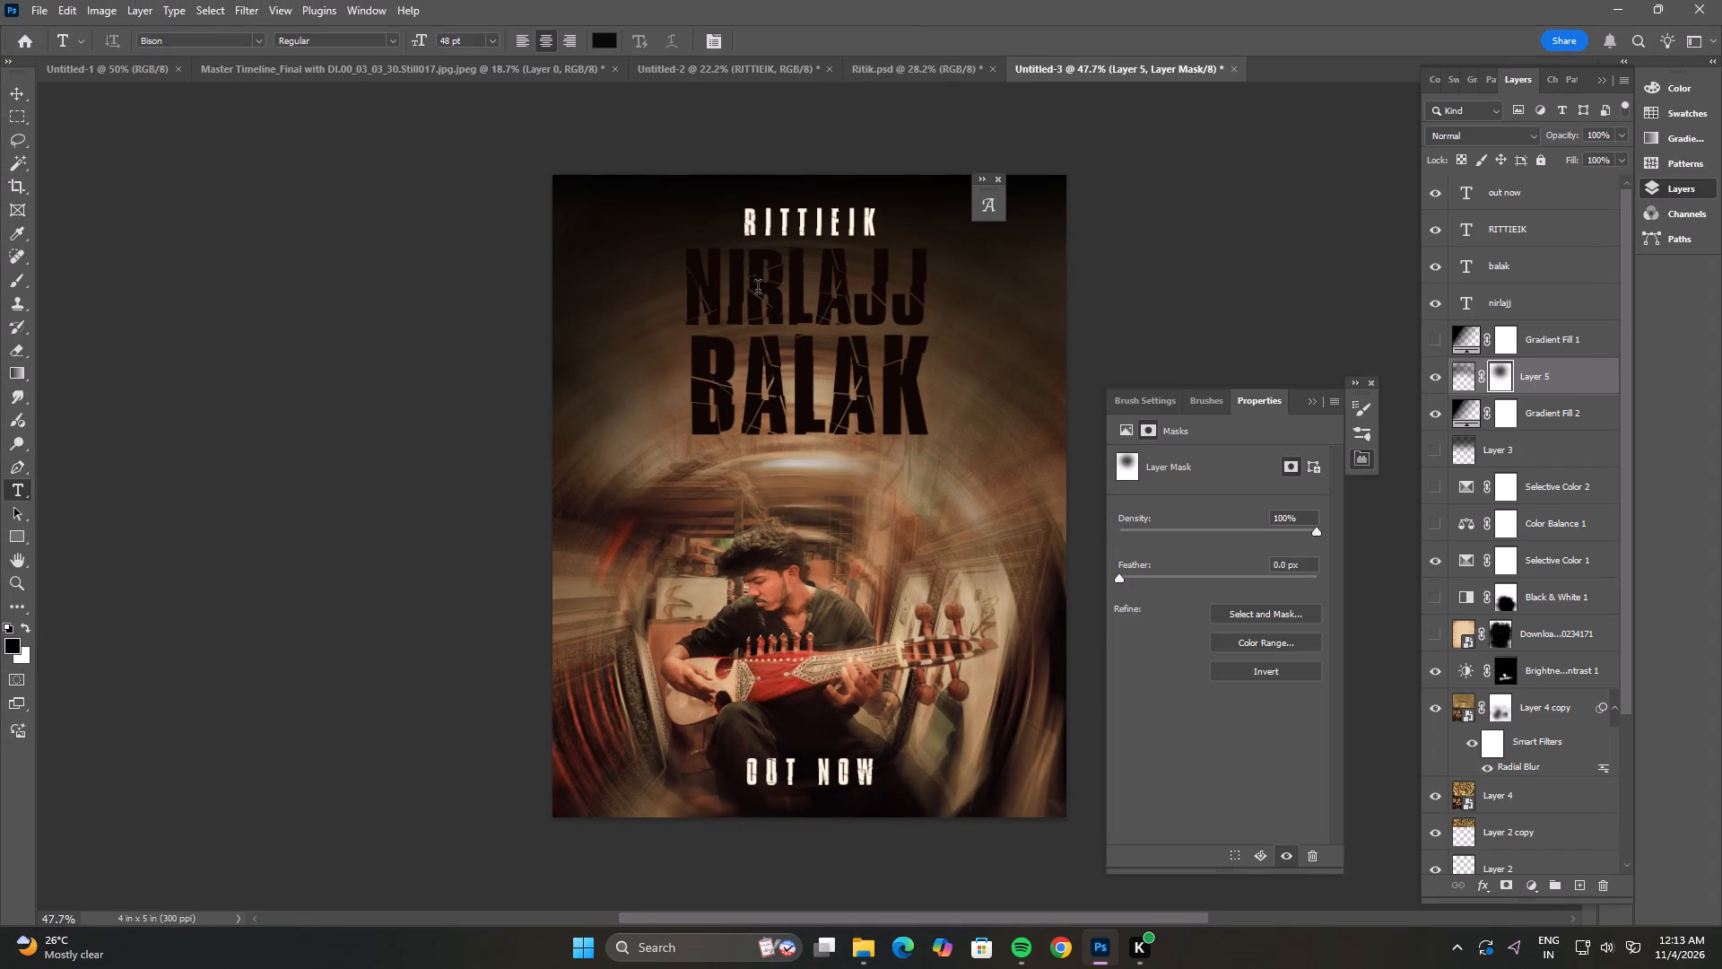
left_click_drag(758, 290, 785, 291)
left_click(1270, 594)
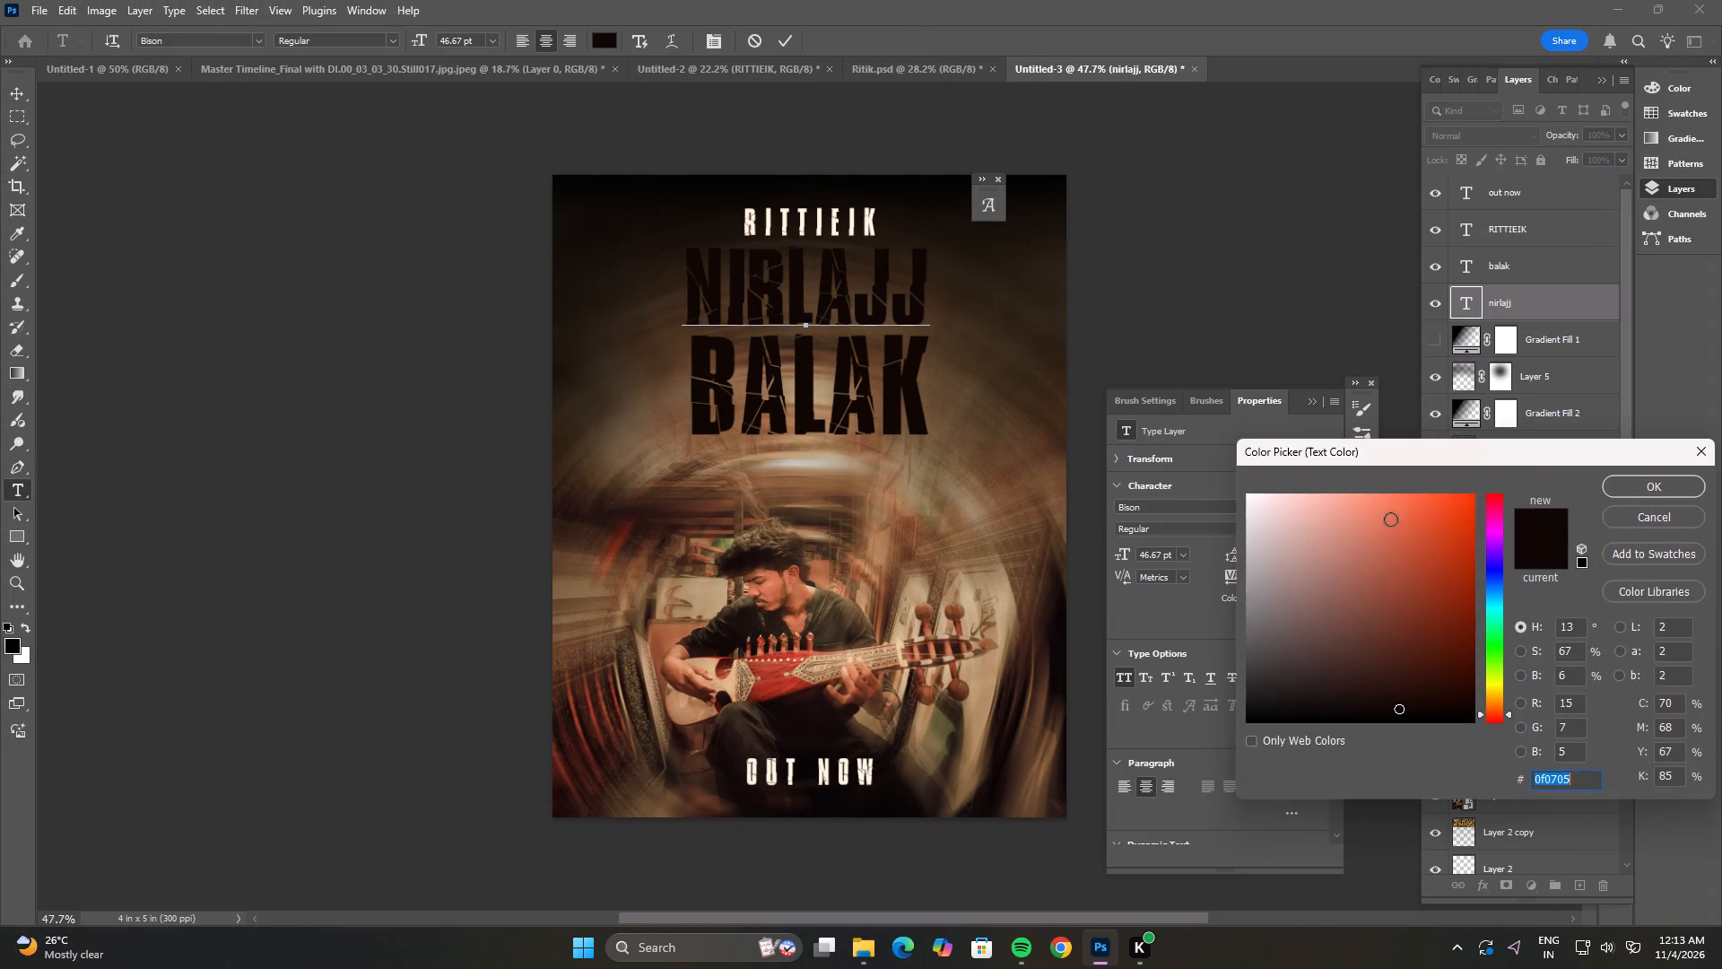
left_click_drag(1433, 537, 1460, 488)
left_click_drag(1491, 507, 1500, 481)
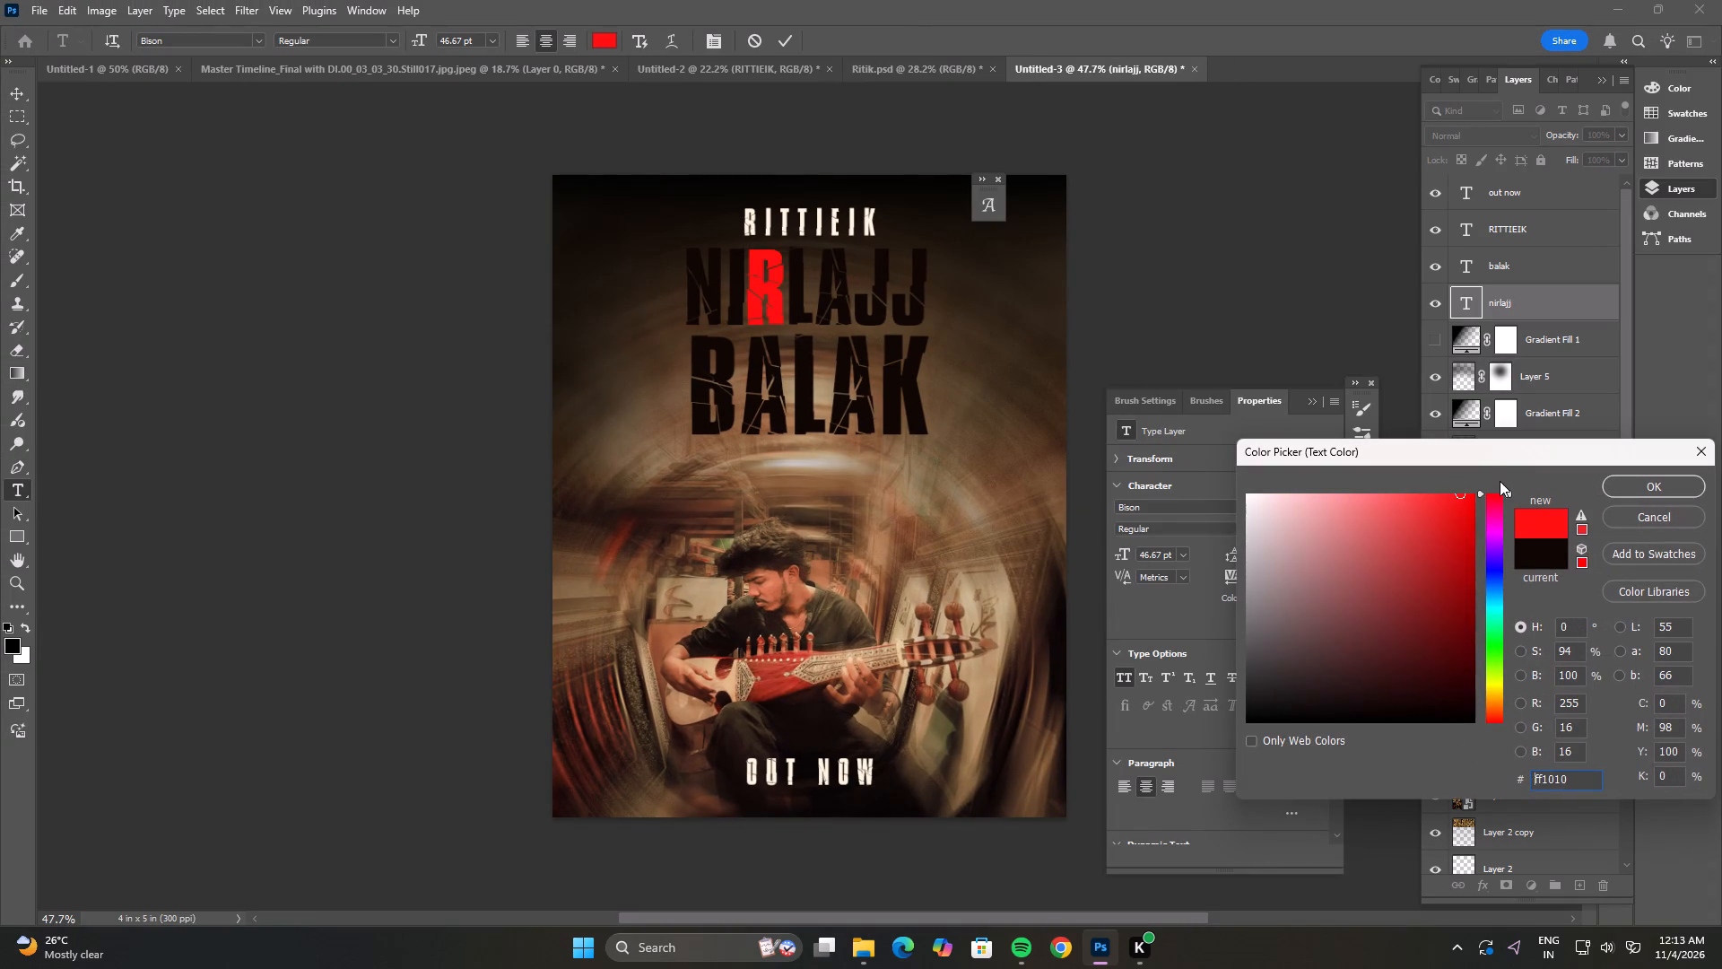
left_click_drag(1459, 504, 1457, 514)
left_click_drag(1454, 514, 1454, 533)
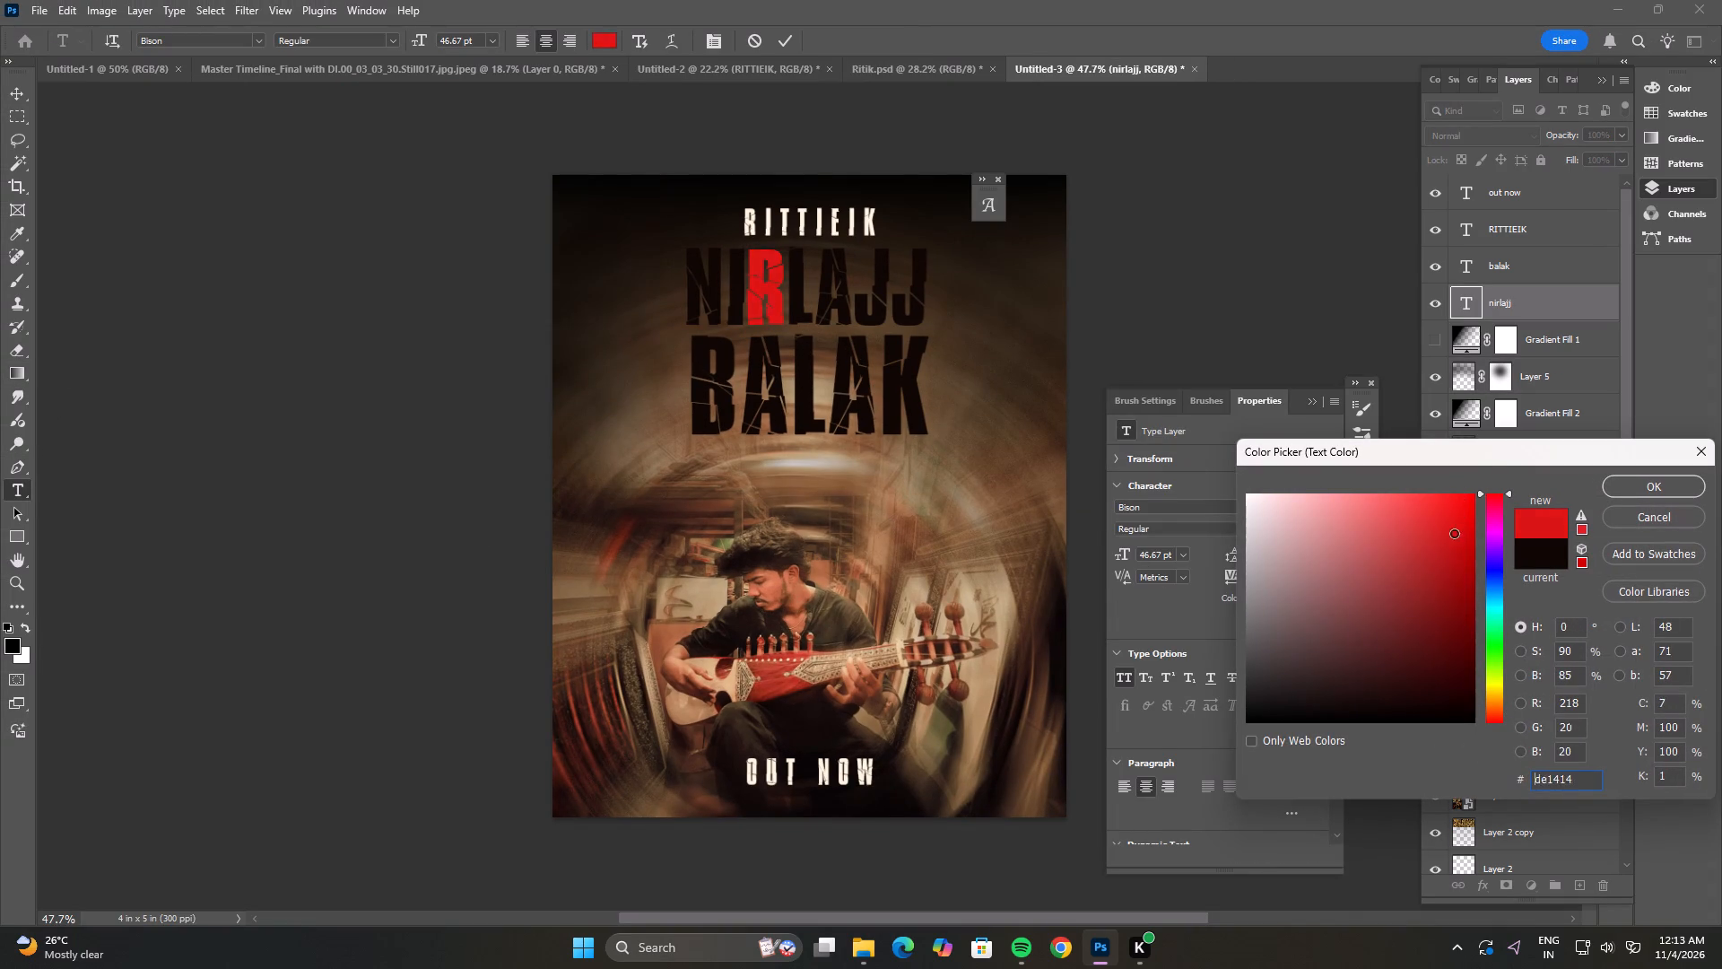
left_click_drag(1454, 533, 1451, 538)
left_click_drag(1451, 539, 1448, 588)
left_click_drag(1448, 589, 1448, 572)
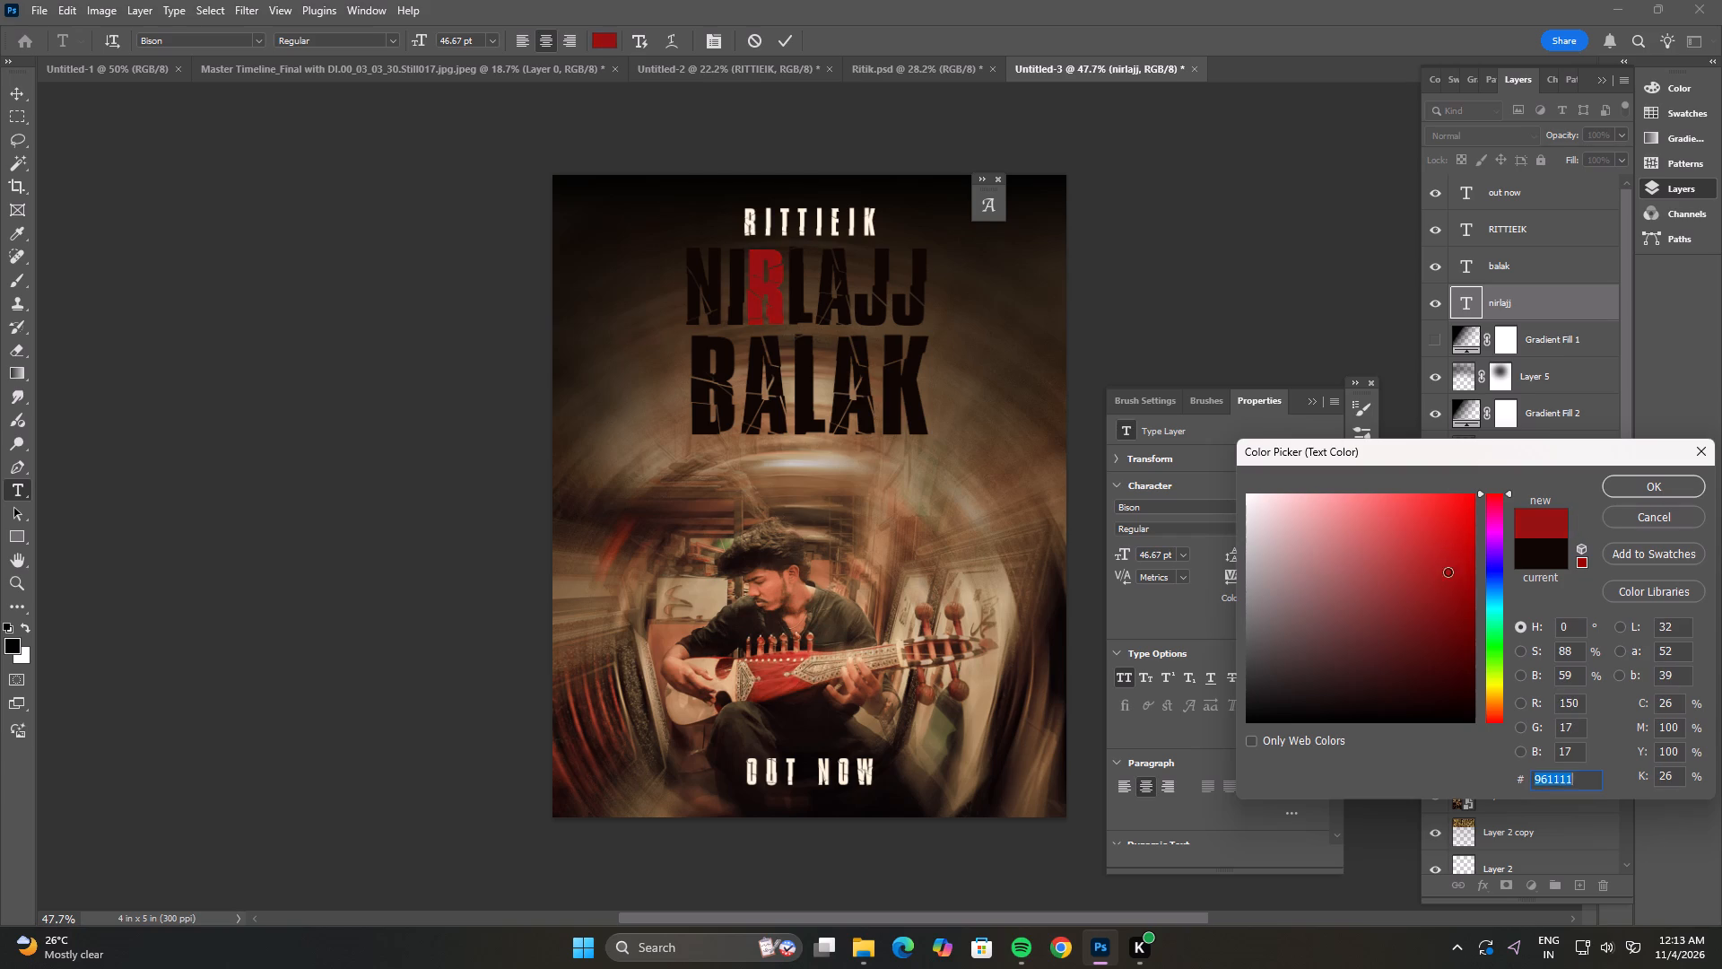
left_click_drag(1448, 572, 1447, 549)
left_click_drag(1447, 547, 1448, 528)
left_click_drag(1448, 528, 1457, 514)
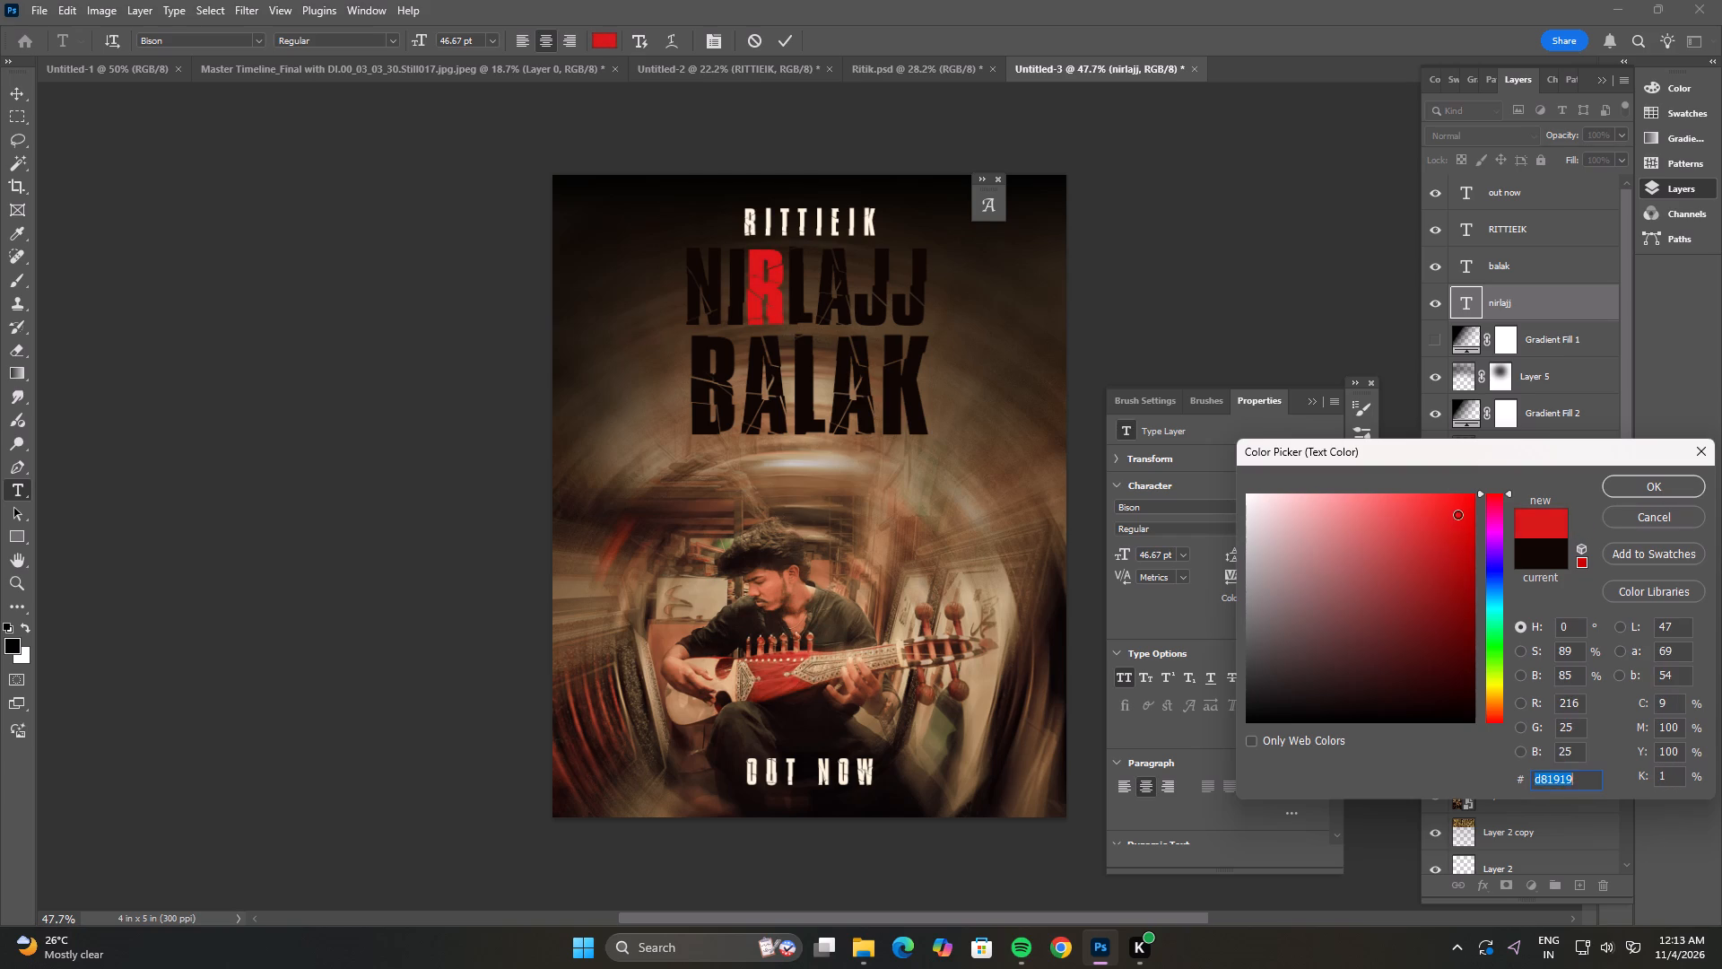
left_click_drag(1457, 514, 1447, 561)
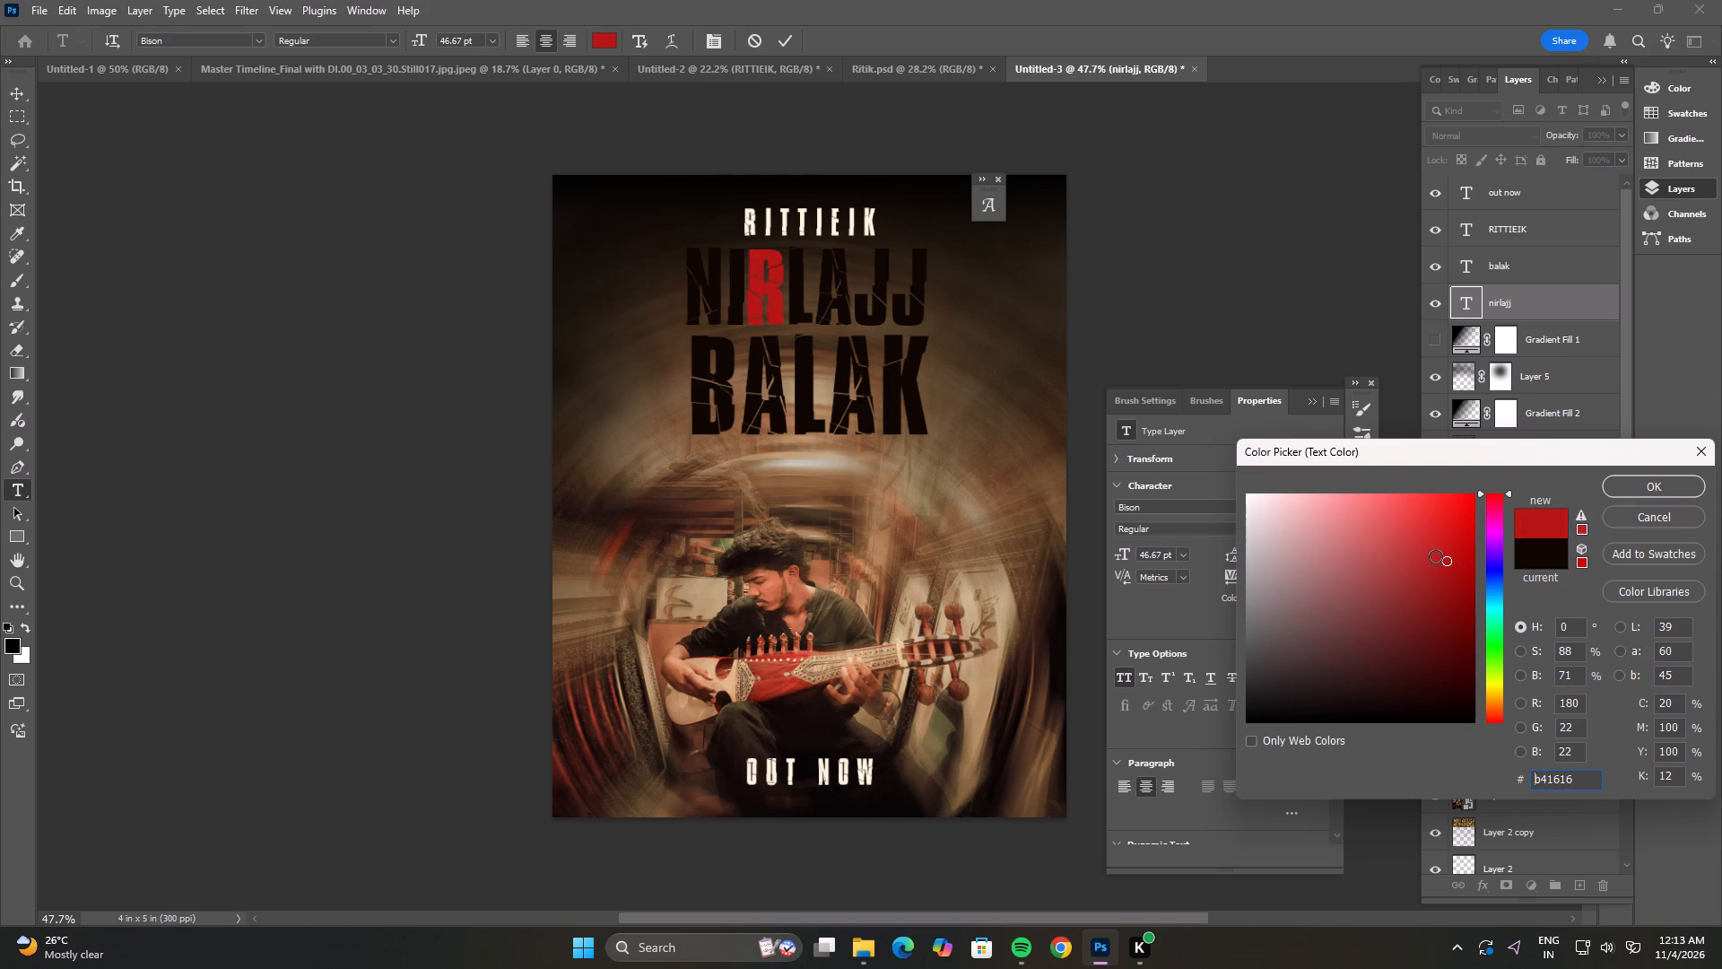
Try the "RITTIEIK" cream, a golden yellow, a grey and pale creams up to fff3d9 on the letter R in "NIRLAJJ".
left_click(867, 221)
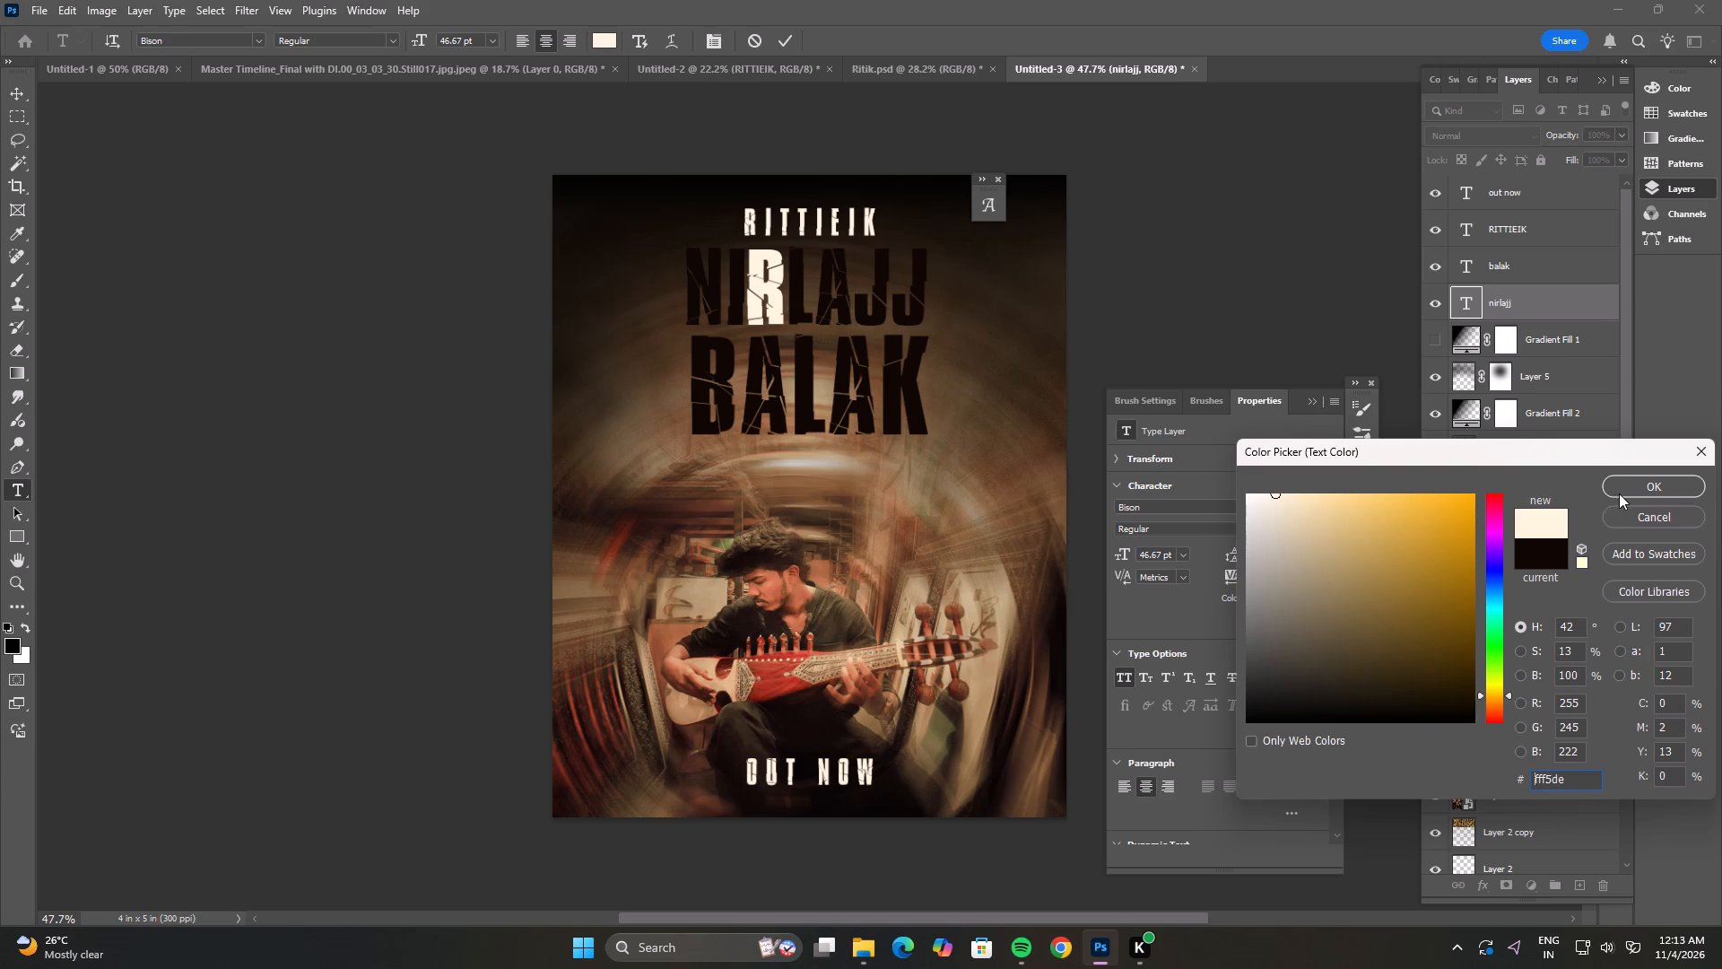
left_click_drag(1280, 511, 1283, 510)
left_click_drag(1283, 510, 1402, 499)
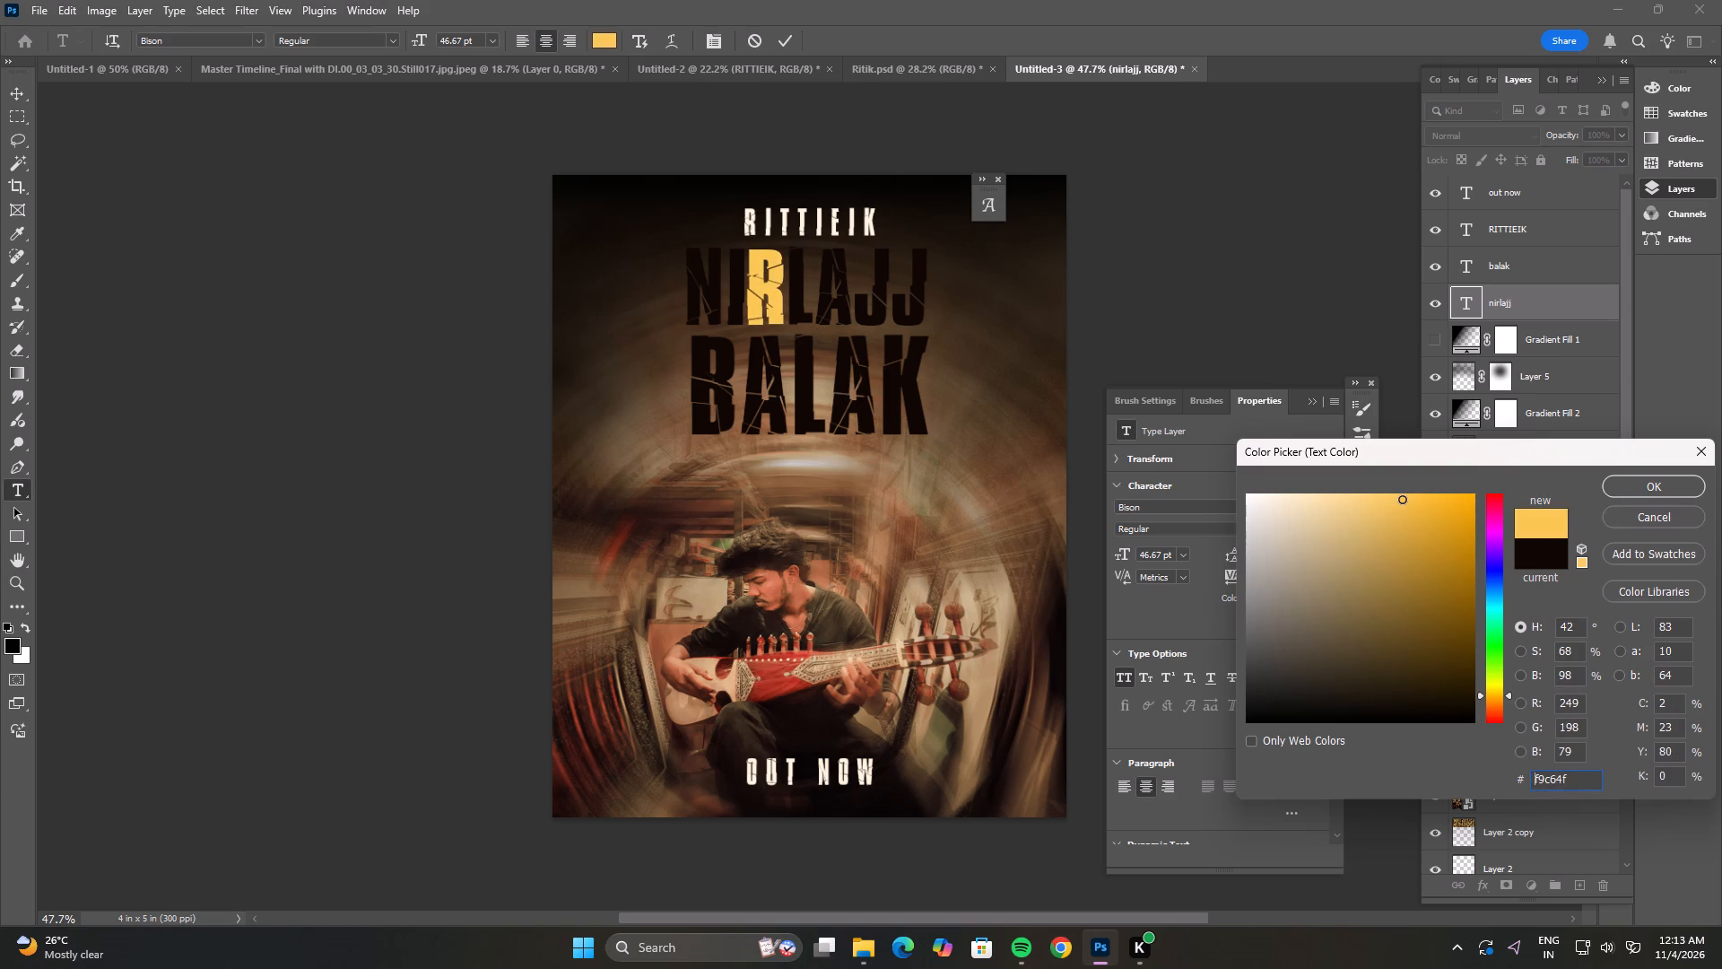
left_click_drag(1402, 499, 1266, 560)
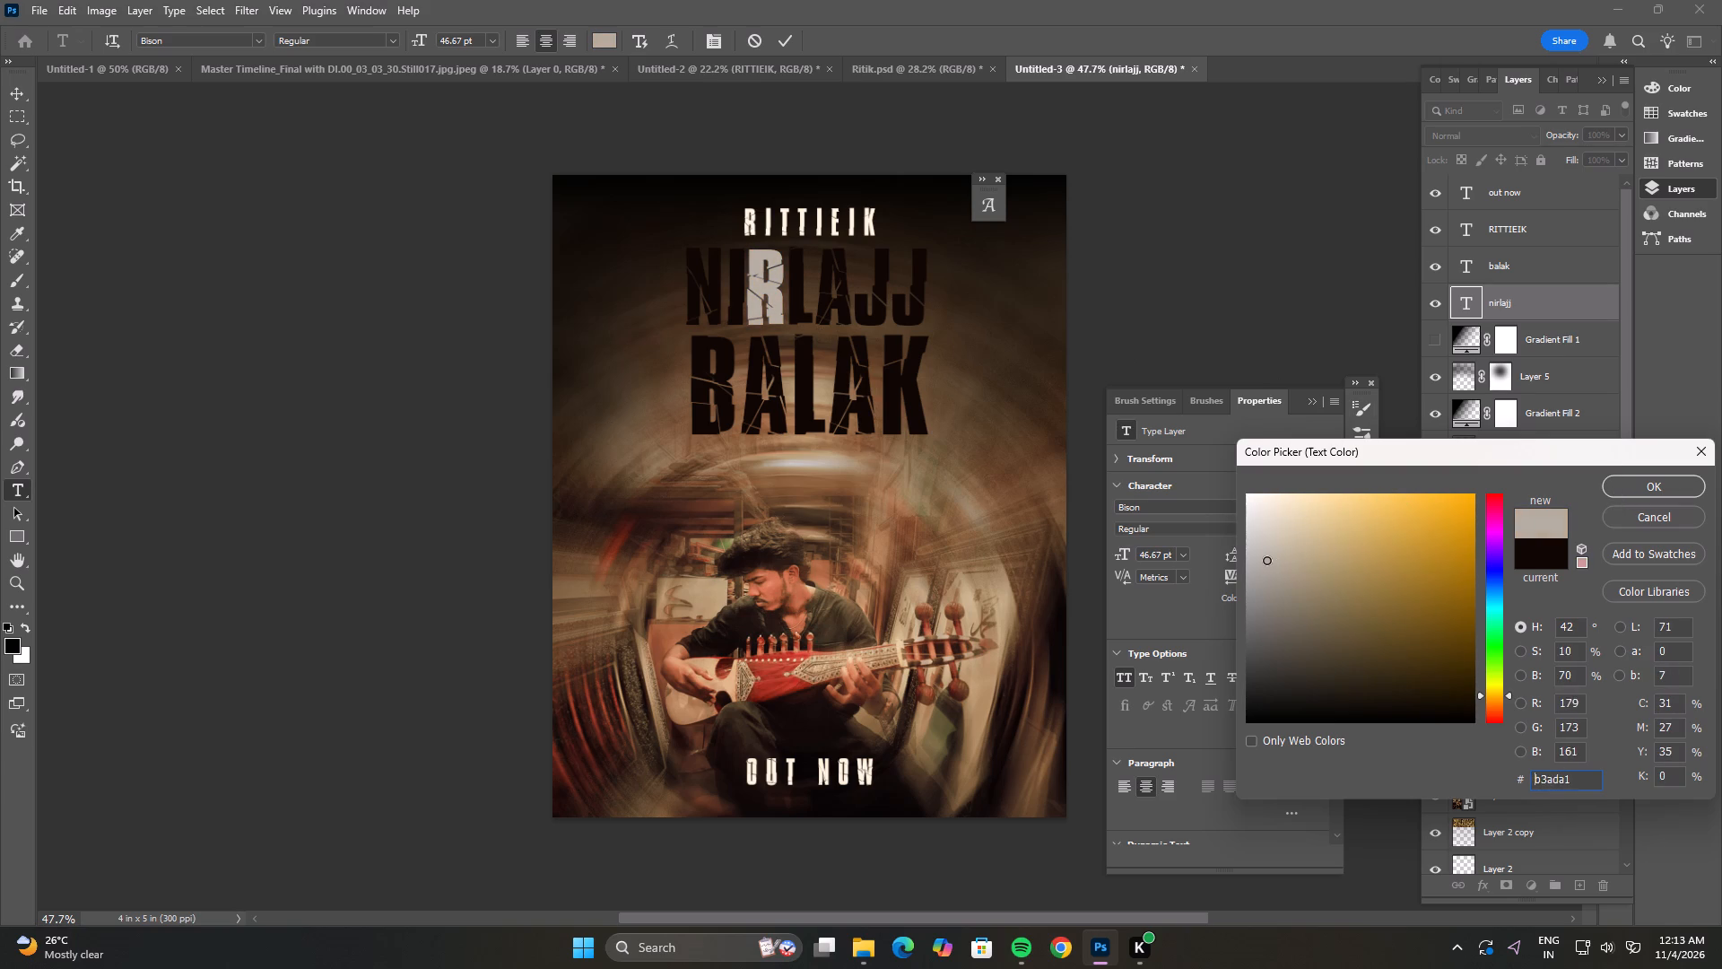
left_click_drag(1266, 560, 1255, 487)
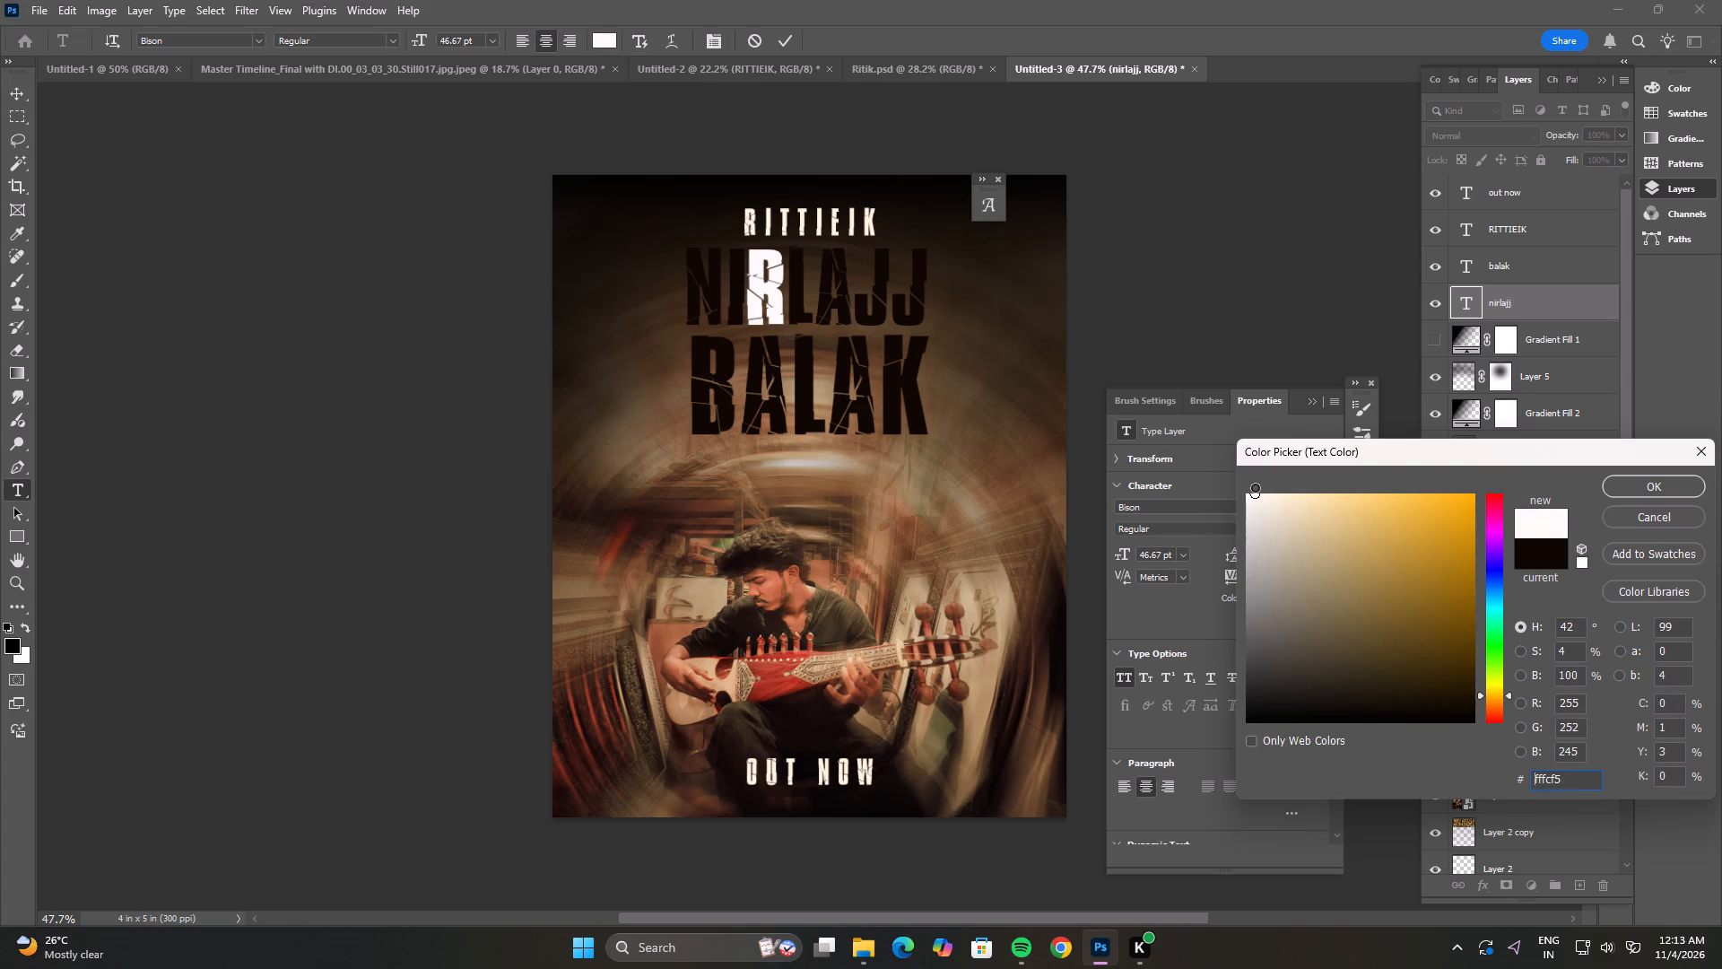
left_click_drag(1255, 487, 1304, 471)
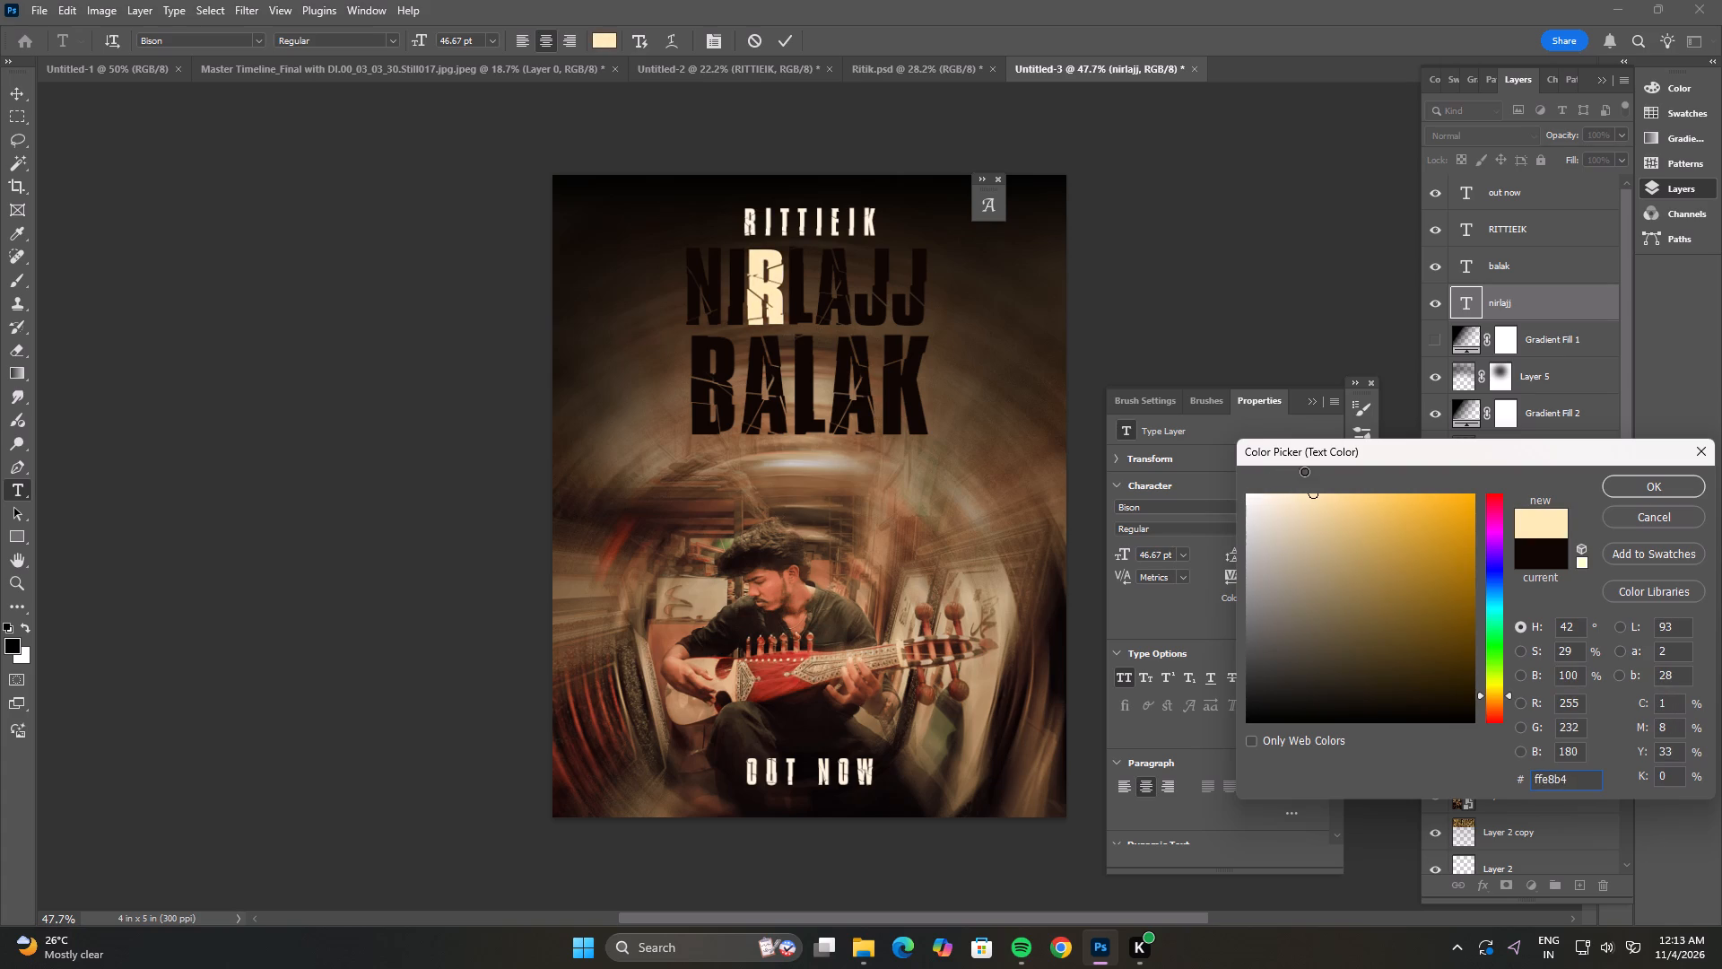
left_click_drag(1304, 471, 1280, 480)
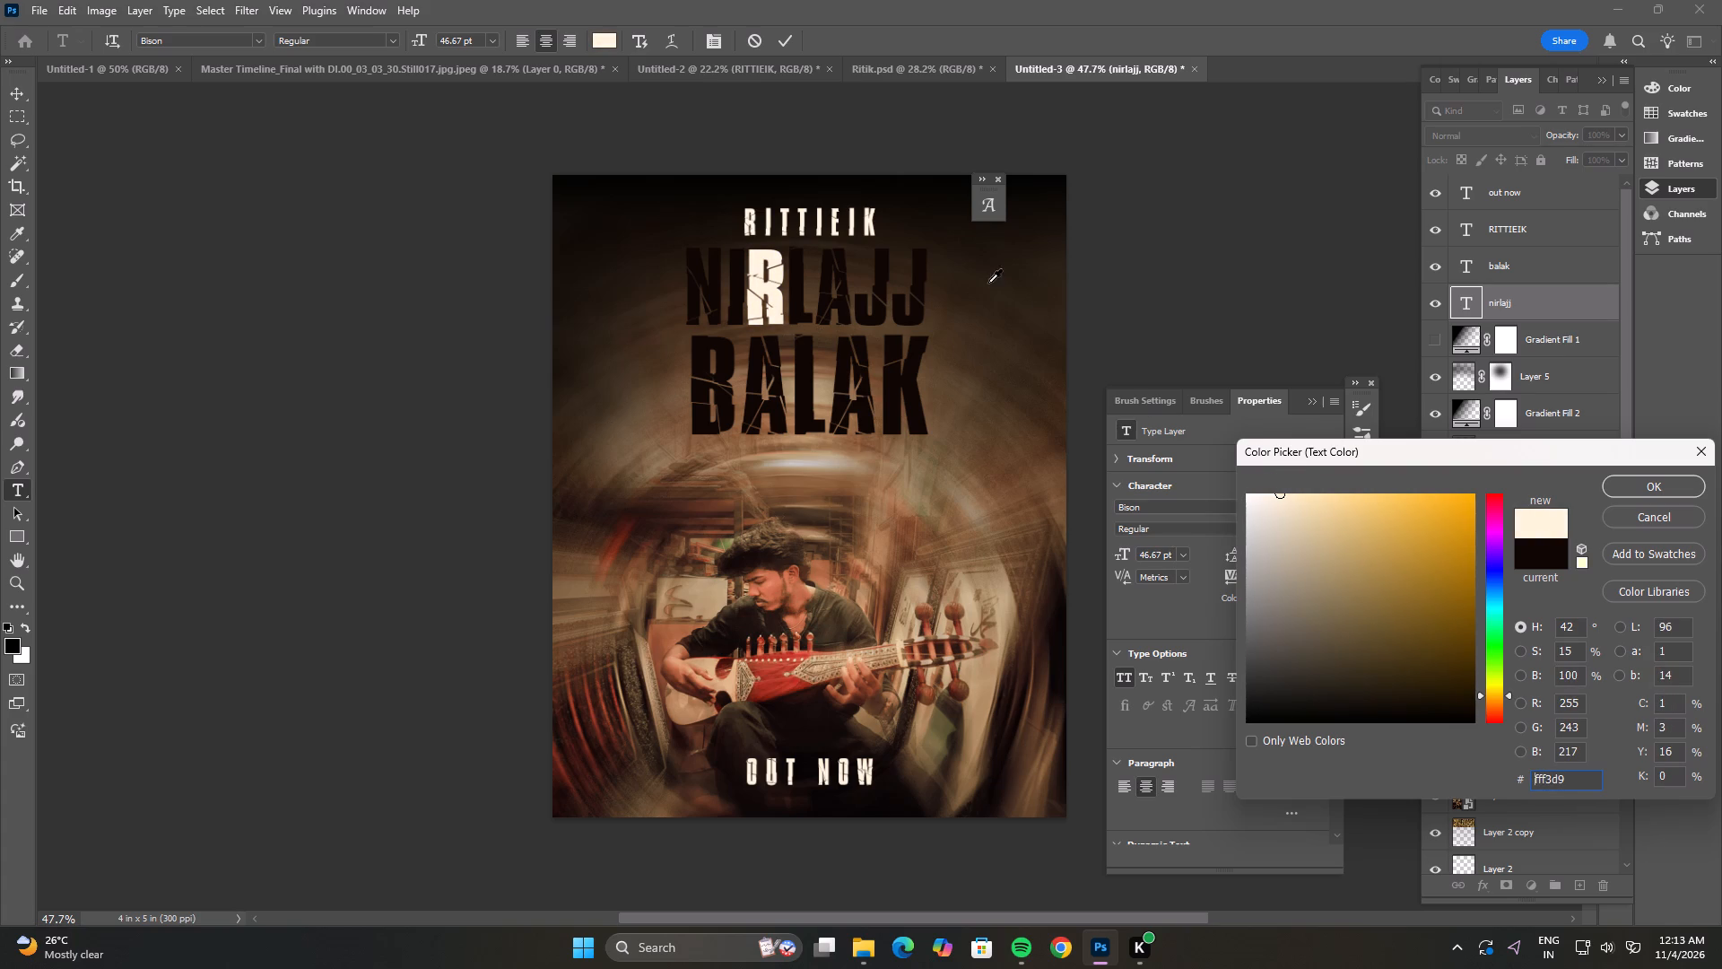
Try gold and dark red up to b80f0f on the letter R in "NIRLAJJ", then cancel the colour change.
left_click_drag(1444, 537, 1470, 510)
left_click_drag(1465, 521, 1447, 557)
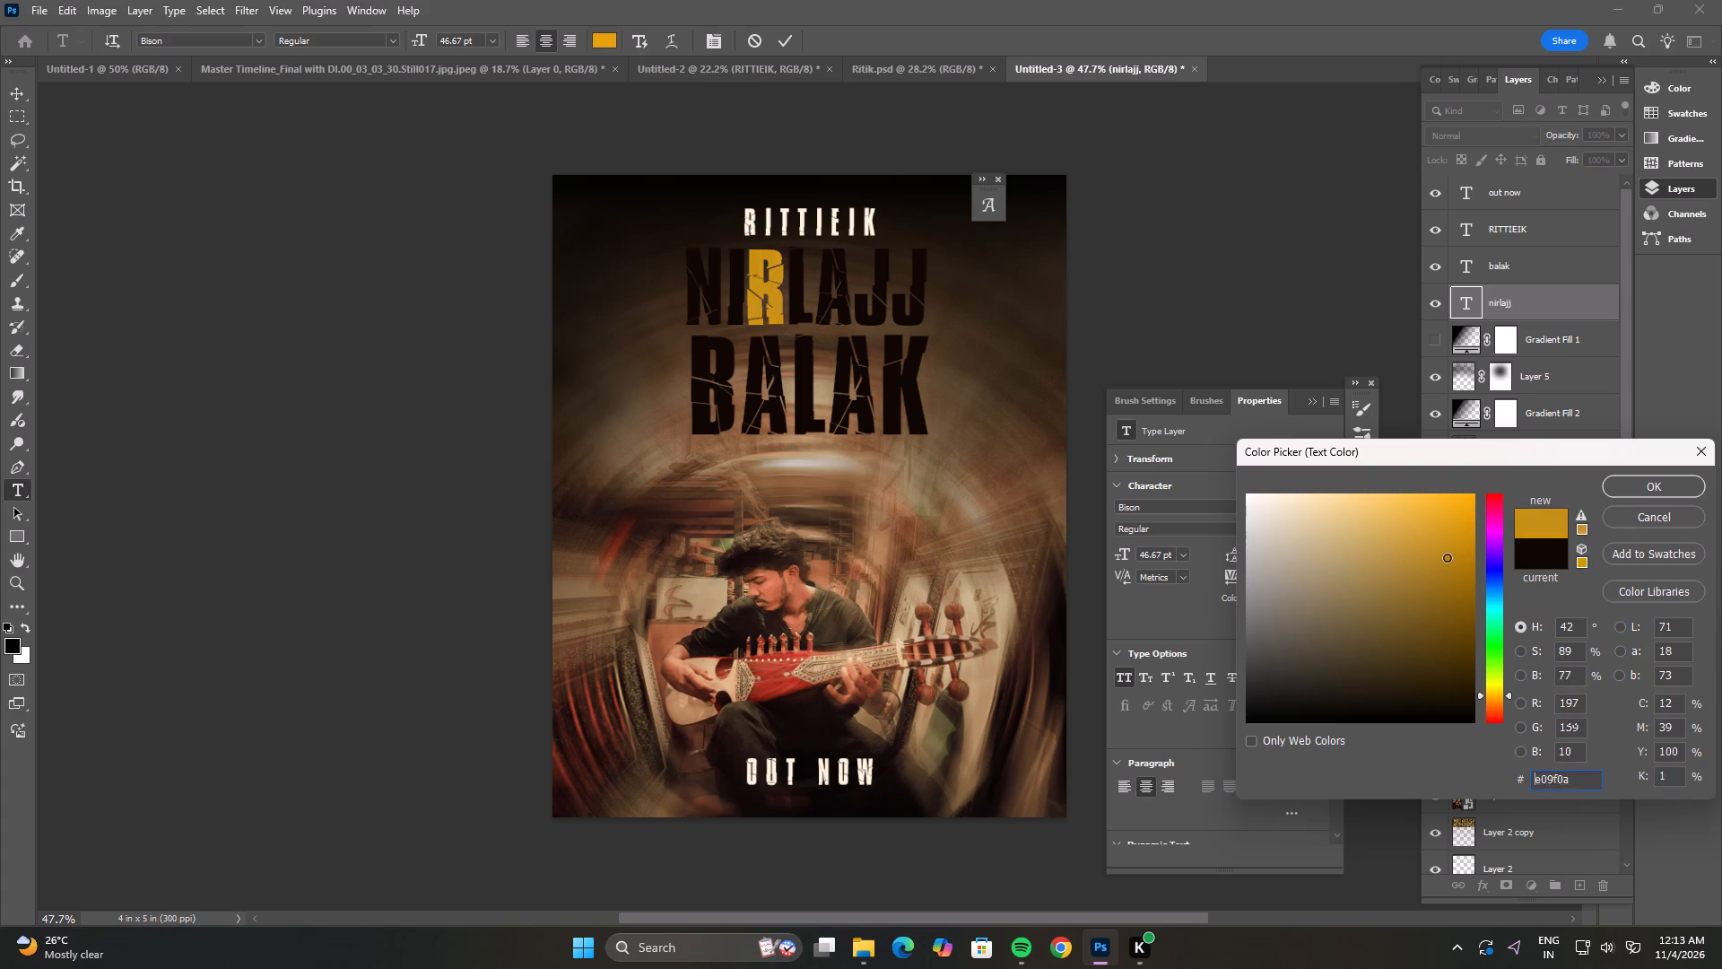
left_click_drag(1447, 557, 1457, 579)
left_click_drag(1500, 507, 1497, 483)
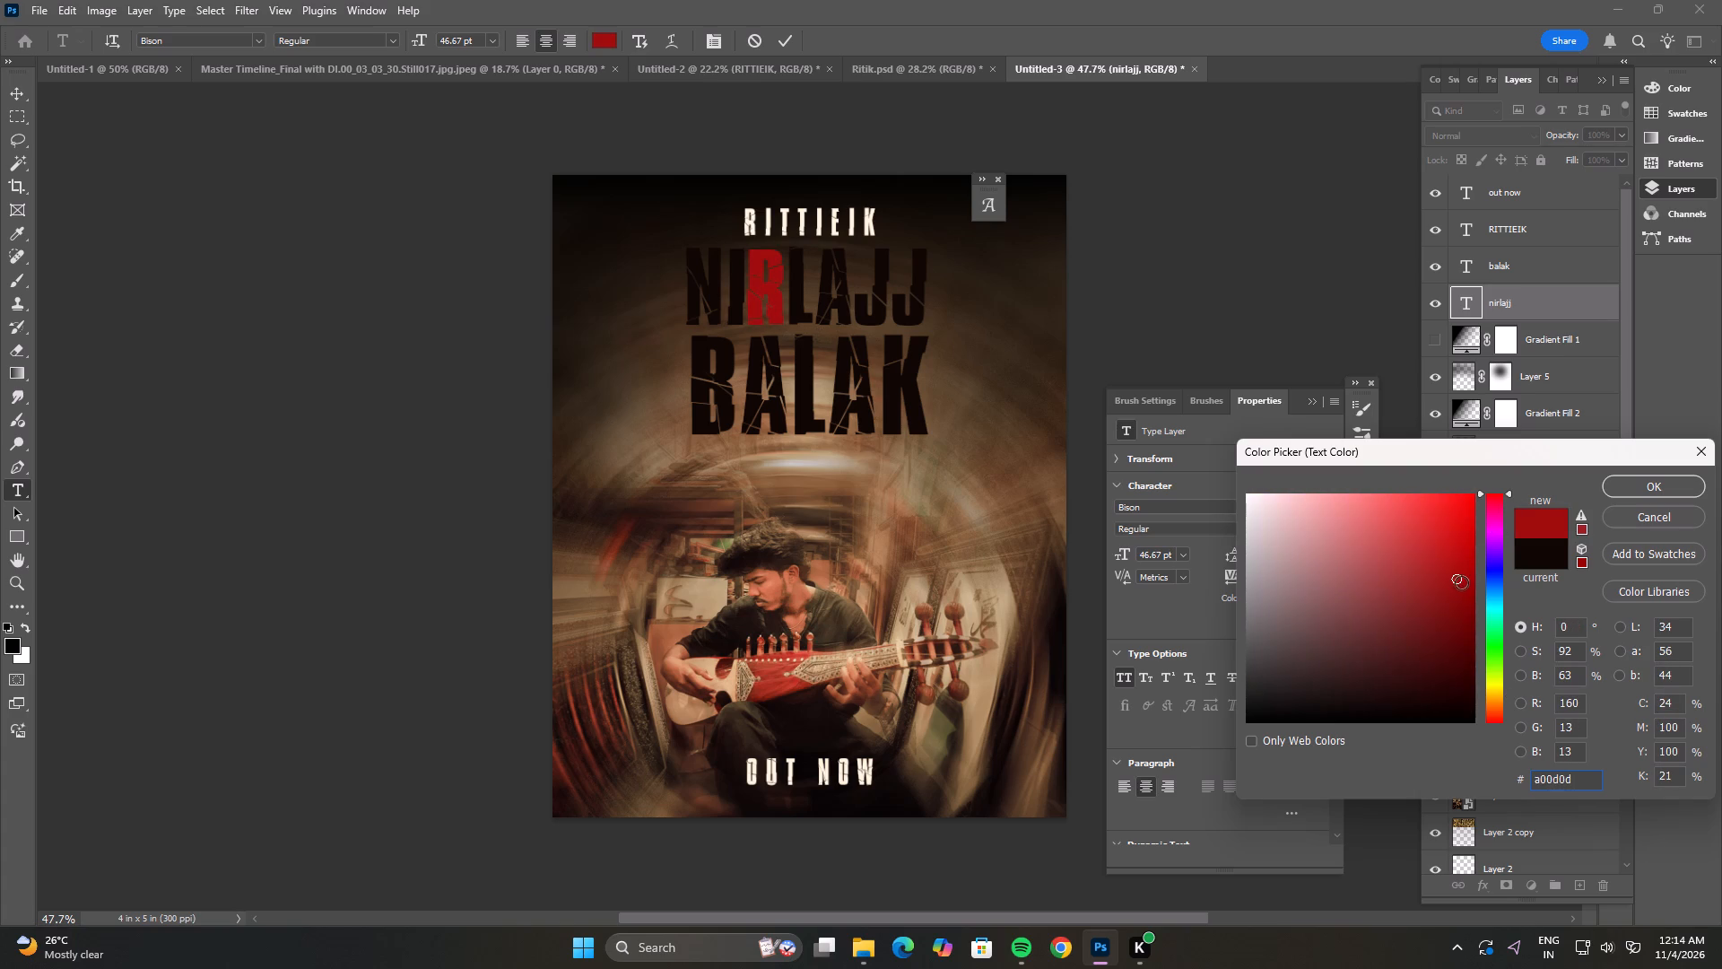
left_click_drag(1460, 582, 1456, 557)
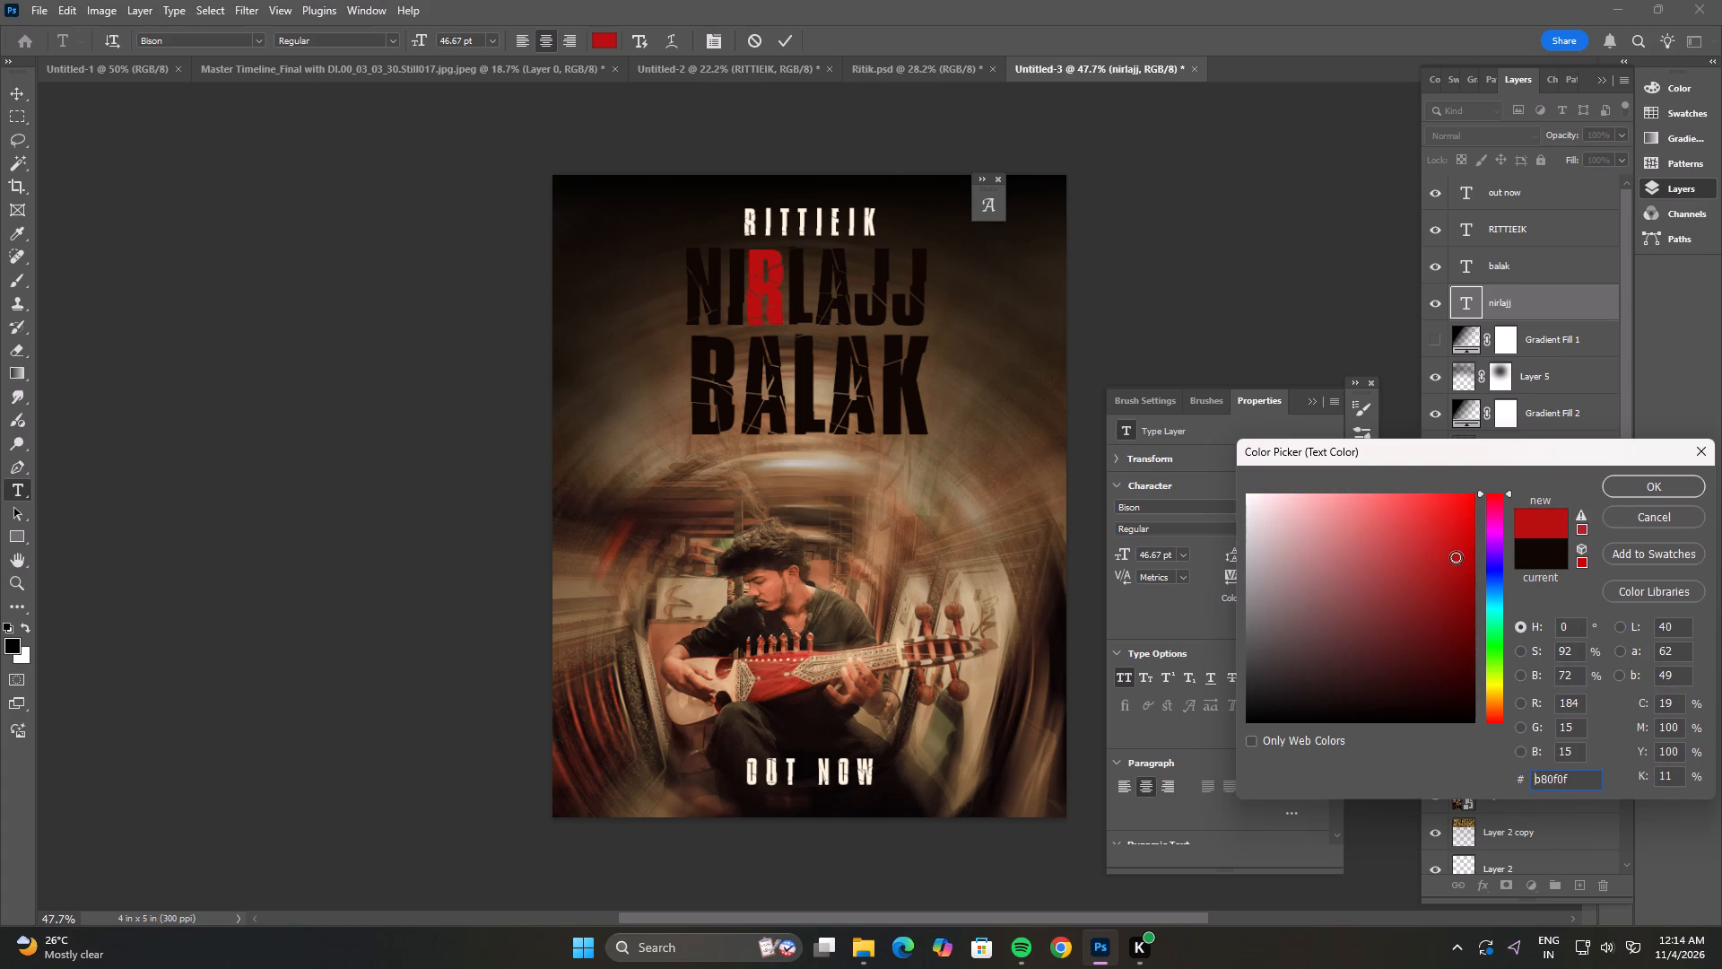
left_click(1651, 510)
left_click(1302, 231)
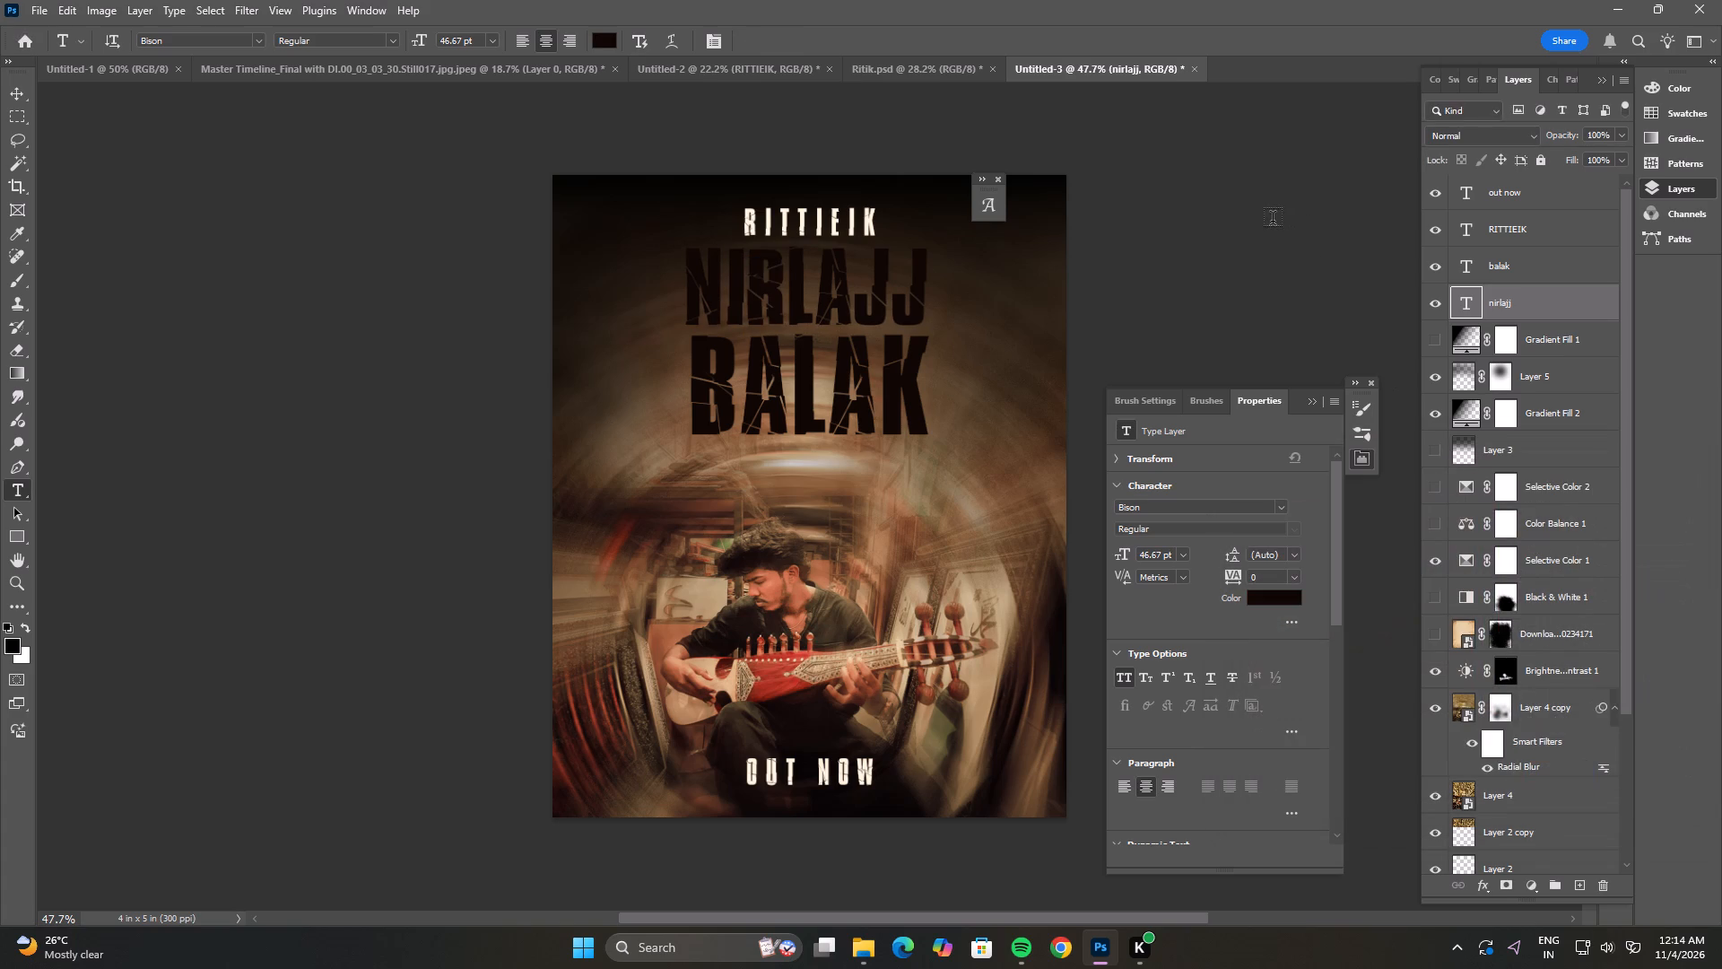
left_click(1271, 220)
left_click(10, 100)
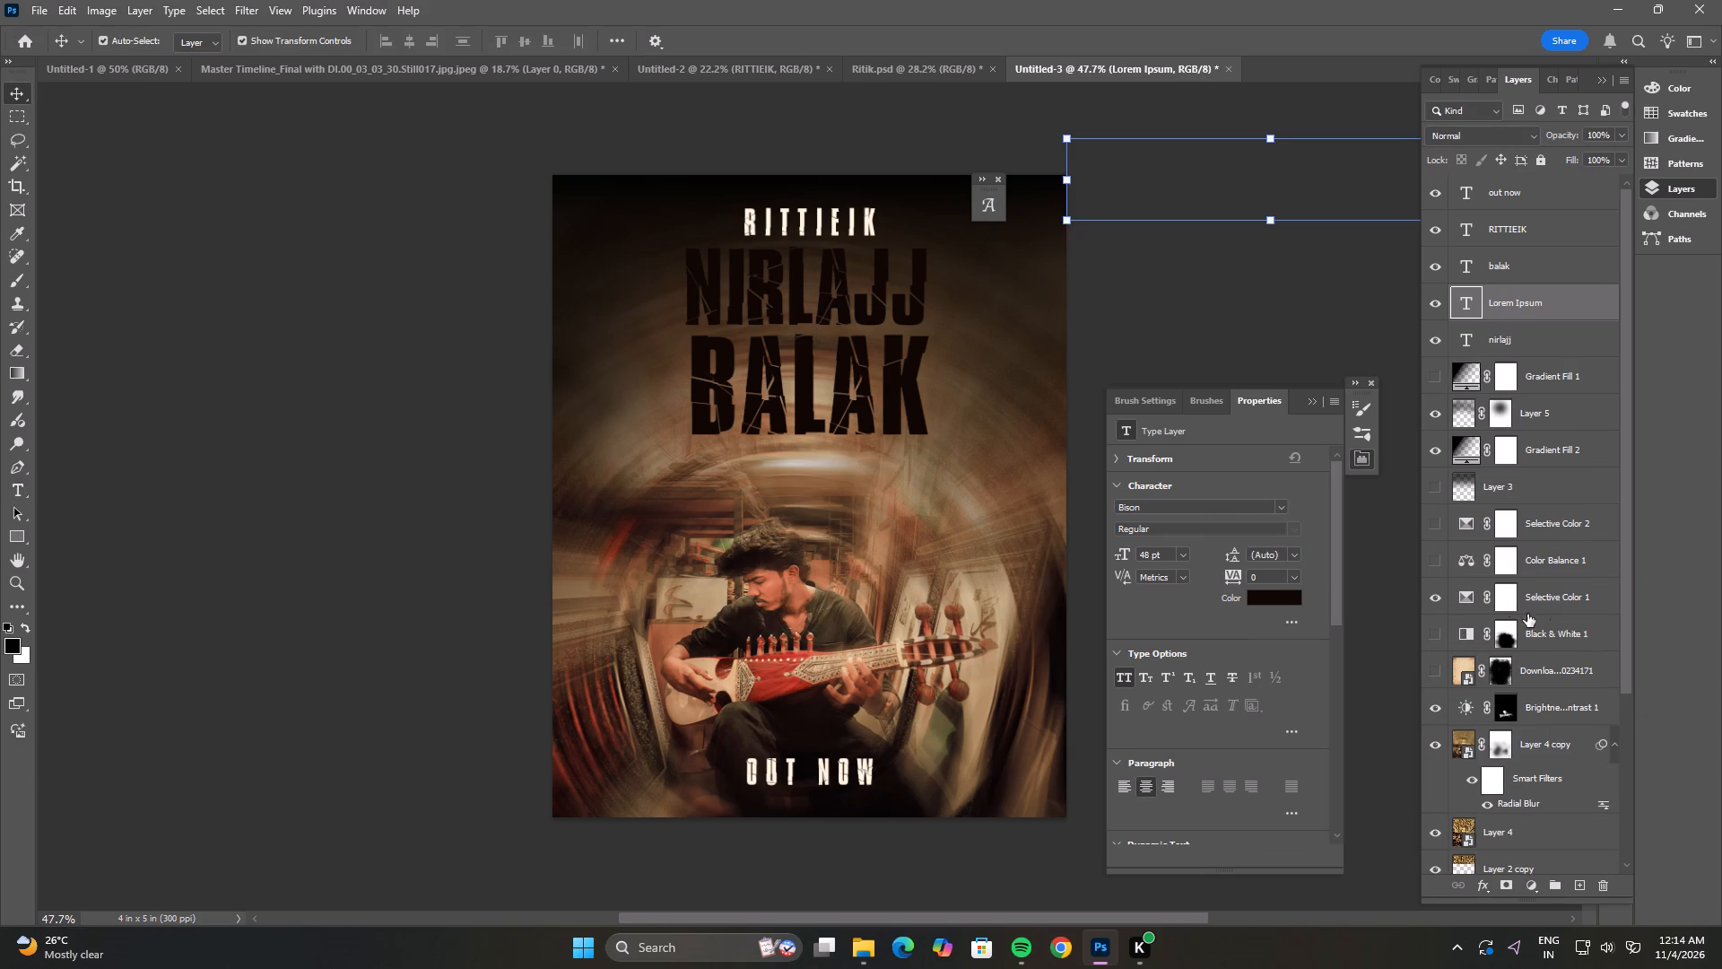
Soften Layer 5's shading around "NIRLAJJ" by painting black on its mask with a 500 px brush at 4% opacity.
left_click(1498, 410)
left_click(19, 279)
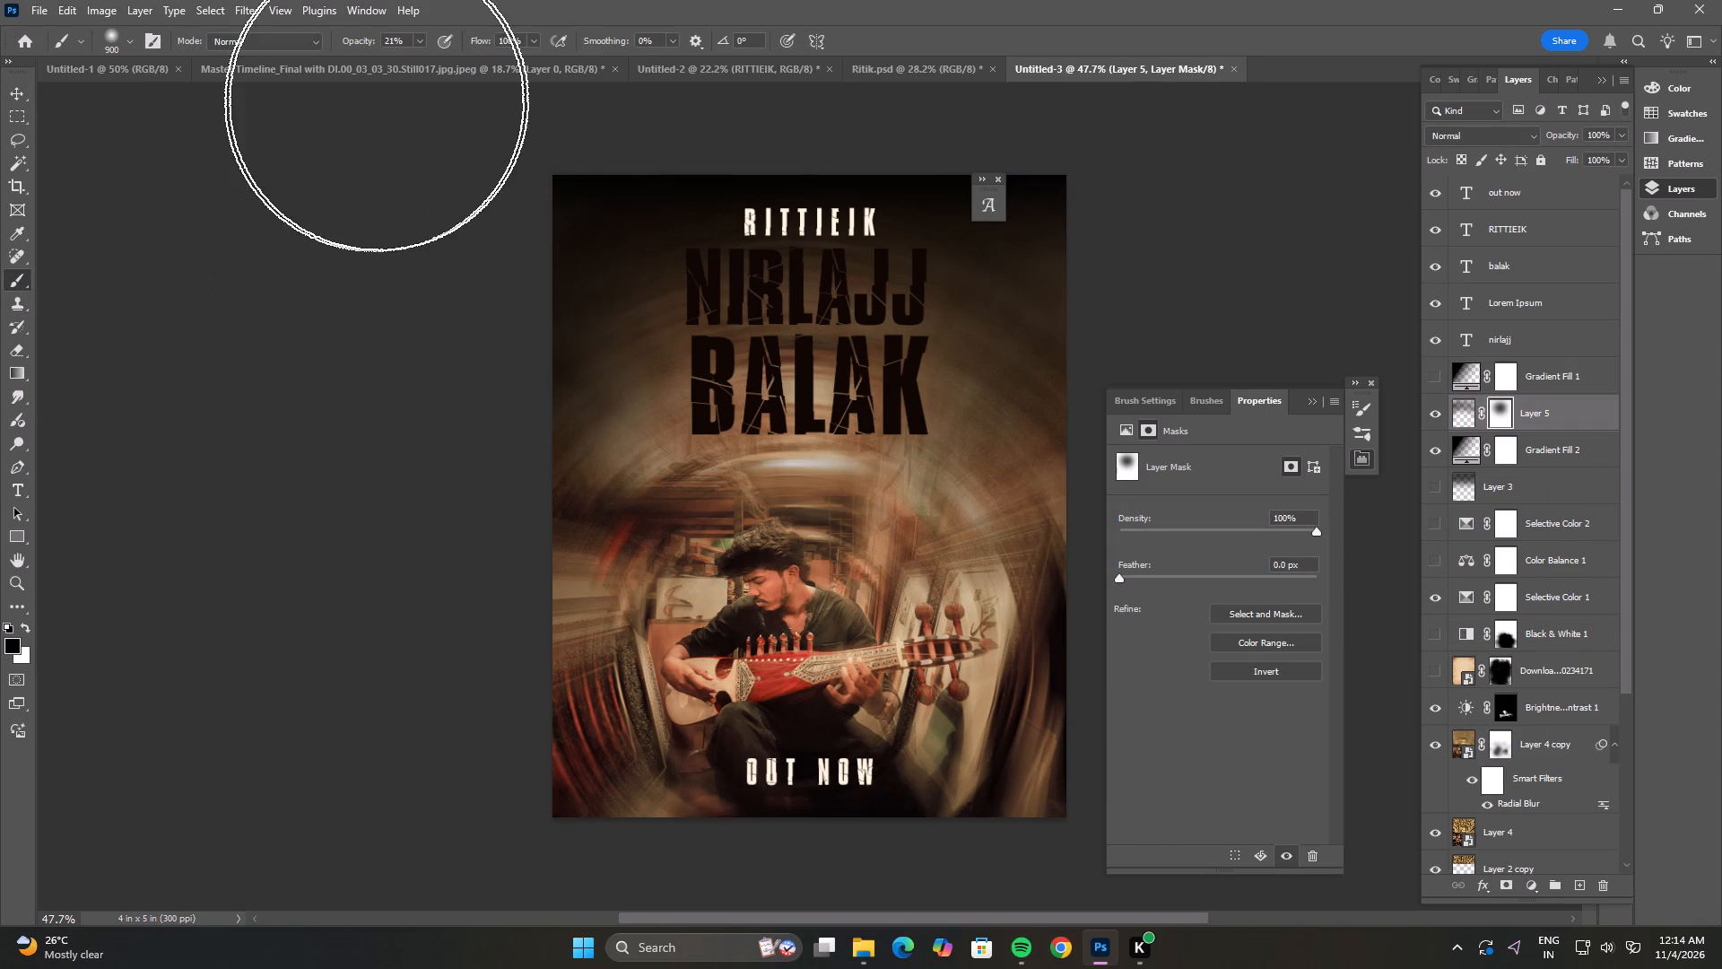
left_click_drag(357, 42, 342, 45)
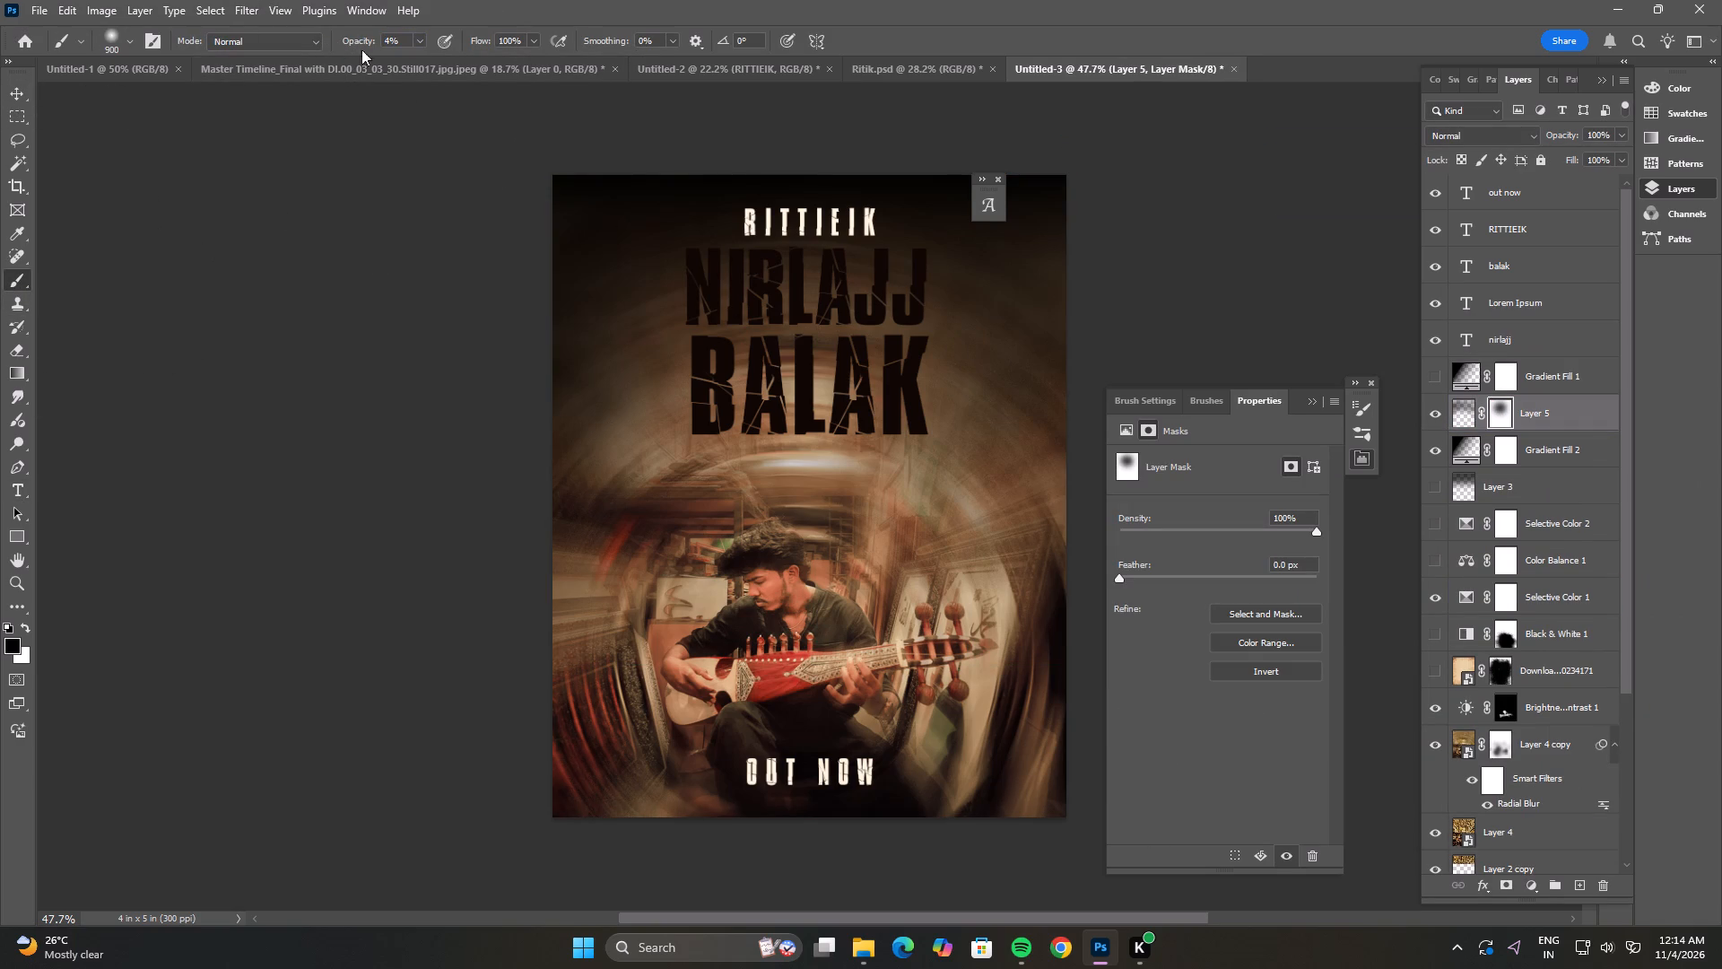
key("bracketleft")
key("bracketleft")
key("bracketleft")
left_click(748, 308)
key("bracketleft")
left_click(714, 289)
left_click(726, 302)
left_click_drag(821, 295, 847, 295)
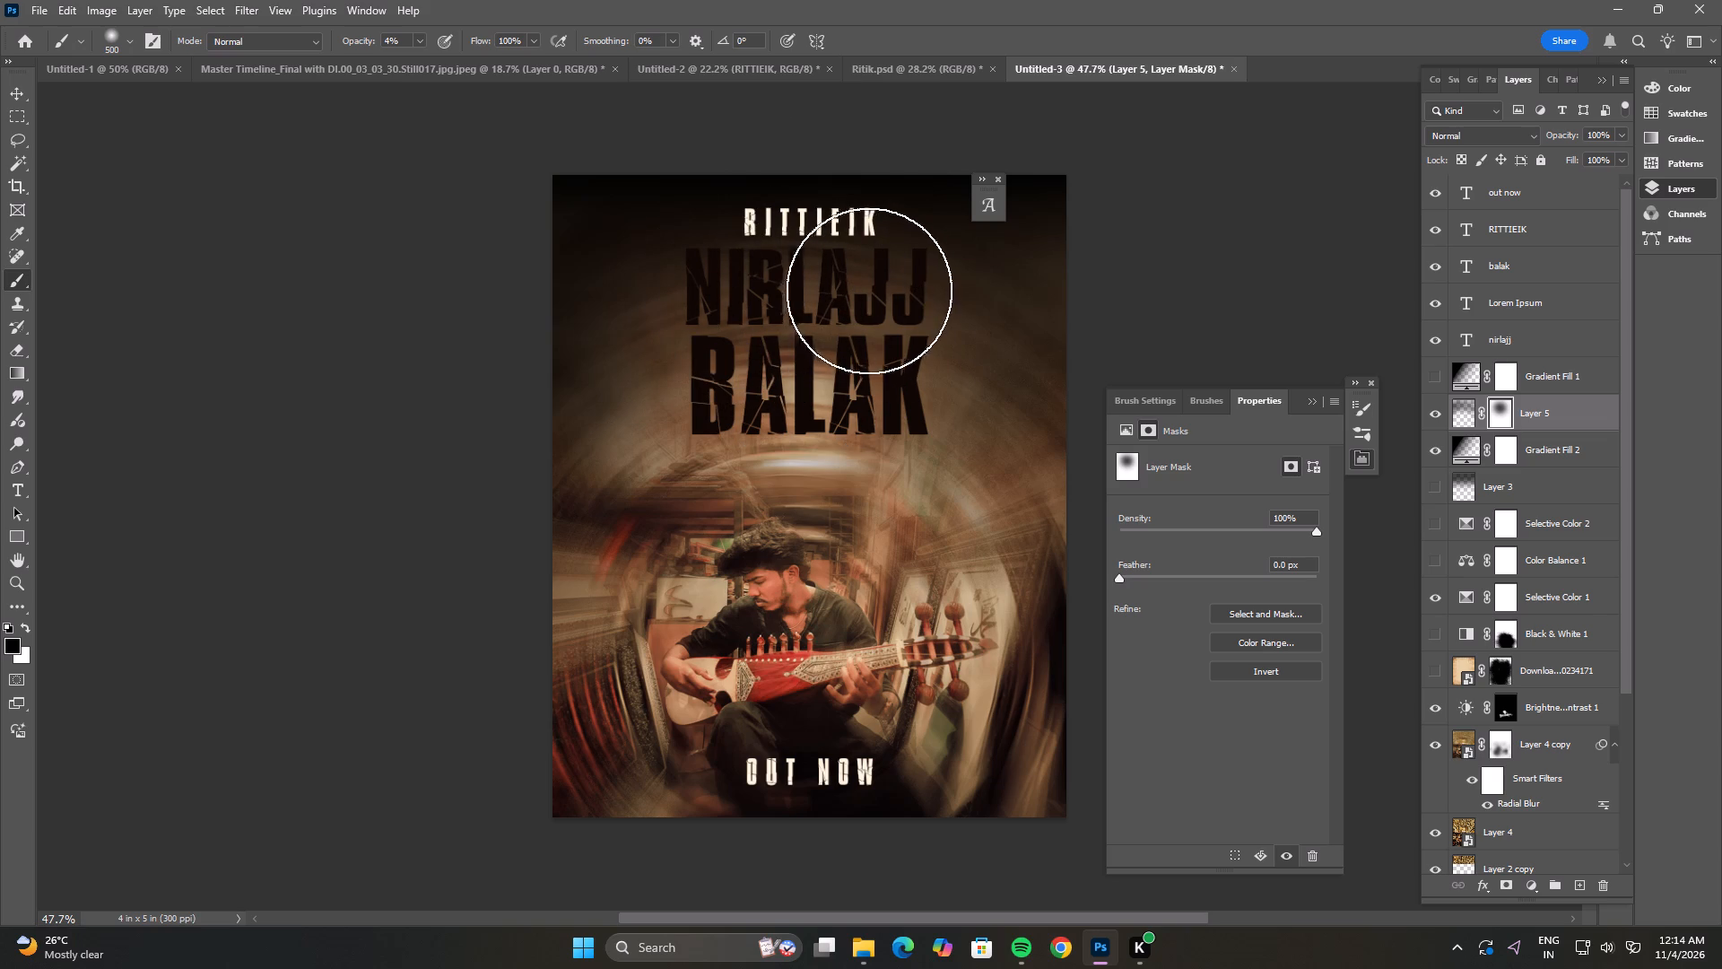
left_click(869, 291)
left_click(874, 281)
left_click_drag(876, 285, 856, 286)
Fade Layer 5's shading further with more faint black mask strokes across "NIRLAJJ" and down around "BALAK".
left_click(721, 292)
left_click_drag(726, 355, 733, 393)
left_click(720, 412)
left_click(744, 285)
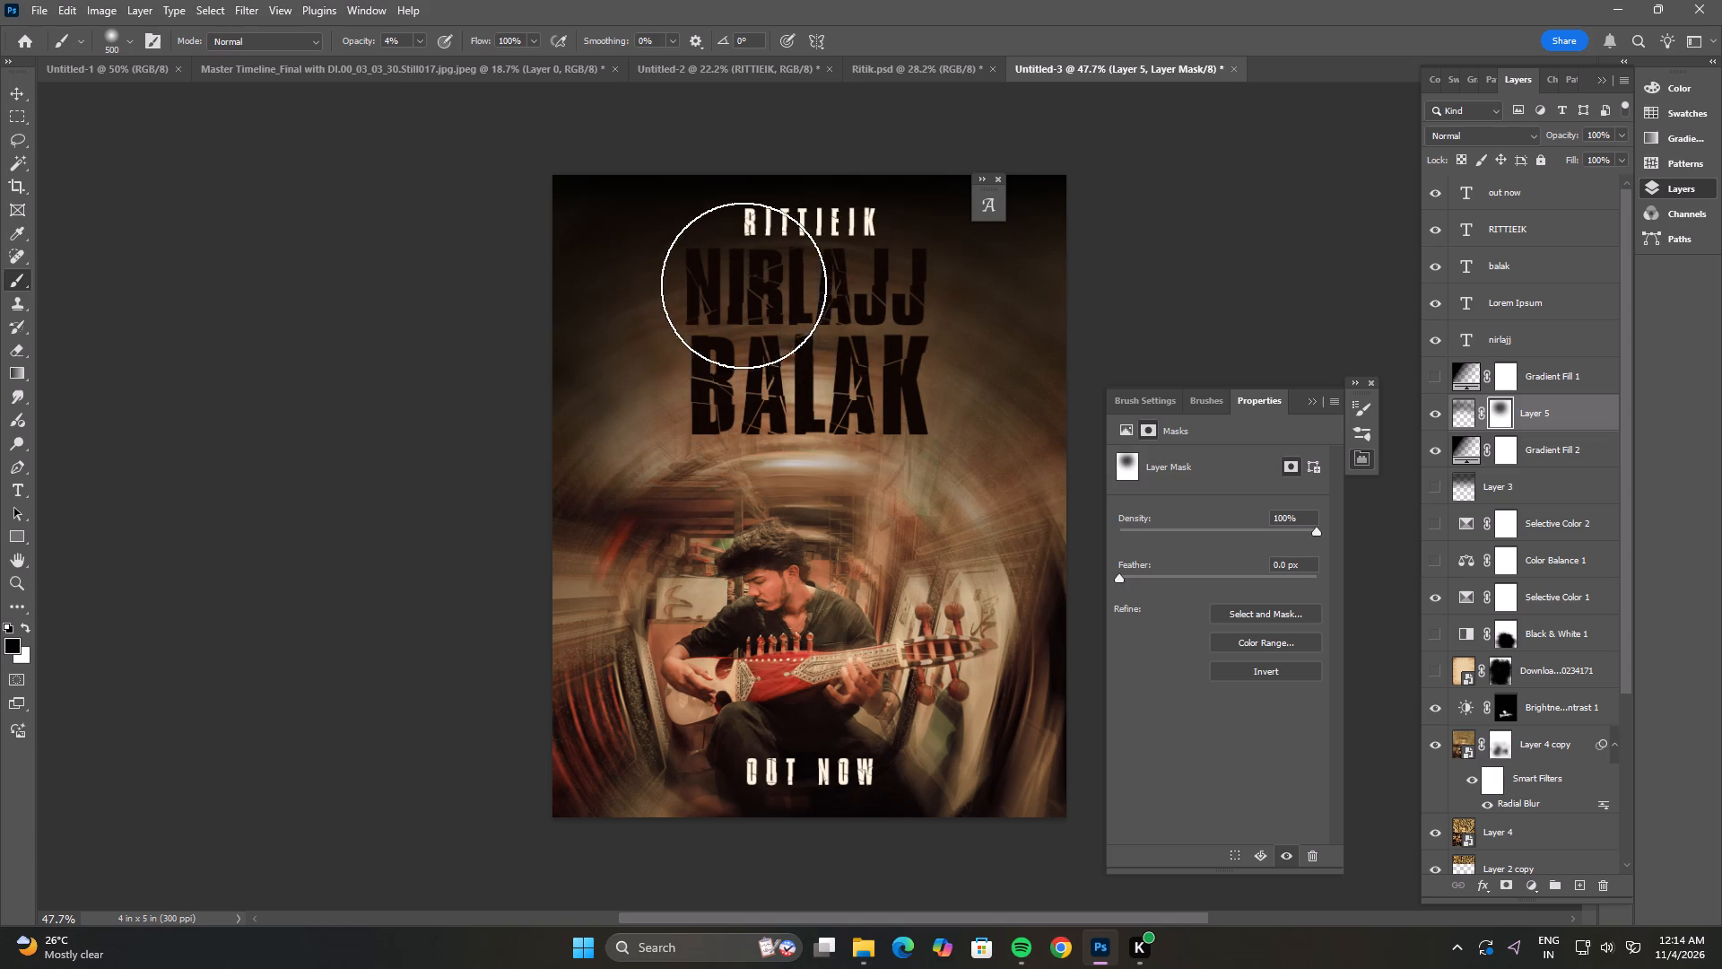
left_click(726, 291)
left_click_drag(770, 295, 814, 295)
left_click(873, 293)
left_click_drag(878, 297, 863, 312)
left_click_drag(742, 303, 726, 307)
left_click_drag(735, 345, 752, 397)
left_click_drag(794, 413, 842, 372)
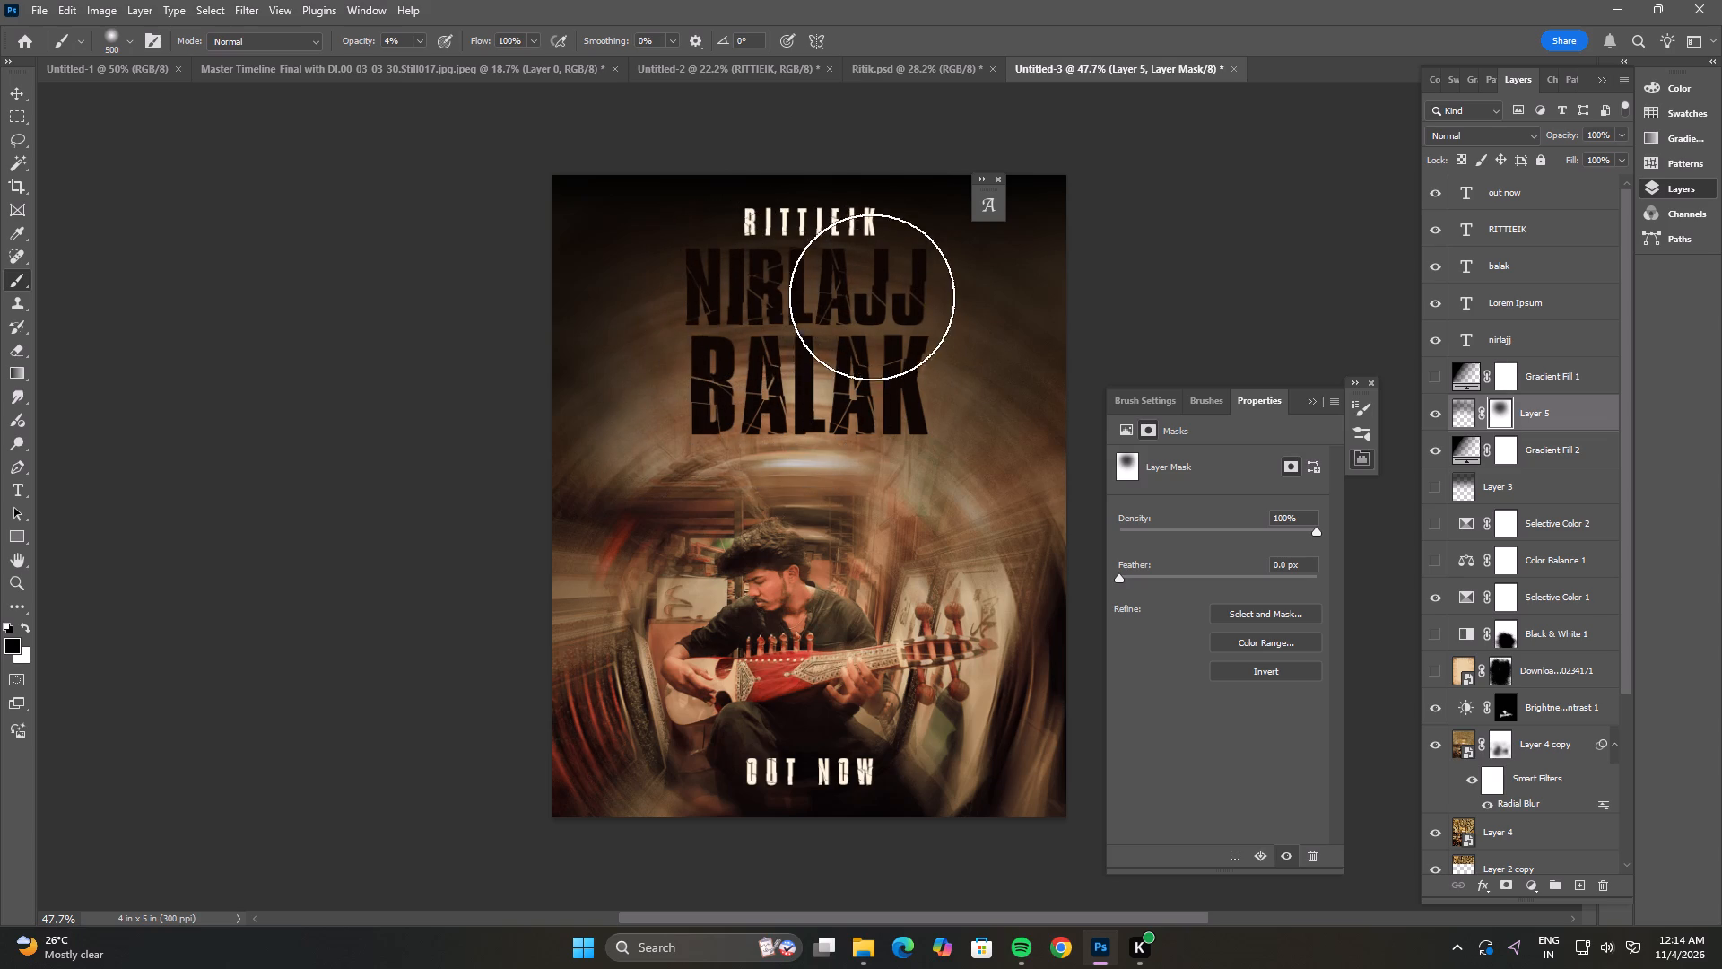
left_click_drag(873, 295, 879, 361)
left_click_drag(857, 433, 820, 450)
Recolour the "RITTIEIK" and "OUT NOW" text together to red d11c1c, and preview the poster full screen.
left_click(21, 91)
left_click(857, 227)
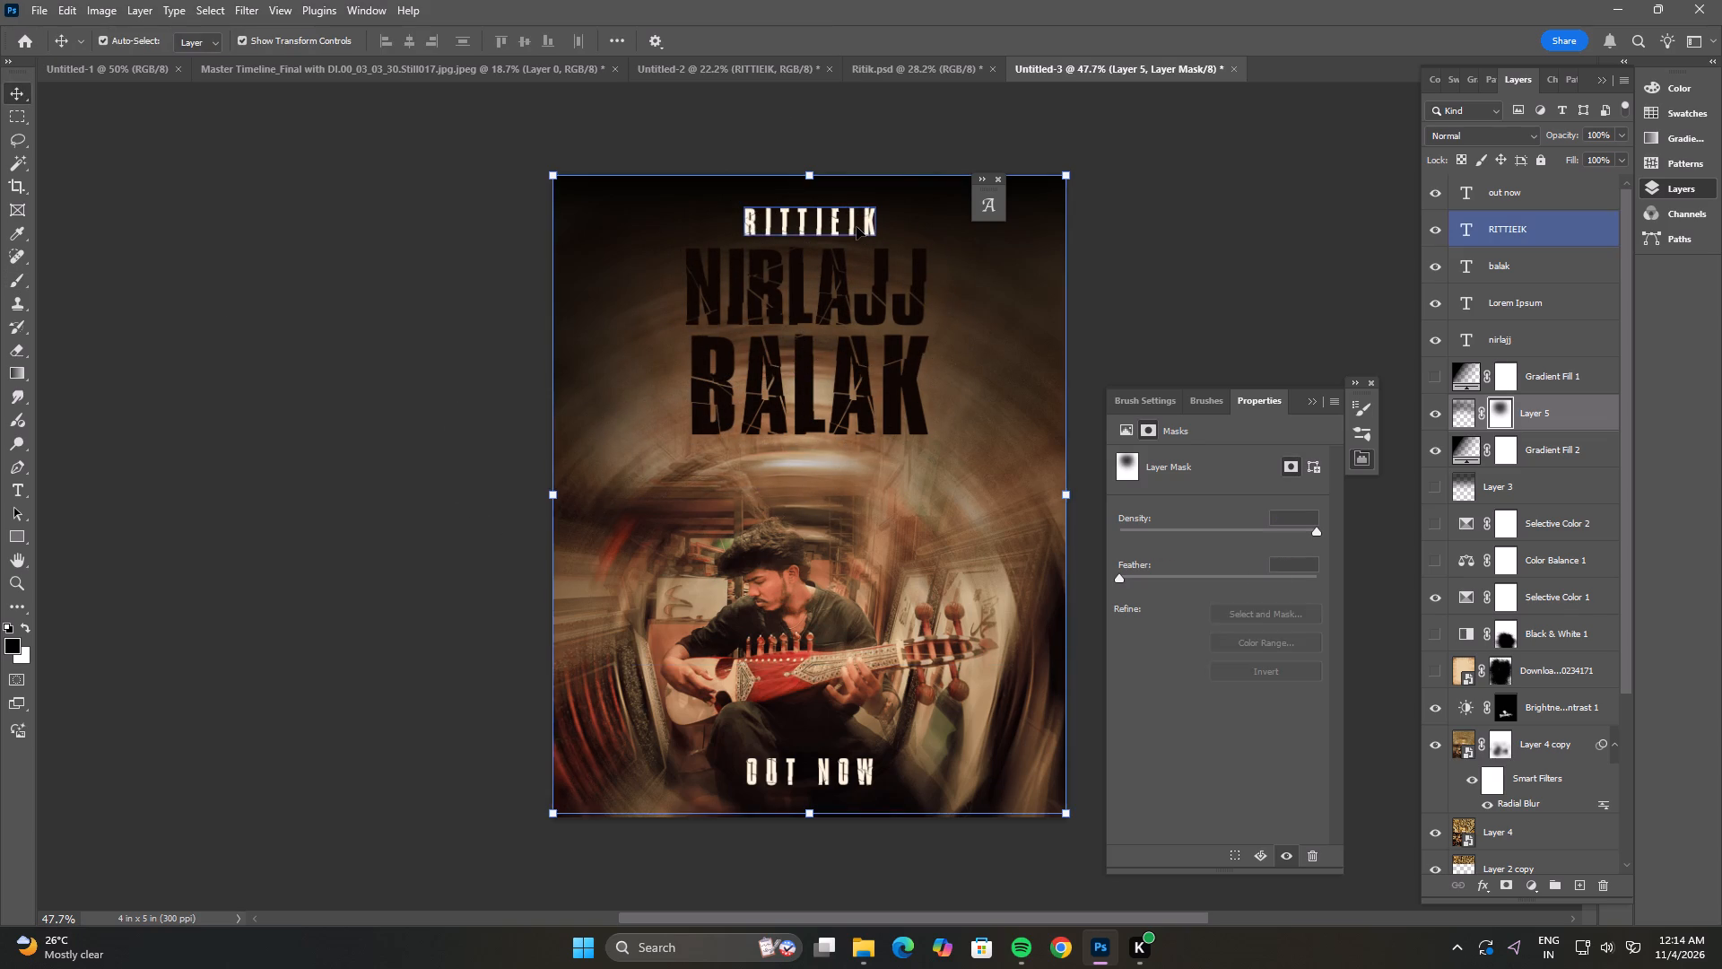
left_click(846, 764, "shift")
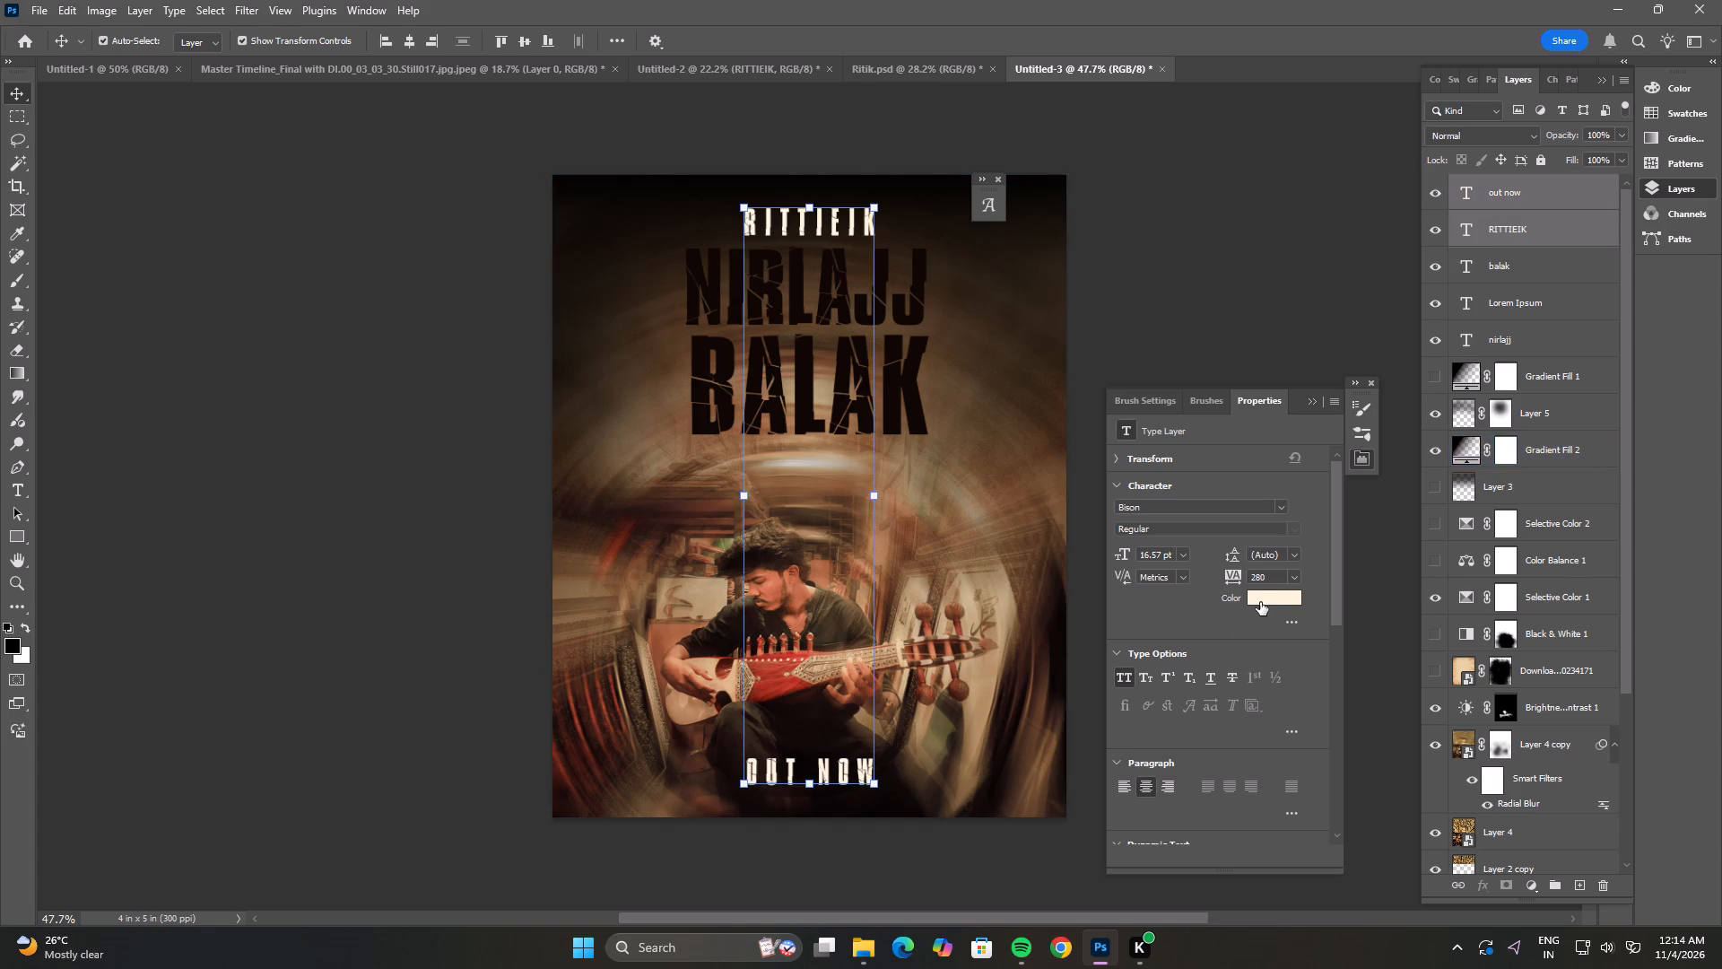
left_click(1260, 600)
left_click_drag(1436, 524, 1446, 542)
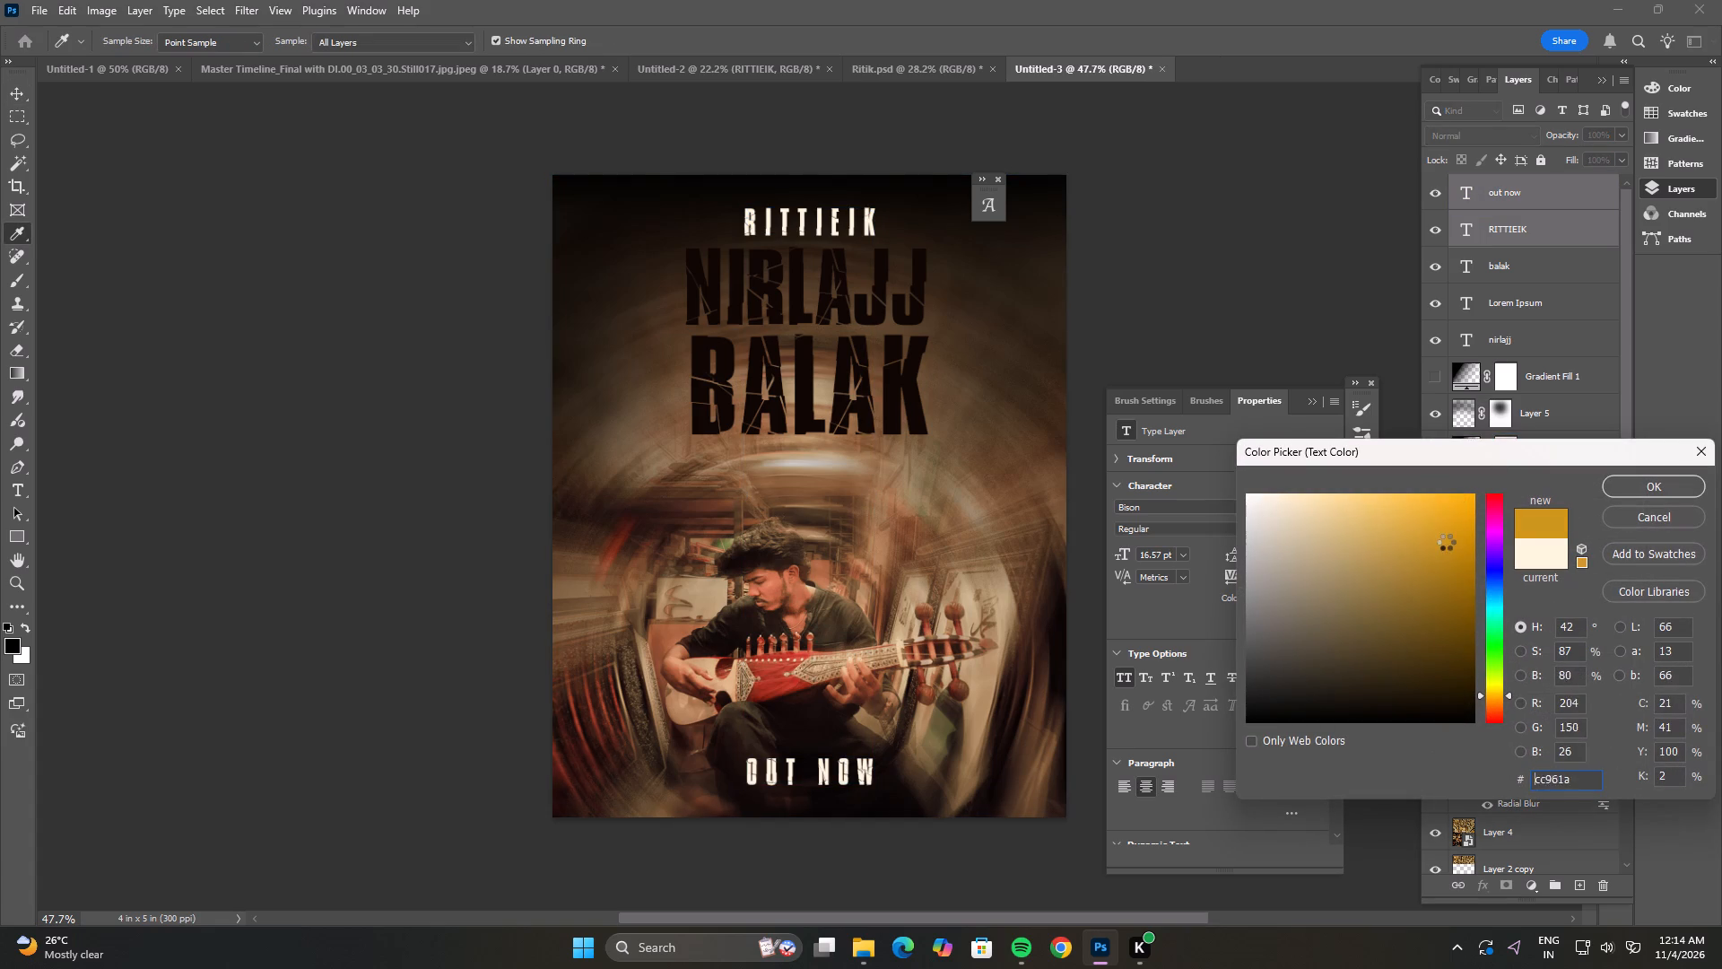
left_click_drag(1446, 542, 1448, 546)
left_click_drag(1490, 508, 1491, 472)
left_click_drag(1448, 548, 1451, 541)
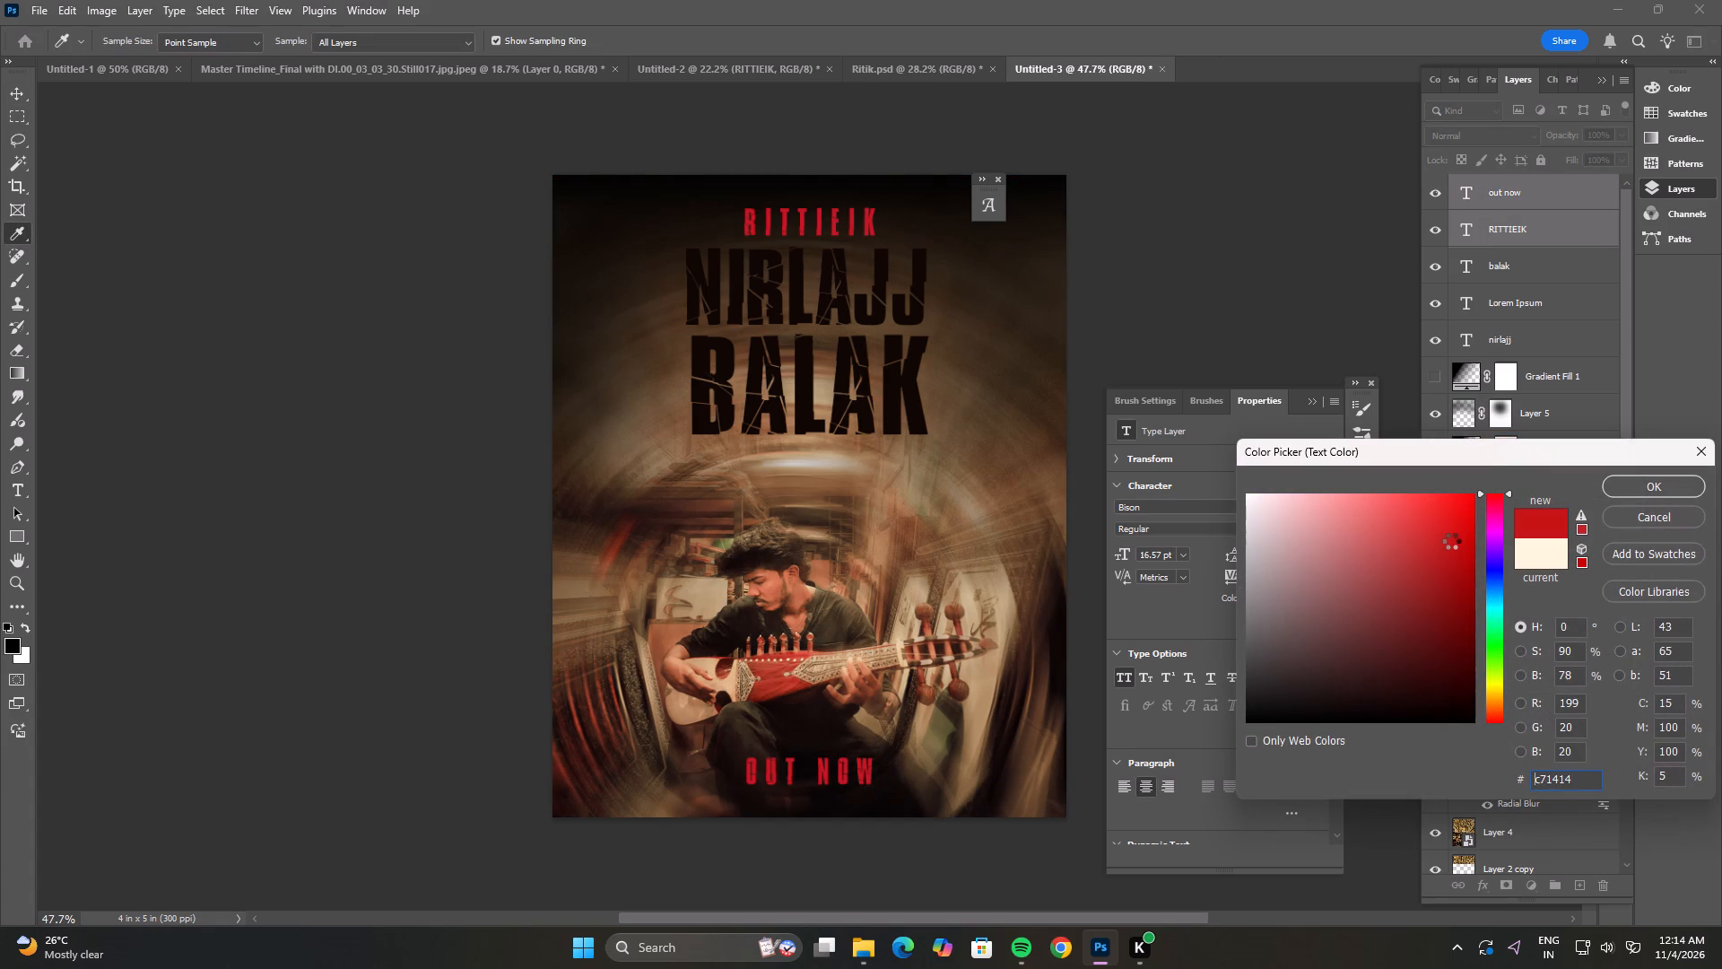
left_click_drag(1451, 541, 1444, 535)
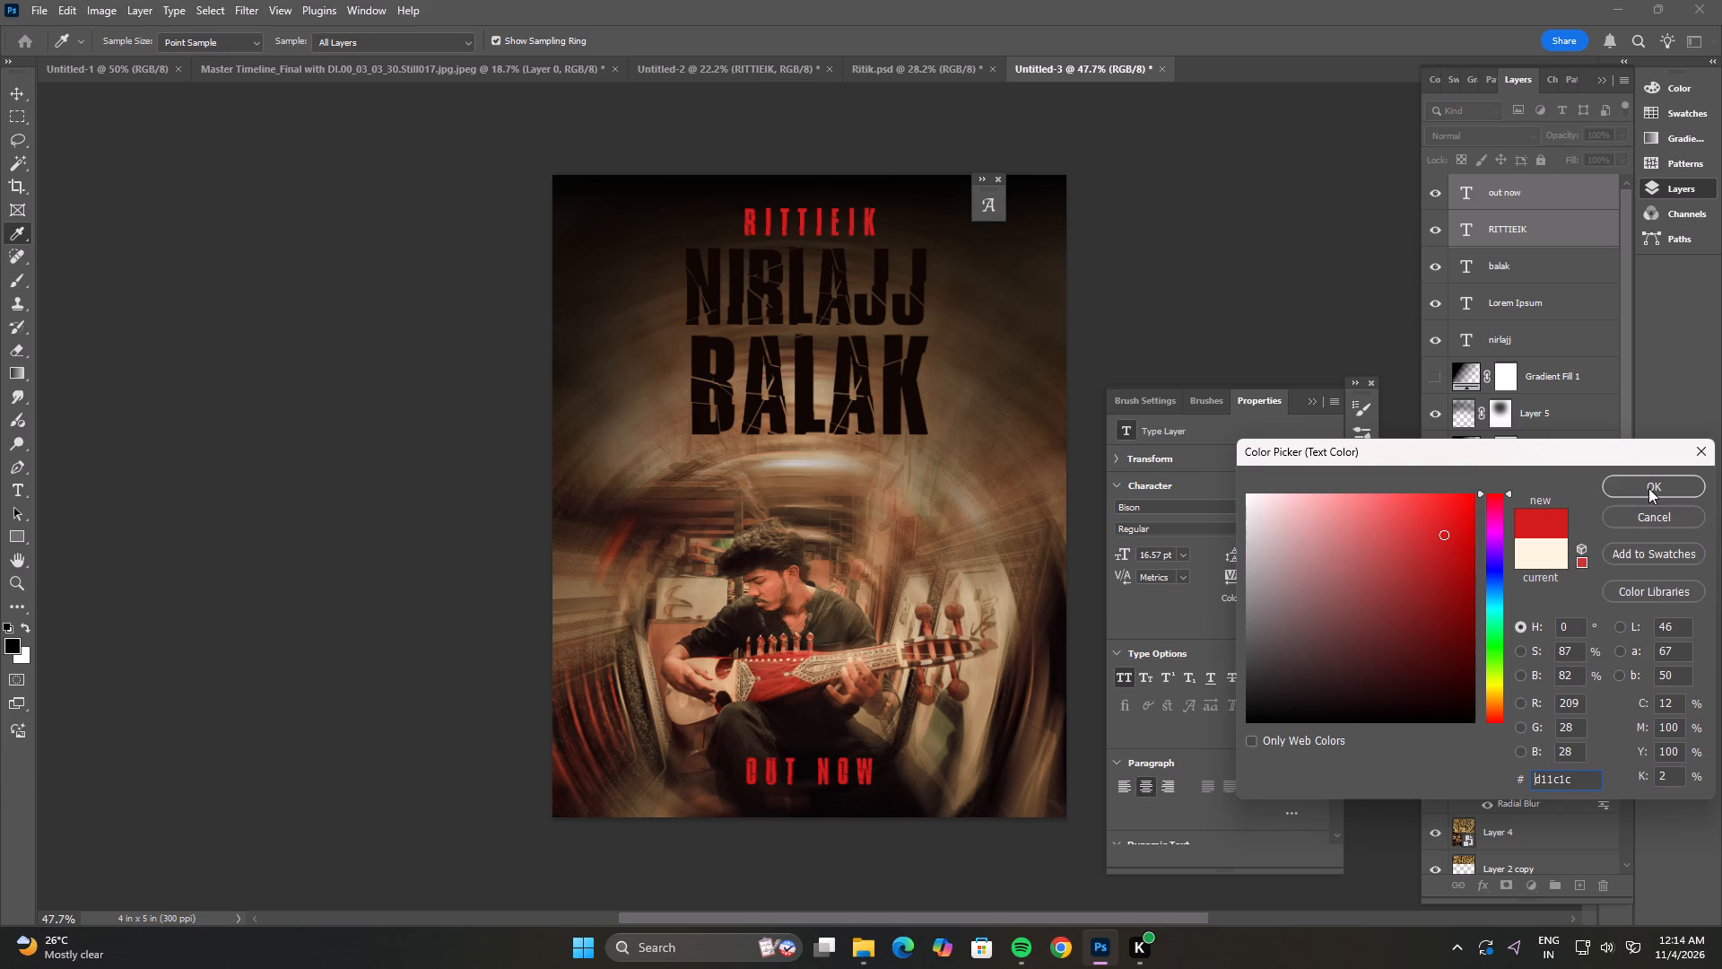
left_click(1492, 502)
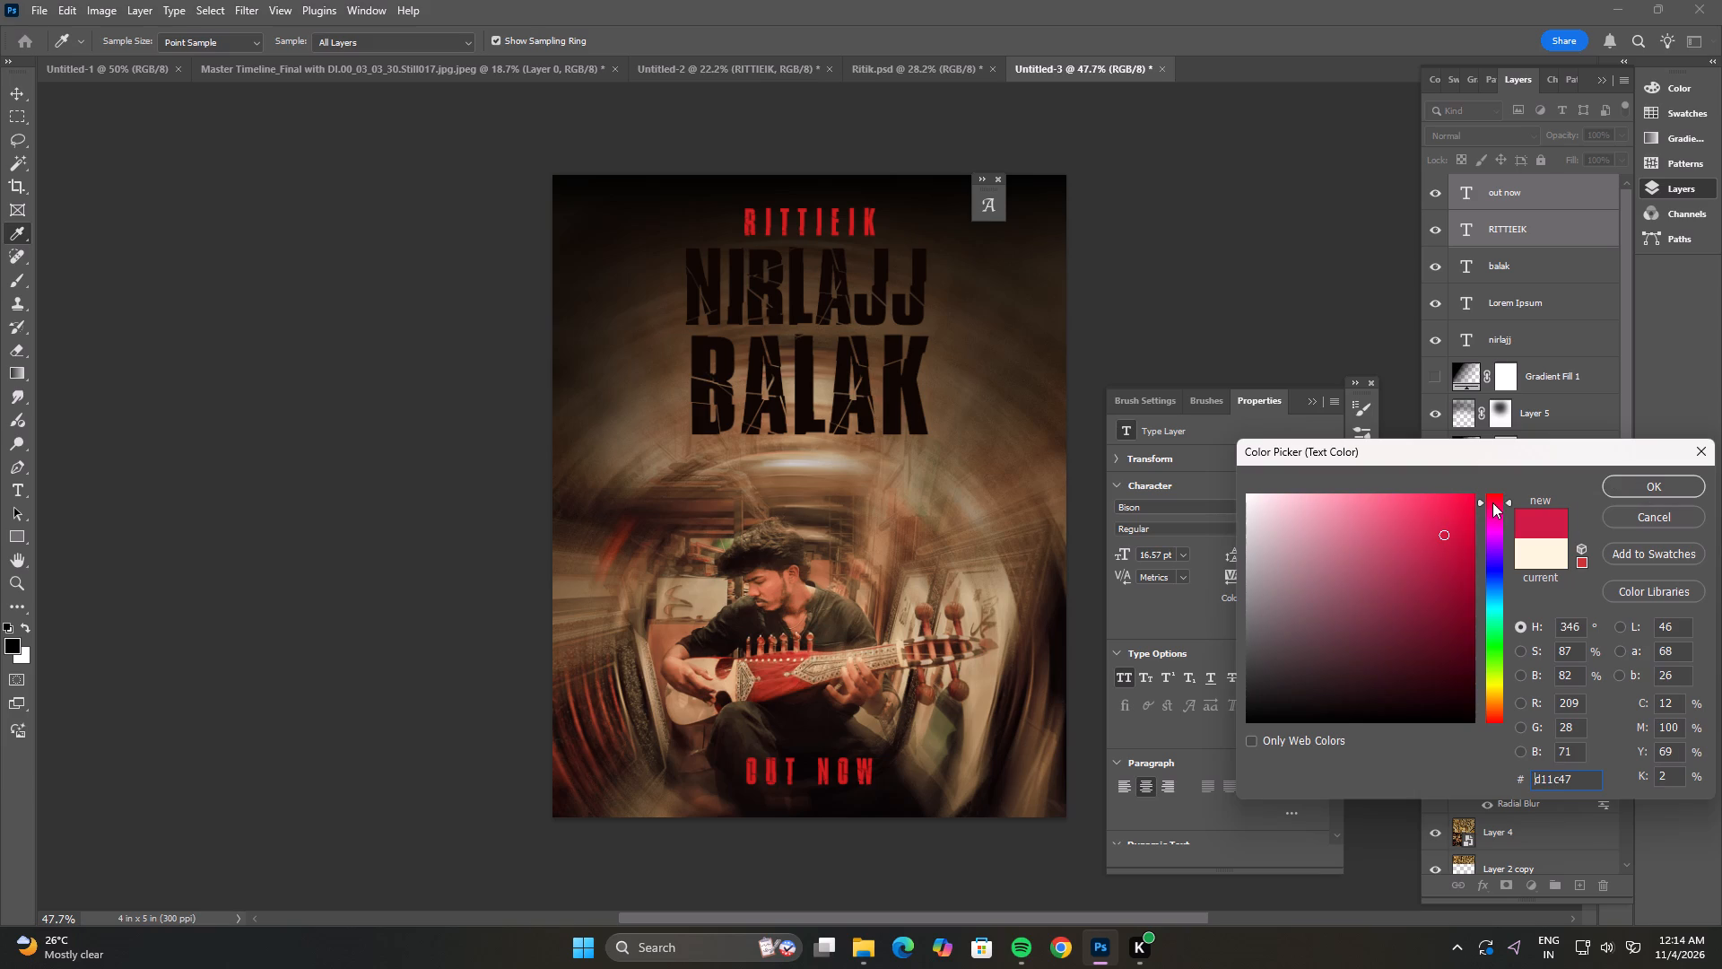
left_click(1494, 502)
left_click(1495, 500)
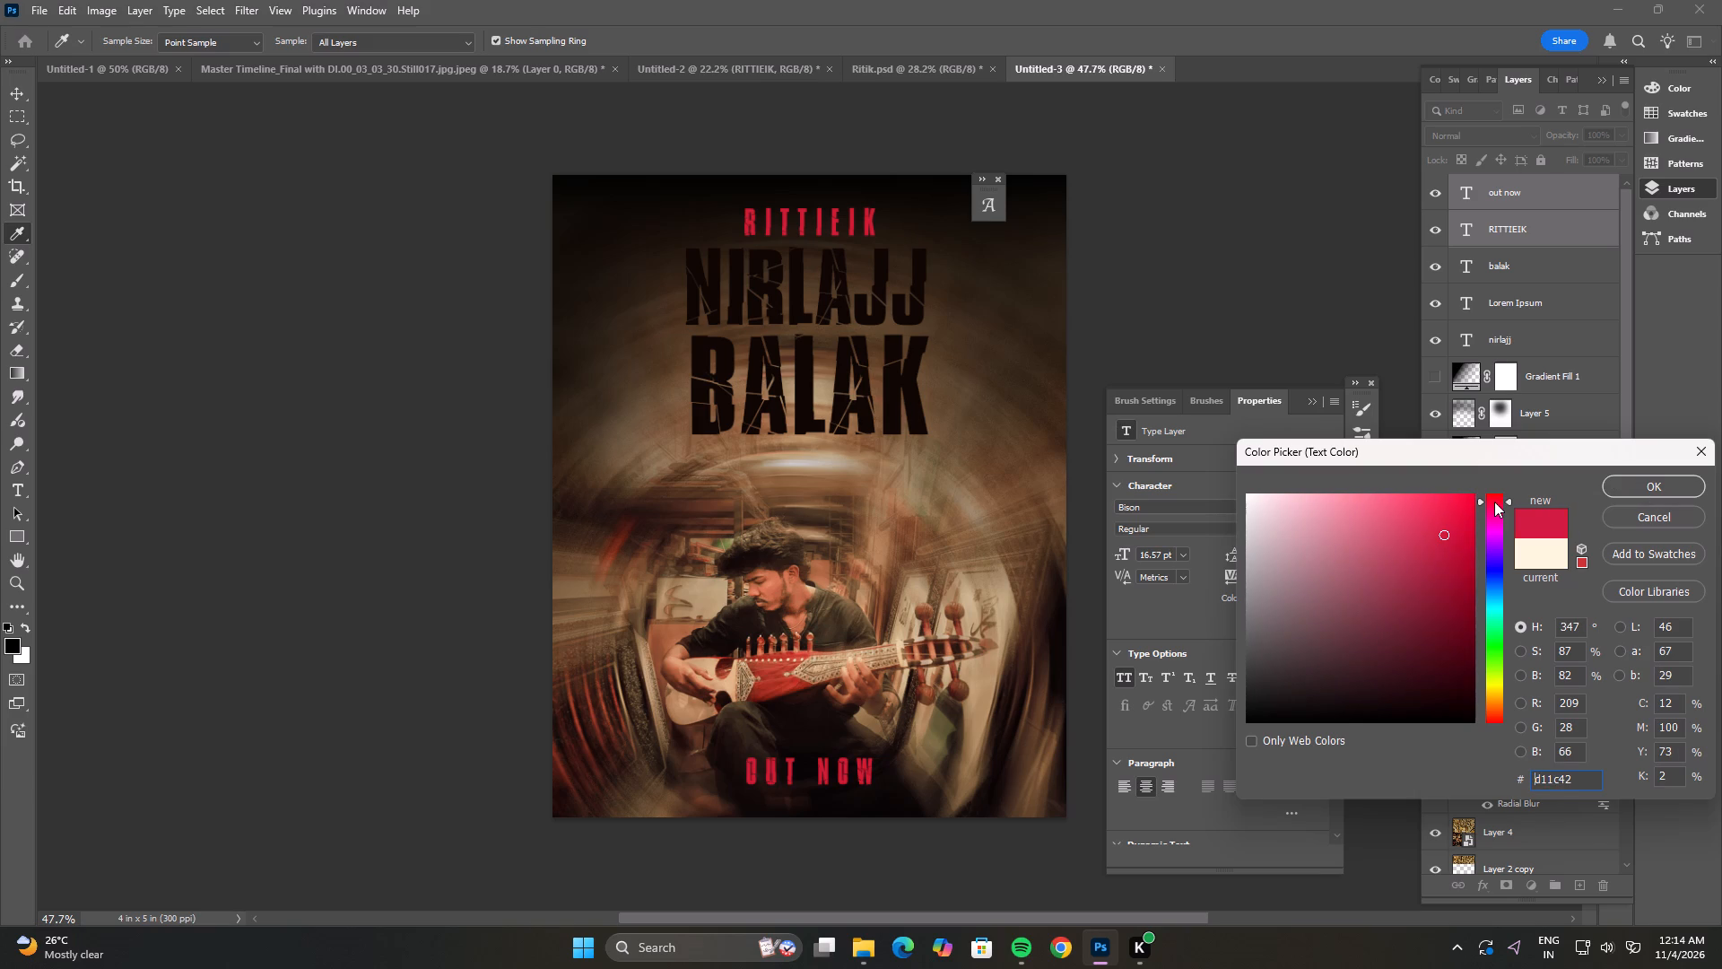
left_click(1494, 502)
left_click_drag(1494, 499, 1492, 491)
left_click(1646, 495)
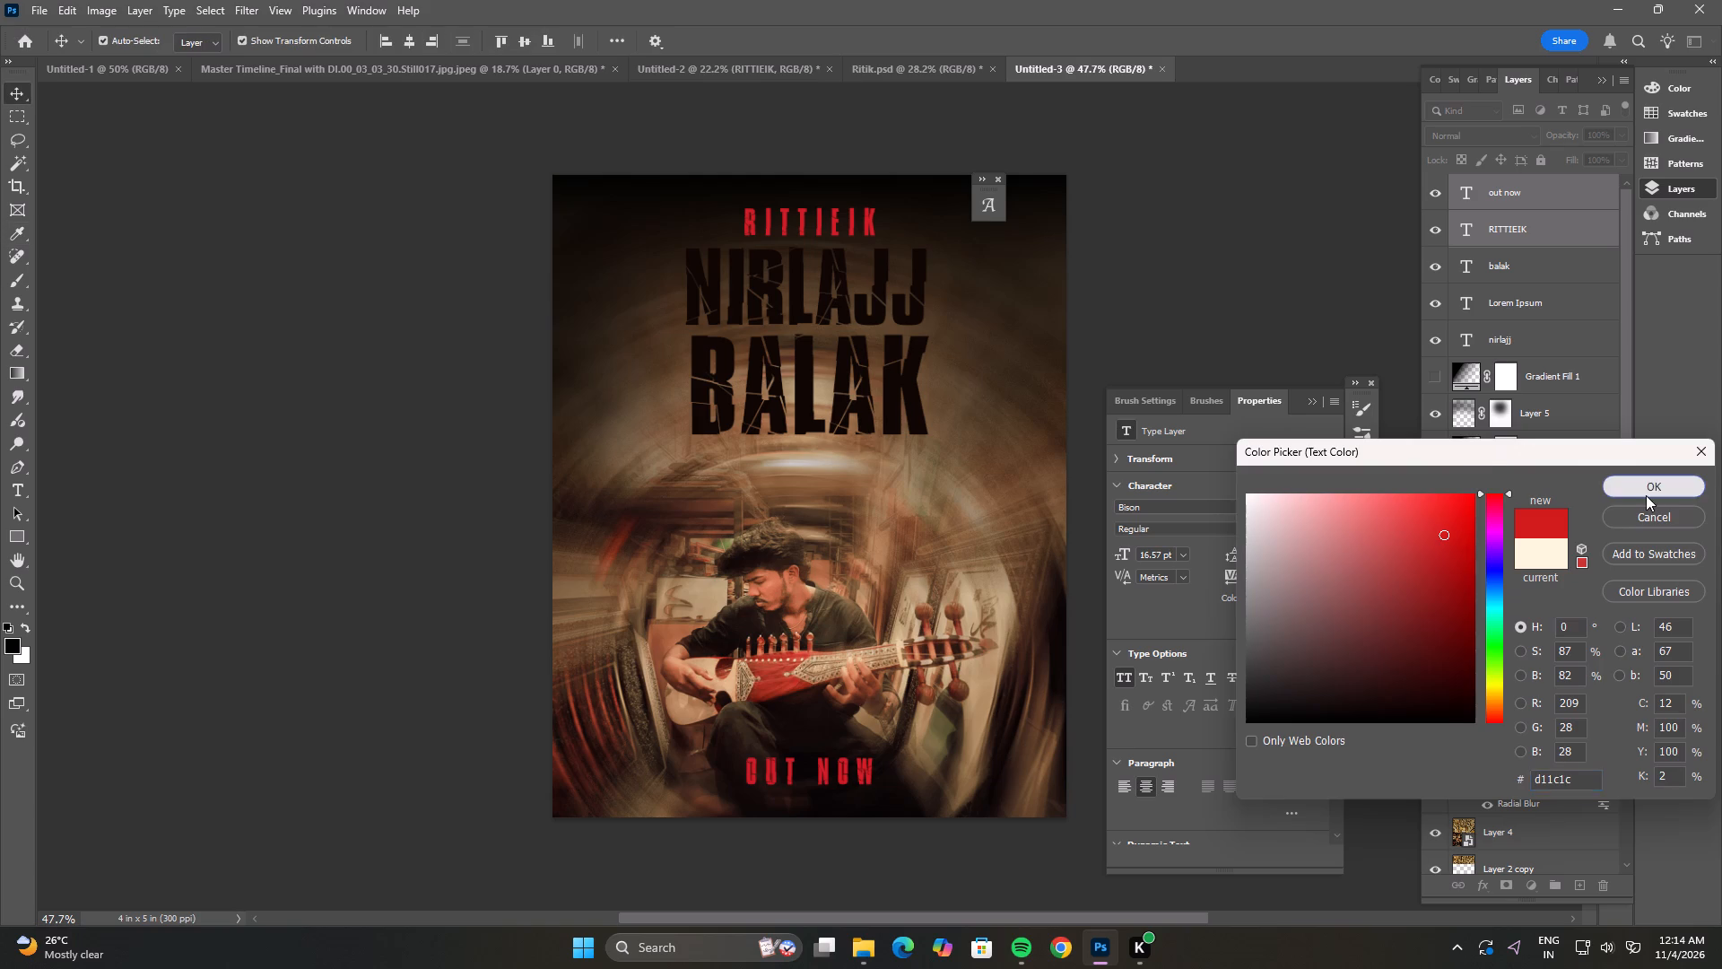
left_click(1227, 291)
left_click(1228, 261)
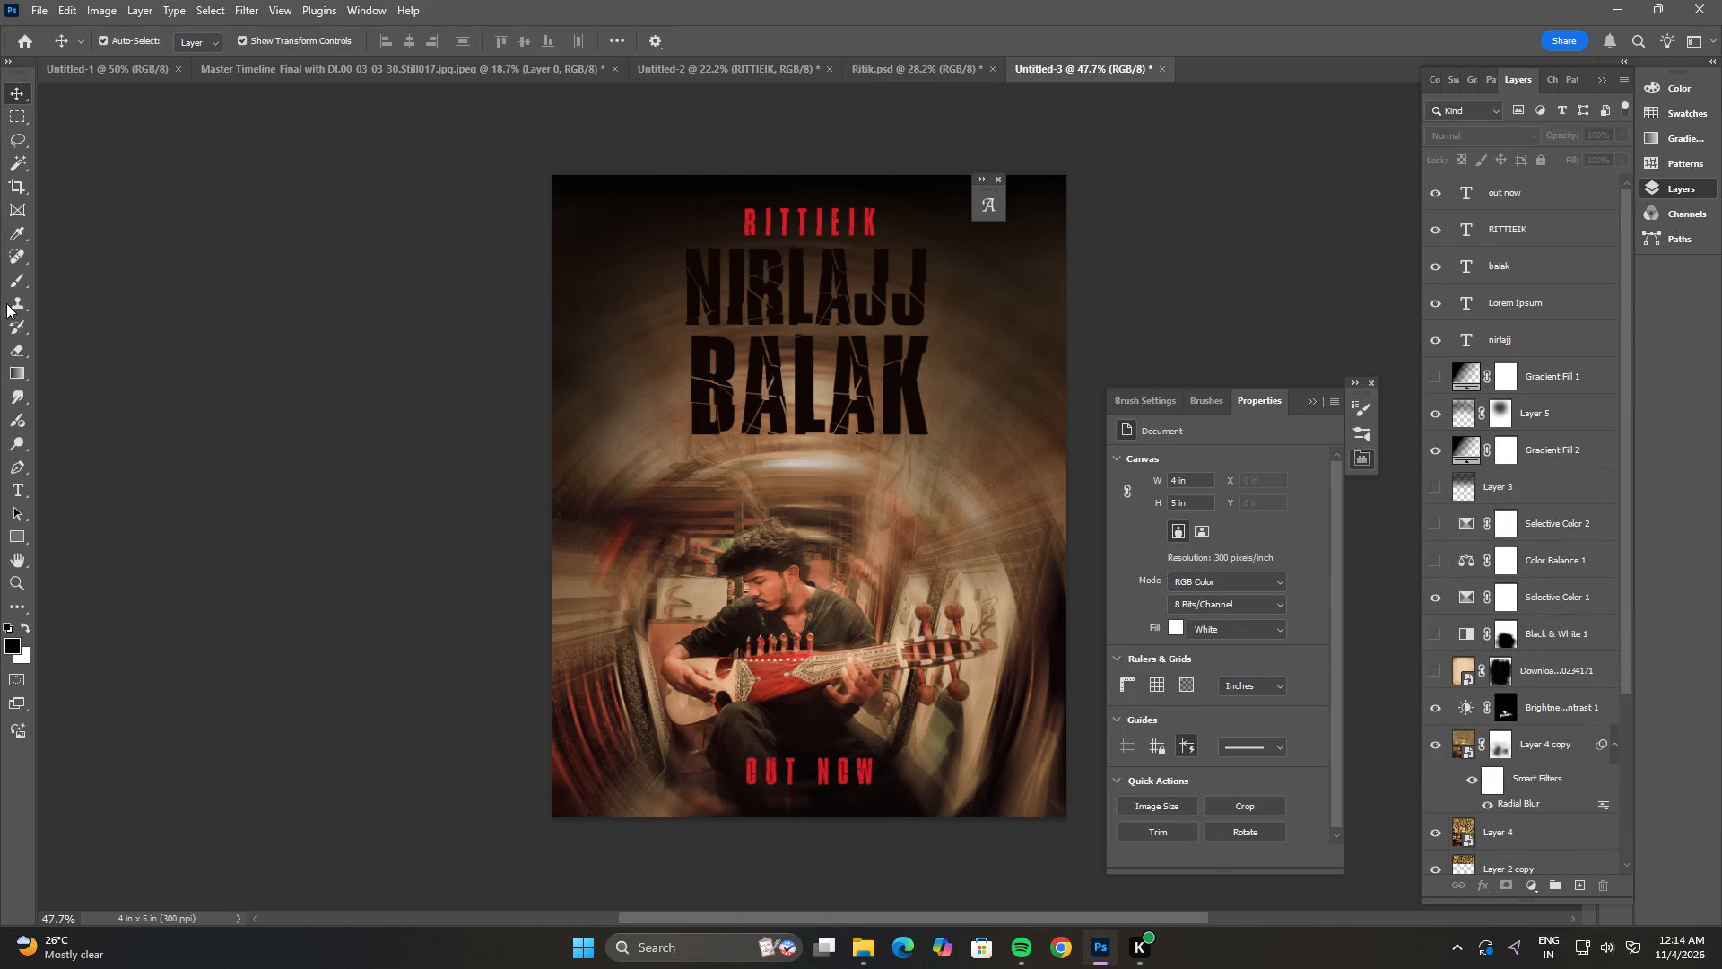
key("f")
key("f")
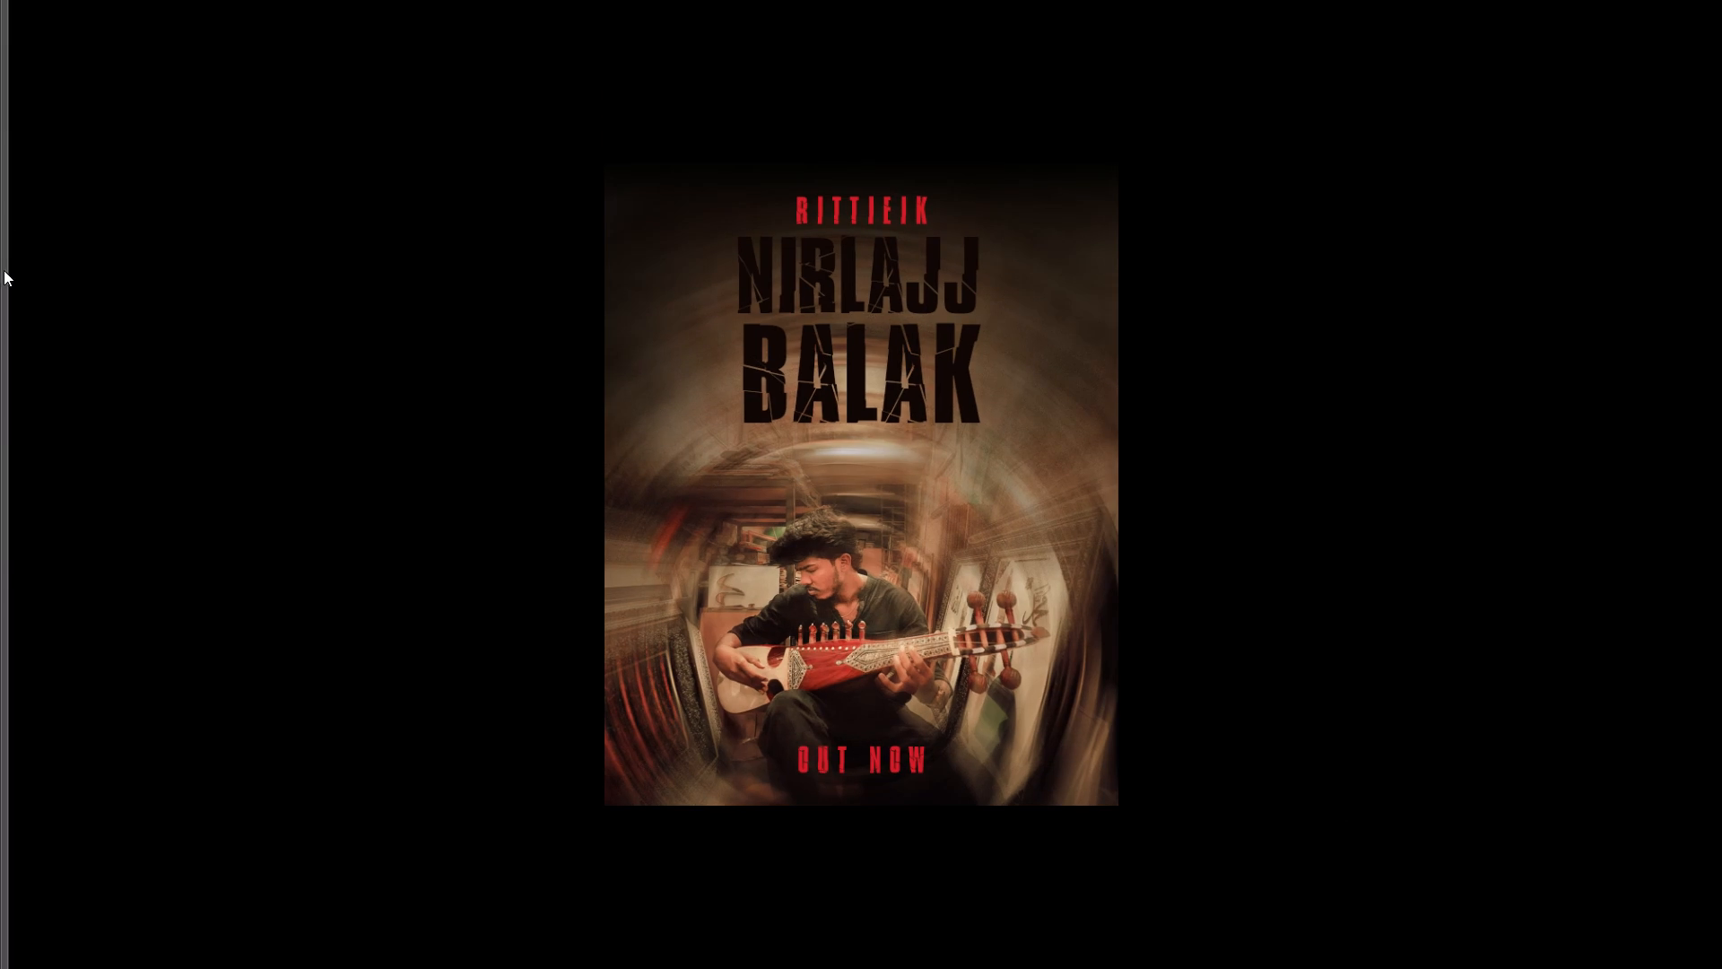
key("f")
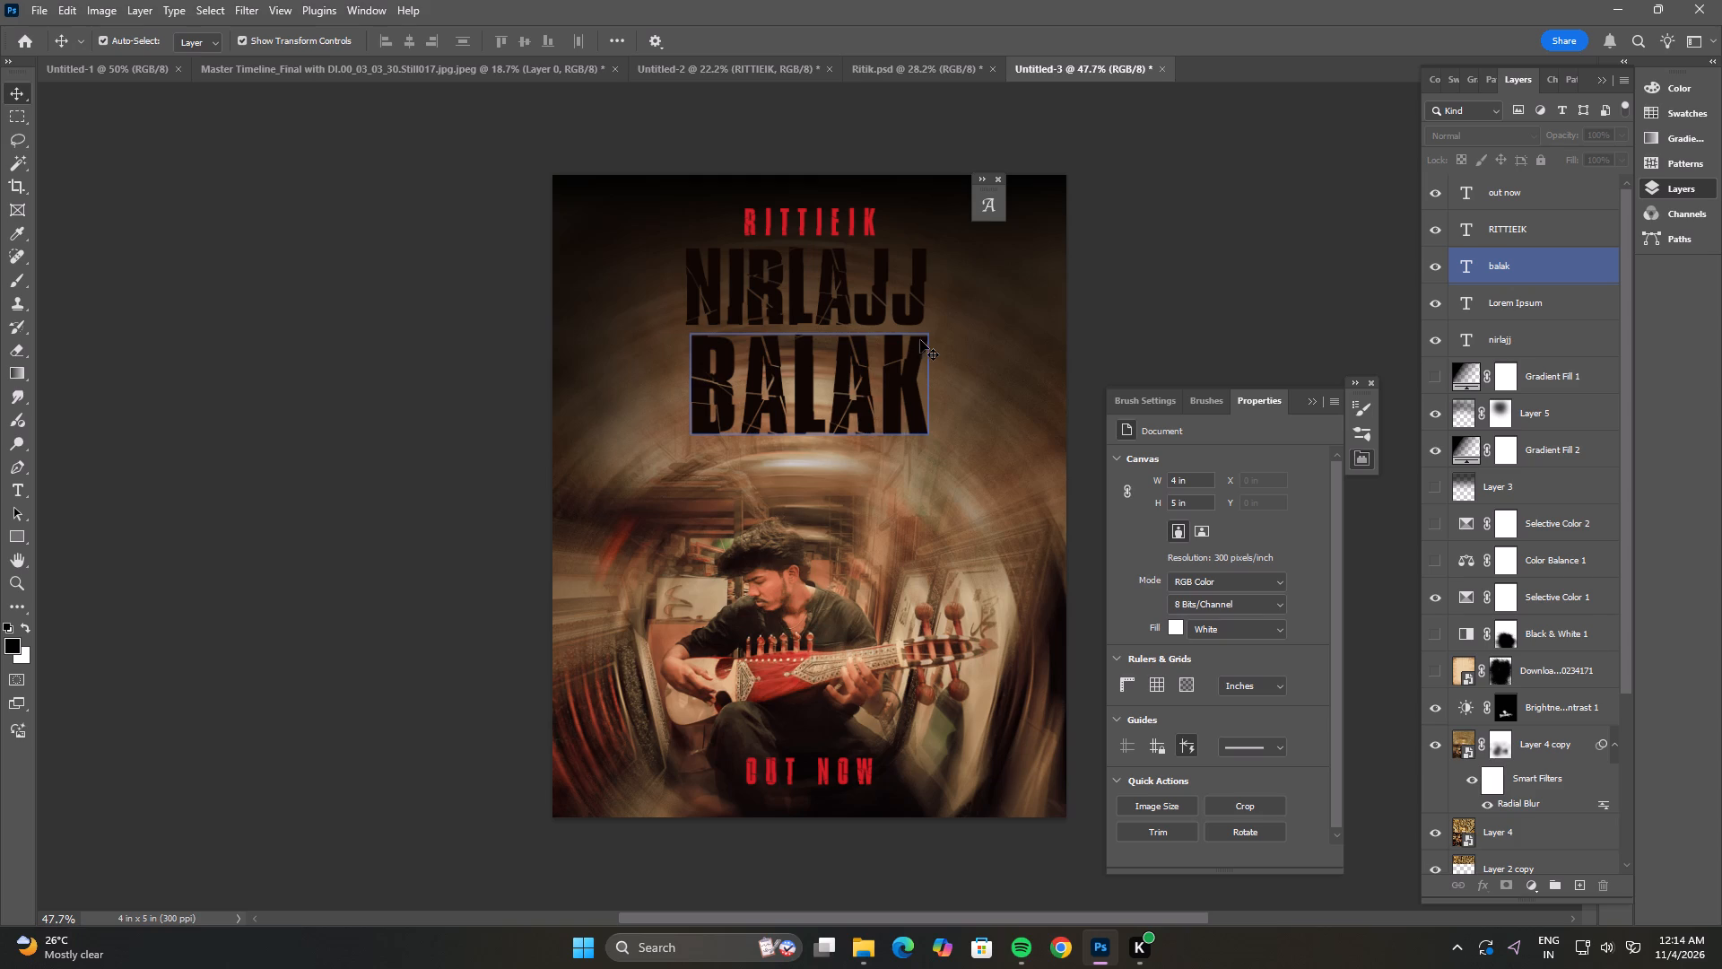
left_click(1257, 249)
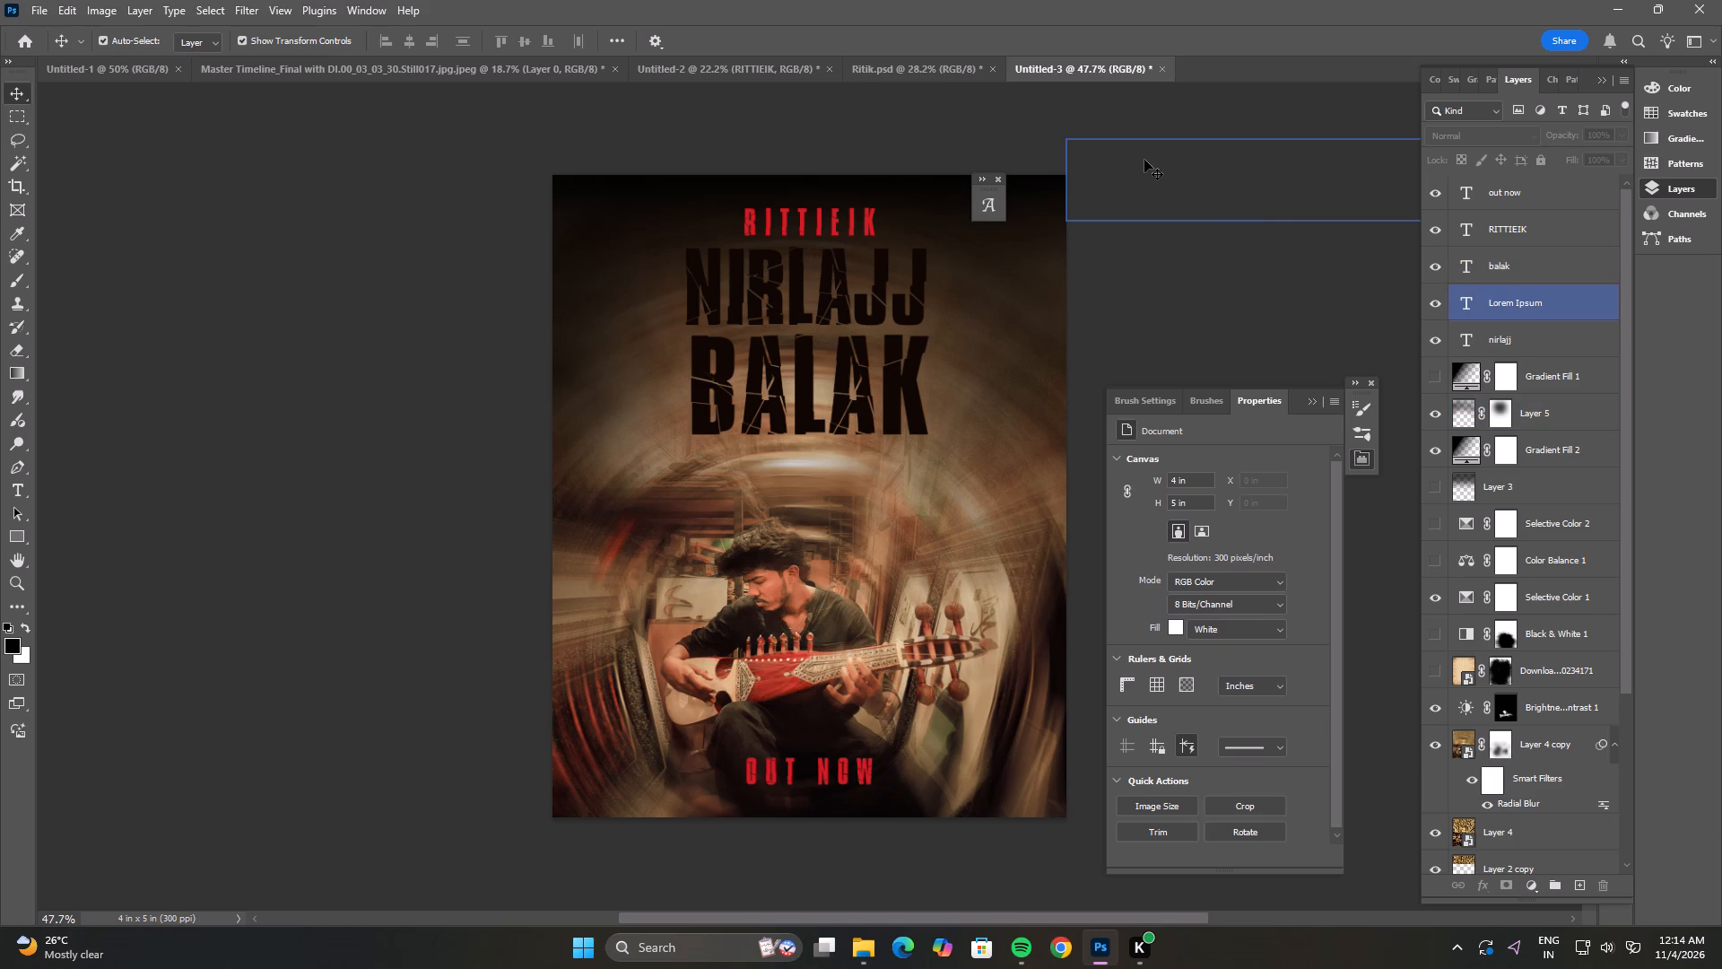
Nudge the "OUT NOW" text slightly down towards the poster's bottom edge.
left_click(845, 777)
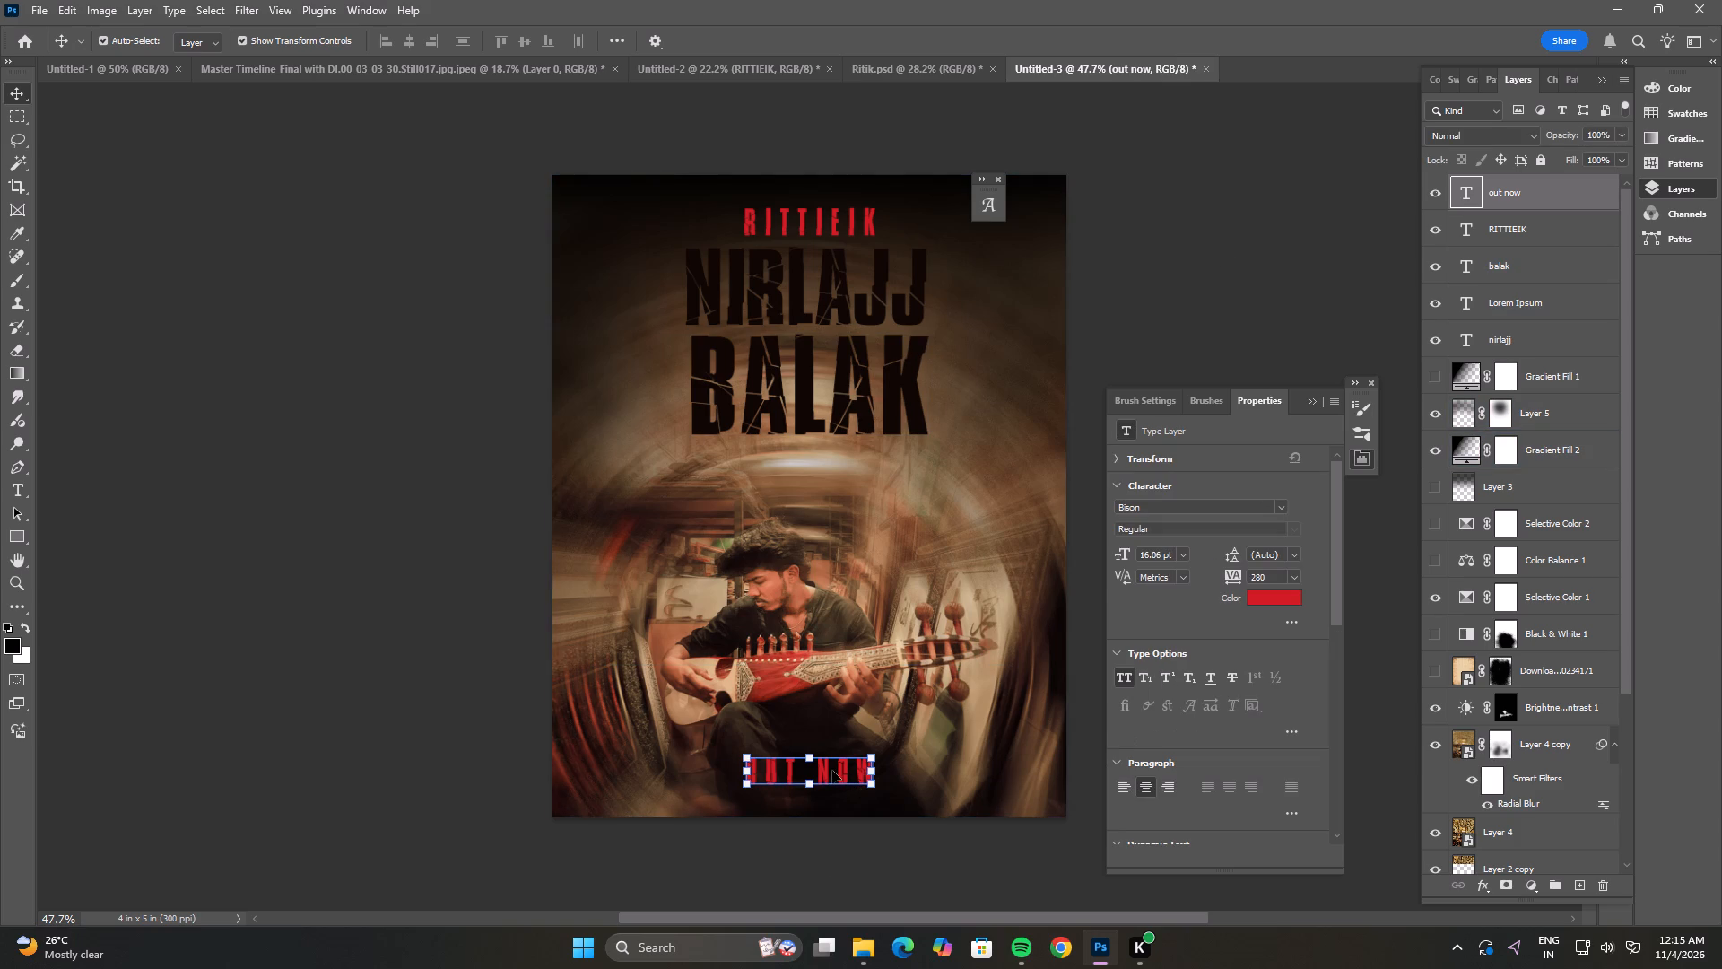
key("Down")
key("Down")
key("Down")
key("Down")
key("Down")
key("Down")
key("Down")
key("Down")
key("Down")
key("Down")
key("Down")
key("Down")
key("Down")
key("Down")
key("Down")
key("Down")
key("Down")
key("Down")
key("Down")
key("Down")
key("Down")
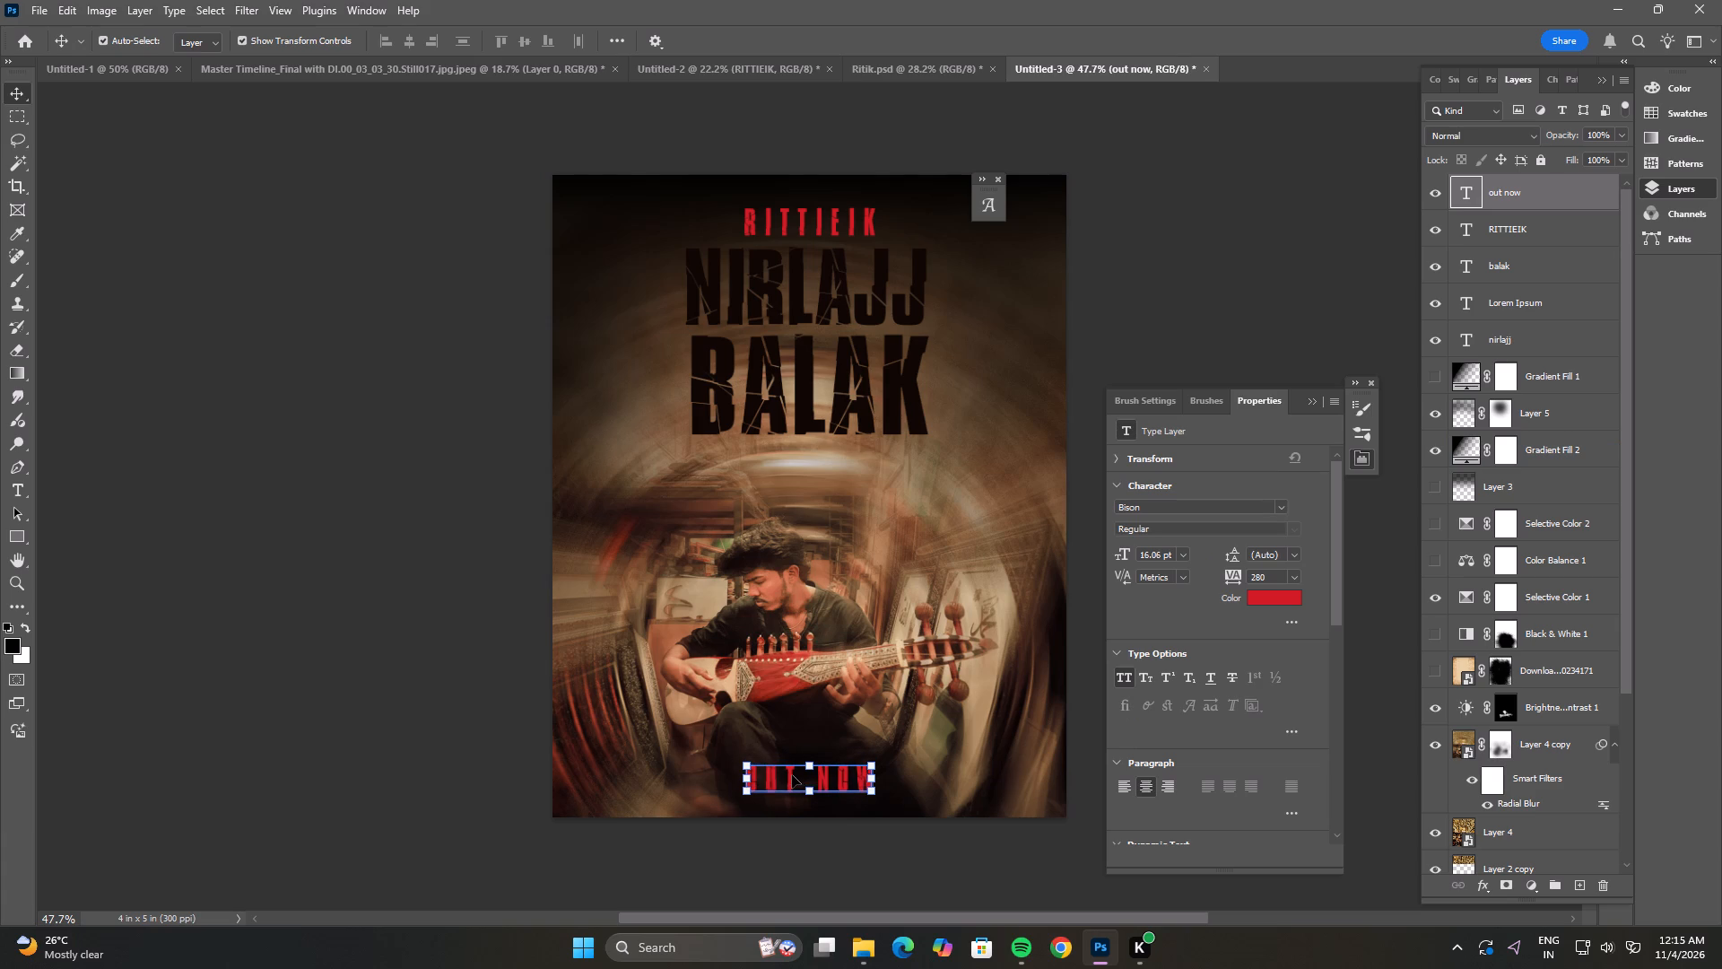
key("Up")
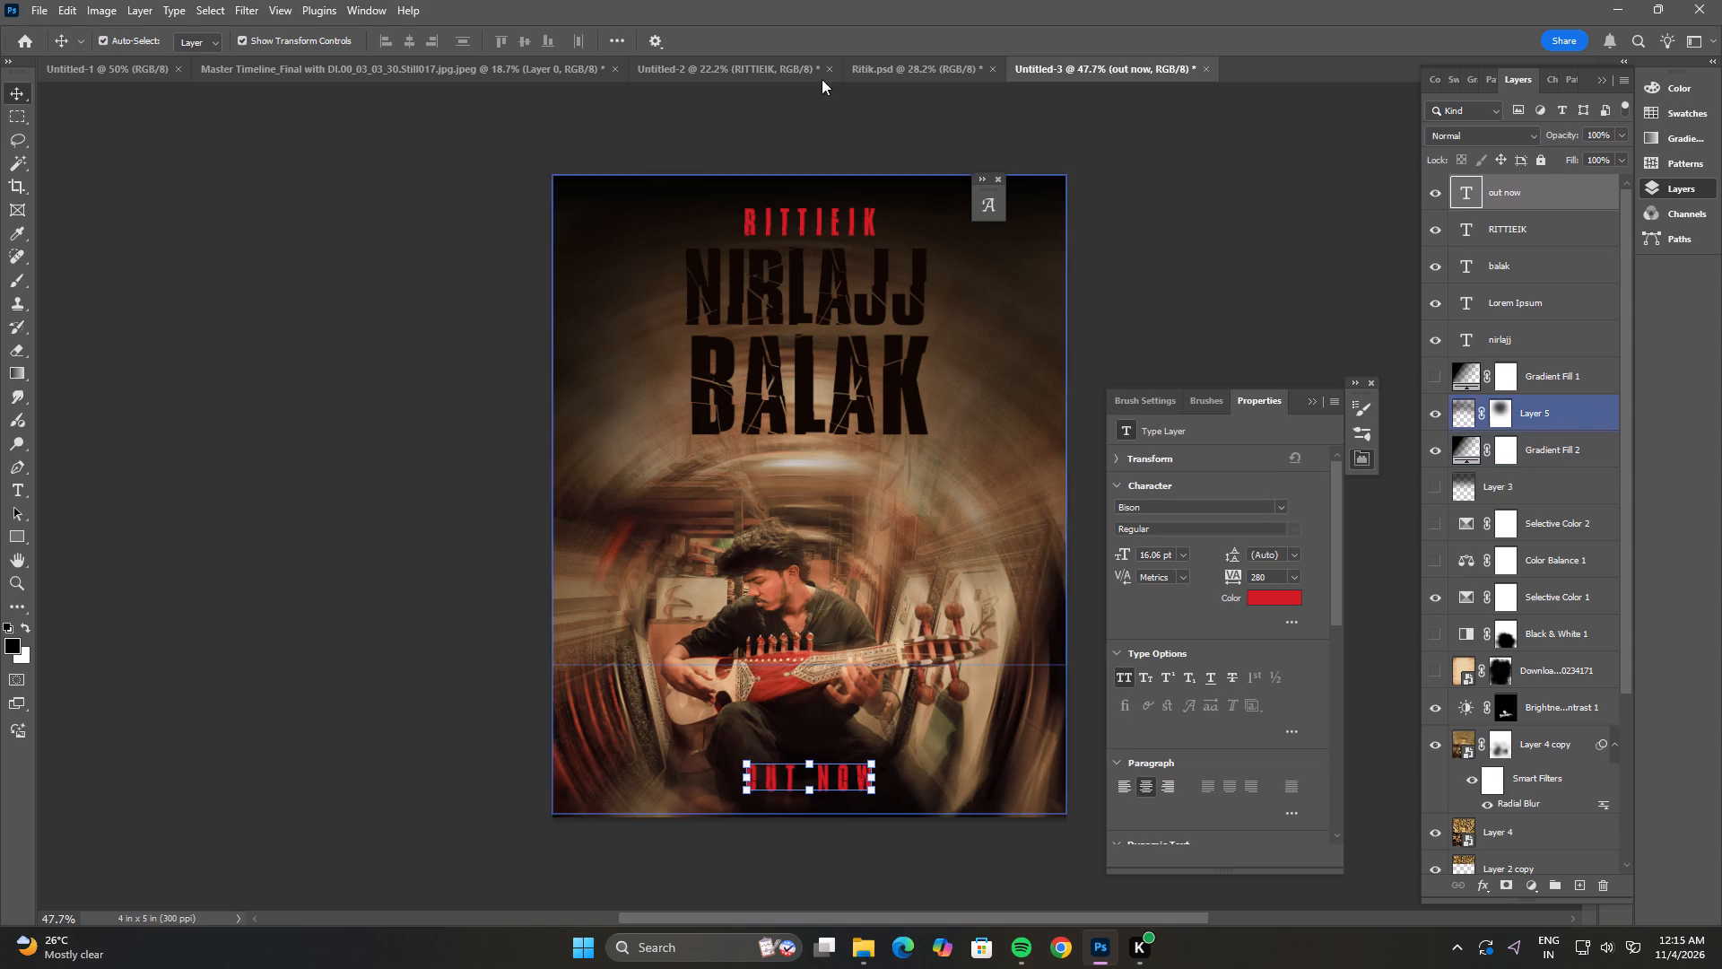
left_click(1276, 241)
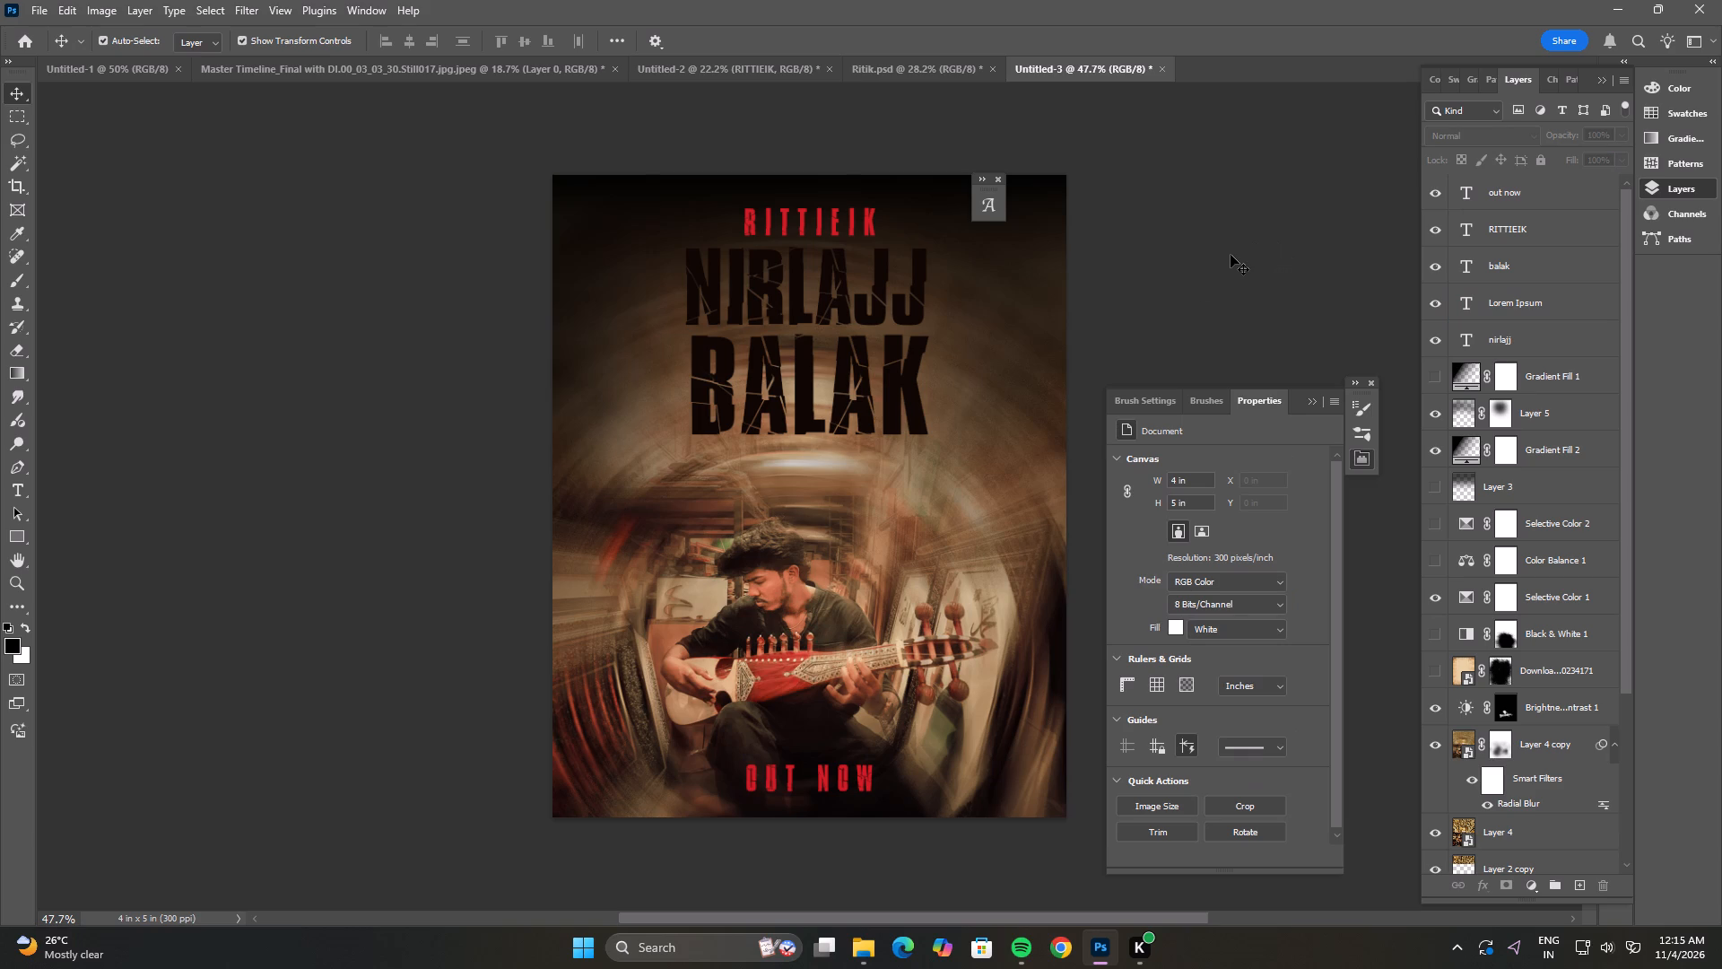
Fade Layer 5's shading around "NIRLAJJ" by painting black on its mask with the 500 px brush at 4% opacity.
left_click(843, 479)
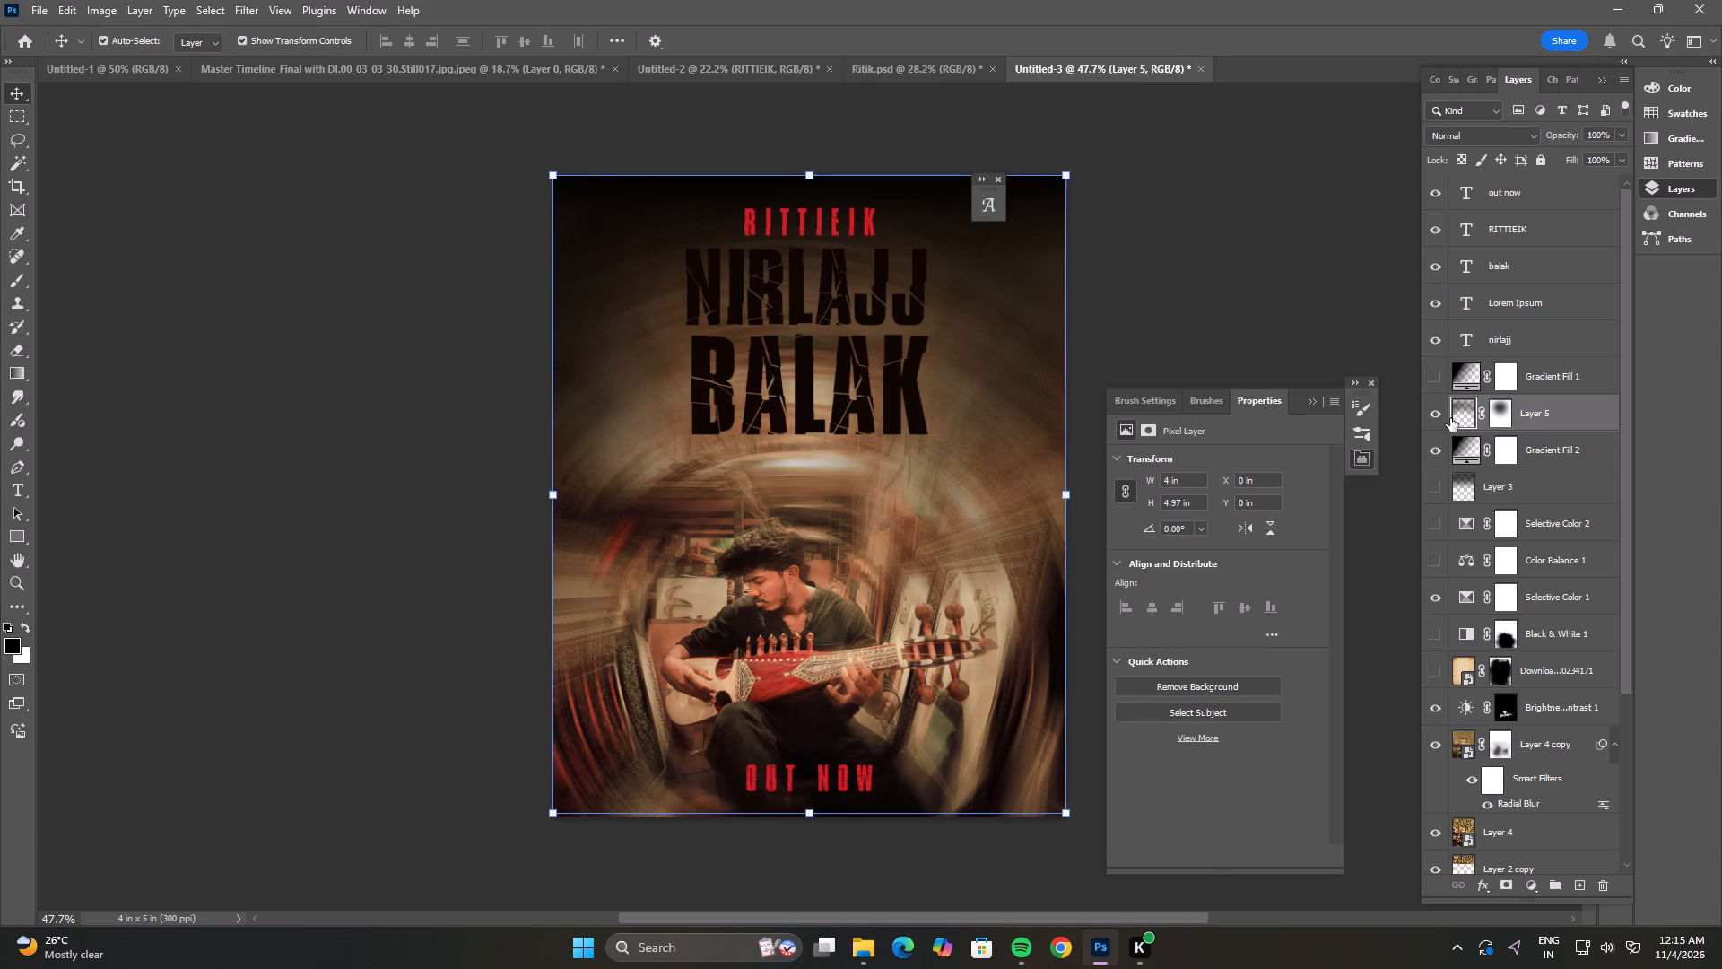
left_click(1497, 411)
left_click(20, 278)
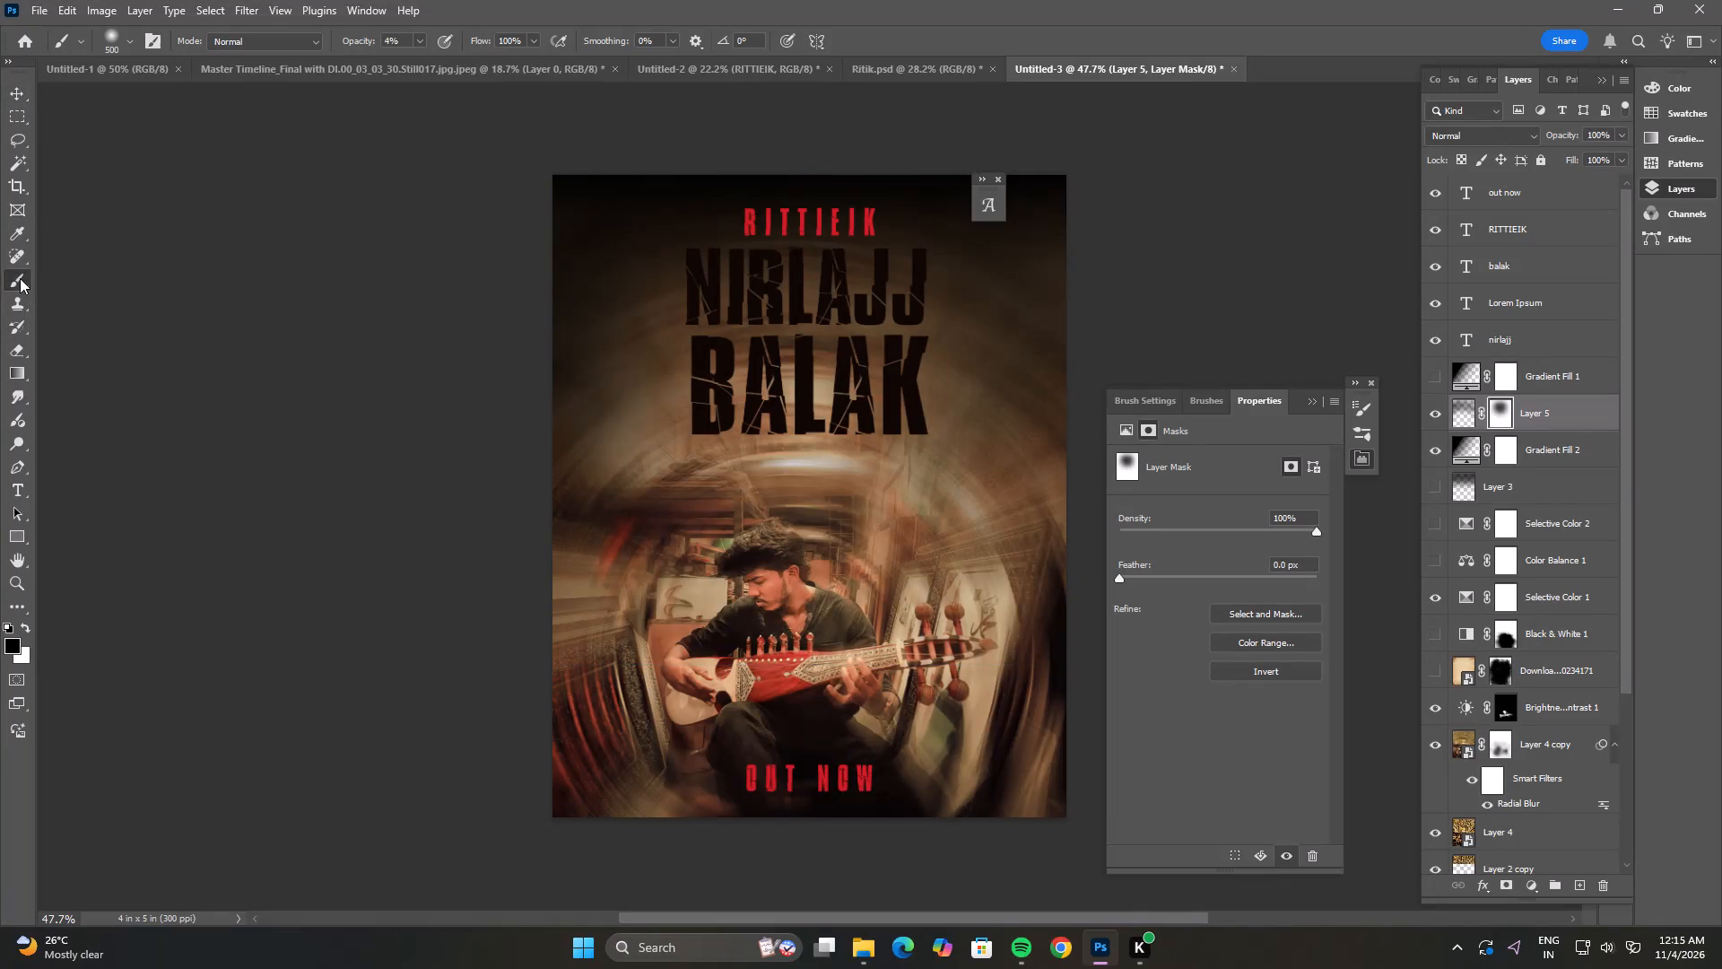
left_click(816, 323)
left_click(786, 300)
left_click(752, 301)
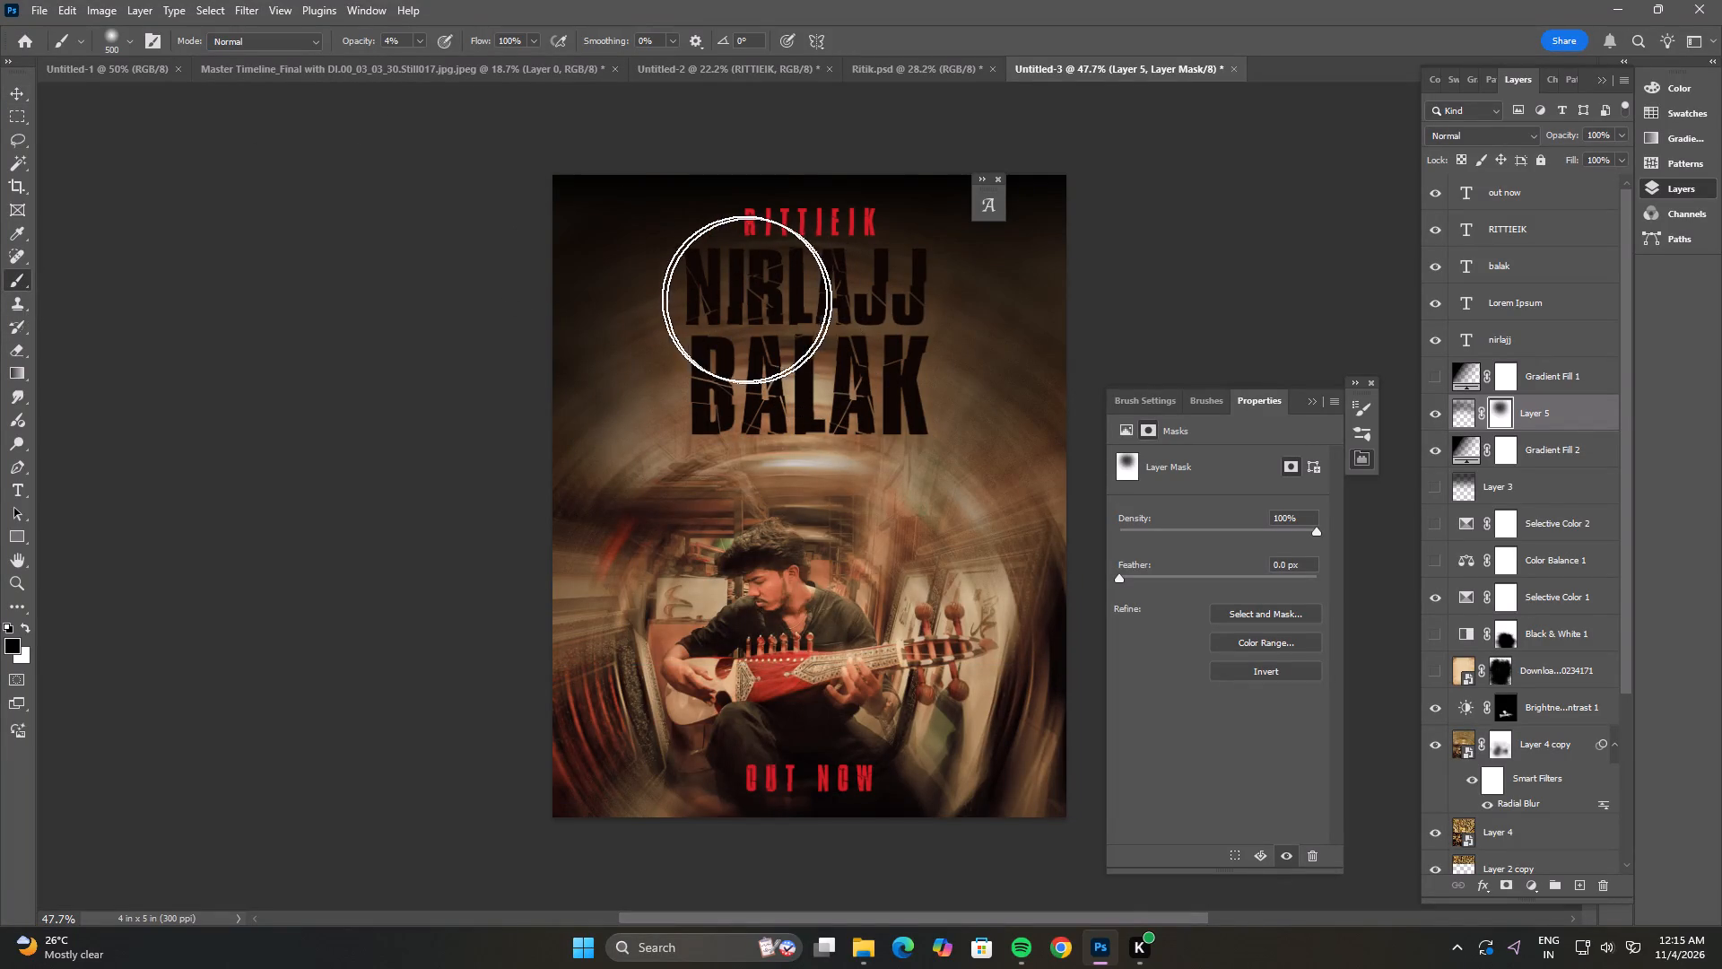
left_click_drag(744, 298, 767, 296)
left_click_drag(822, 290, 841, 290)
left_click_drag(851, 290, 862, 290)
left_click(870, 291)
double_click(870, 296)
left_click_drag(864, 300, 852, 301)
left_click_drag(825, 301, 778, 300)
left_click_drag(693, 299, 709, 297)
left_click(740, 296)
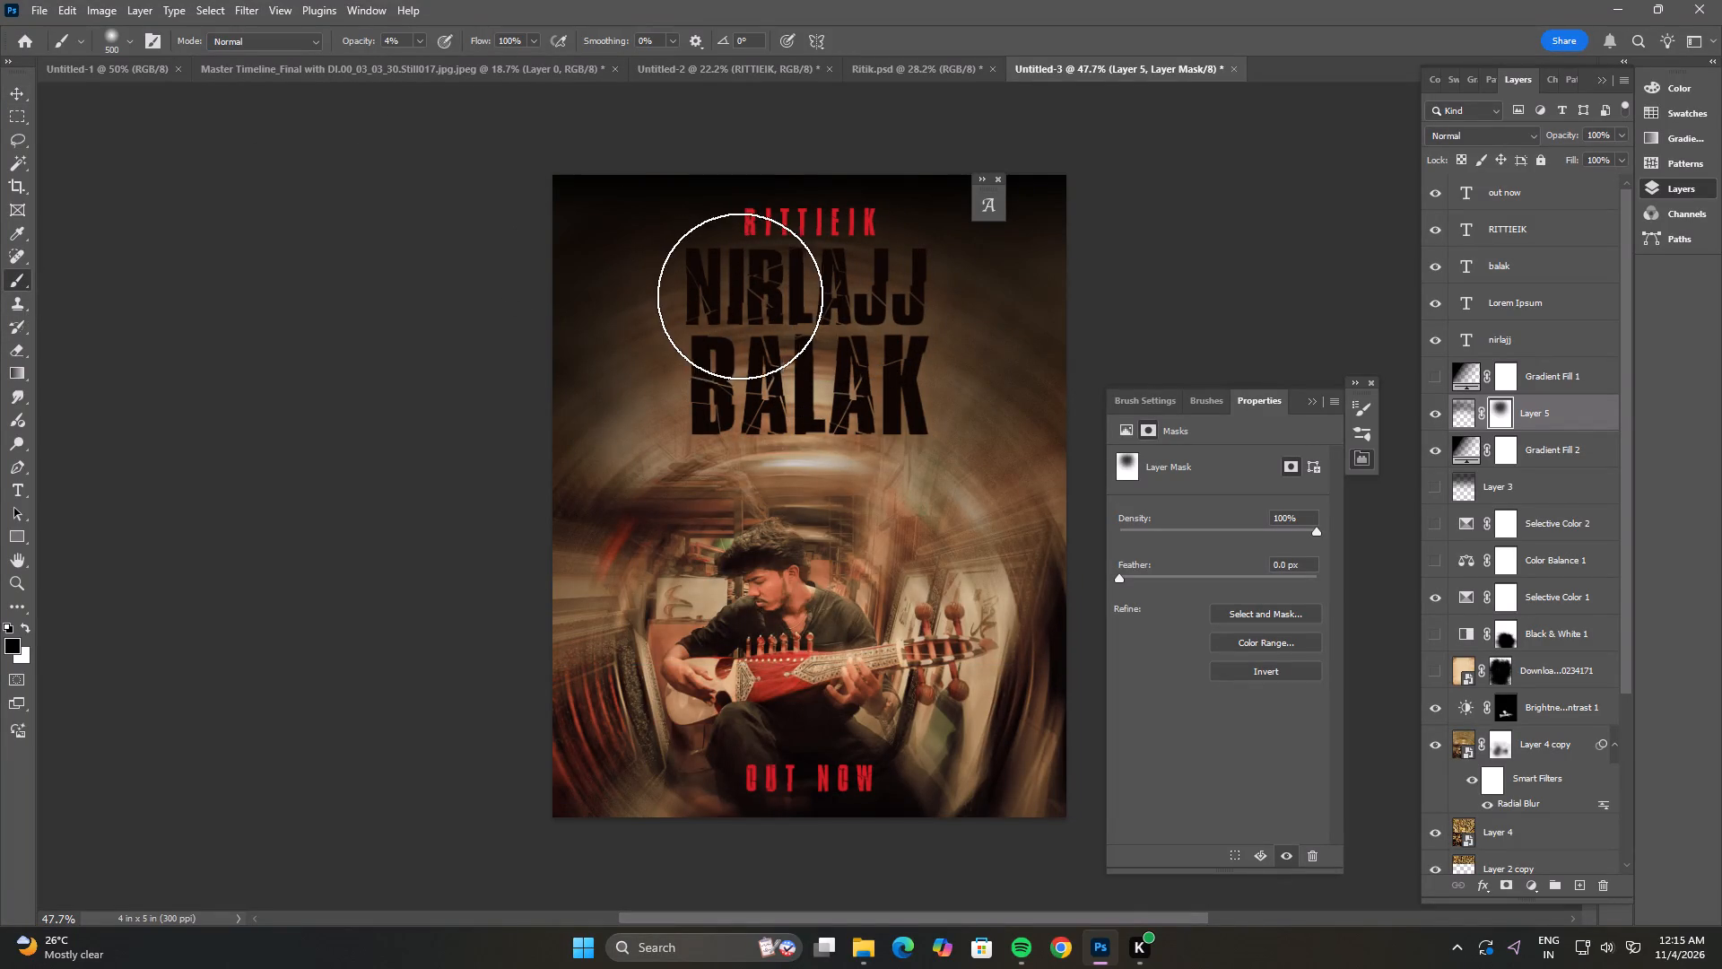
left_click(715, 296)
left_click_drag(715, 296, 725, 296)
left_click_drag(737, 299, 728, 311)
left_click(728, 315)
left_click_drag(751, 322, 842, 331)
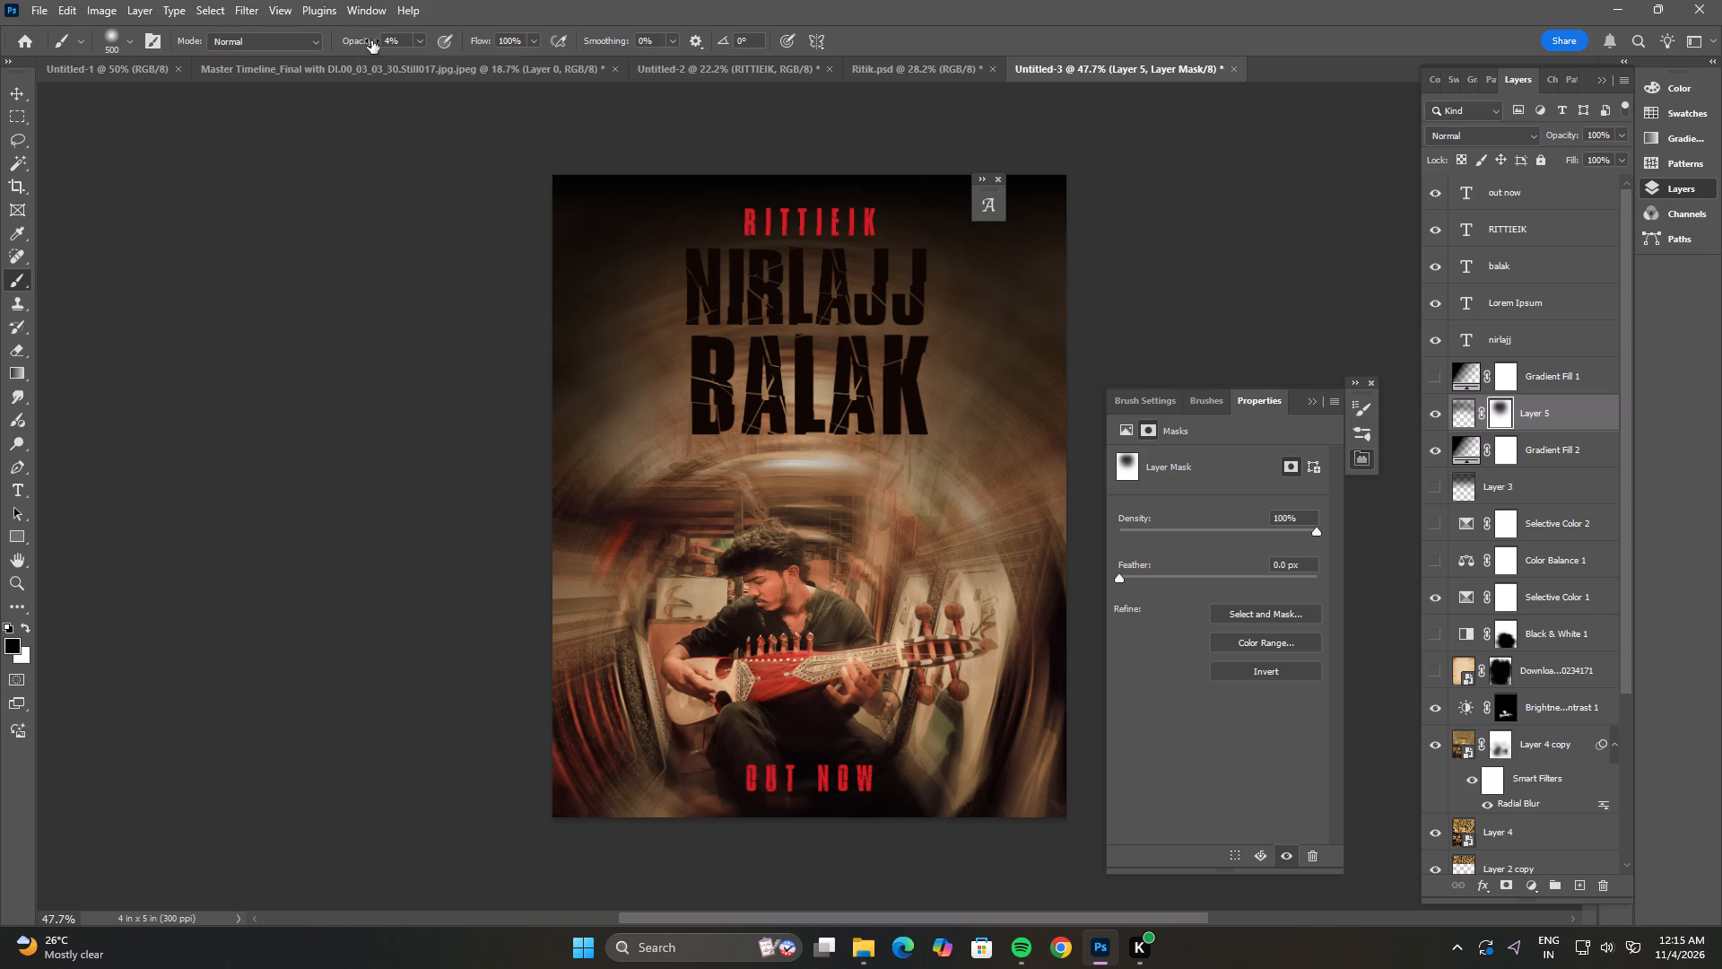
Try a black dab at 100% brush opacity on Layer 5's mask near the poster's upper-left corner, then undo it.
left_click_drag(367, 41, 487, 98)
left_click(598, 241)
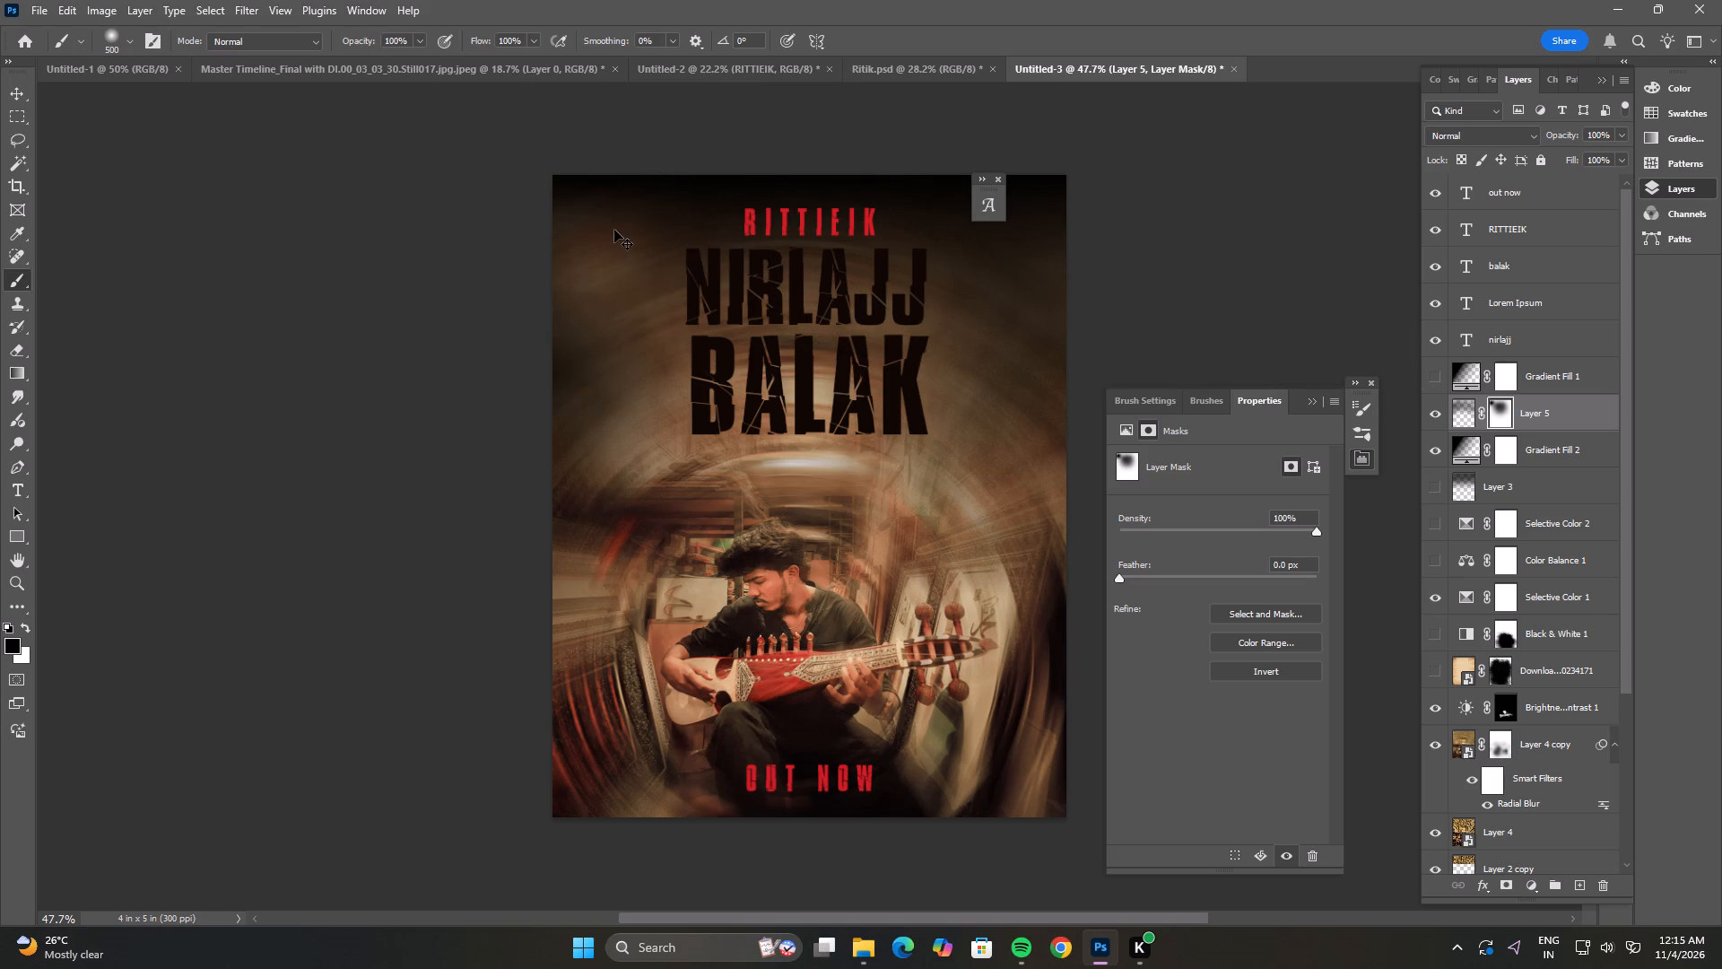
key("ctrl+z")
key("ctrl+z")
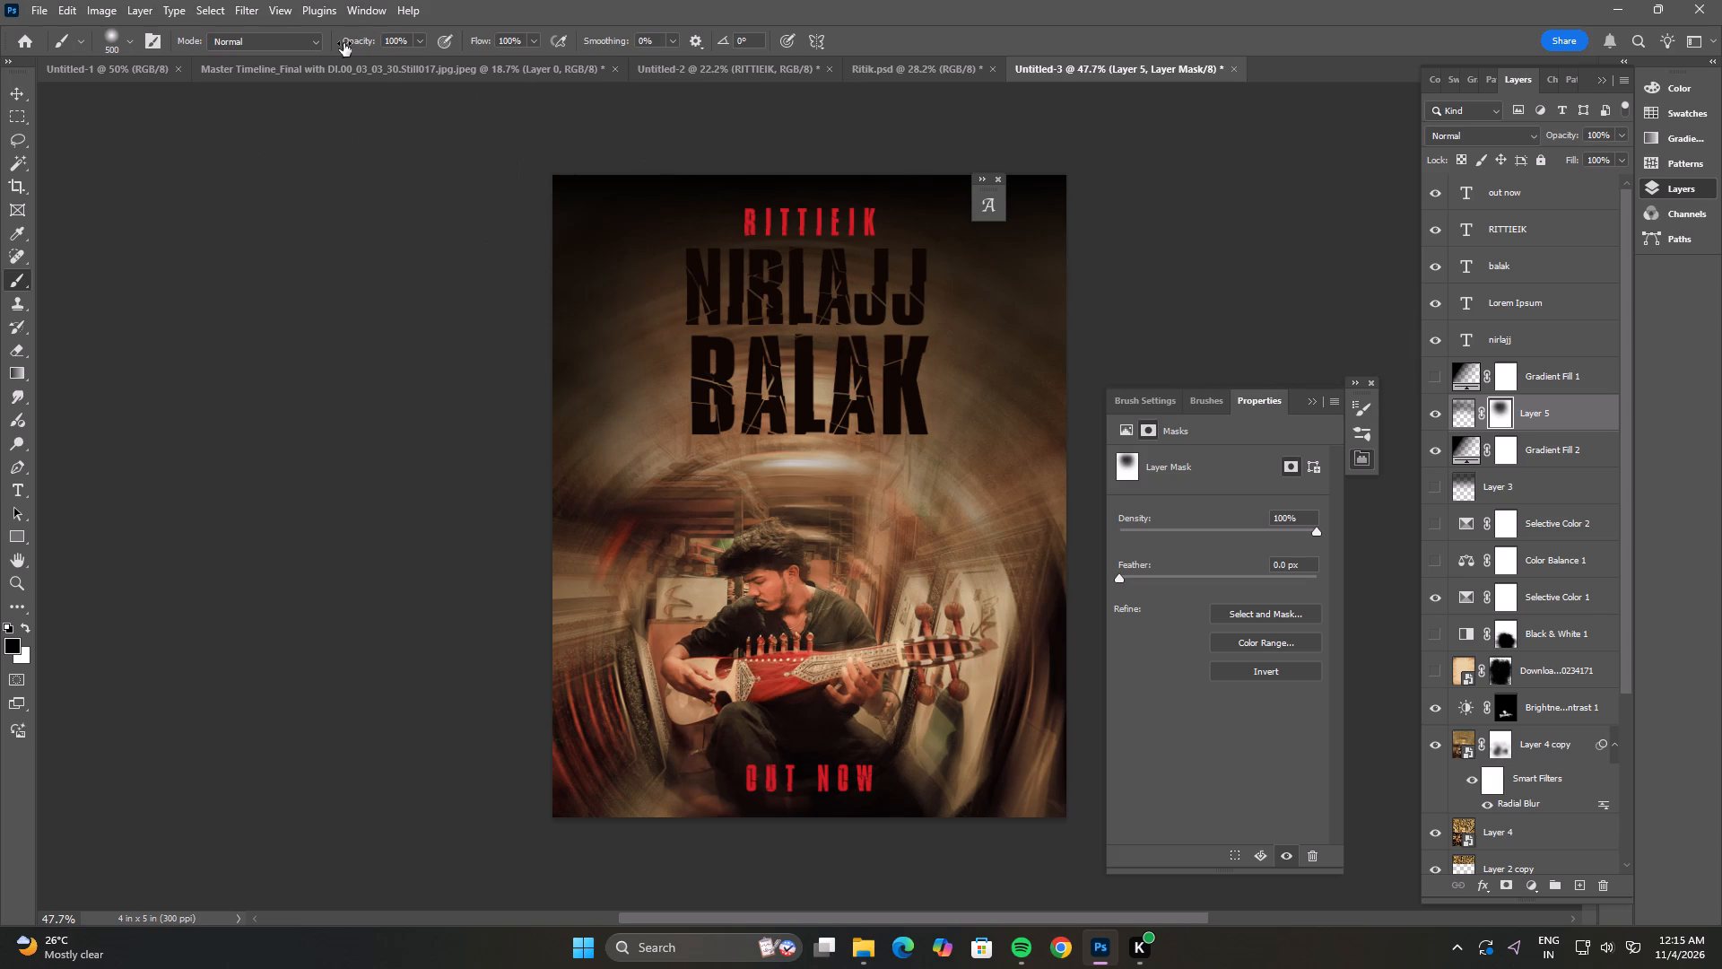
Set the brush opacity to 6% and paint more black on Layer 5's mask across "NIRLAJJ" and the end of "BALAK".
left_click_drag(354, 36, 268, 66)
left_click_drag(268, 66, 270, 66)
left_click(772, 297)
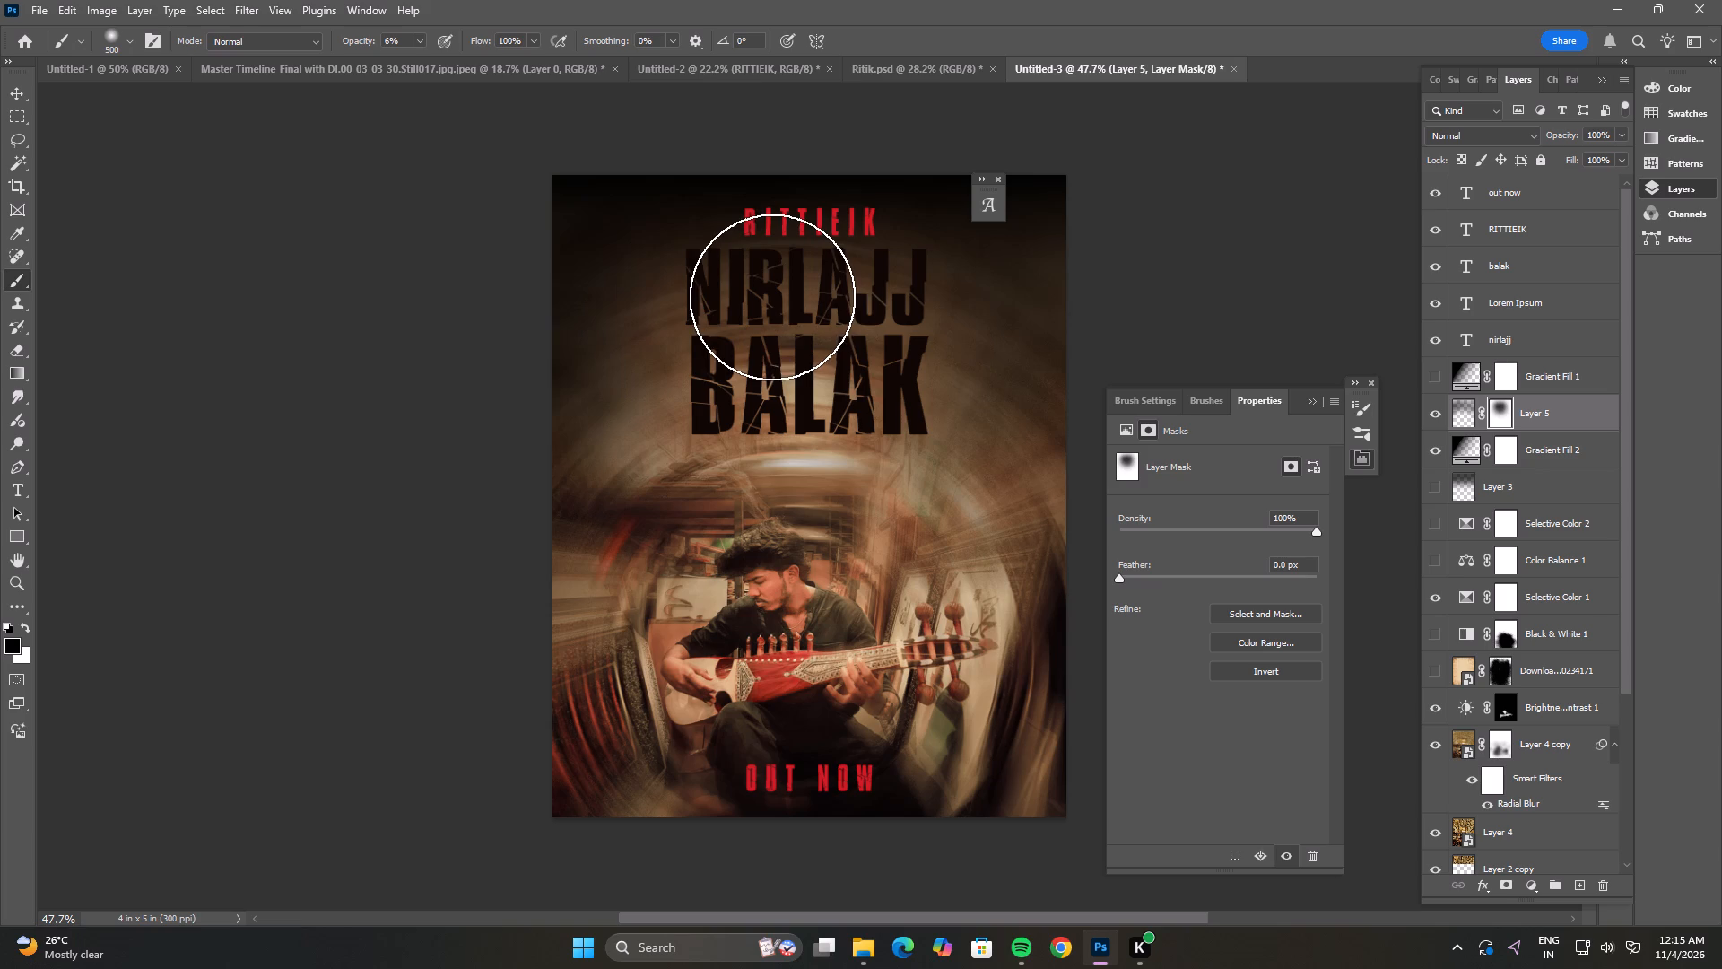
left_click_drag(757, 284, 746, 282)
left_click_drag(732, 276, 742, 279)
left_click_drag(814, 282, 857, 280)
double_click(876, 275)
left_click_drag(877, 332, 880, 355)
left_click(892, 387)
left_click(878, 400)
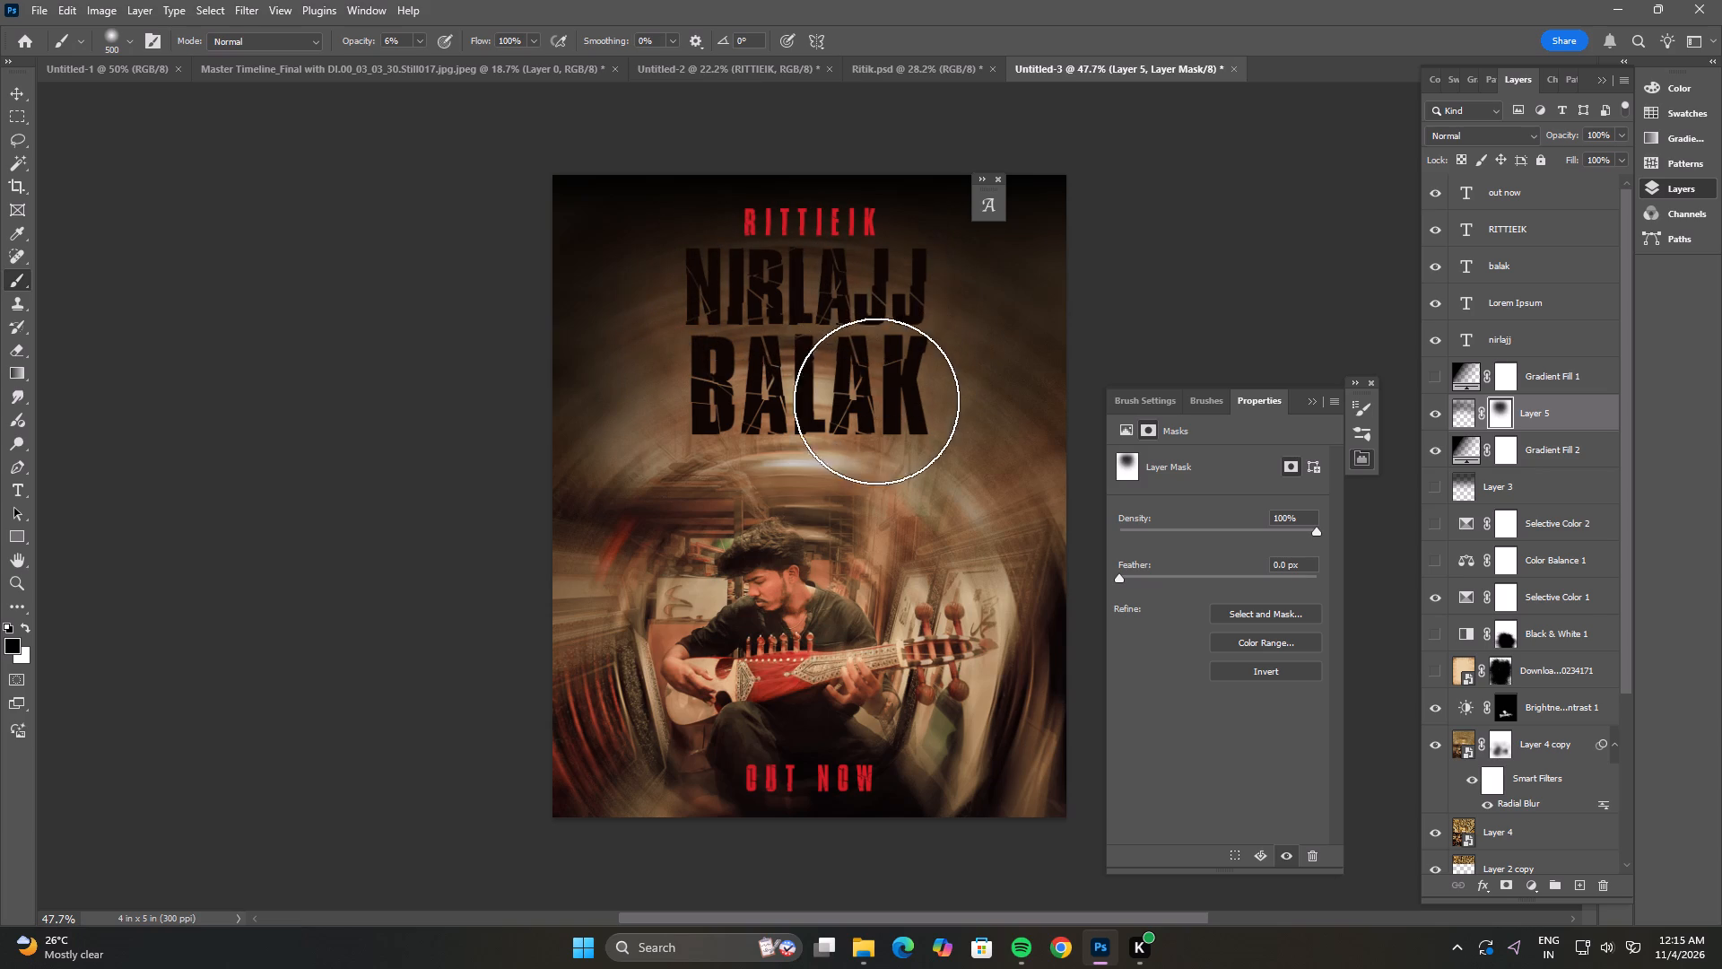
left_click_drag(755, 293, 745, 289)
left_click_drag(726, 275, 736, 275)
left_click_drag(828, 281, 839, 281)
left_click(884, 277)
left_click(894, 290)
left_click(892, 335)
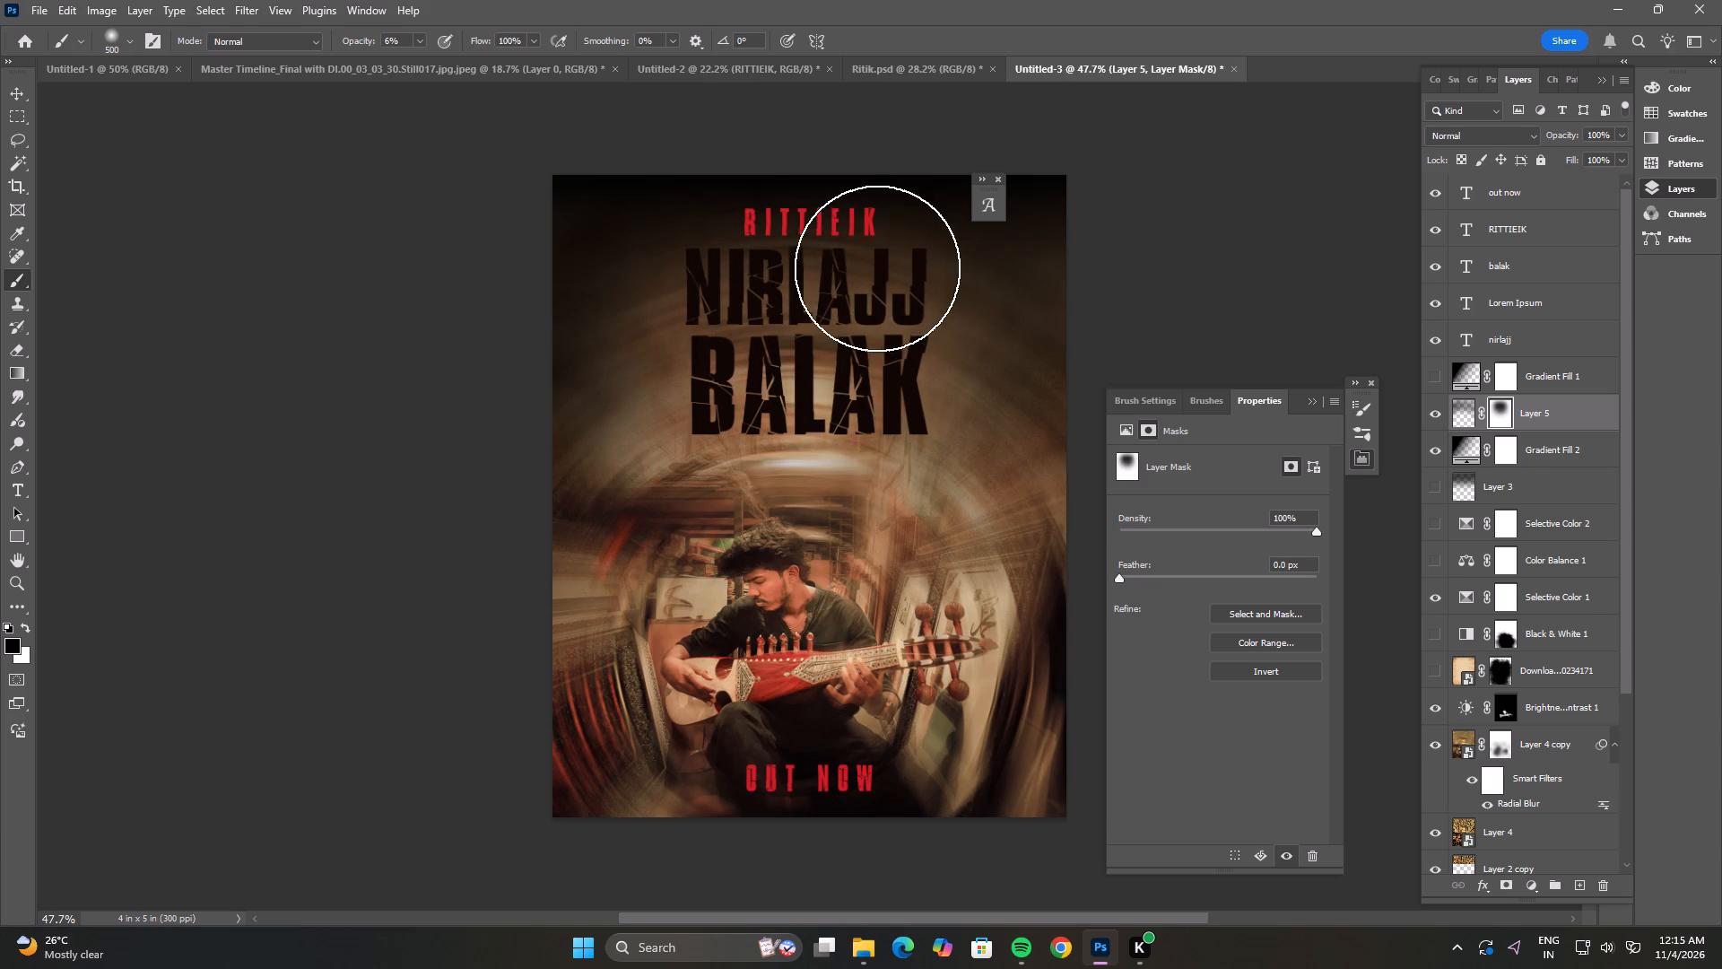
left_click(877, 268)
left_click(733, 275)
left_click_drag(876, 290, 877, 310)
left_click_drag(889, 394, 891, 402)
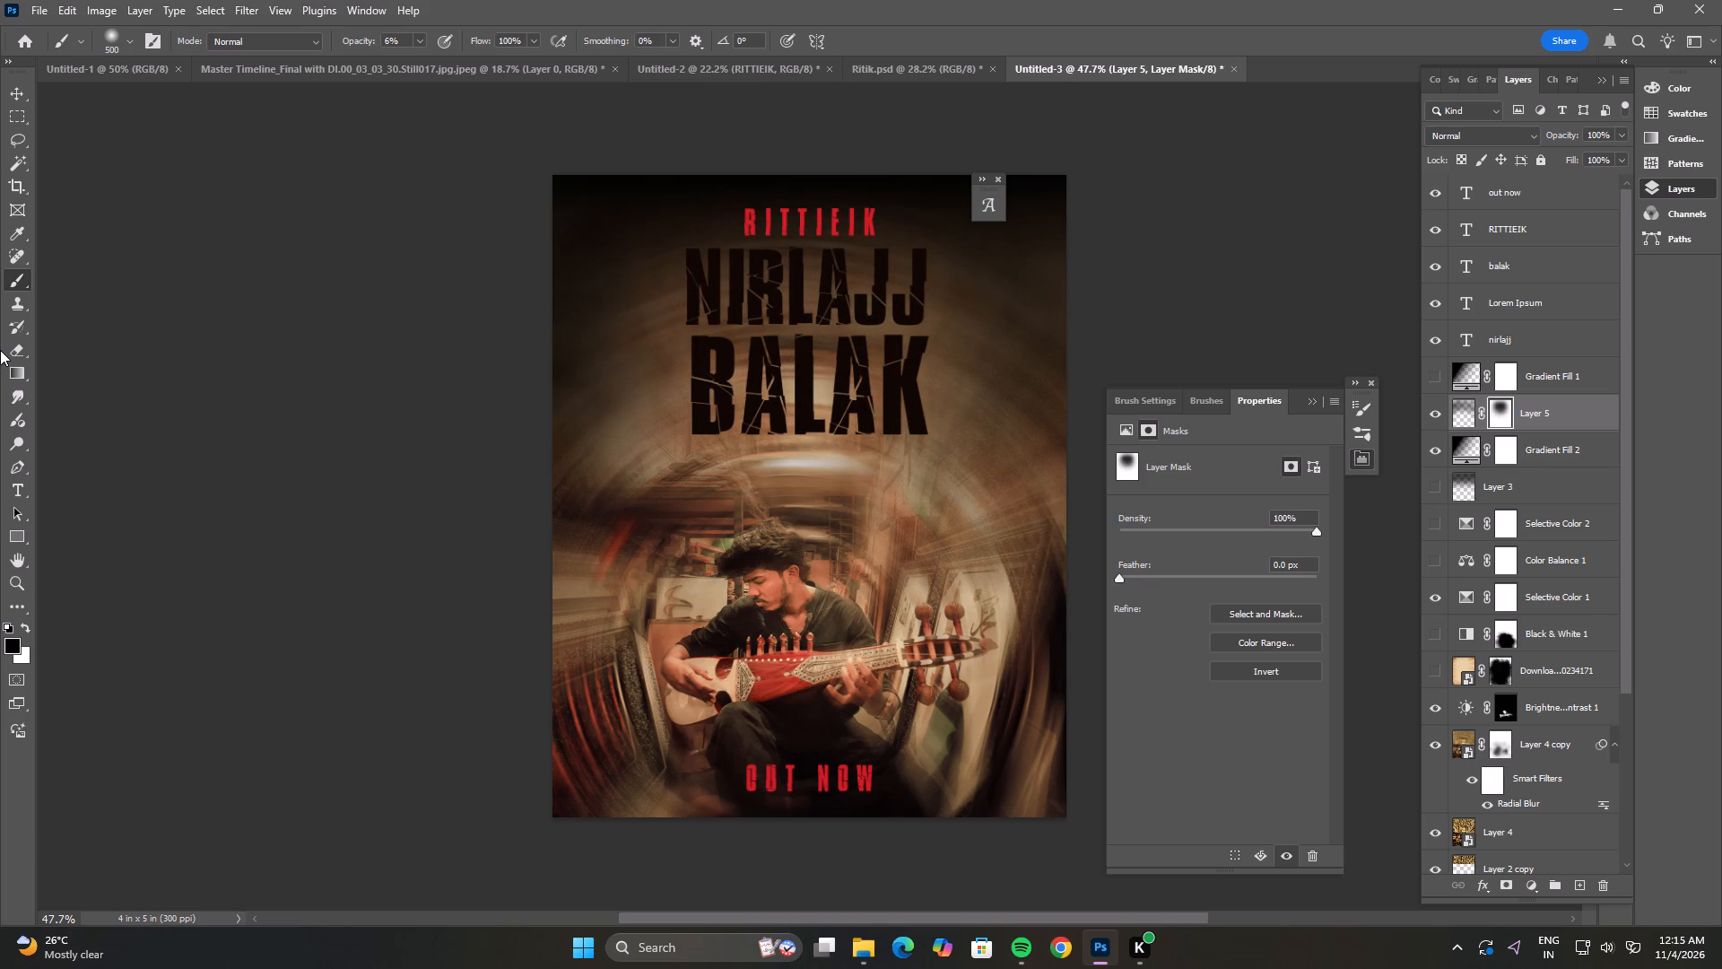